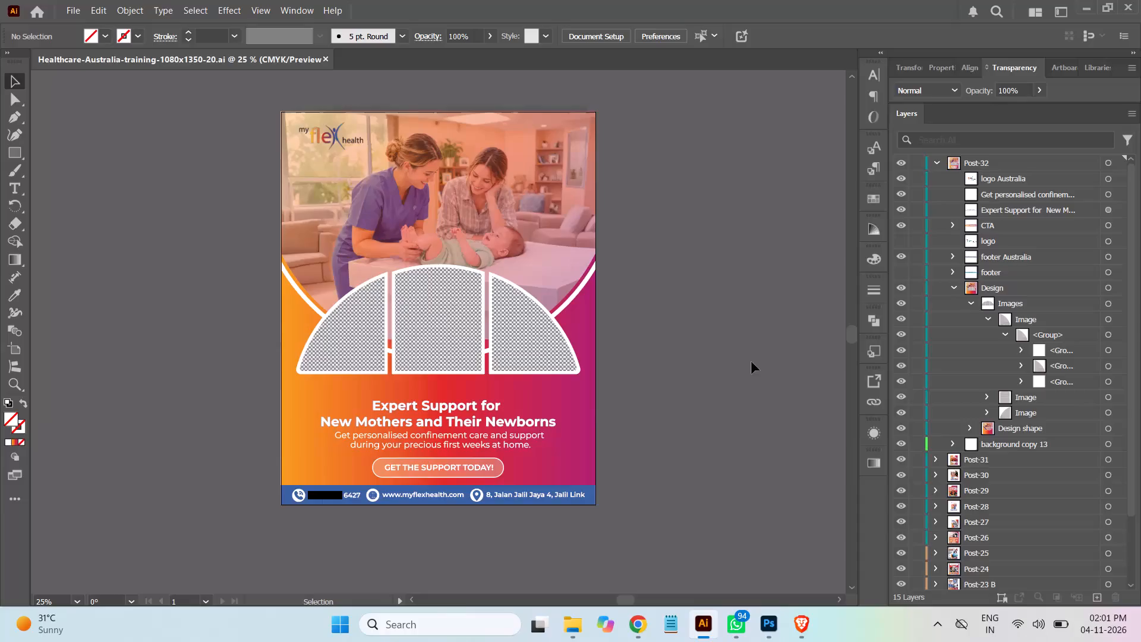
Move the Images group out of the Design group so it sits directly above Design in Post-32.
left_click(971, 303)
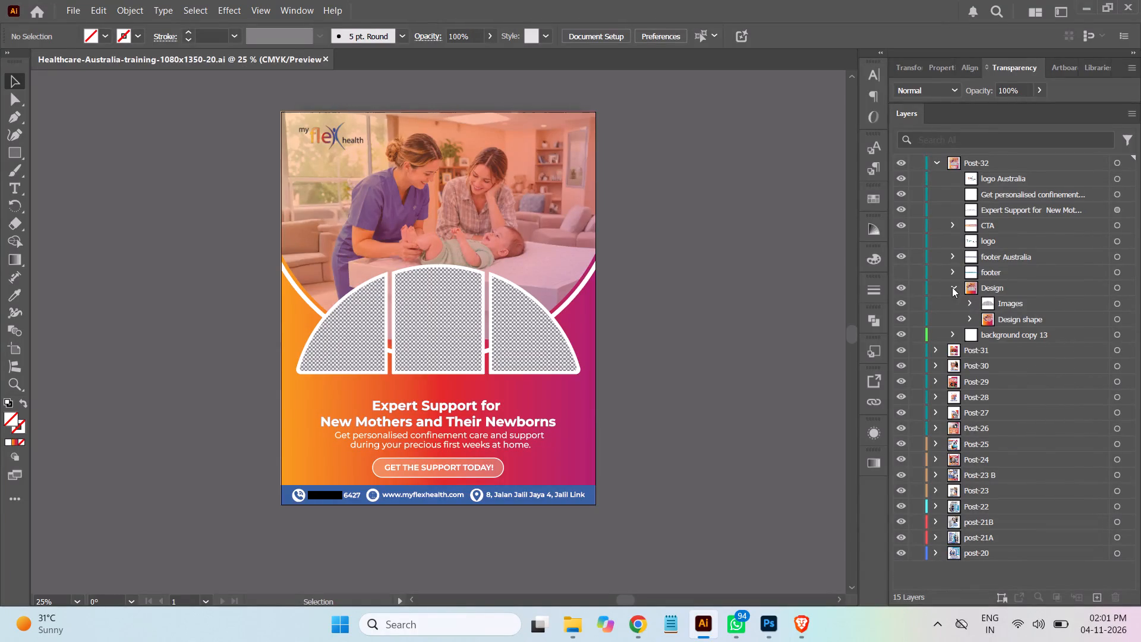
left_click(1026, 304)
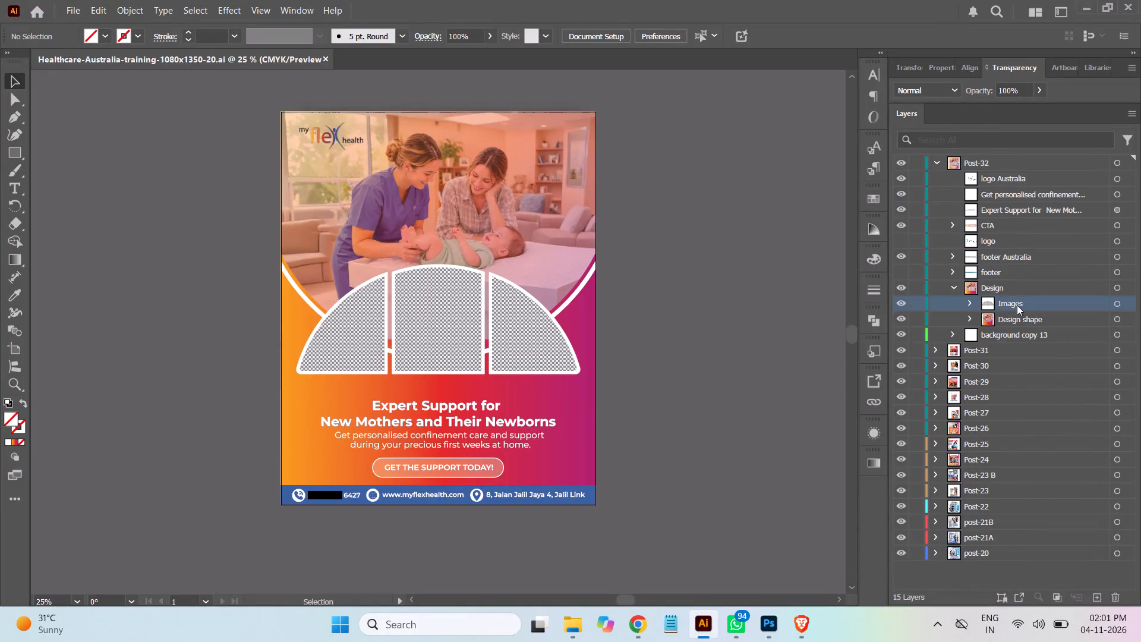
left_click_drag(1017, 304, 1022, 277)
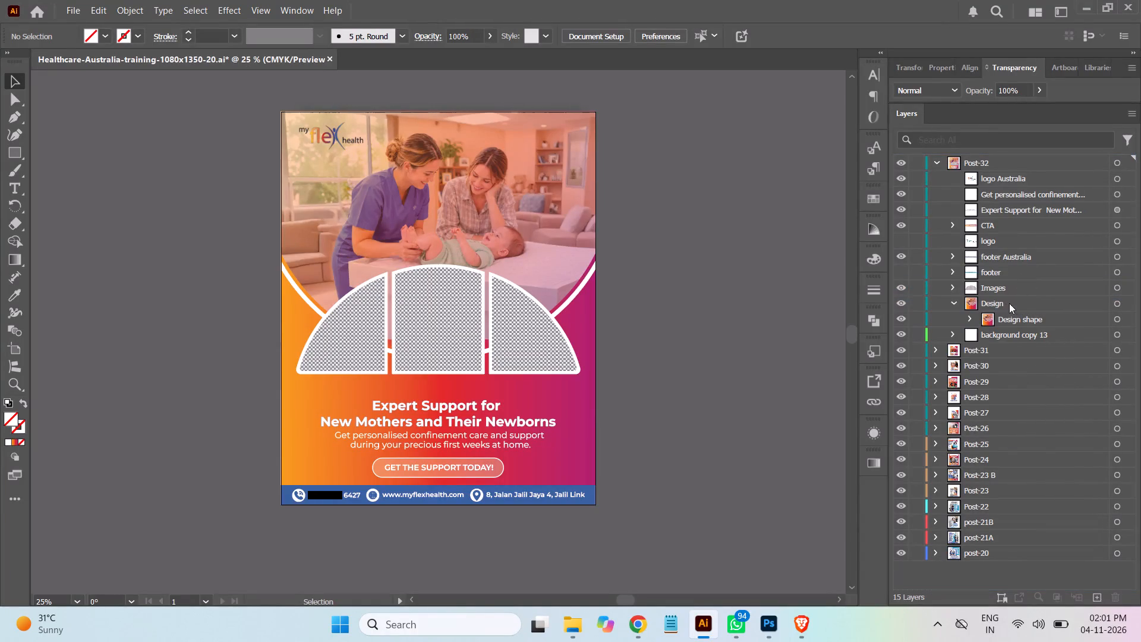
left_click(951, 304)
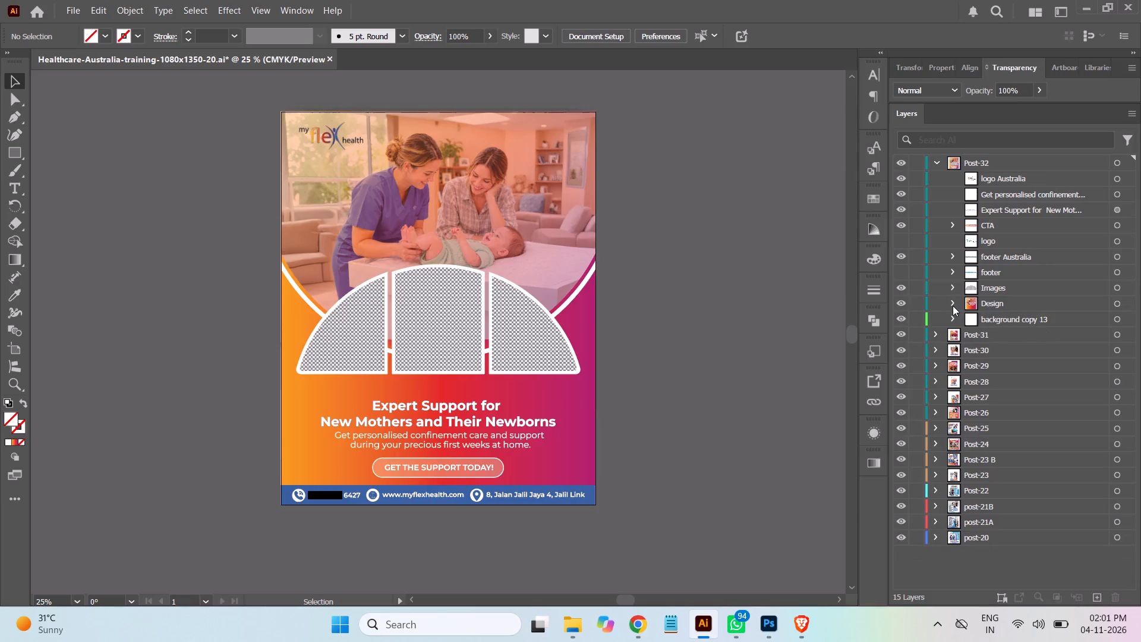
Duplicate the "Get personalised confinement..." subheading text and place the copy at the top of the Images group.
left_click(1115, 194)
left_click(1054, 197)
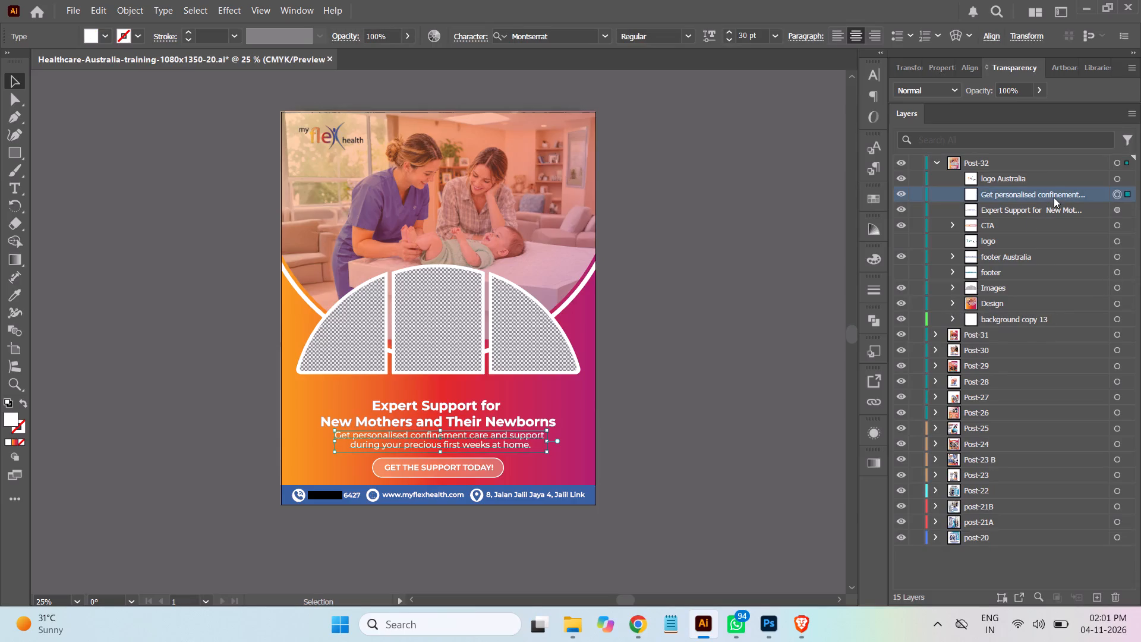
left_click_drag(1054, 196, 1086, 487)
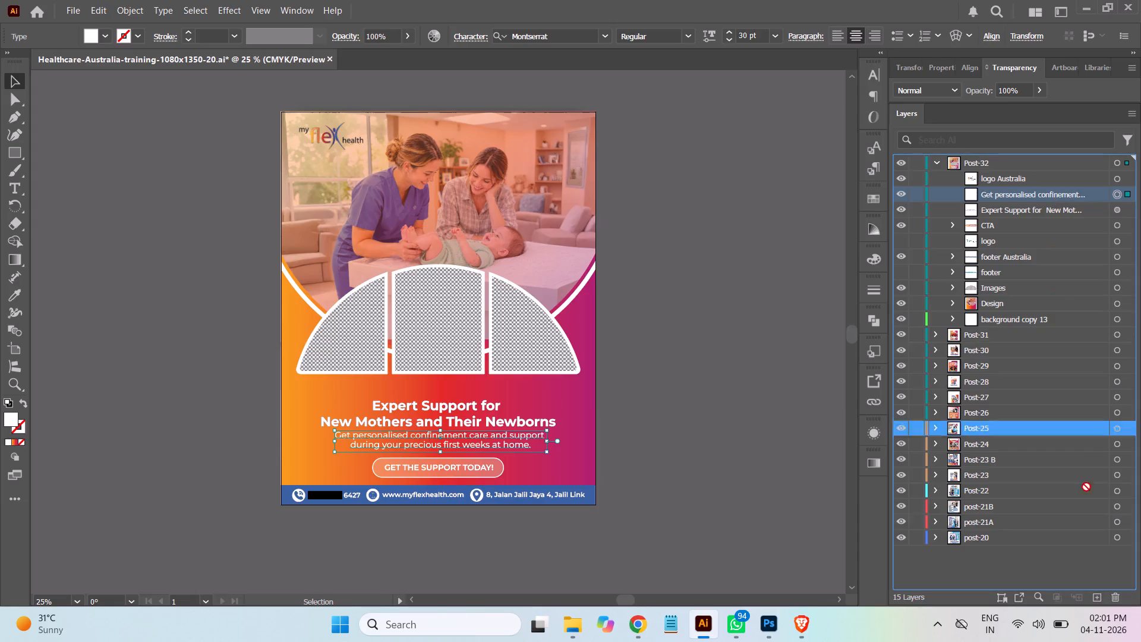
left_click_drag(1086, 487, 1099, 596)
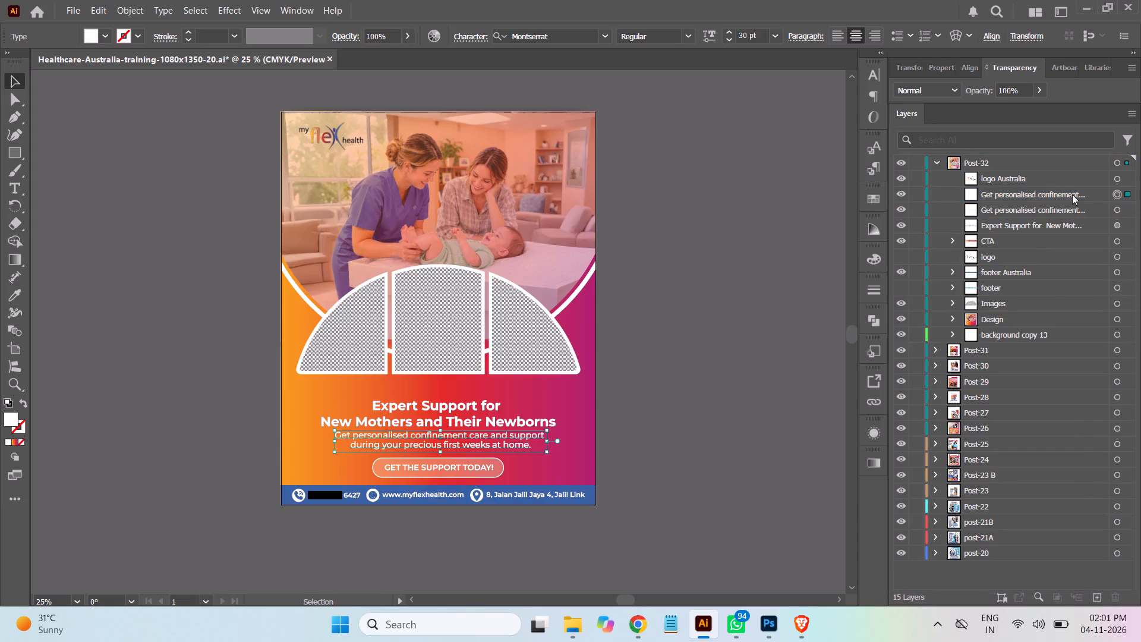
left_click(1073, 194)
left_click_drag(1054, 193, 1014, 304)
left_click(953, 287)
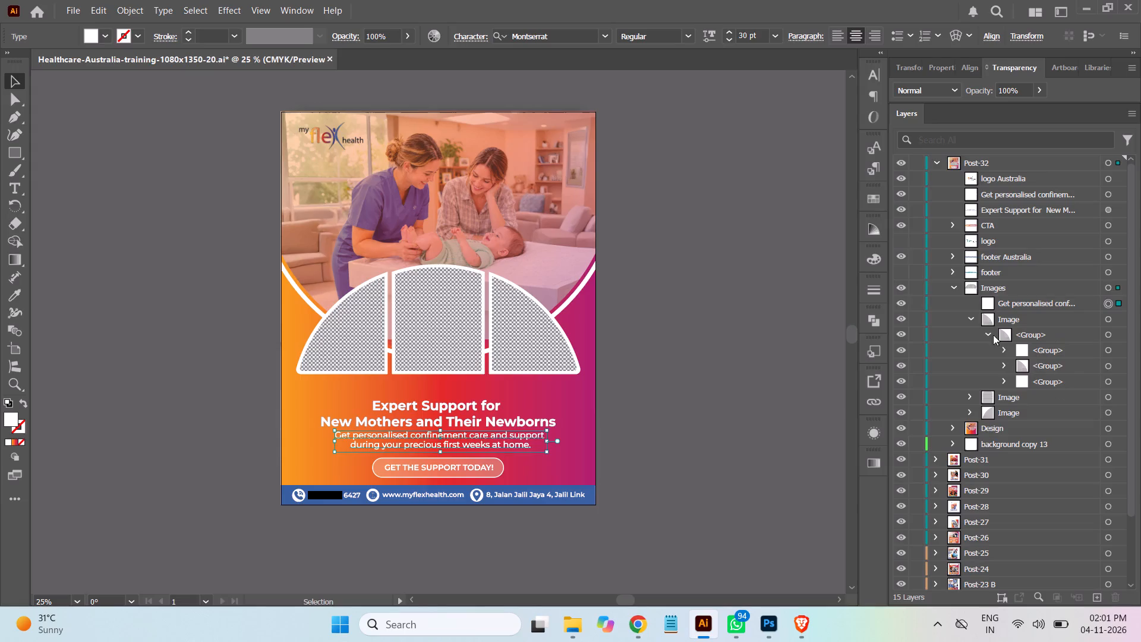
left_click(989, 332)
left_click(970, 317)
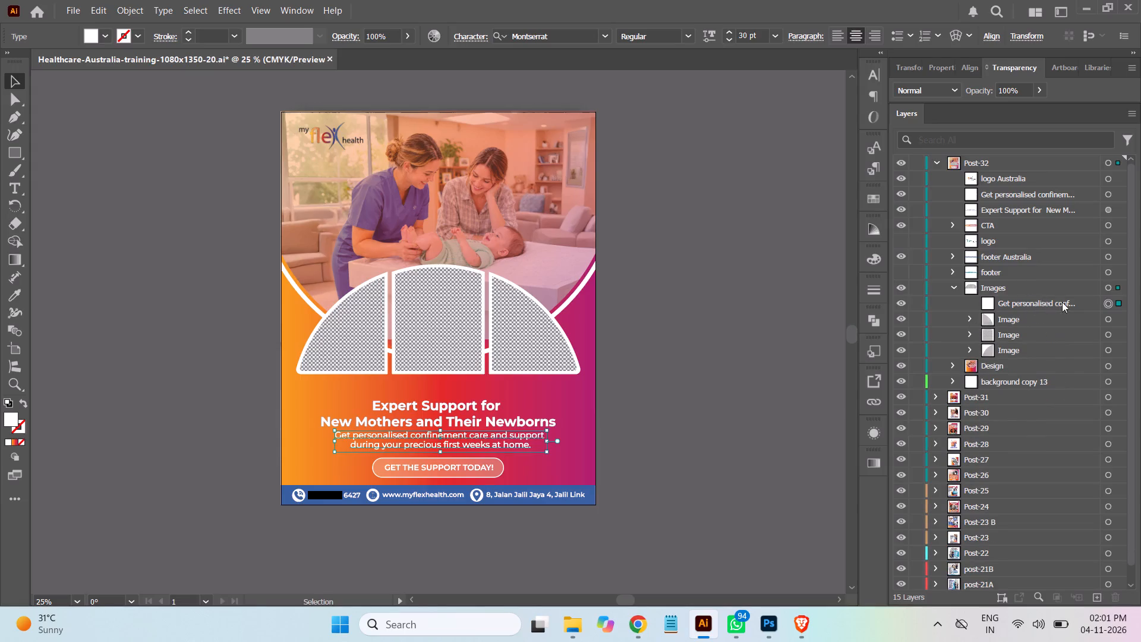
left_click(1110, 304)
Copy the pointer text "Postnatal Recovery Support" from the MFHM - Confinement Care task in Asana and return to Illustrator.
key("ctrl+equal")
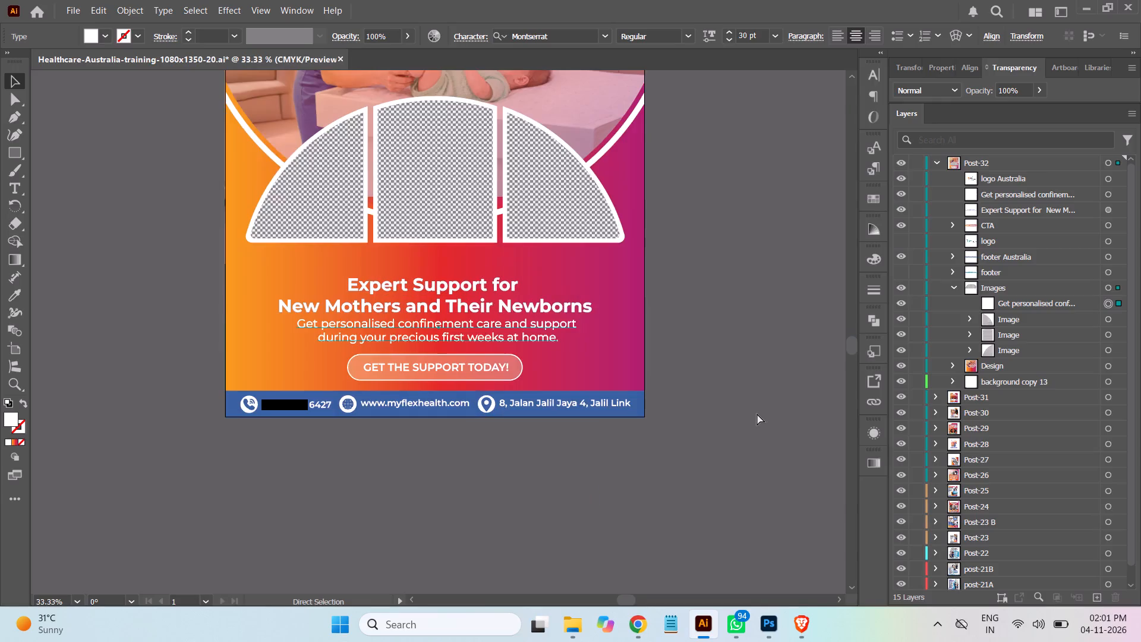
key("ctrl+equal")
scroll(831, 310, "up", 5)
scroll(830, 309, "down", 1)
scroll(830, 309, "up", 2)
scroll(830, 309, "down", 1)
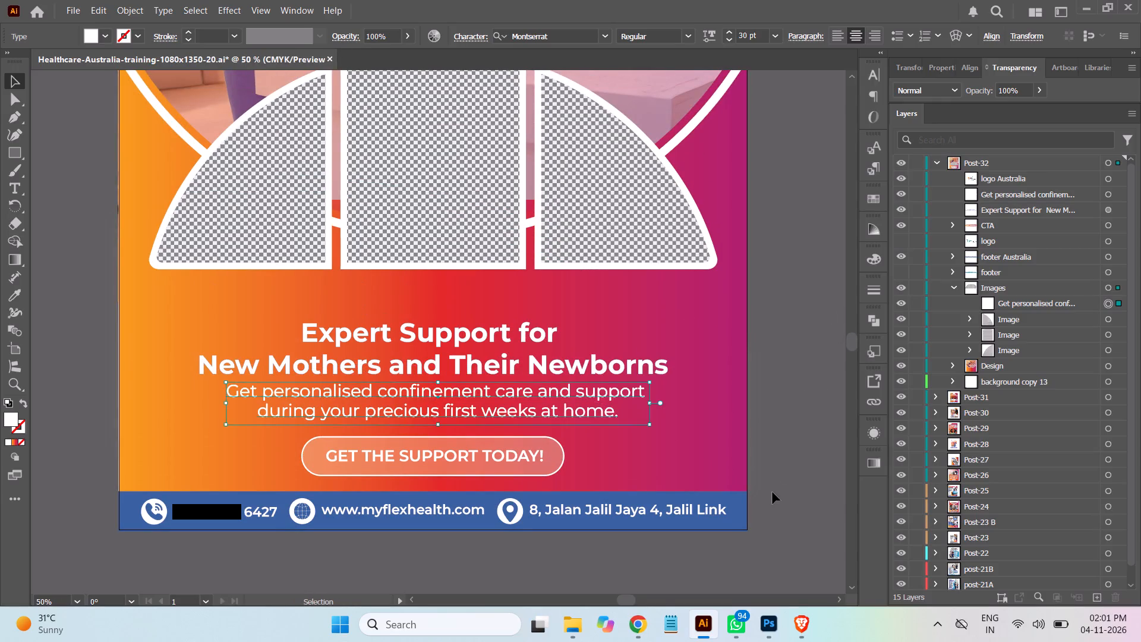
left_click(644, 622)
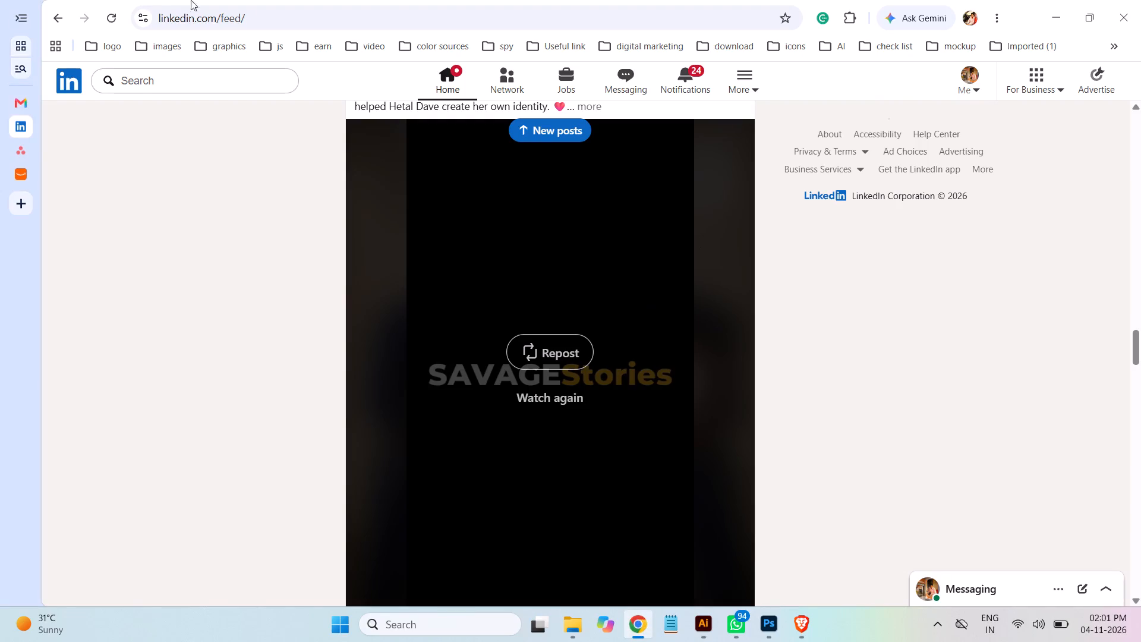
left_click(65, 154)
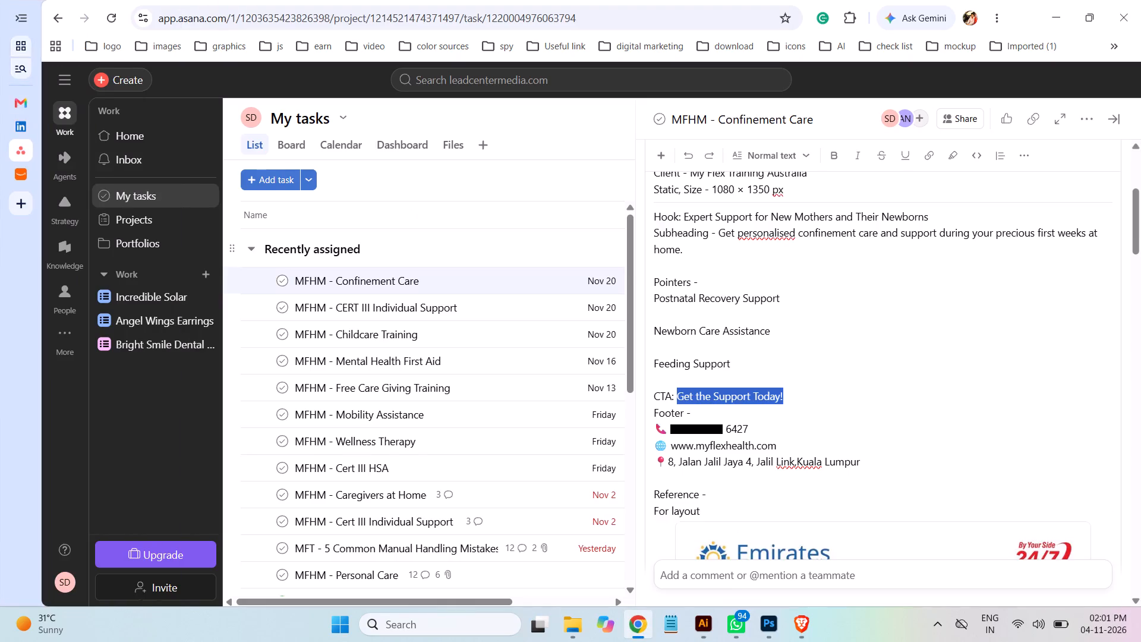
left_click_drag(781, 297, 694, 301)
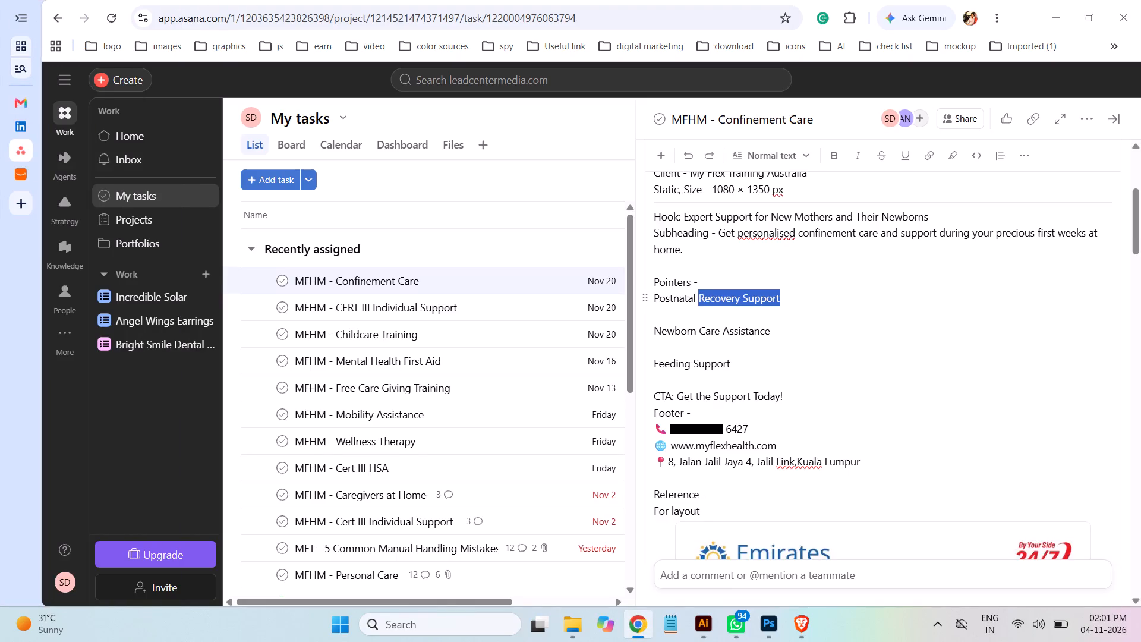
left_click_drag(694, 301, 655, 301)
key("ctrl+c")
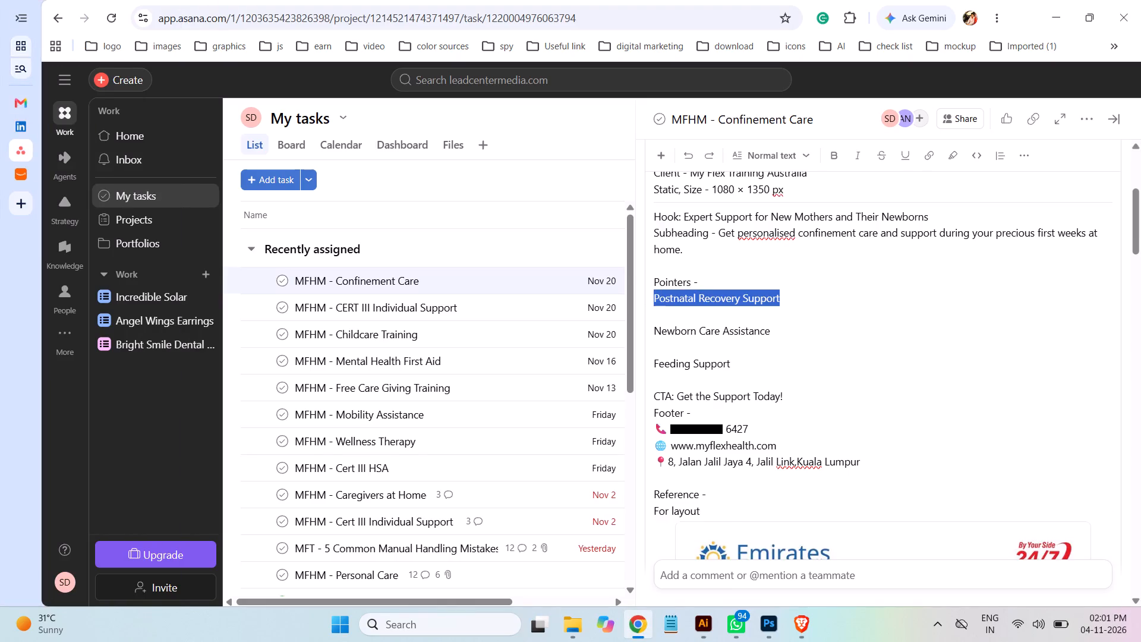
left_click(706, 623)
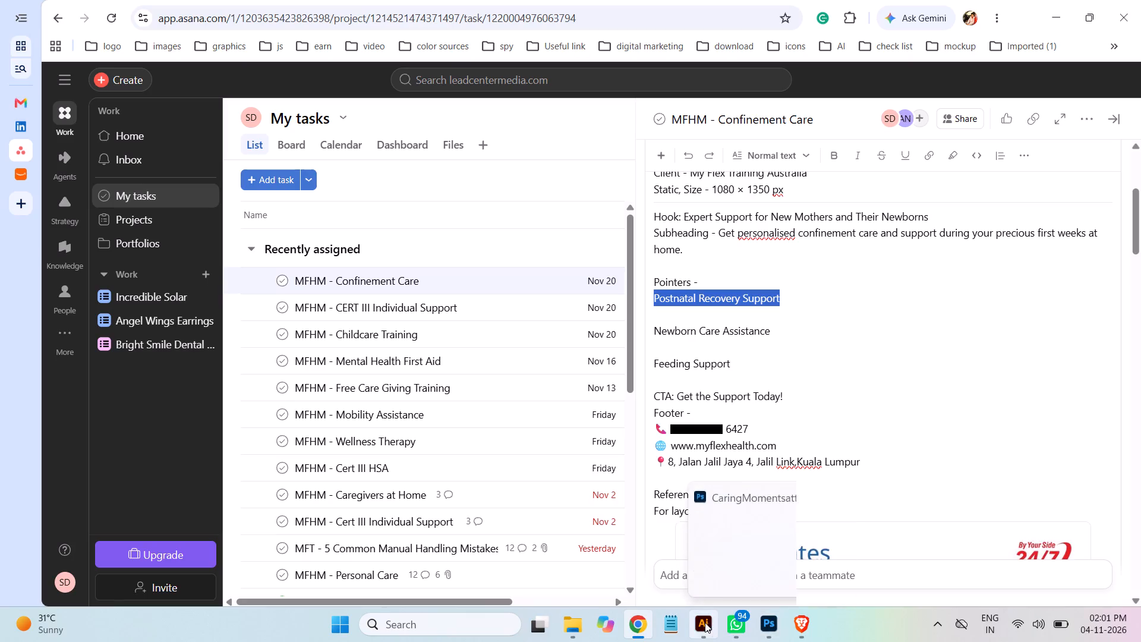
left_click(708, 630)
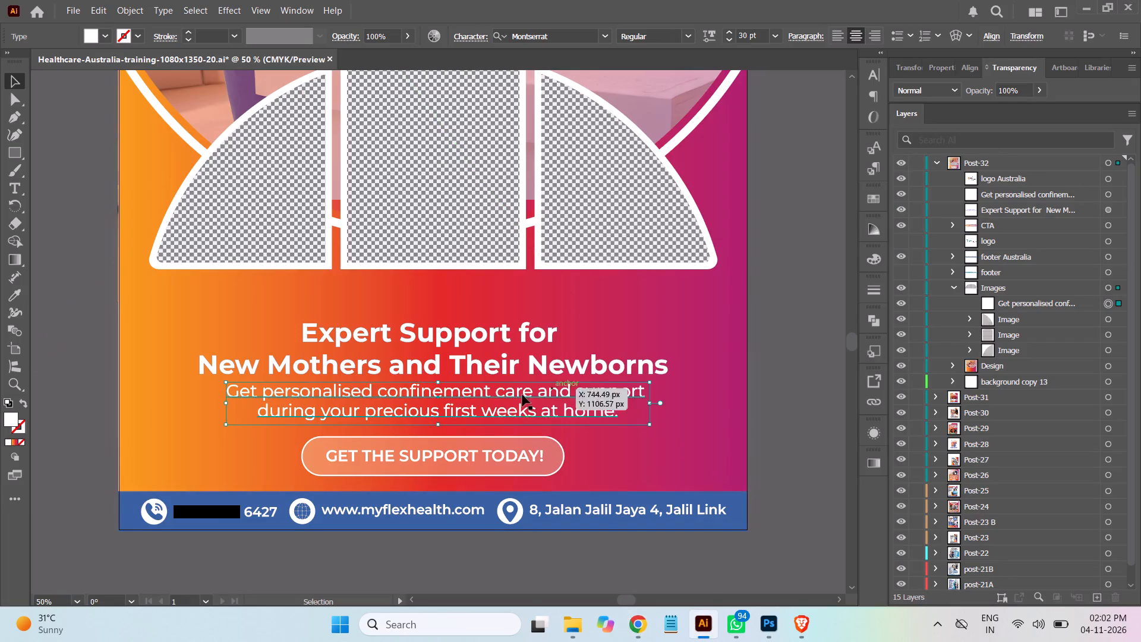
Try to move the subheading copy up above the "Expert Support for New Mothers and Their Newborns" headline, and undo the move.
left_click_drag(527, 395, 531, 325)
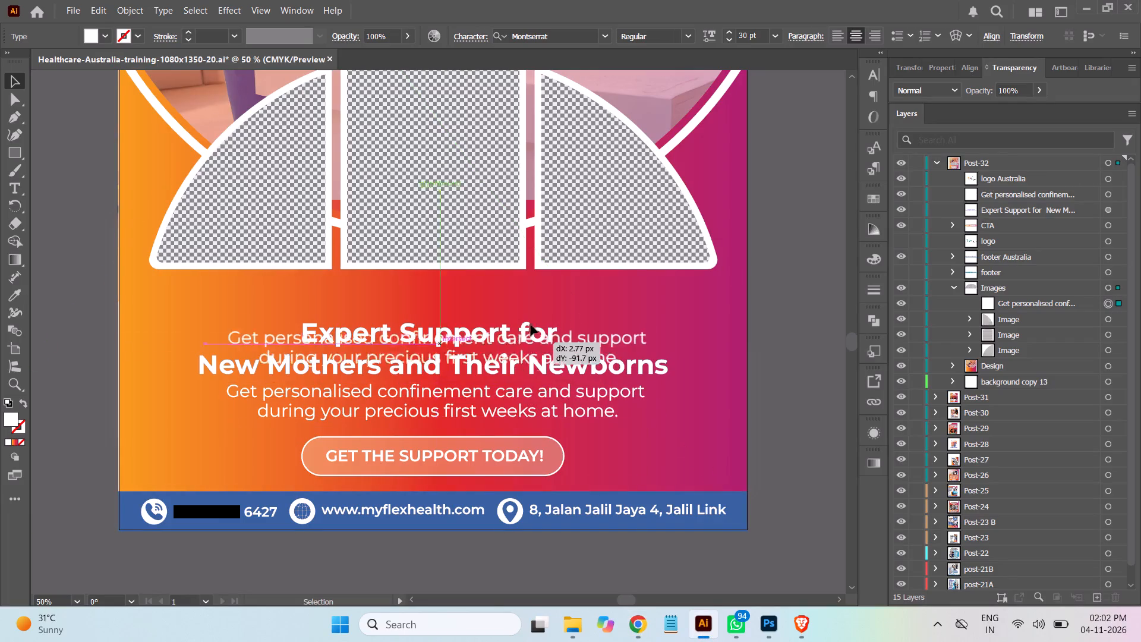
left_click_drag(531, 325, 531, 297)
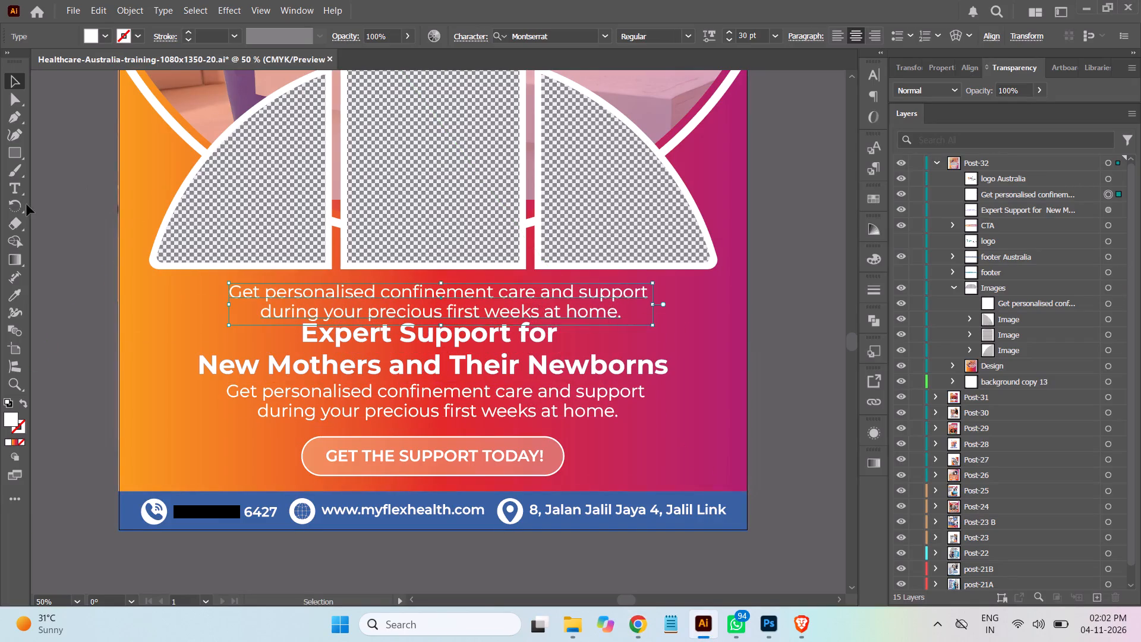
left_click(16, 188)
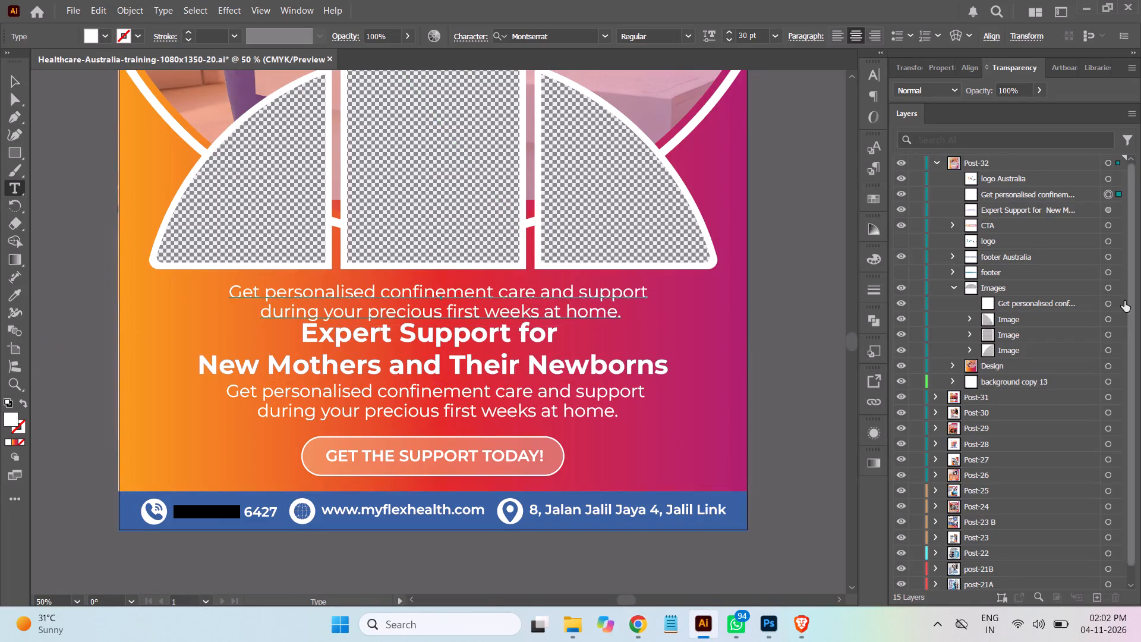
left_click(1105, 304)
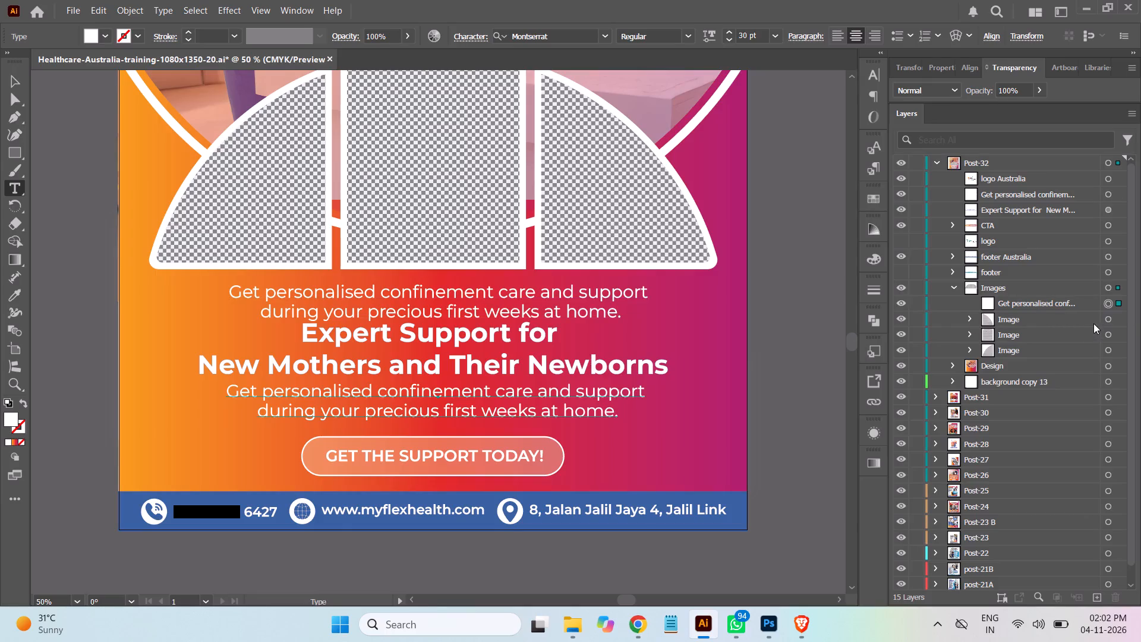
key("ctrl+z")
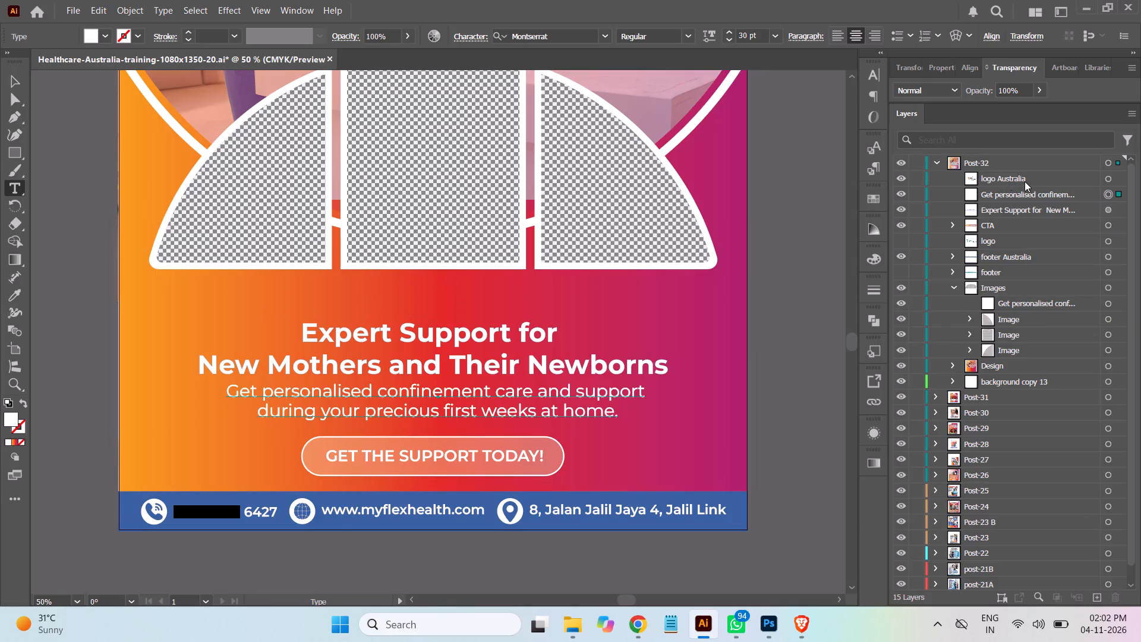
Lock the original subheading and move its copy from the Images group to just above the headline.
left_click(1108, 306)
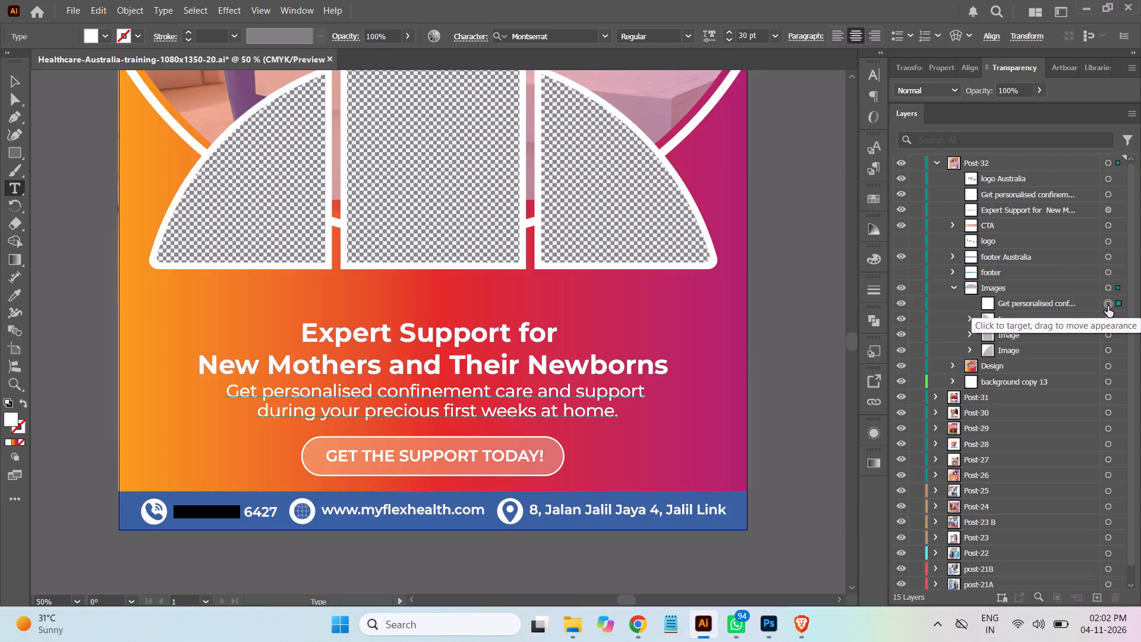
left_click(917, 194)
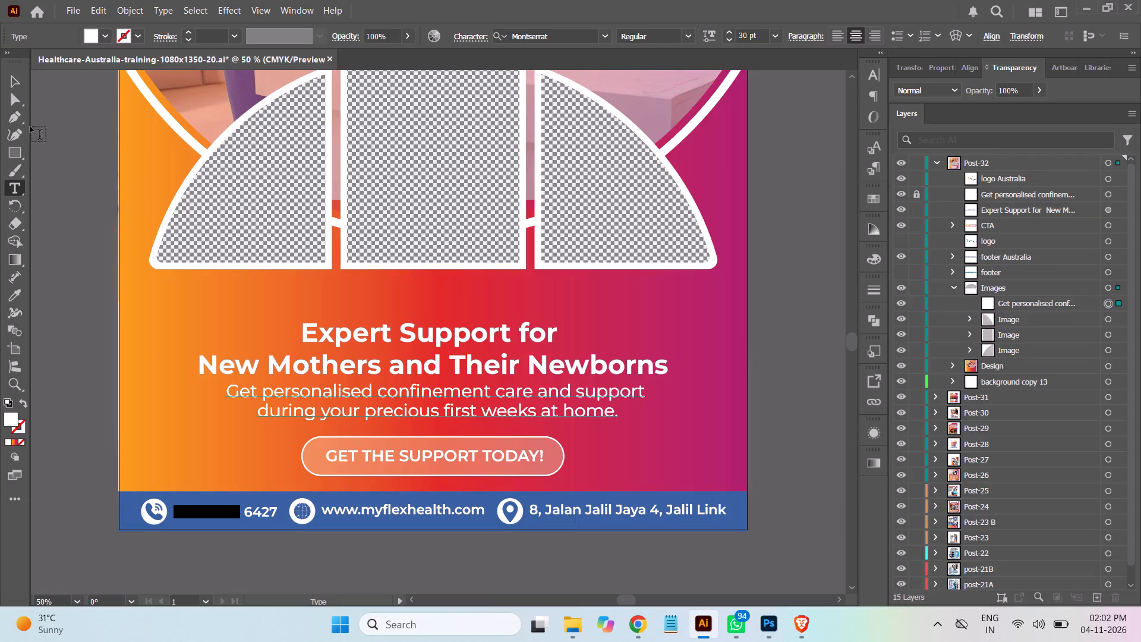
left_click(10, 80)
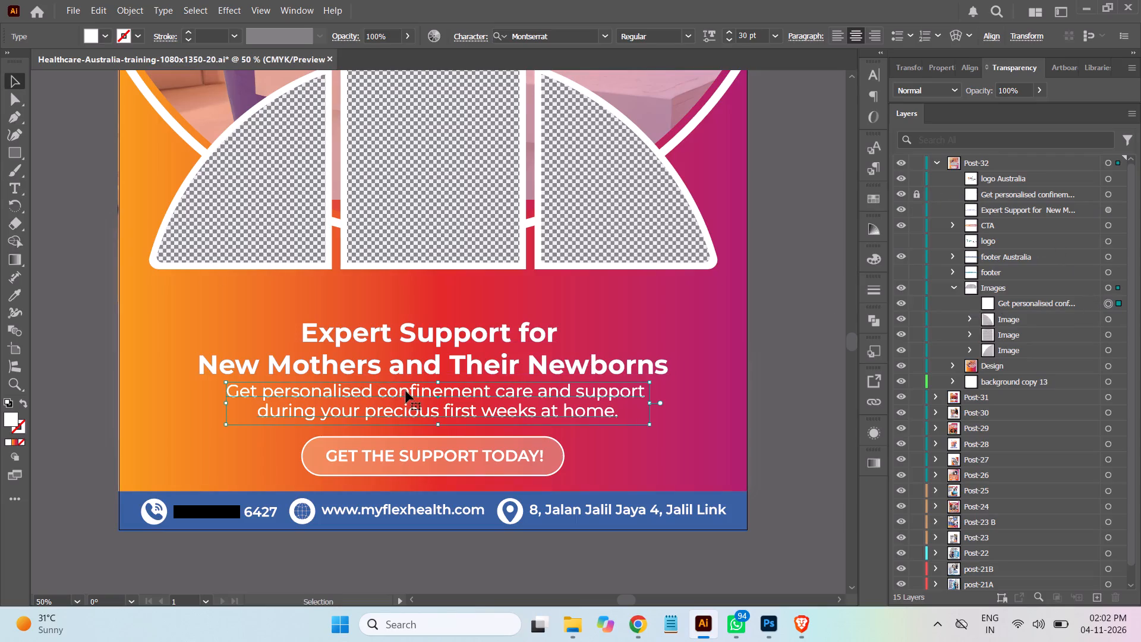
left_click_drag(409, 391, 417, 326)
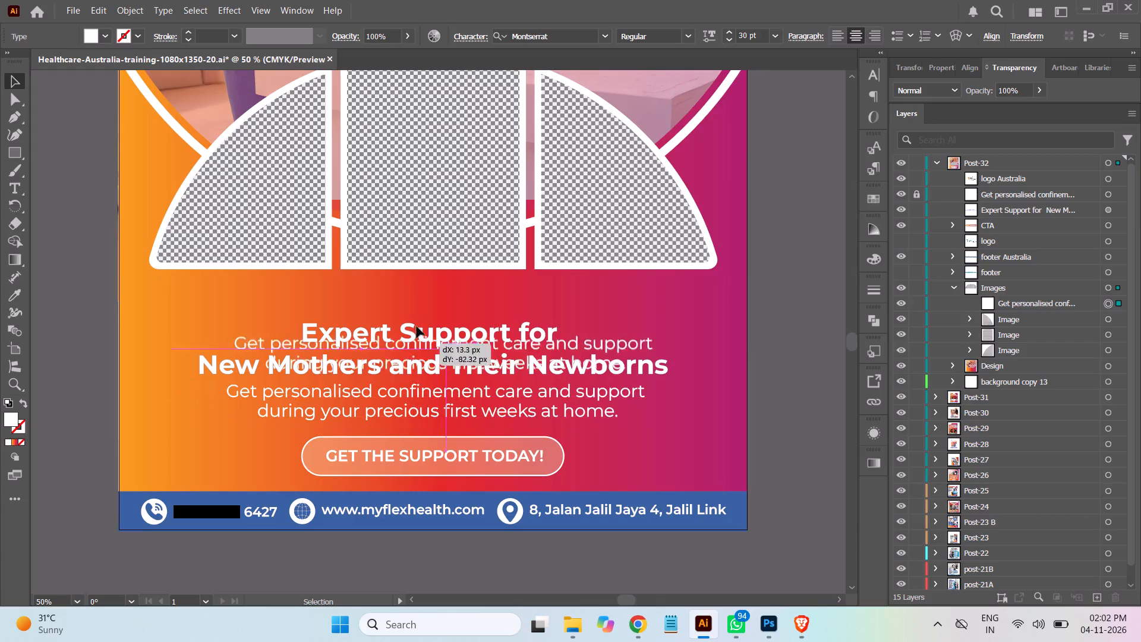
left_click_drag(417, 326, 418, 287)
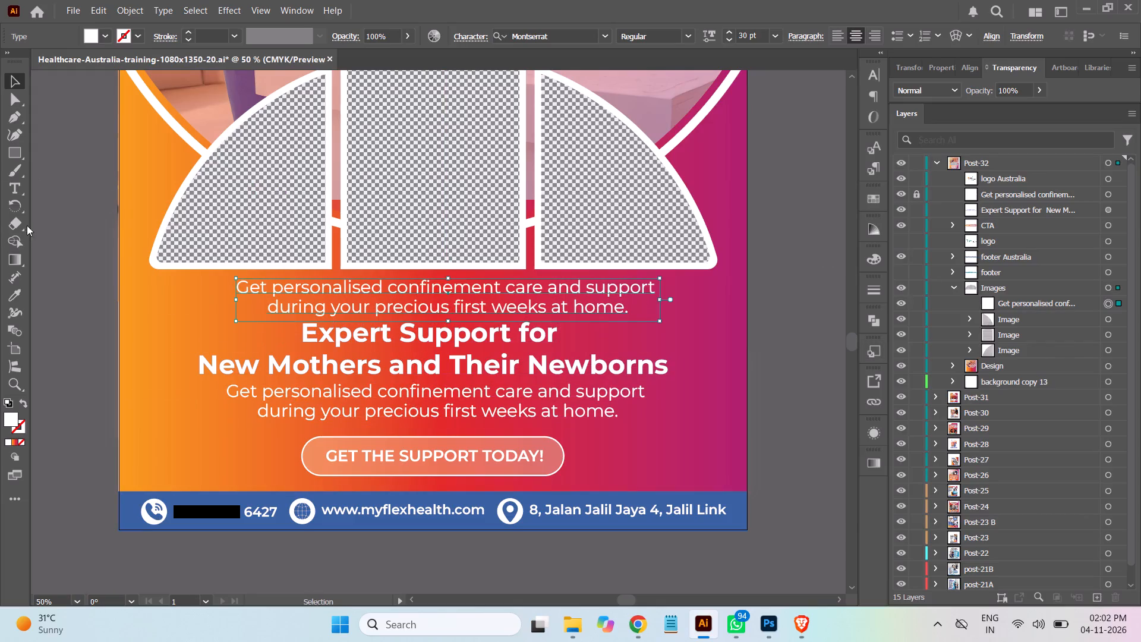
Replace the moved subheading copy's text with "Postnatal Recovery Support".
left_click(18, 191)
left_click(420, 311)
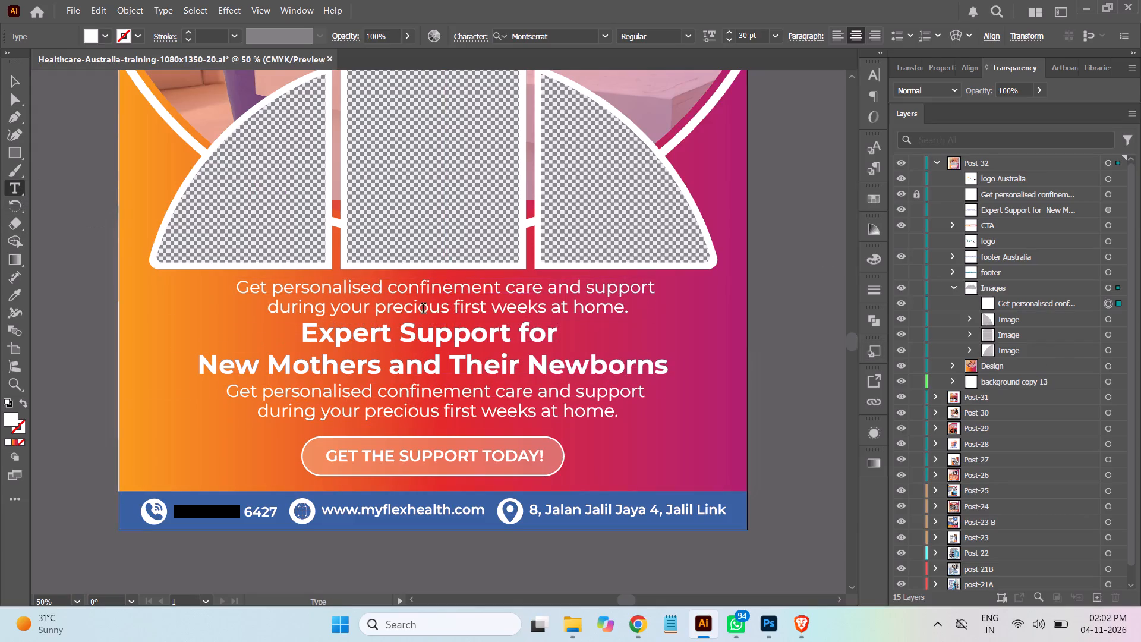
key("ctrl+a")
key("ctrl+v")
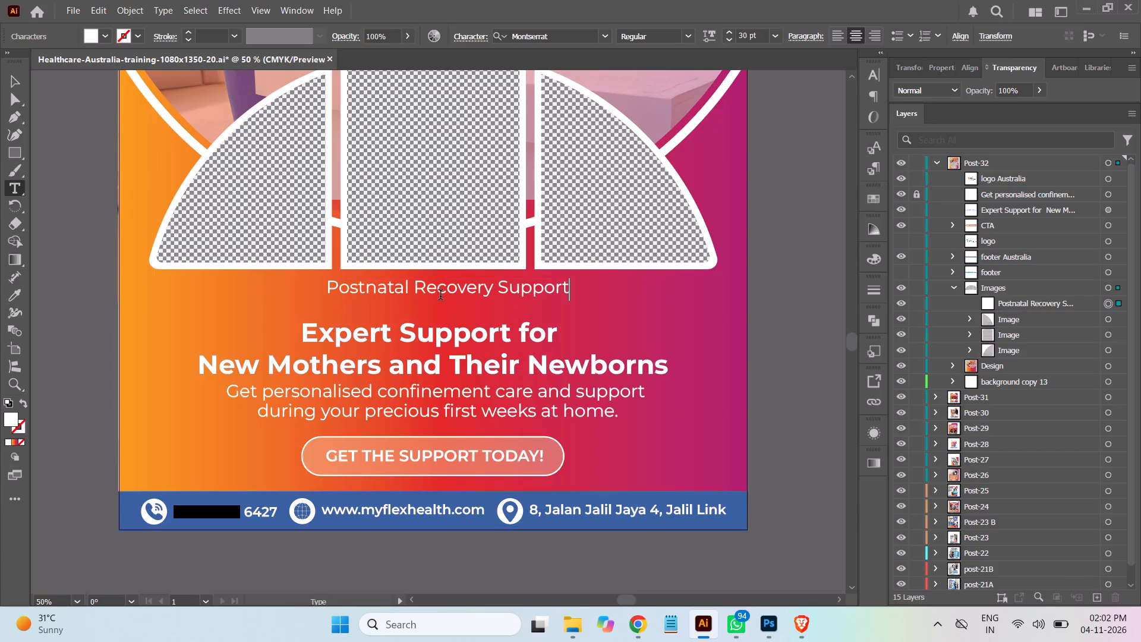
Set the "Postnatal Recovery Support" text's font size to 19 pt.
key("ctrl+a")
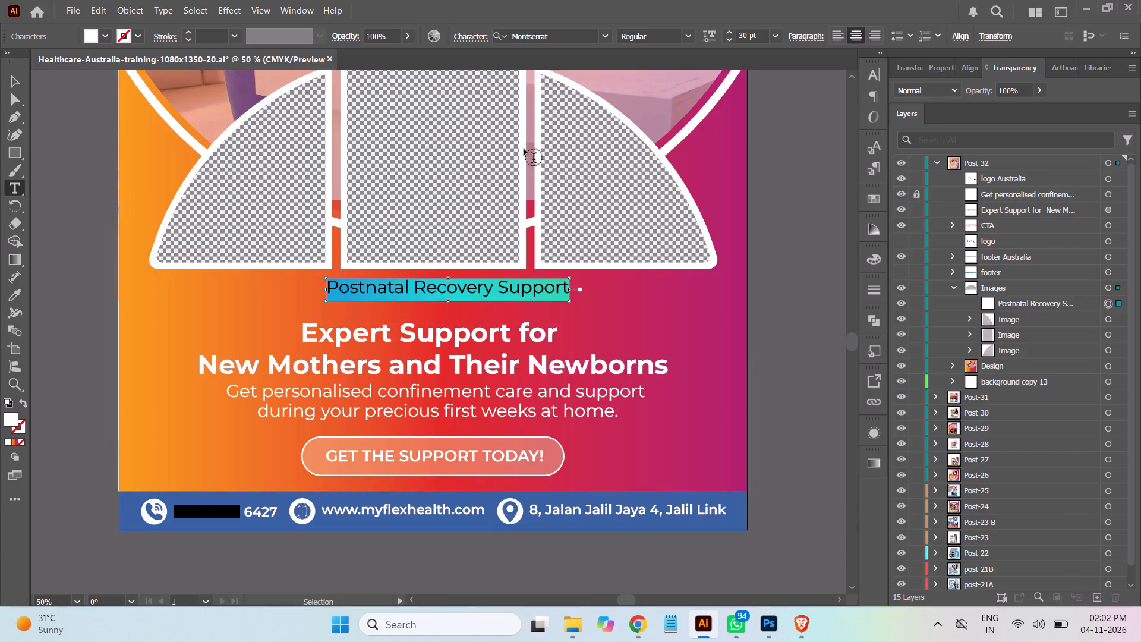
left_click(760, 37)
key("Down")
key("Down")
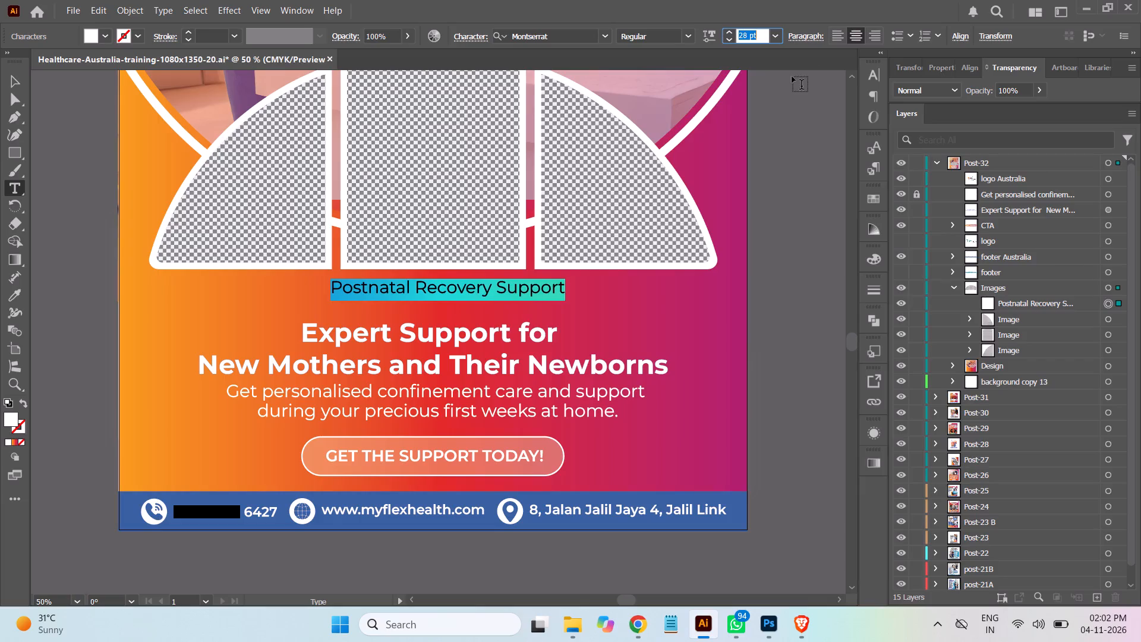
key("Down")
key("Down")
key("Down")
key("Down")
key("Down")
key("Down")
key("Down")
key("Down")
key("Down")
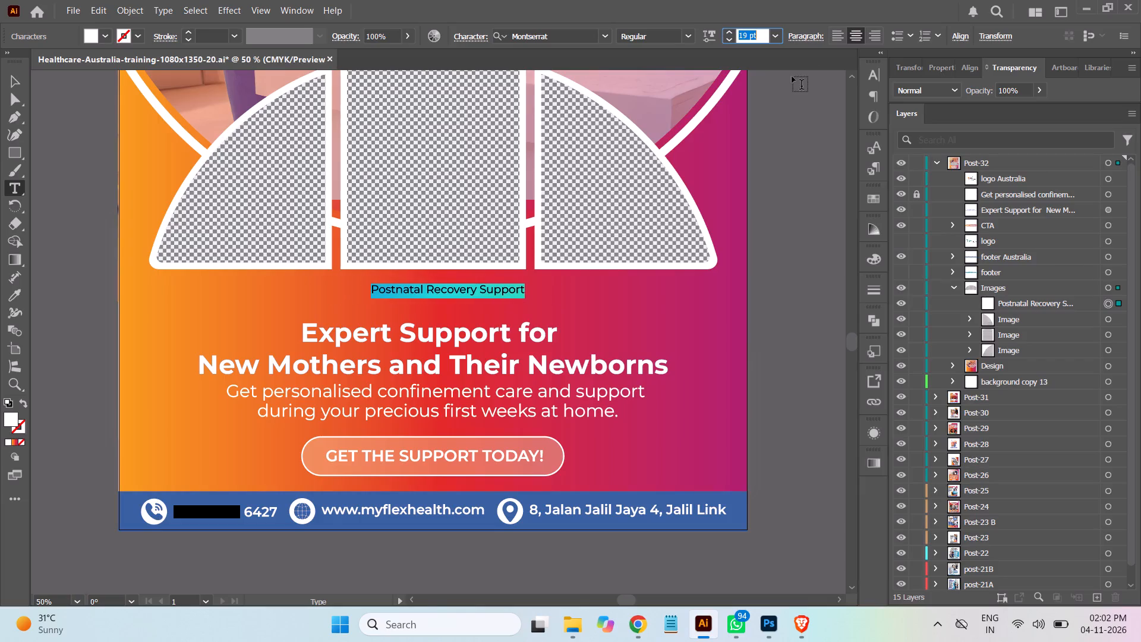
key("Down")
key("Up")
left_click(11, 84)
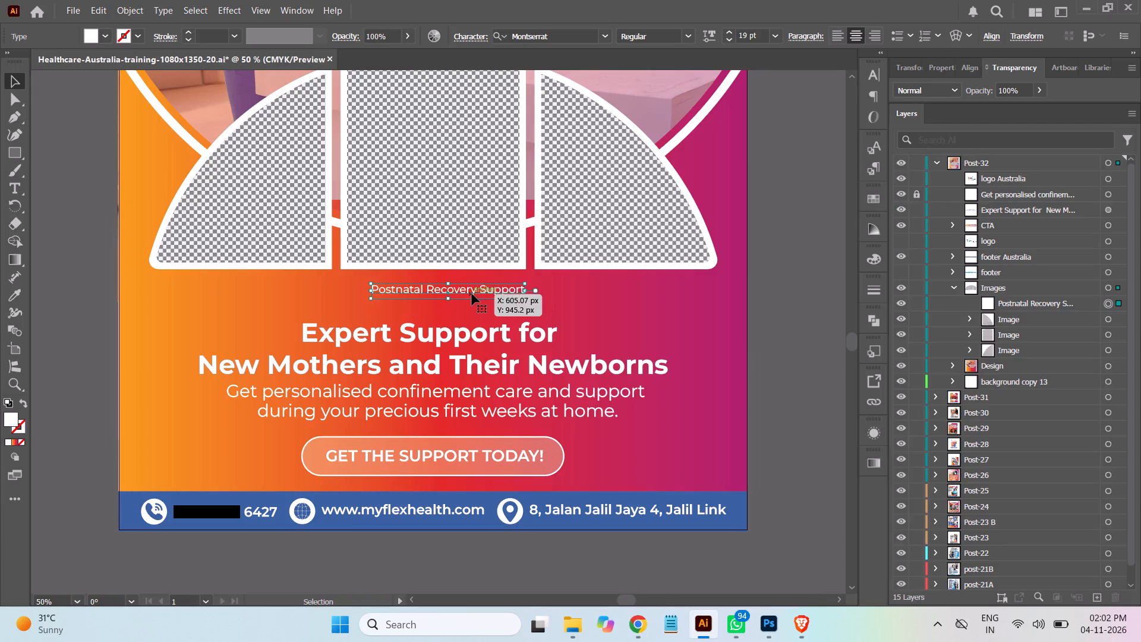
Move the "Postnatal Recovery Support" text up to just beneath the middle image frame.
left_click_drag(472, 294, 464, 288)
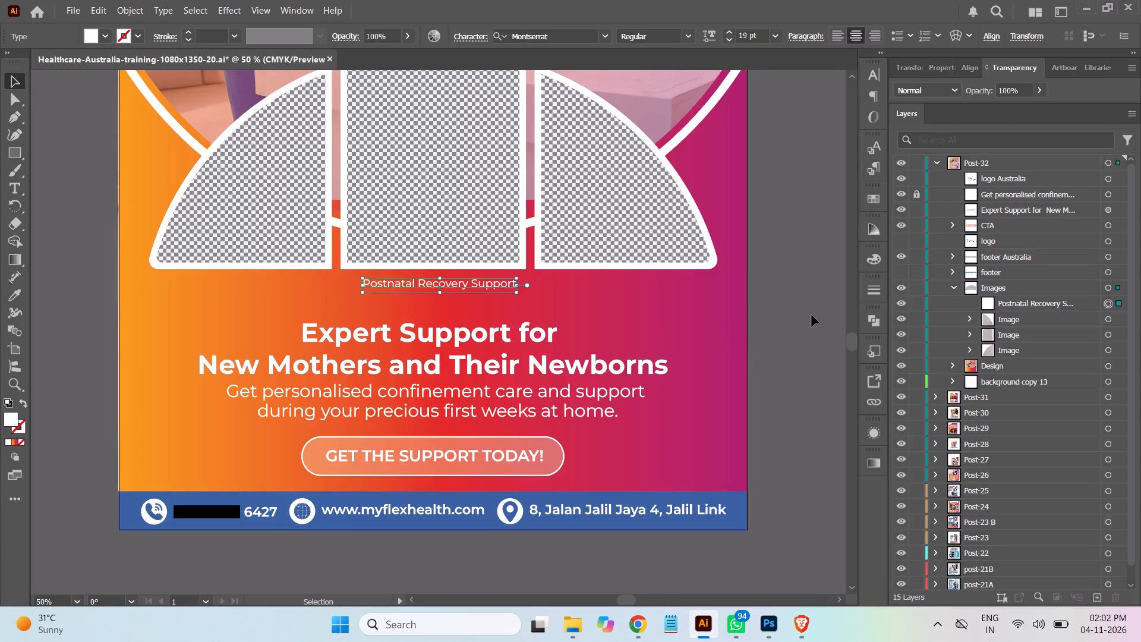
left_click(812, 315)
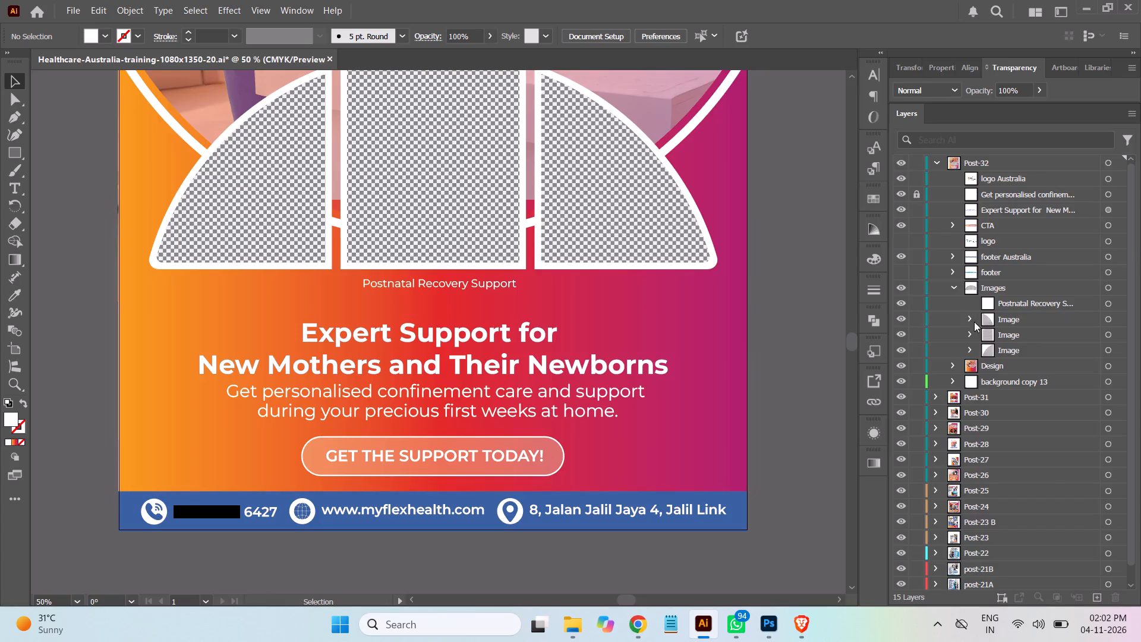
Identify the middle frame's Image group and move the "Postnatal Recovery Support" text to the top of its nested group.
left_click(904, 320)
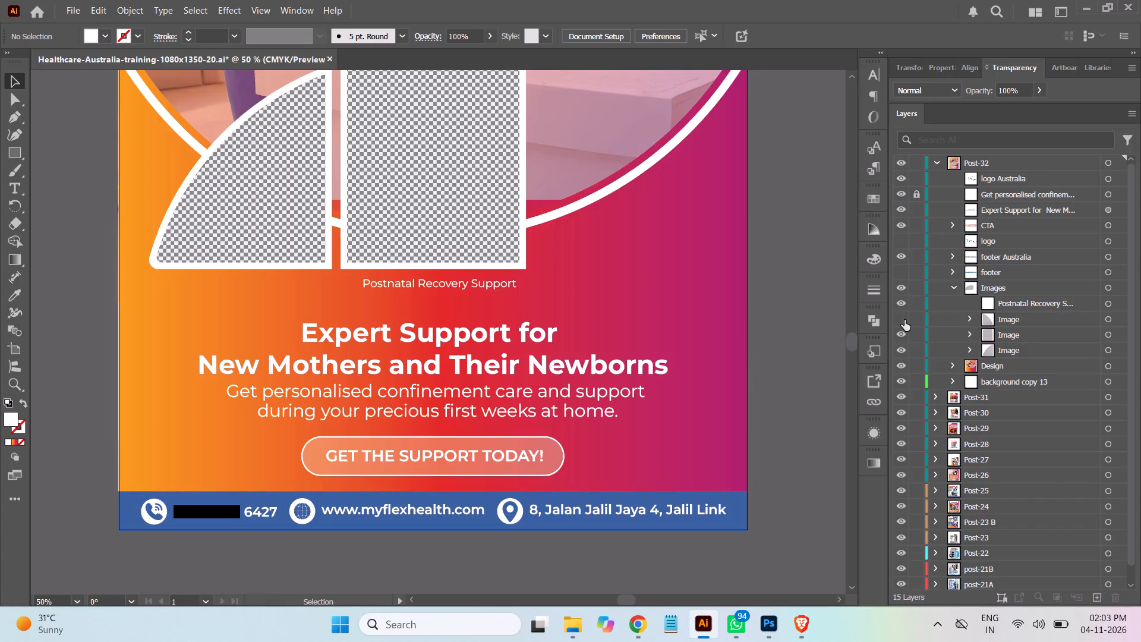
left_click(904, 320)
left_click(903, 332)
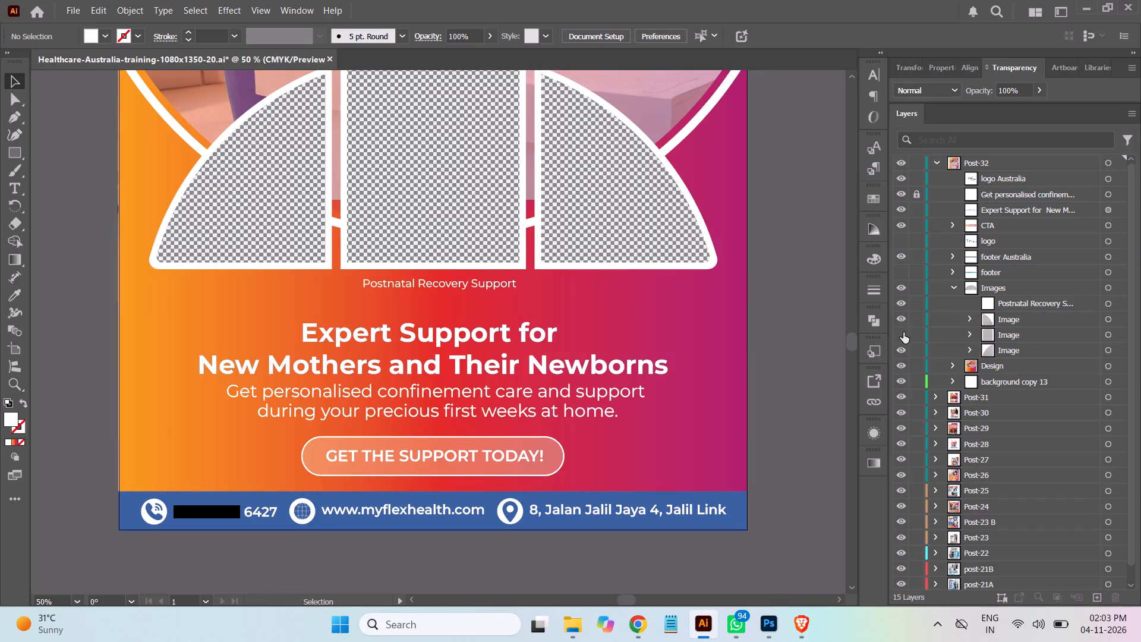
left_click(903, 332)
left_click(969, 333)
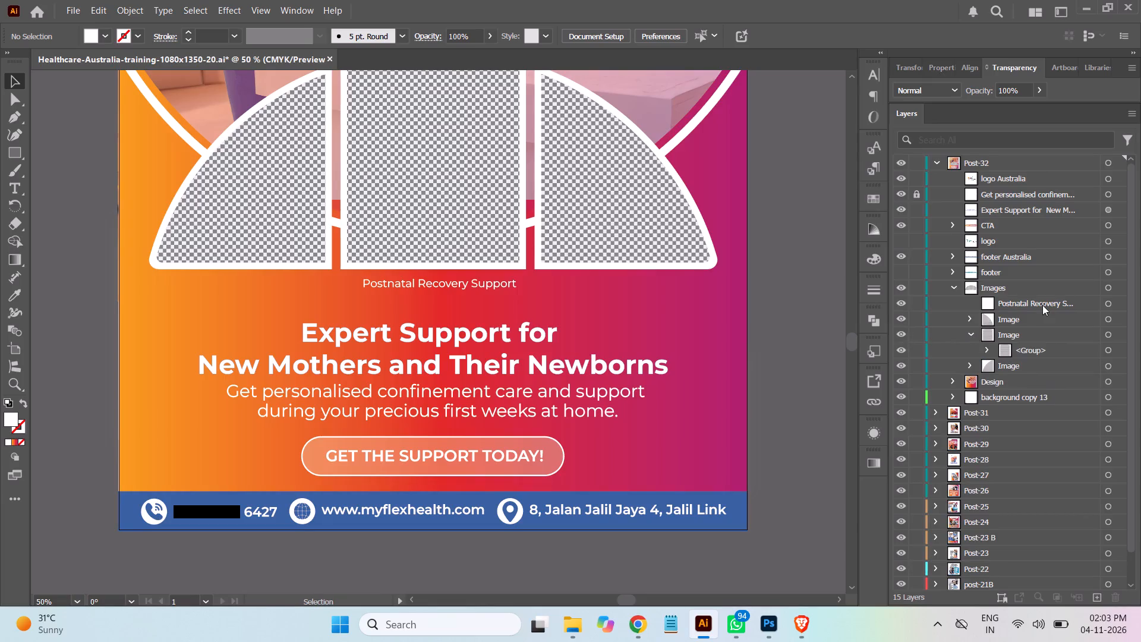
left_click(1041, 303)
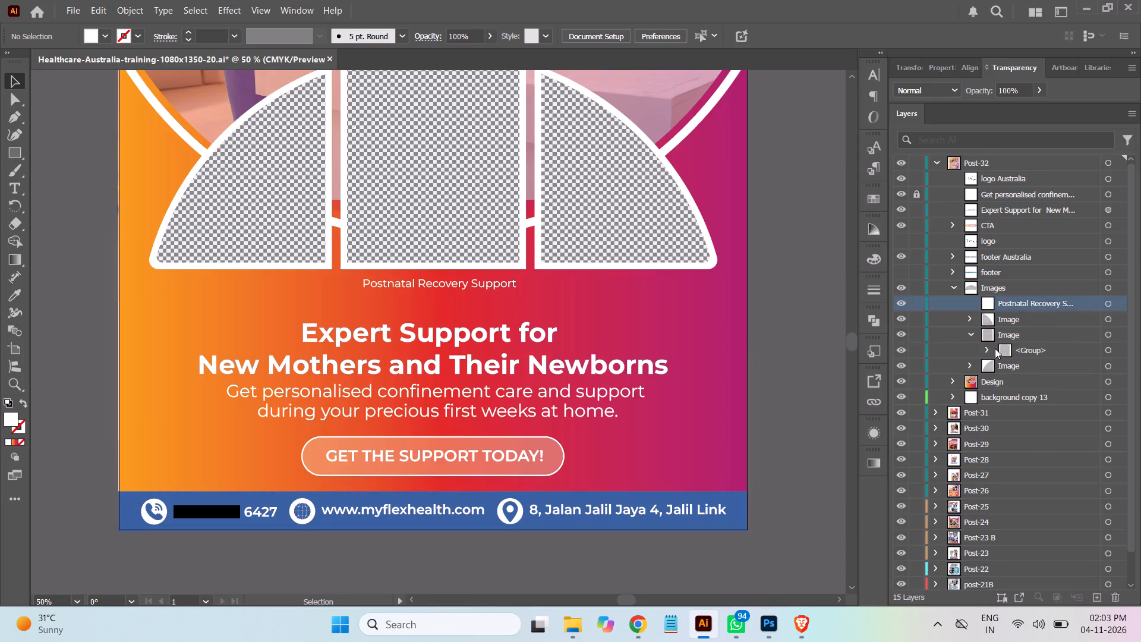
left_click(986, 350)
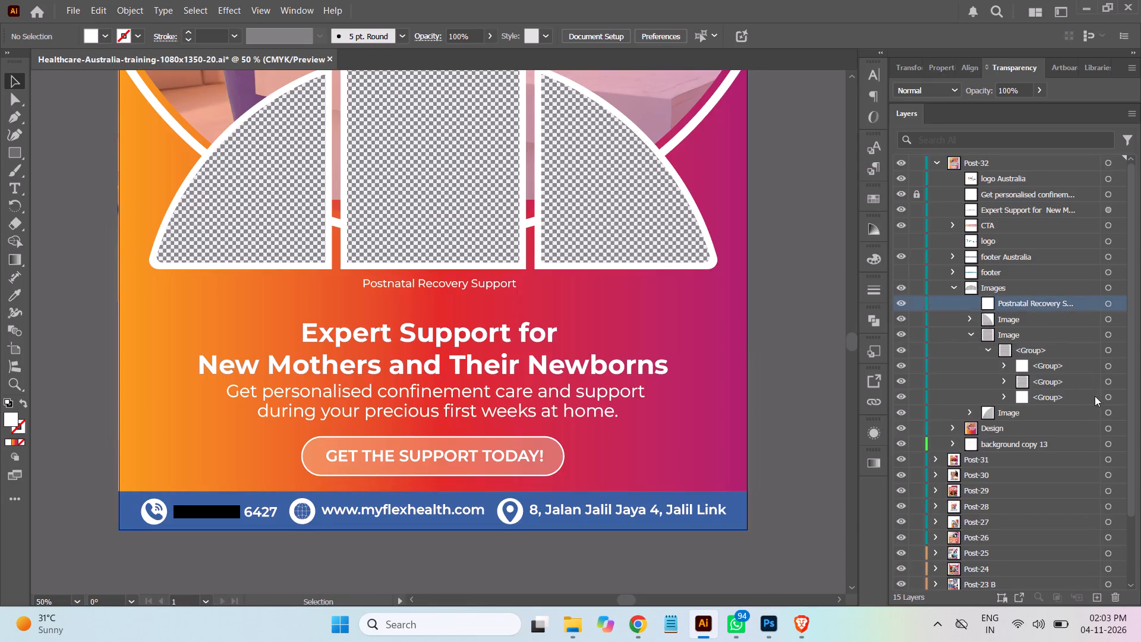
left_click(1108, 399)
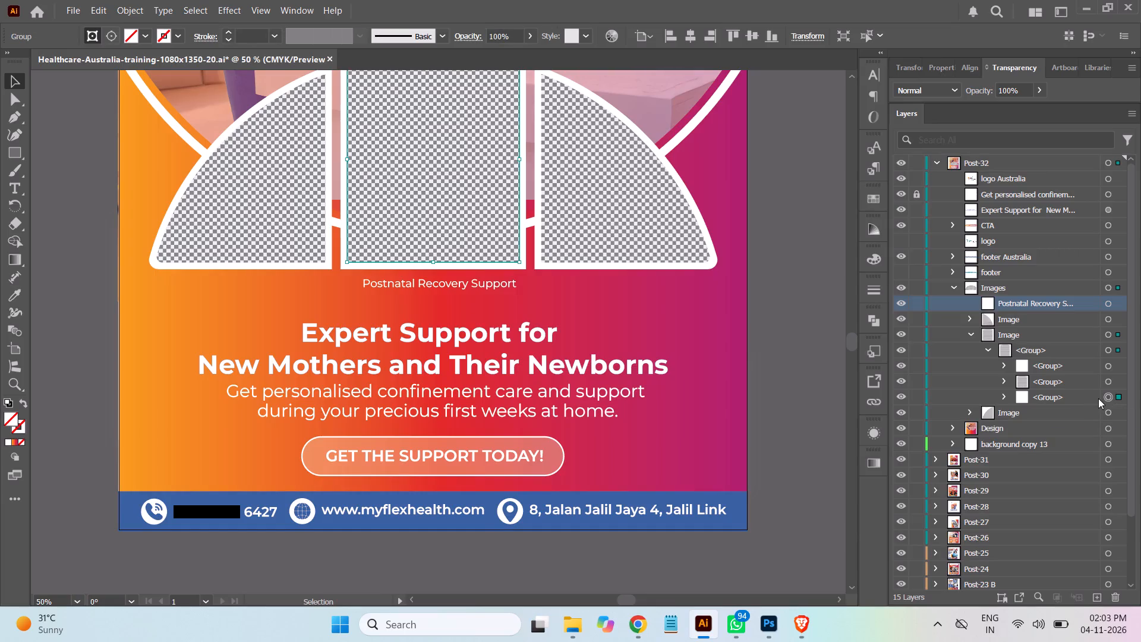
left_click(899, 398)
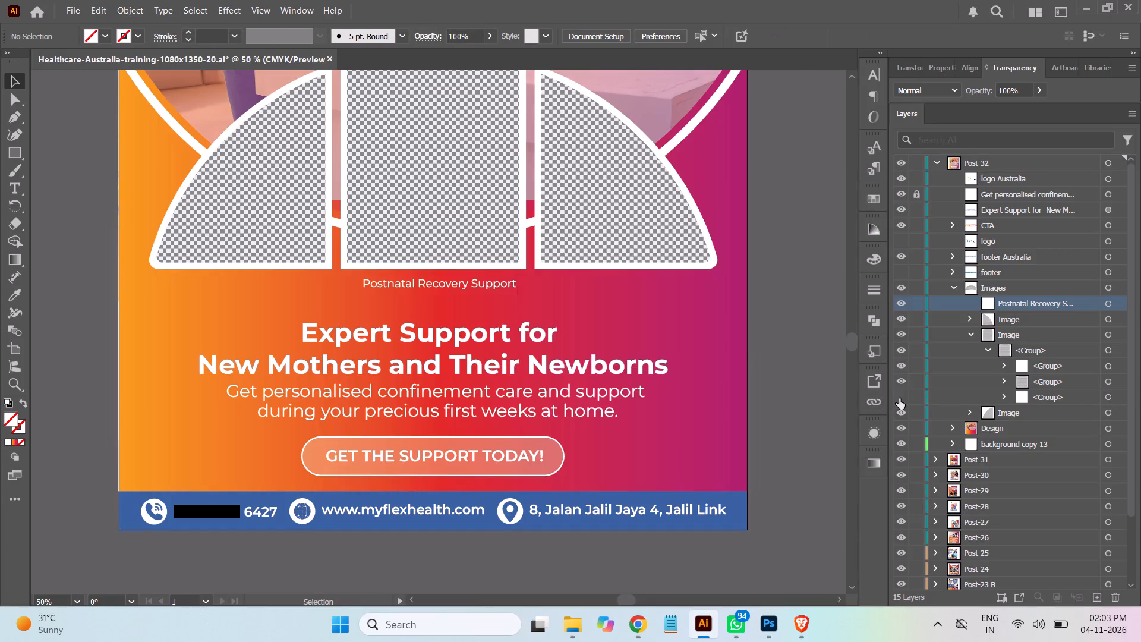
left_click(899, 398)
left_click_drag(1041, 300, 1045, 362)
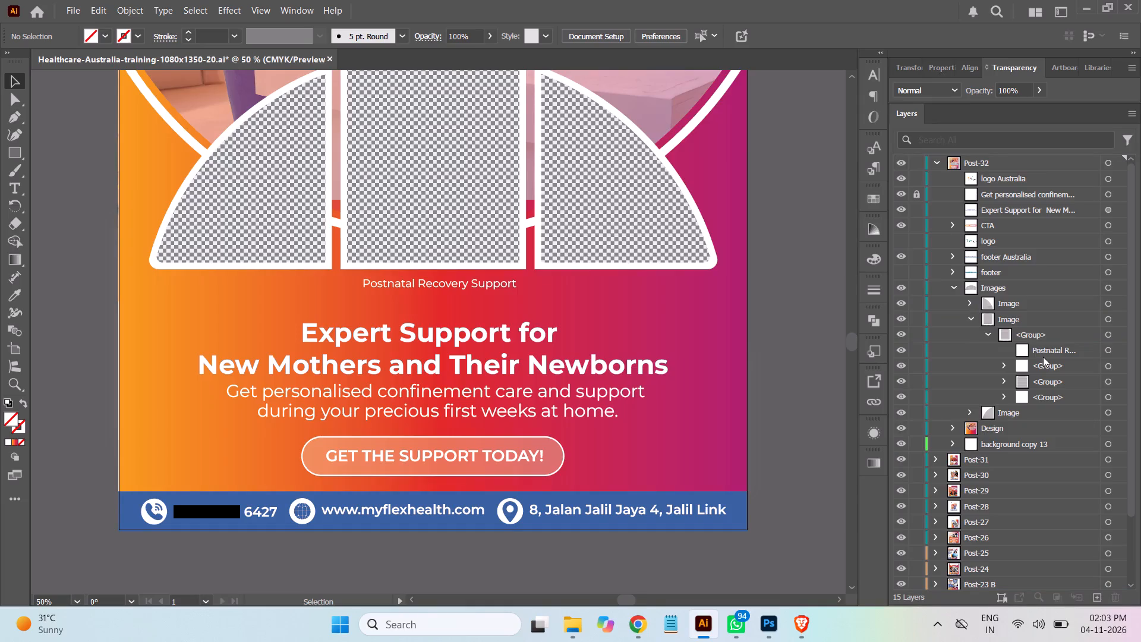
Stretch the middle frame's white backing shape downward to about 420 px high so it extends behind the pointer text.
left_click(1108, 368)
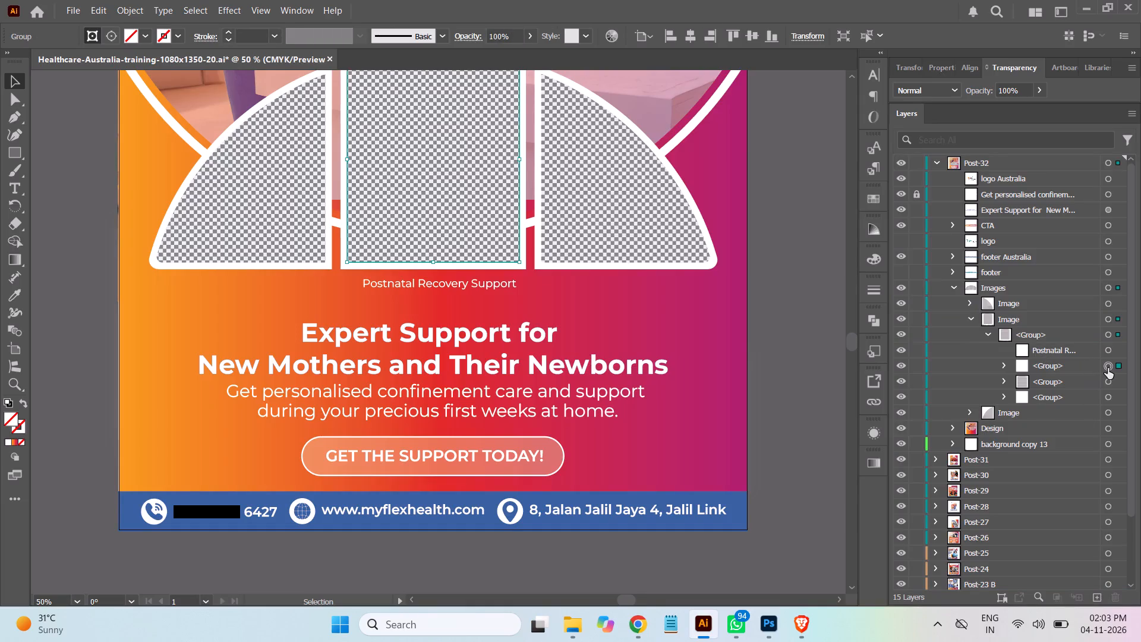
left_click(1108, 384)
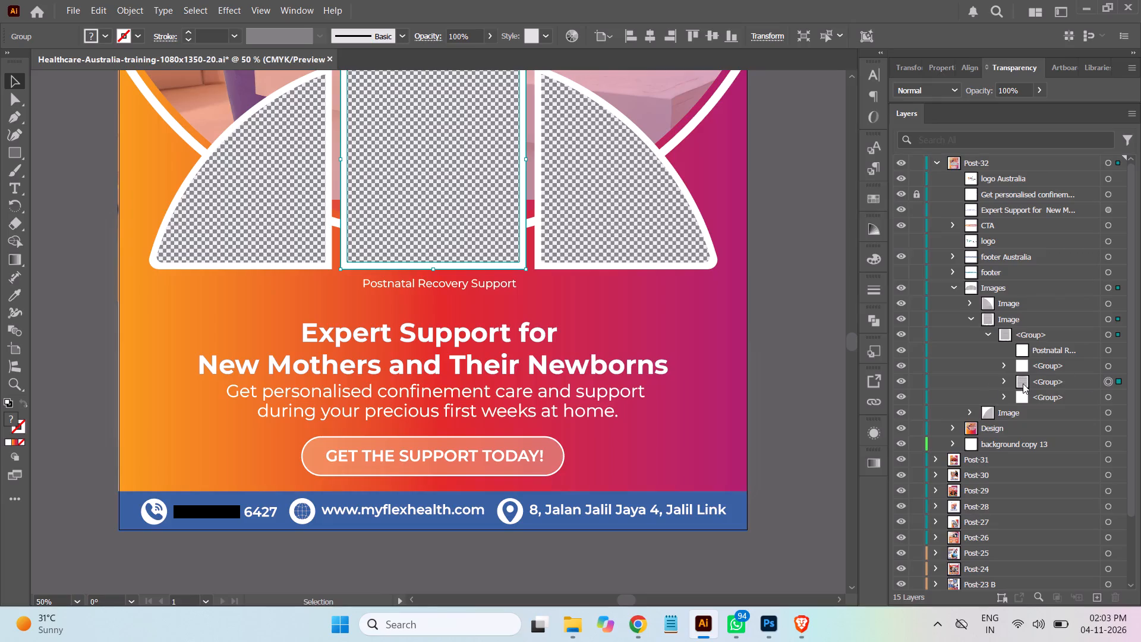
left_click(1004, 381)
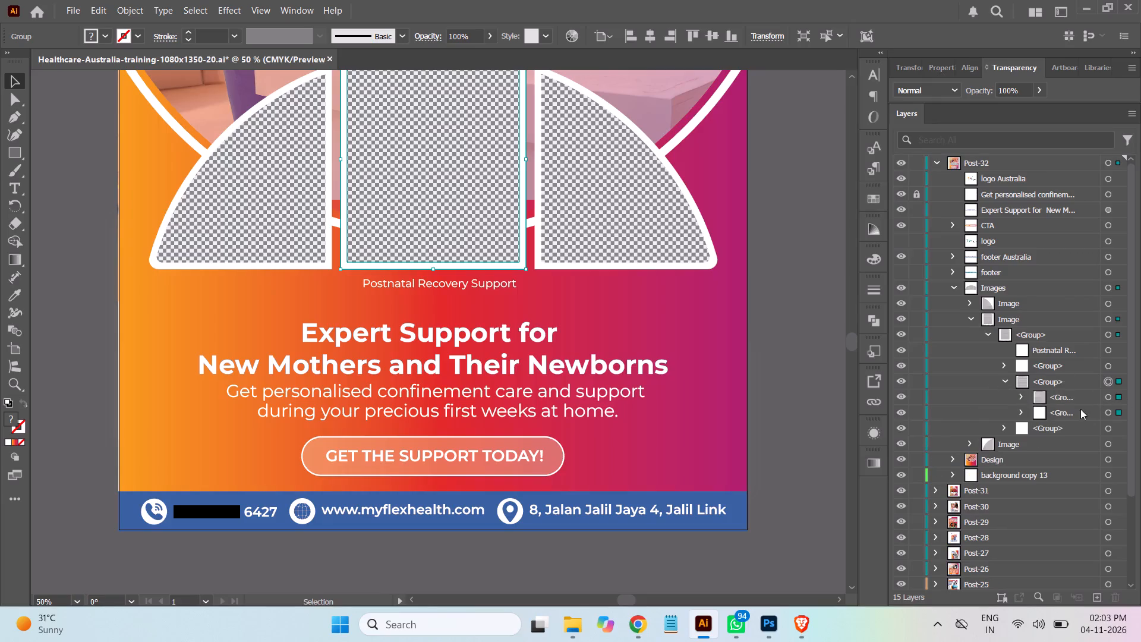
left_click(1107, 414)
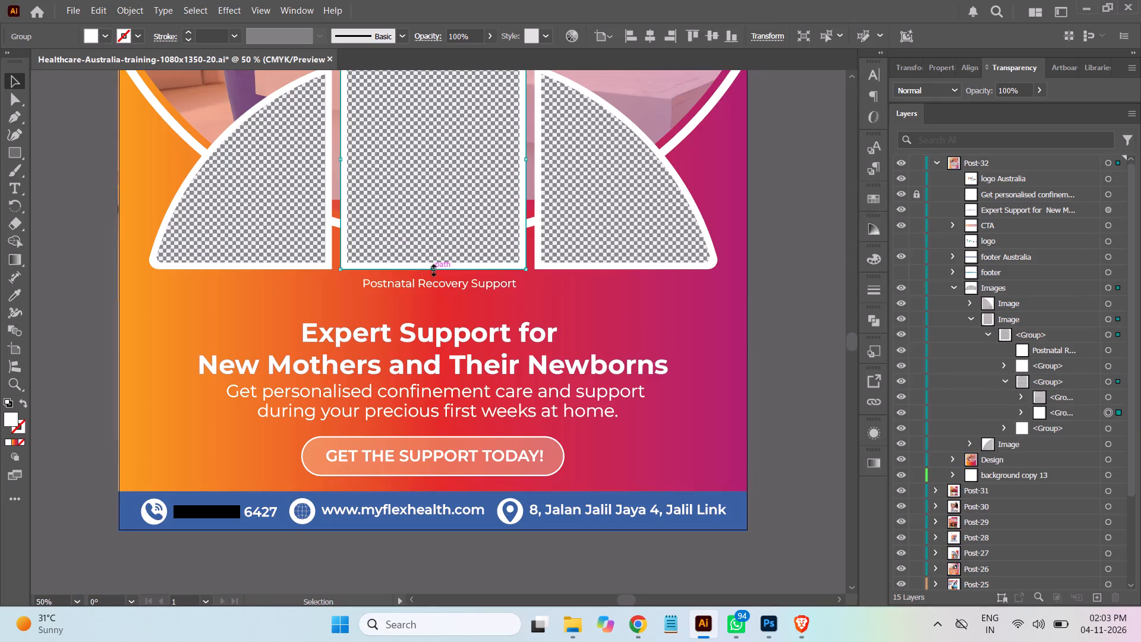
left_click_drag(432, 269, 437, 295)
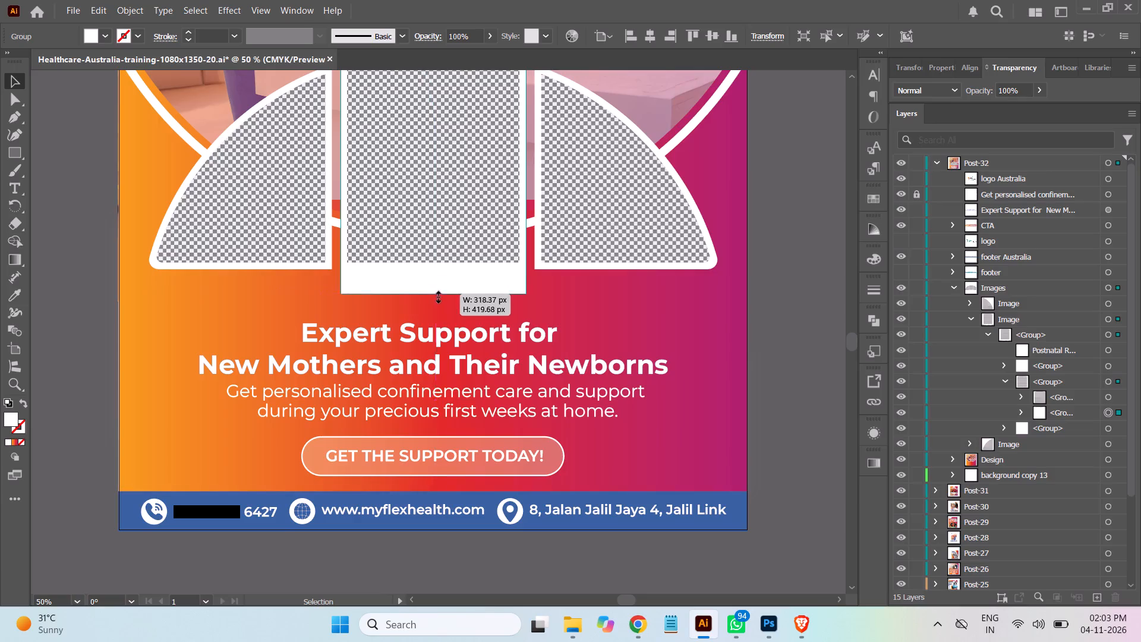
left_click_drag(437, 295, 437, 297)
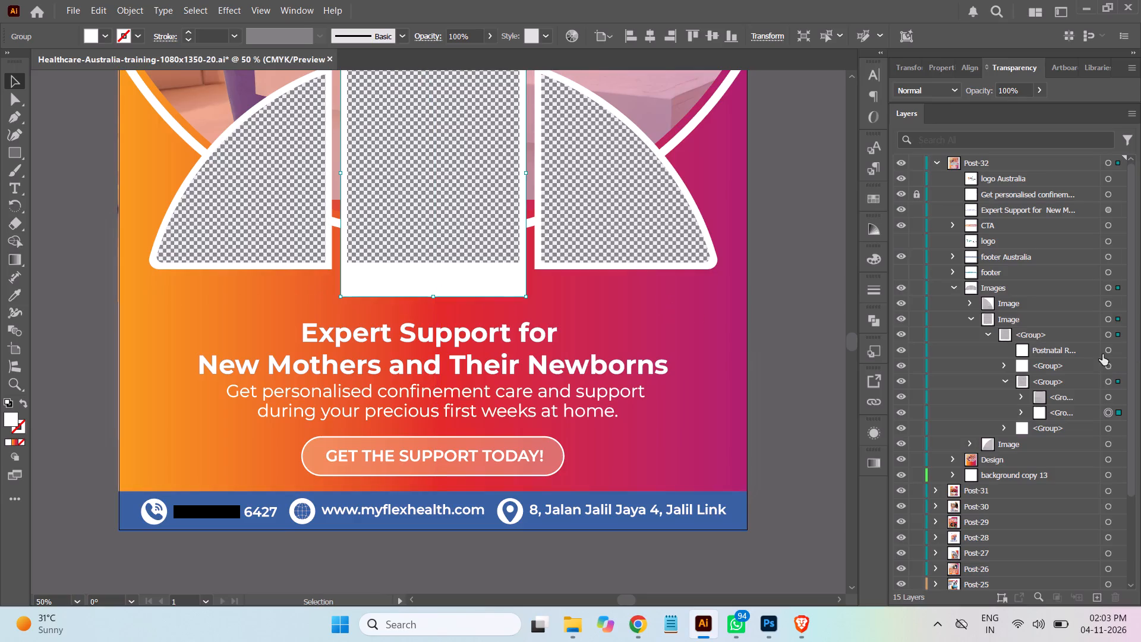
Change the fill of the "Postnatal Recovery Support" text from white to dark grey.
left_click(1109, 351)
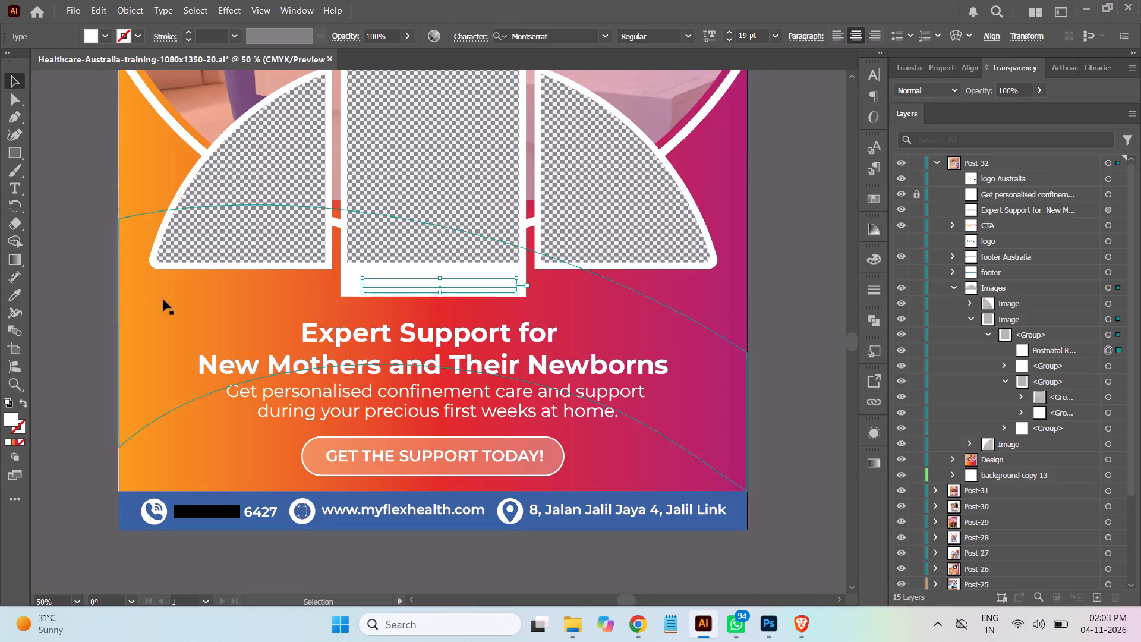
double_click(10, 421)
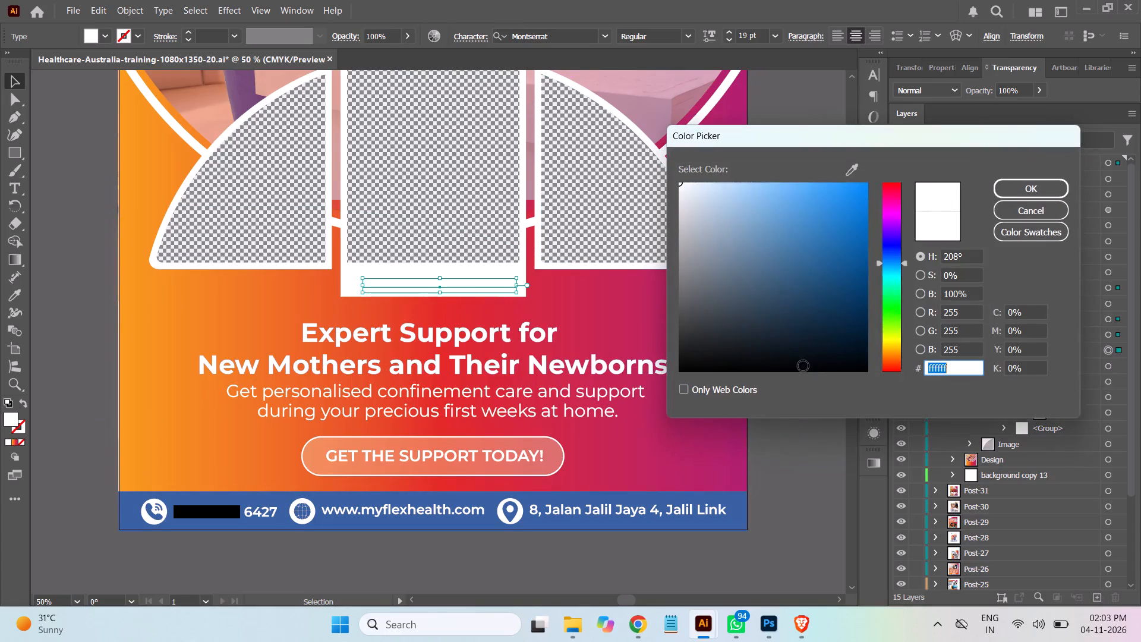
left_click_drag(693, 223, 686, 247)
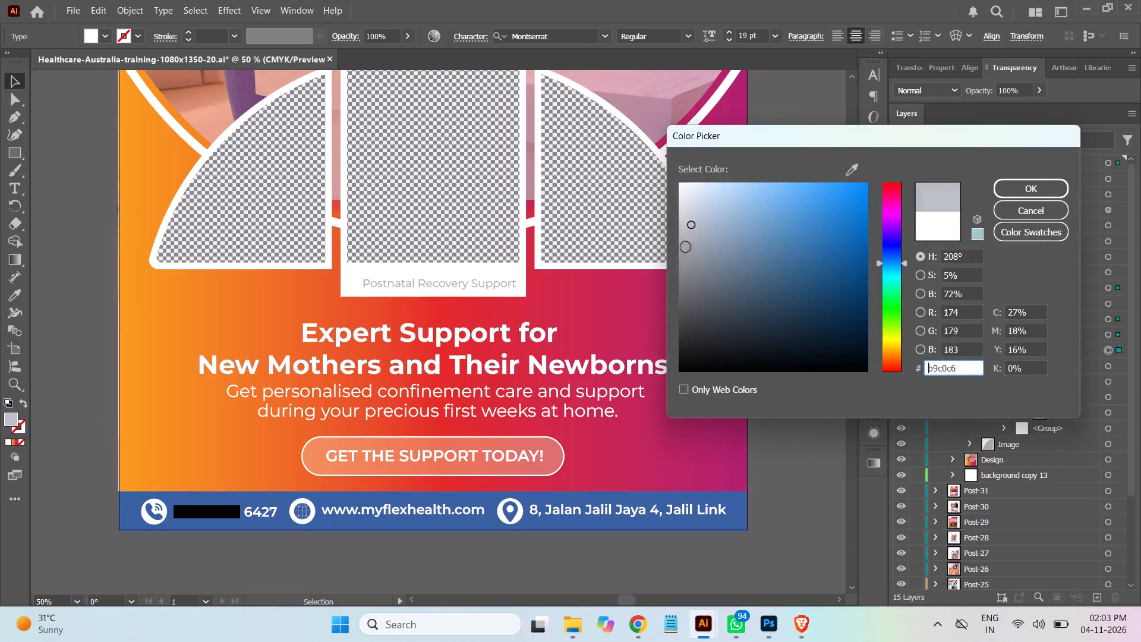
left_click_drag(686, 247, 669, 305)
left_click(1020, 194)
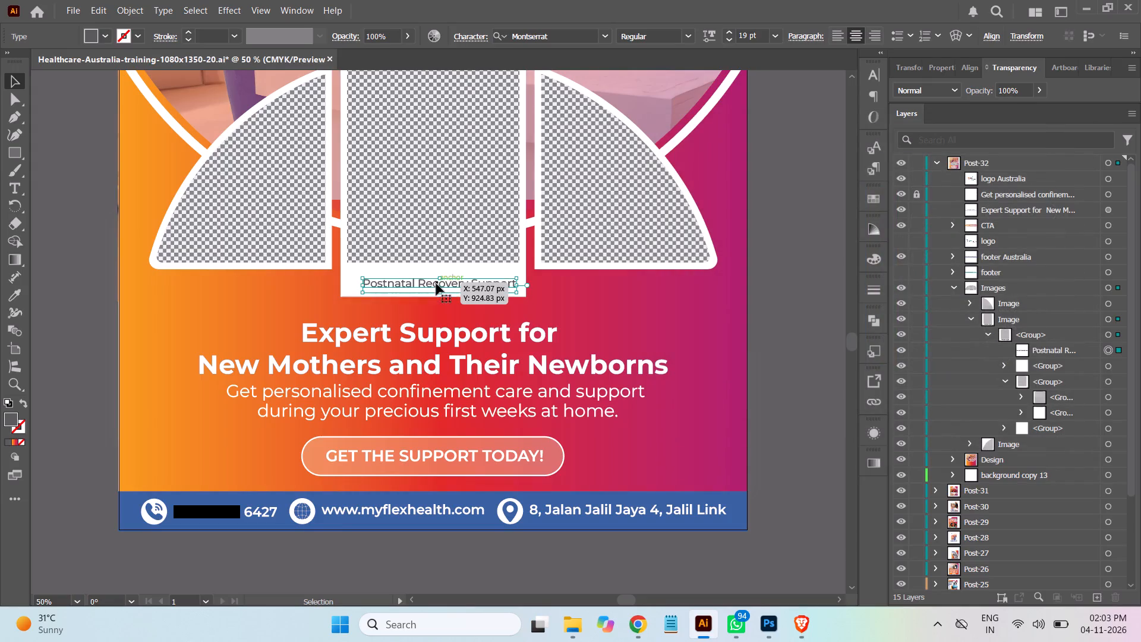
Centre the "Postnatal Recovery Support" text within the white strip below the middle image.
left_click_drag(432, 285, 427, 282)
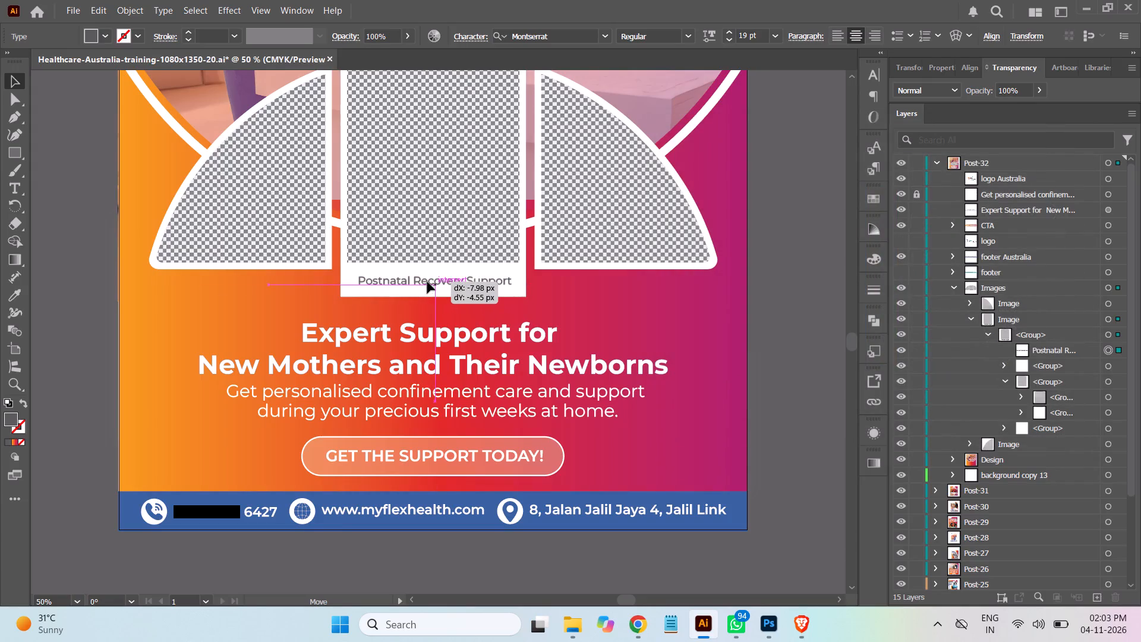
left_click_drag(427, 282, 426, 281)
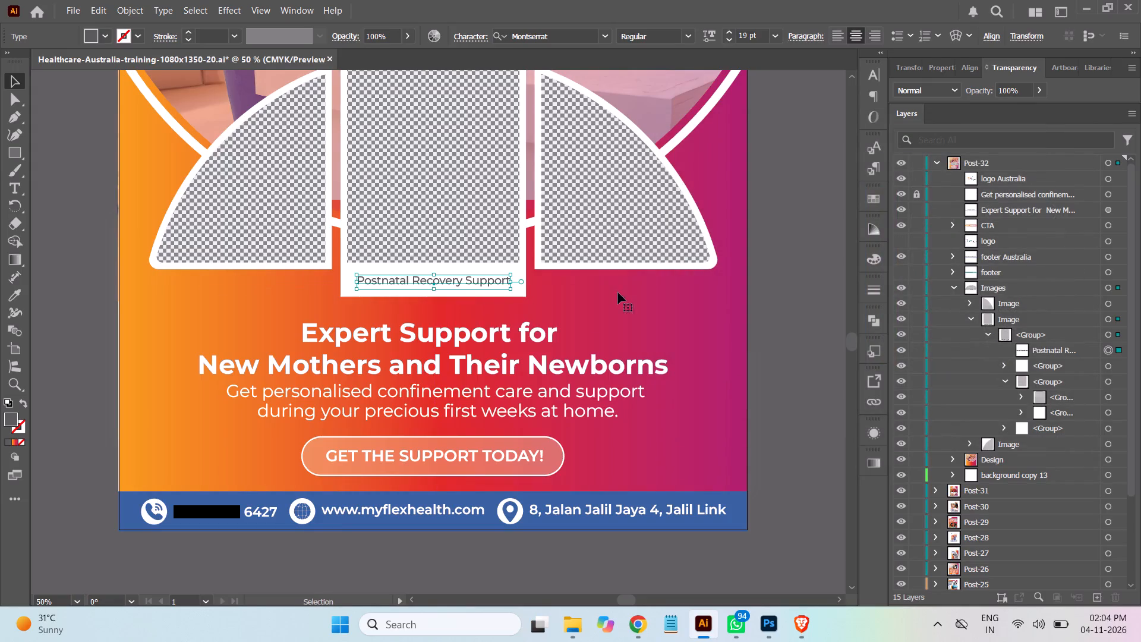
left_click(817, 286)
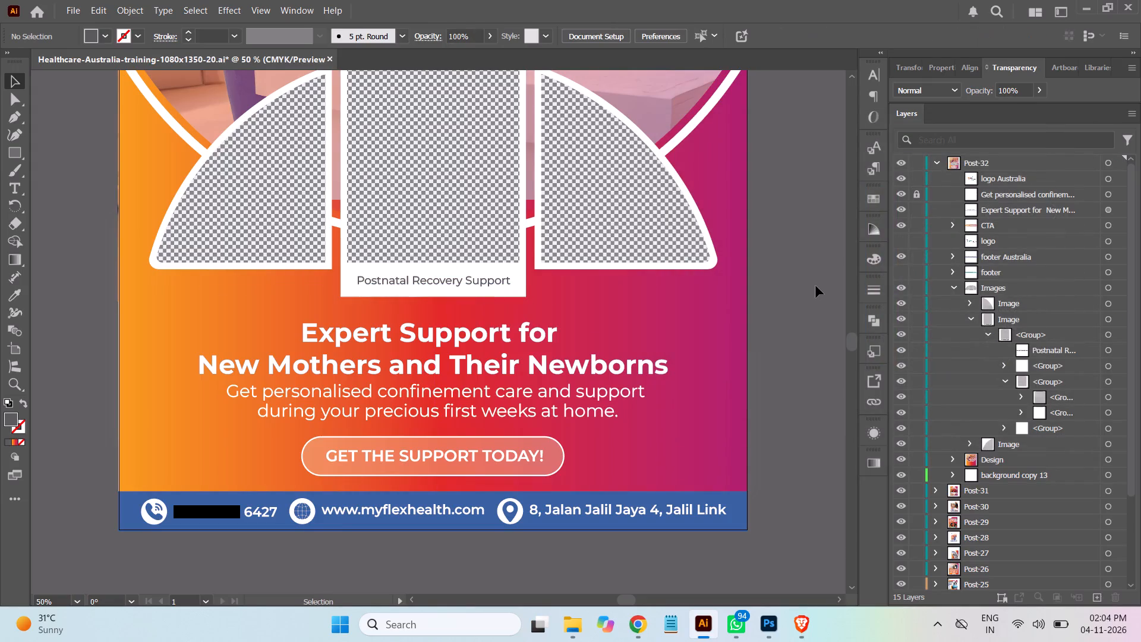
Save the document.
key("ctrl+s")
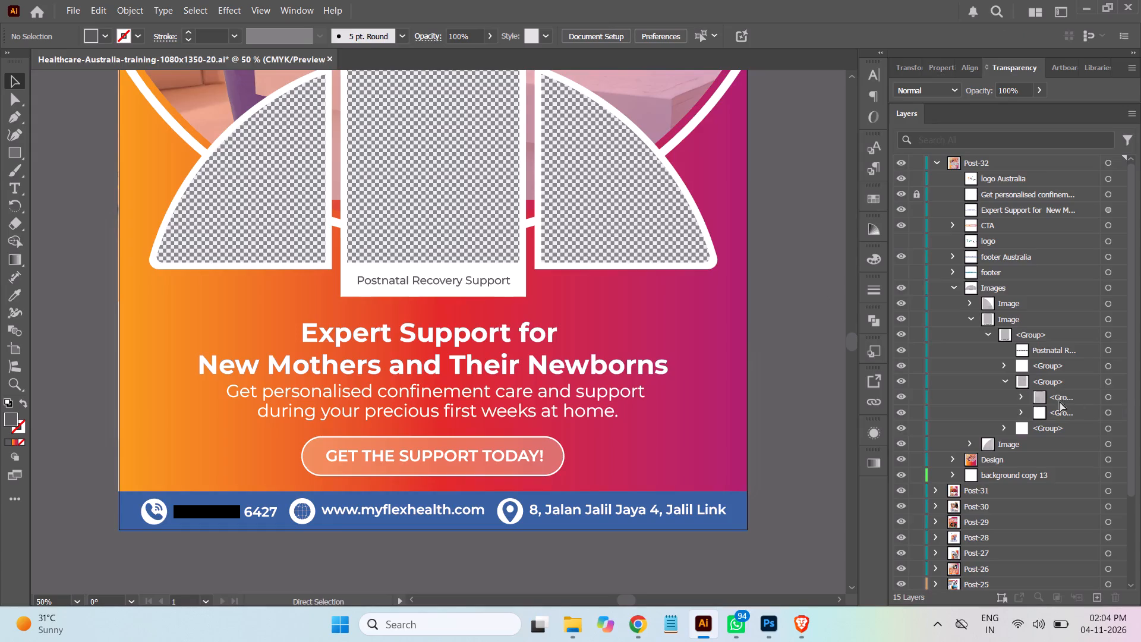
Duplicate the "Postnatal Recovery Support" text and move the copy into the right-hand frame's Image group.
left_click(1004, 380)
left_click(1056, 348)
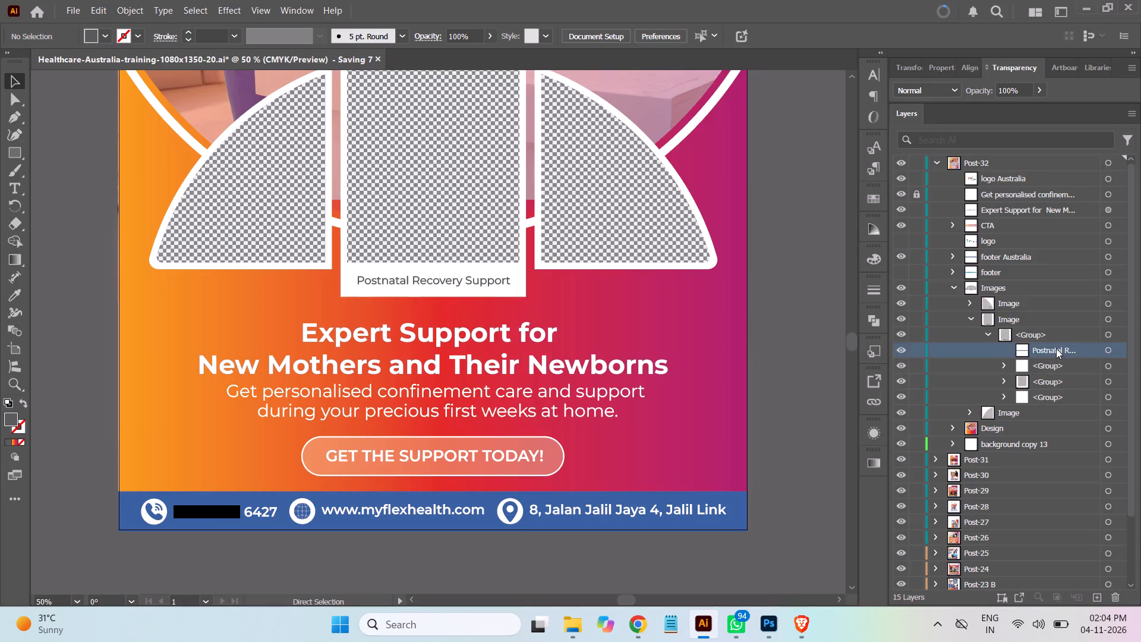
left_click_drag(1056, 348, 1082, 569)
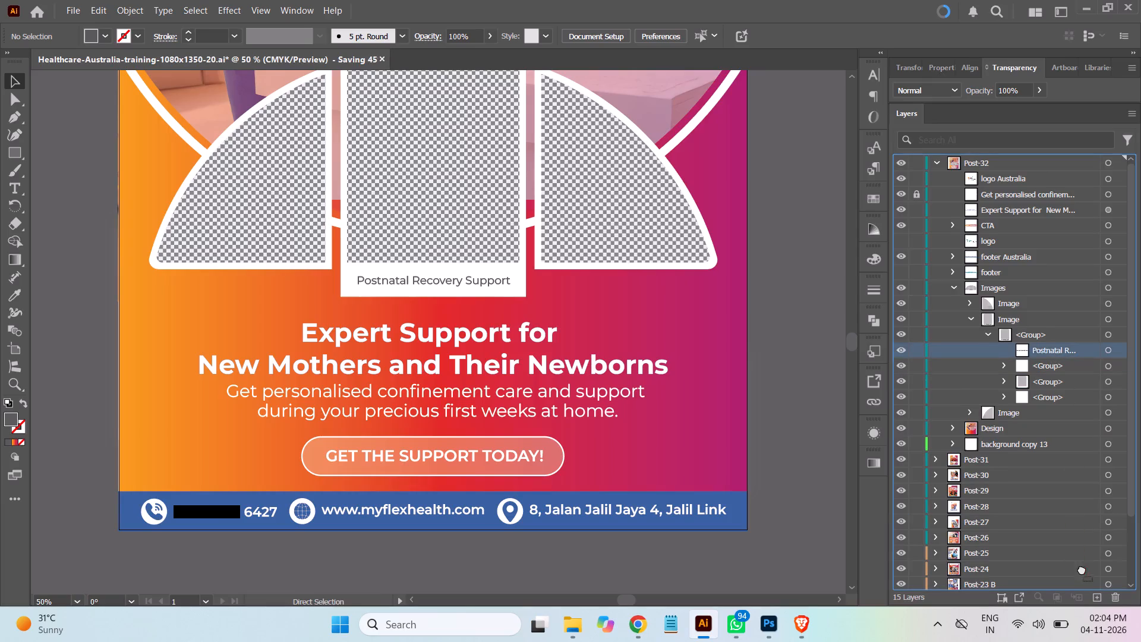
left_click_drag(1082, 569, 1098, 596)
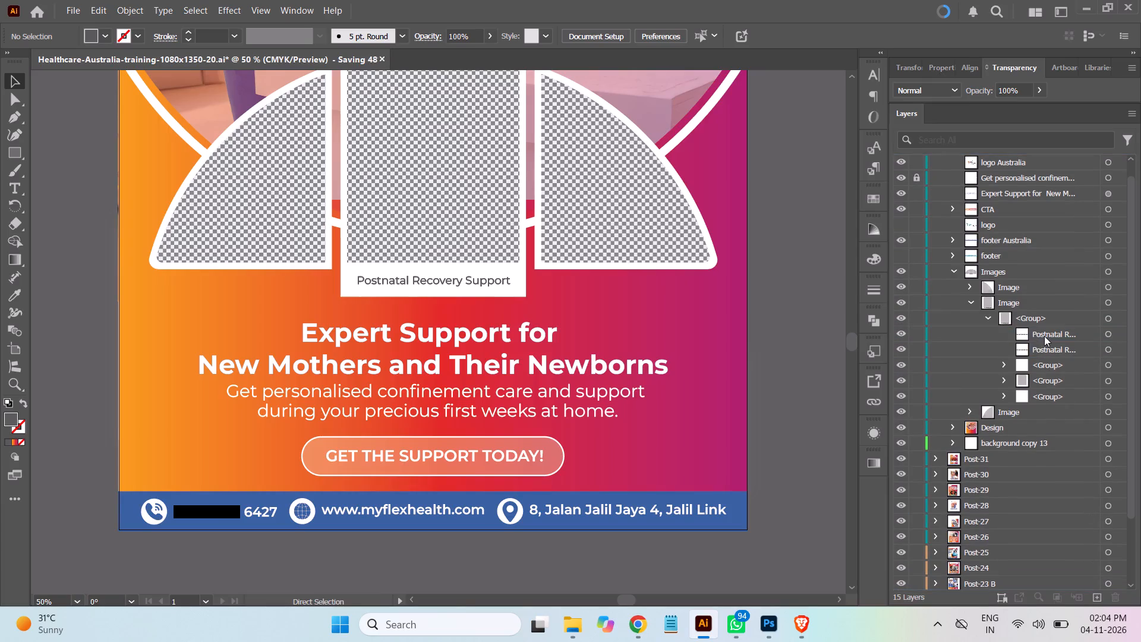
left_click_drag(1045, 334, 1021, 287)
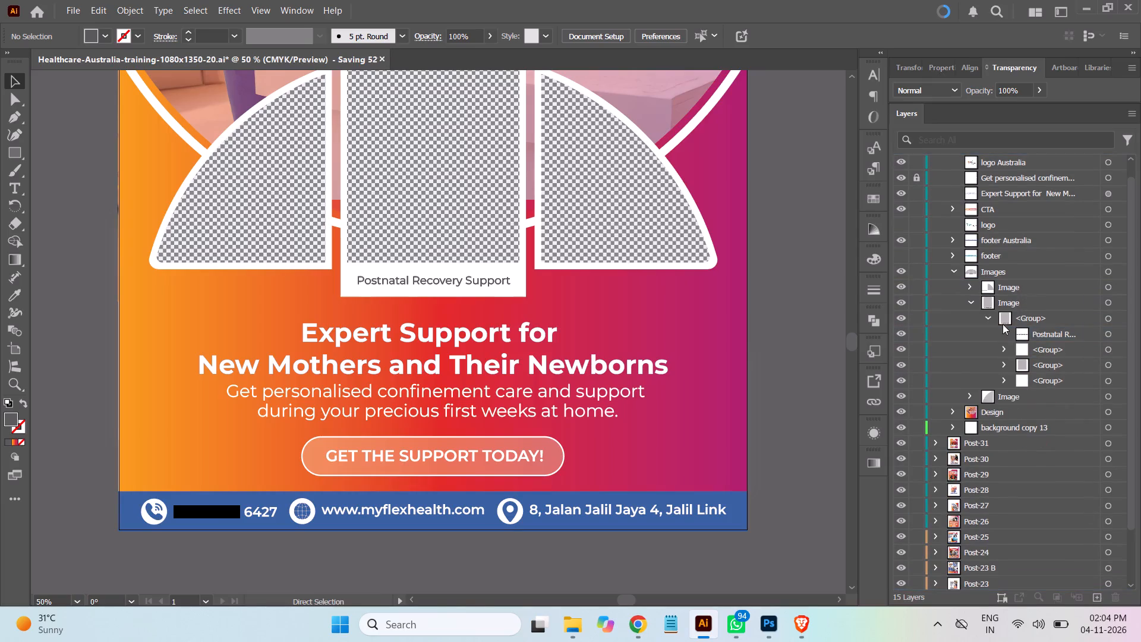
Nest the copied pointer text at the top of the inner group within the right-hand frame's Image group.
left_click(986, 316)
left_click(970, 304)
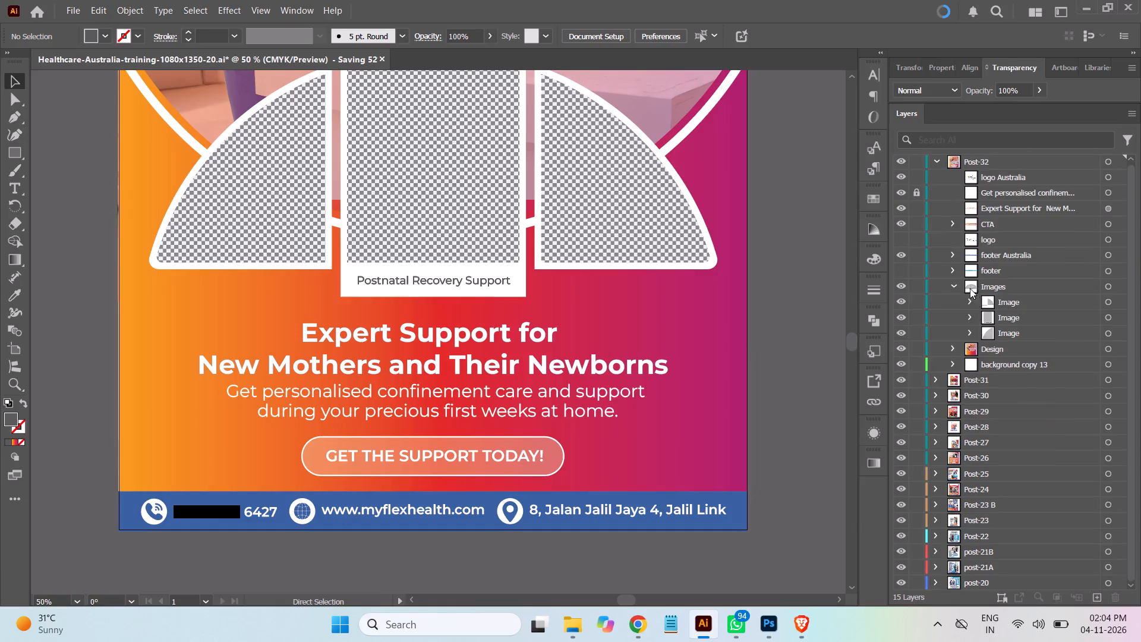
left_click(967, 301)
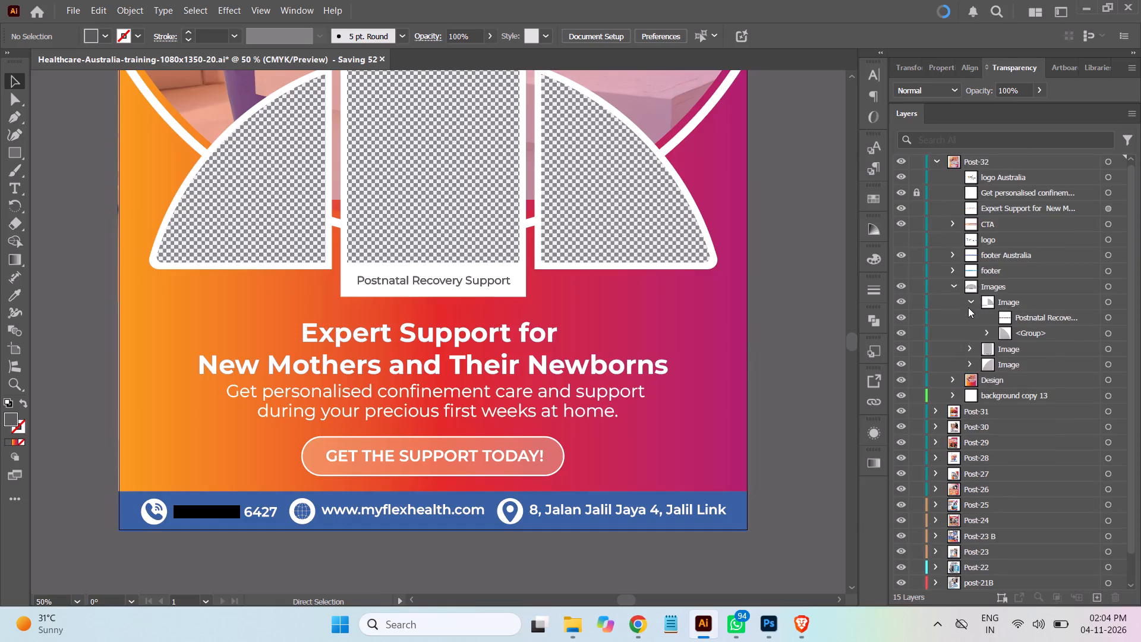
left_click(985, 330)
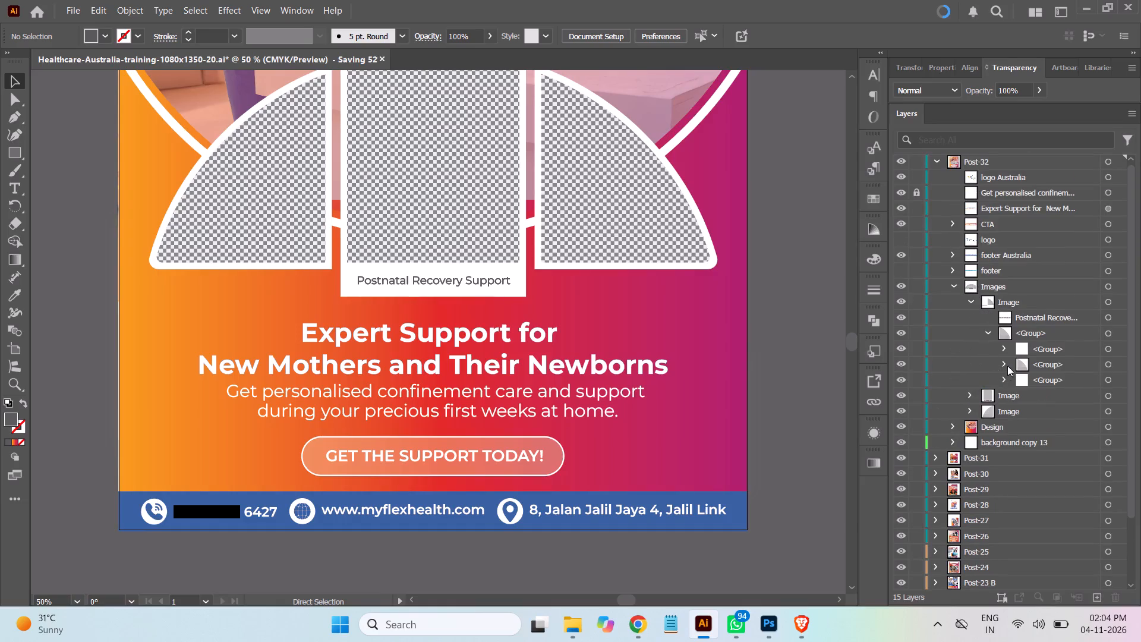
left_click(1004, 363)
left_click(1049, 316)
left_click_drag(1050, 316, 1054, 342)
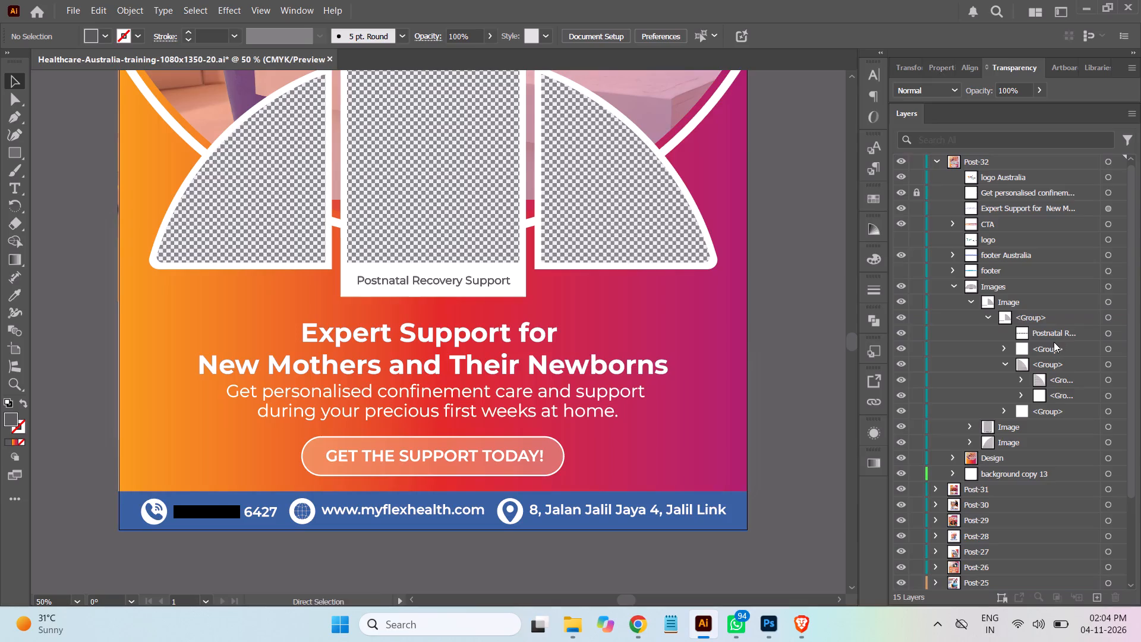
Target the white border group inside the right-hand frame's Image group for direct editing of its anchor points.
left_click(1110, 398)
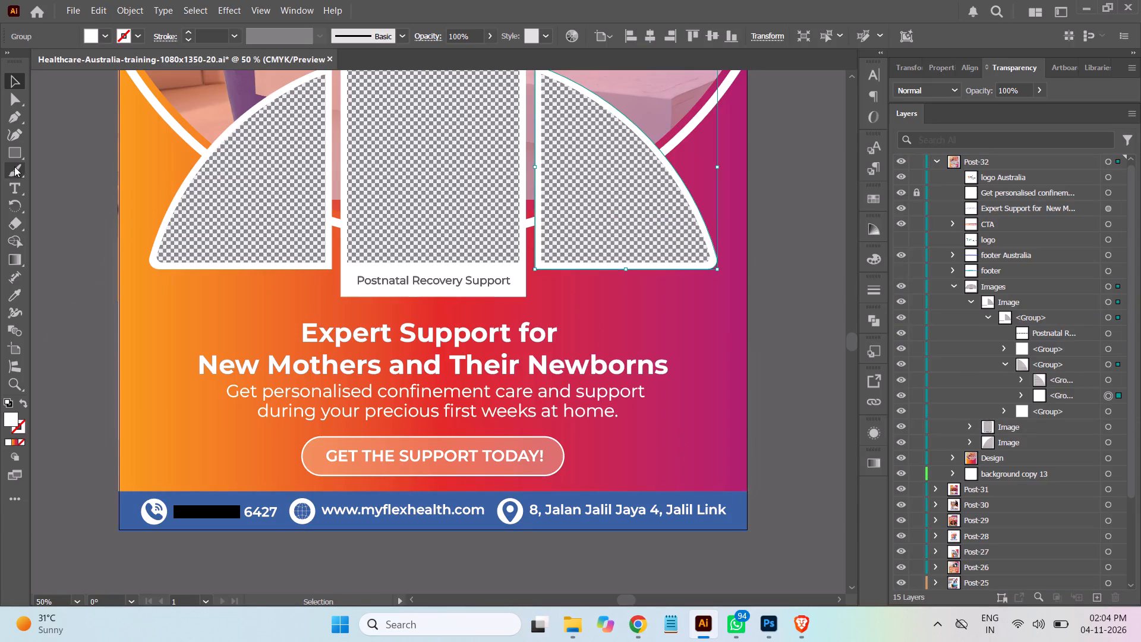
left_click(15, 100)
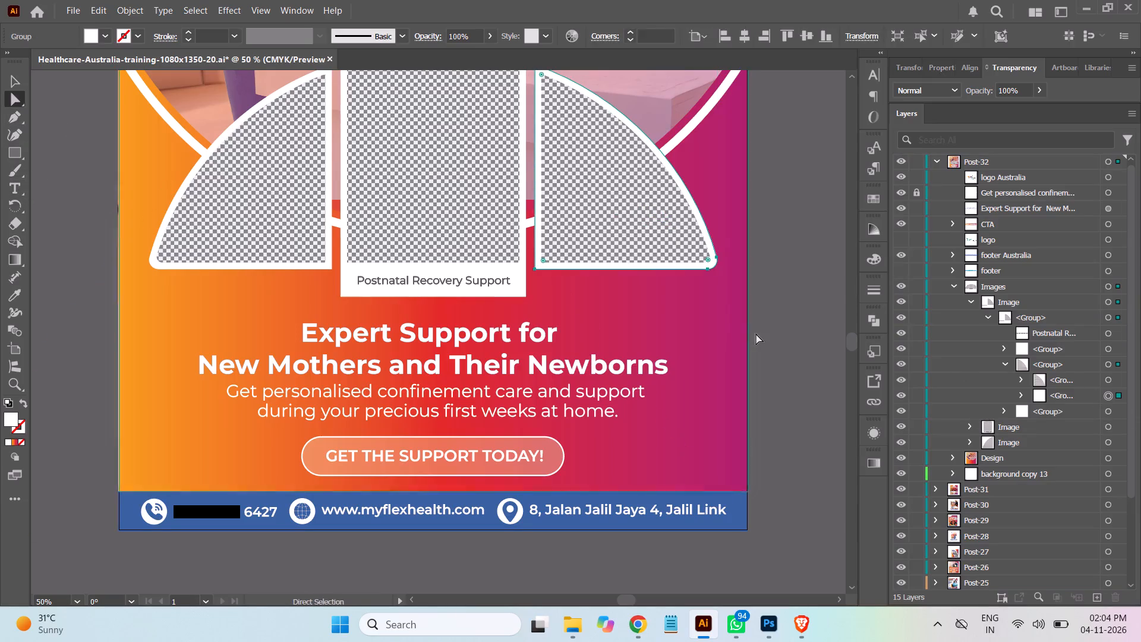
key("ctrl+equal")
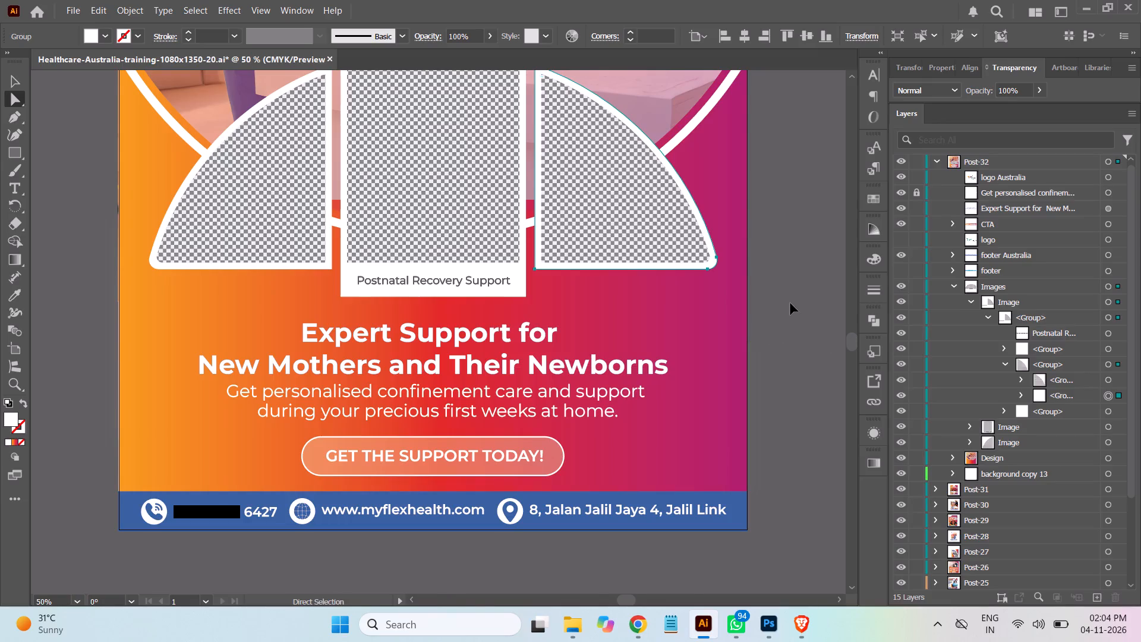
key("ctrl+equal")
scroll(753, 313, "down", 1)
scroll(762, 314, "up", 1)
scroll(762, 314, "down", 4)
scroll(749, 318, "up", 1)
scroll(749, 318, "down", 5)
scroll(749, 318, "up", 1)
scroll(749, 318, "down", 4)
scroll(749, 318, "up", 8)
scroll(751, 319, "down", 3)
scroll(756, 338, "up", 3)
scroll(756, 338, "down", 2)
scroll(756, 338, "up", 2)
scroll(756, 338, "down", 2)
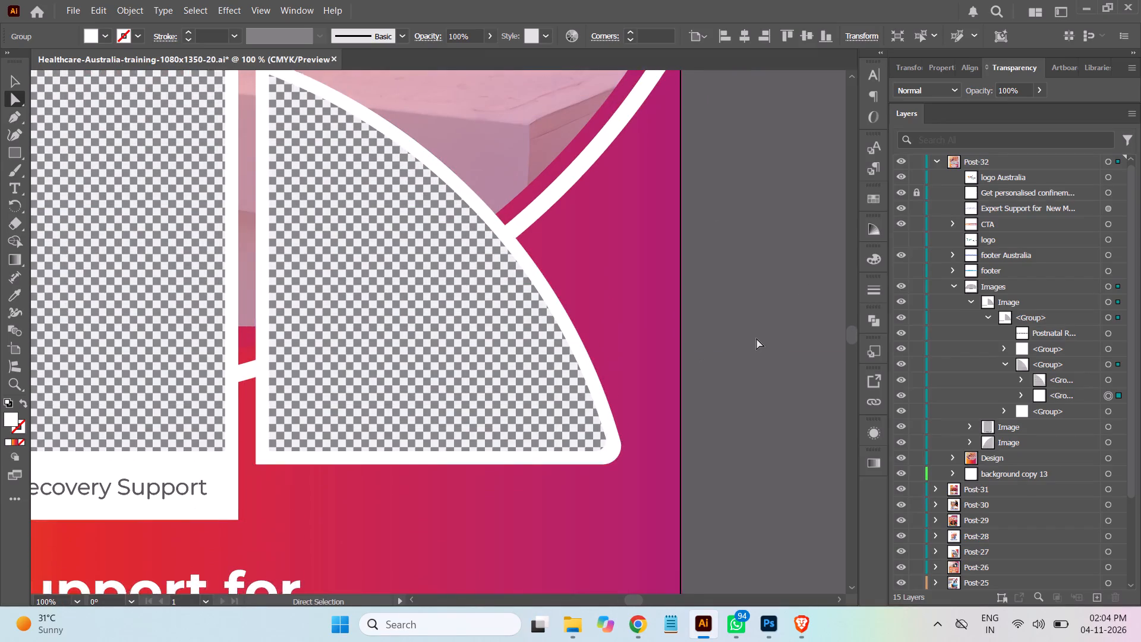
scroll(757, 338, "down", 4)
scroll(757, 338, "up", 1)
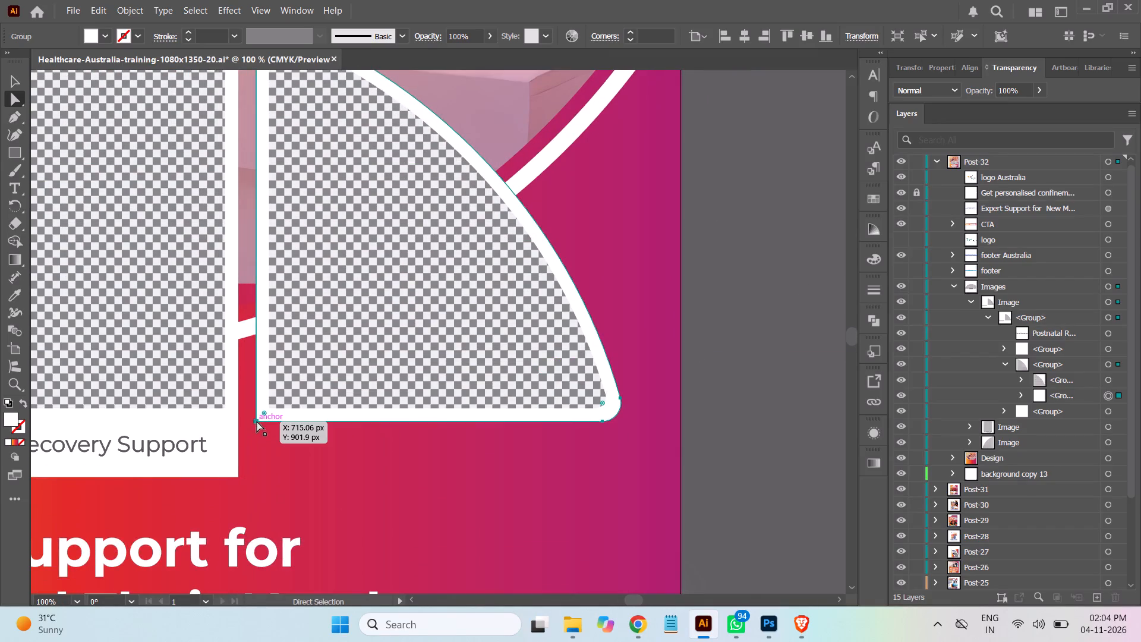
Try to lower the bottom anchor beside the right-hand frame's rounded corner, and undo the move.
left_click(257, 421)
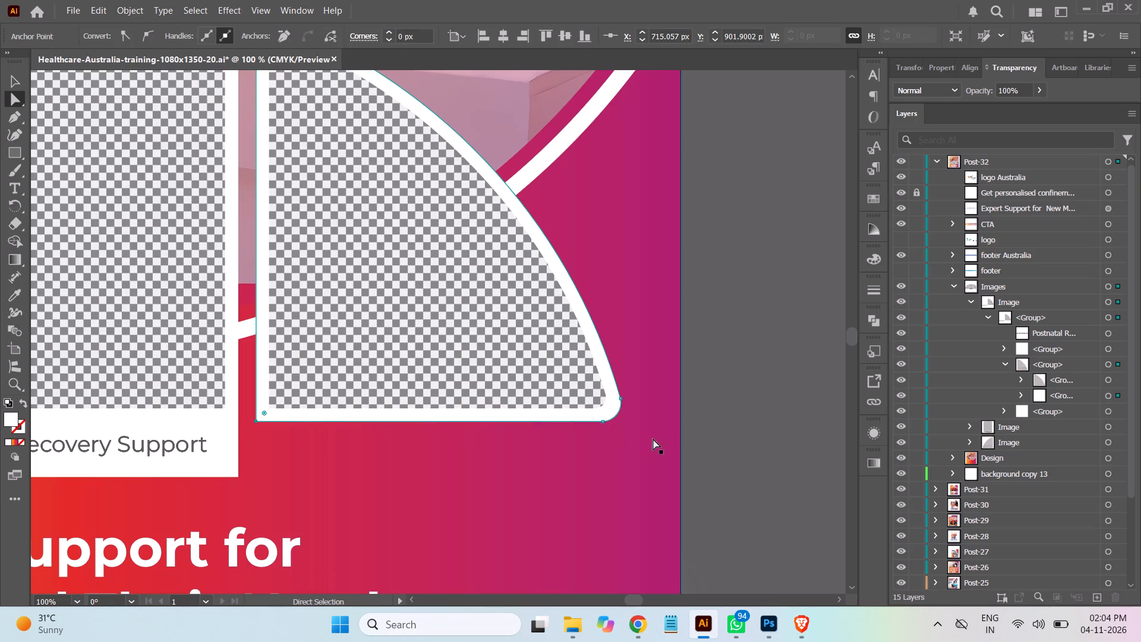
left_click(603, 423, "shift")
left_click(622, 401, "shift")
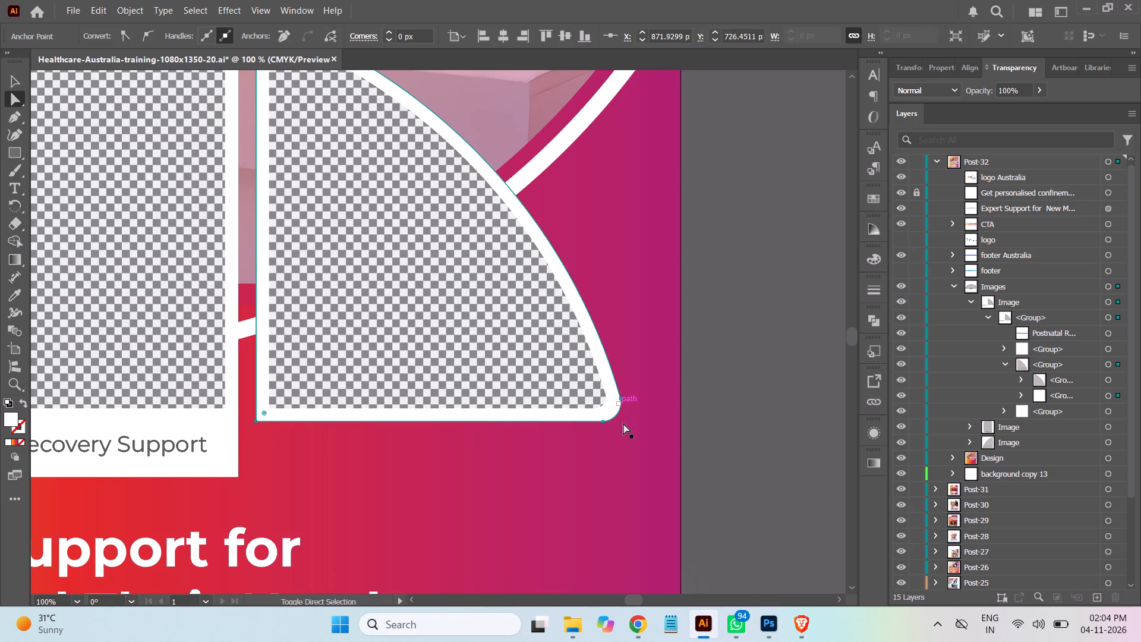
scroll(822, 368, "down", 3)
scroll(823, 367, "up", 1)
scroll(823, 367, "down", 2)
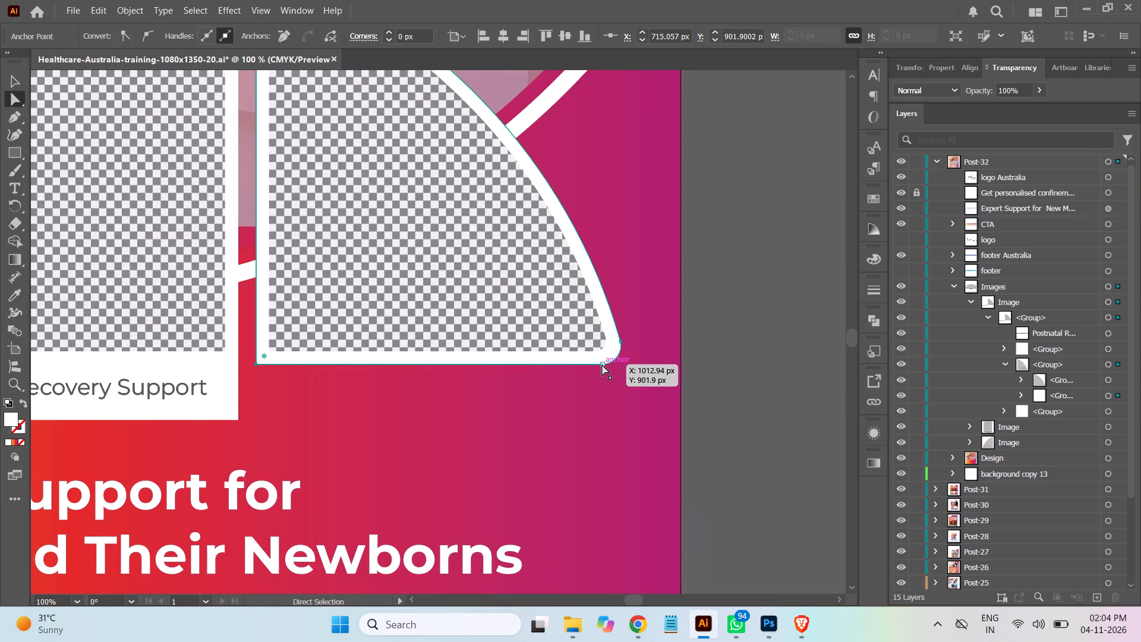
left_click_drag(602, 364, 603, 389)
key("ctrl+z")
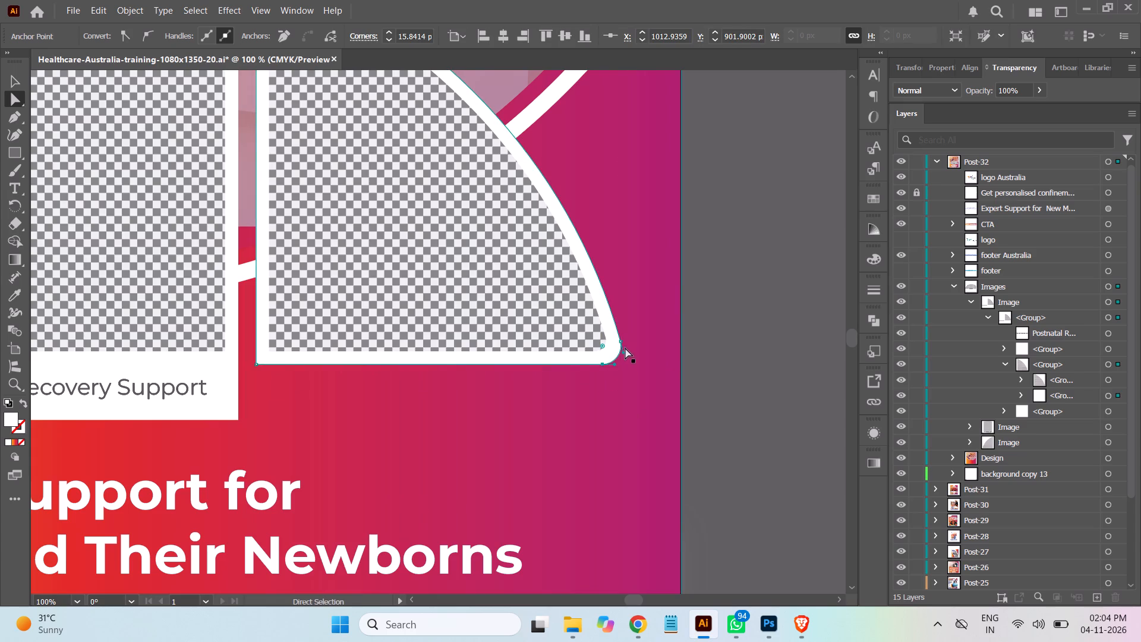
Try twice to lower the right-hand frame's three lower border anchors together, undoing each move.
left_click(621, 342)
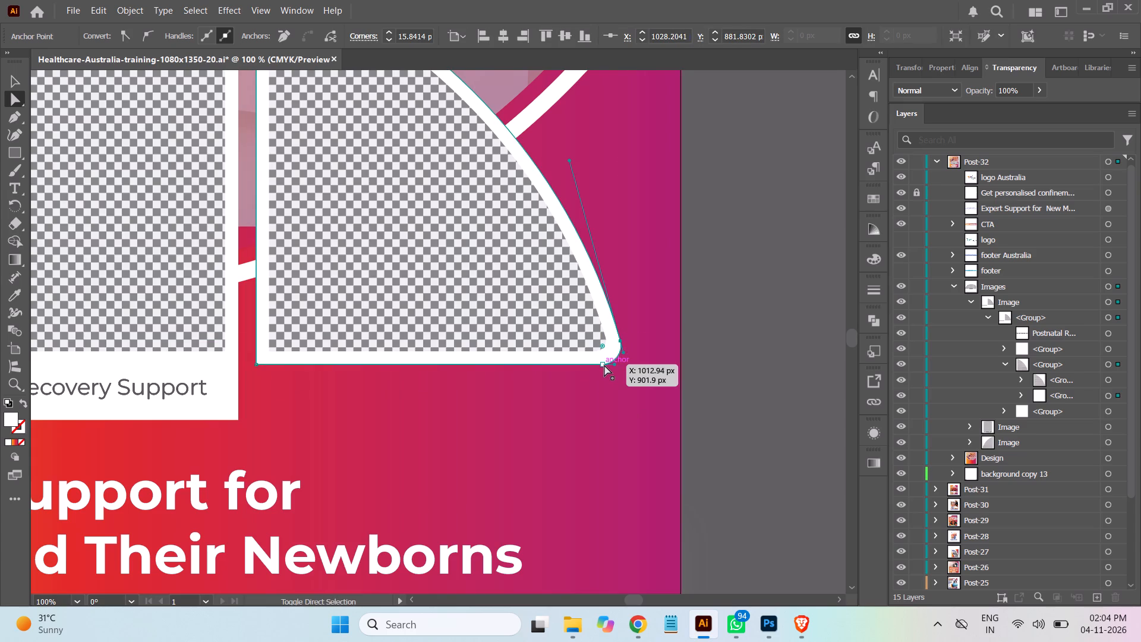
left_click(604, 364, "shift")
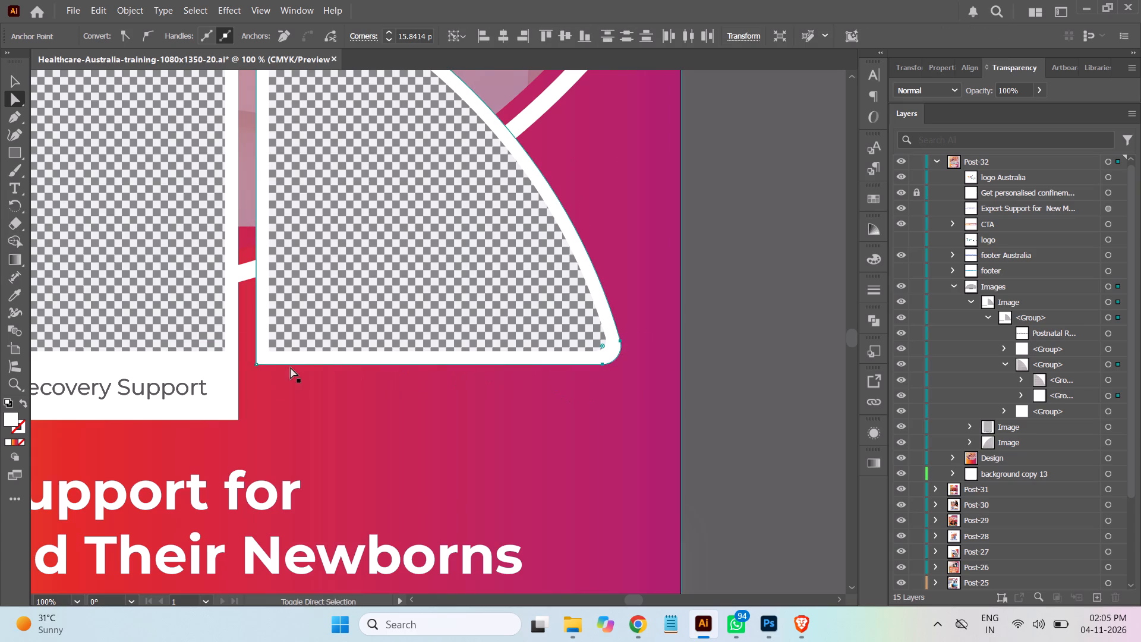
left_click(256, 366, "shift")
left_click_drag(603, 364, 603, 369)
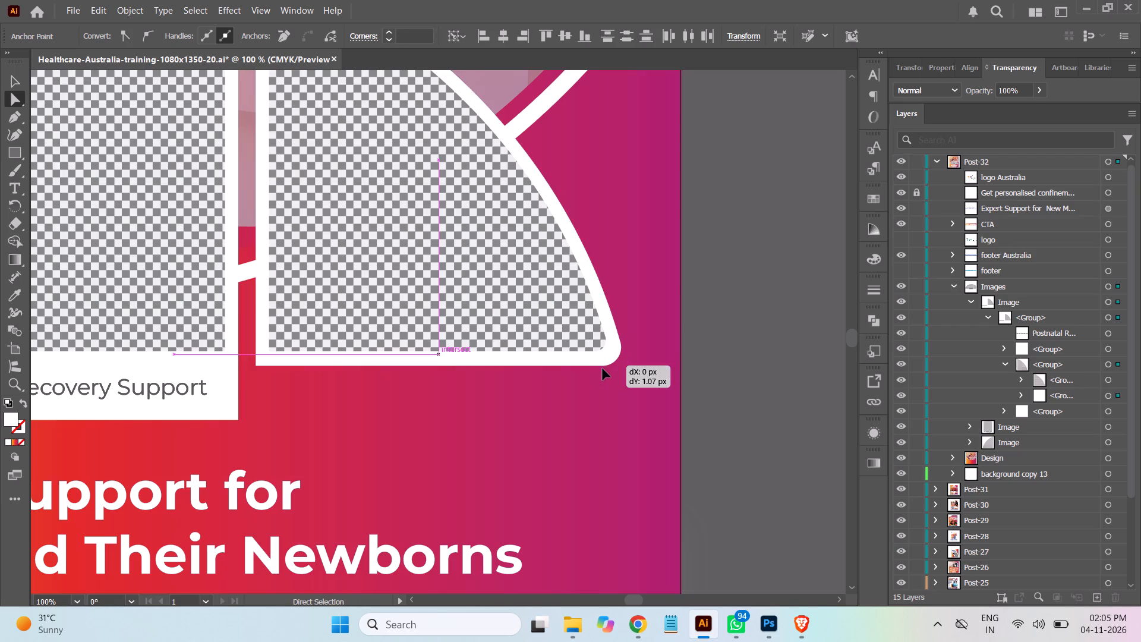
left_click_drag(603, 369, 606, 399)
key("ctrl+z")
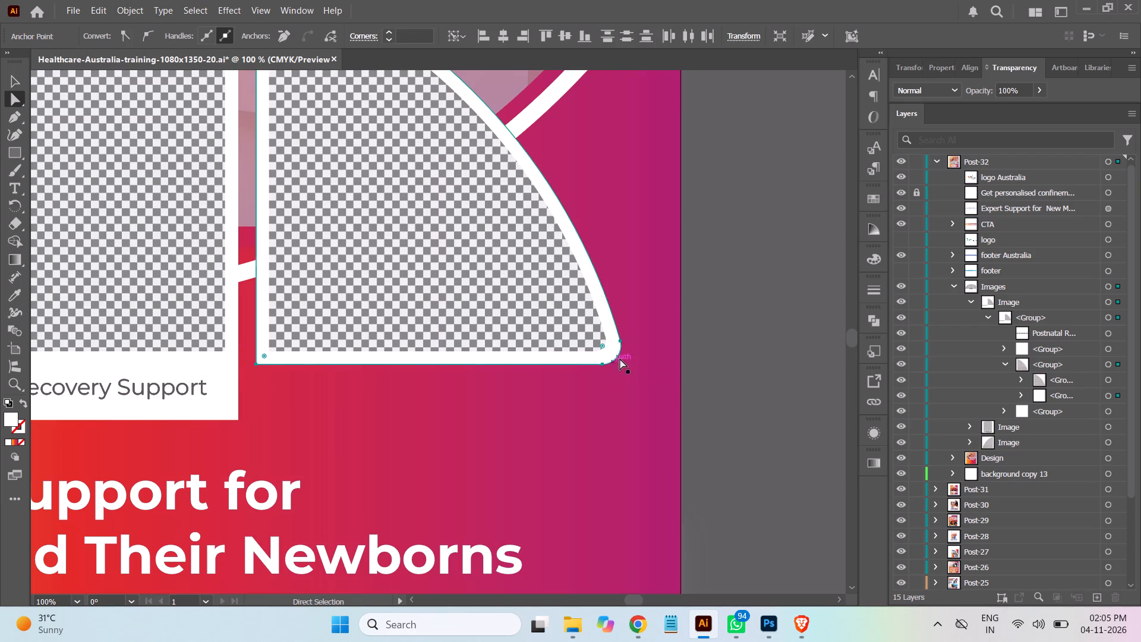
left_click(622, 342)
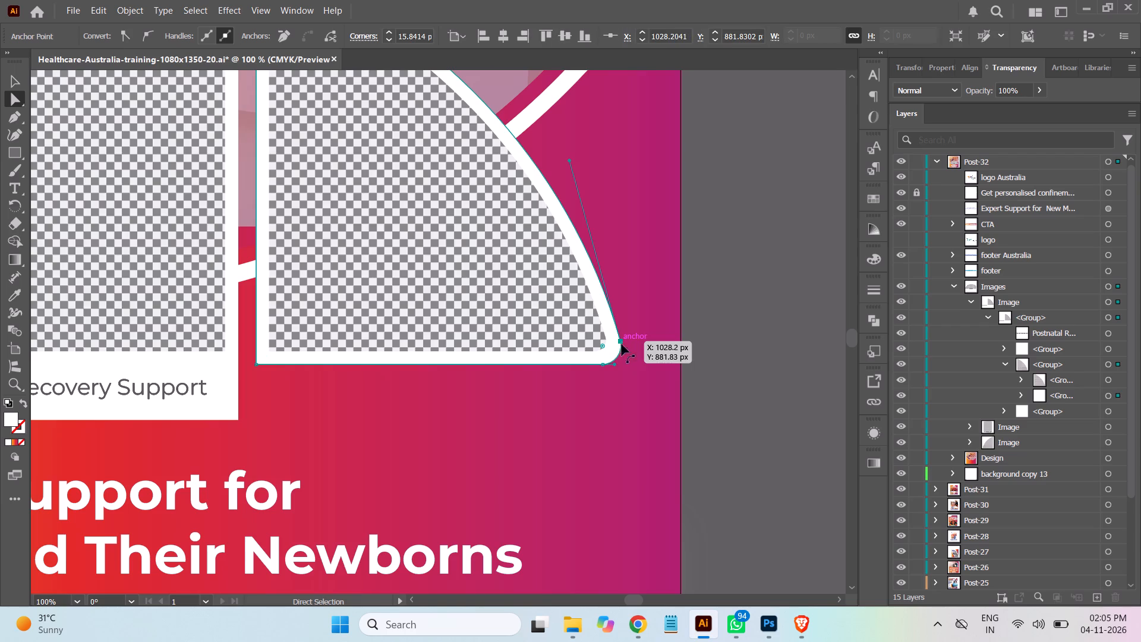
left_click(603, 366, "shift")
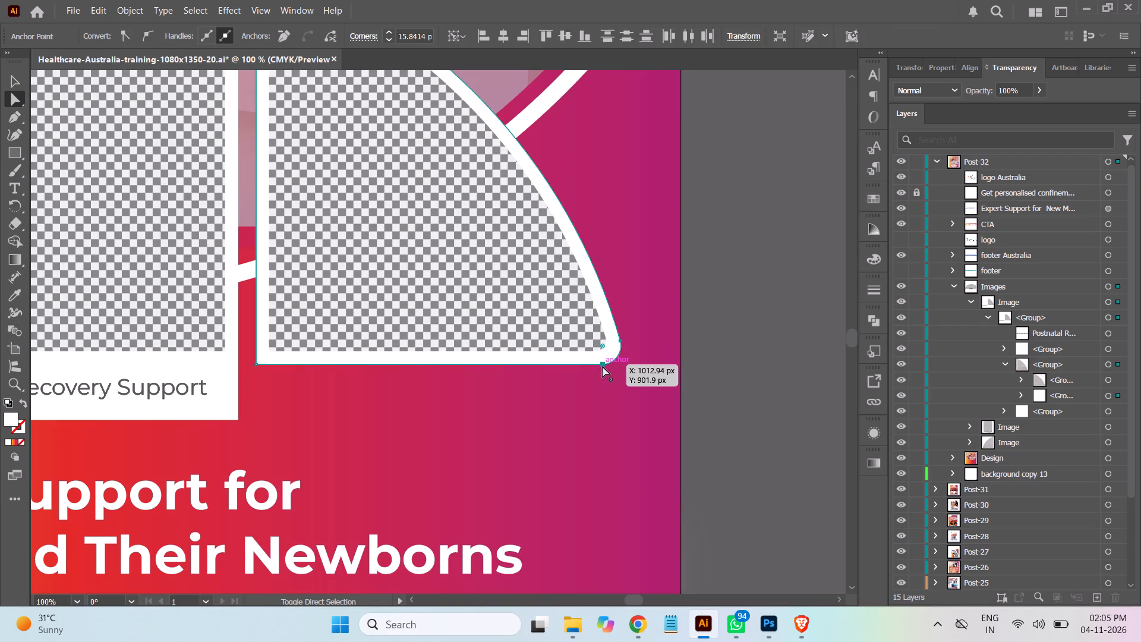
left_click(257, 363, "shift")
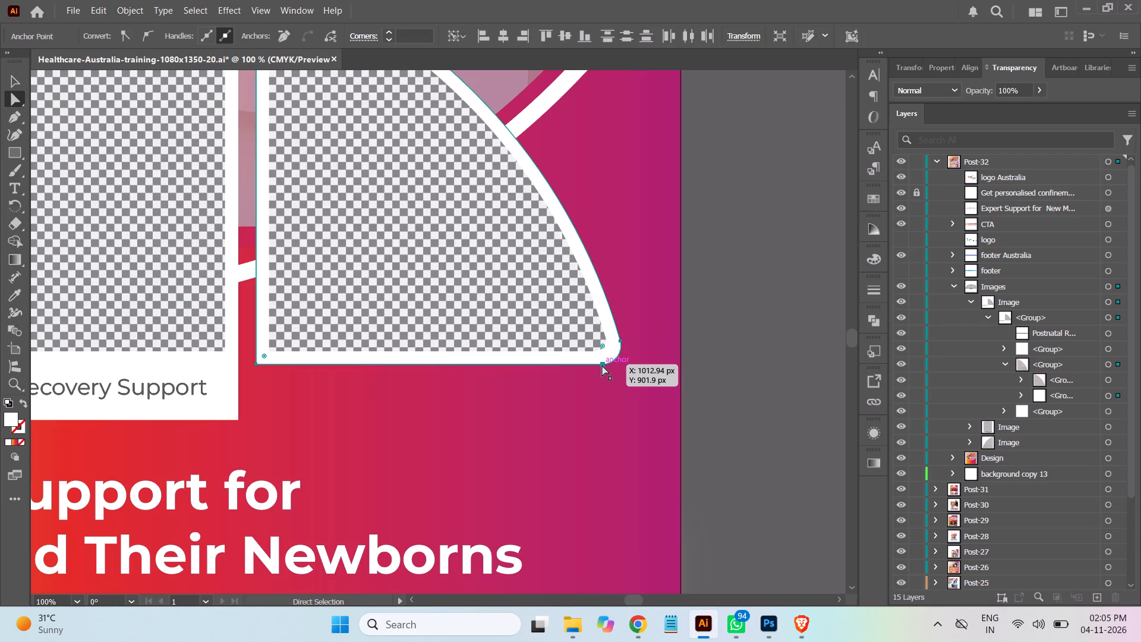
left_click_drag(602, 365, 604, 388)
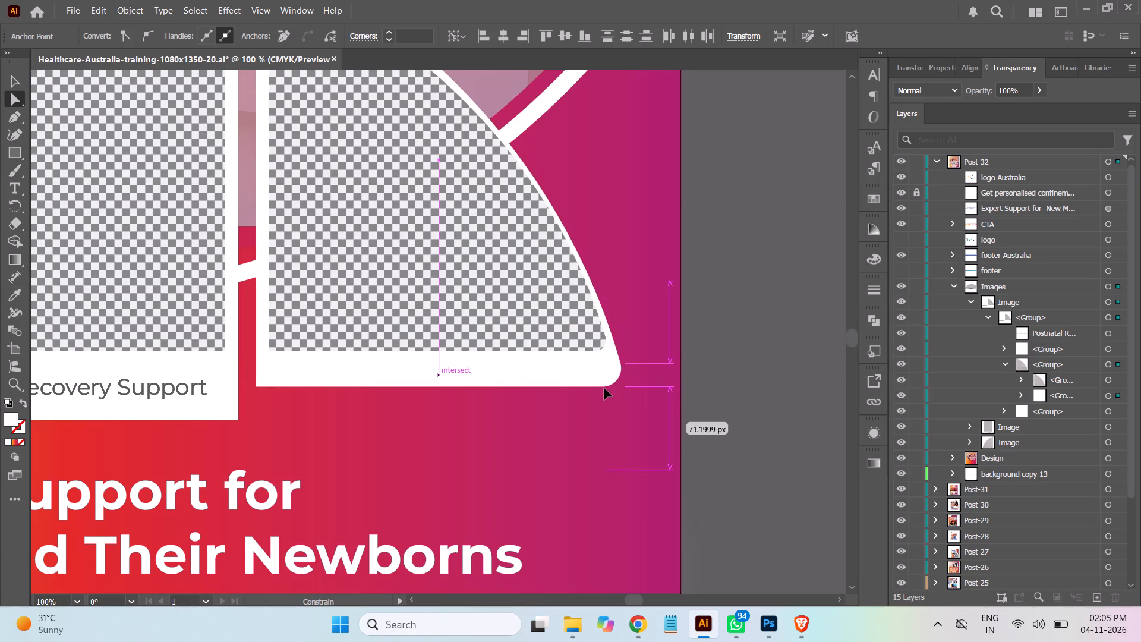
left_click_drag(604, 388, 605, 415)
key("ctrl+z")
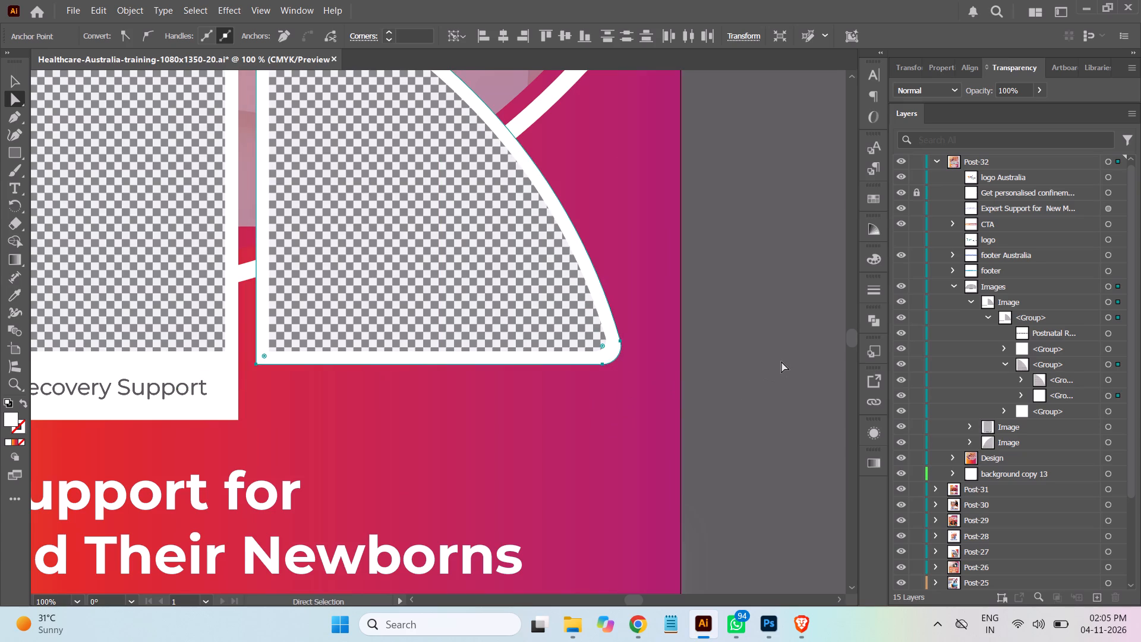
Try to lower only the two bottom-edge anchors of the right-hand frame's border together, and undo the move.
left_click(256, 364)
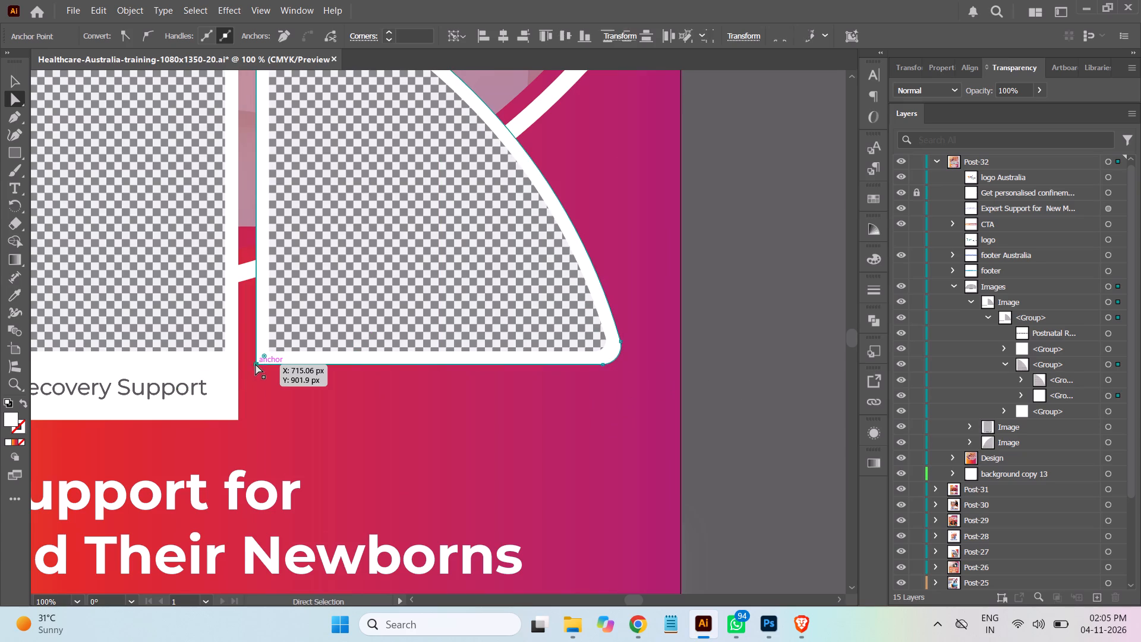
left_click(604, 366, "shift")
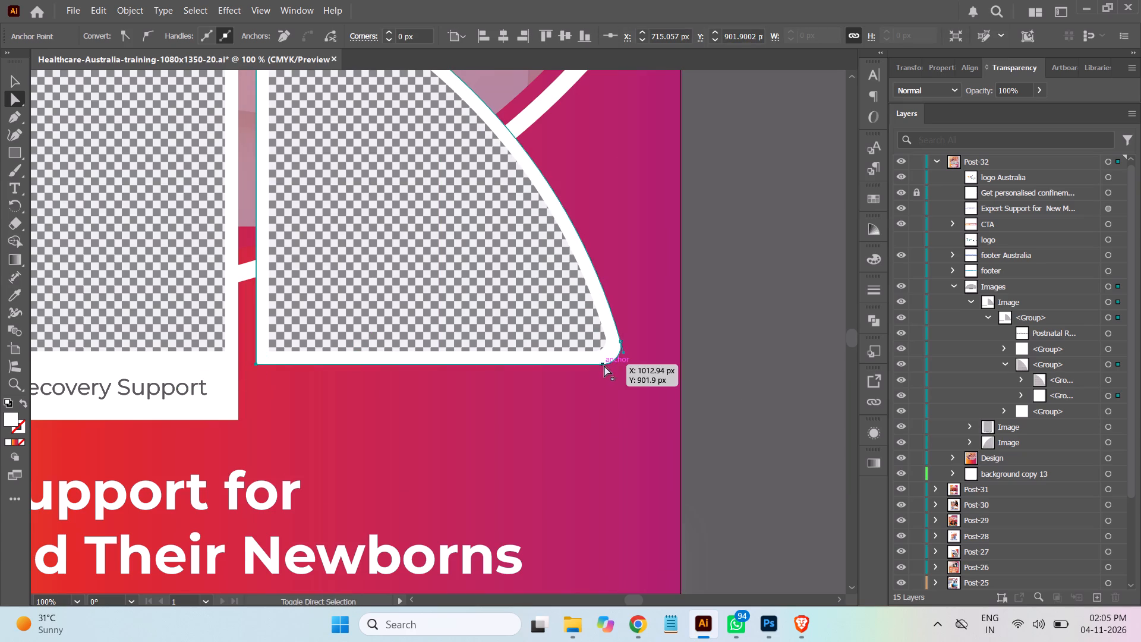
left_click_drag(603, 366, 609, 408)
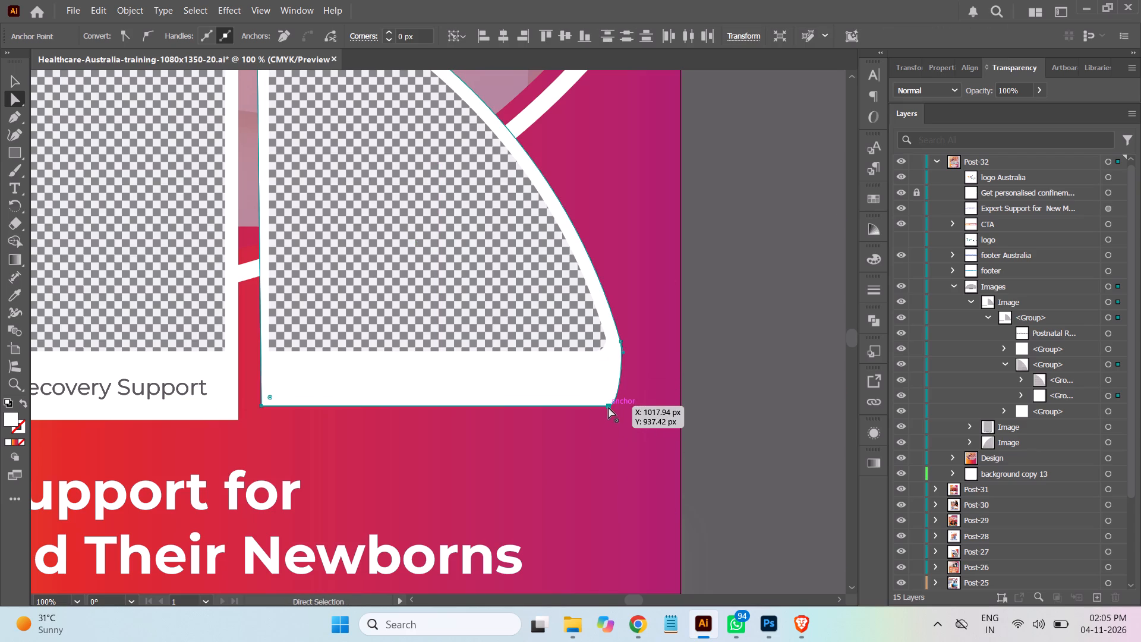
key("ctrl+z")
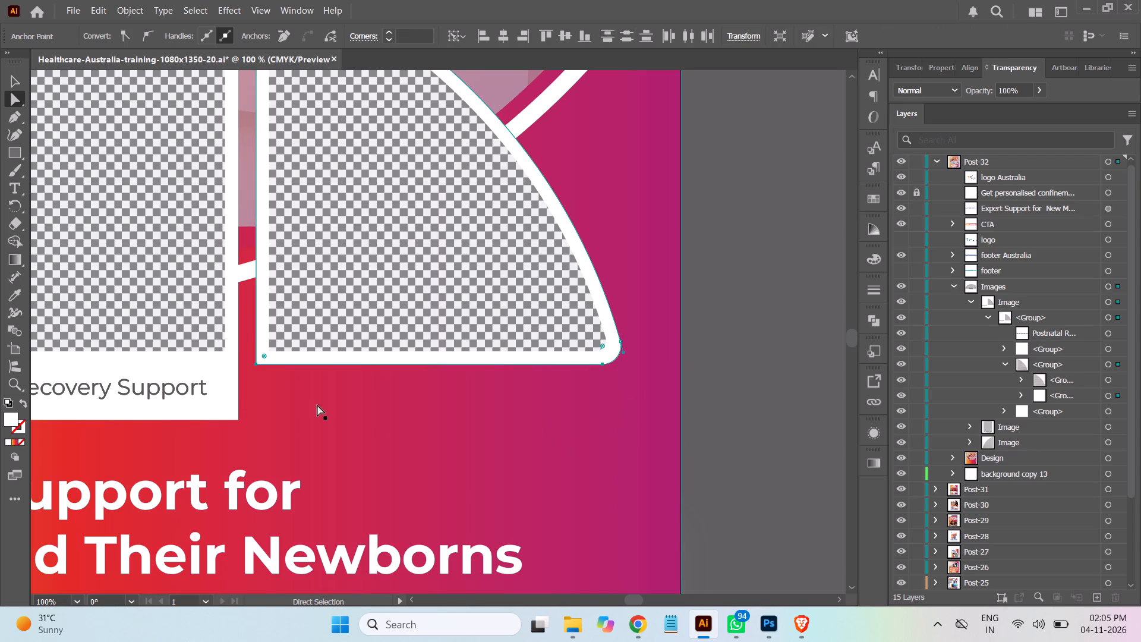
Lower the bottom-left anchor of the right-hand frame's border about 48 px straight down, level with the middle frame's label strip.
left_click_drag(257, 364, 257, 379, "shift")
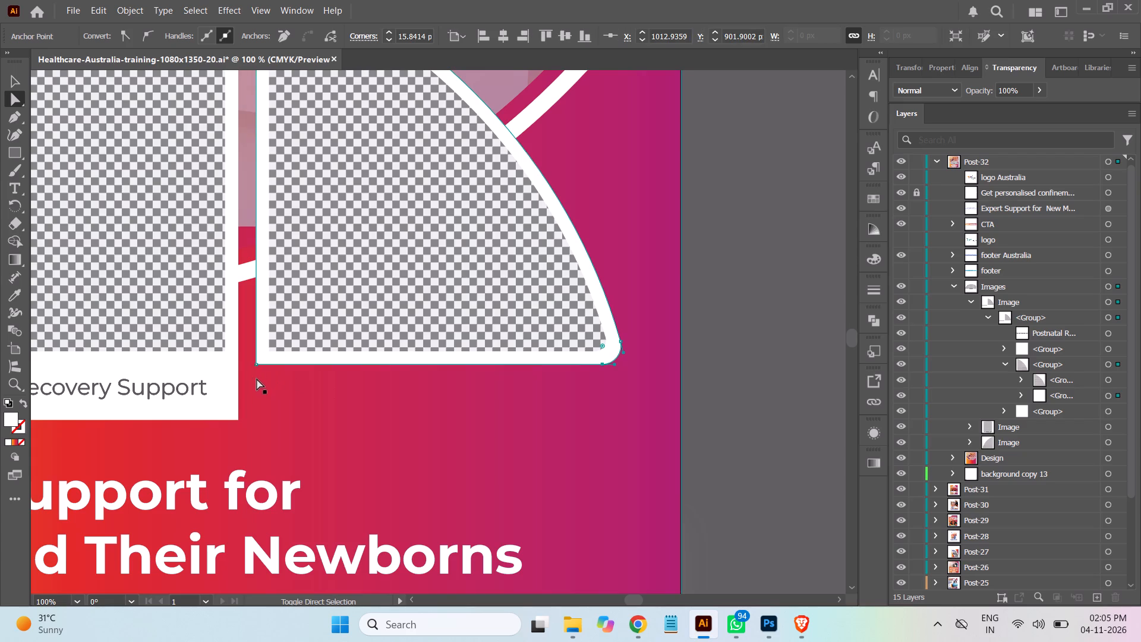
left_click_drag(257, 379, 260, 413, "shift")
left_click_drag(260, 413, 260, 413, "shift")
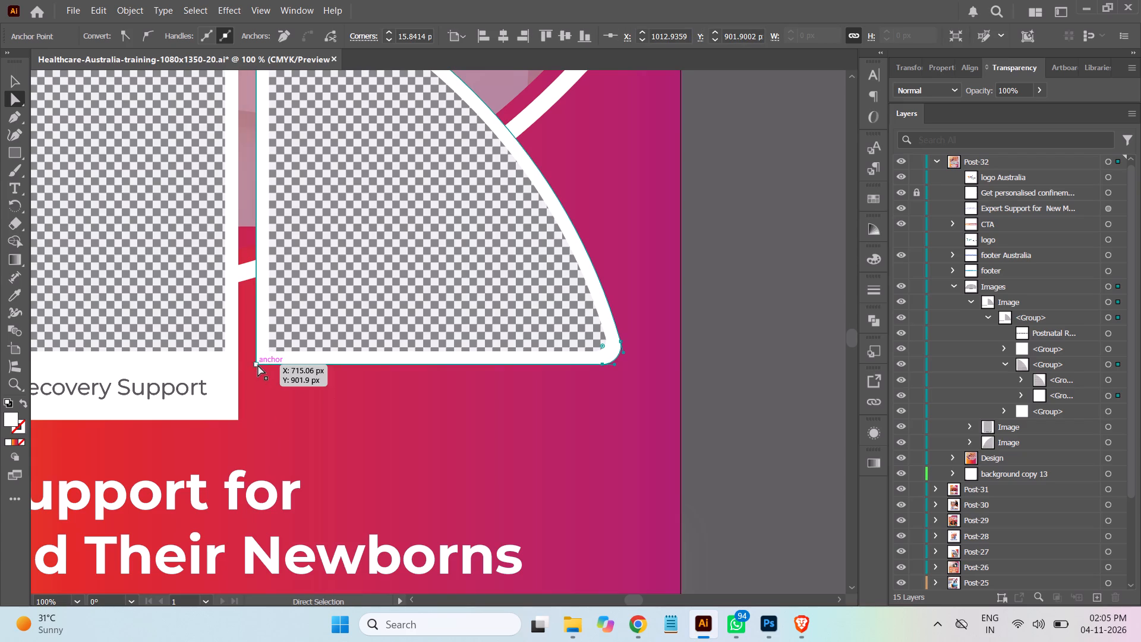
left_click(258, 365)
left_click_drag(257, 365, 258, 391)
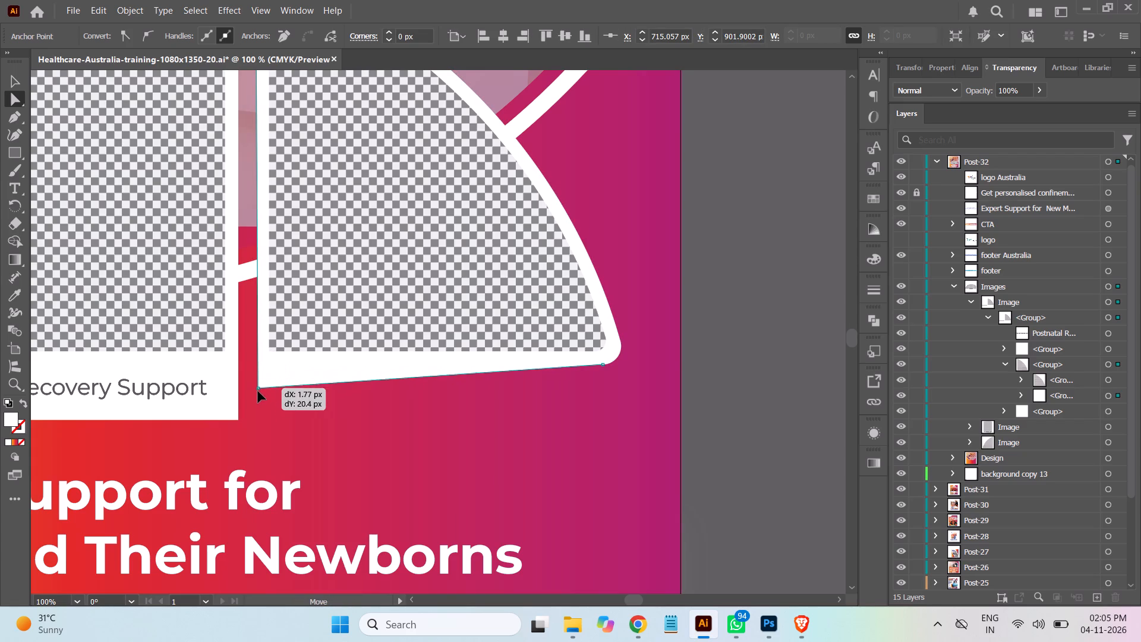
left_click_drag(258, 391, 254, 420)
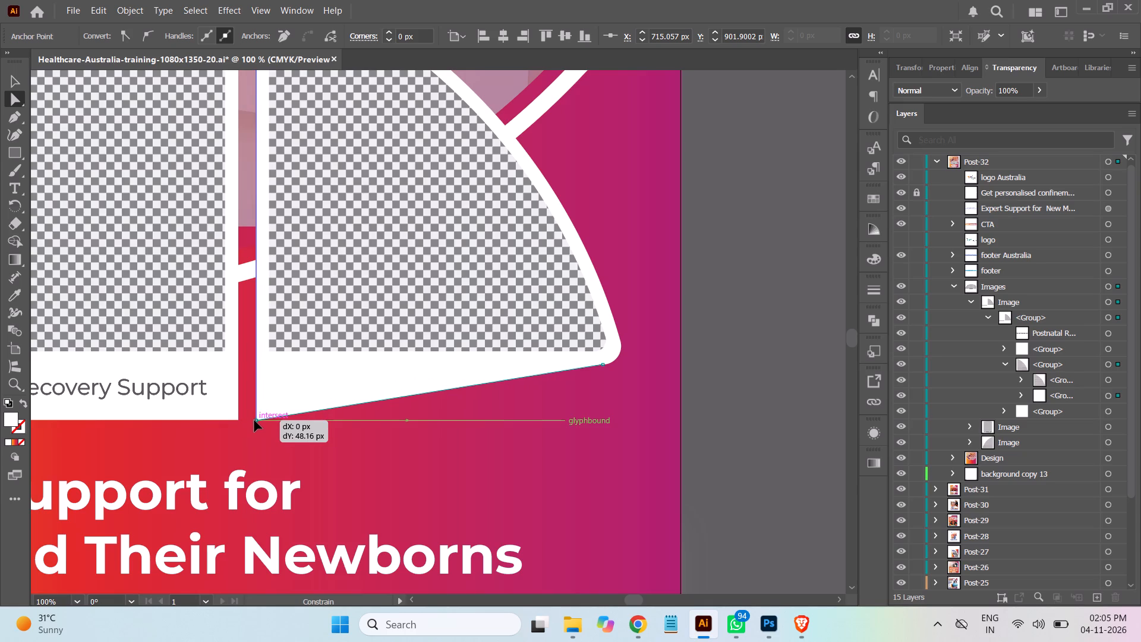
left_click_drag(254, 420, 253, 417)
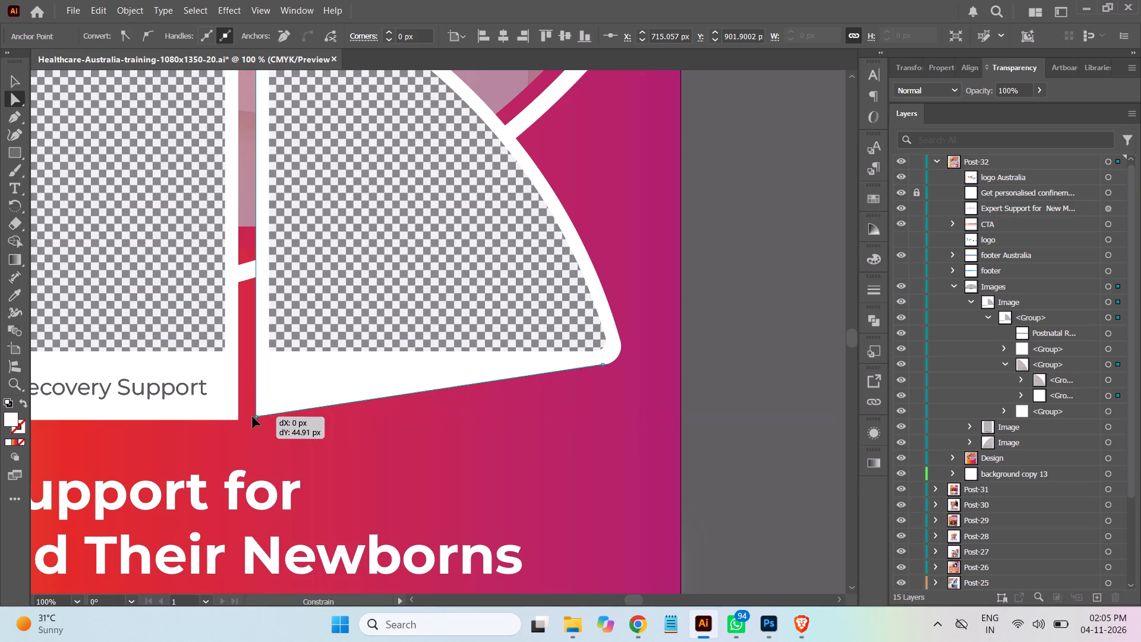
left_click_drag(253, 417, 254, 420)
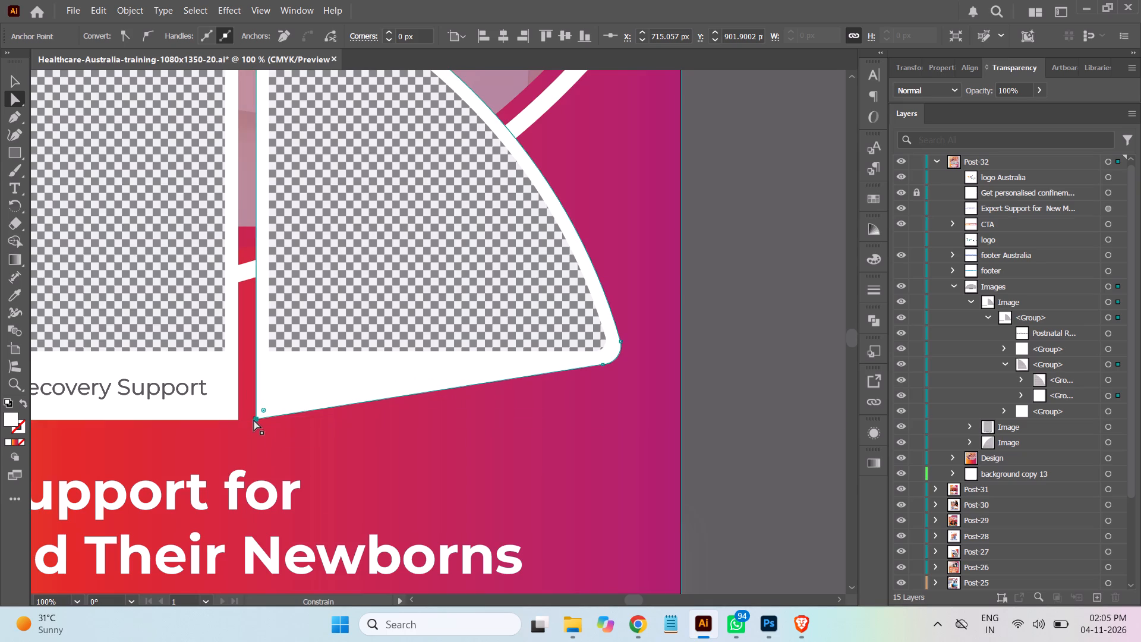
Lower the bottom anchor beside the frame's rounded corner straight down to about Y 949.5 px, forming a white label strip.
left_click(603, 365)
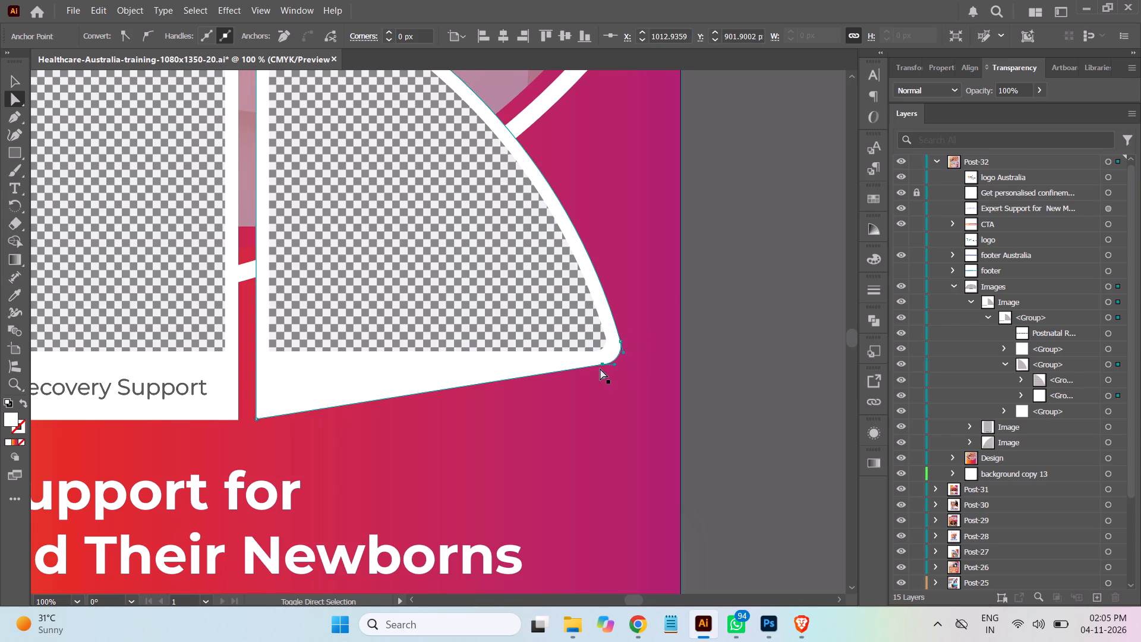
left_click_drag(603, 364, 605, 372)
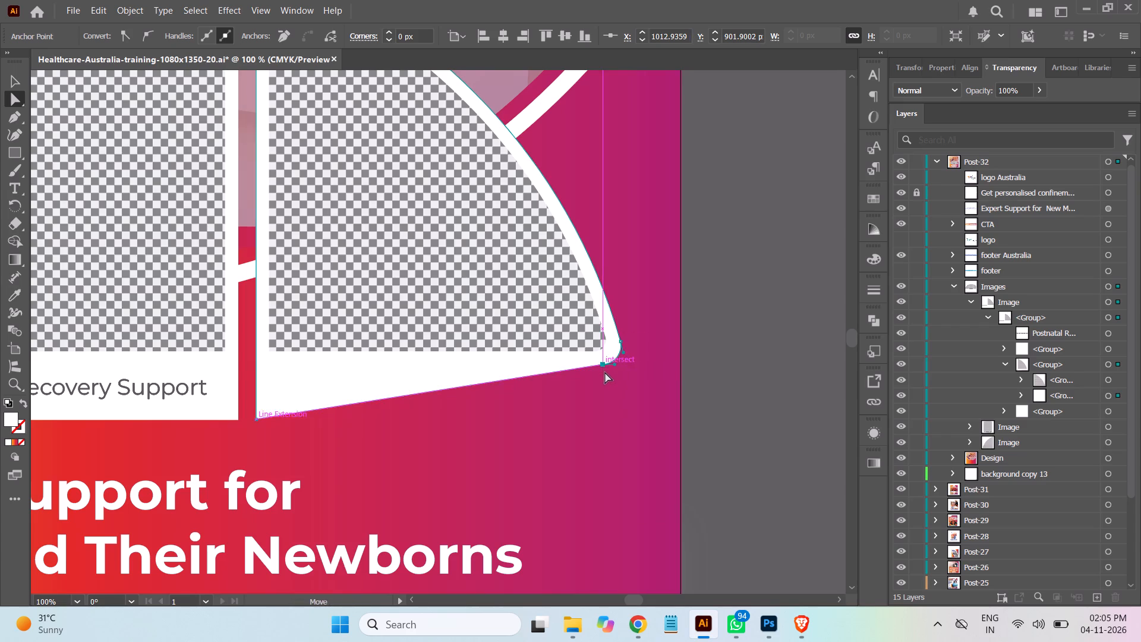
left_click_drag(605, 372, 609, 426)
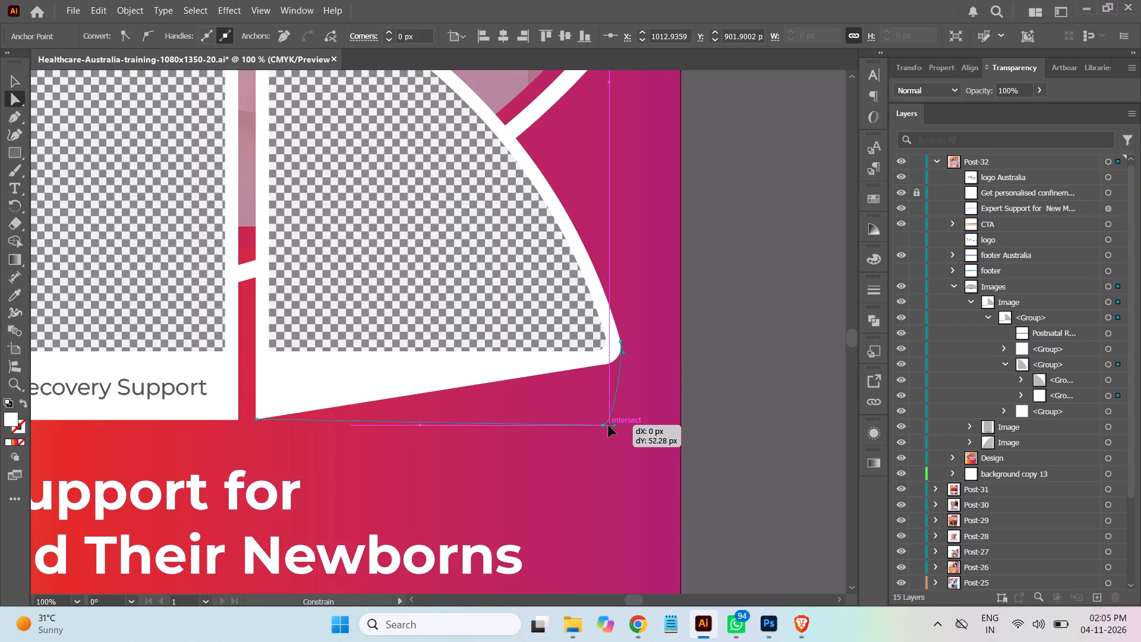
left_click_drag(609, 426, 607, 420)
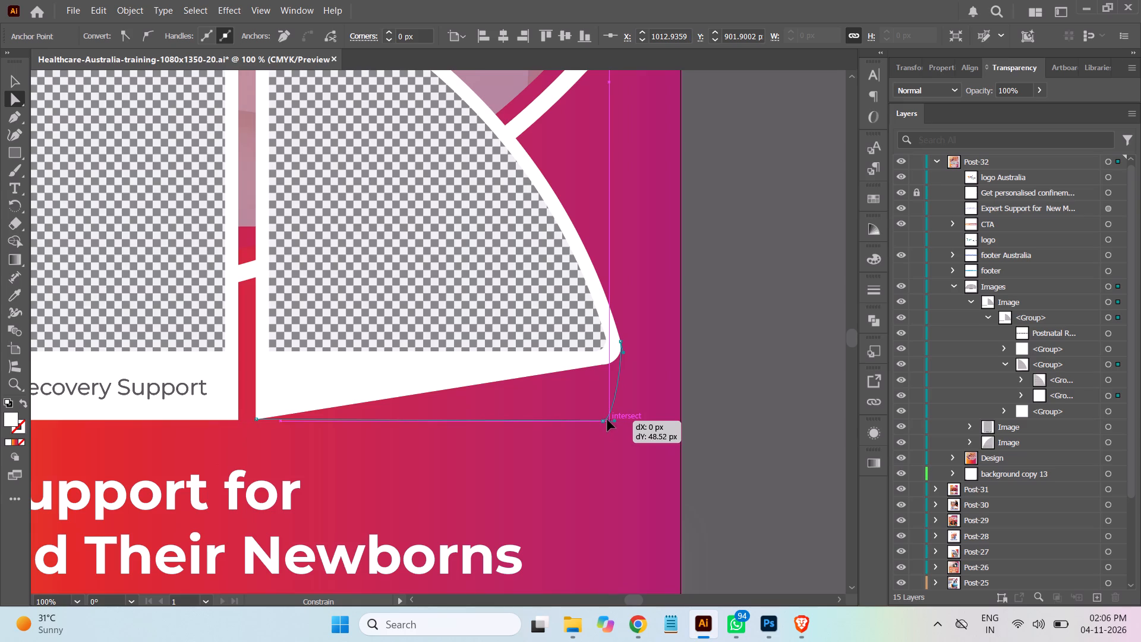
left_click_drag(607, 420, 607, 419)
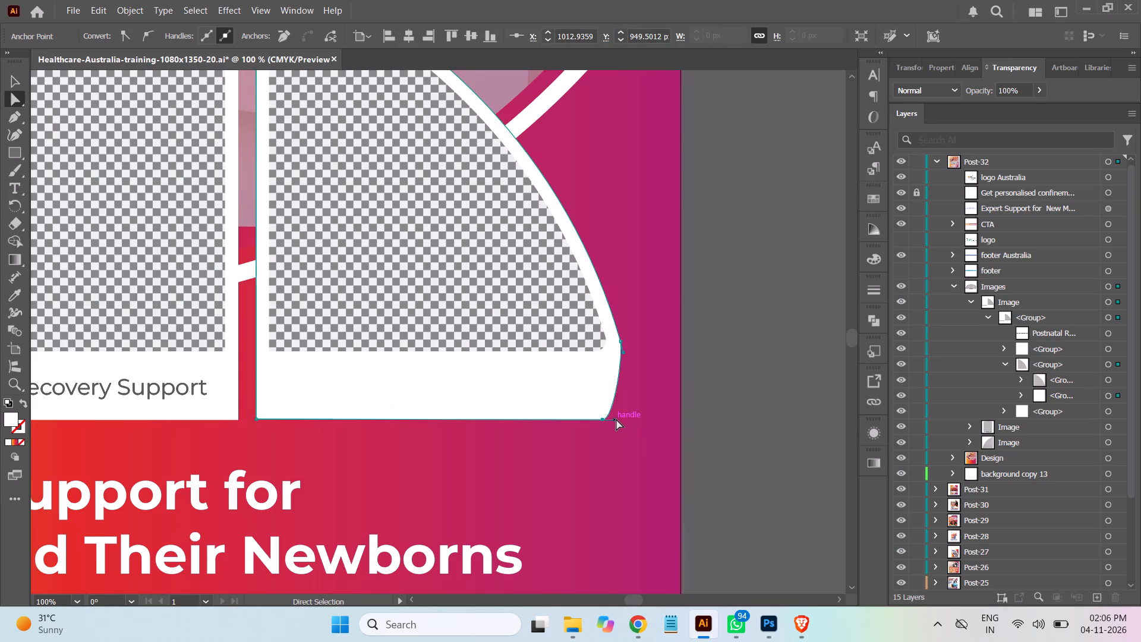
Lengthen the direction handle of the right-hand frame border's lower corner anchor horizontally outward to round the label strip's bottom corner smoothly.
left_click_drag(616, 419, 640, 418)
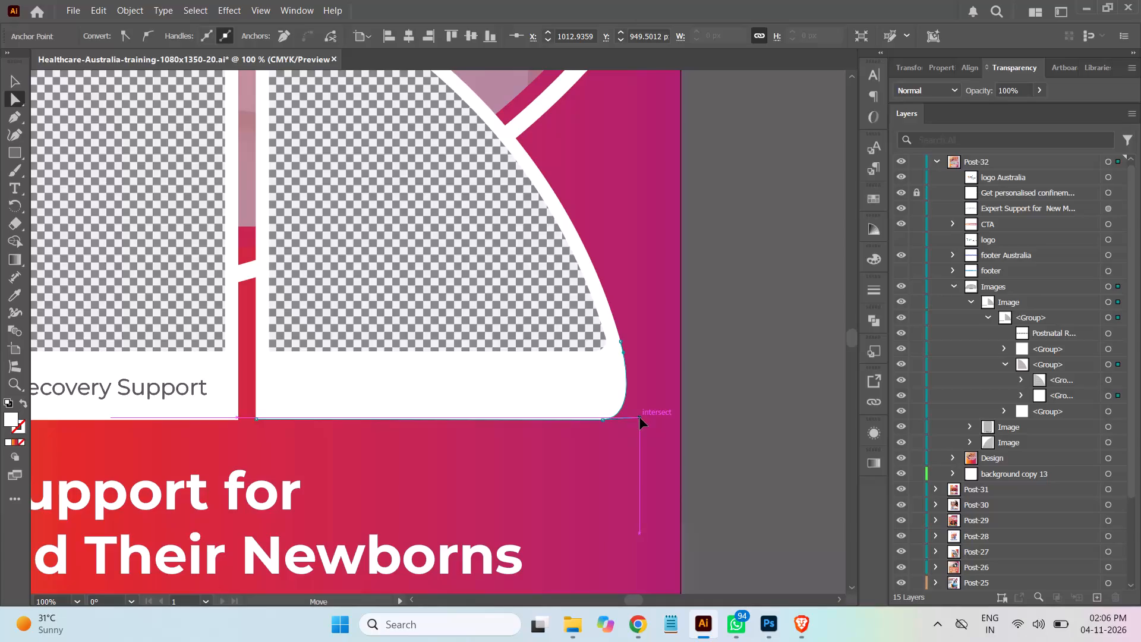
left_click_drag(640, 418, 644, 418)
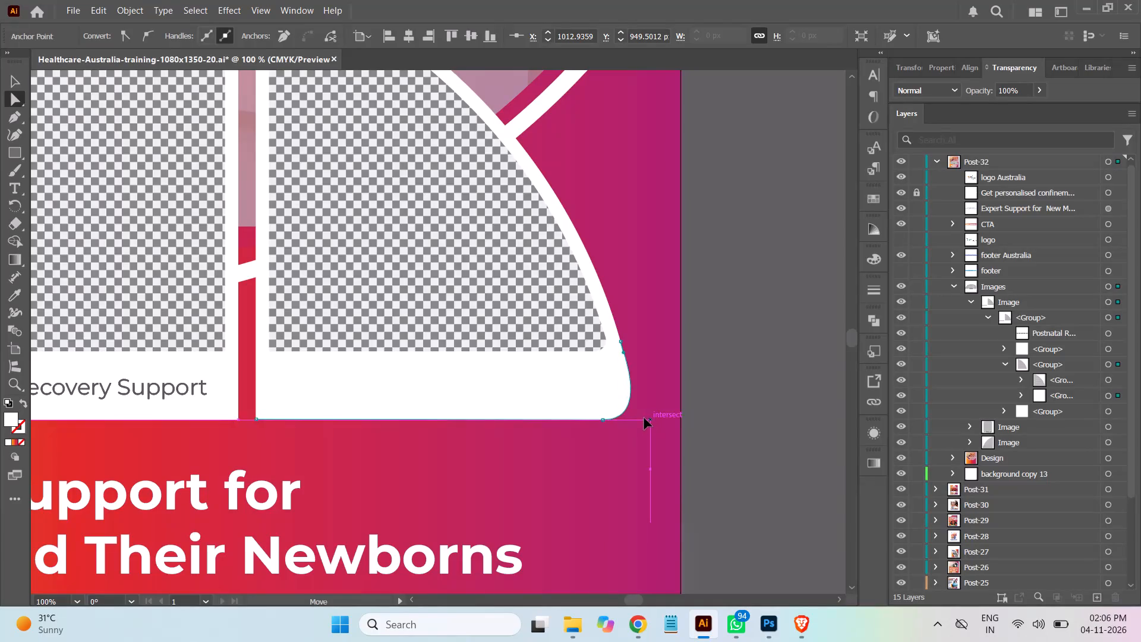
left_click_drag(644, 418, 641, 418)
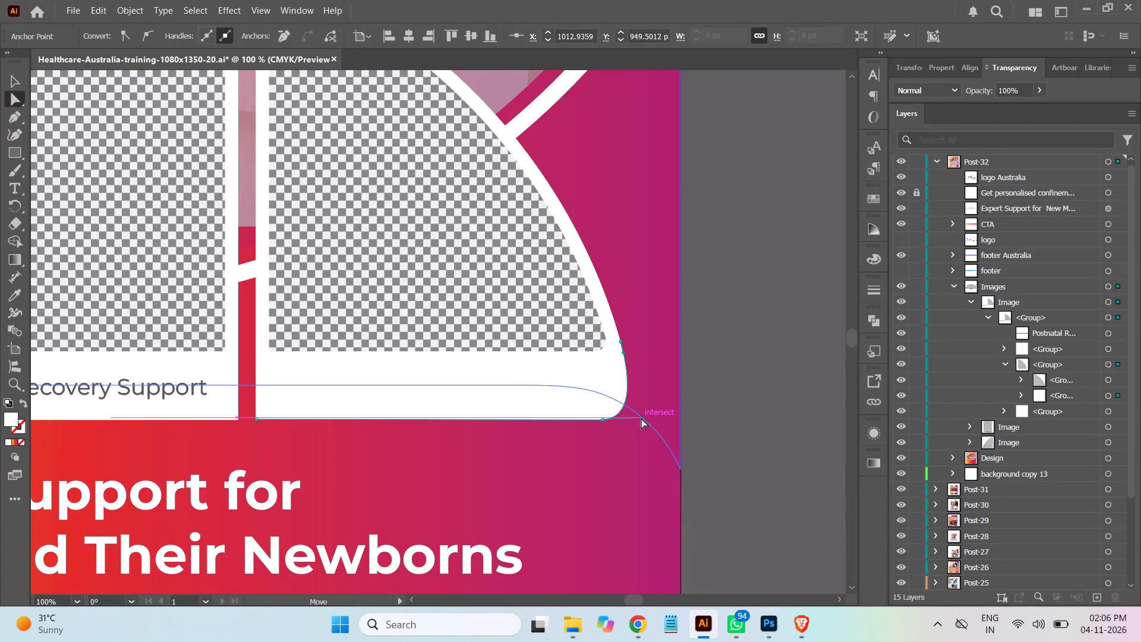
left_click(772, 382)
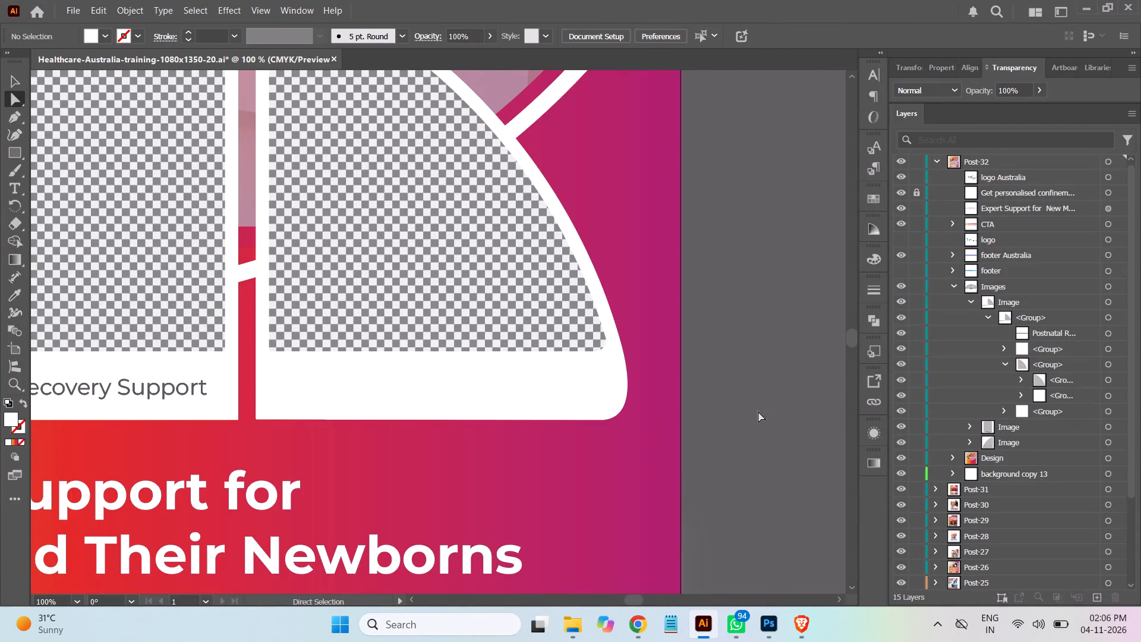
Move the right-hand image group's "Postnatal Recovery Support" text straight across from the middle strip into the right-hand frame's white label strip.
left_click(1108, 331)
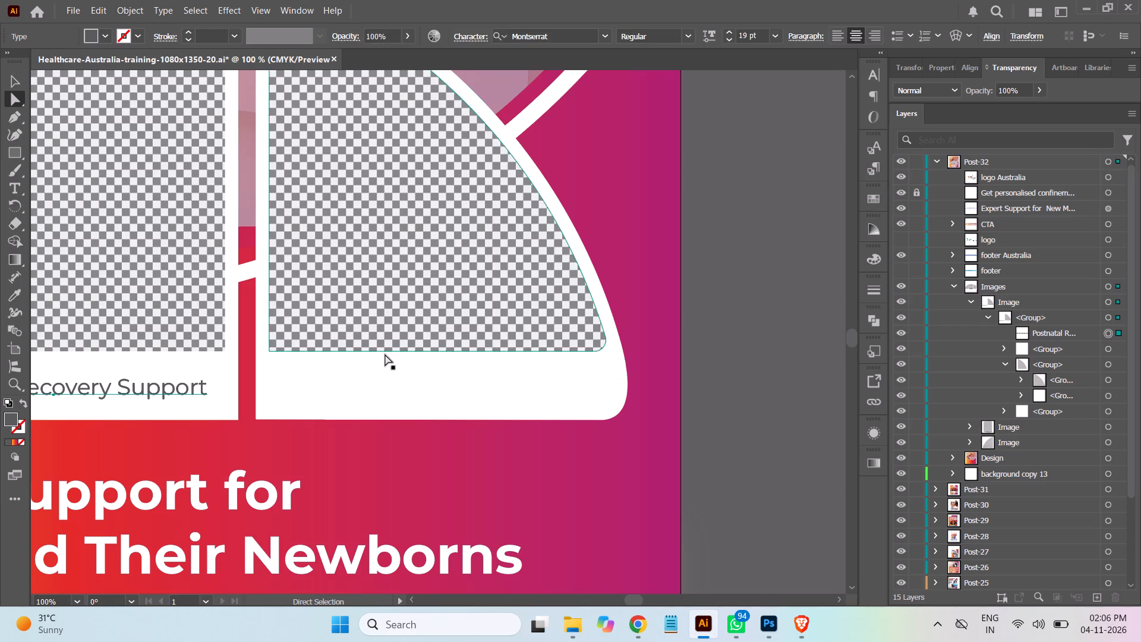
left_click(12, 84)
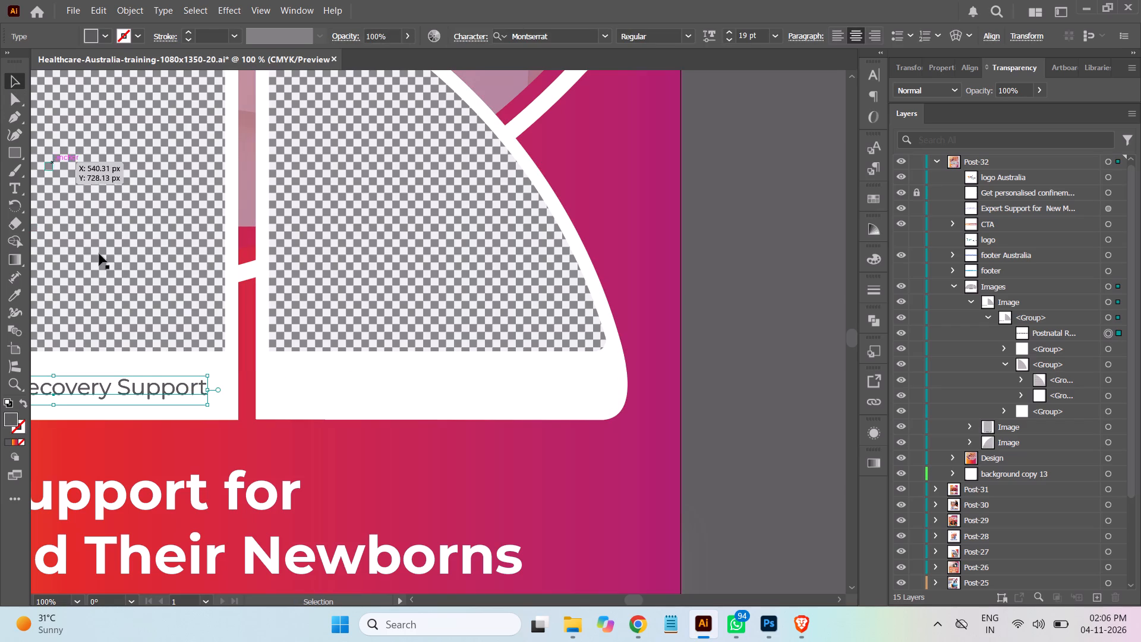
left_click_drag(166, 395, 212, 399)
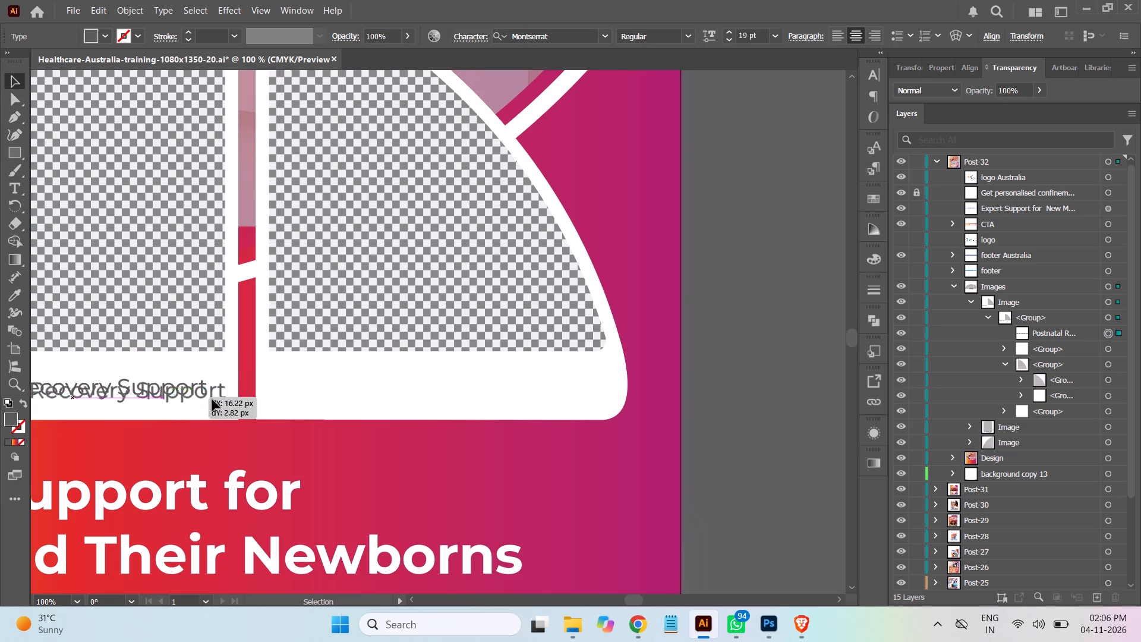
left_click_drag(212, 399, 553, 402)
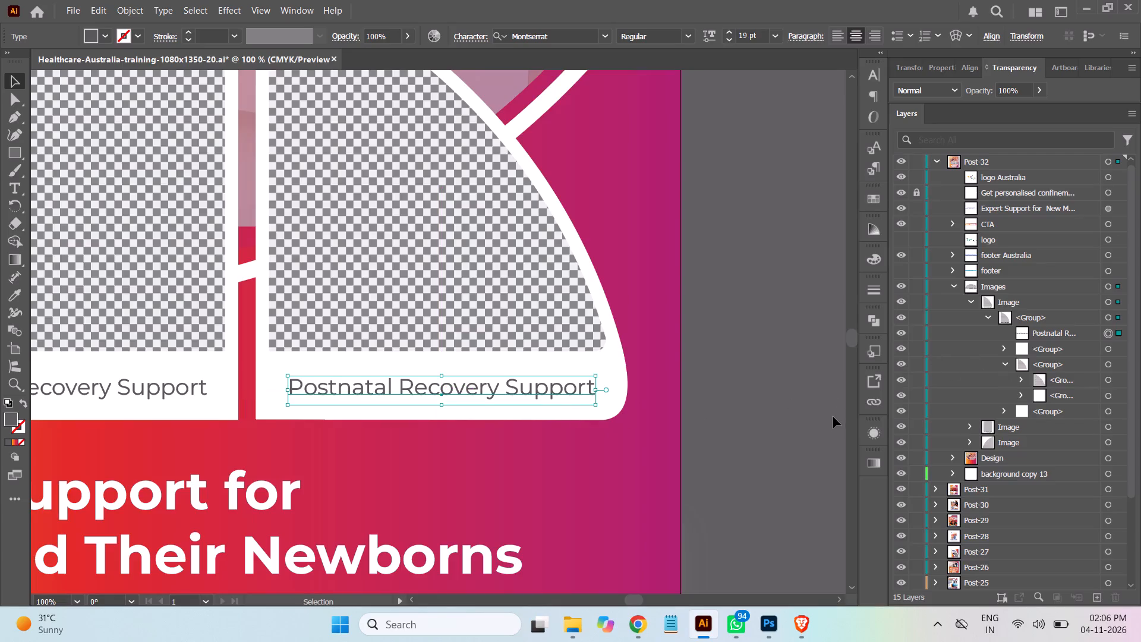
key("ctrl+minus")
key("ctrl+minus")
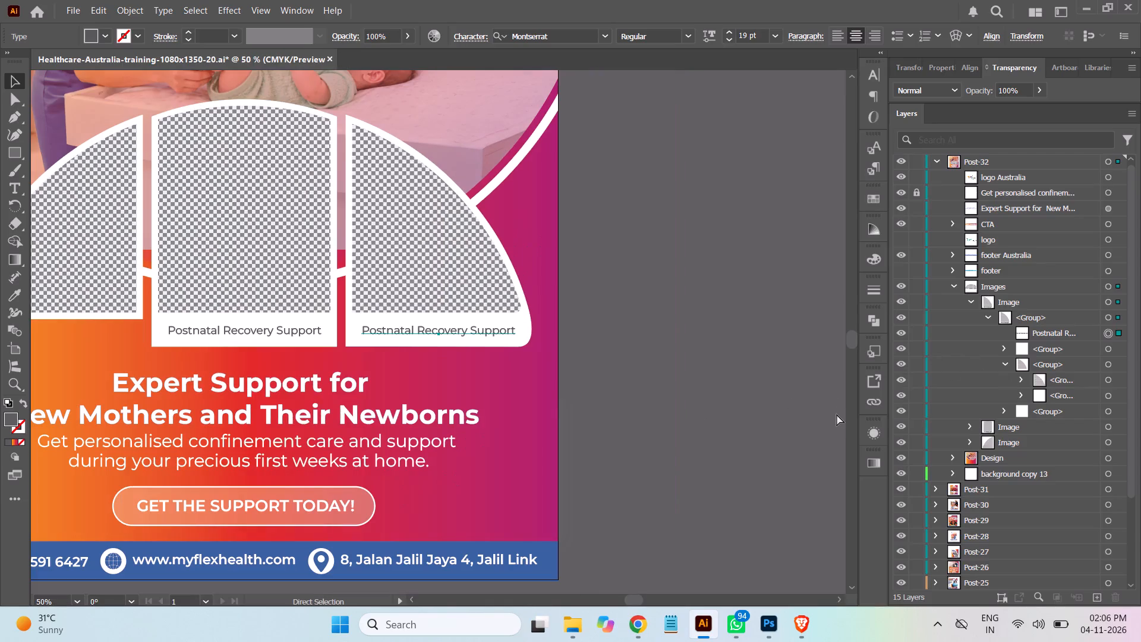
key("ctrl+minus")
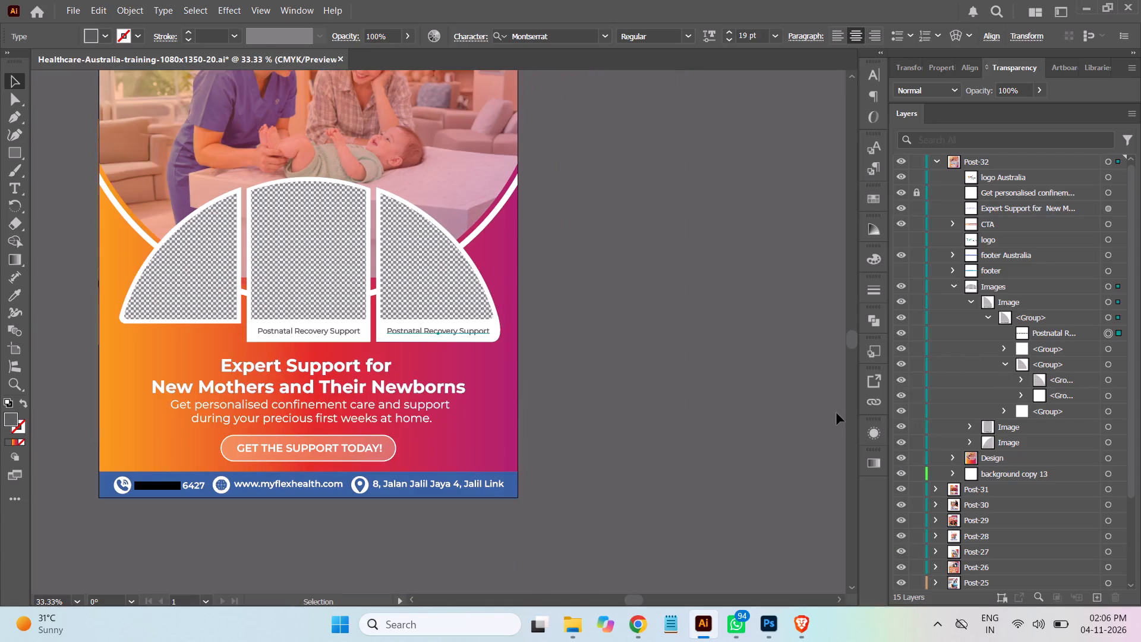
left_click(683, 383)
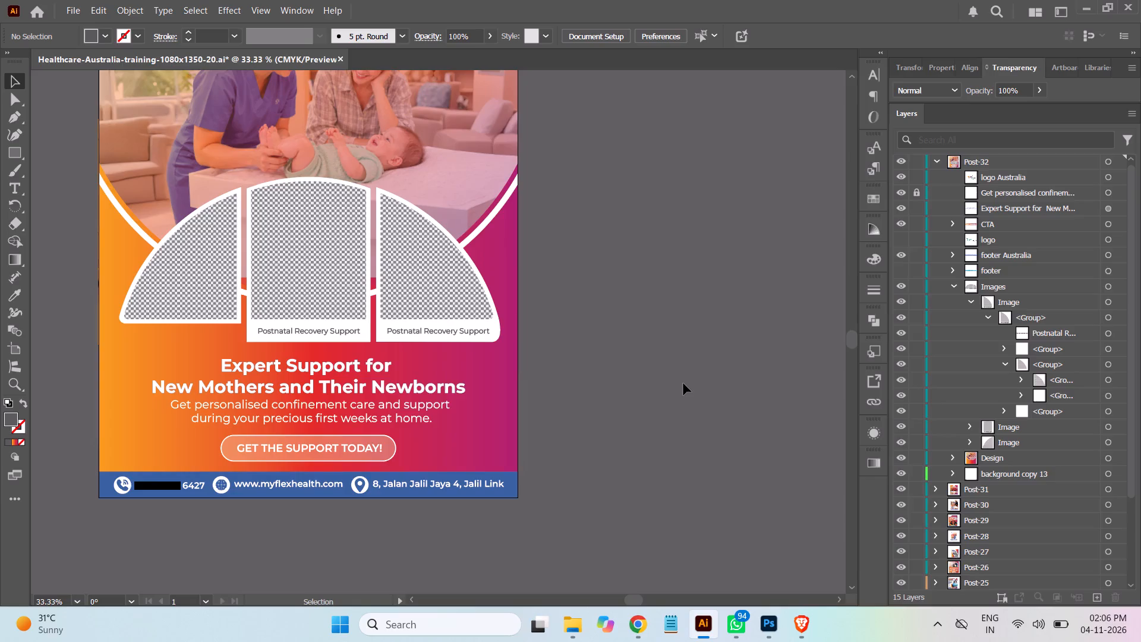
Save the Healthcare-Australia-training-1080x1350-20.ai document.
key("ctrl+s")
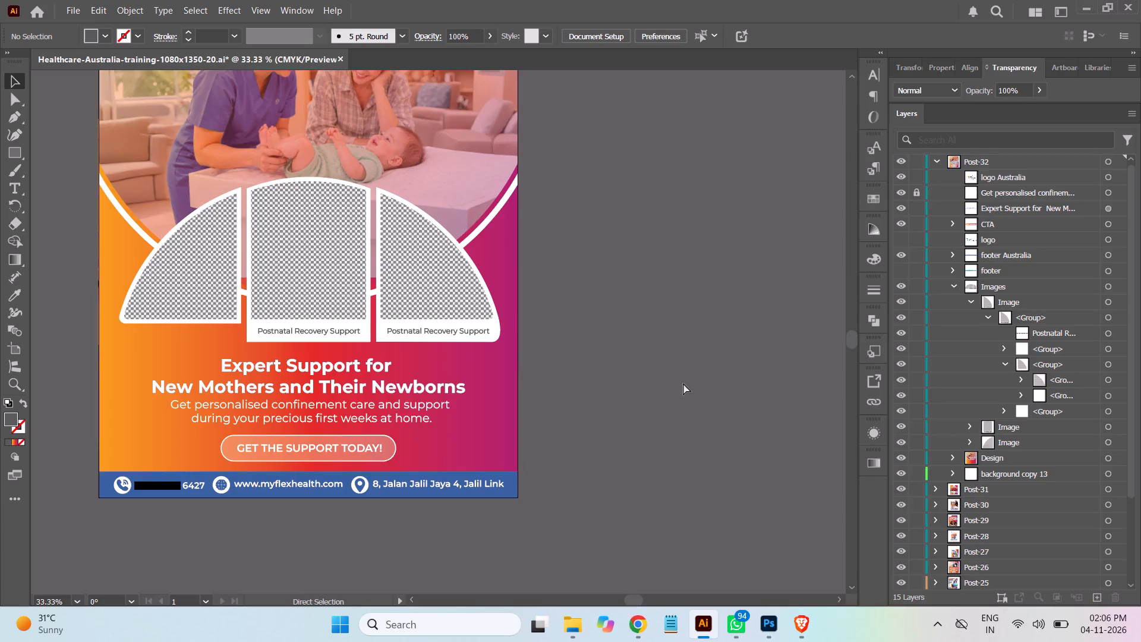
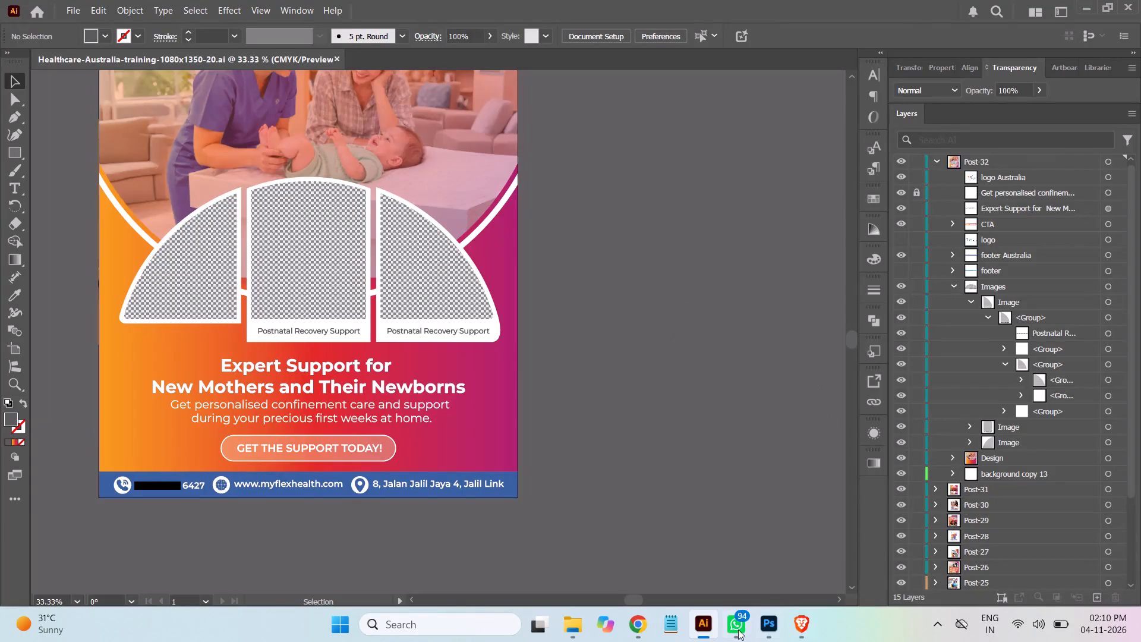
Copy the "Feeding Support" pointer from the Asana task in Chrome and replace the right-hand label's text with it in Illustrator.
left_click(641, 626)
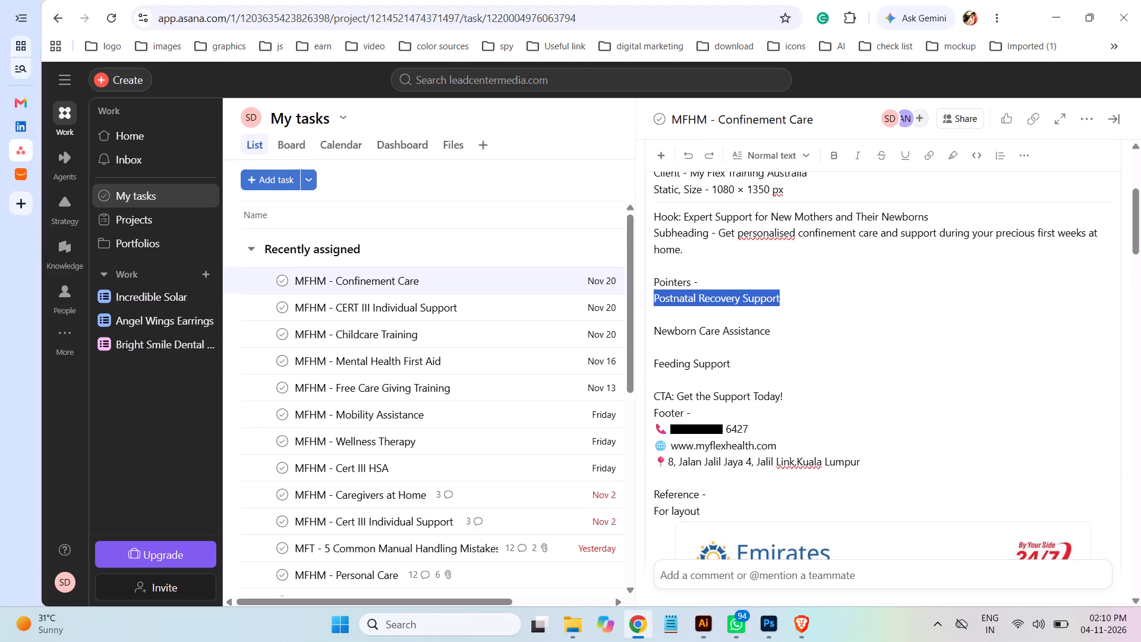
left_click_drag(731, 363, 653, 363)
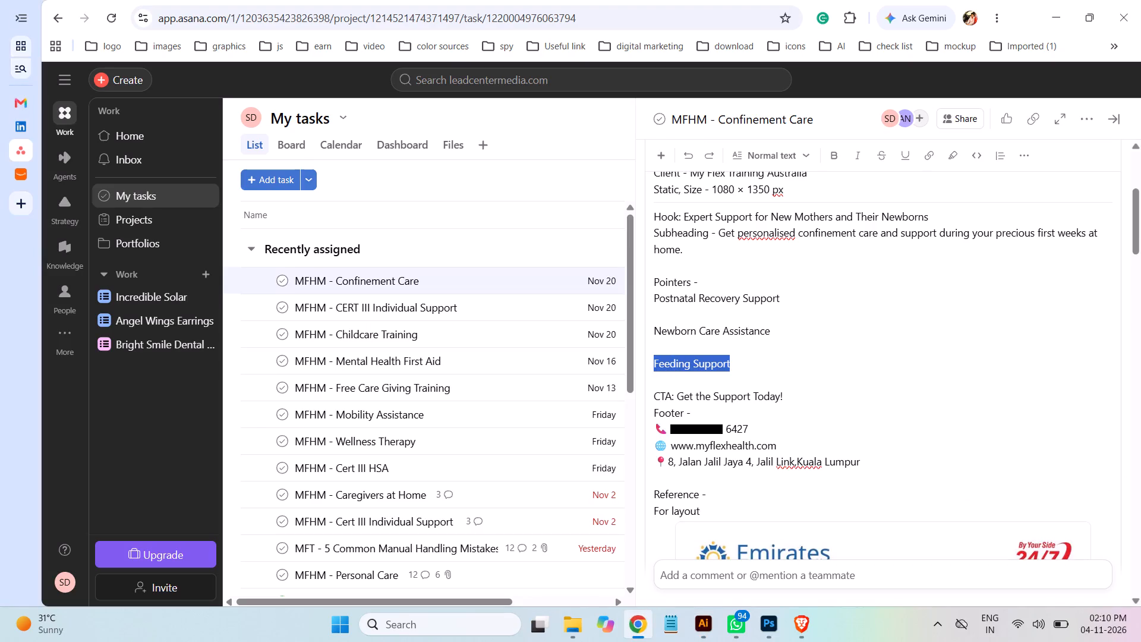
key("ctrl+c")
left_click(700, 622)
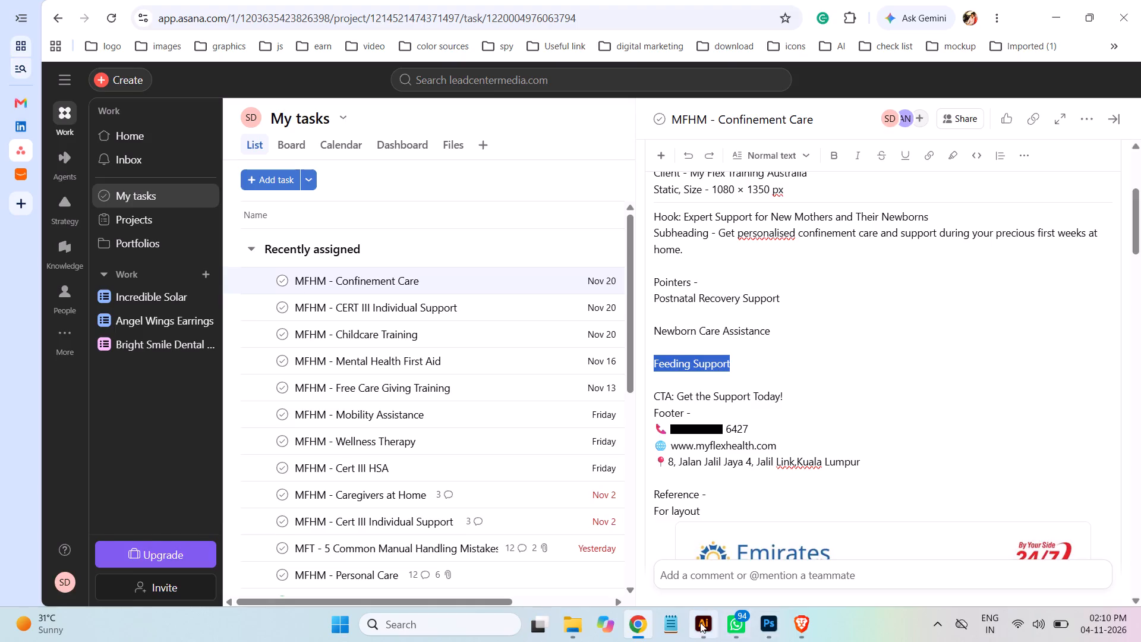
left_click(1108, 334)
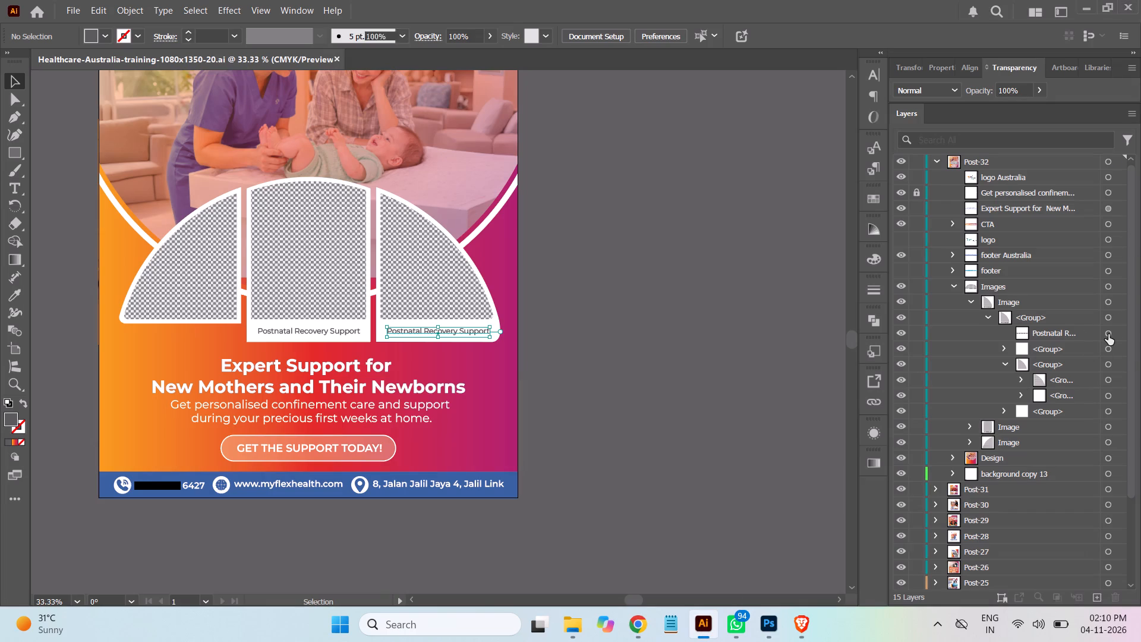
left_click(14, 187)
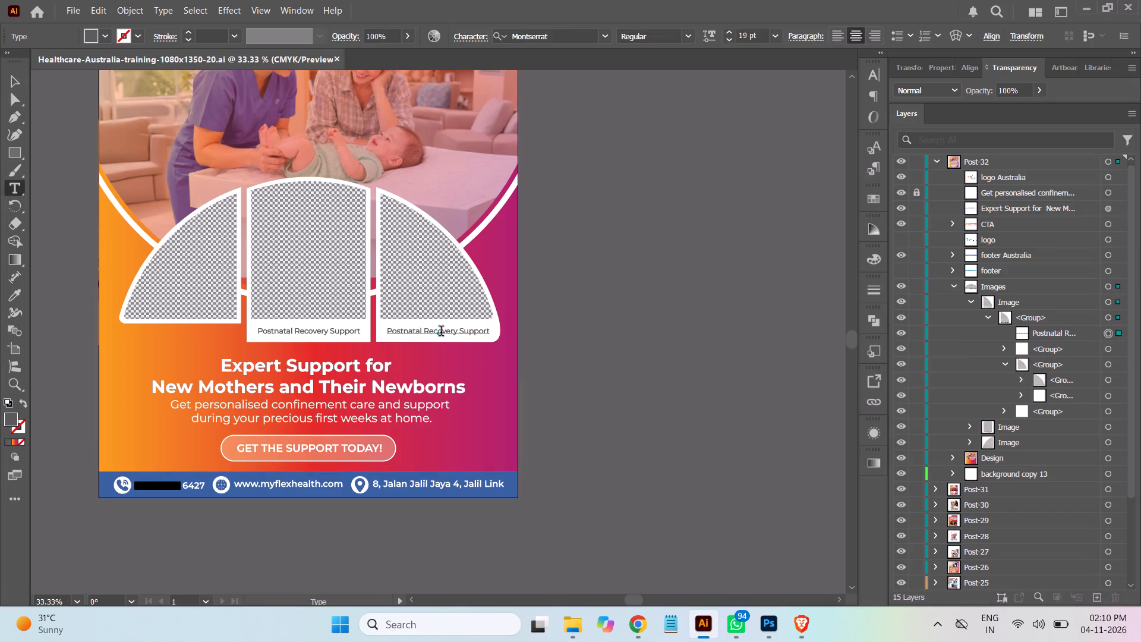
left_click(441, 332)
key("ctrl+a")
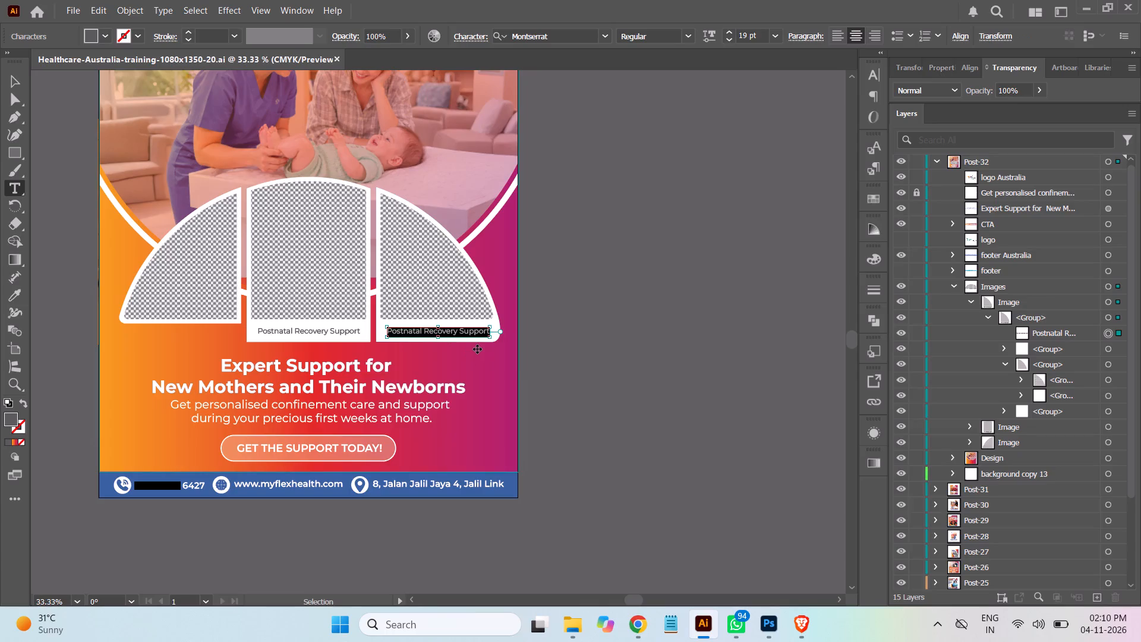
key("ctrl+v")
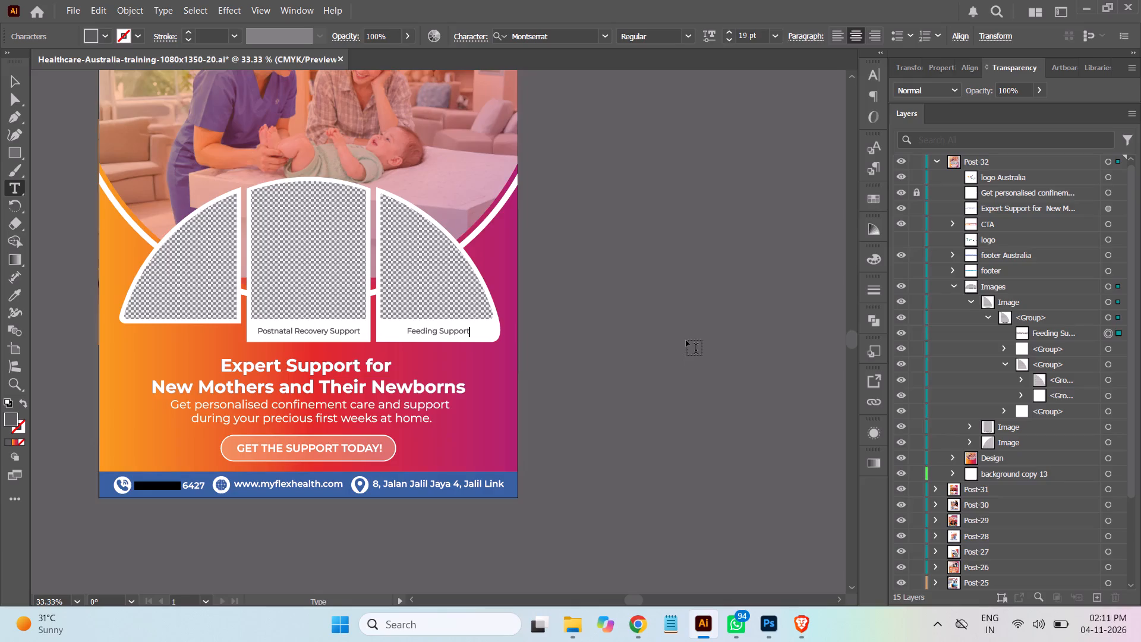
left_click(12, 77)
left_click(606, 370)
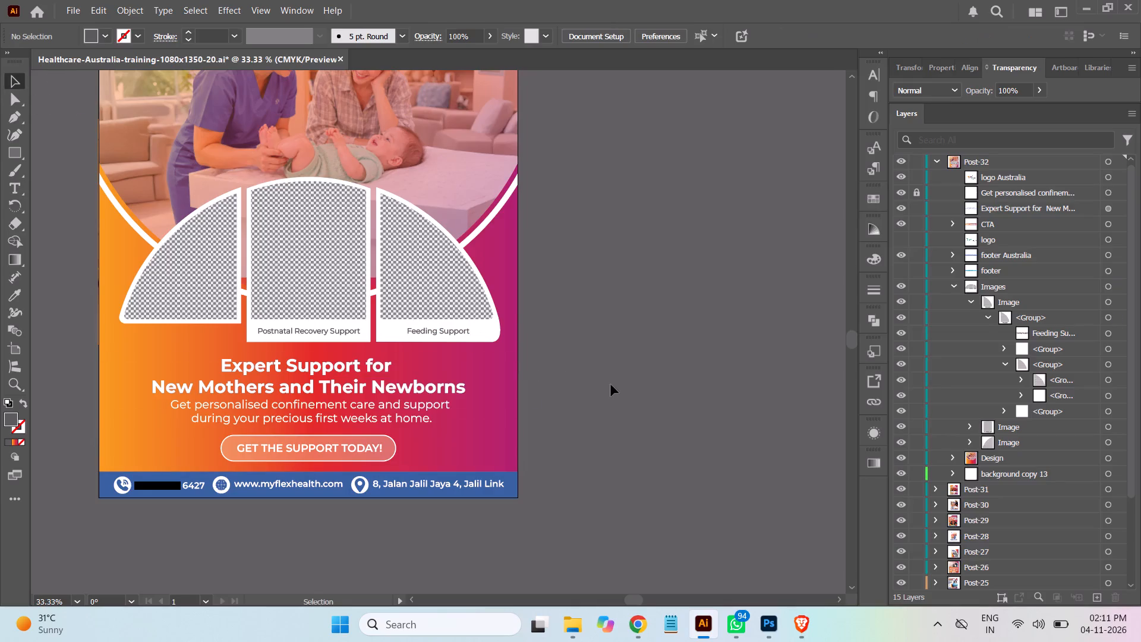
Raise both bottom corner anchors of the middle frame's white border slightly together to make its label strip shallower.
key("ctrl+equal")
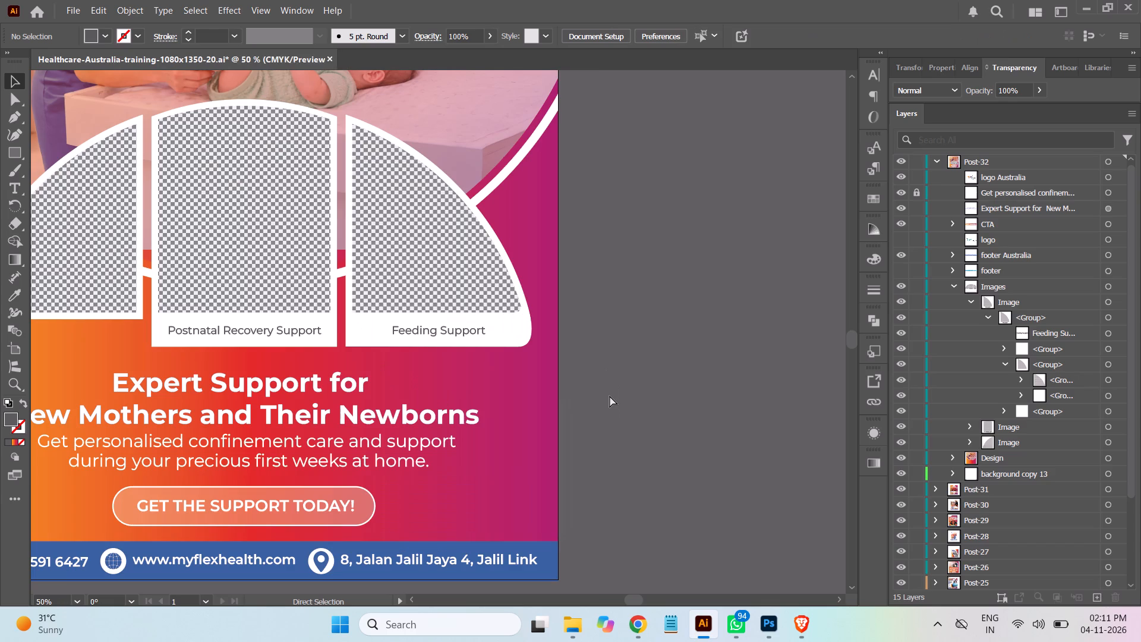
key("ctrl+equal")
left_click_drag(634, 598, 620, 601)
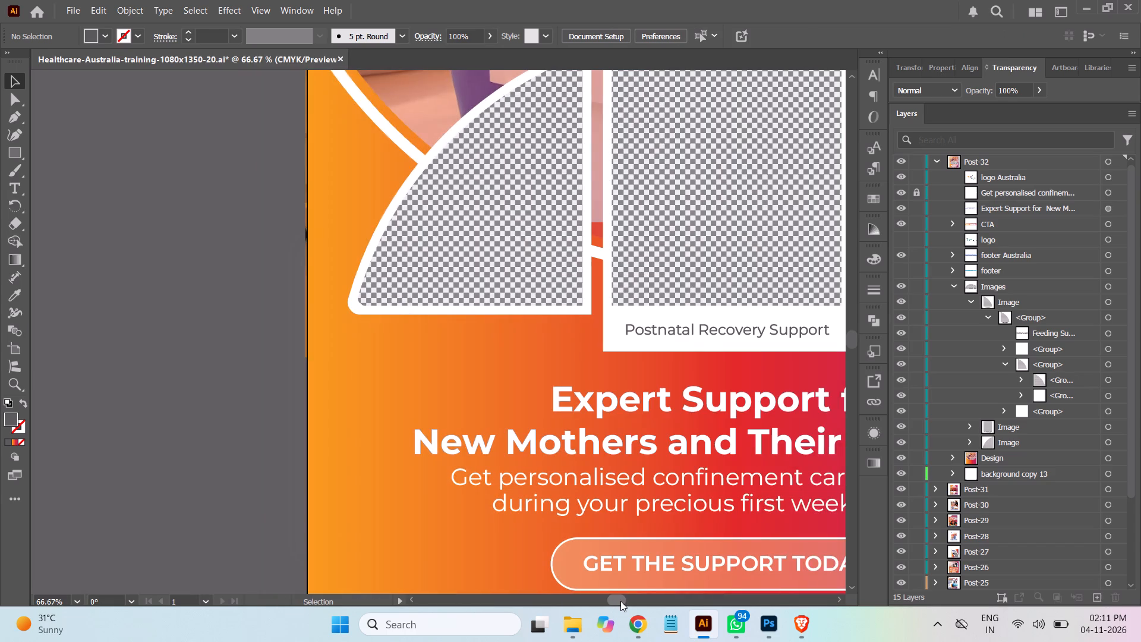
left_click_drag(620, 601, 630, 605)
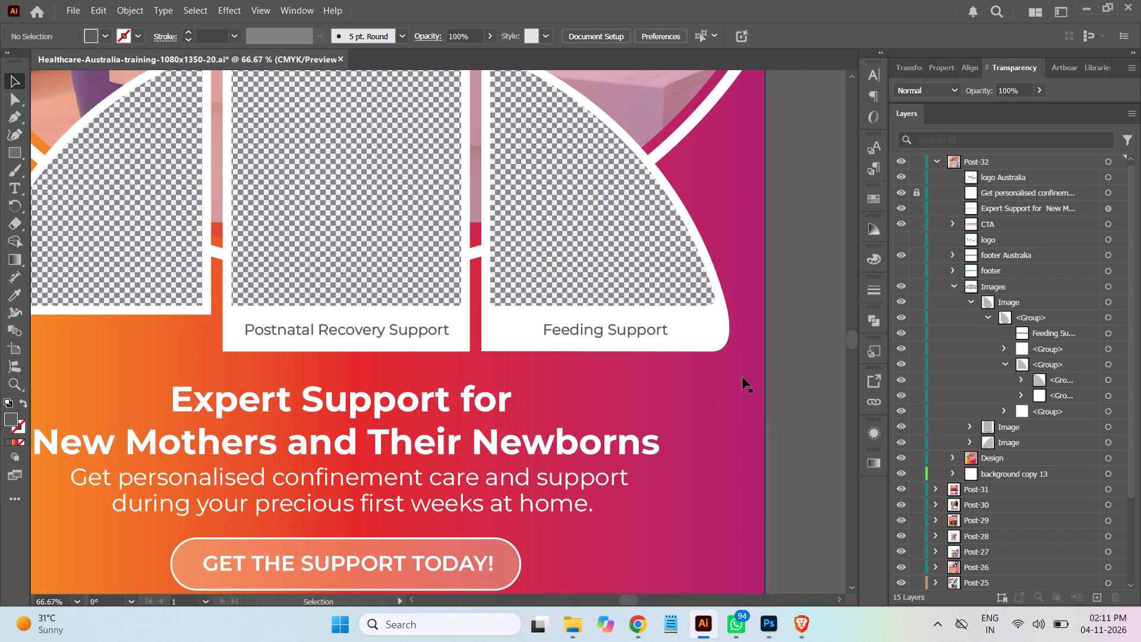
left_click(1004, 363)
left_click(989, 317)
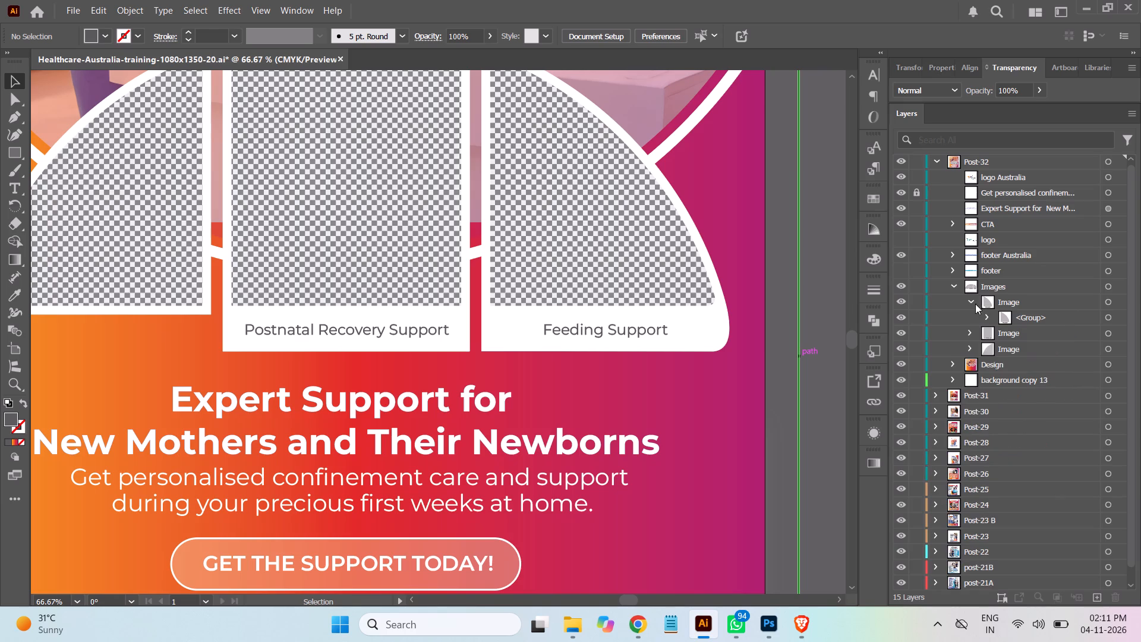
left_click(970, 300)
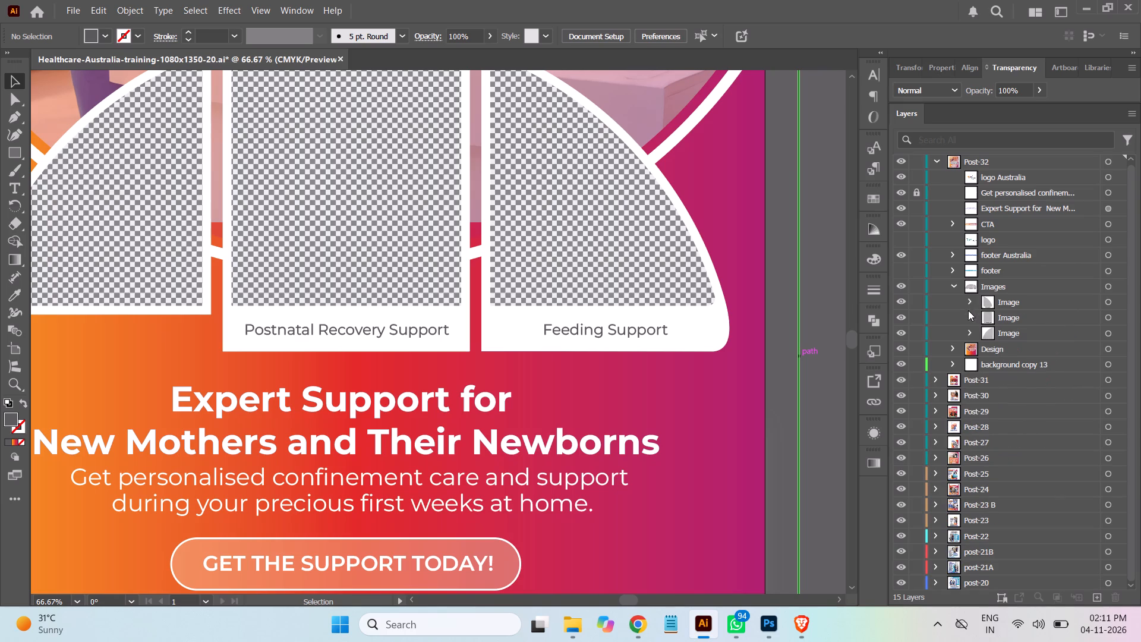
left_click(972, 316)
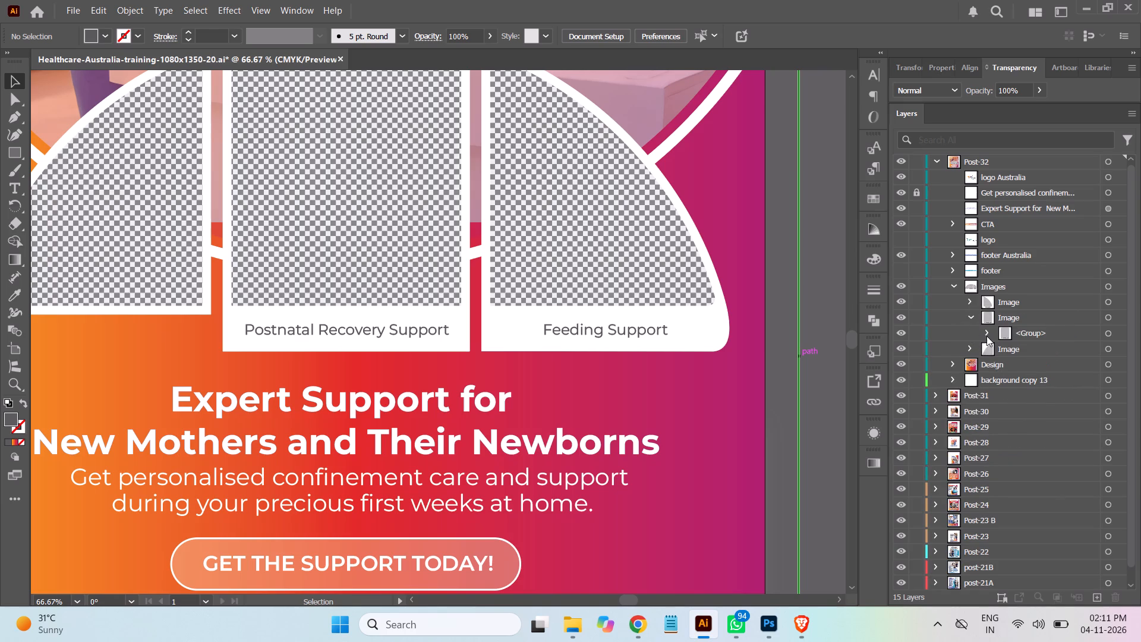
left_click(986, 332)
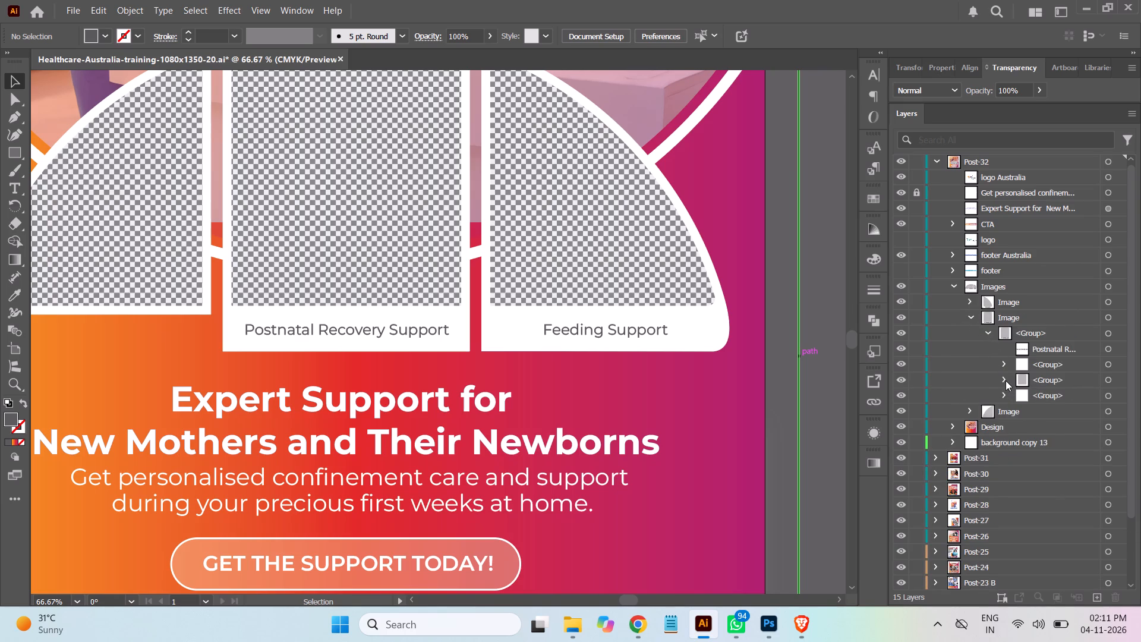
left_click(1004, 380)
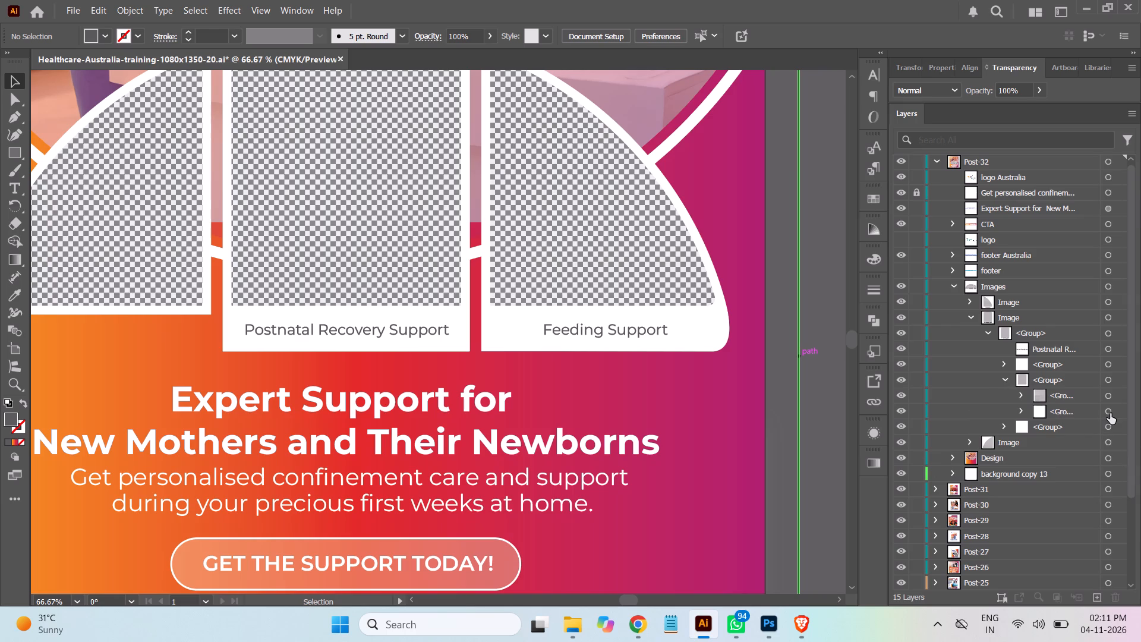
left_click(1110, 413)
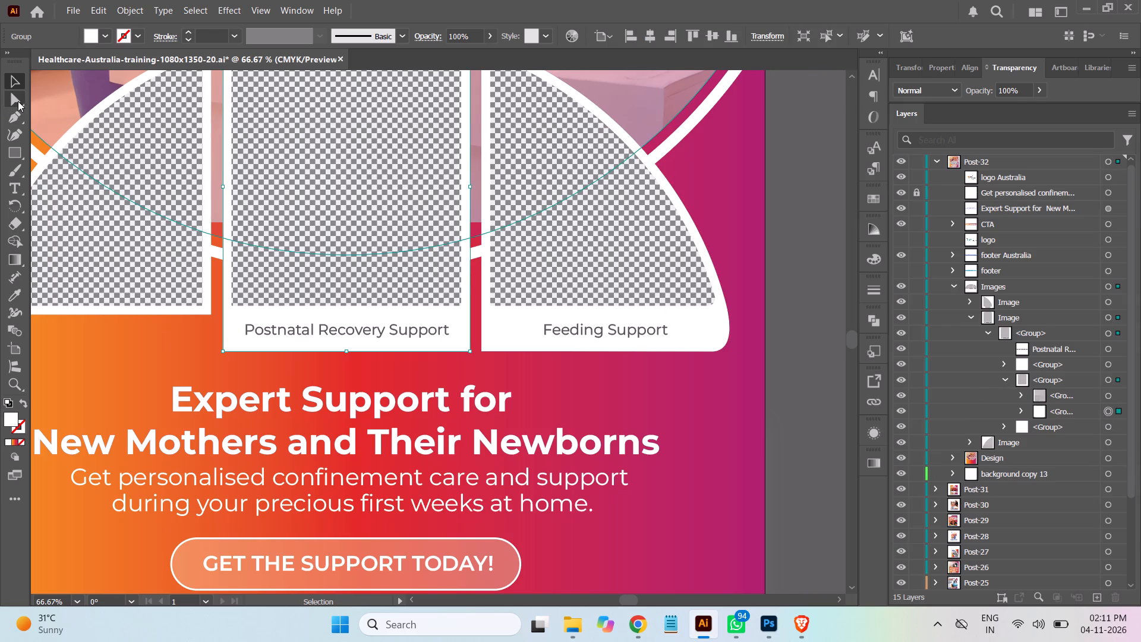
left_click(17, 101)
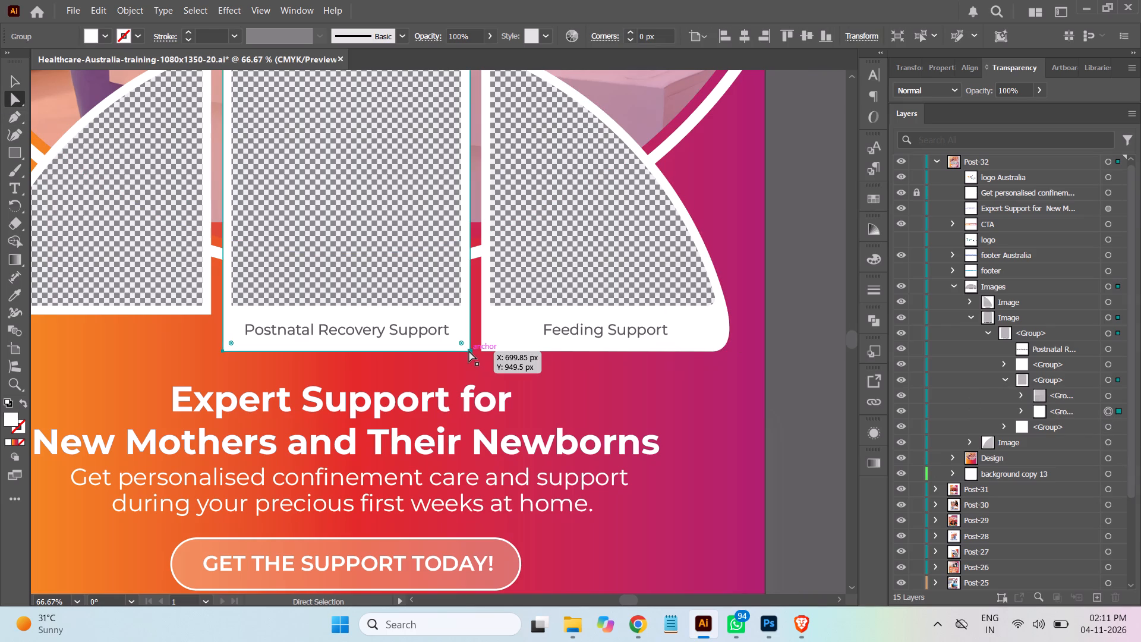
left_click(470, 352)
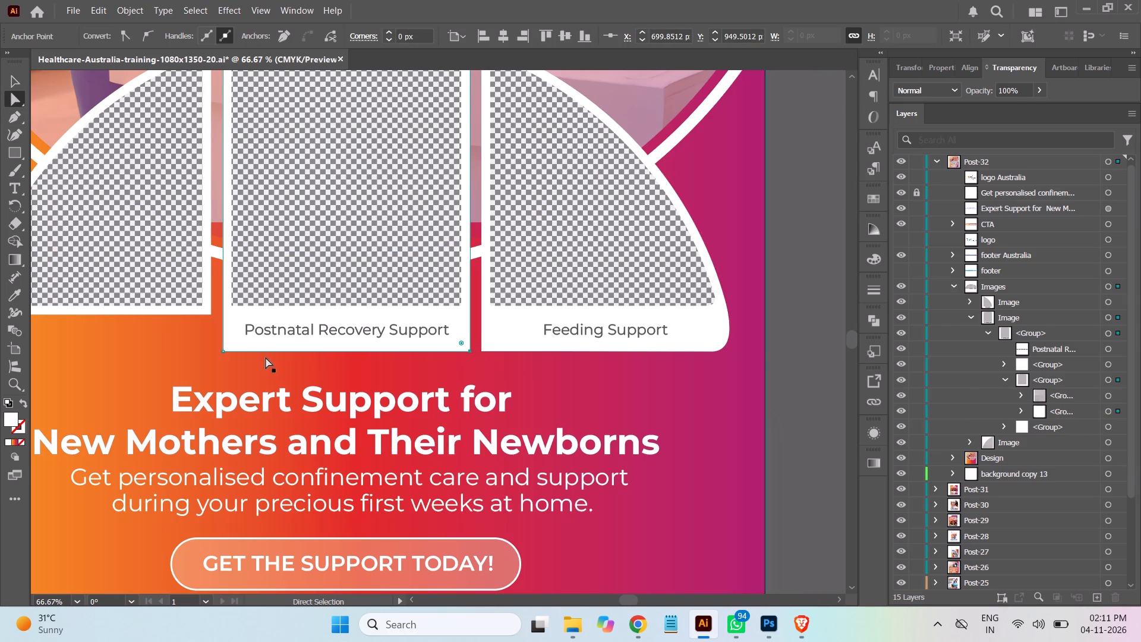
left_click(223, 351, "shift")
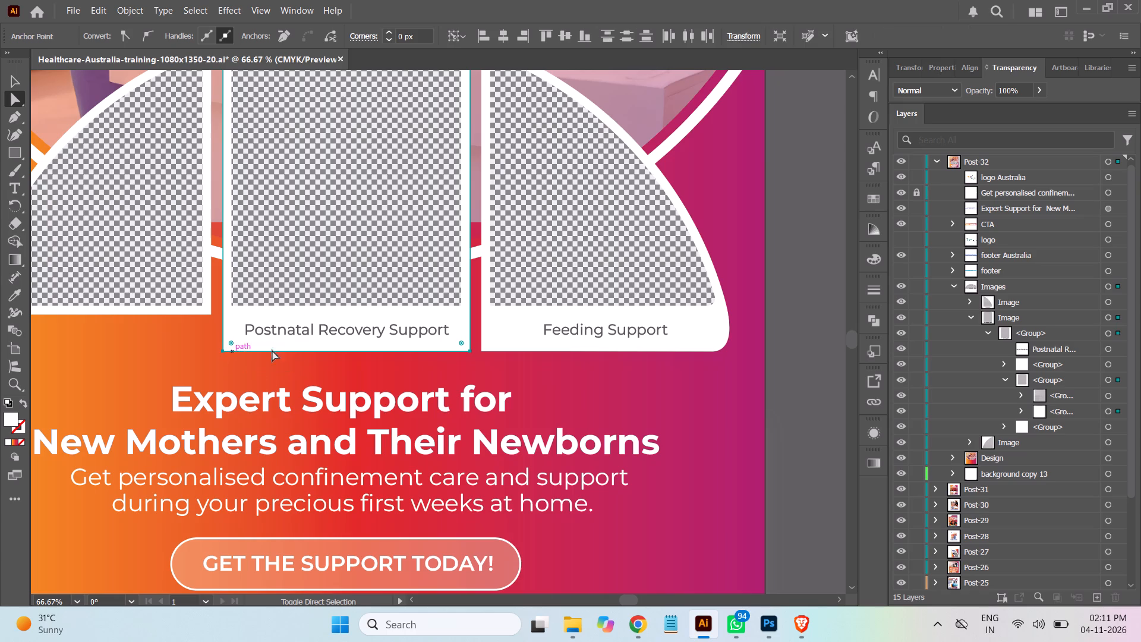
left_click_drag(471, 351, 468, 342)
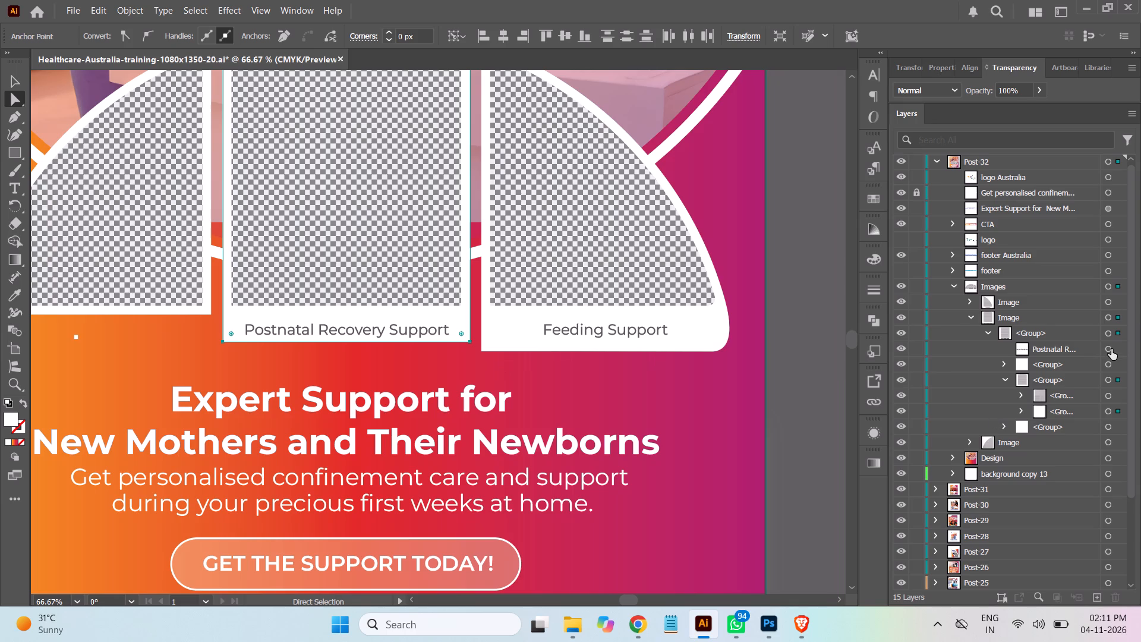
Move the middle frame's "Postnatal Recovery Support" text up slightly within its shortened white label strip.
left_click(1110, 349)
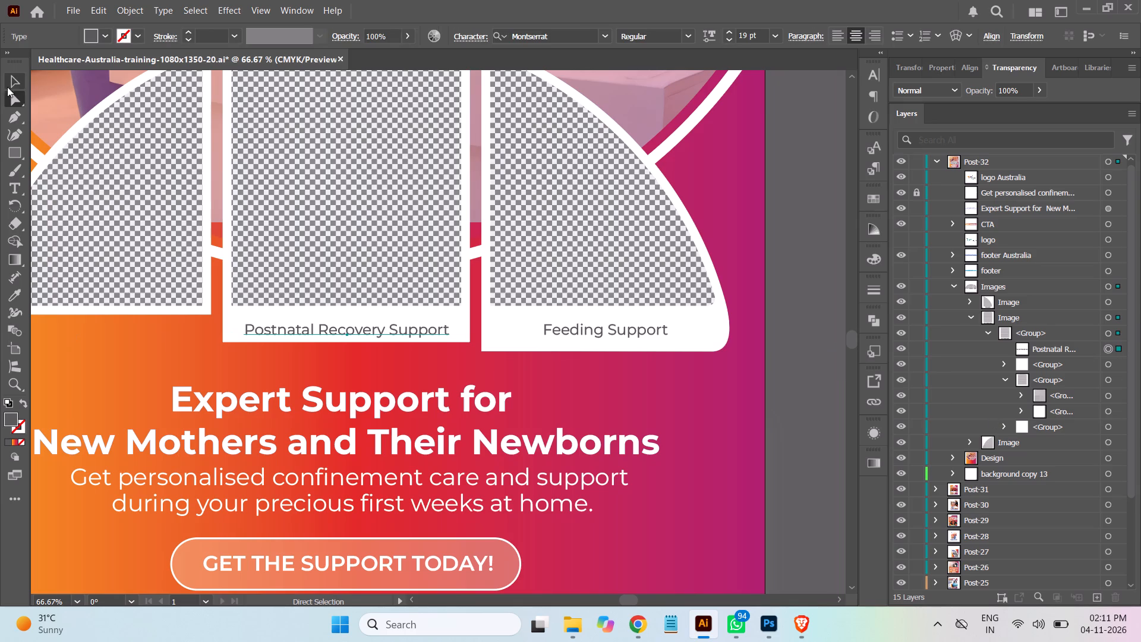
left_click(18, 83)
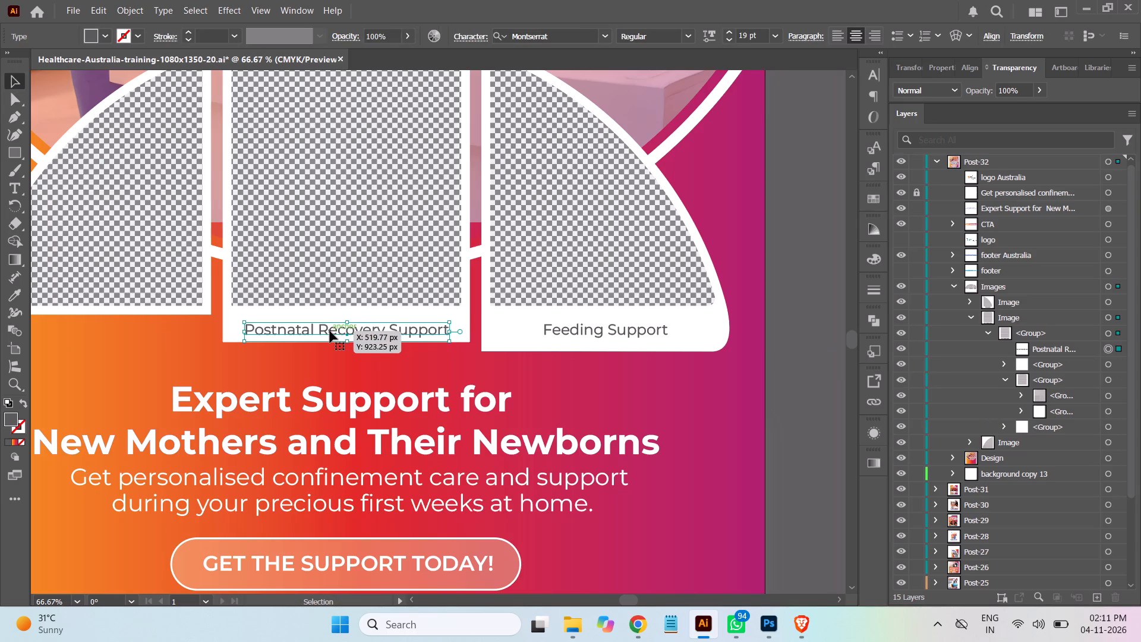
left_click_drag(332, 331, 331, 323)
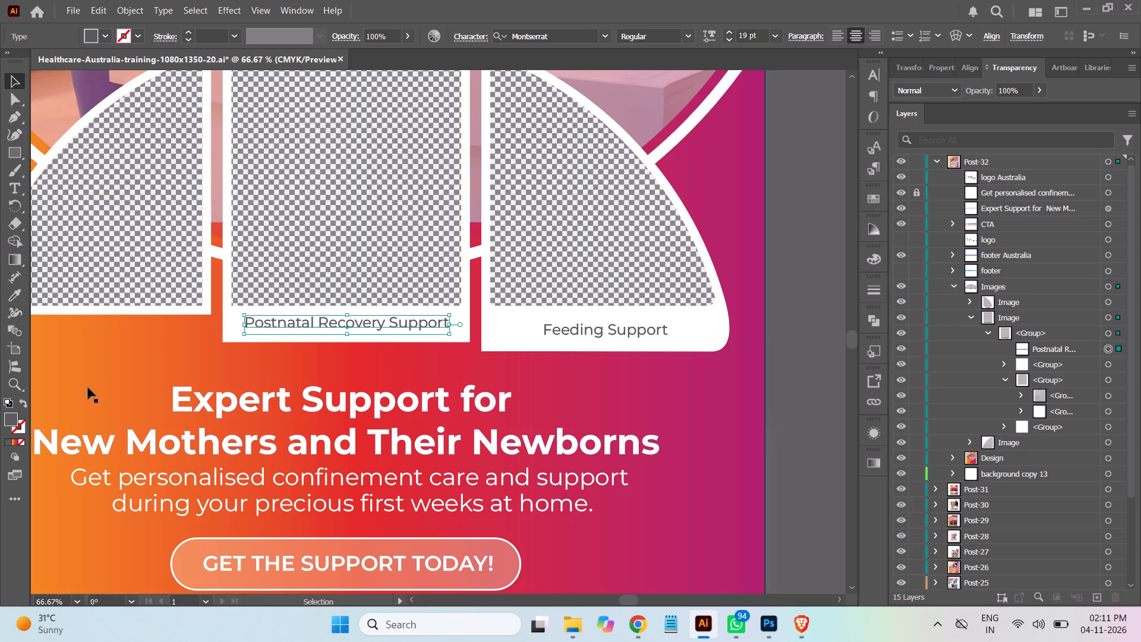
Set the "Postnatal Recovery Support" text's fill colour to dark grey #515151 and copy that hex code.
double_click(12, 415)
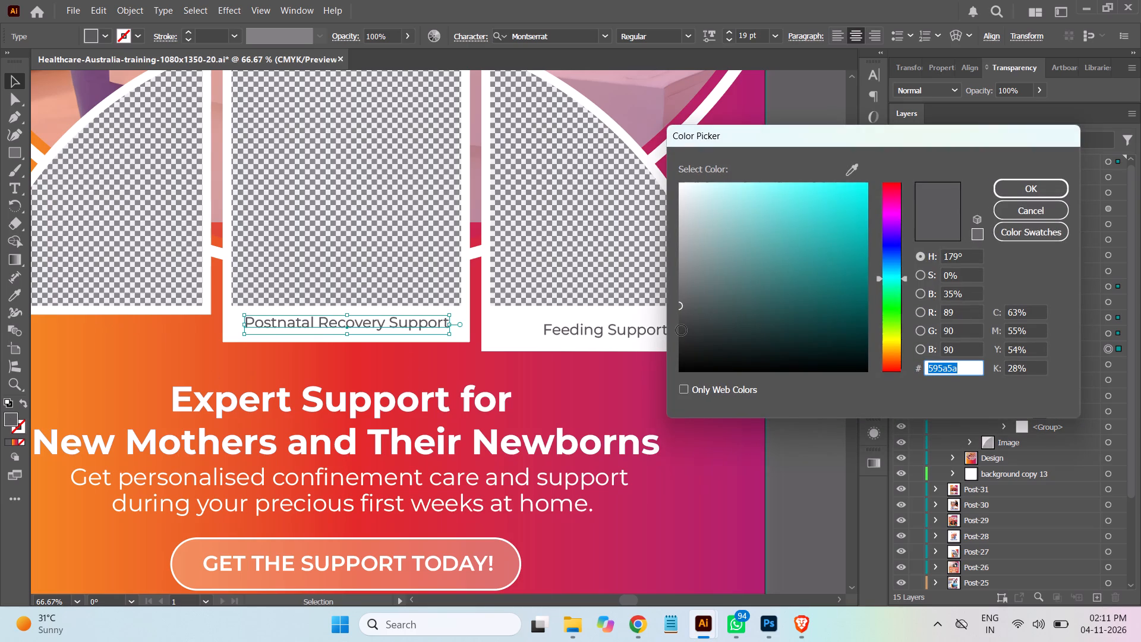
left_click_drag(686, 325, 677, 333)
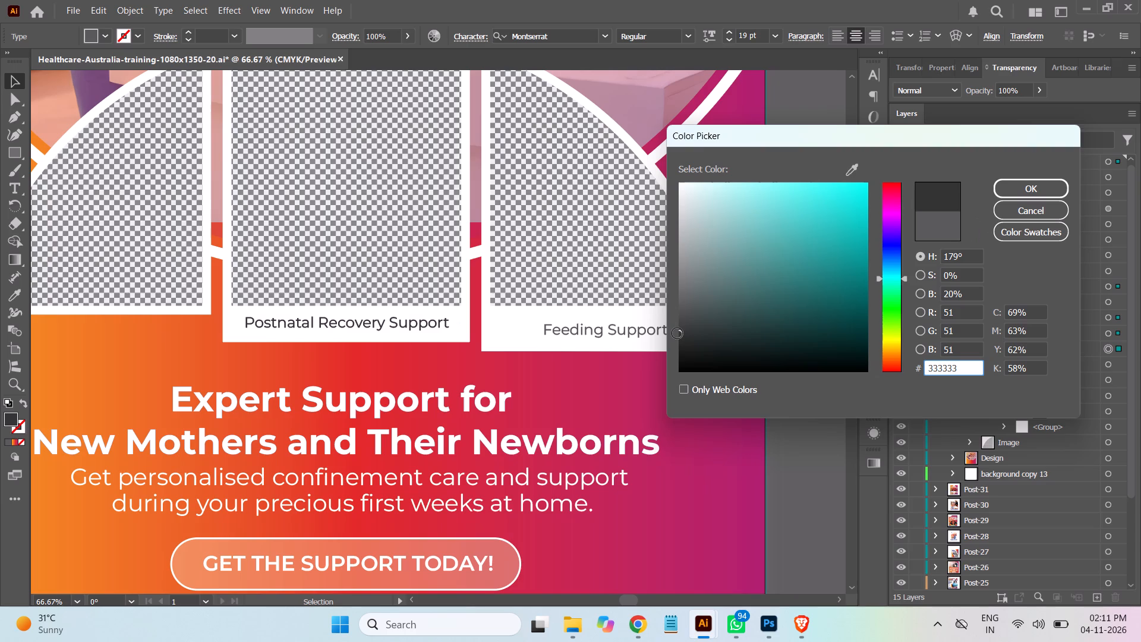
left_click_drag(677, 333, 673, 310)
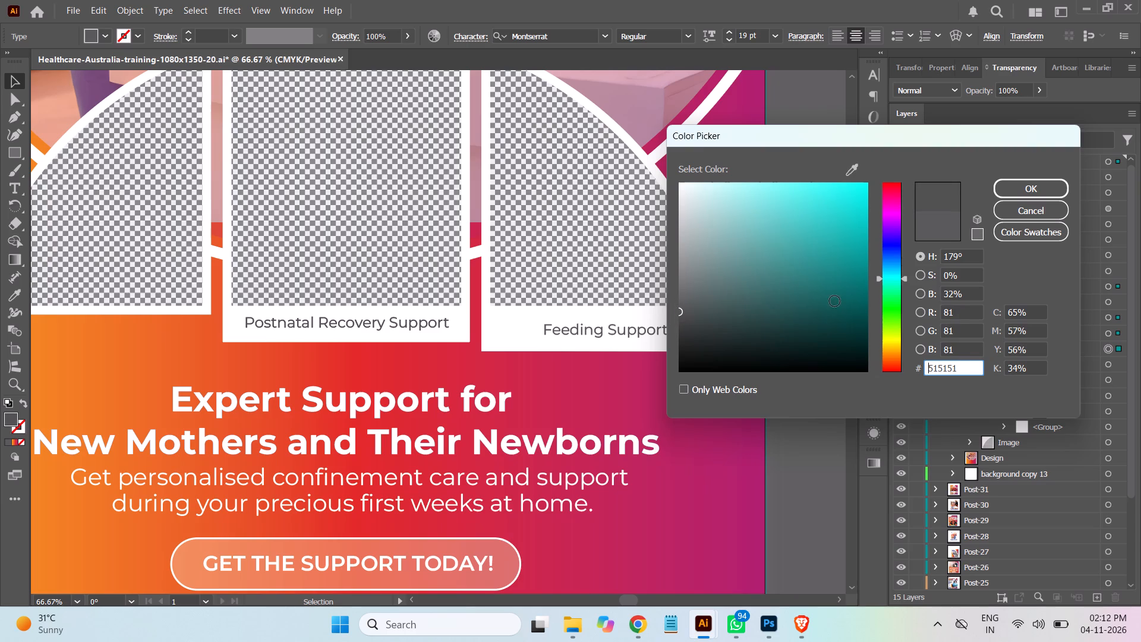
double_click(947, 369)
key("ctrl+c")
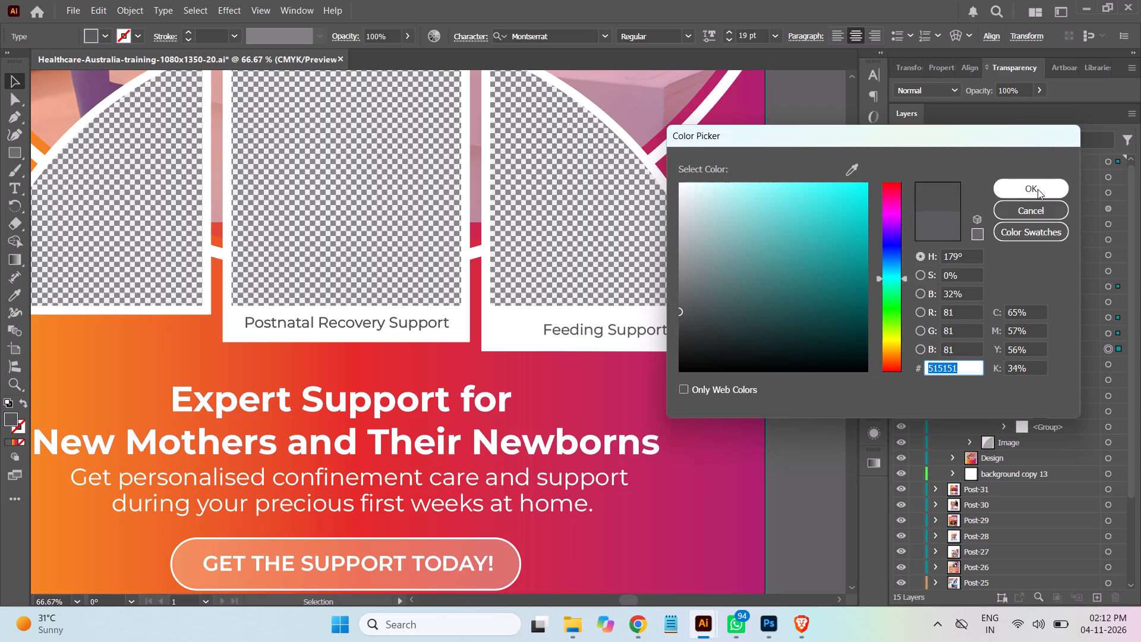
left_click(1038, 189)
Set the "Postnatal Recovery Support" text to 20 pt SemiBold and shift it slightly left to centre it in its strip.
left_click(761, 37)
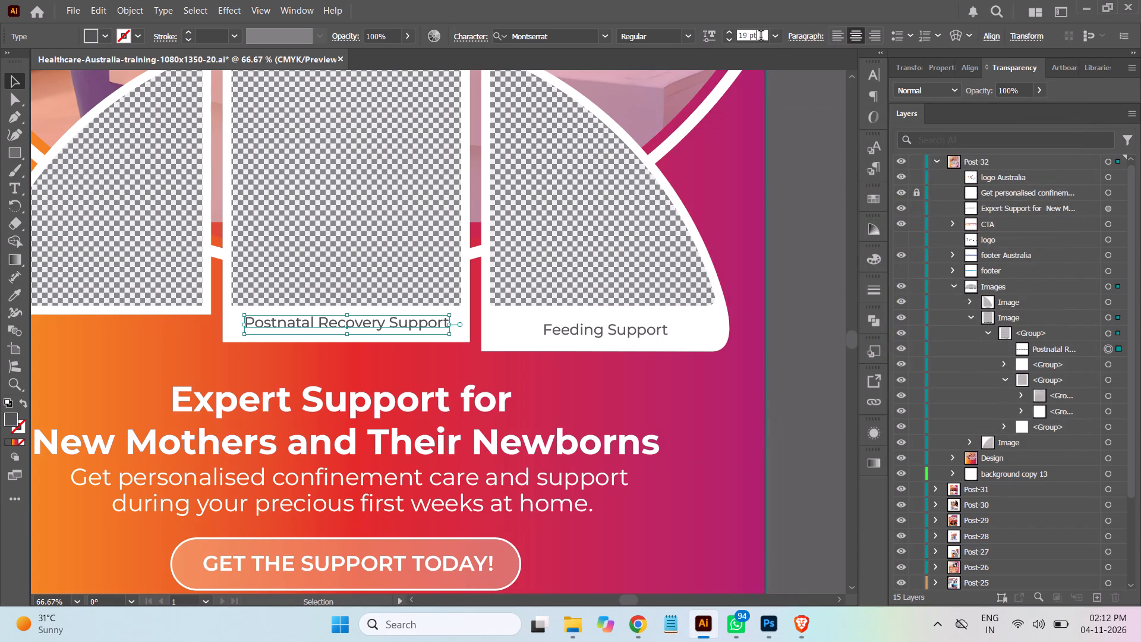
key("Up")
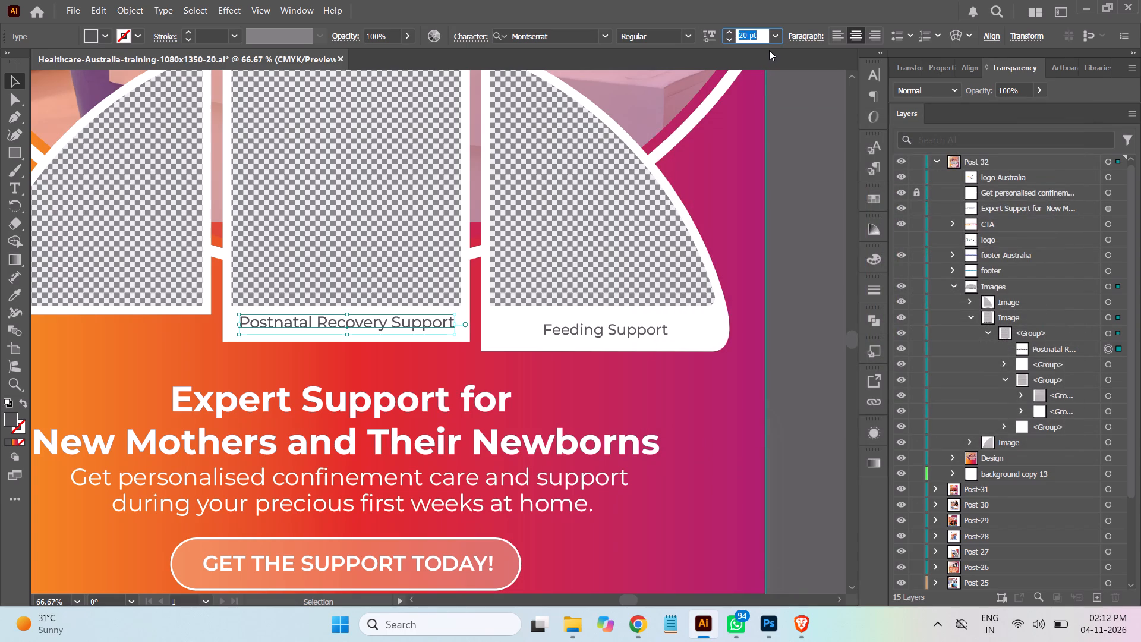
left_click(688, 40)
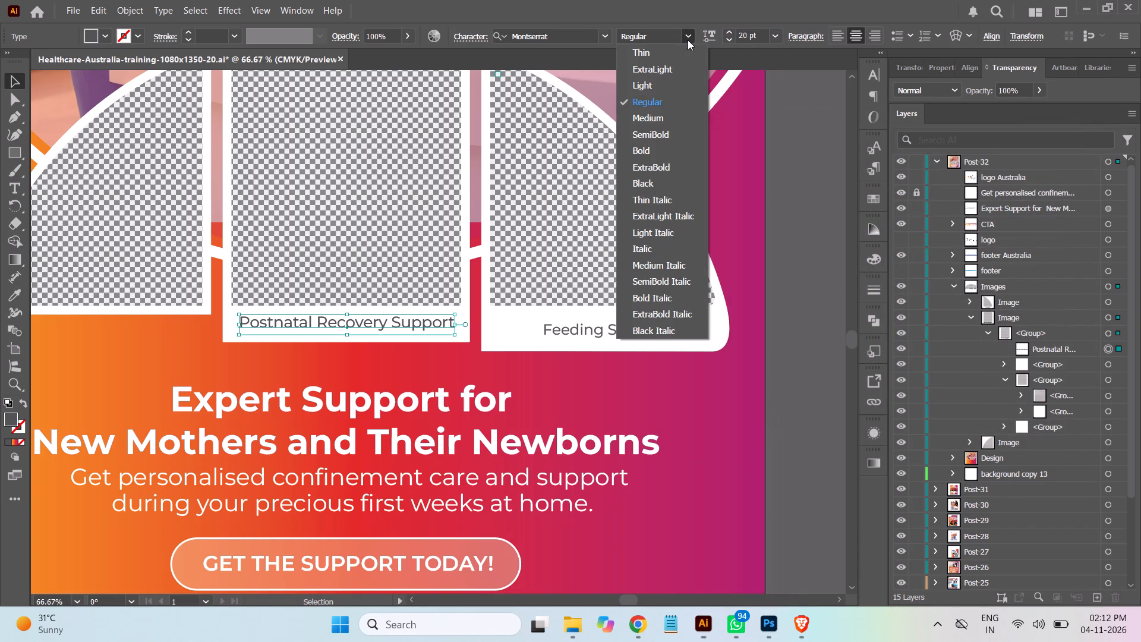
left_click(650, 137)
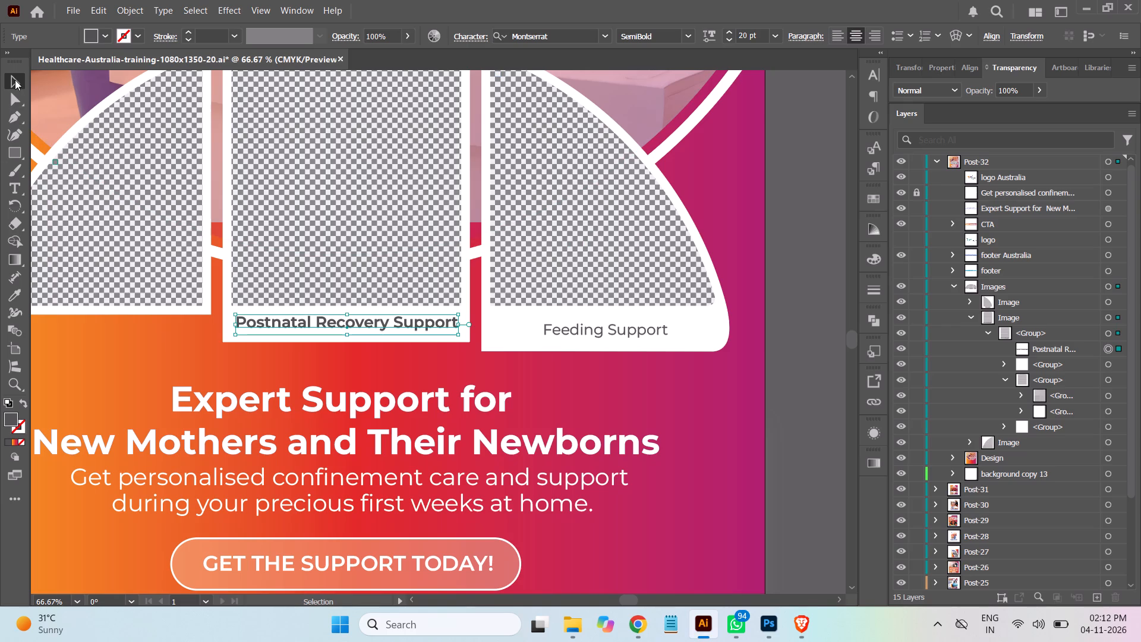
left_click(15, 80)
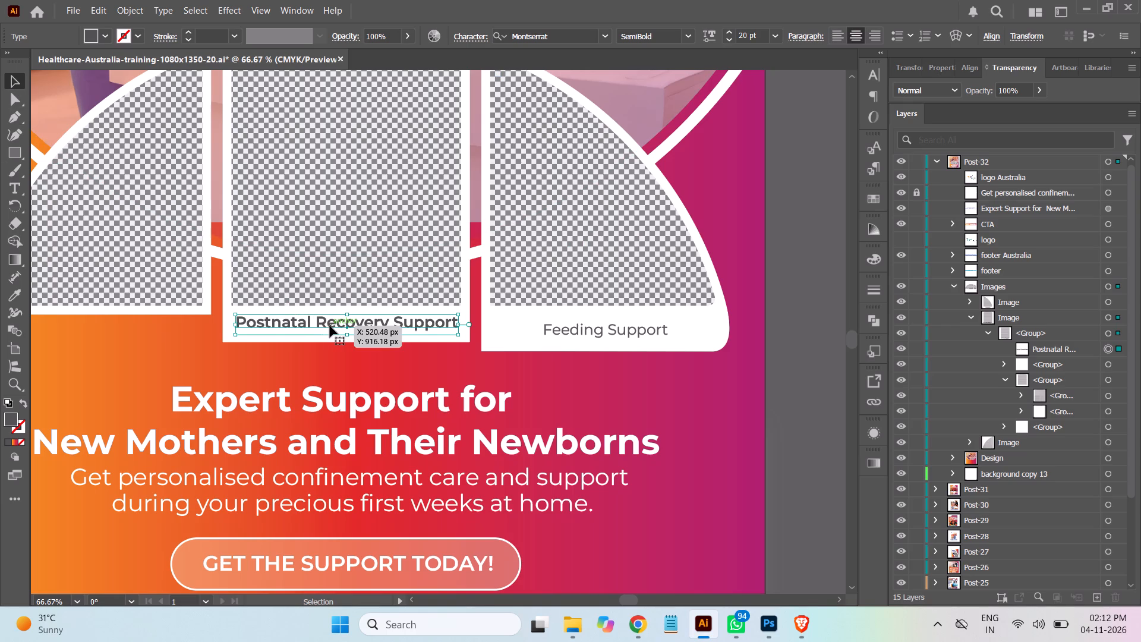
left_click(330, 326)
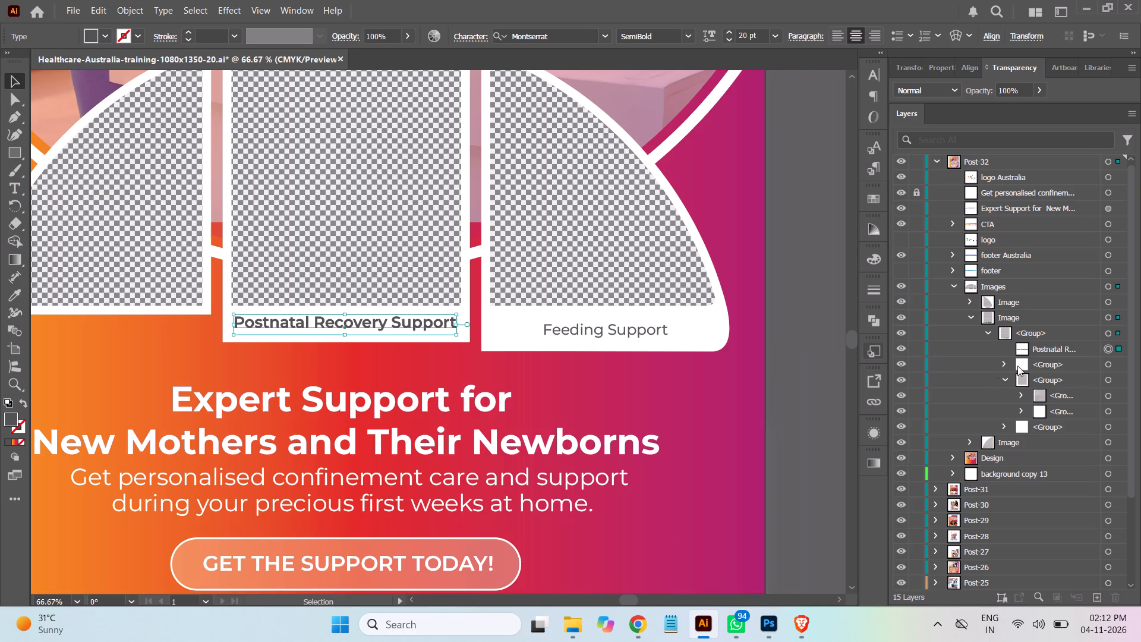
Set the fill colour of the right frame's "Feeding Support" text to the copied dark grey #515151.
left_click(1006, 377)
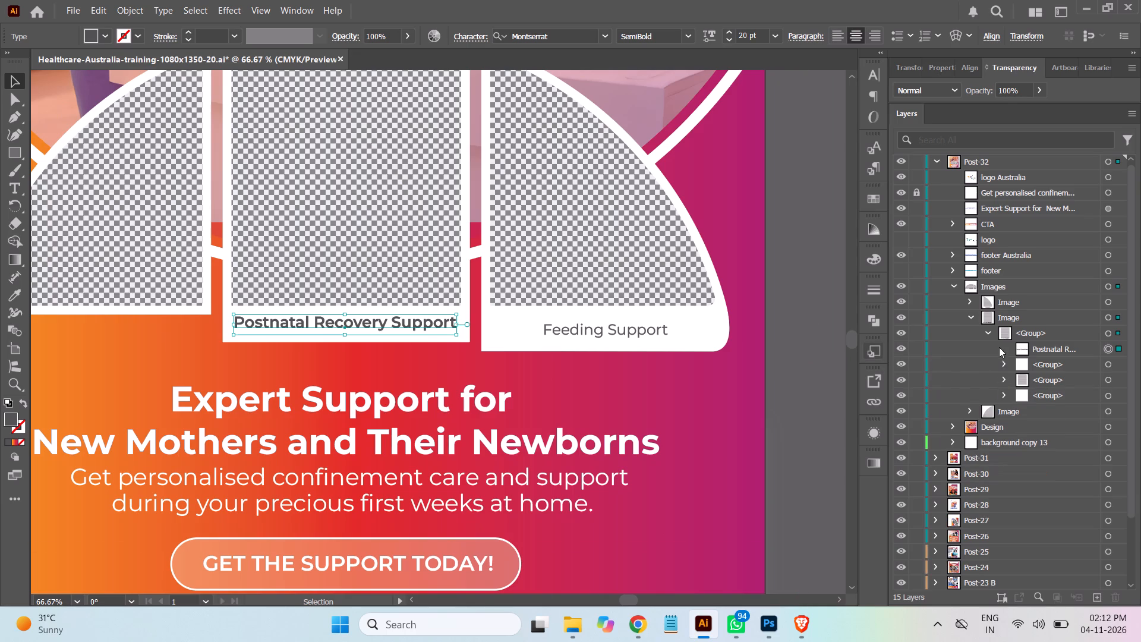
left_click(988, 332)
left_click(972, 314)
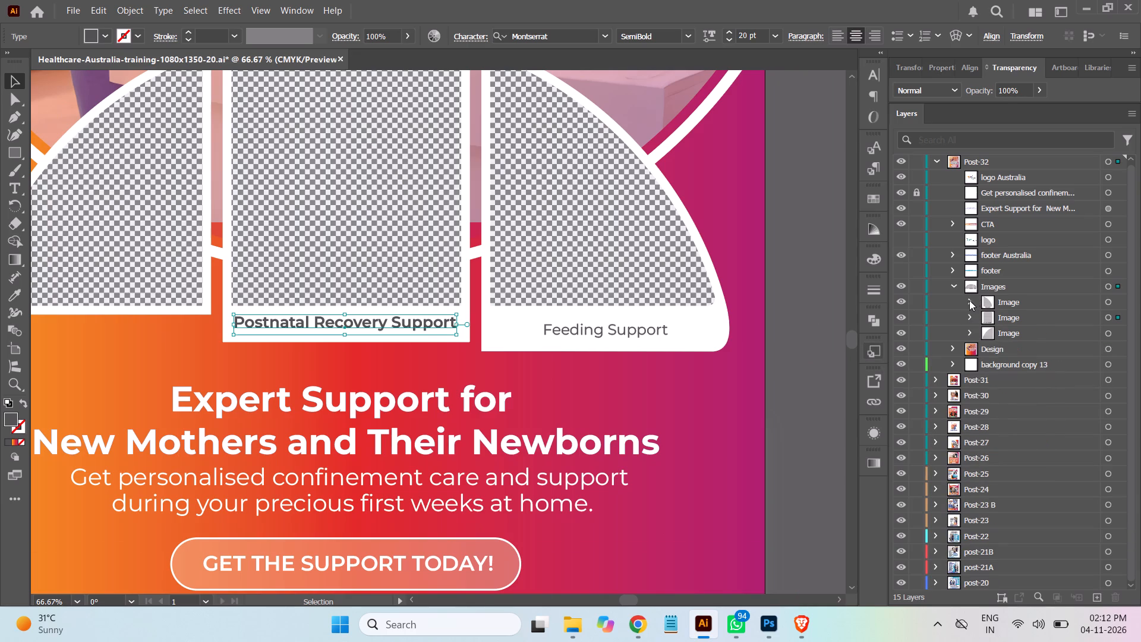
left_click(969, 301)
left_click(987, 316)
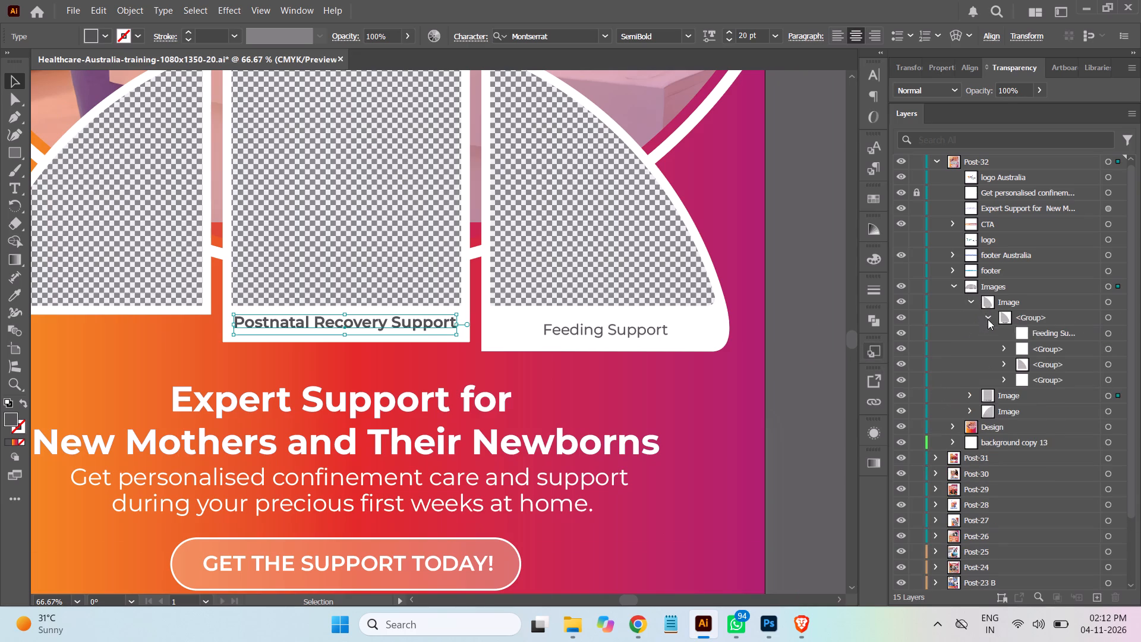
left_click(1111, 333)
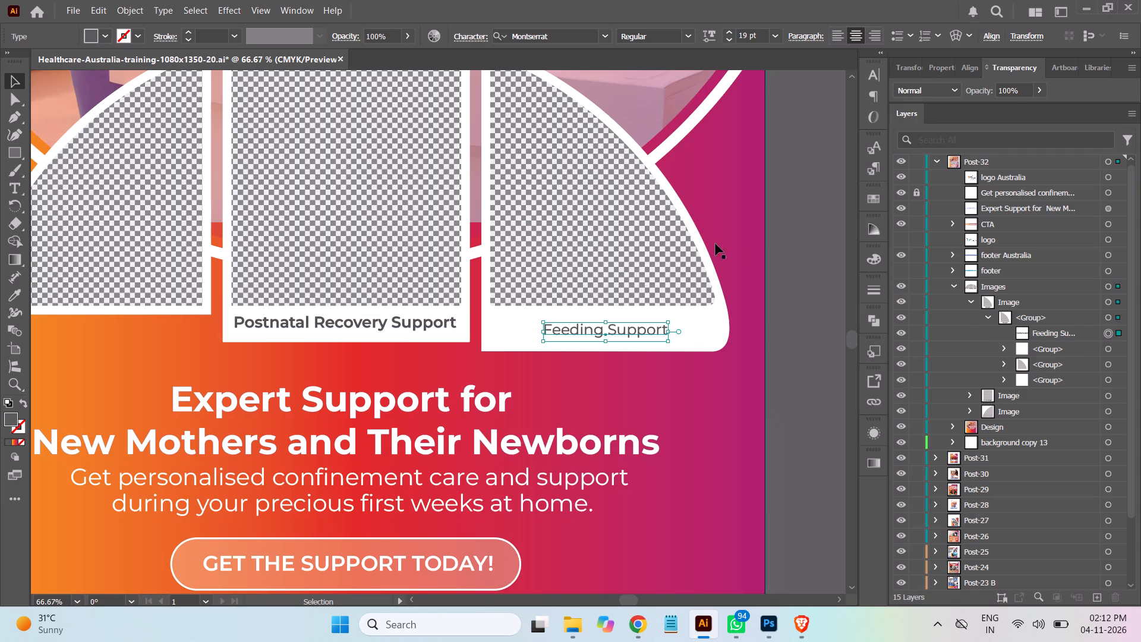
double_click(12, 418)
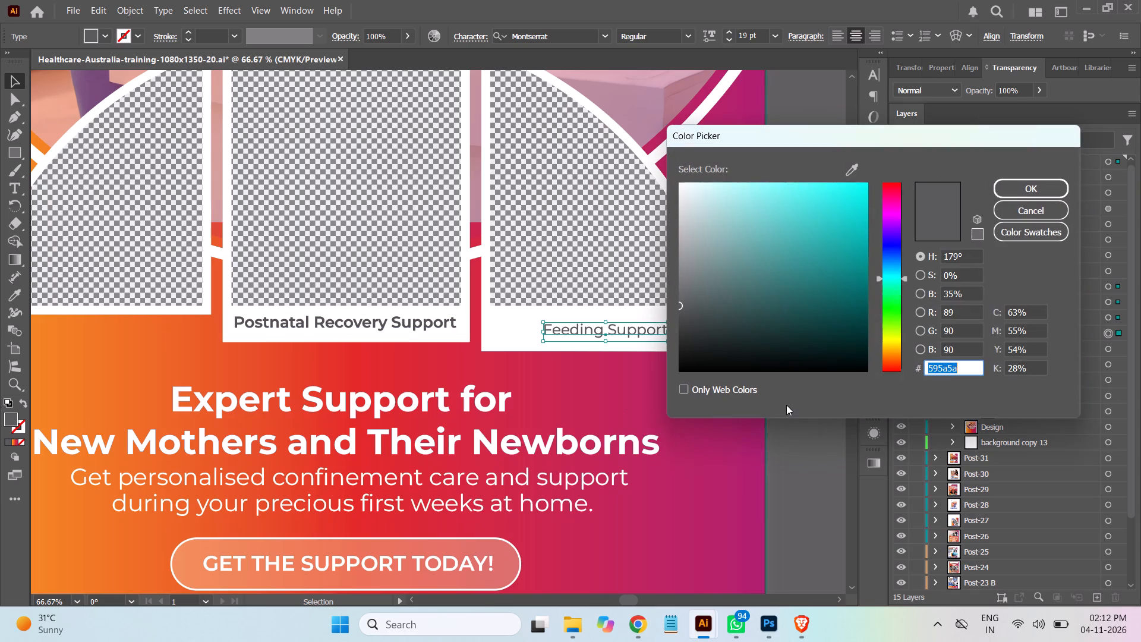
key("ctrl+v")
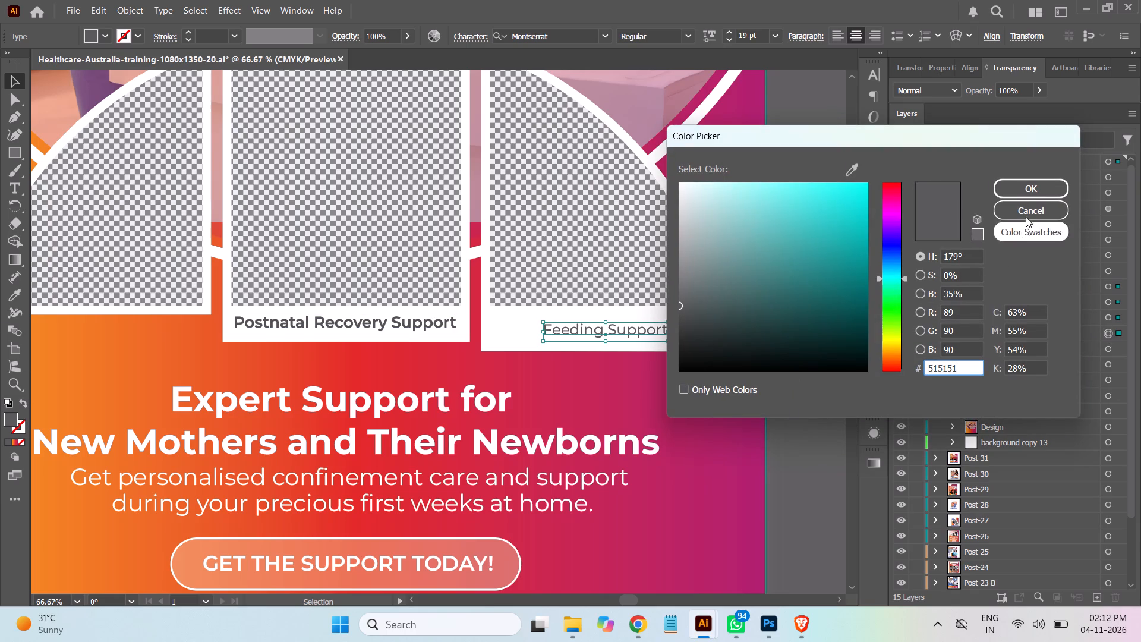
left_click(1032, 194)
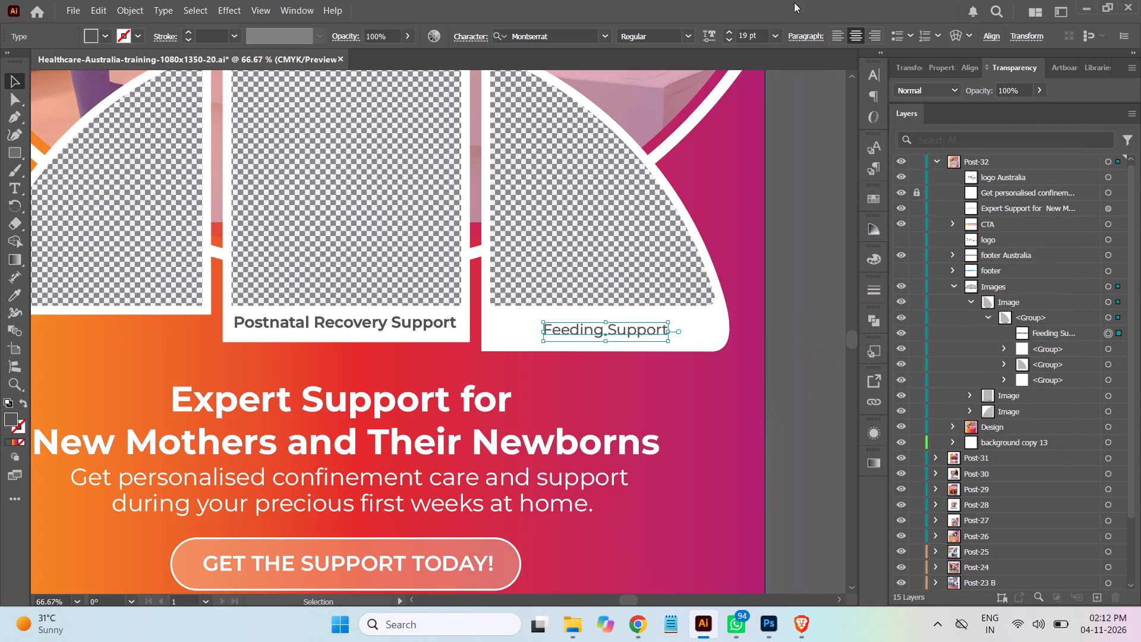
Set the "Feeding Support" text to 20 pt in the SemiBold style.
left_click(756, 35)
key("Up")
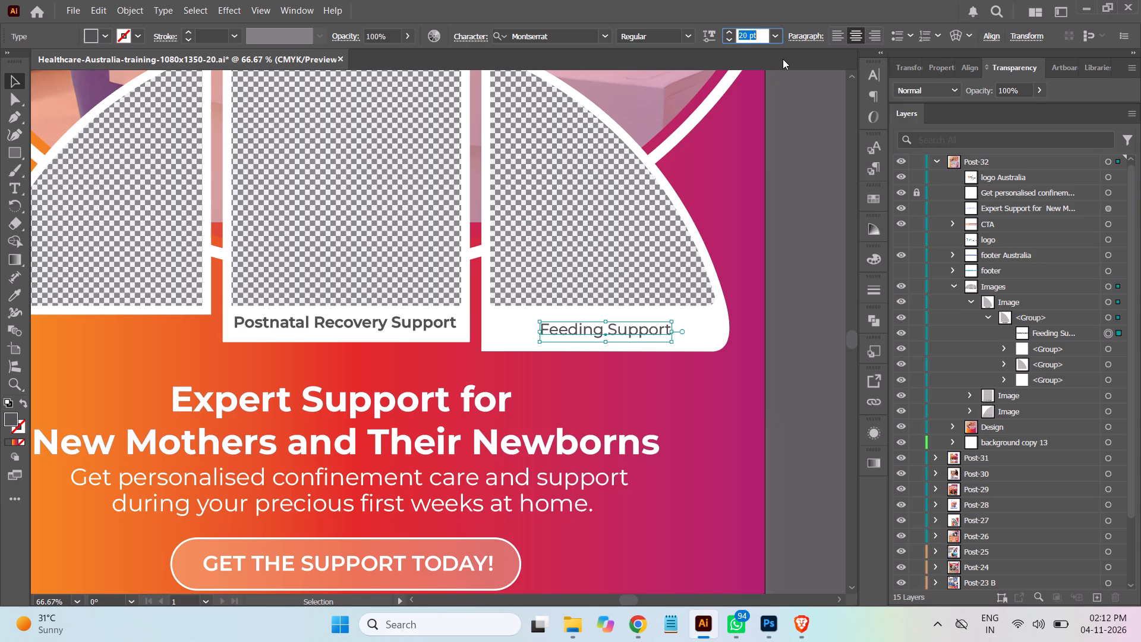
left_click(693, 34)
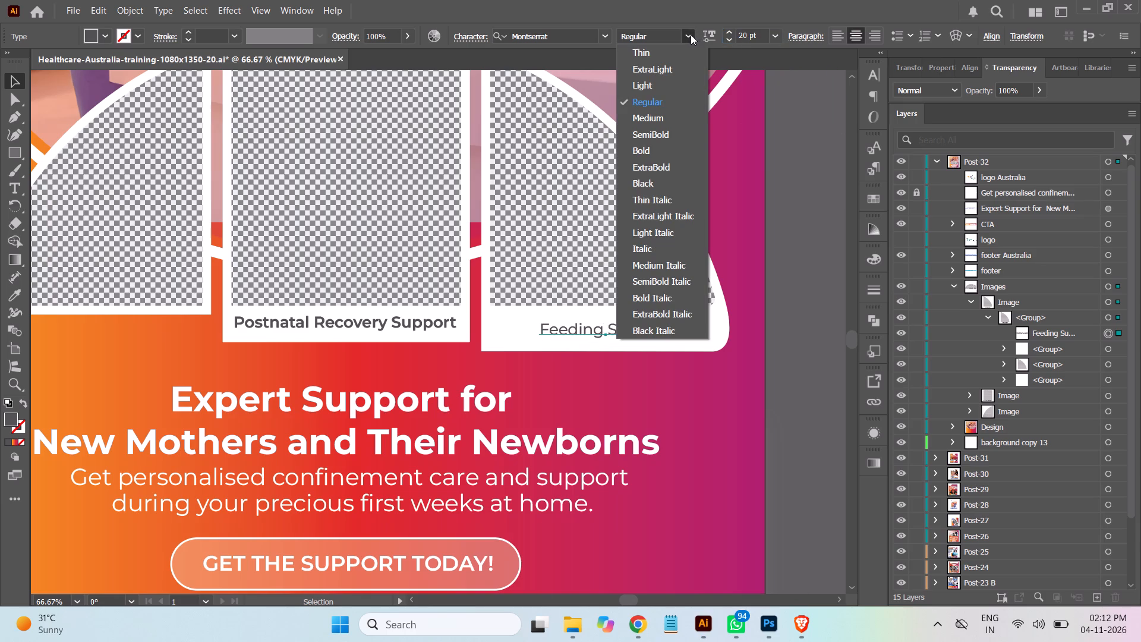
left_click(661, 136)
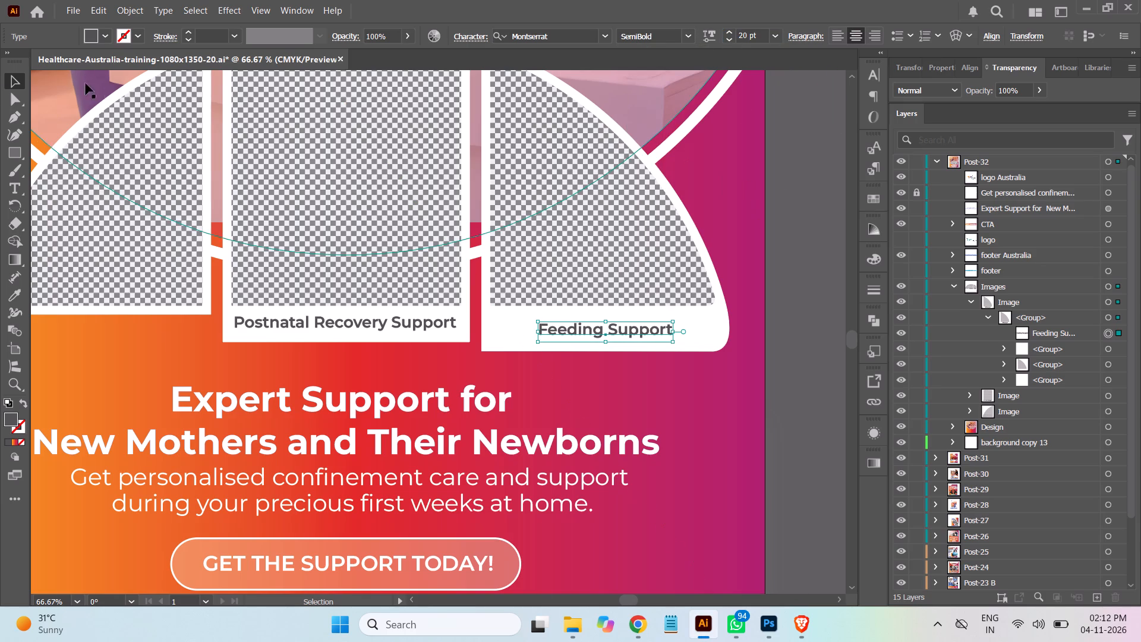
Move the "Feeding Support" text up slightly within its white strip, roughly level with "Postnatal Recovery Support".
left_click(13, 80)
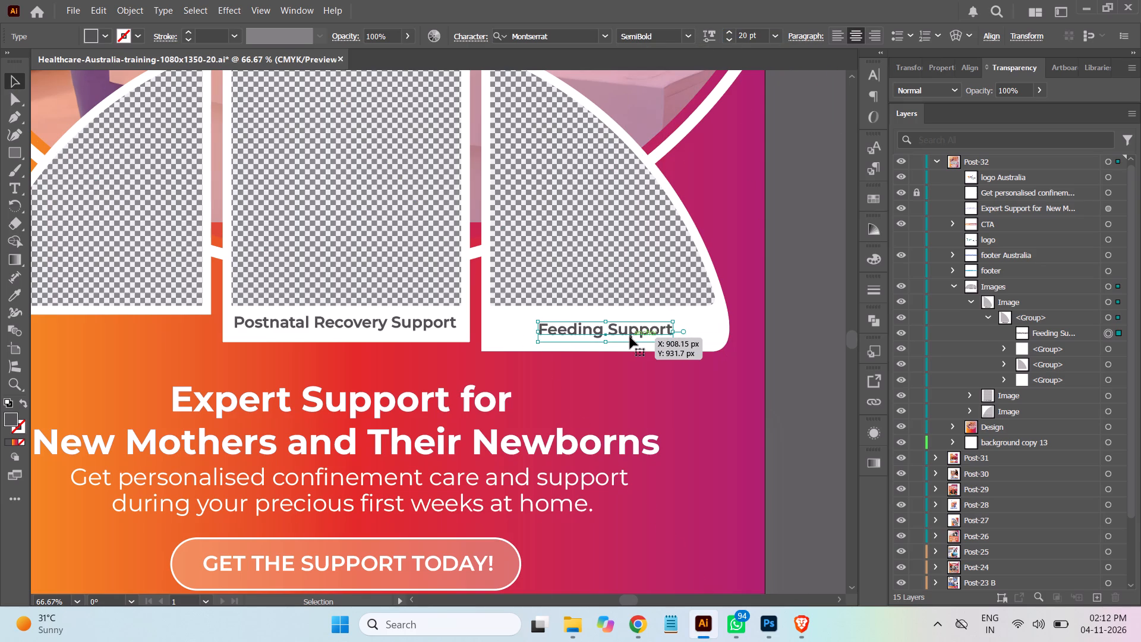
left_click_drag(631, 336, 632, 328)
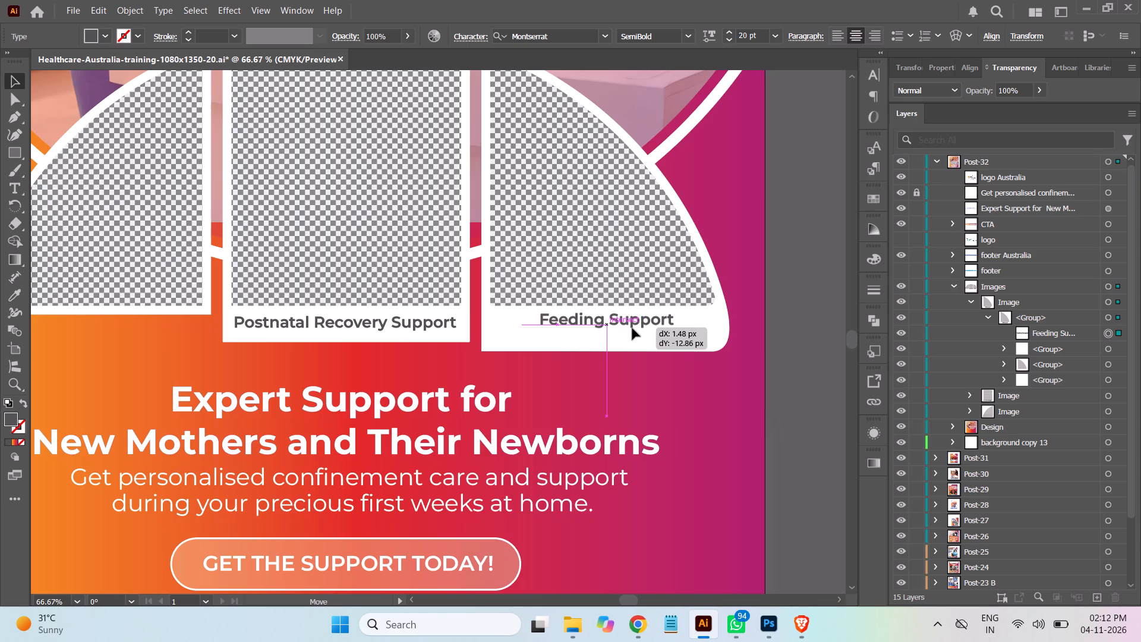
left_click_drag(632, 328, 633, 331)
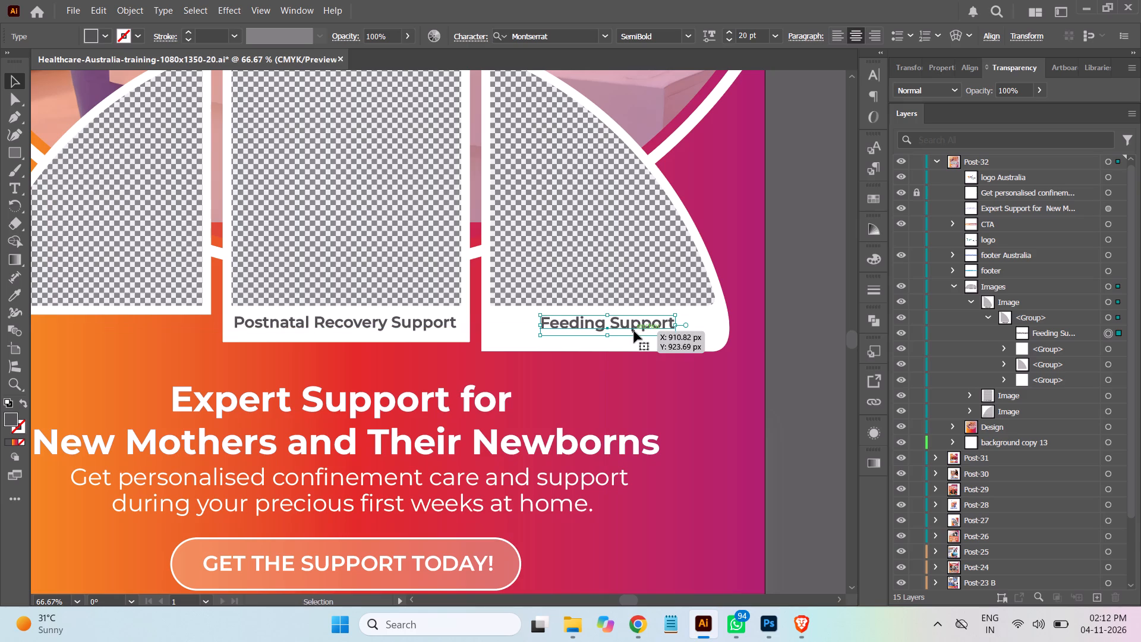
left_click(634, 331)
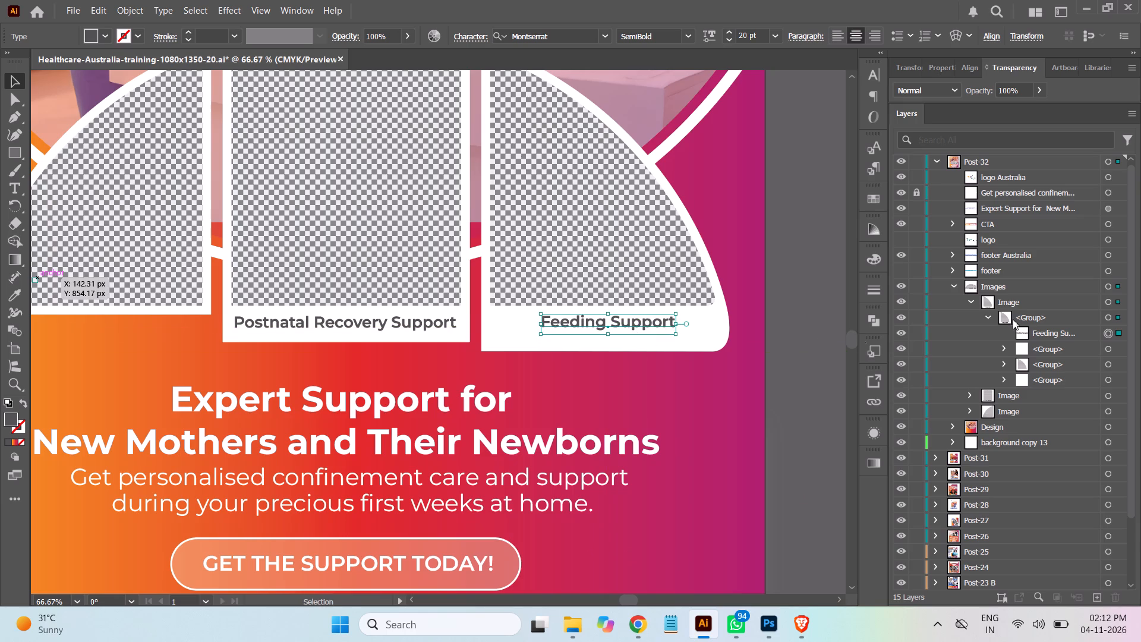
Raise the two bottom-edge anchors of the right frame's white border about 12 px, level with the middle frame's bottom edge.
left_click(1111, 380)
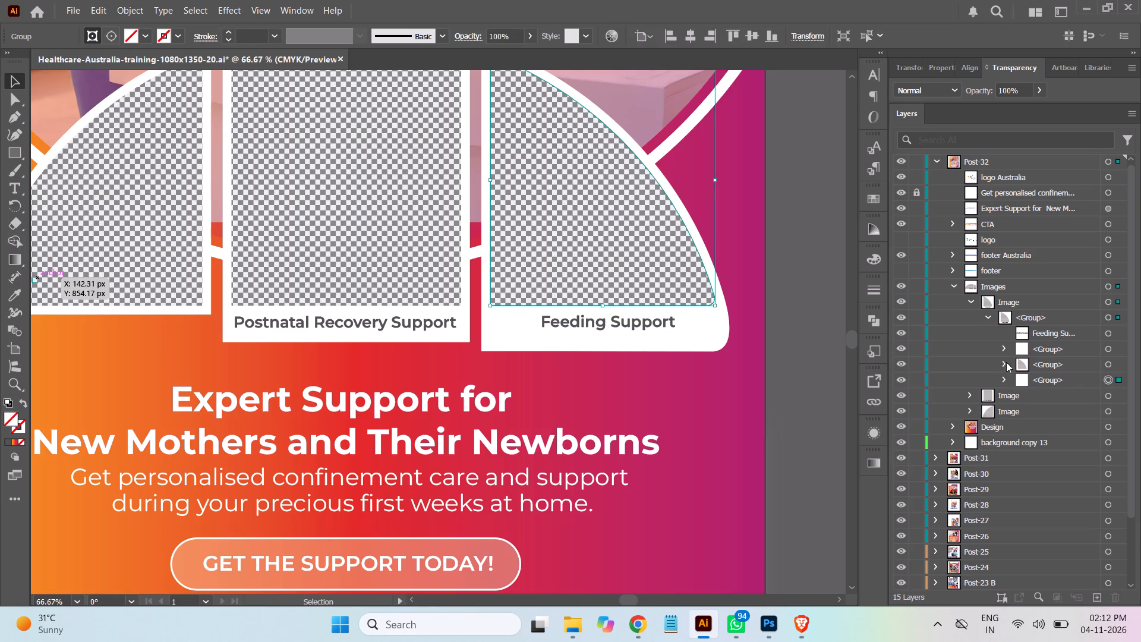
left_click(1003, 364)
left_click(1107, 397)
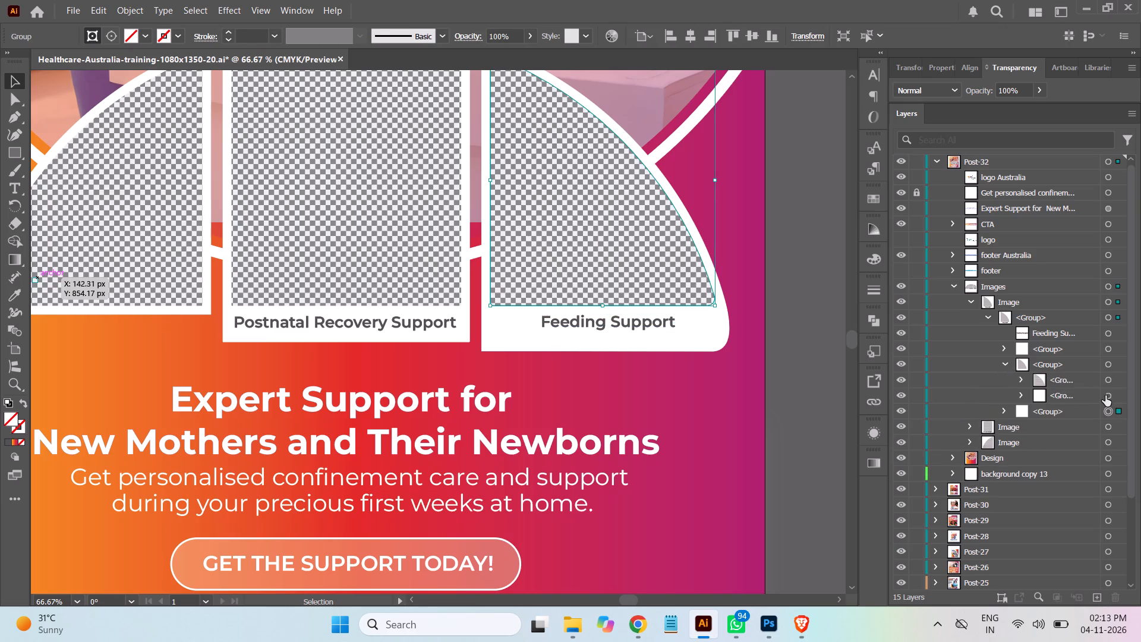
key("ctrl+equal")
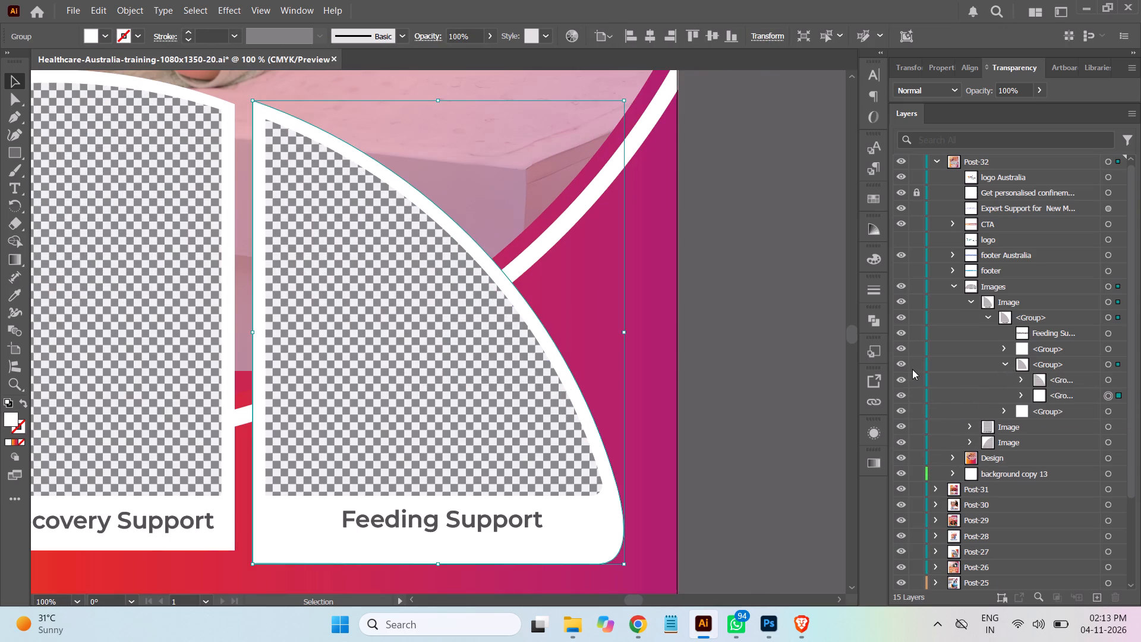
scroll(778, 355, "down", 7)
scroll(778, 360, "up", 3)
scroll(778, 360, "down", 8)
scroll(781, 361, "up", 2)
scroll(781, 361, "down", 1)
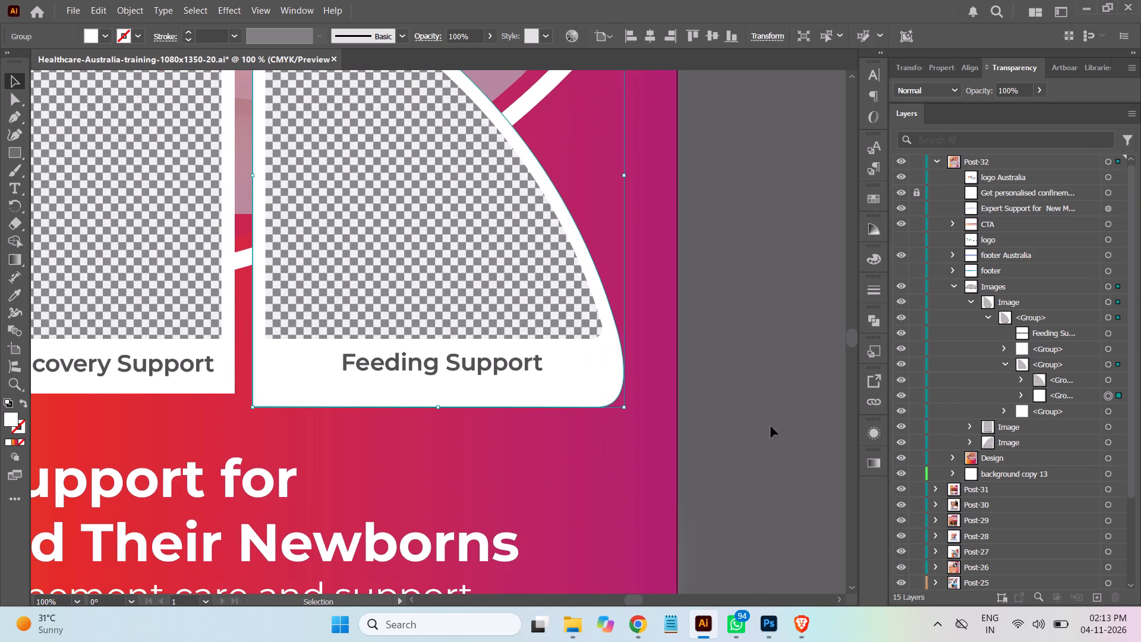
left_click(12, 100)
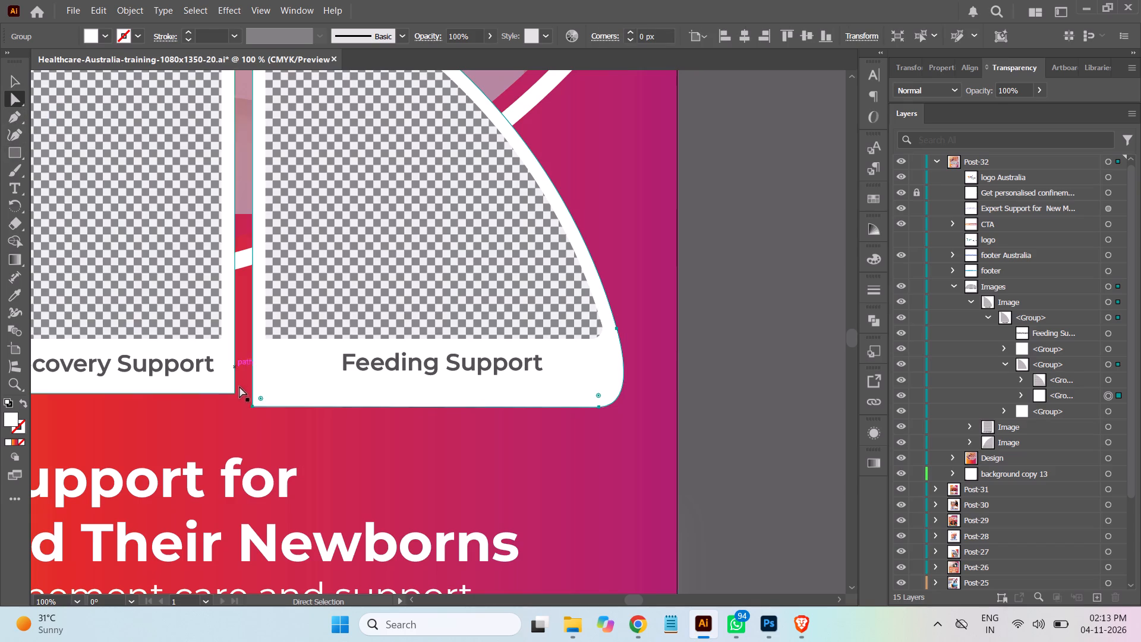
left_click(253, 407)
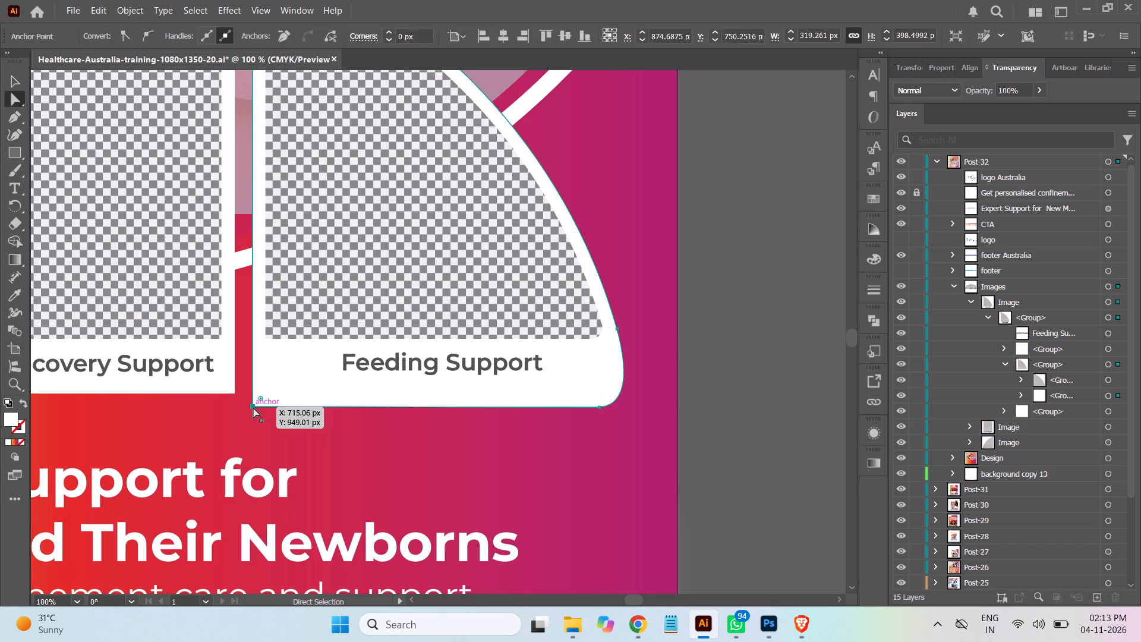
left_click_drag(253, 407, 252, 394)
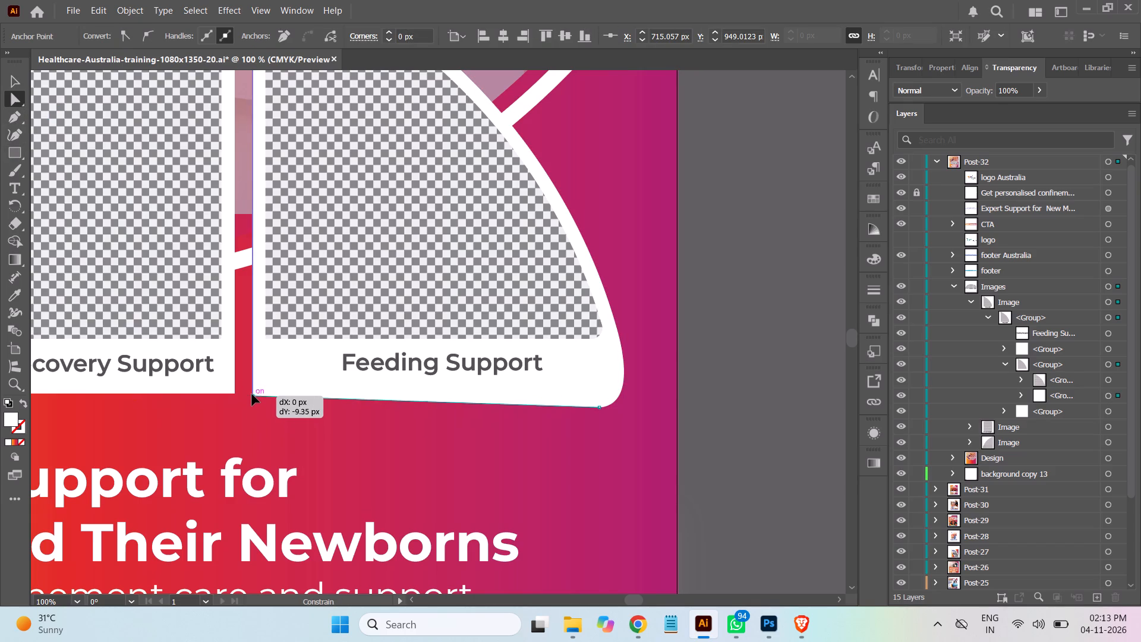
left_click_drag(252, 394, 252, 394)
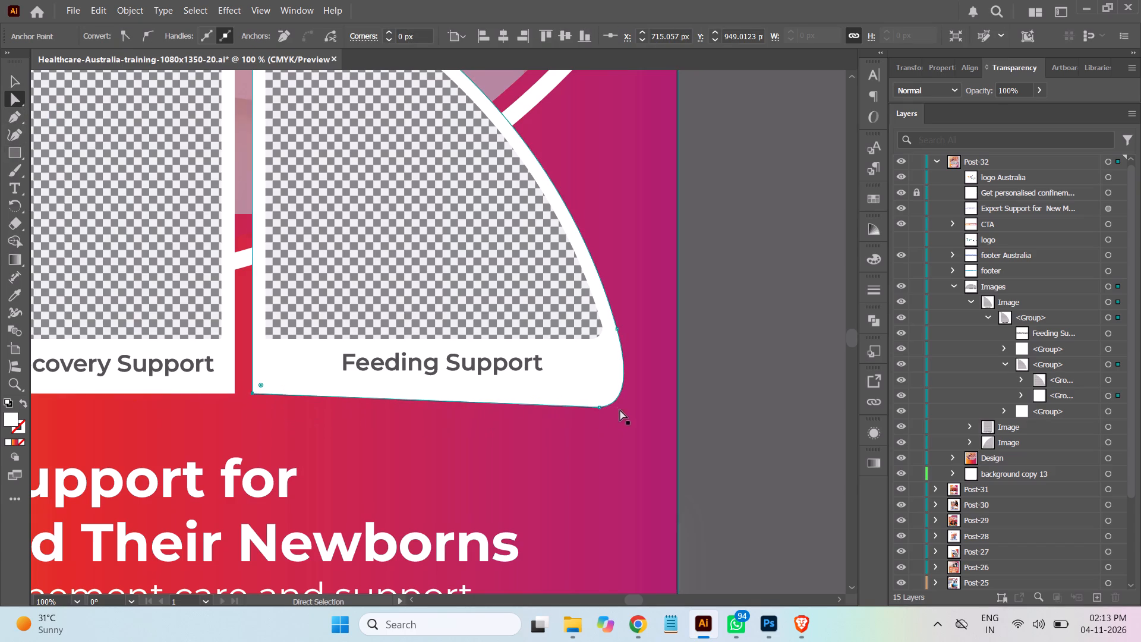
left_click(598, 409)
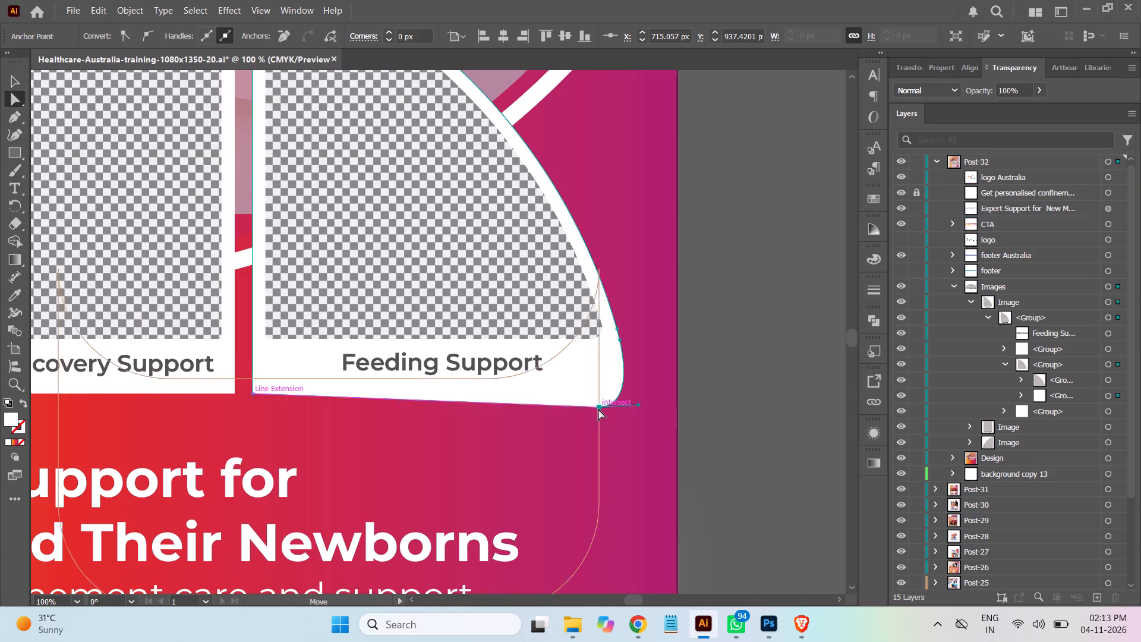
left_click_drag(599, 408, 602, 396)
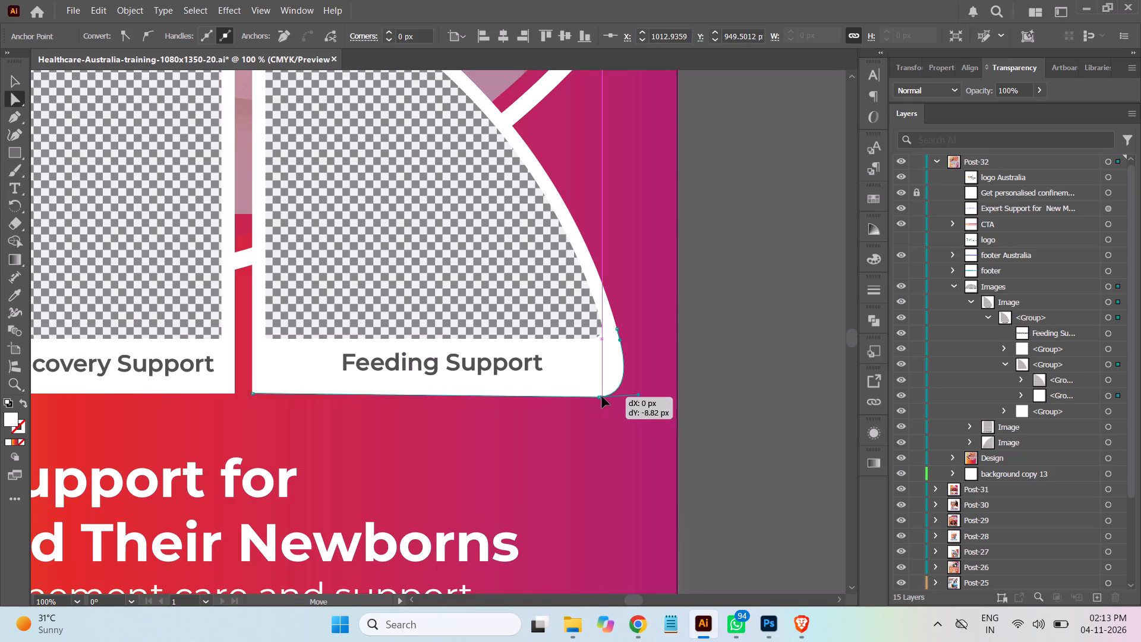
left_click_drag(602, 396, 602, 394)
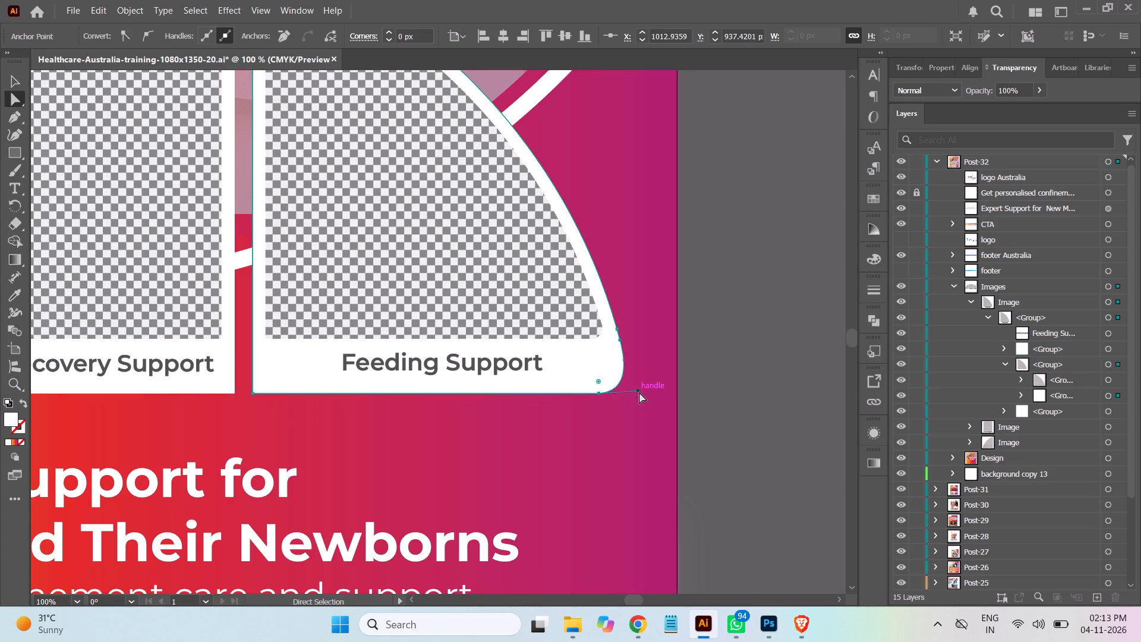
Pull in the curve handle at the right border's rounded bottom corner to smooth its outer curve, and deselect the shape.
left_click_drag(639, 392, 626, 388)
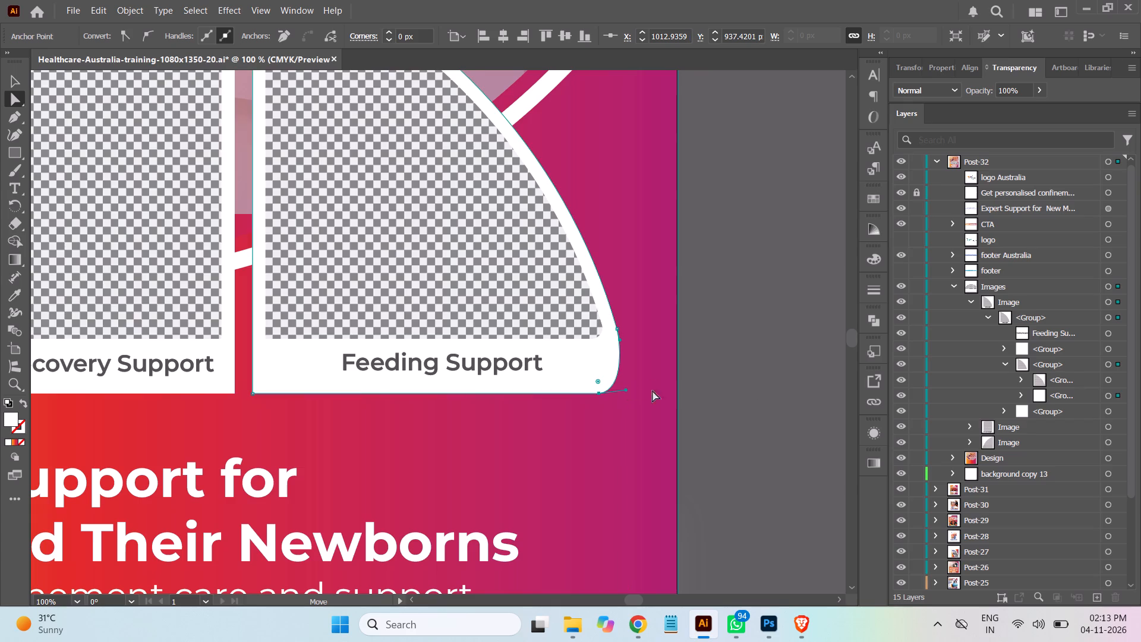
left_click(14, 78)
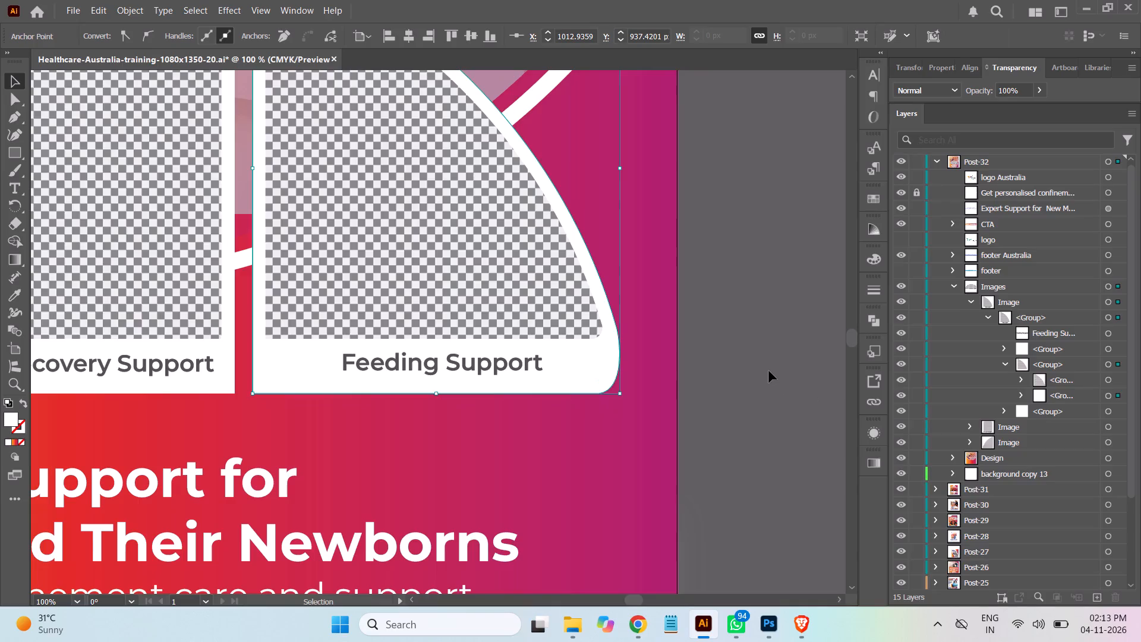
left_click(769, 371)
Duplicate the "Feeding Support" text and move the copy into the left frame's Image sublayer.
key("ctrl+minus")
key("ctrl+minus")
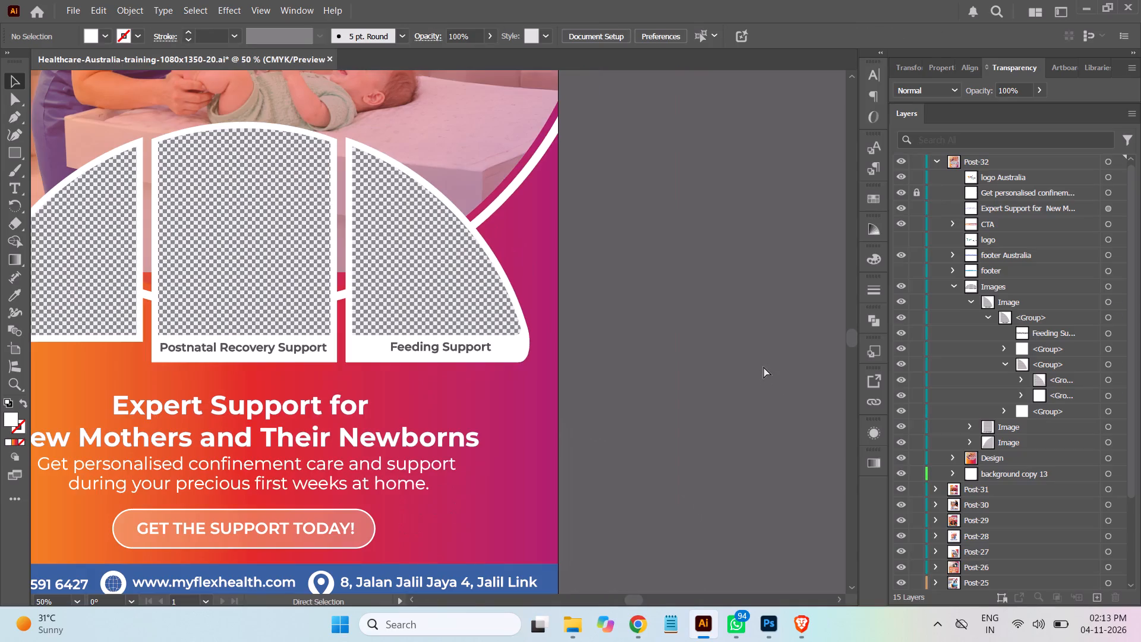
key("ctrl+minus")
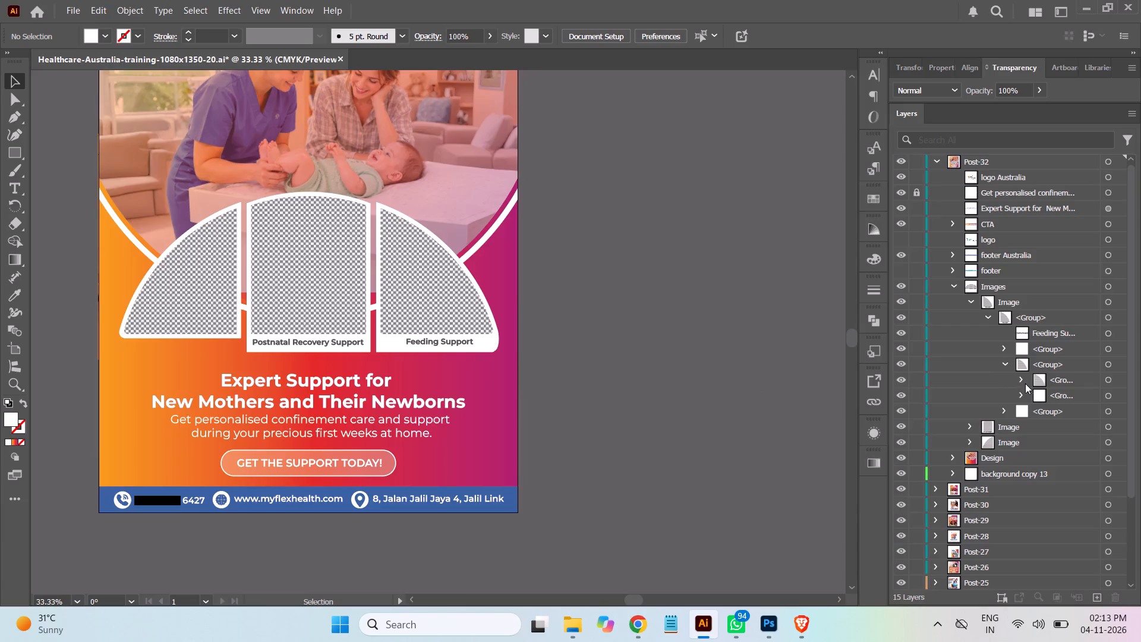
left_click(1003, 363)
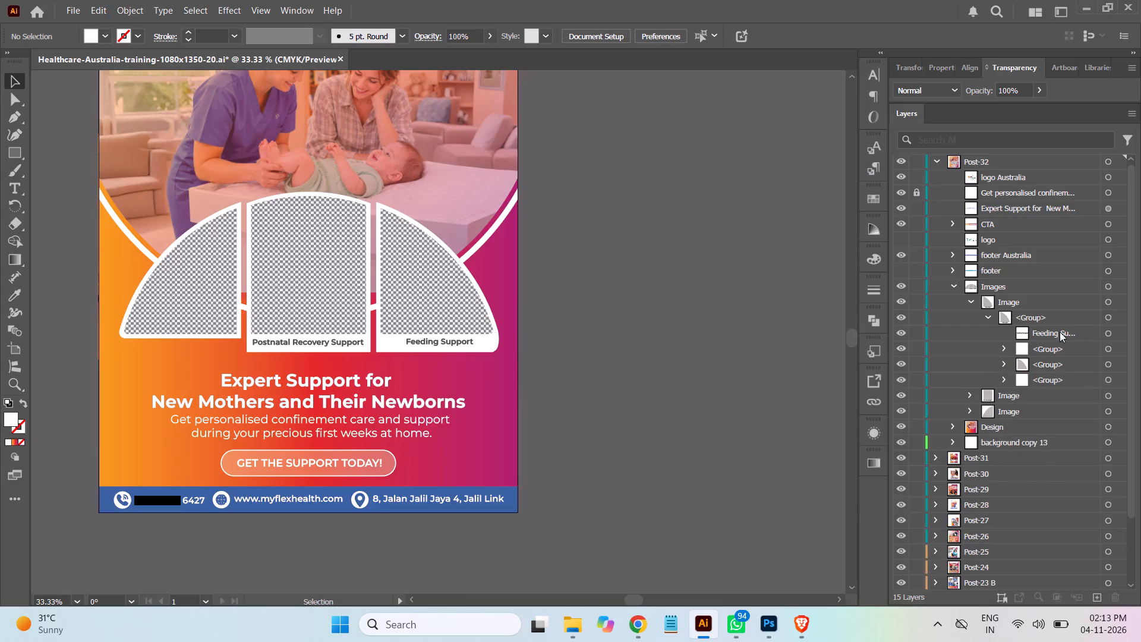
left_click(1045, 331)
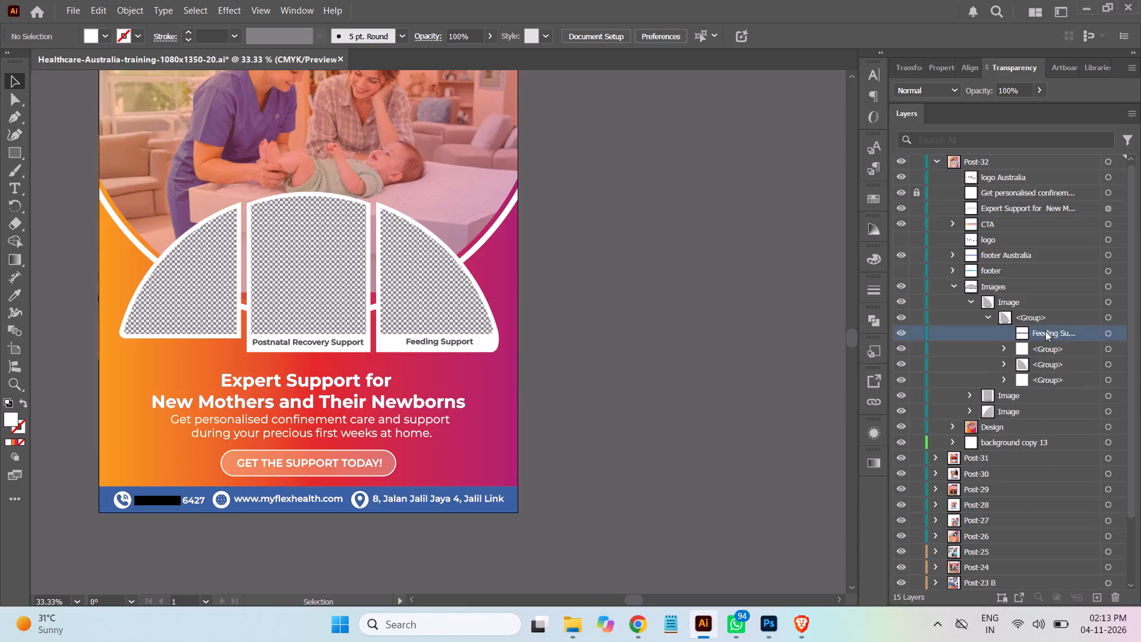
left_click_drag(1049, 334, 1100, 600)
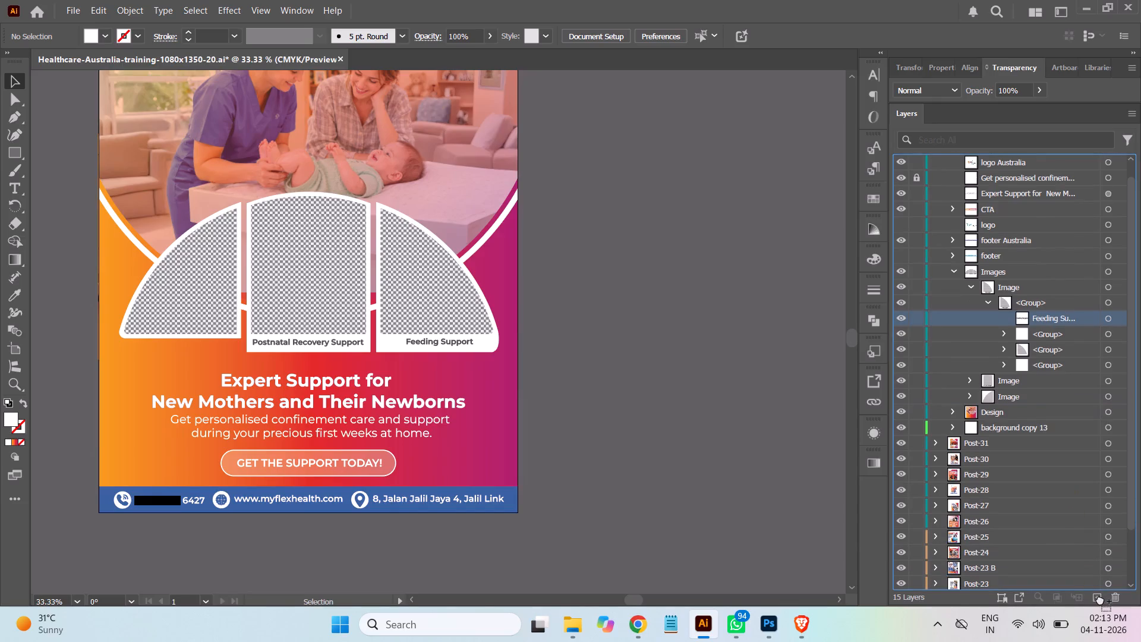
left_click_drag(1052, 313, 1036, 396)
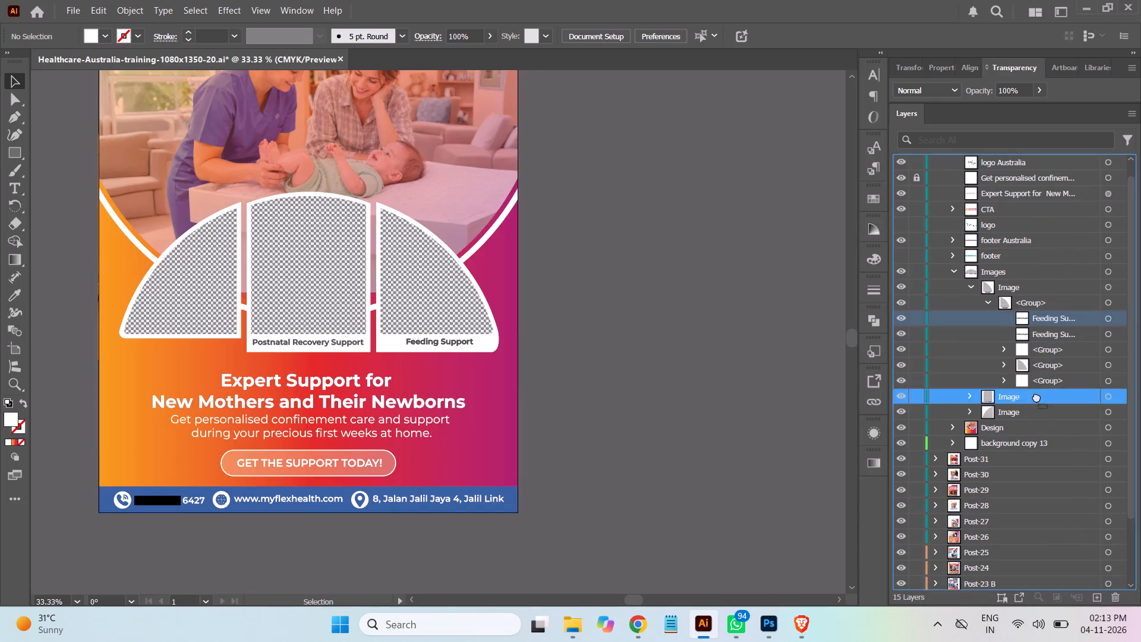
left_click_drag(1036, 396, 1029, 413)
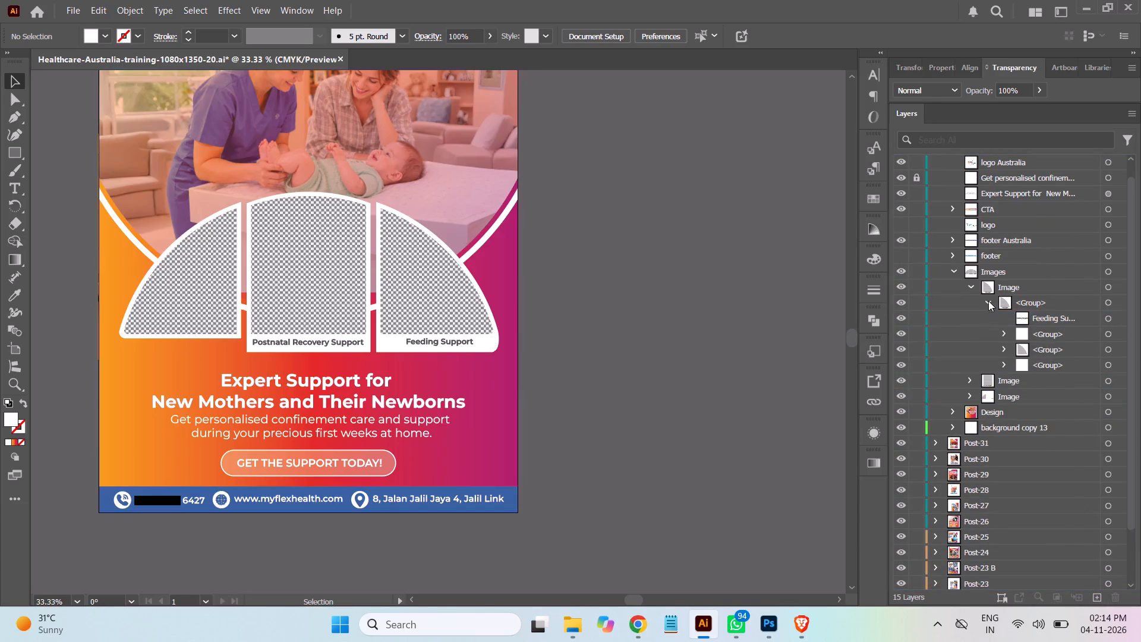
left_click(988, 300)
left_click(972, 288)
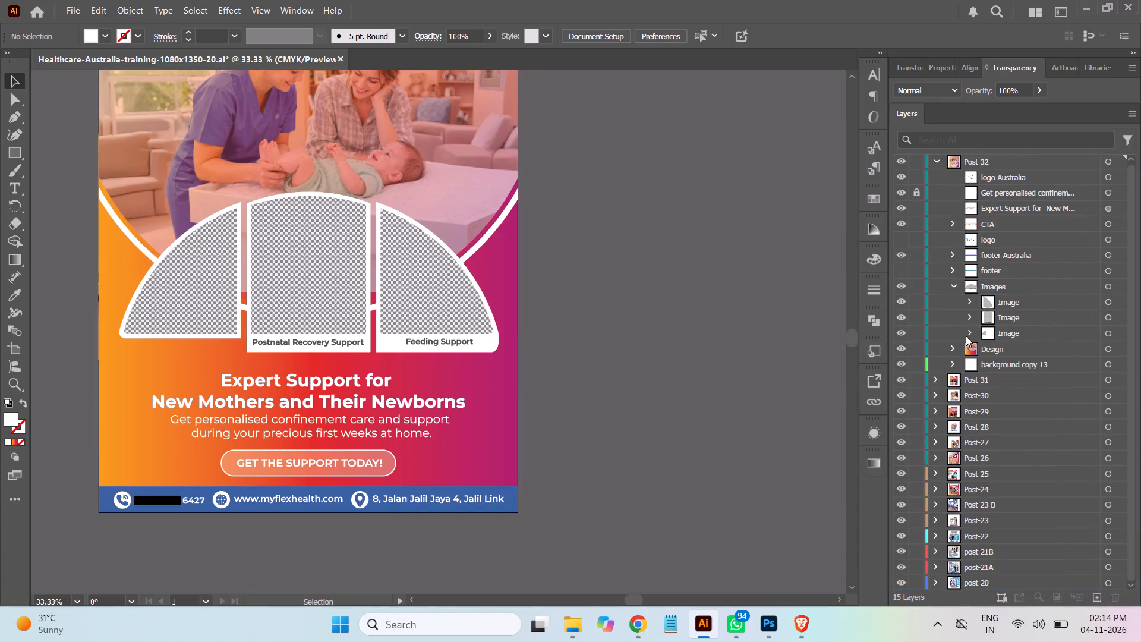
Move the copied "Feeding Support" text inside the group of the left frame's Image sublayer.
left_click(968, 332)
left_click(986, 365)
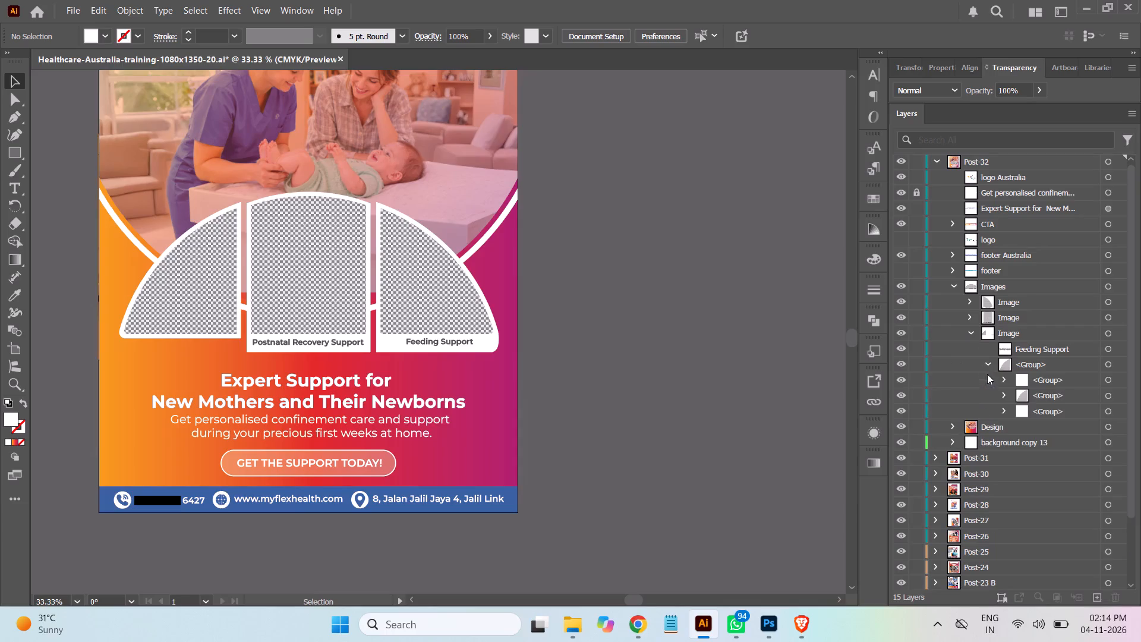
left_click(1038, 351)
left_click(1108, 350)
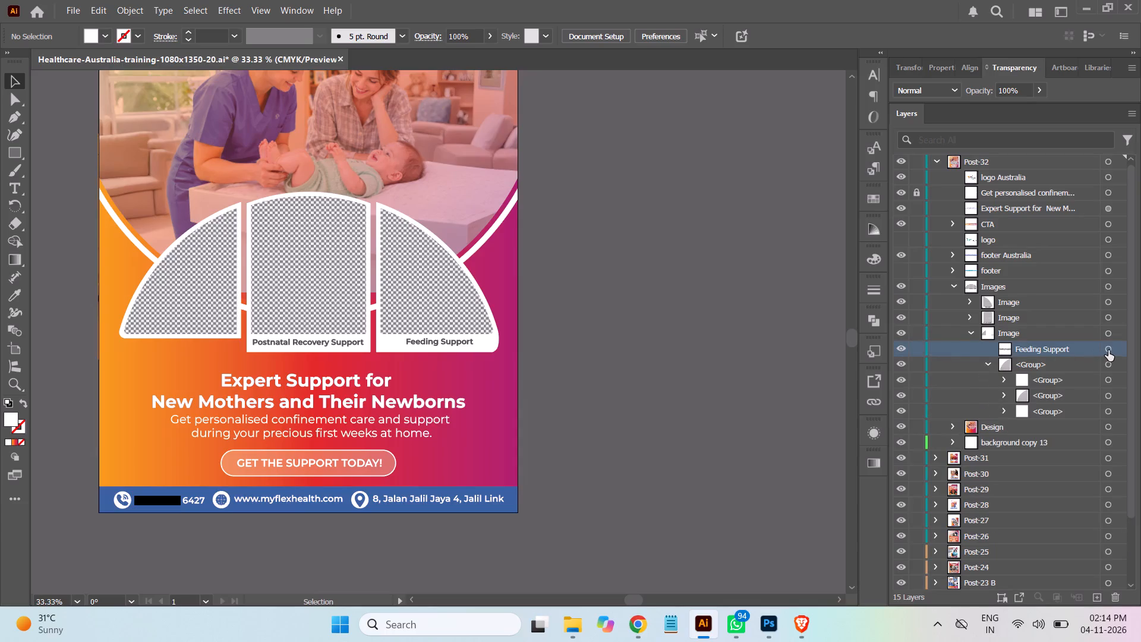
left_click_drag(1057, 347, 1057, 372)
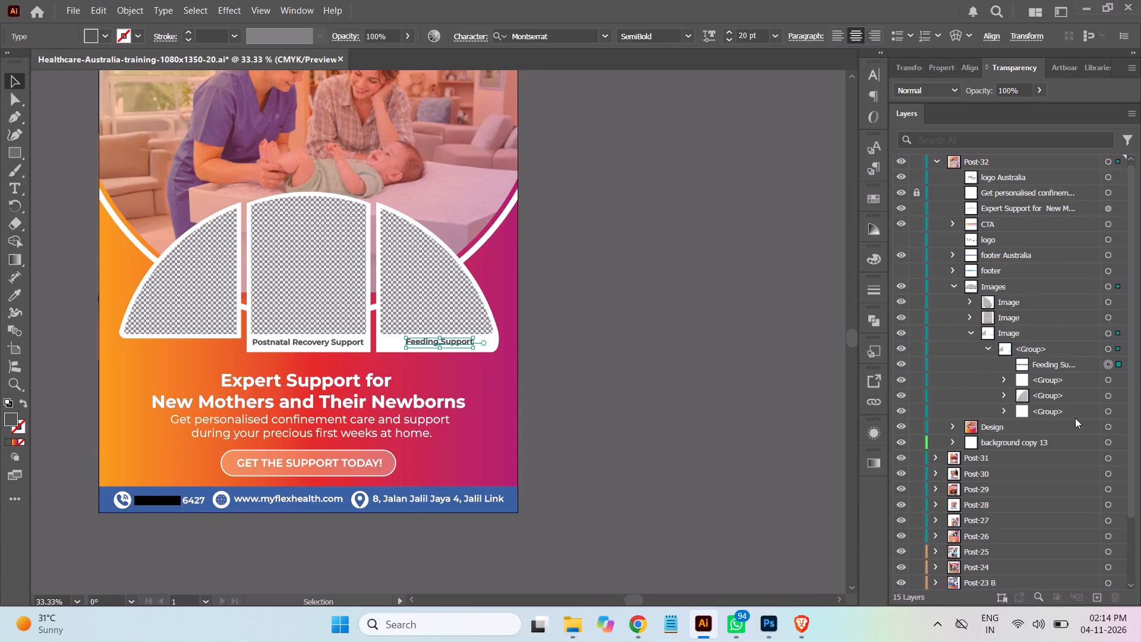
Lower the inner bottom anchor of the left frame's white border about 36 px, level with the middle frame's bottom edge.
left_click(1004, 394)
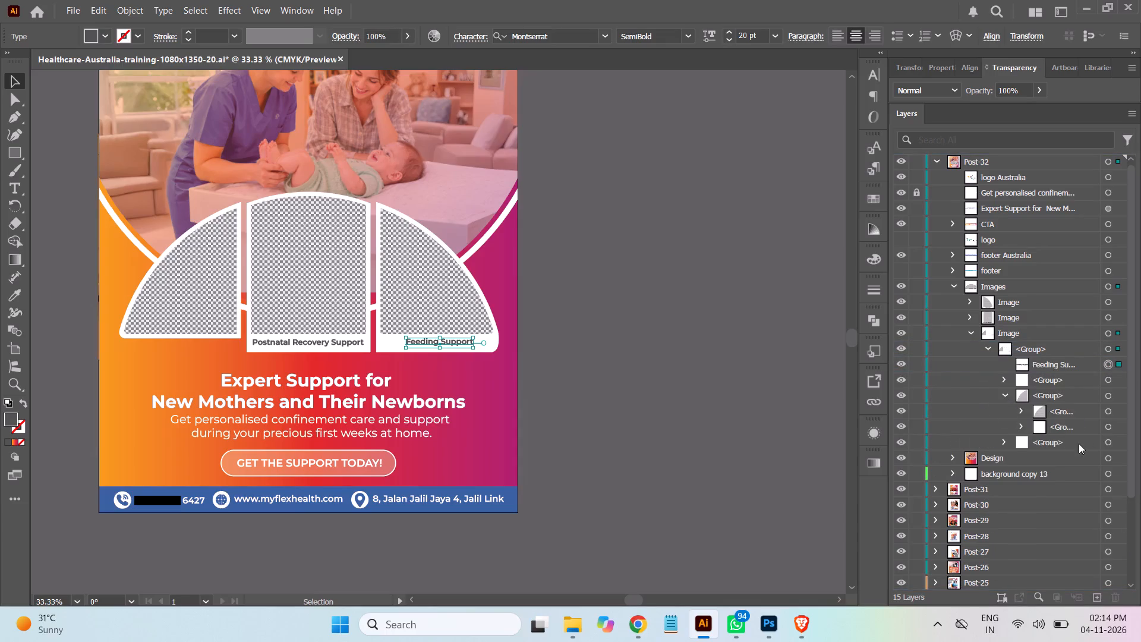
left_click(1108, 427)
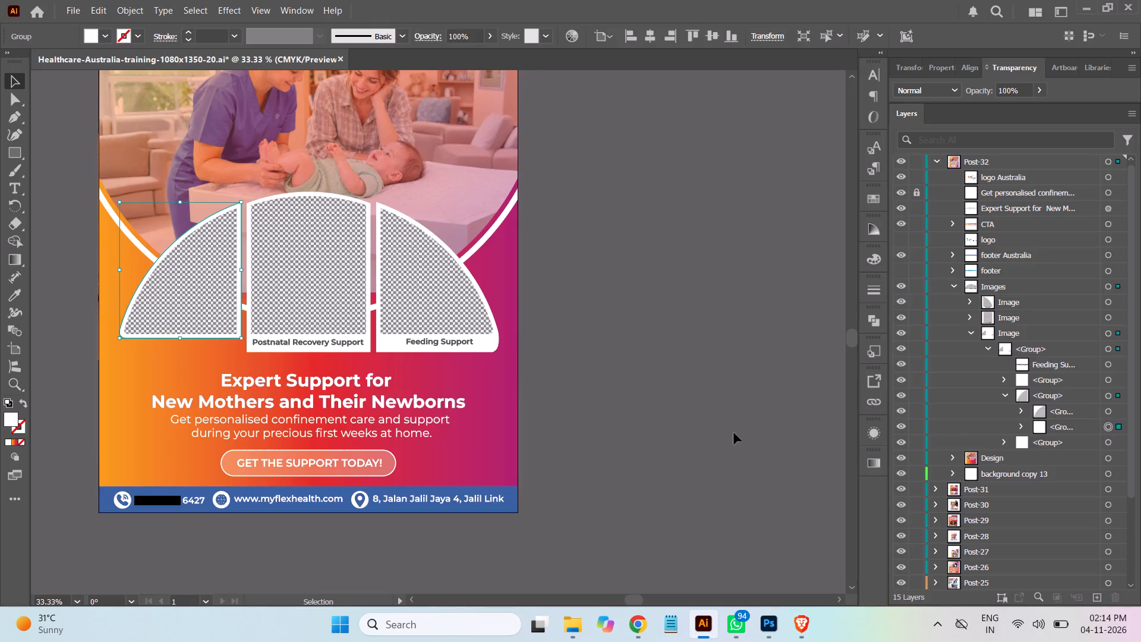
key("ctrl+equal")
key("ctrl+equal")
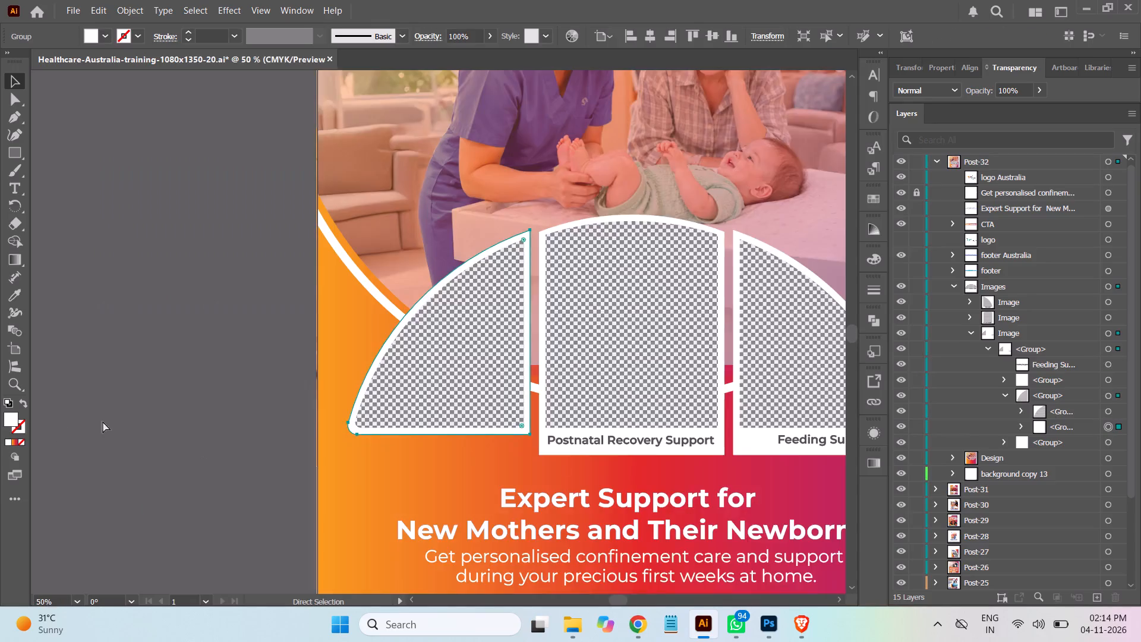
key("ctrl+equal")
scroll(483, 426, "down", 11)
scroll(456, 417, "up", 1)
scroll(456, 417, "down", 1)
scroll(456, 418, "up", 2)
scroll(456, 418, "down", 4)
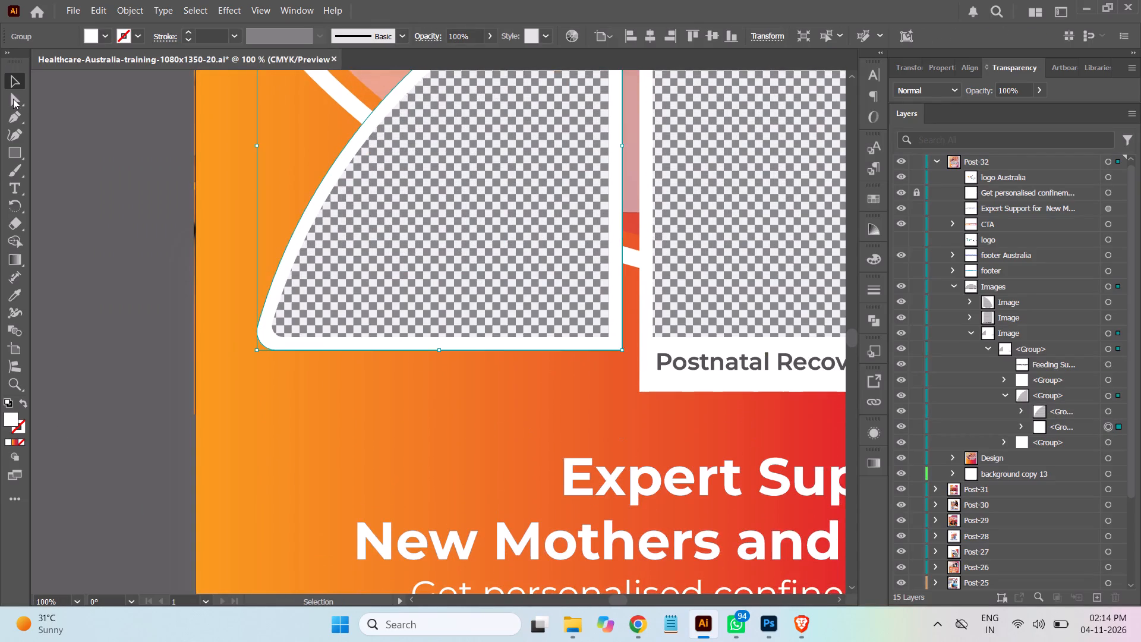
left_click(13, 99)
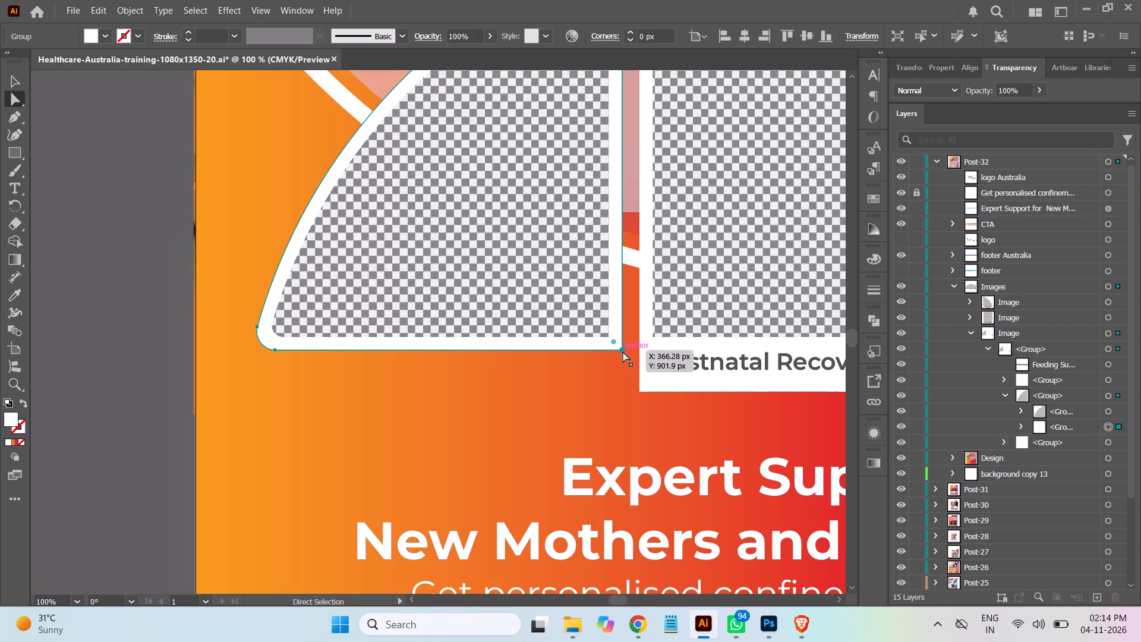
left_click(623, 351)
left_click_drag(623, 351, 623, 353)
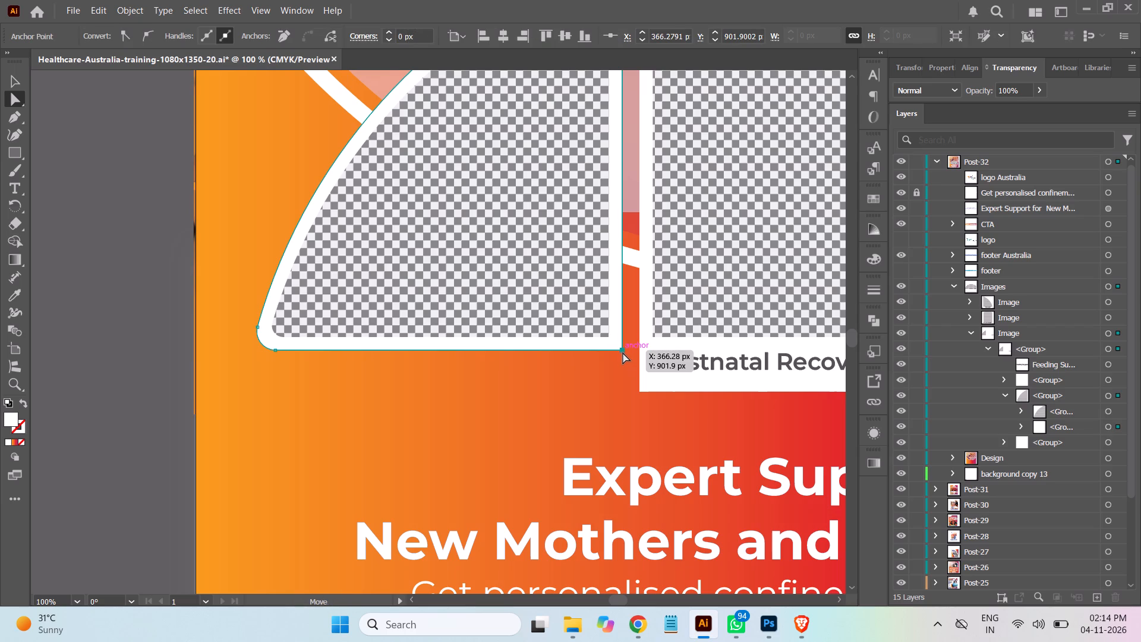
left_click_drag(623, 353, 625, 391)
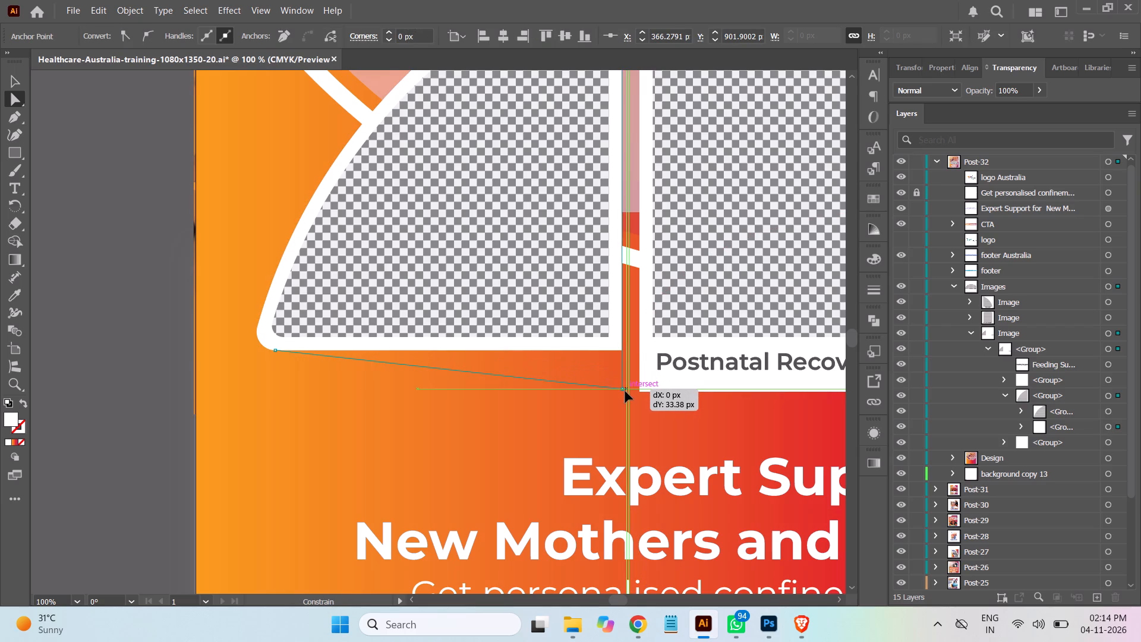
left_click_drag(625, 391, 625, 392)
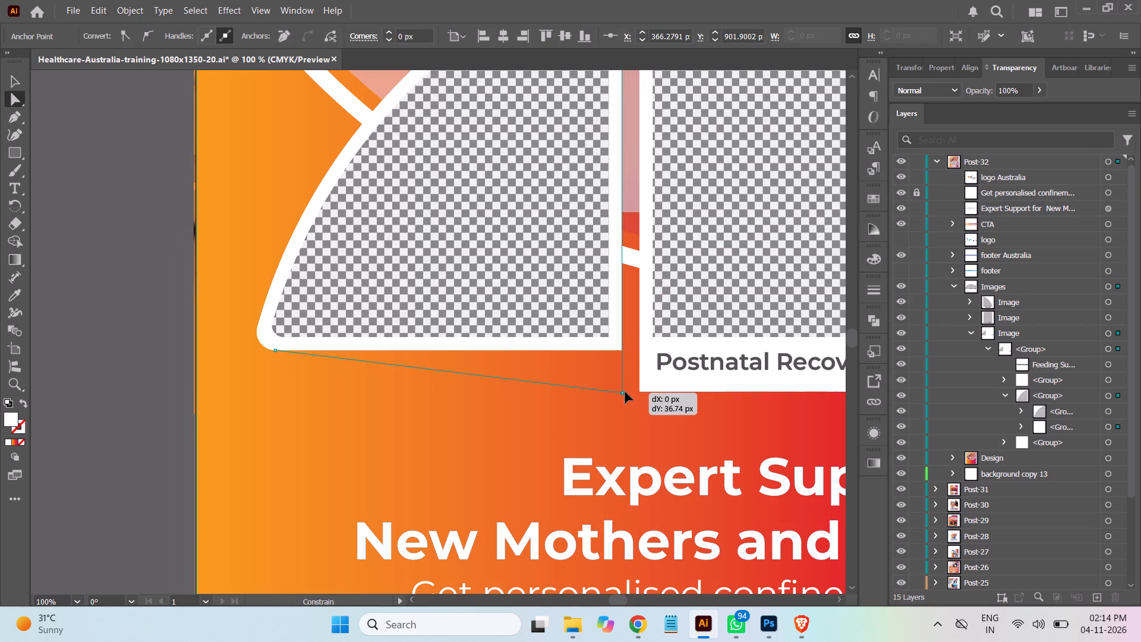
left_click_drag(625, 392, 625, 389)
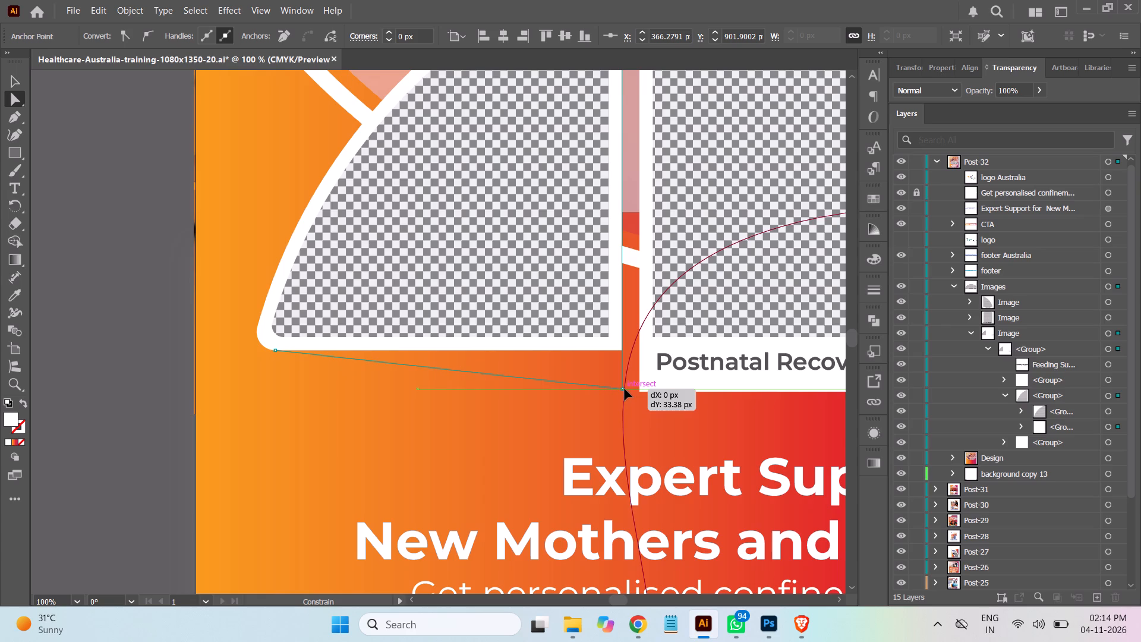
left_click_drag(625, 389, 625, 392)
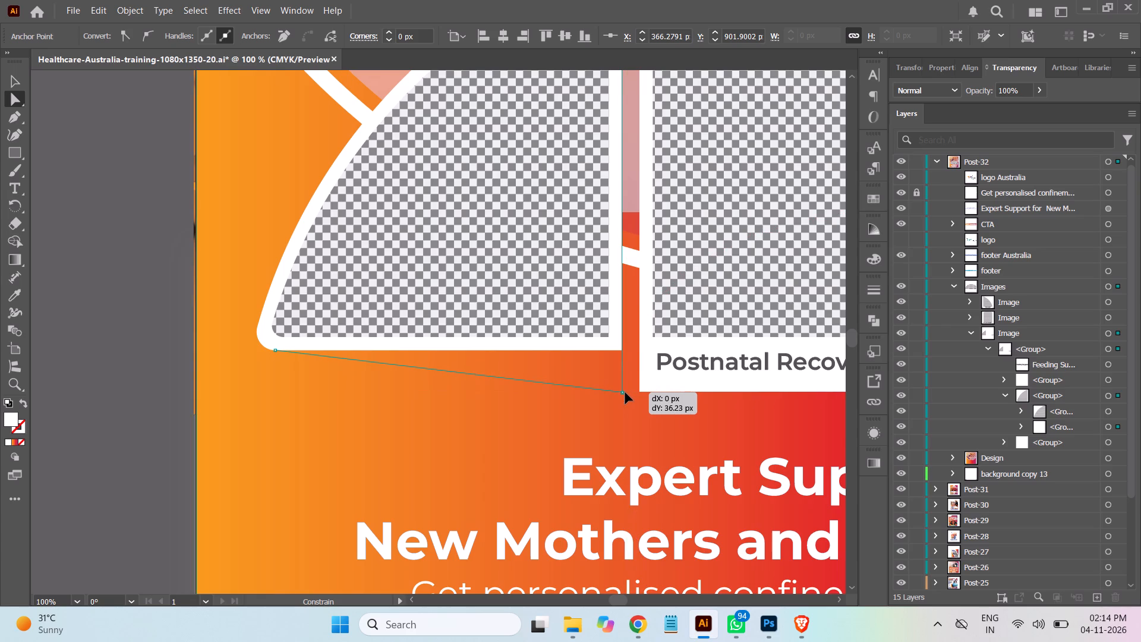
left_click_drag(625, 392, 625, 391)
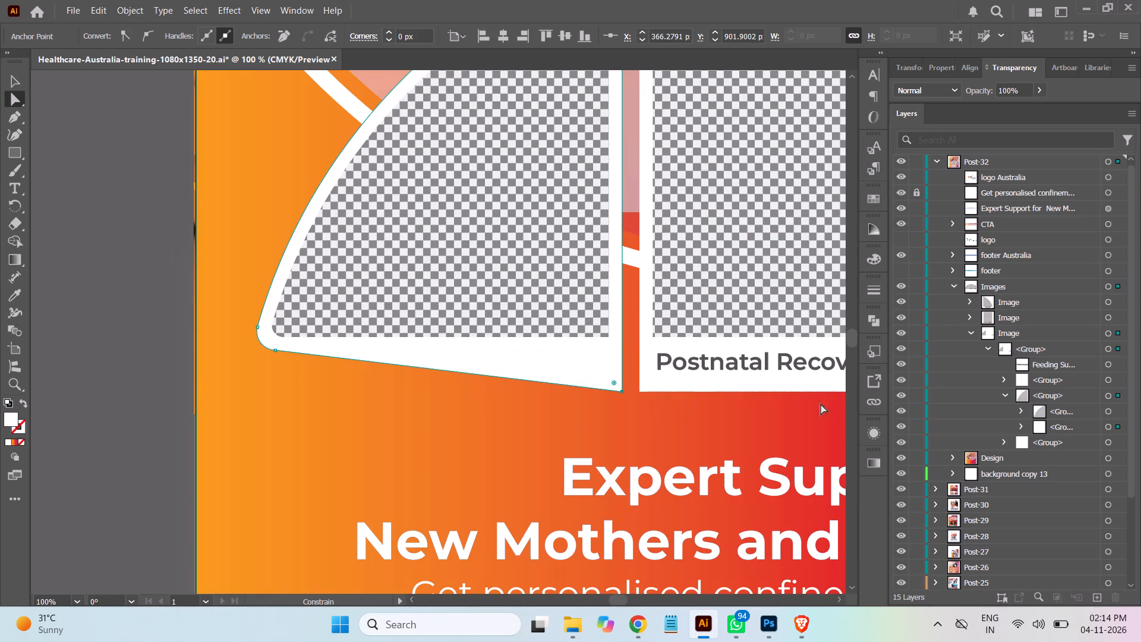
Lower the left border's outer bottom anchor about 37 px and extend its curve handle outward to round the corner.
left_click(276, 350)
left_click_drag(275, 351, 275, 351)
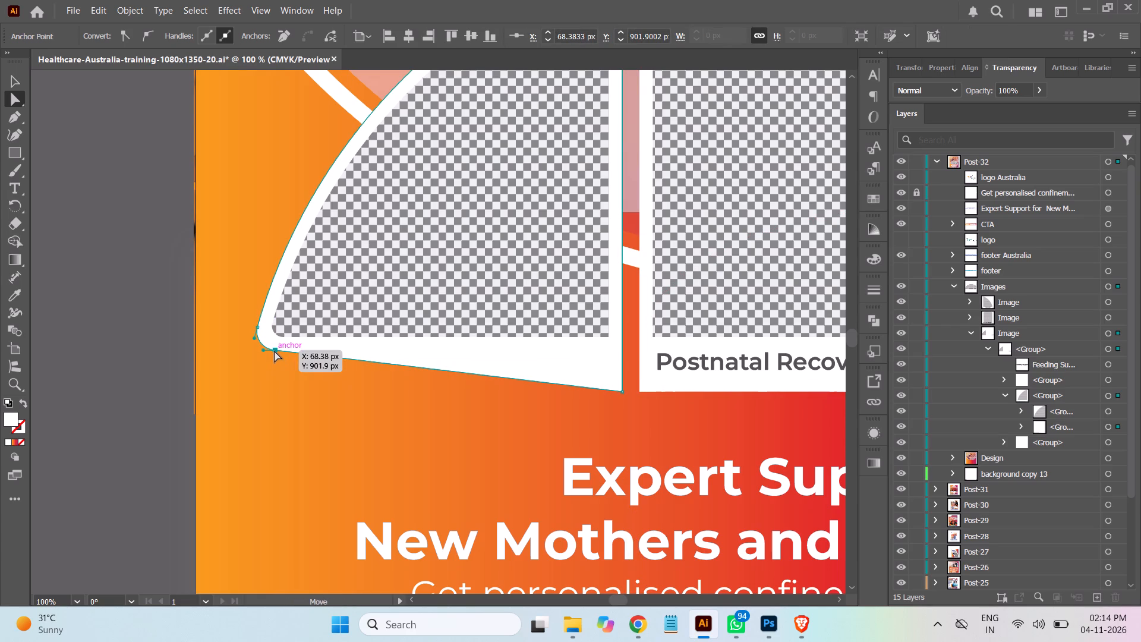
left_click_drag(275, 351, 277, 394)
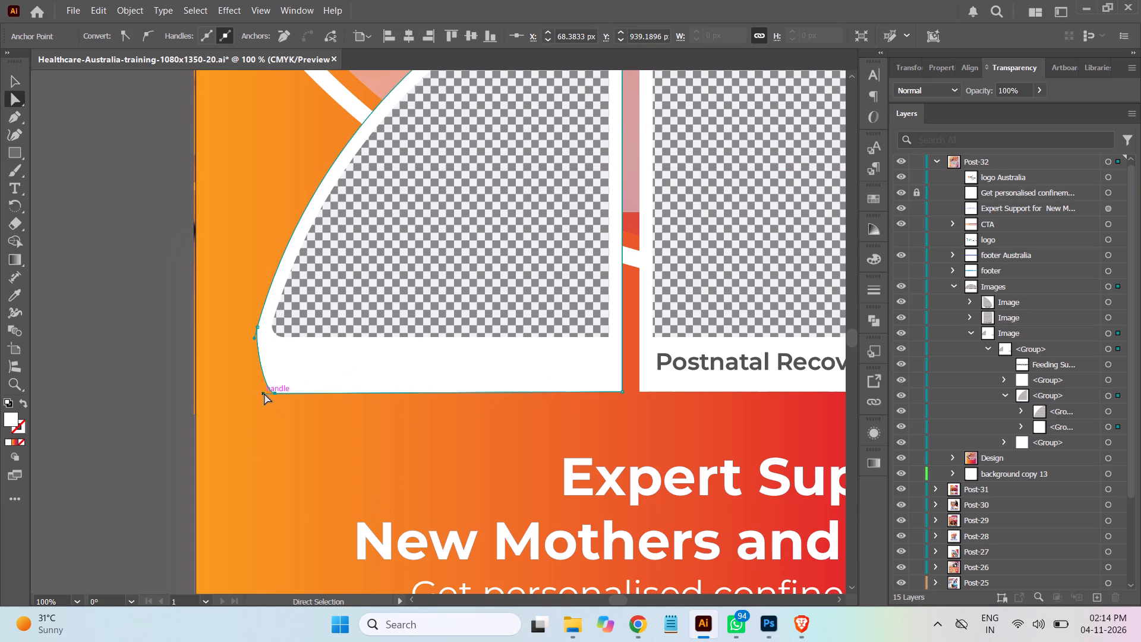
left_click_drag(264, 394, 242, 387)
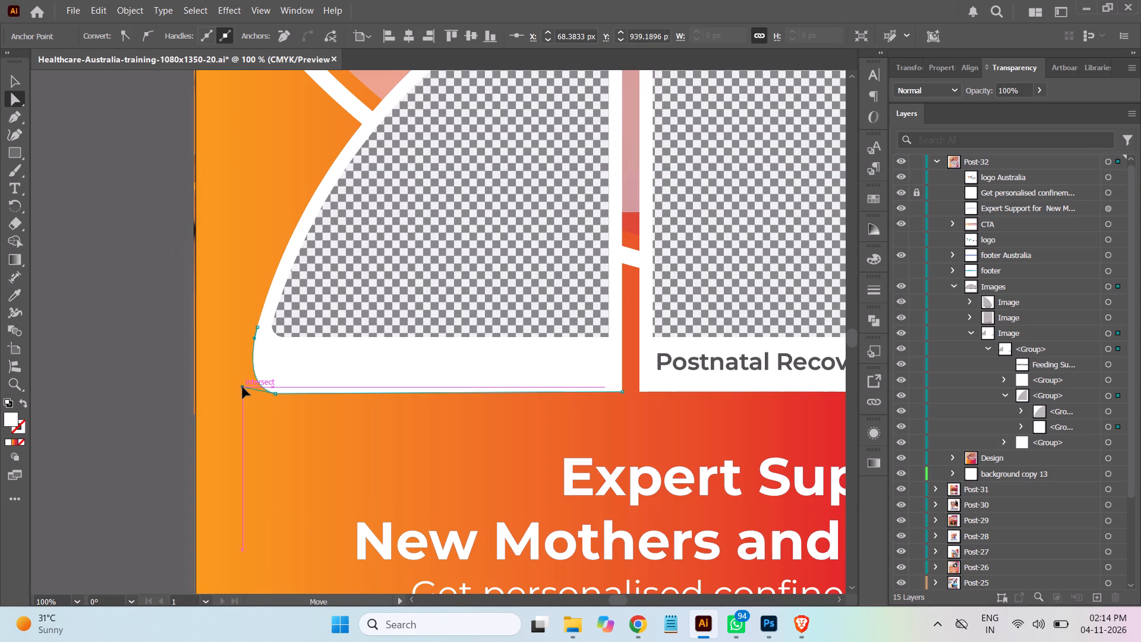
left_click_drag(242, 387, 241, 387)
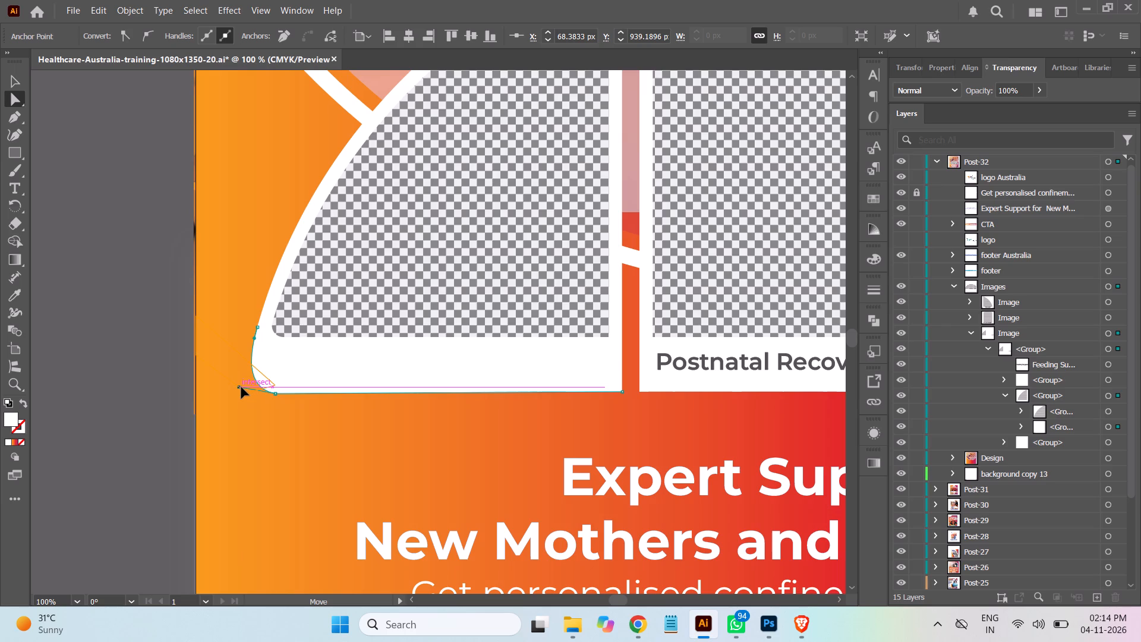
left_click_drag(241, 387, 244, 388)
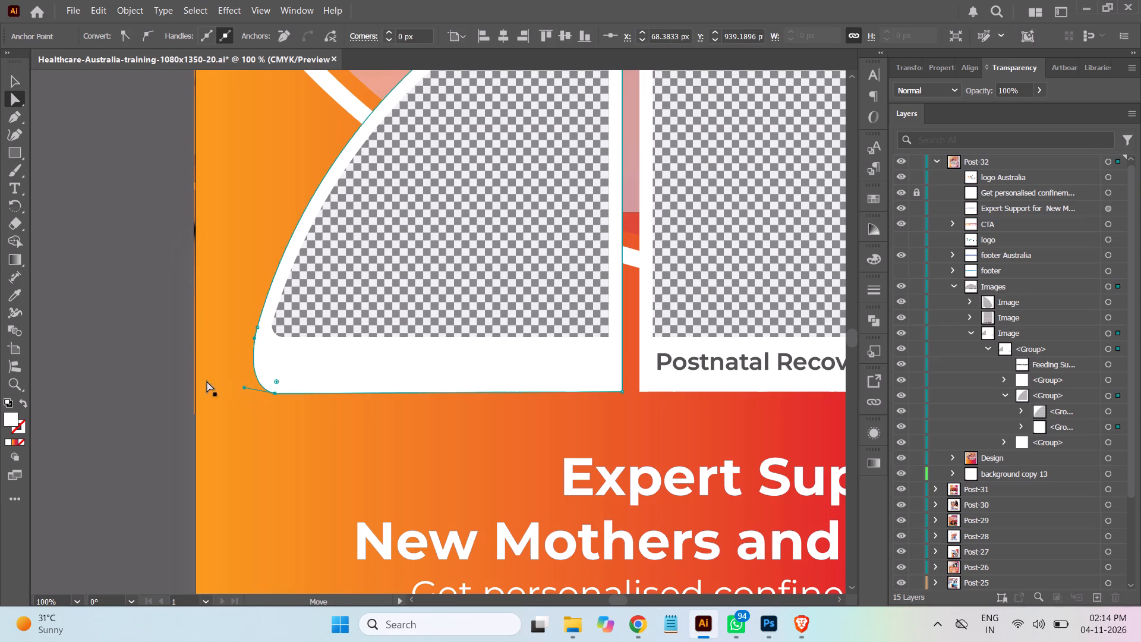
Move the copied "Feeding Support" text into the left frame's white strip, level with "Postnatal Recovery Support".
left_click(12, 88)
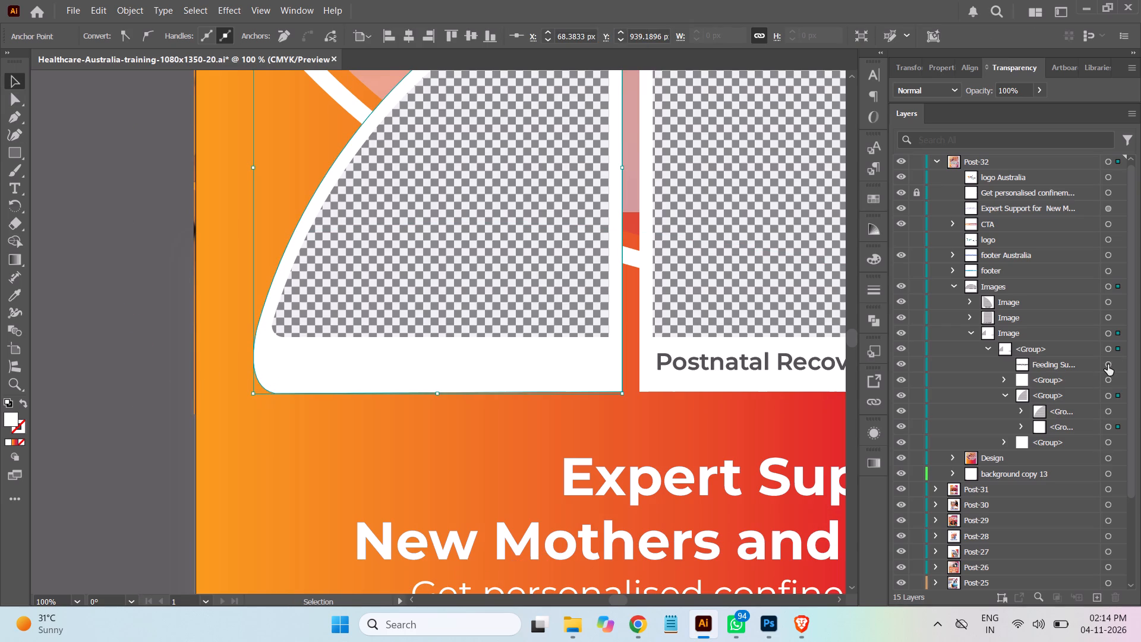
left_click(1108, 364)
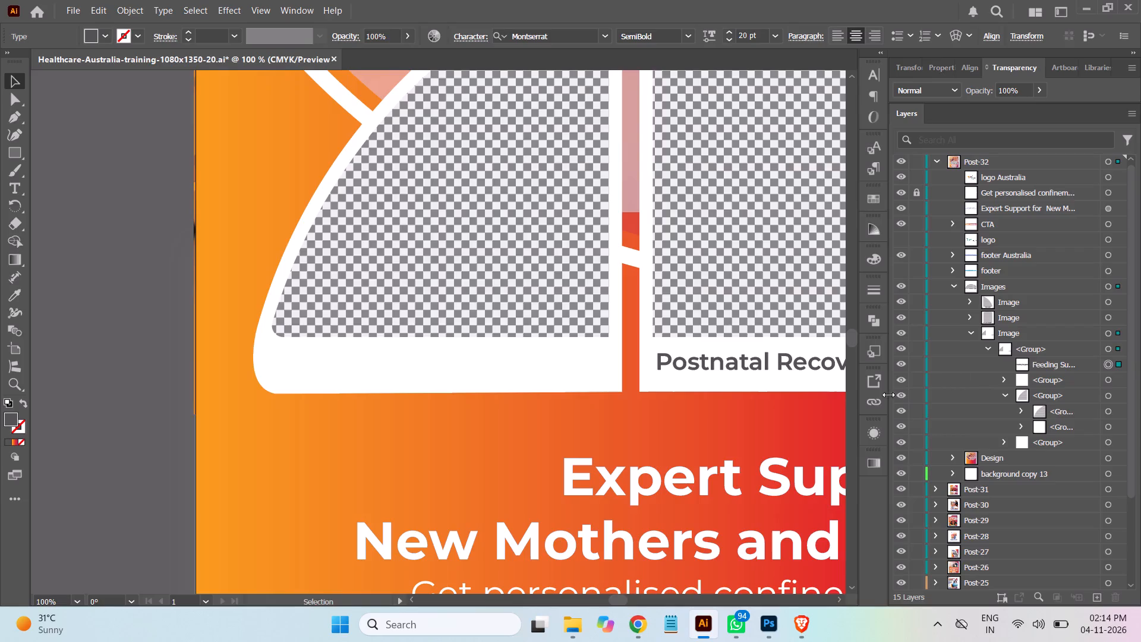
key("ctrl+minus")
key("ctrl+minus")
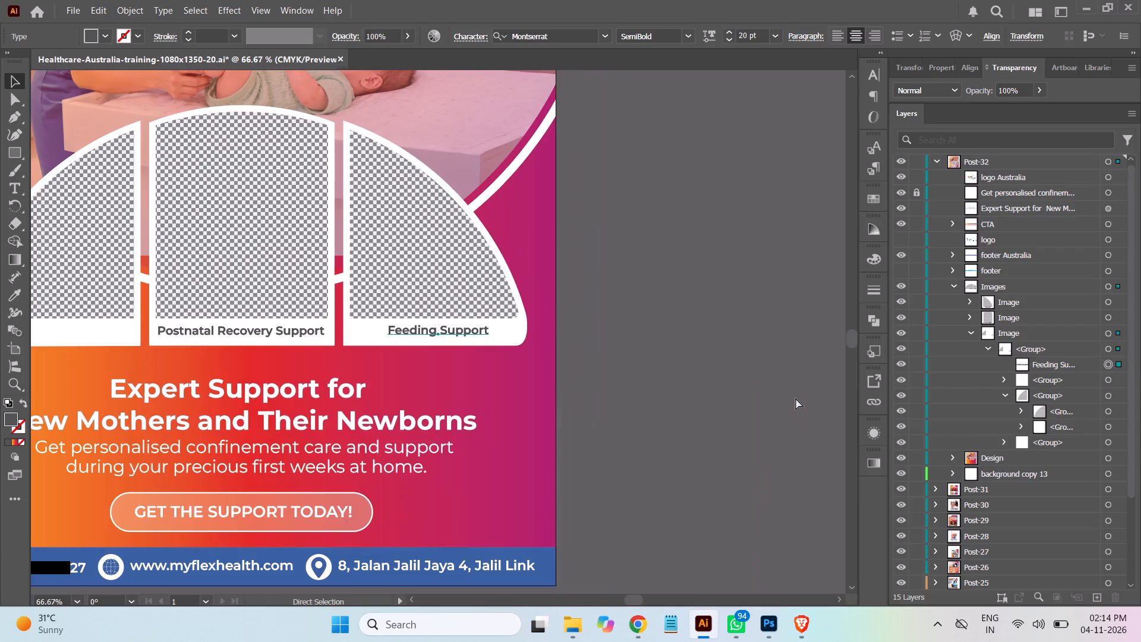
left_click_drag(638, 602, 630, 602)
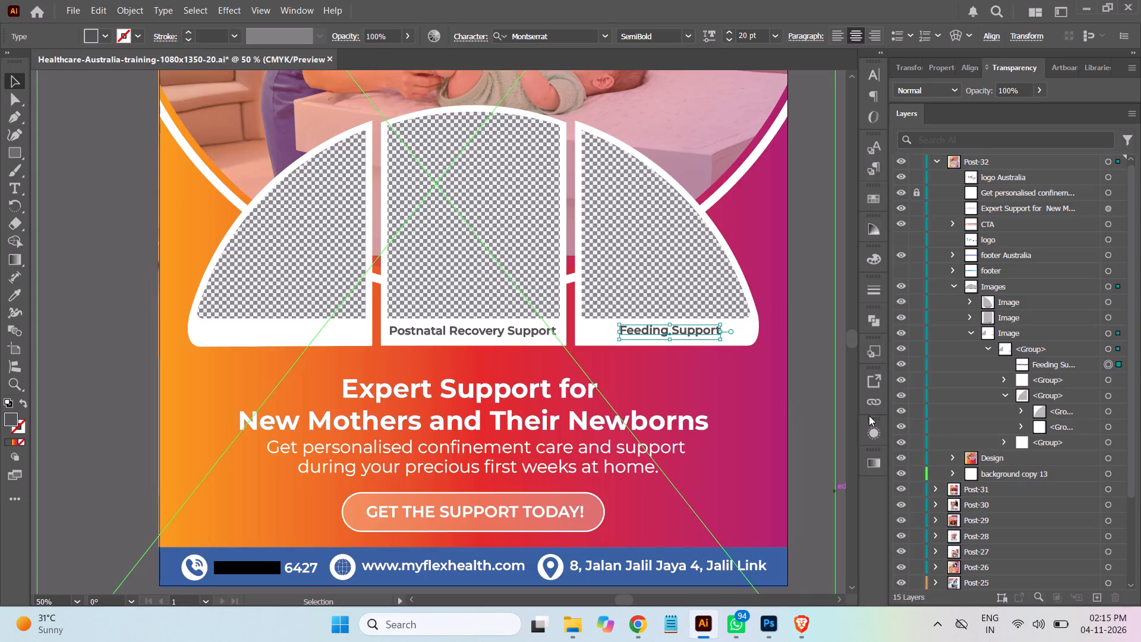
left_click_drag(696, 333, 587, 338)
key("ctrl+z")
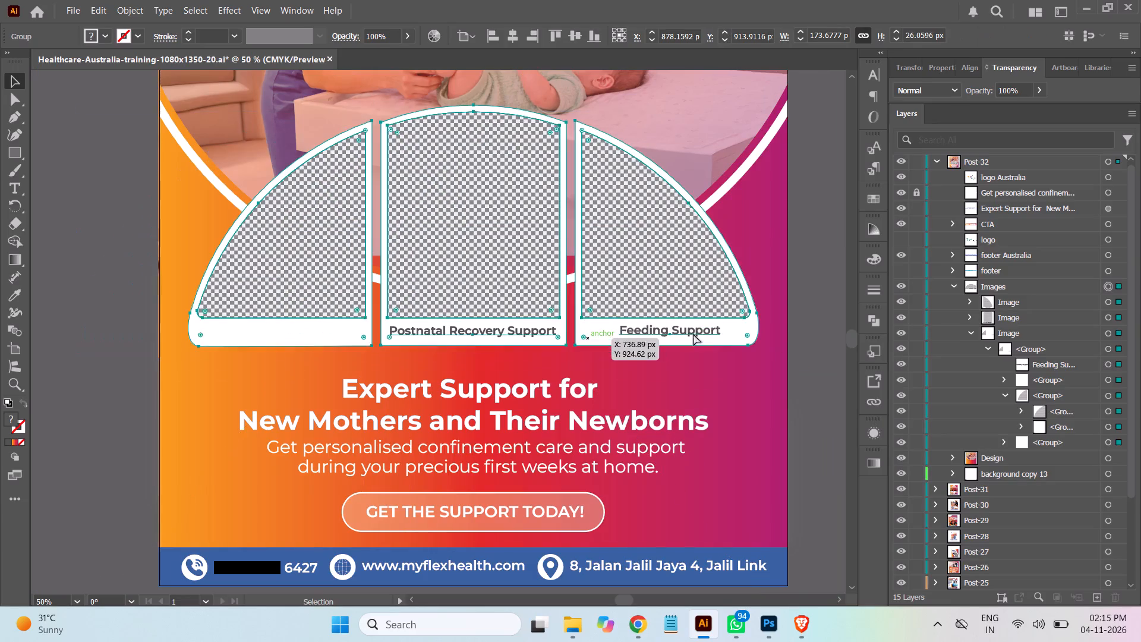
left_click(1107, 368)
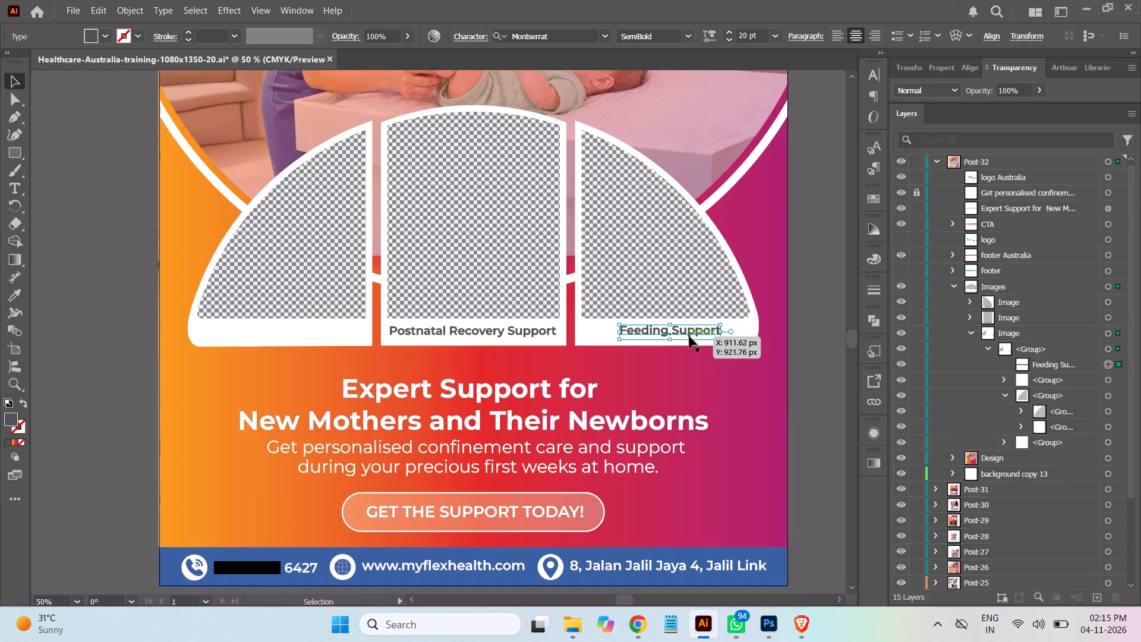
left_click_drag(687, 333, 419, 333)
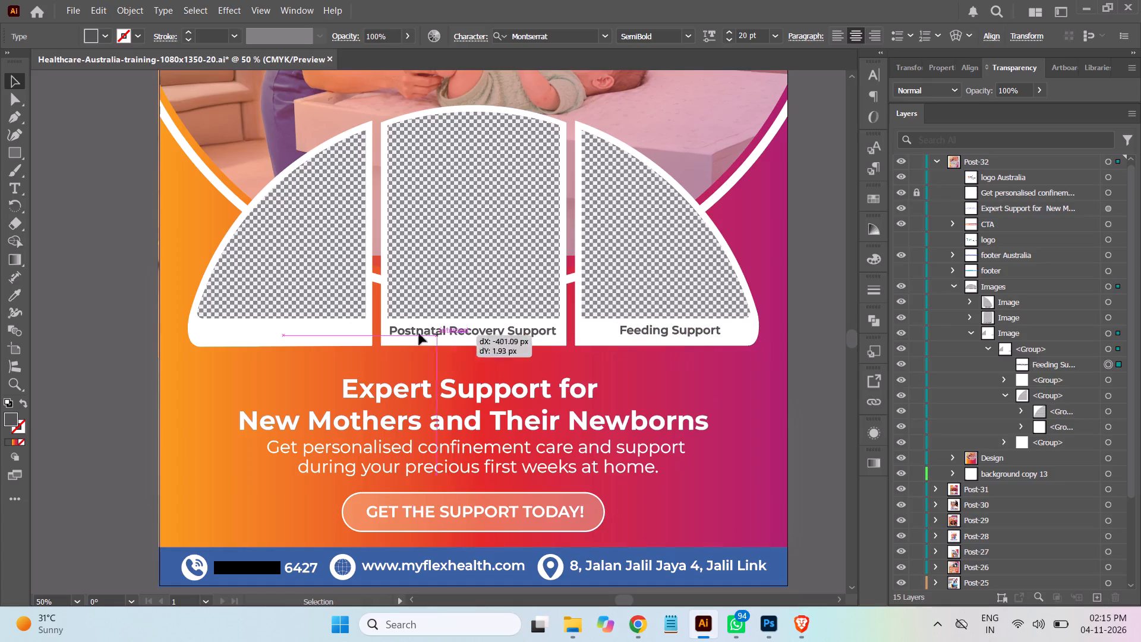
left_click_drag(419, 333, 300, 343)
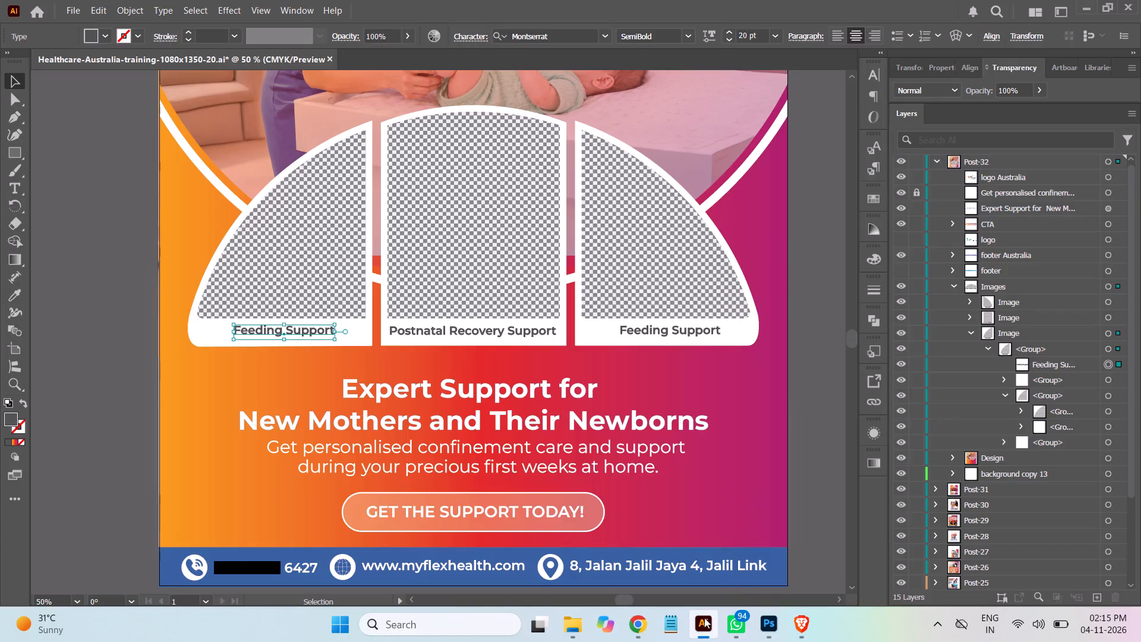
Switch to the Asana task in Chrome and select the pointer text "Newborn Care Assistance".
left_click(639, 630)
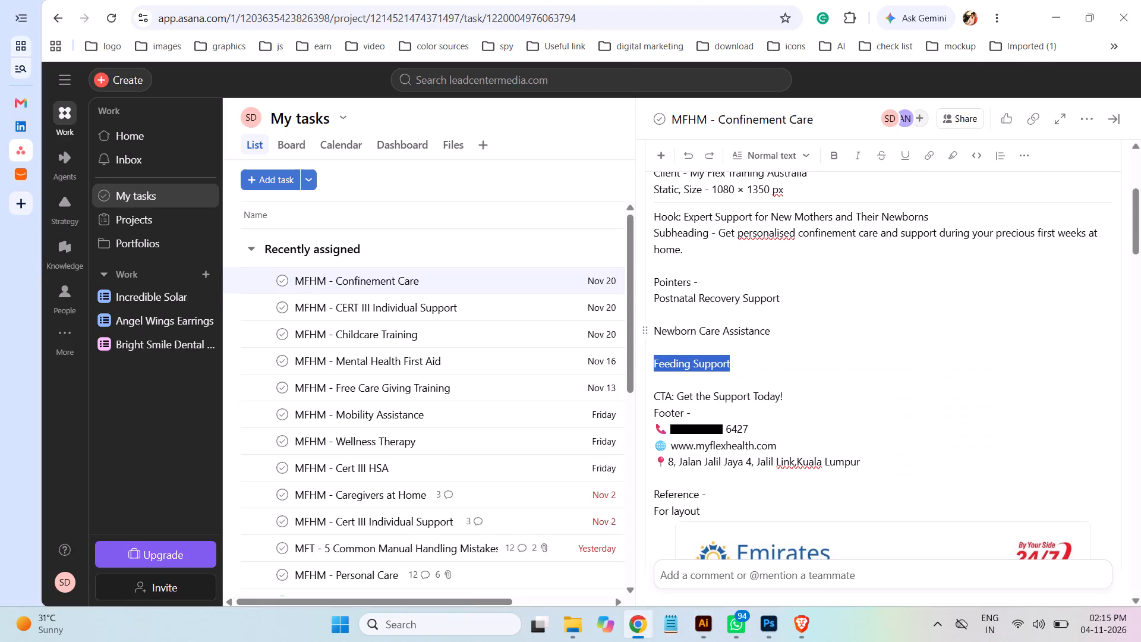
left_click_drag(775, 331, 653, 330)
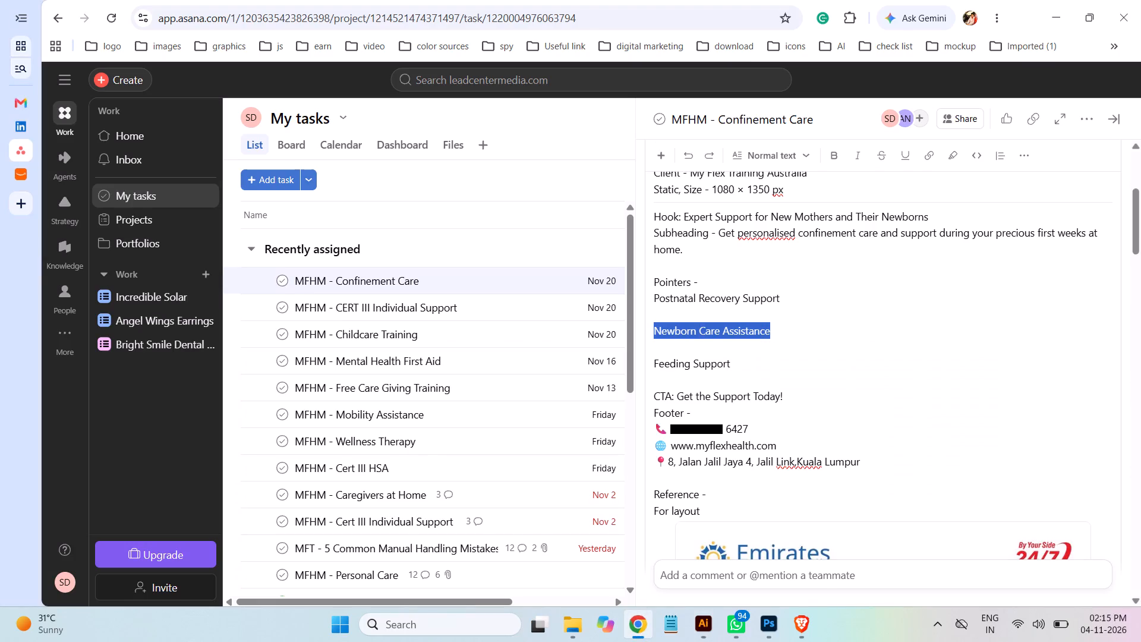
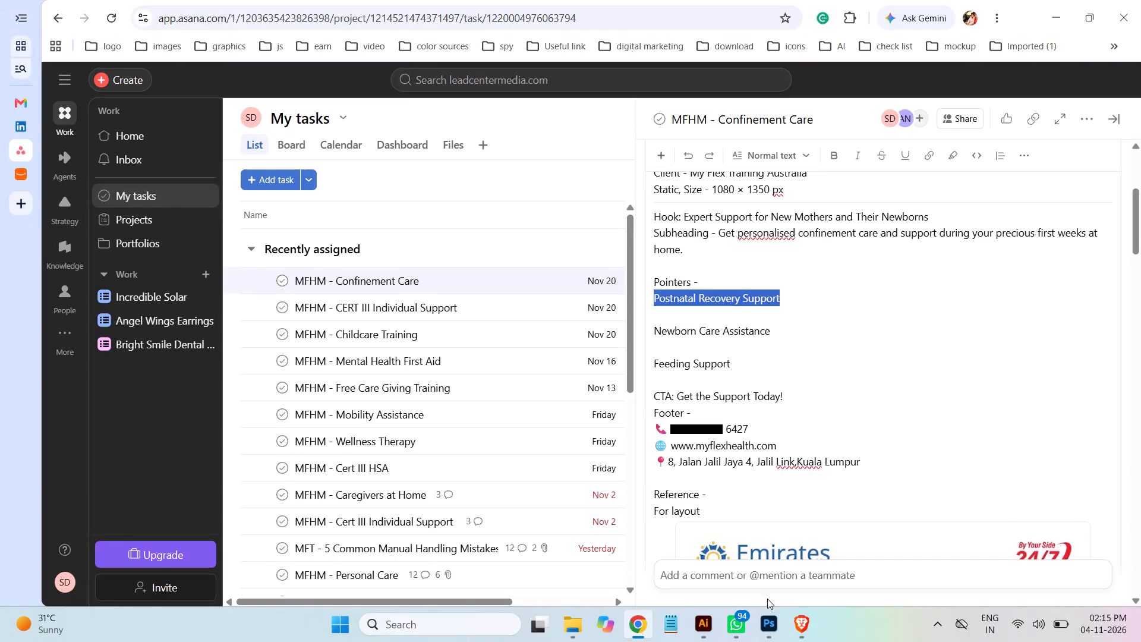
Switch to Illustrator and replace the left frame's label text with the copied "Postnatal Recovery Support".
left_click(707, 622)
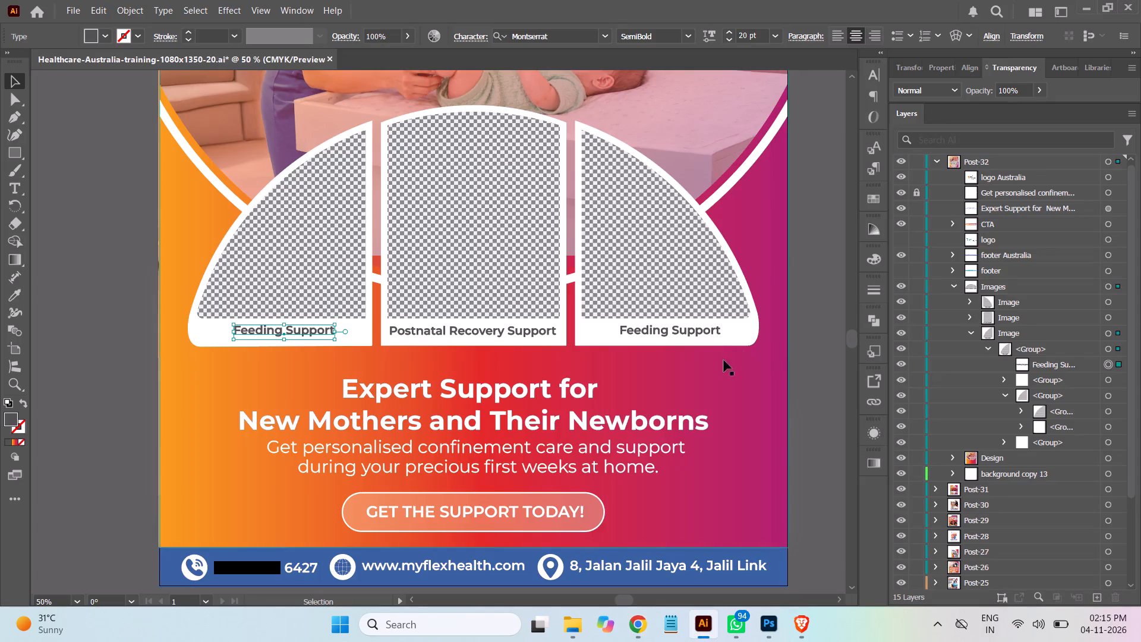
left_click(15, 185)
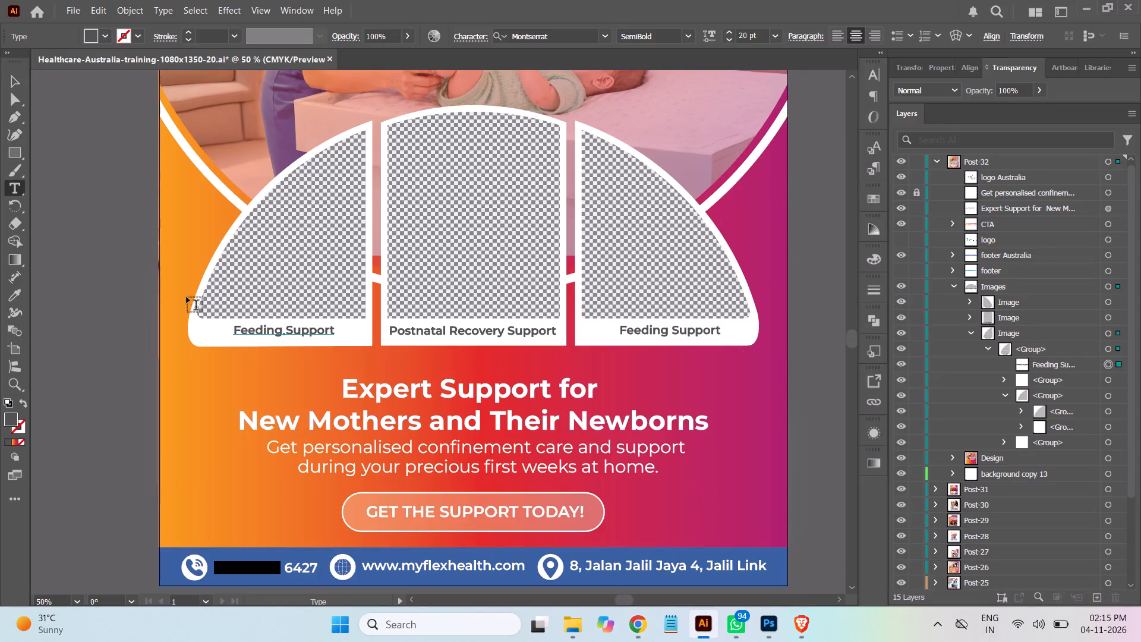
left_click(262, 332)
key("ctrl+a")
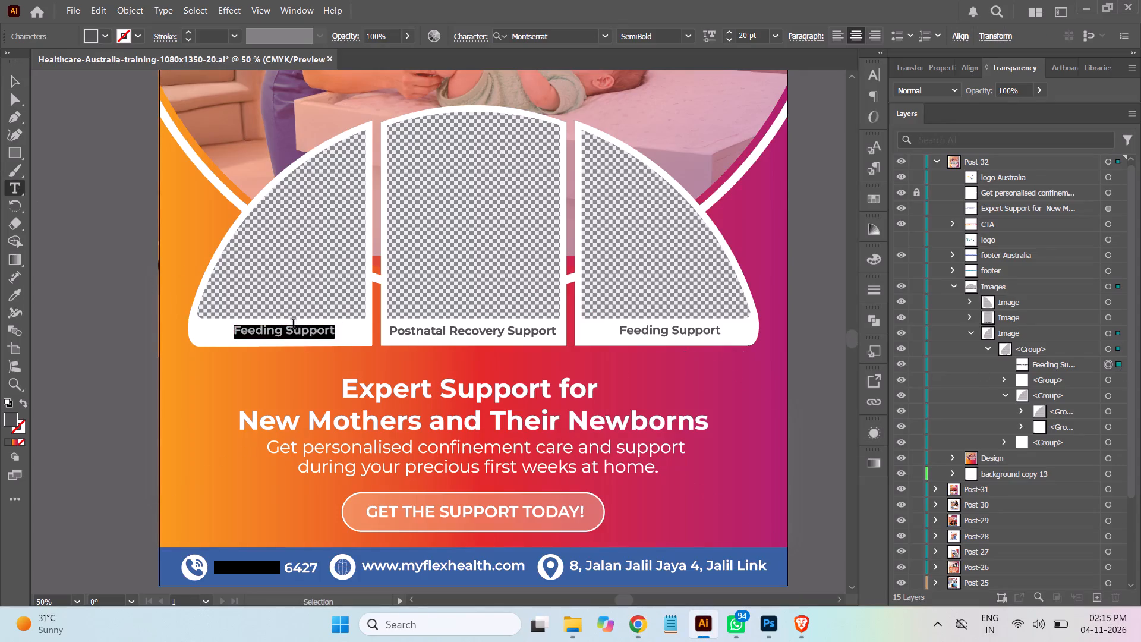
key("ctrl+v")
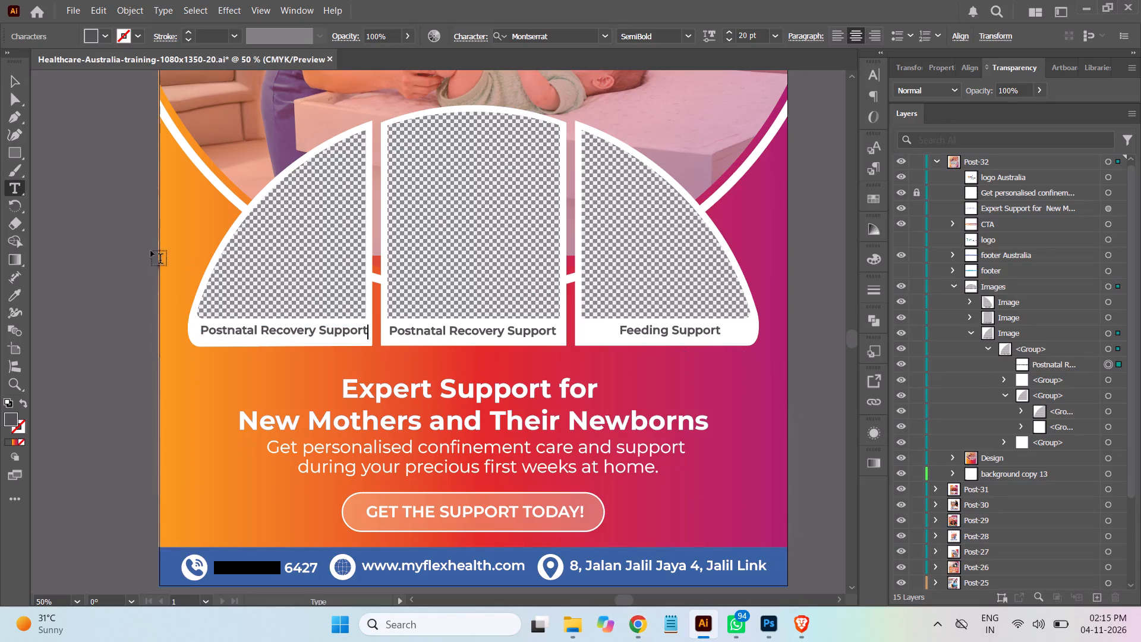
left_click(14, 81)
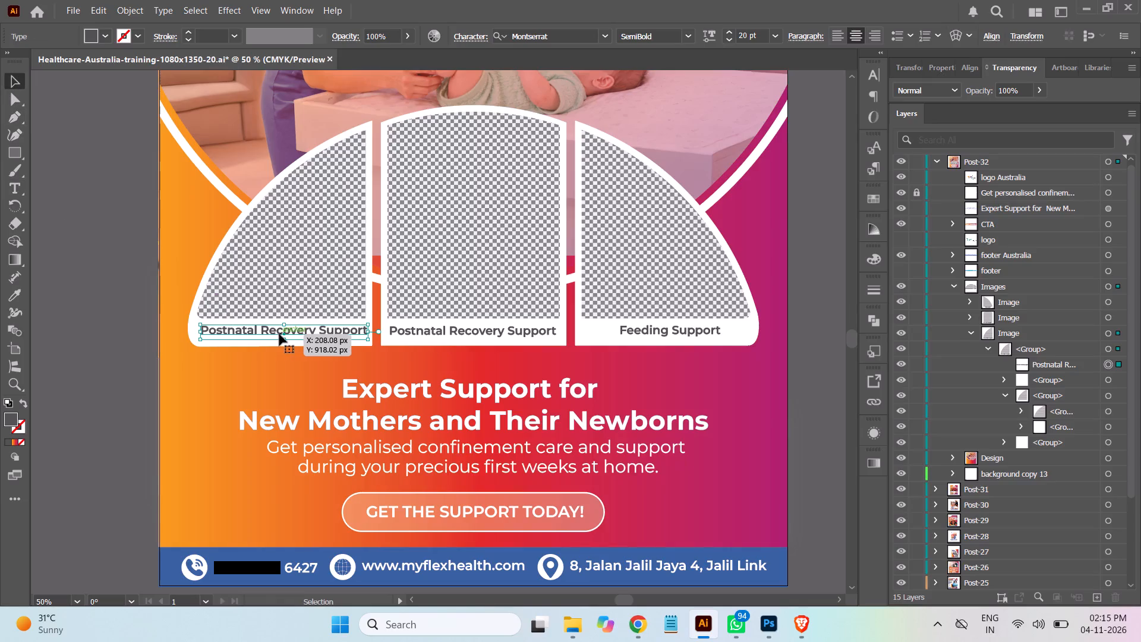
Shift the left frame's label about 8 px left, keeping its height, to centre it in the white strip.
left_click(279, 334)
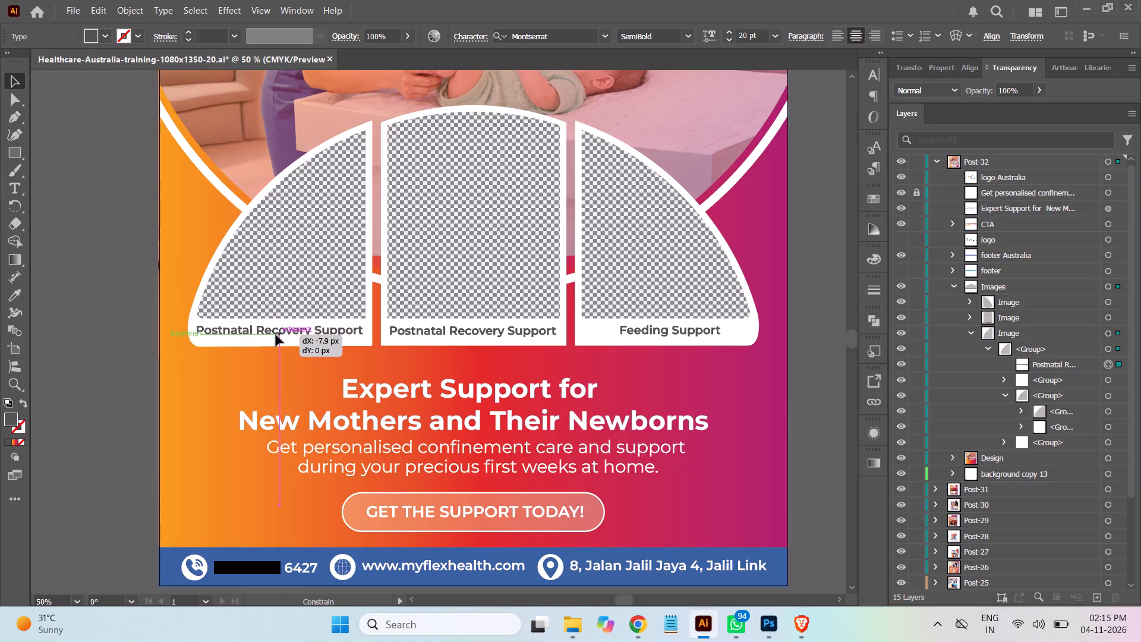
left_click(111, 332)
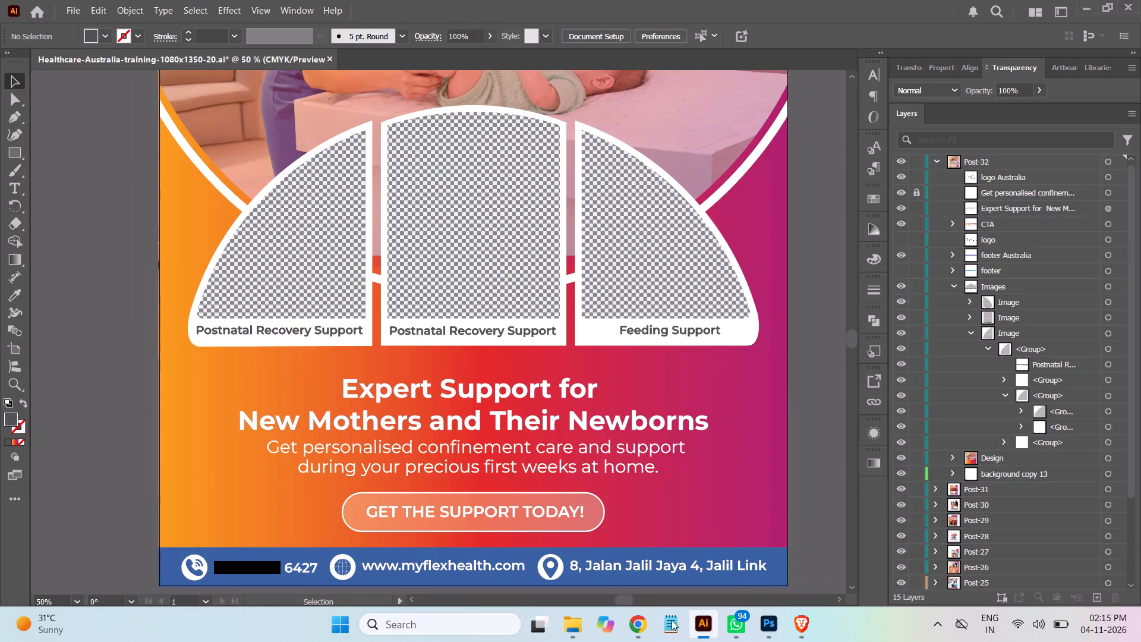
Switch to the Asana task in Chrome and copy the pointer text "Newborn Care Assistance".
left_click(634, 625)
left_click_drag(781, 333, 777, 332)
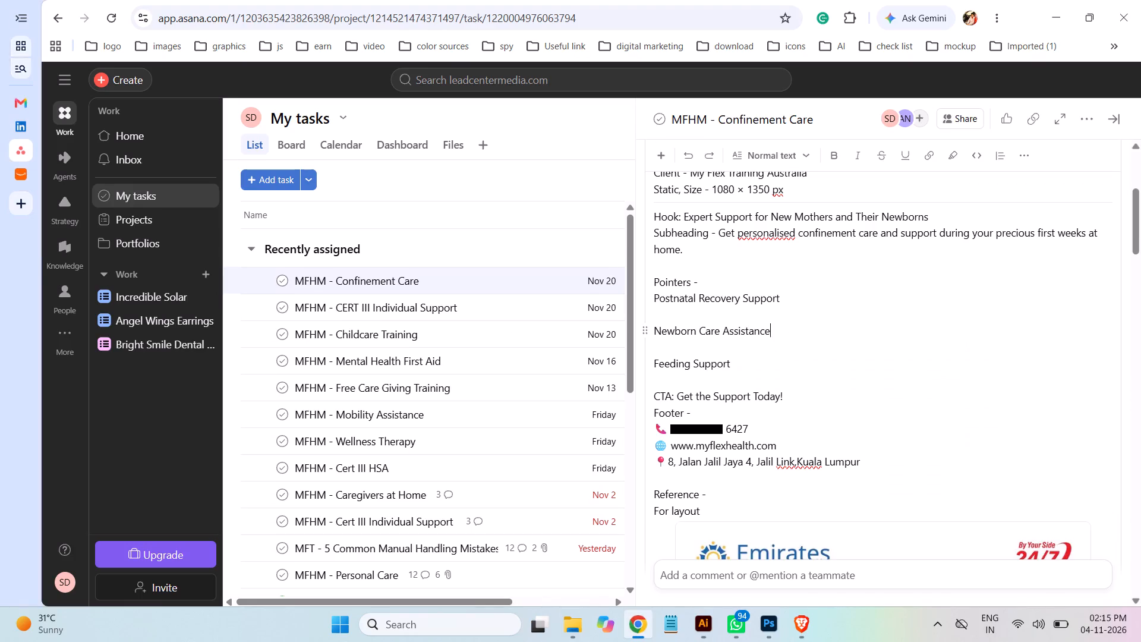
left_click_drag(777, 332, 653, 331)
key("ctrl+c")
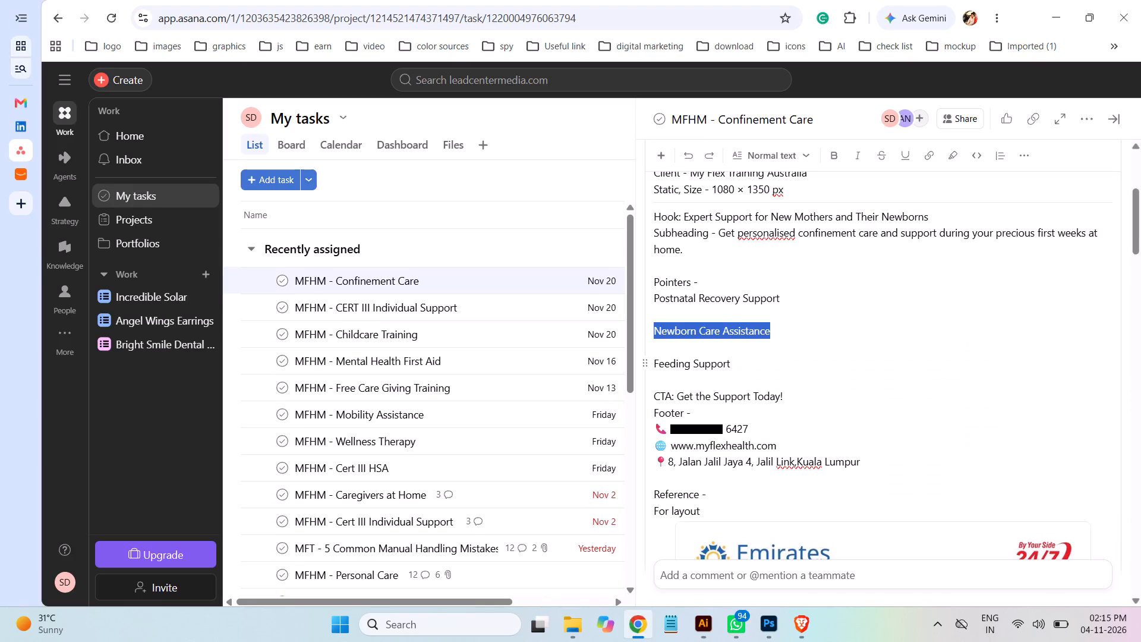
Back in Illustrator, replace the text of the middle frame's label with the copied "Newborn Care Assistance".
left_click(699, 628)
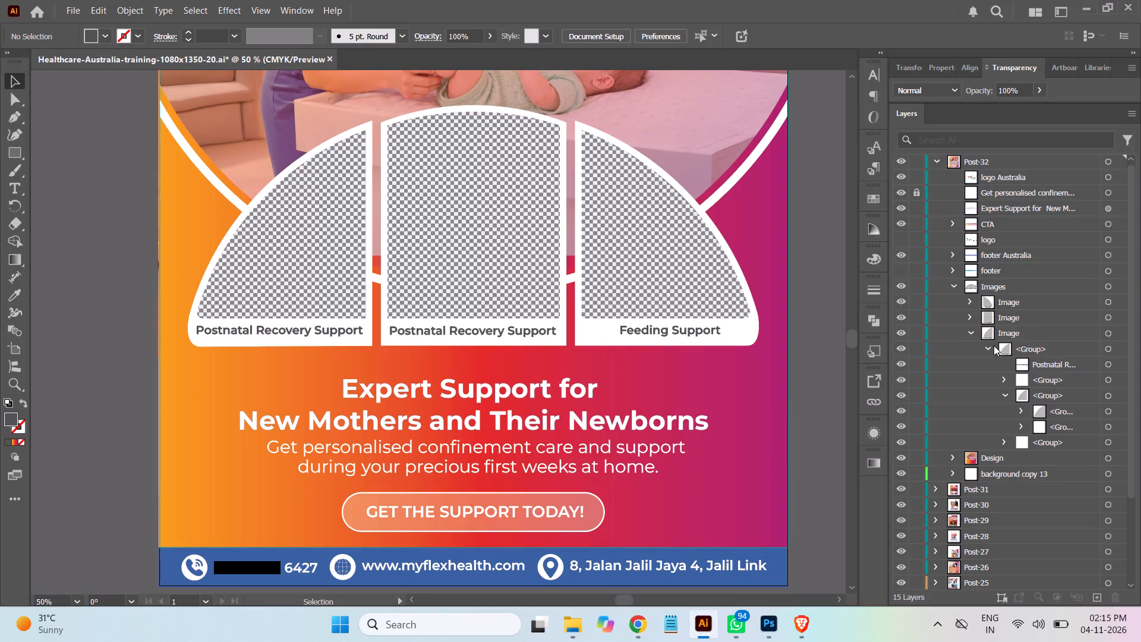
left_click(986, 348)
left_click(969, 330)
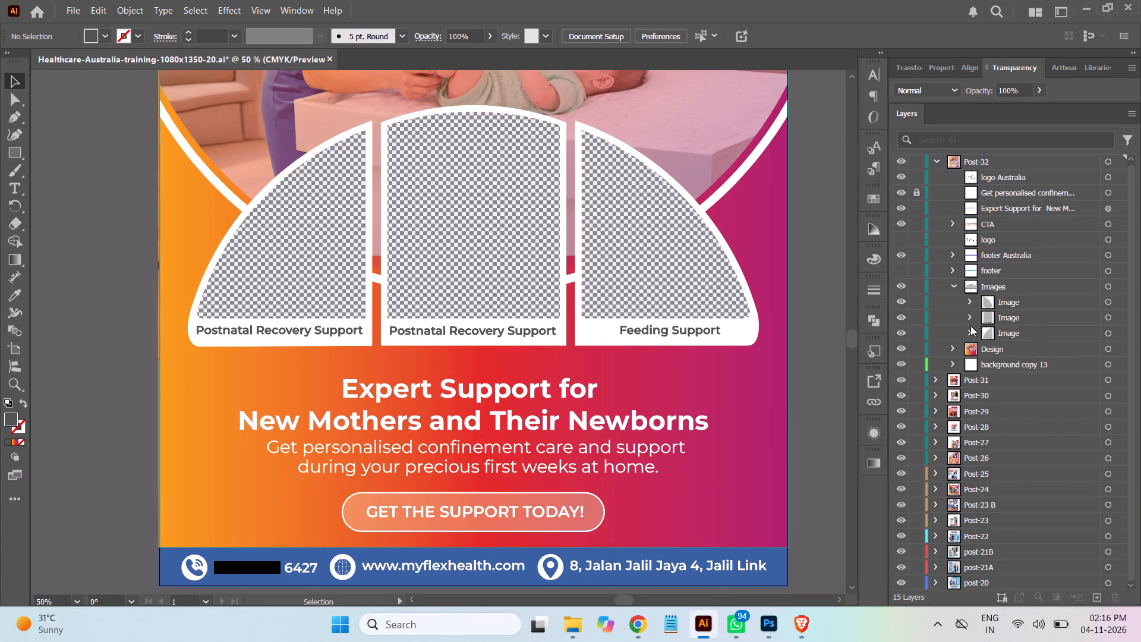
left_click(970, 316)
left_click(989, 331)
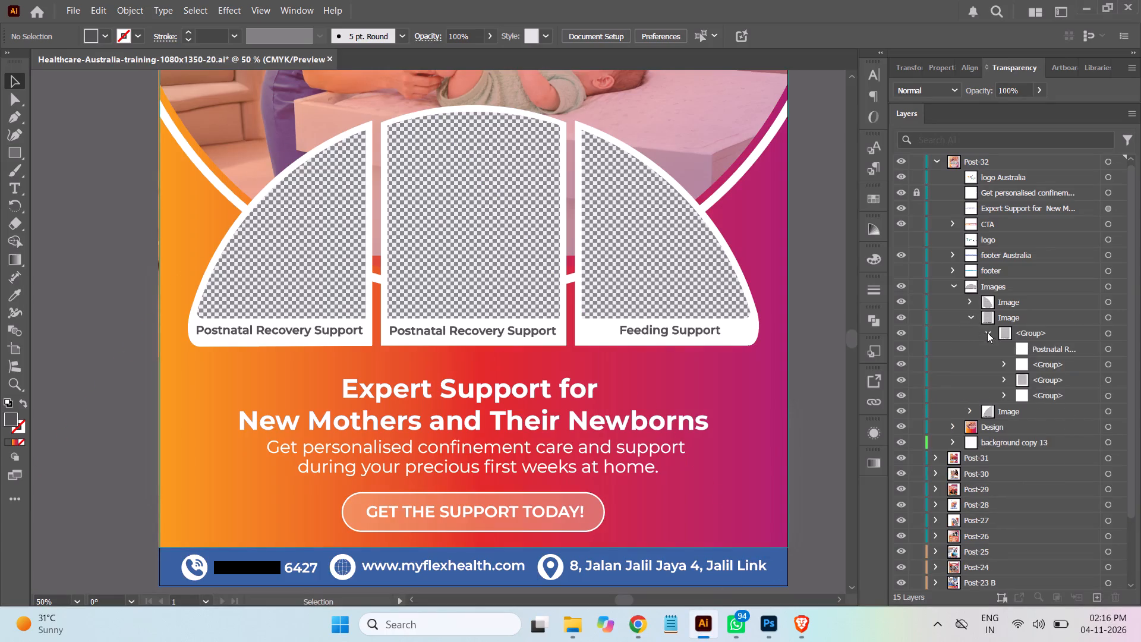
left_click(1111, 350)
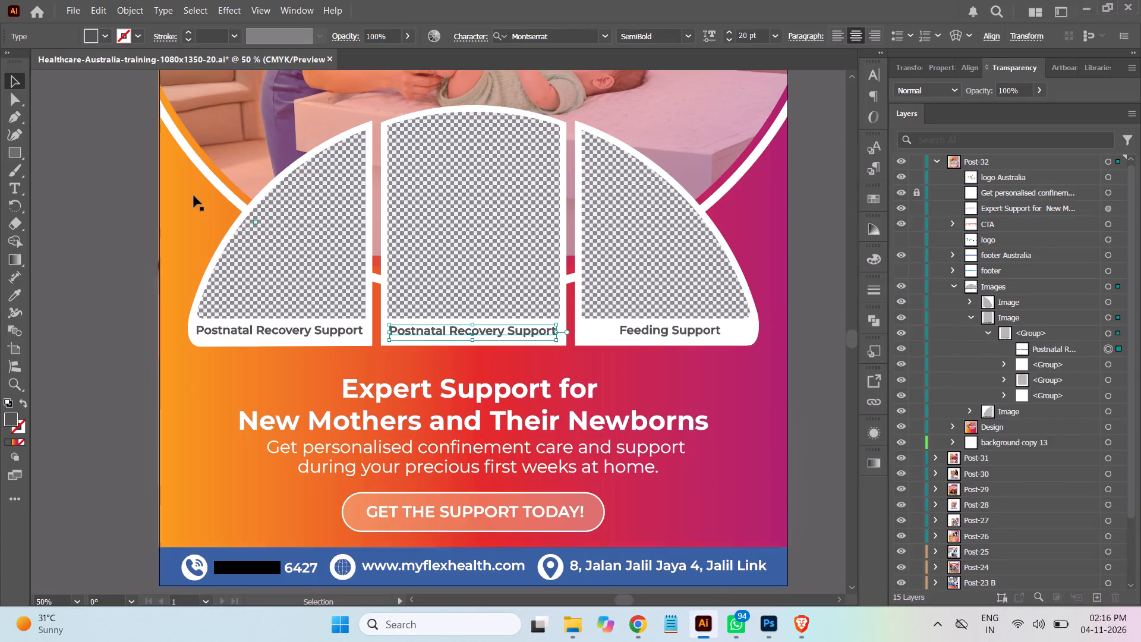
left_click(12, 187)
left_click(480, 336)
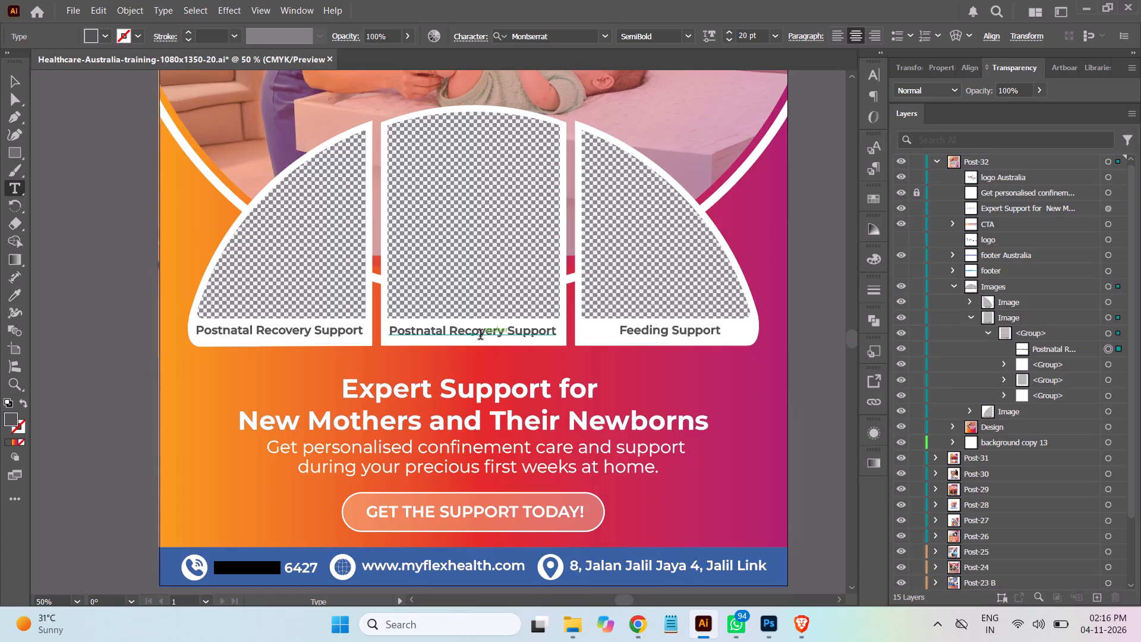
key("ctrl+a")
key("ctrl+v")
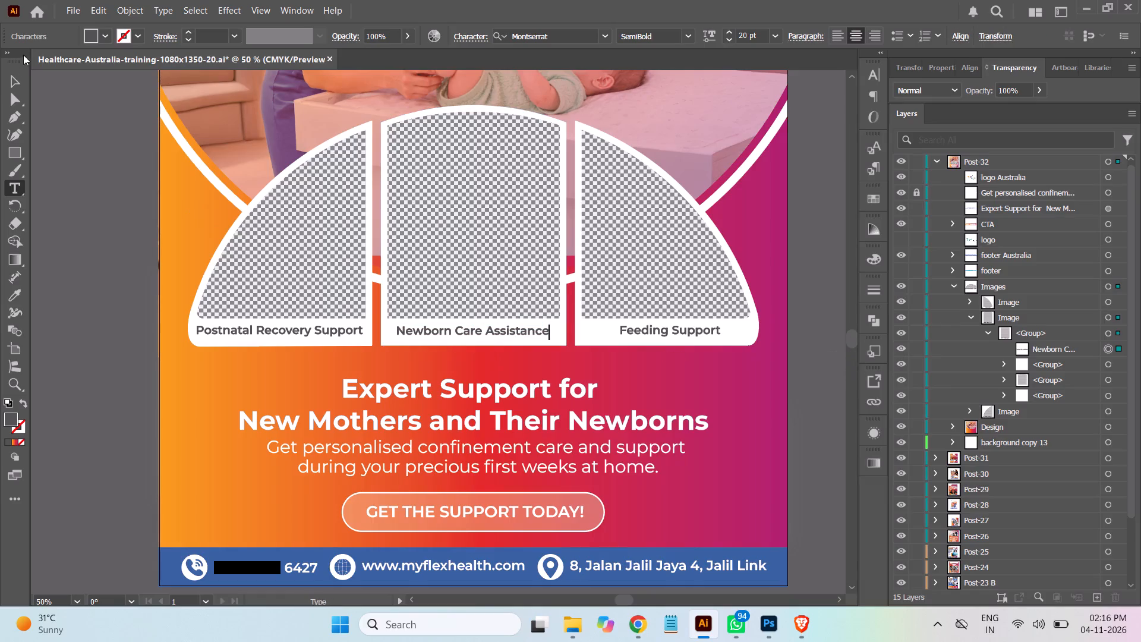
left_click(13, 79)
left_click(81, 213)
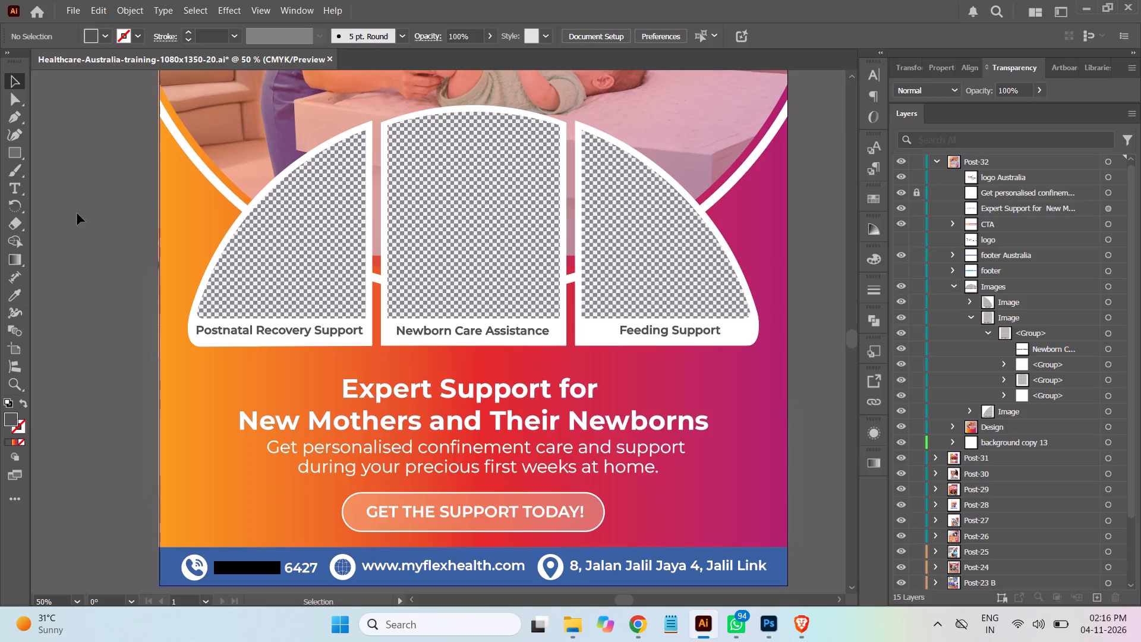
Save the Illustrator document.
key("ctrl+s")
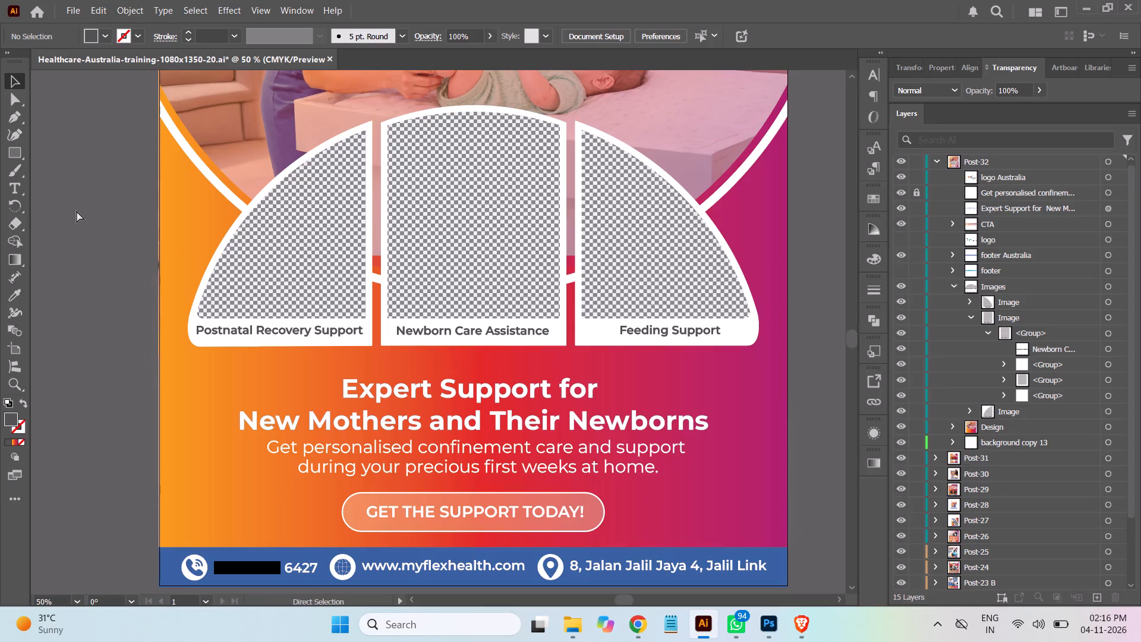
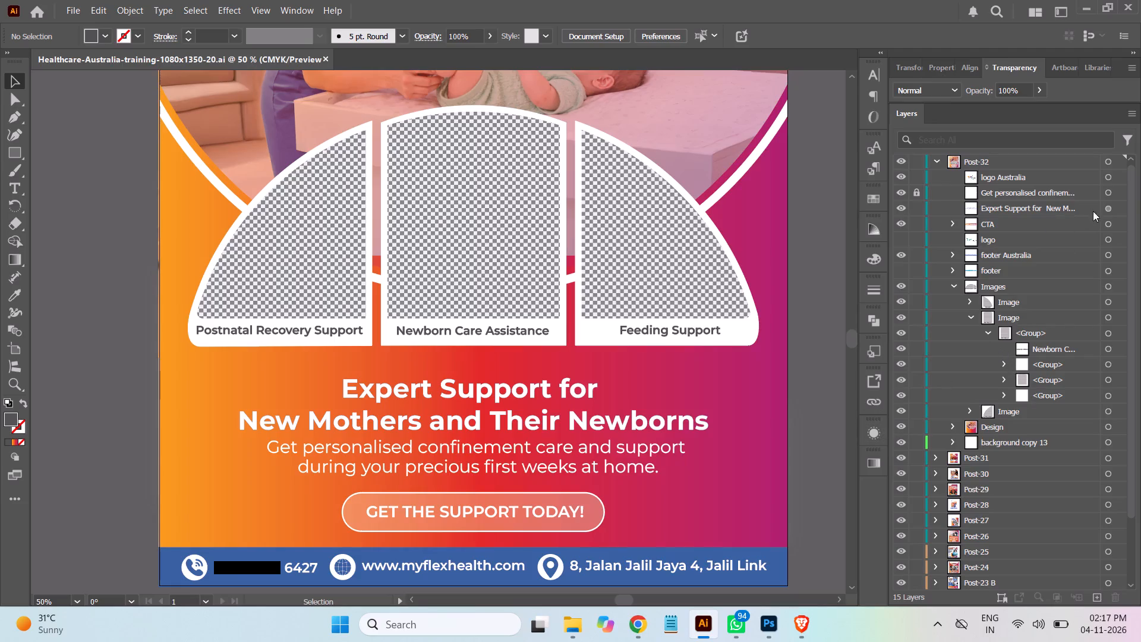
Unlock the "Get personalised confinement care" subheading and move it together with the headline slightly up, keeping both horizontally centred.
left_click(1108, 209)
left_click(1108, 188, "shift")
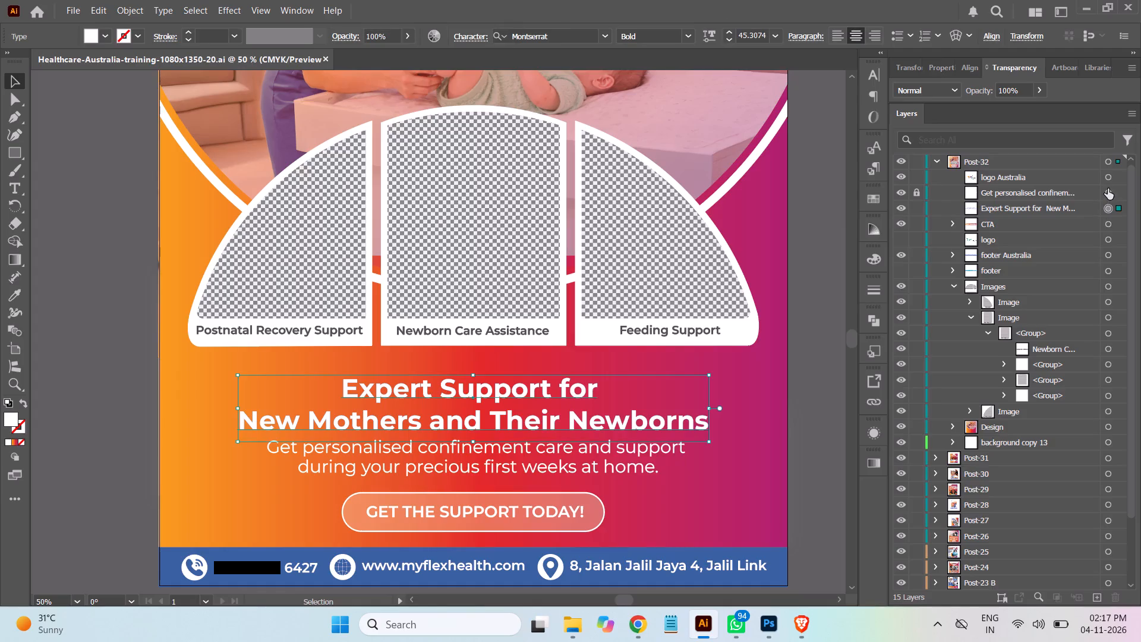
left_click(919, 193)
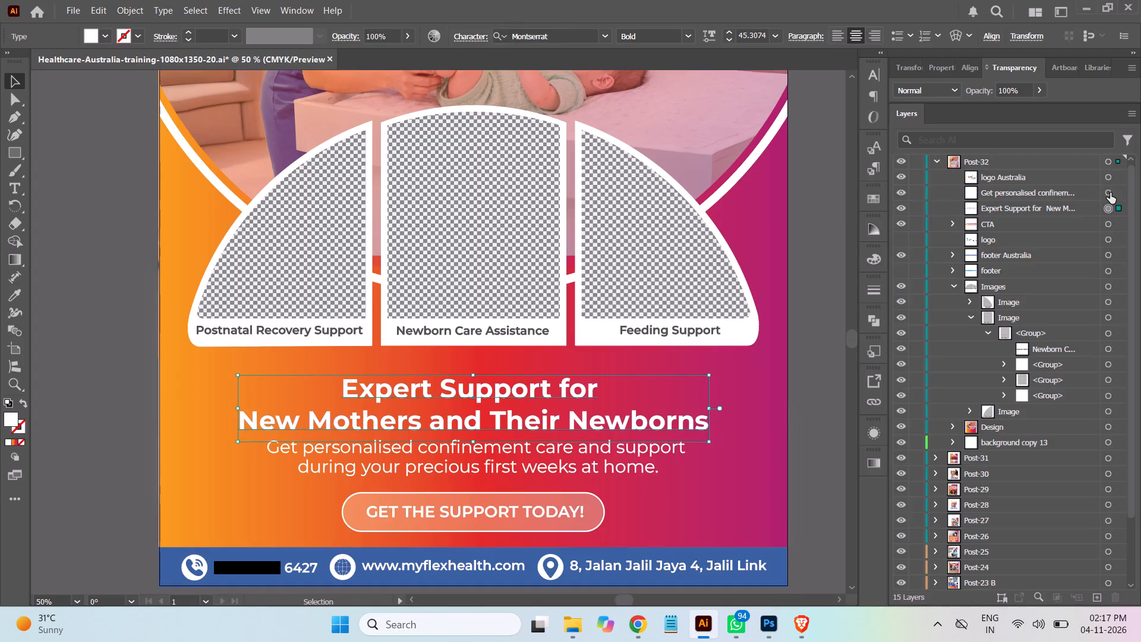
left_click(1110, 192, "shift")
left_click(1071, 191)
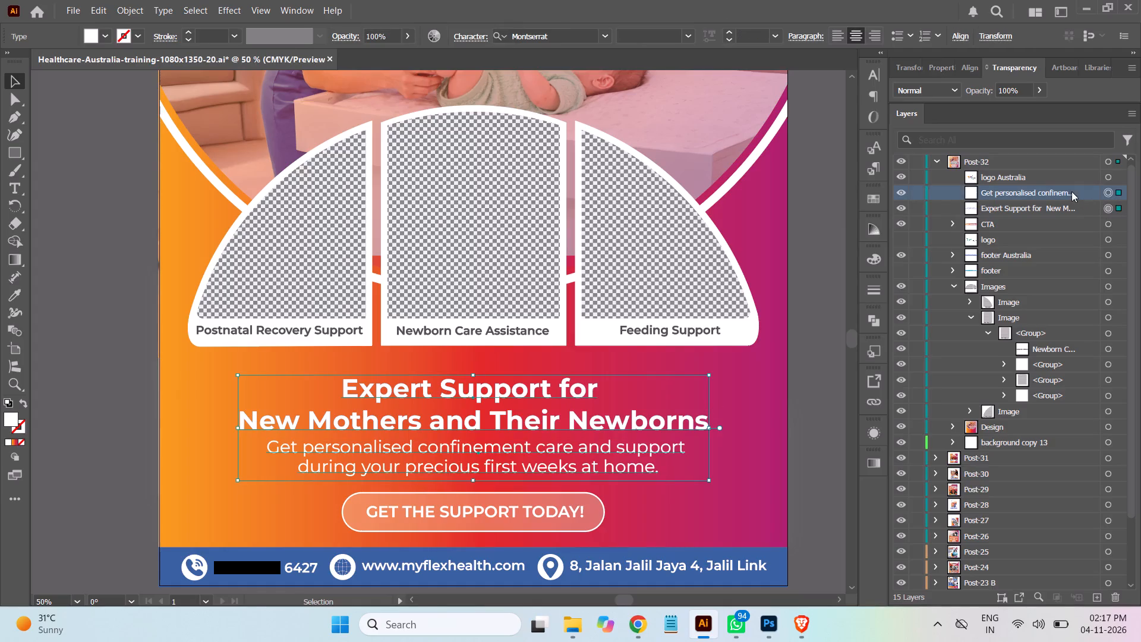
left_click(1070, 207, "shift")
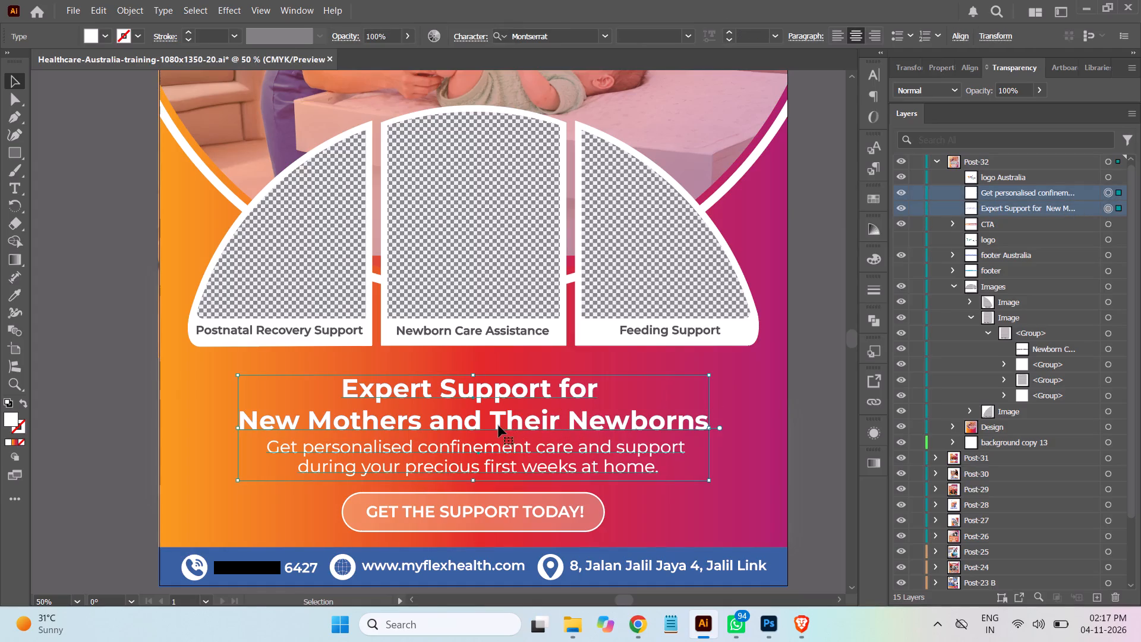
left_click_drag(497, 426, 498, 418)
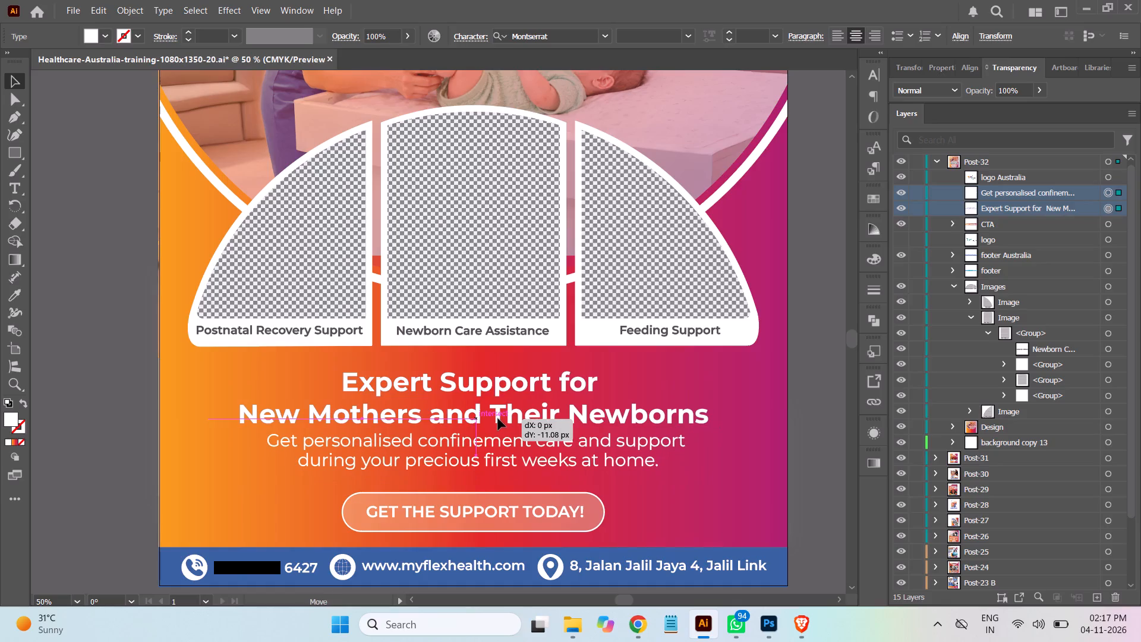
left_click_drag(498, 418, 499, 416)
left_click(825, 422)
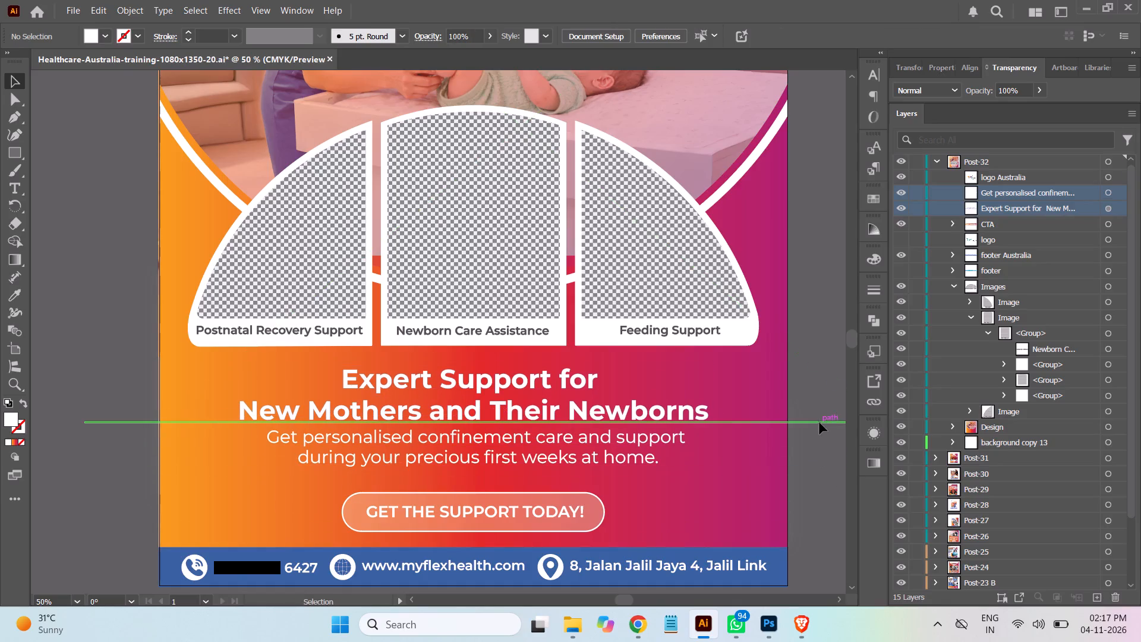
left_click(819, 423)
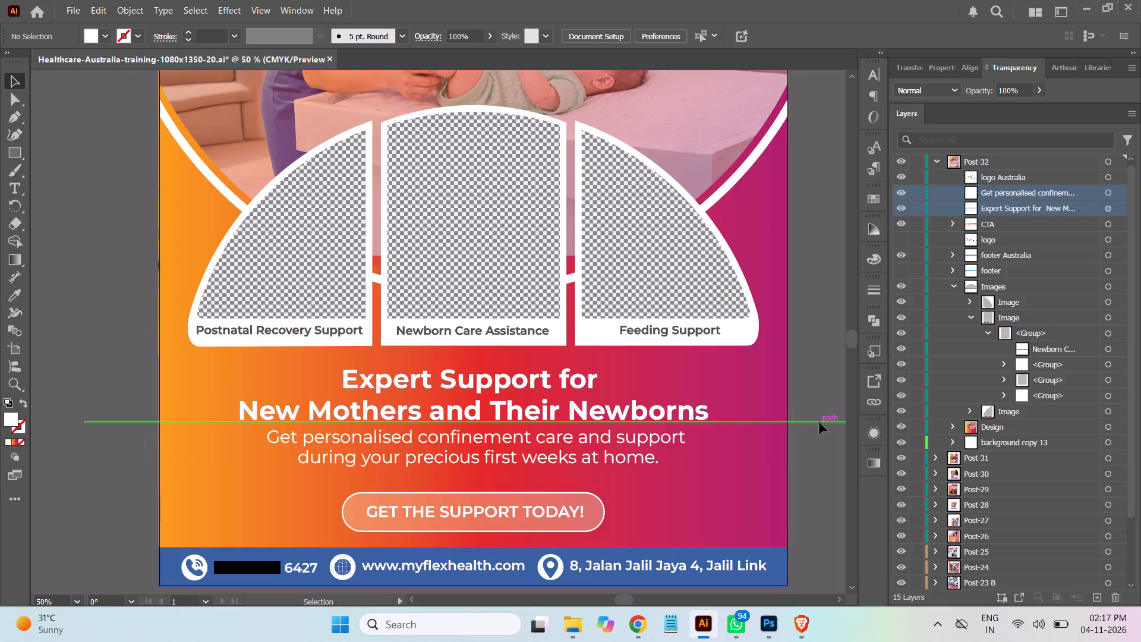
Examine the spacing of the headline, subheading and call-to-action button below the image frames, and inspect the subheading's text settings.
key("ctrl+minus")
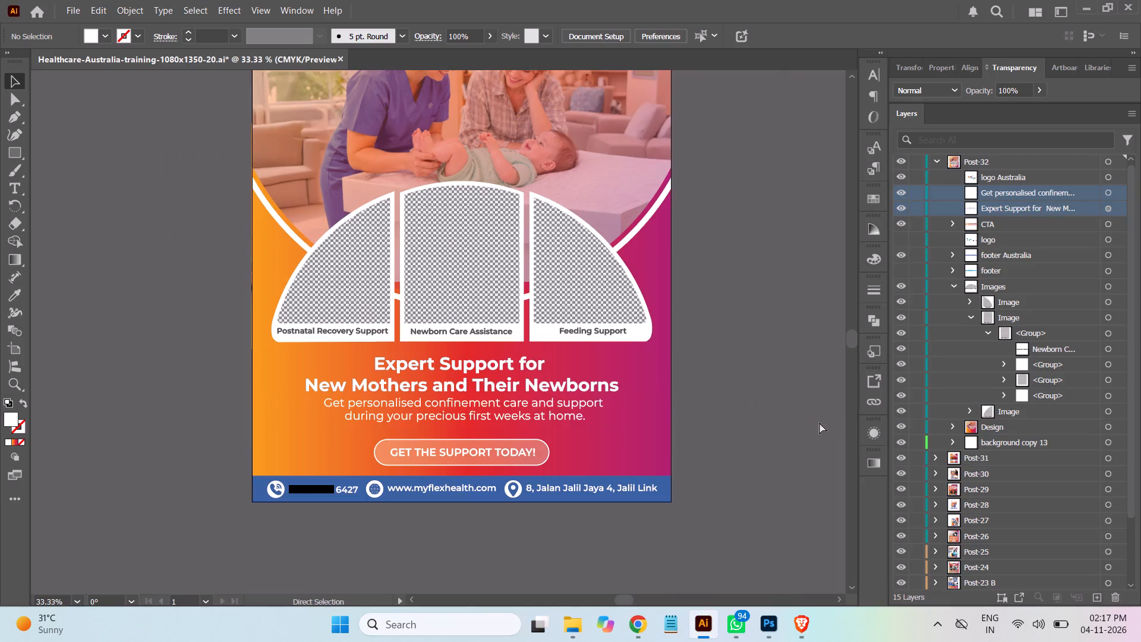
left_click(776, 328)
scroll(812, 327, "up", 1)
scroll(812, 326, "down", 2)
scroll(812, 326, "up", 3)
scroll(812, 326, "down", 1)
scroll(812, 326, "up", 2)
scroll(811, 326, "down", 1)
scroll(811, 326, "up", 3)
scroll(812, 326, "down", 7)
scroll(811, 329, "up", 1)
scroll(811, 329, "down", 1)
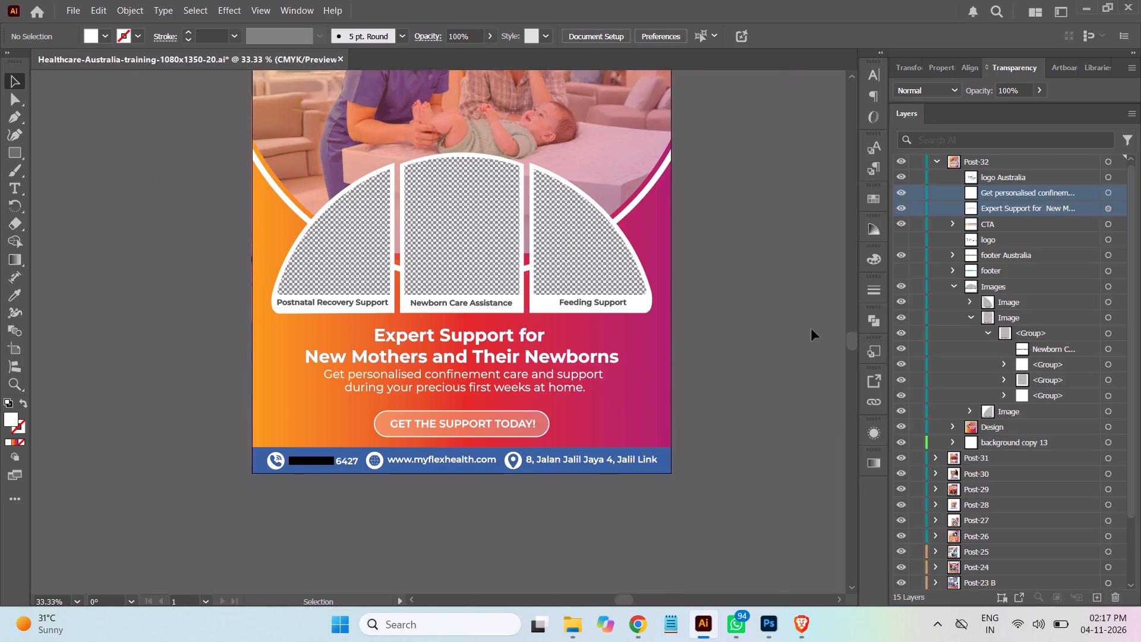
left_click(1110, 193)
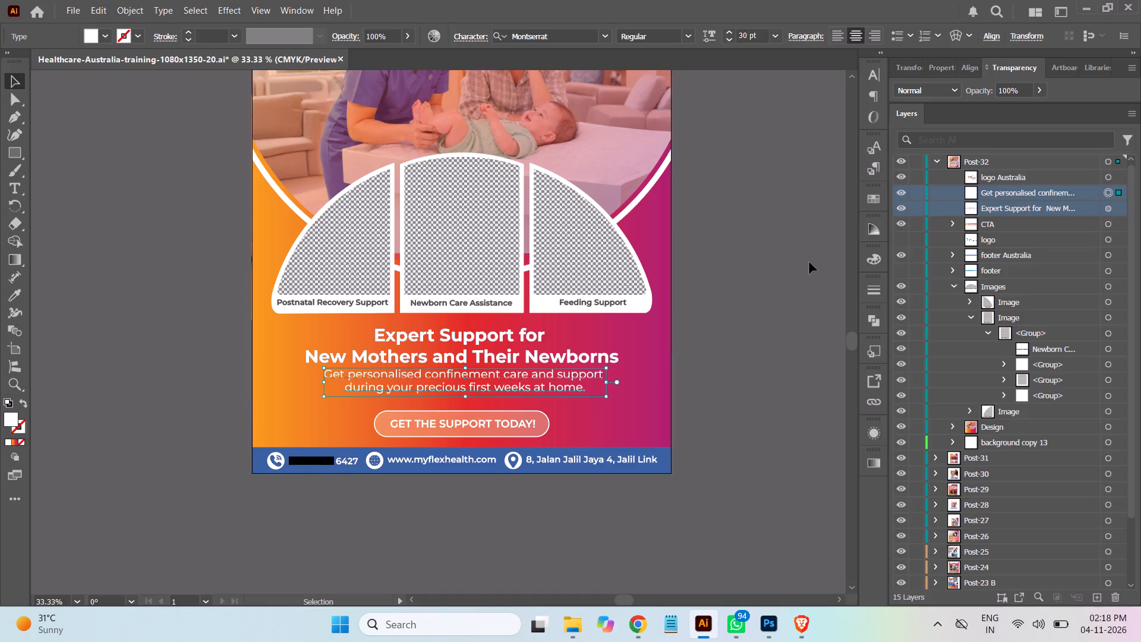
left_click(754, 366)
Save the Illustrator document.
key("ctrl+s")
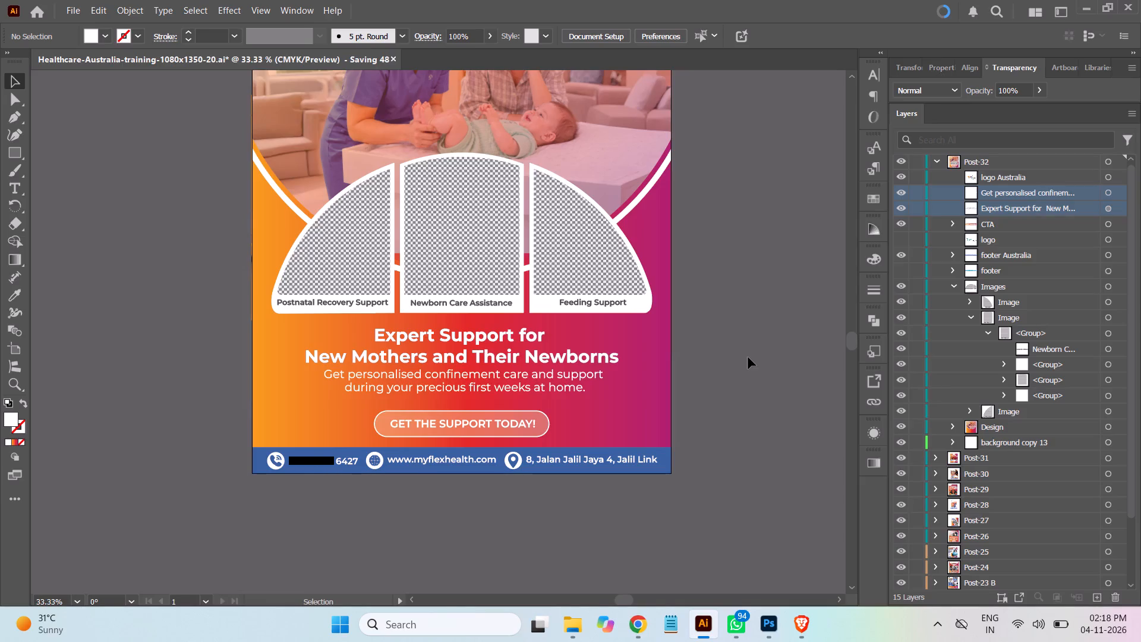
Examine the Post-32 layout from the main photo and labelled image frames down to the footer.
scroll(777, 339, "up", 5)
scroll(767, 338, "down", 1)
scroll(762, 339, "up", 2)
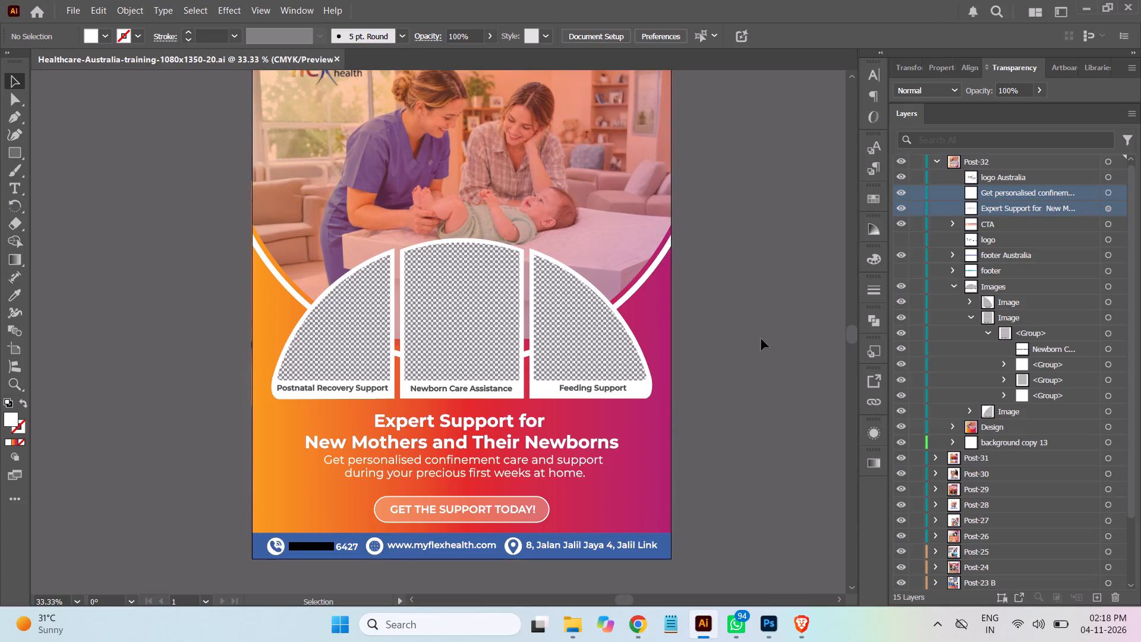
scroll(761, 339, "up", 2)
scroll(760, 338, "down", 2)
scroll(760, 338, "up", 4)
scroll(757, 334, "down", 1)
scroll(757, 334, "up", 3)
scroll(757, 334, "down", 3)
scroll(756, 334, "up", 2)
scroll(755, 334, "down", 3)
scroll(755, 334, "up", 1)
scroll(755, 334, "down", 5)
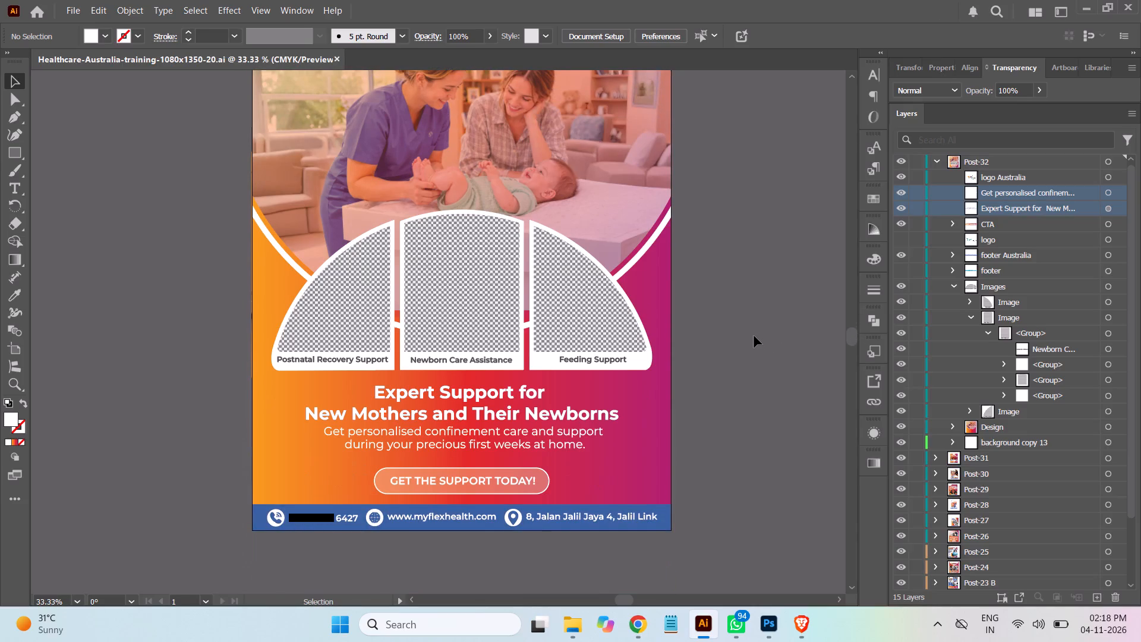
scroll(754, 336, "up", 2)
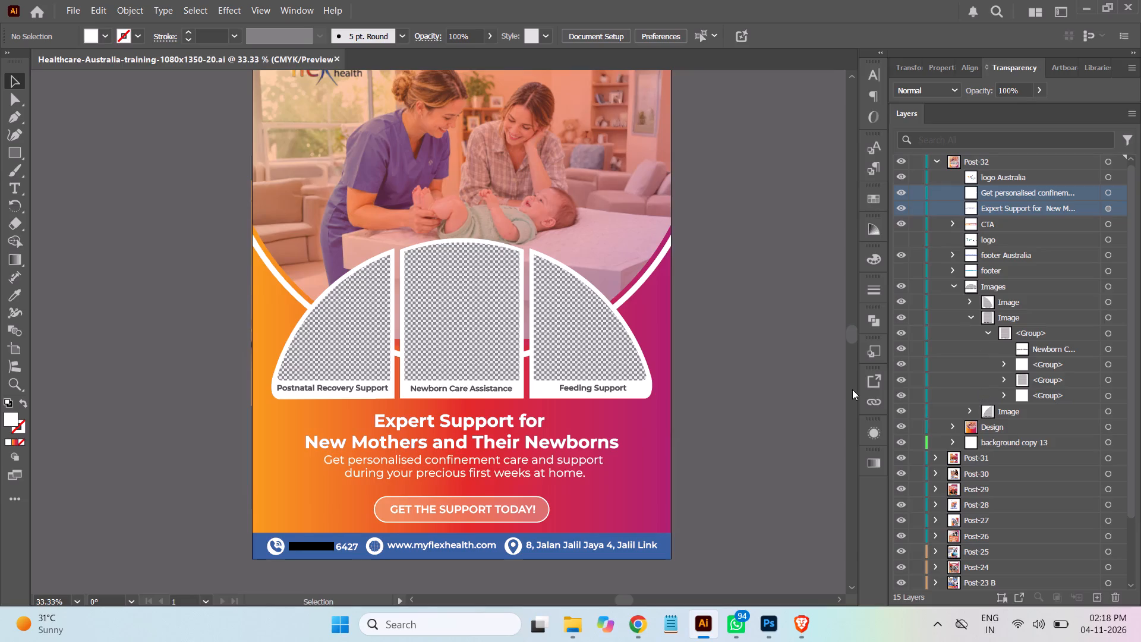
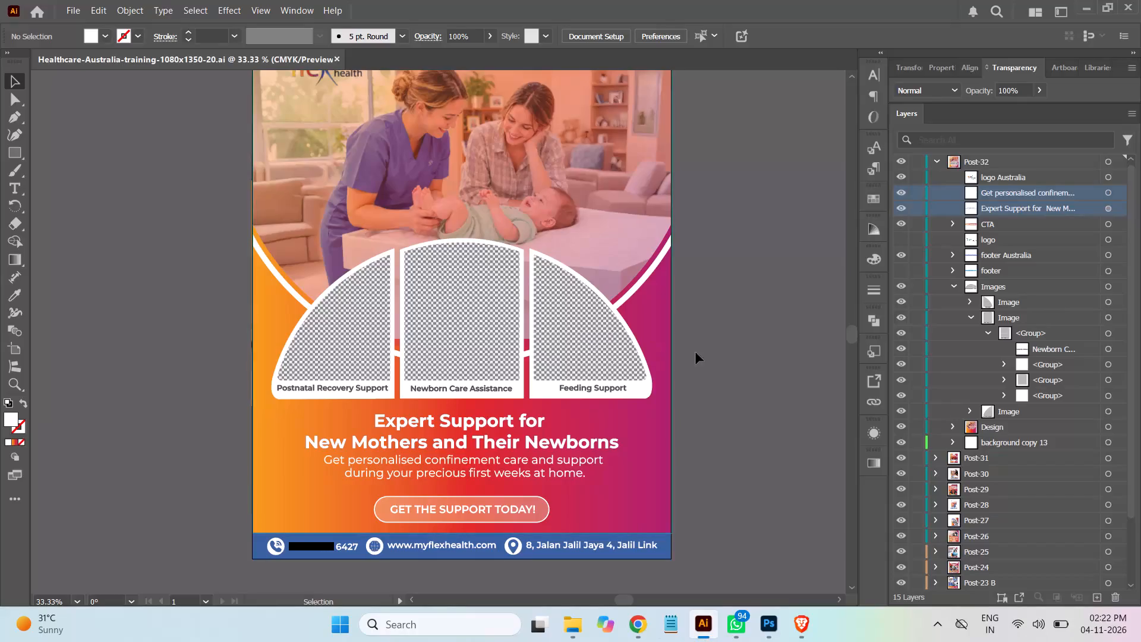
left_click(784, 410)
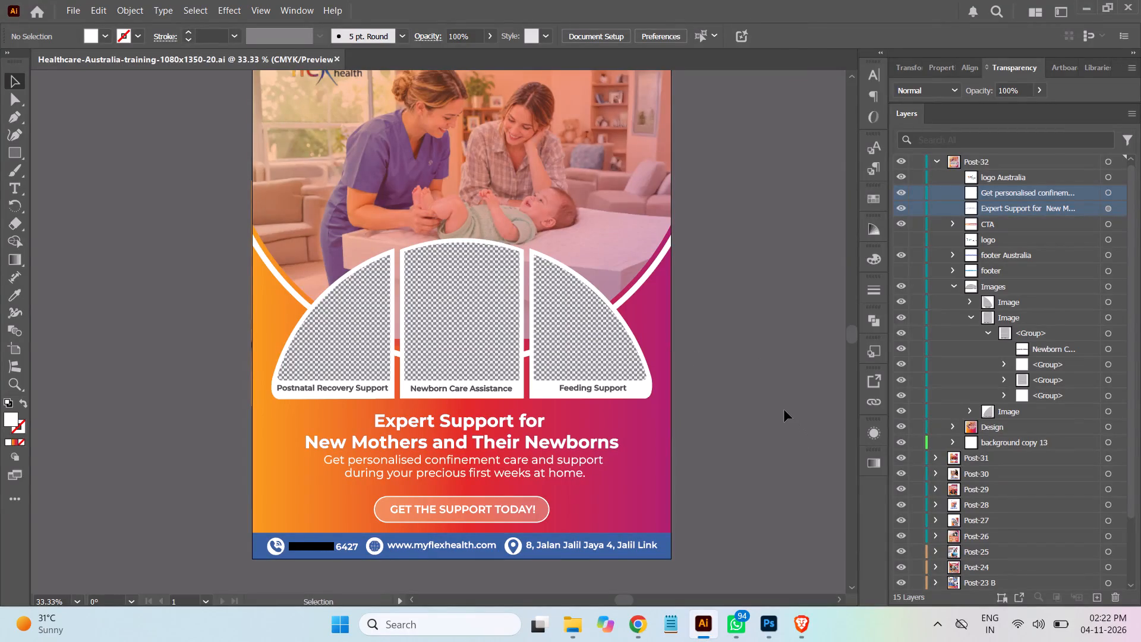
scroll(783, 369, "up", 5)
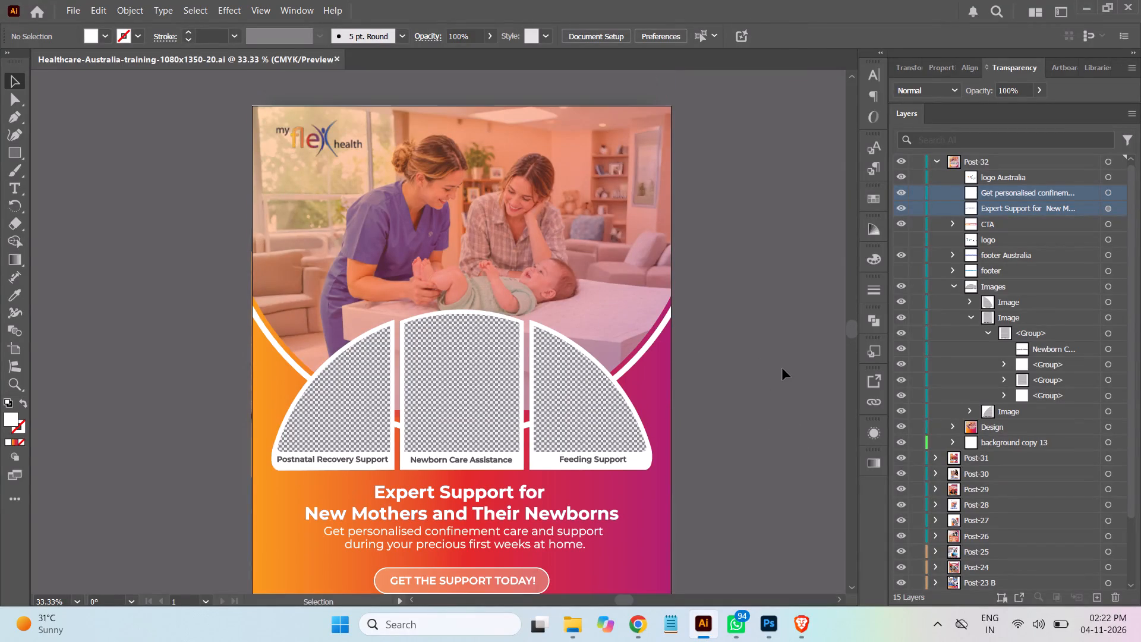
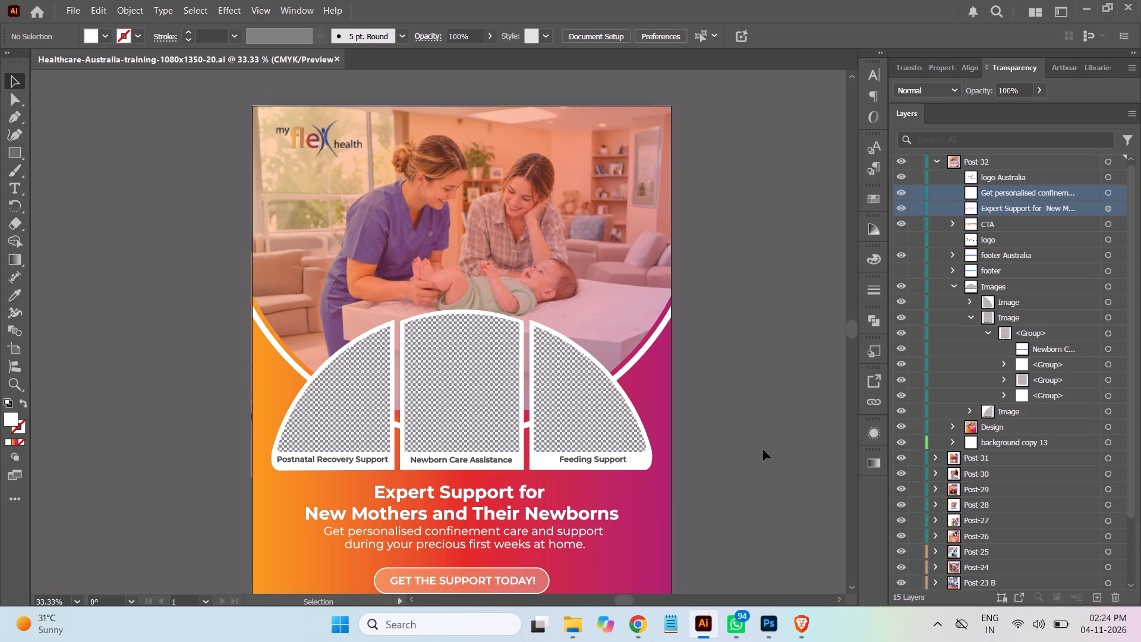
Switch to the Brave browser and examine page 2 of the iStock similar-content results for suitable nurse and patient photos.
left_click(806, 621)
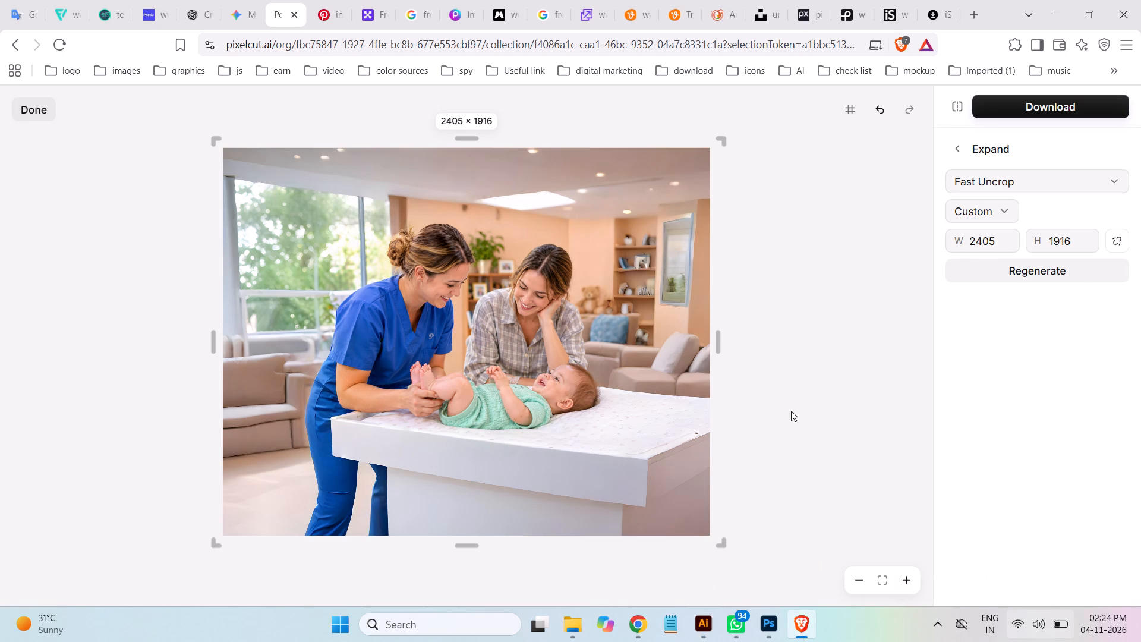
left_click(890, 11)
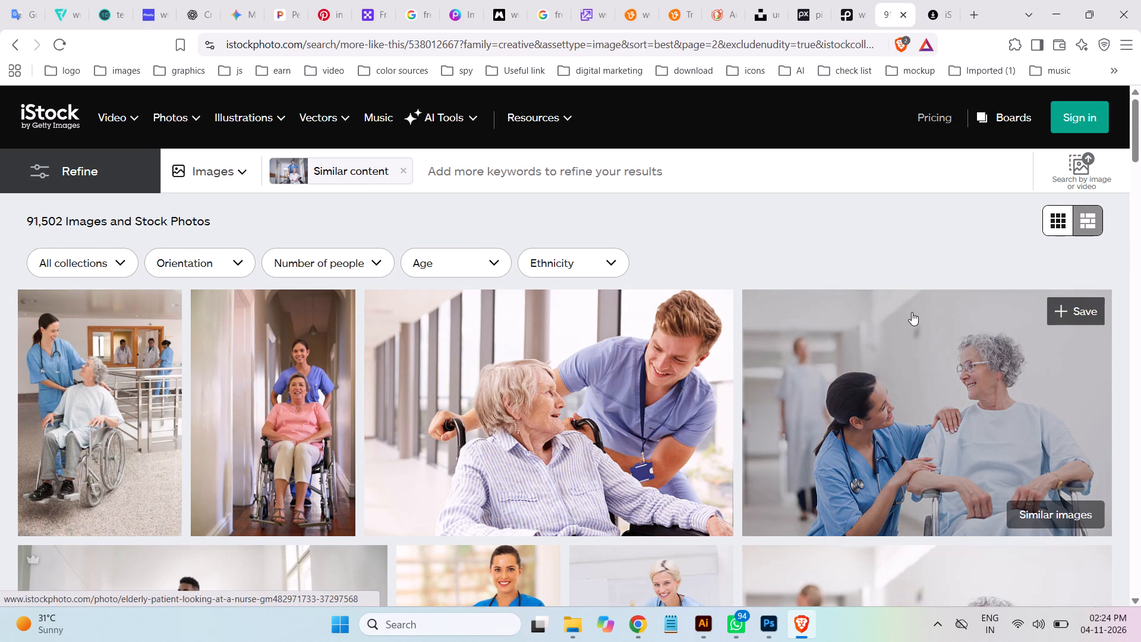
scroll(912, 312, "down", 2)
scroll(929, 306, "up", 1)
scroll(935, 304, "down", 2)
scroll(943, 302, "up", 1)
scroll(943, 302, "down", 2)
scroll(943, 302, "up", 1)
scroll(943, 301, "down", 1)
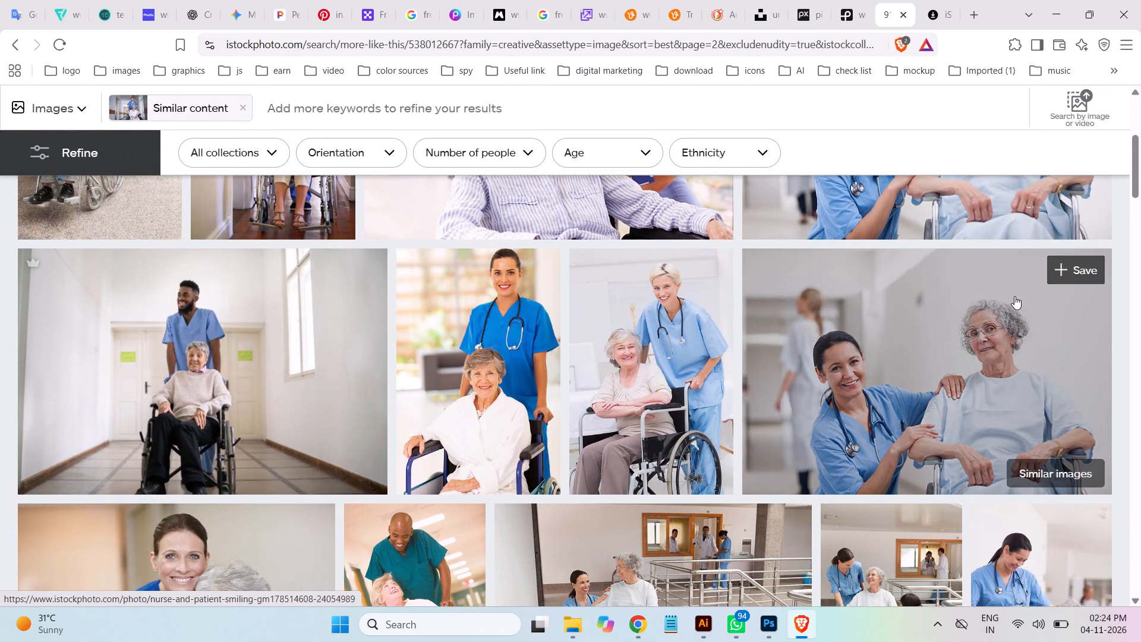
scroll(973, 293, "down", 4)
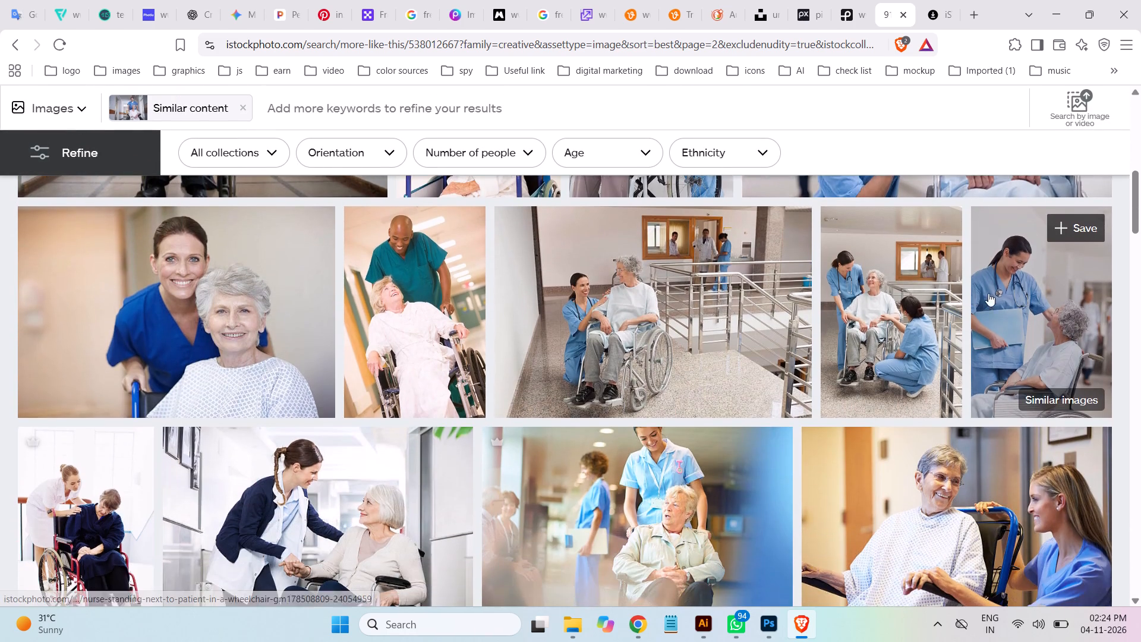
scroll(1002, 293, "down", 1)
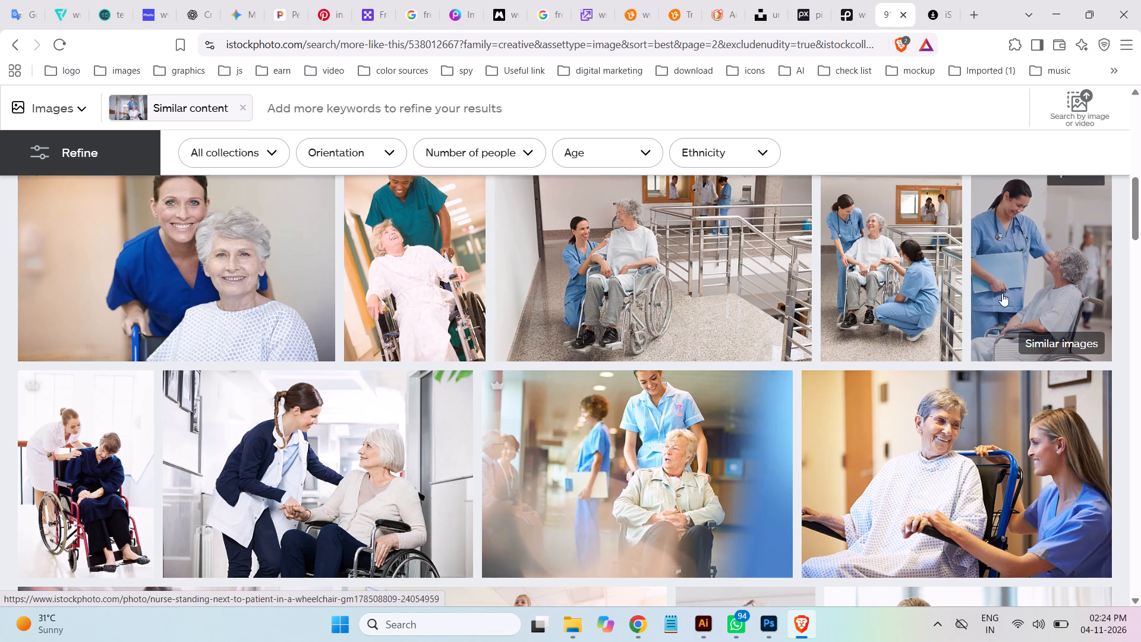
scroll(1002, 293, "down", 4)
scroll(1002, 293, "up", 1)
scroll(1002, 293, "down", 2)
scroll(1002, 293, "up", 1)
scroll(1002, 293, "down", 1)
scroll(1002, 293, "up", 1)
scroll(1002, 293, "down", 1)
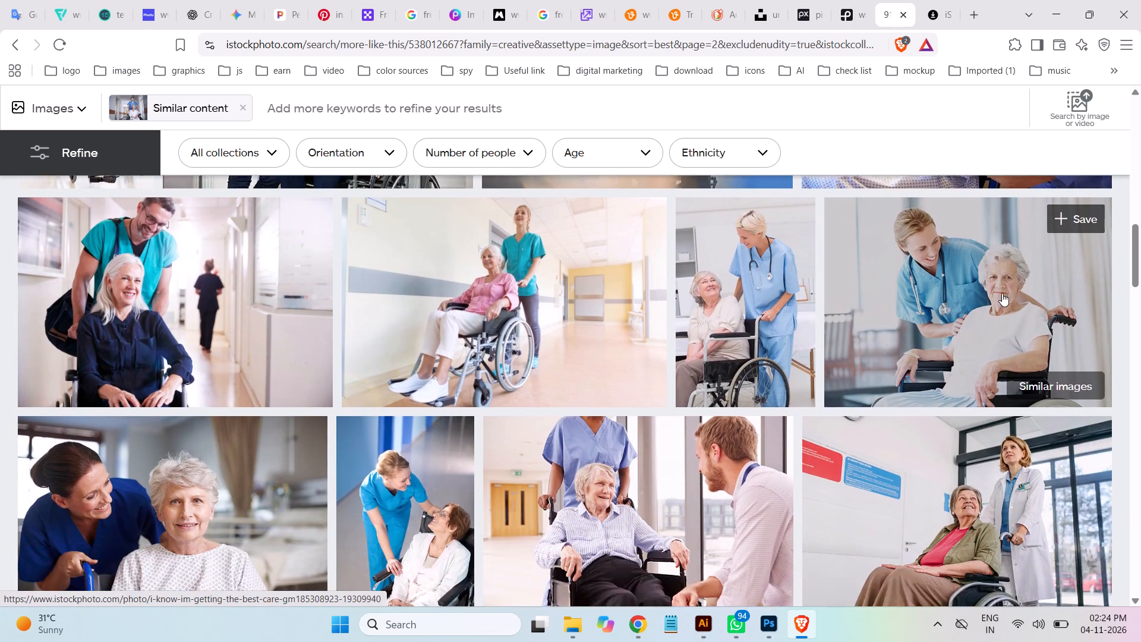
scroll(1002, 293, "up", 1)
scroll(1002, 293, "down", 3)
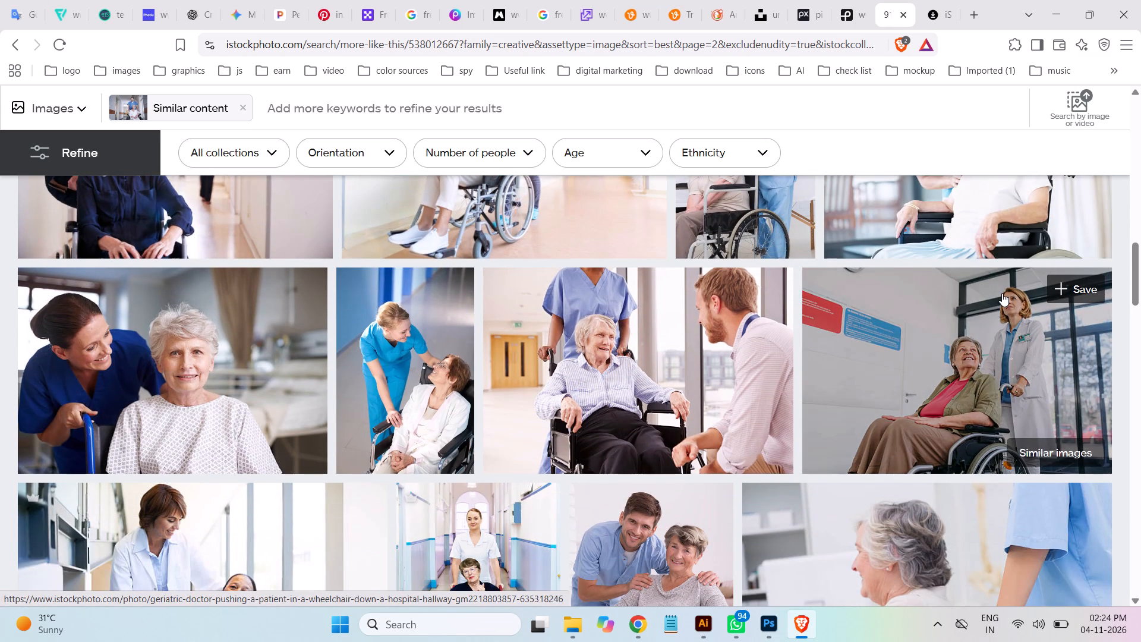
scroll(1002, 293, "down", 2)
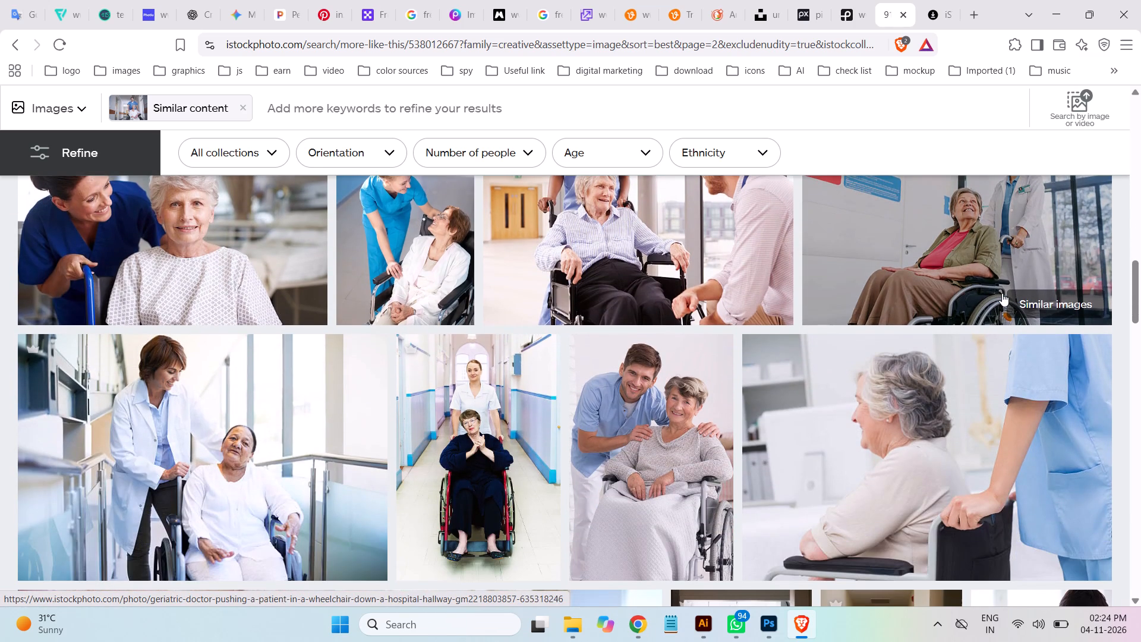
scroll(1002, 293, "down", 3)
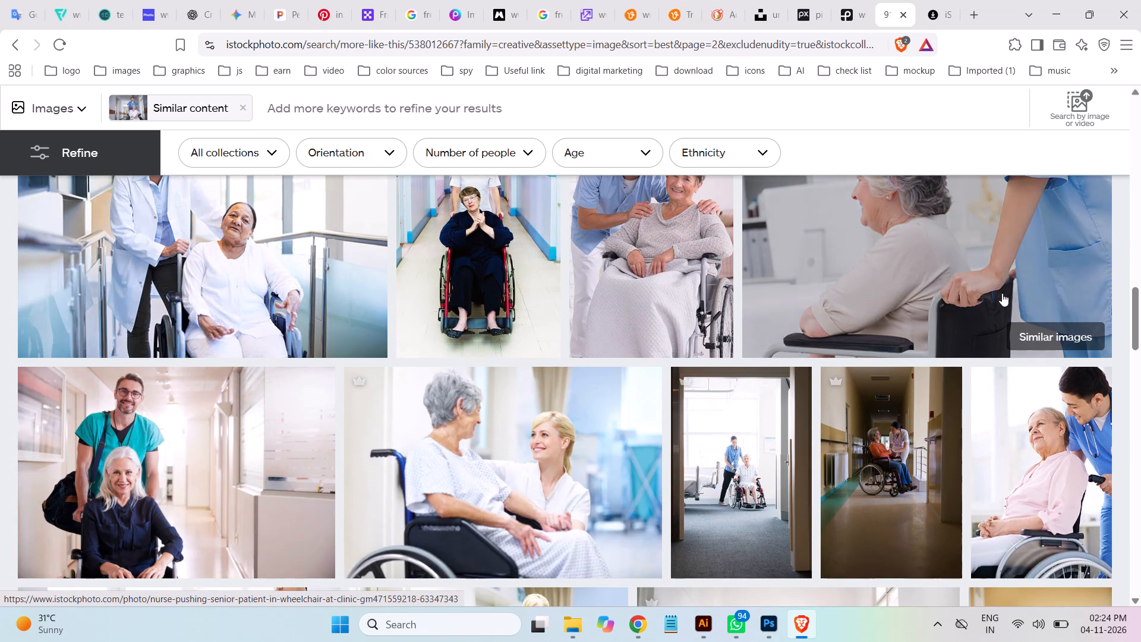
scroll(1002, 293, "up", 2)
scroll(1002, 293, "down", 3)
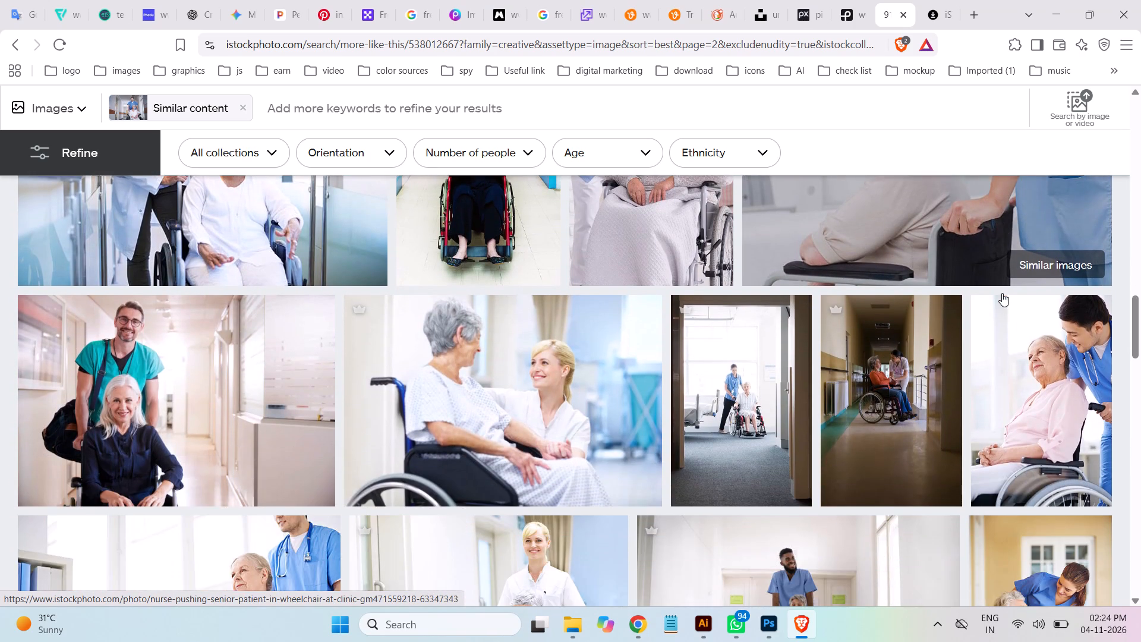
scroll(1002, 293, "up", 2)
scroll(1002, 293, "down", 1)
scroll(1002, 293, "up", 2)
scroll(1002, 293, "down", 3)
scroll(1002, 293, "up", 2)
scroll(1002, 293, "down", 1)
scroll(1002, 293, "up", 5)
scroll(1002, 293, "down", 1)
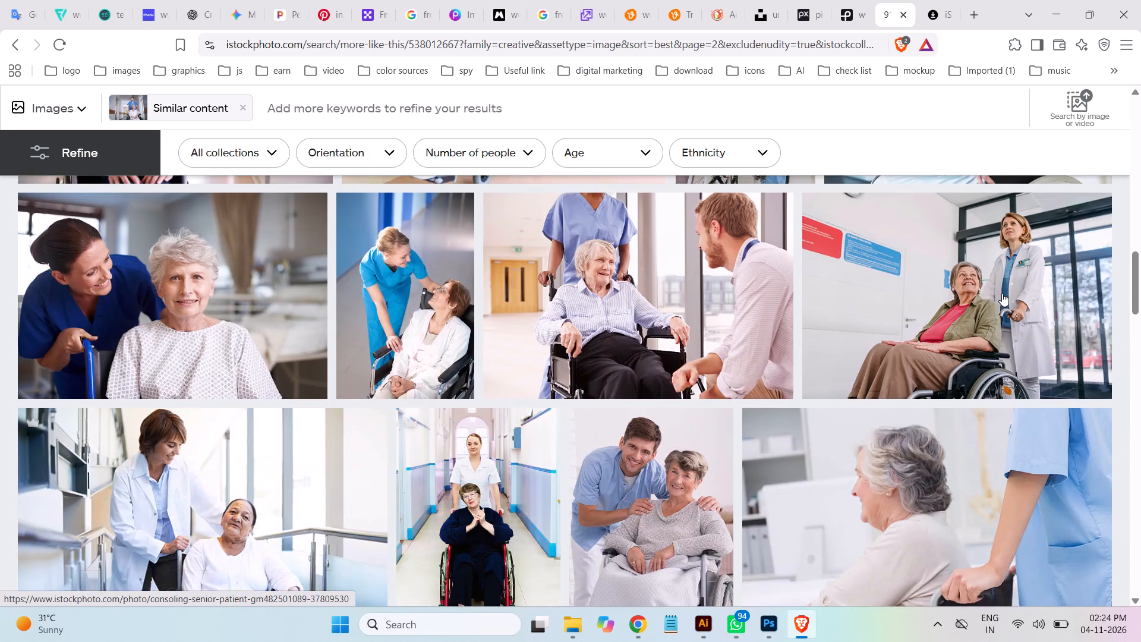
scroll(1002, 293, "down", 1)
scroll(1002, 293, "up", 5)
scroll(1002, 293, "down", 3)
scroll(1002, 293, "up", 1)
scroll(1002, 293, "down", 2)
scroll(1002, 293, "up", 3)
scroll(1002, 293, "down", 1)
scroll(1002, 293, "up", 1)
scroll(1002, 293, "down", 6)
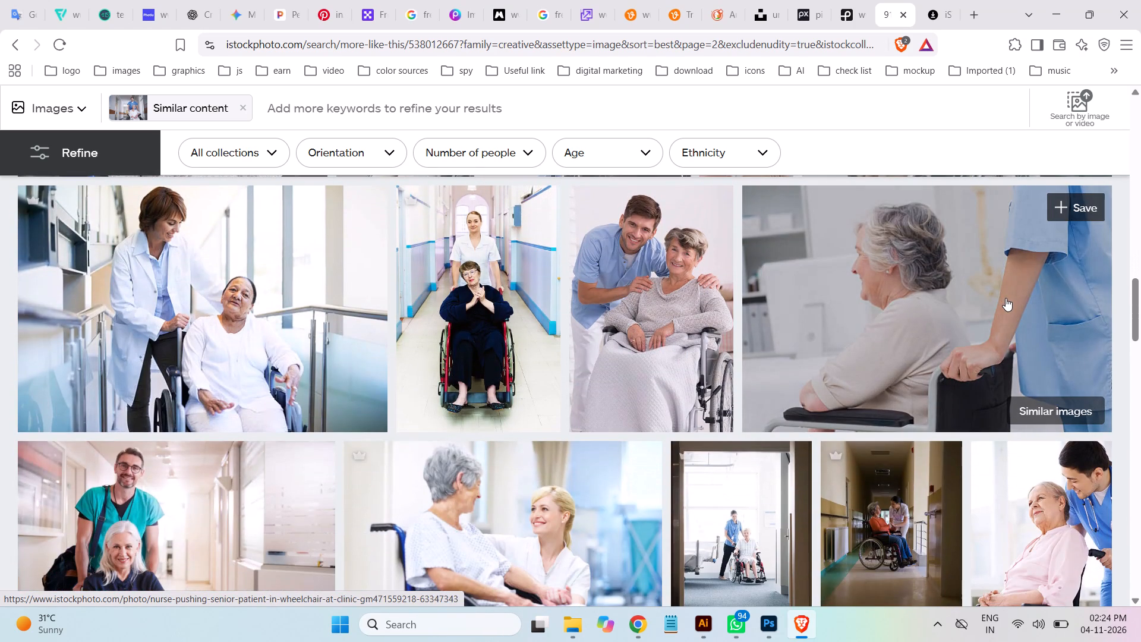
scroll(1006, 298, "down", 7)
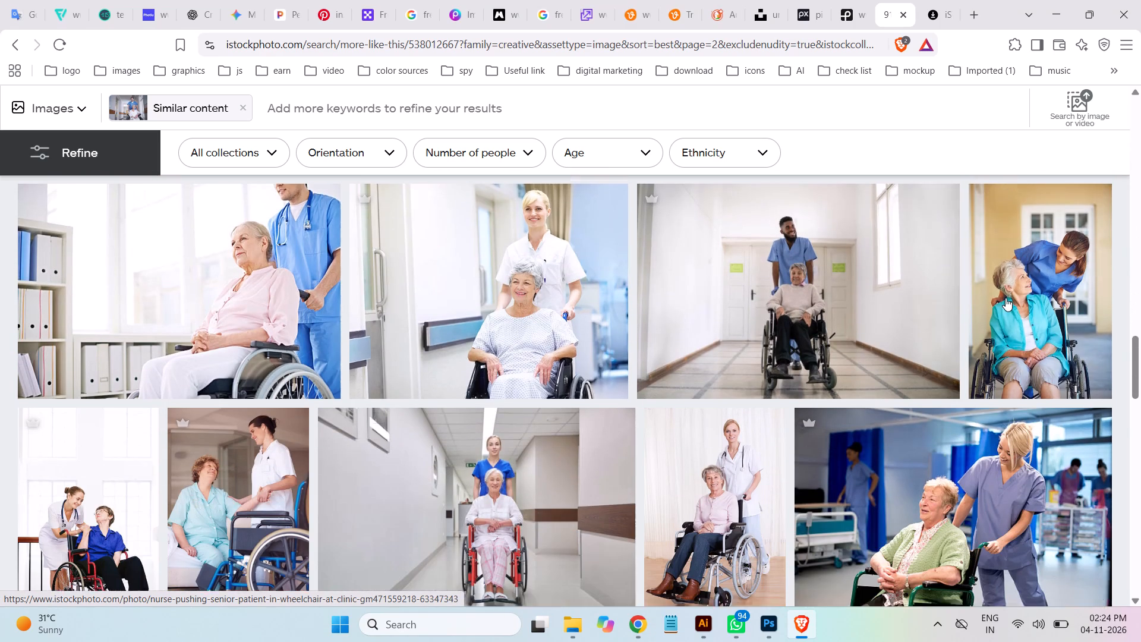
scroll(1006, 298, "down", 5)
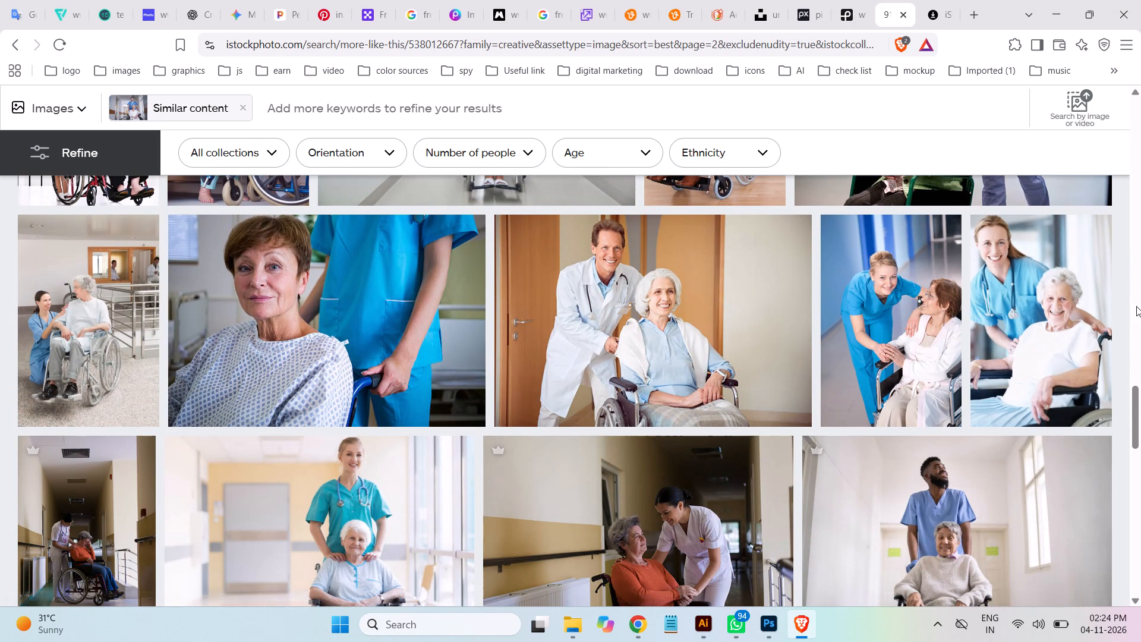
scroll(1098, 301, "down", 6)
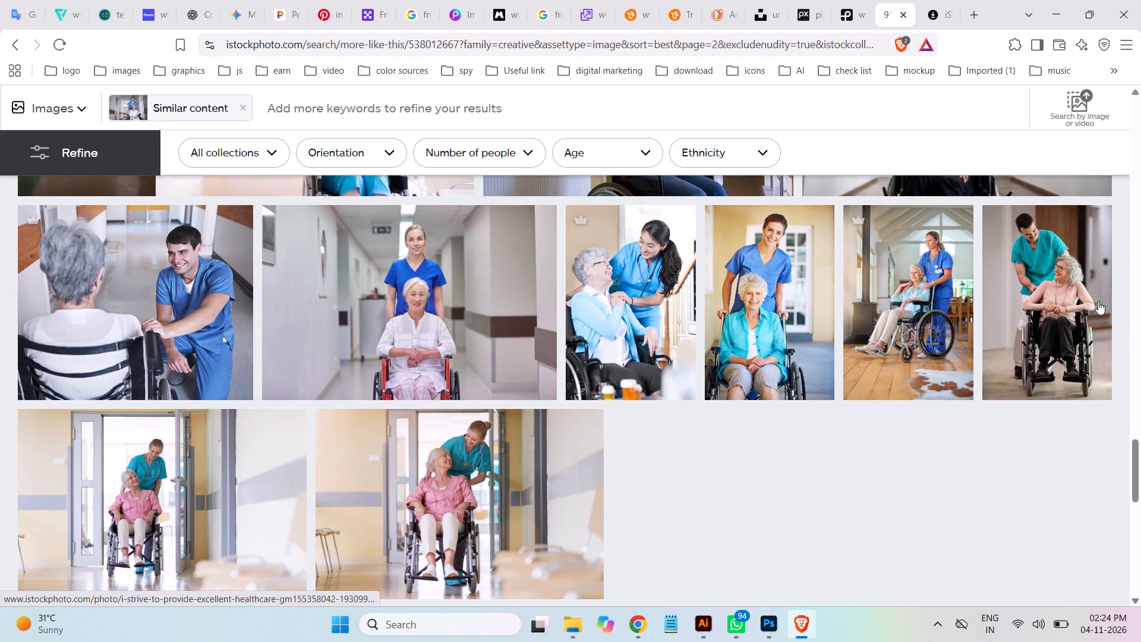
scroll(1096, 299, "down", 1)
scroll(1096, 299, "up", 2)
scroll(1096, 299, "down", 4)
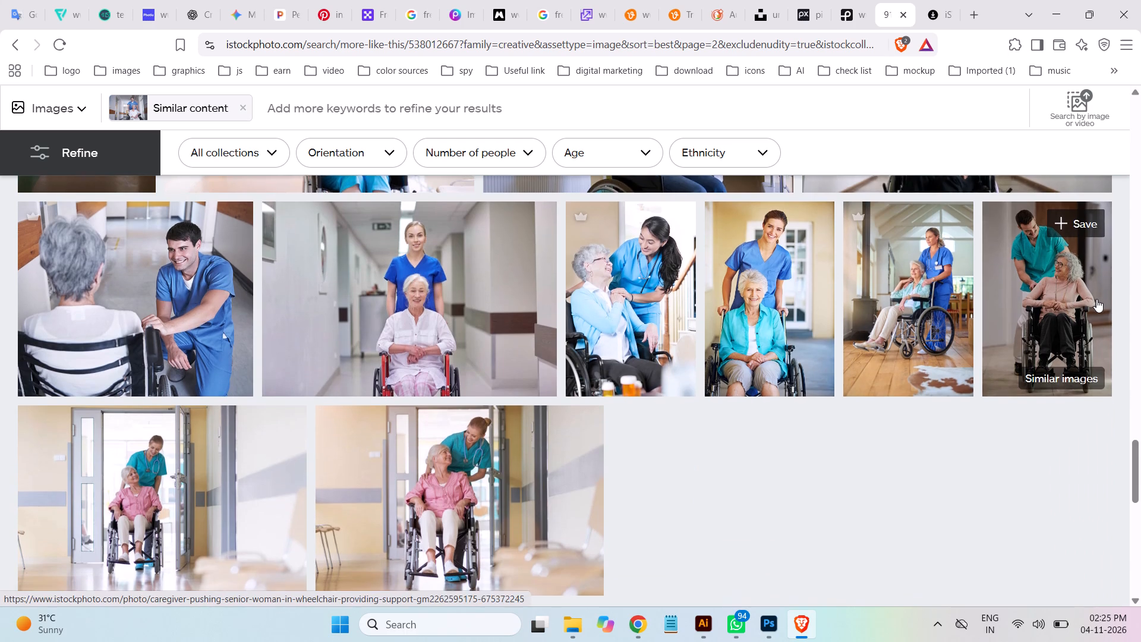
scroll(1096, 299, "down", 2)
scroll(1096, 299, "up", 1)
scroll(1096, 299, "down", 2)
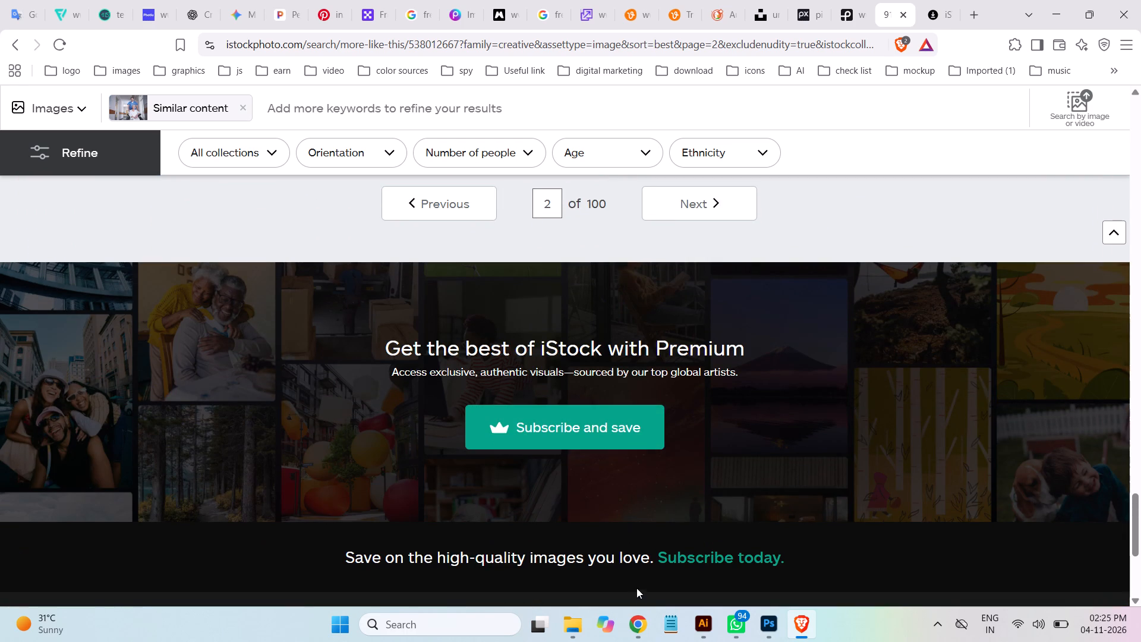
In File Explorer, permanently delete Caring Moments at the Changing Table.png and CaringMomentsattheChangingTable.png from the Downloads folder.
left_click(576, 618)
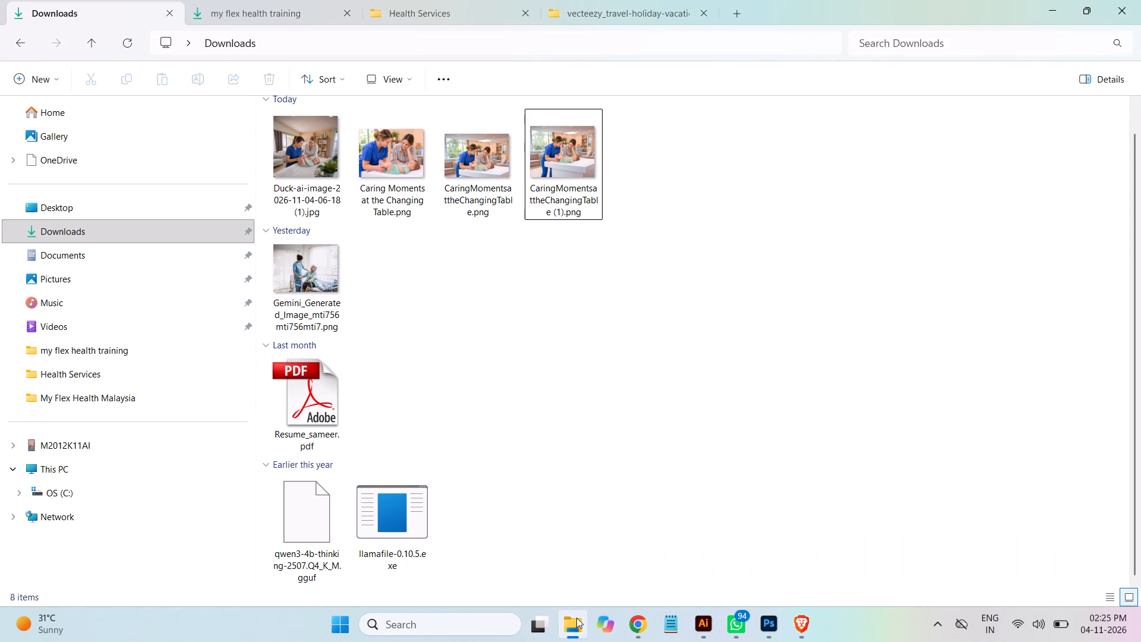
left_click(726, 251)
left_click_drag(484, 239, 395, 164)
left_click(750, 153)
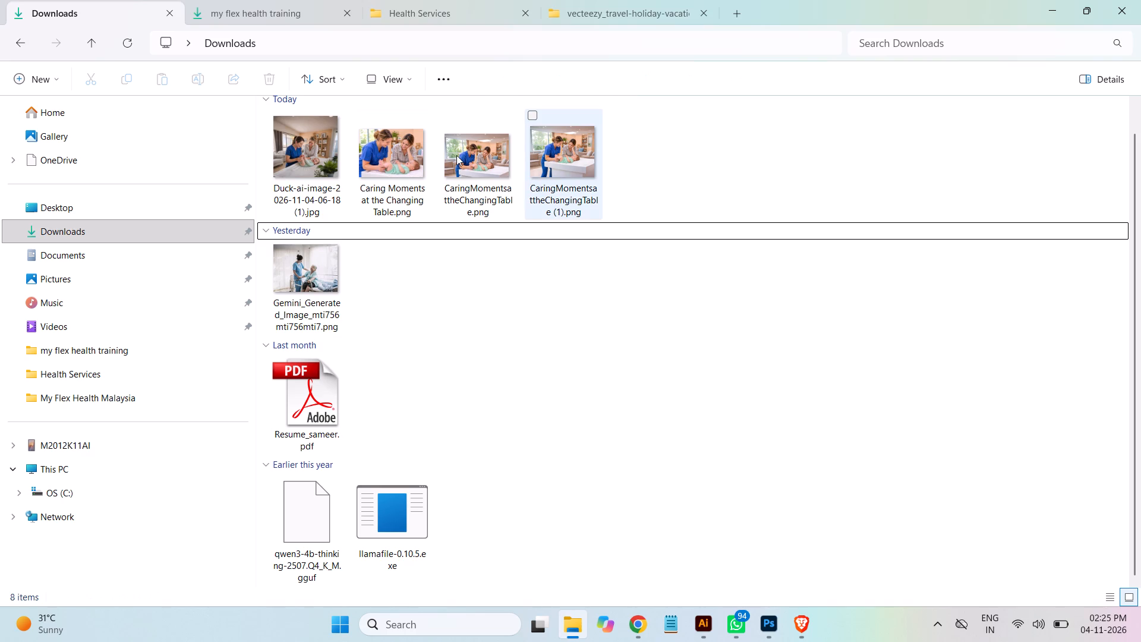
left_click(456, 155)
left_click(390, 151)
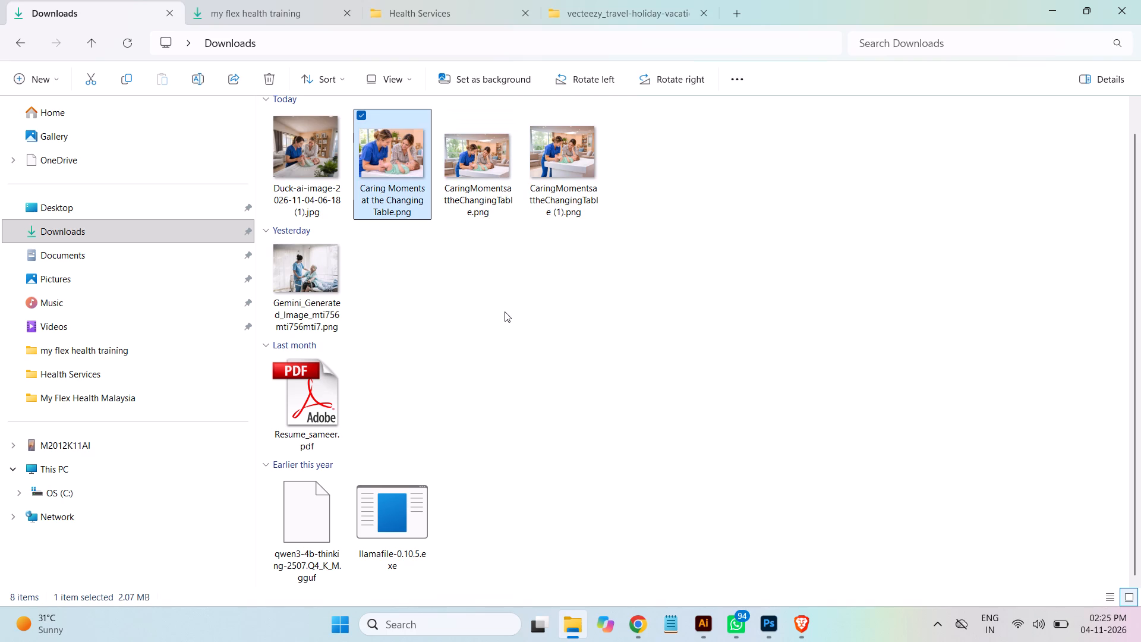
key("shift+Delete")
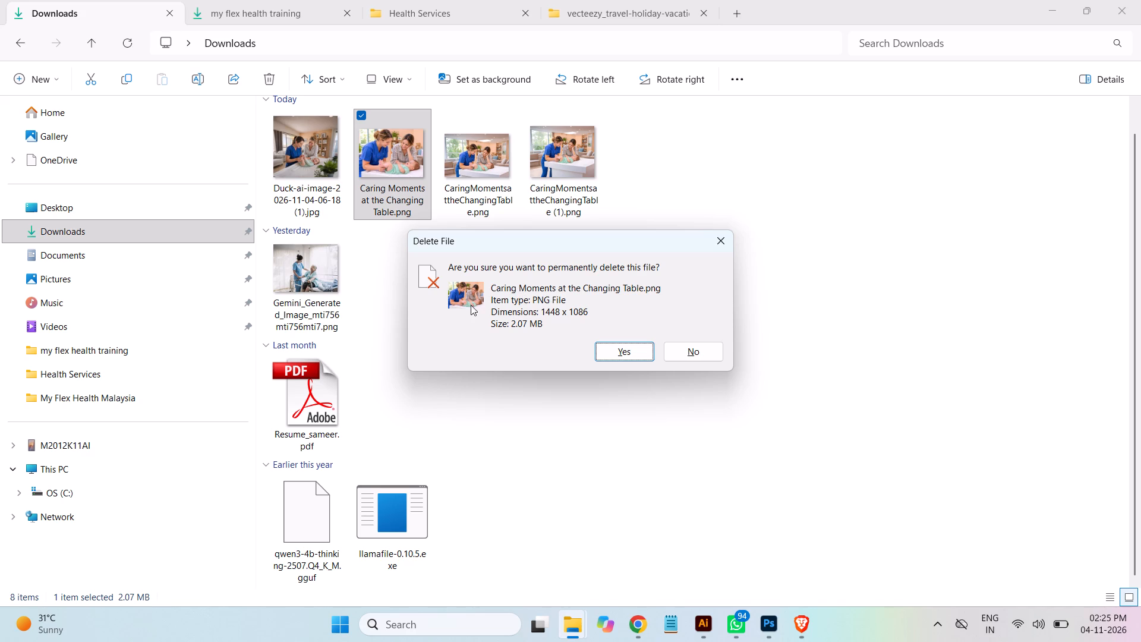
left_click(631, 353)
left_click(411, 174)
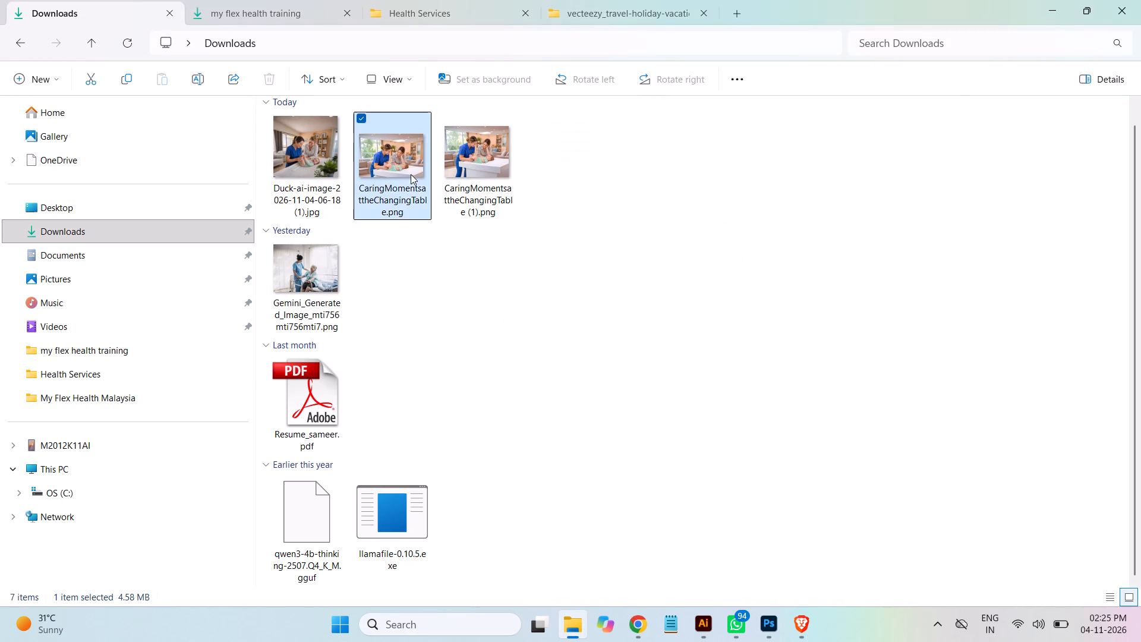
key("shift+Delete")
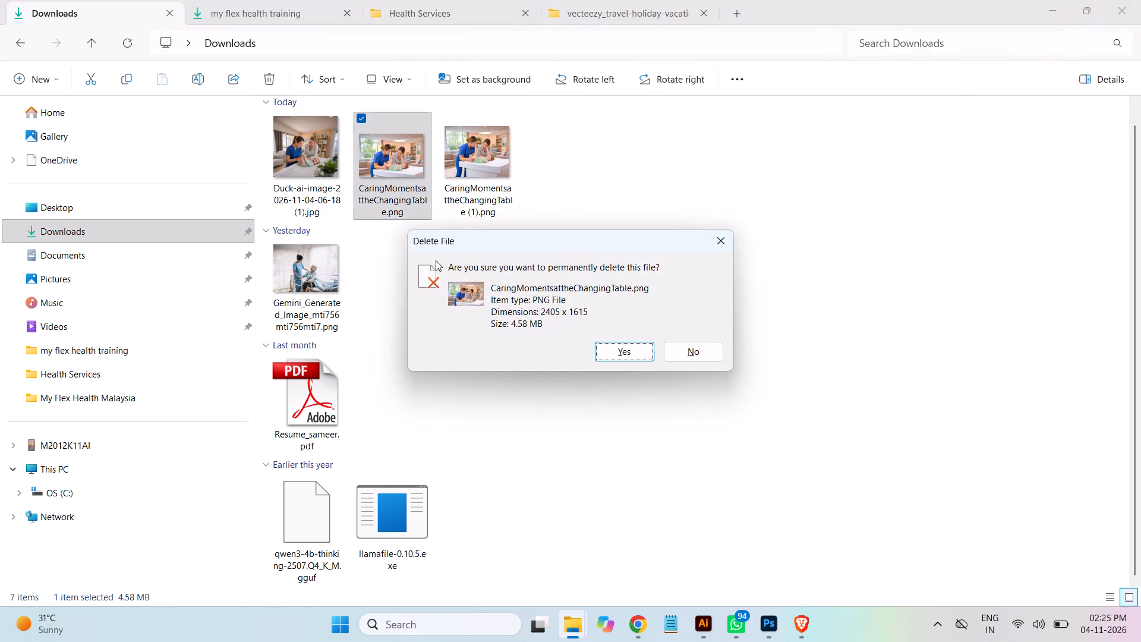
left_click(624, 348)
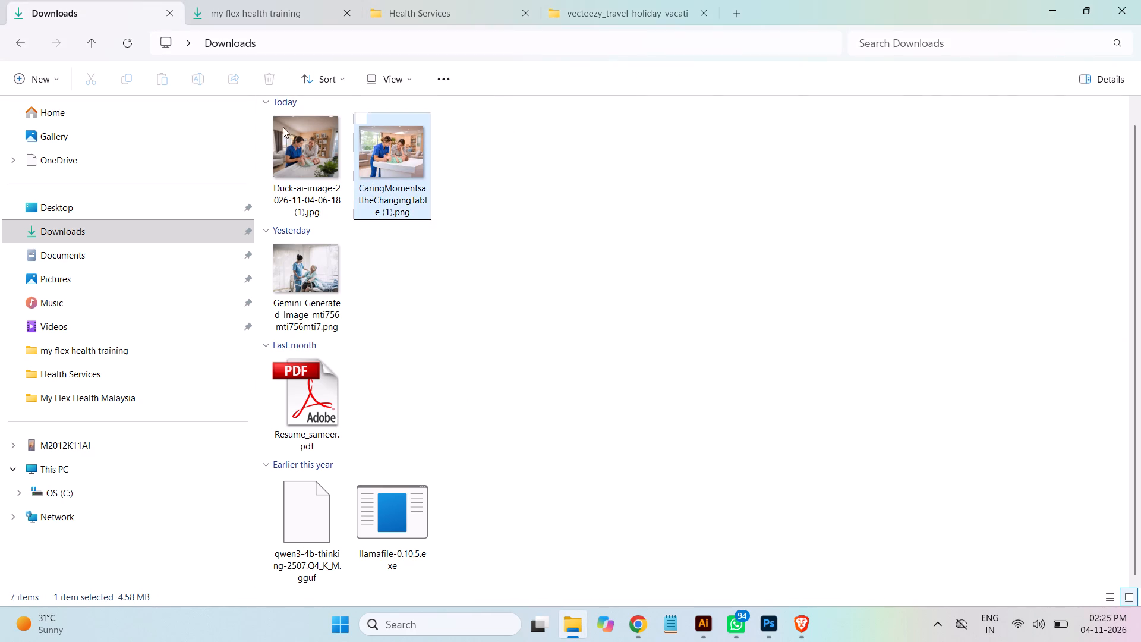
Move the Duck-ai image, CaringMomentsattheChangingTable (1).png and the Gemini-generated image from Downloads into the Health Services folder.
left_click(300, 140)
left_click(399, 166, "shift")
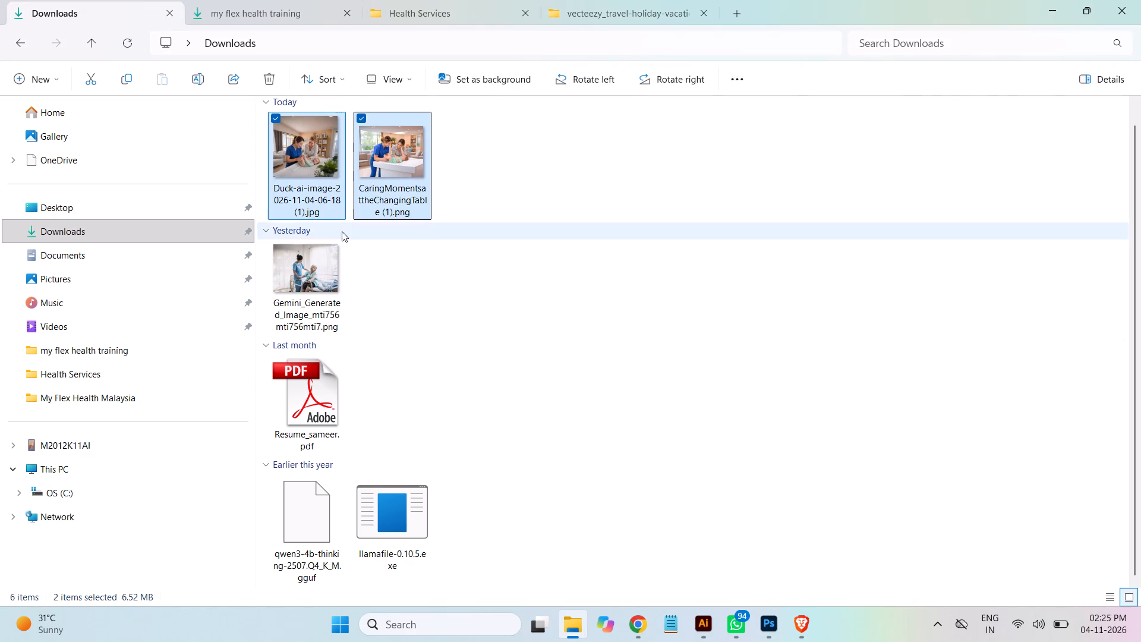
left_click(326, 252, "ctrl")
key("ctrl+x")
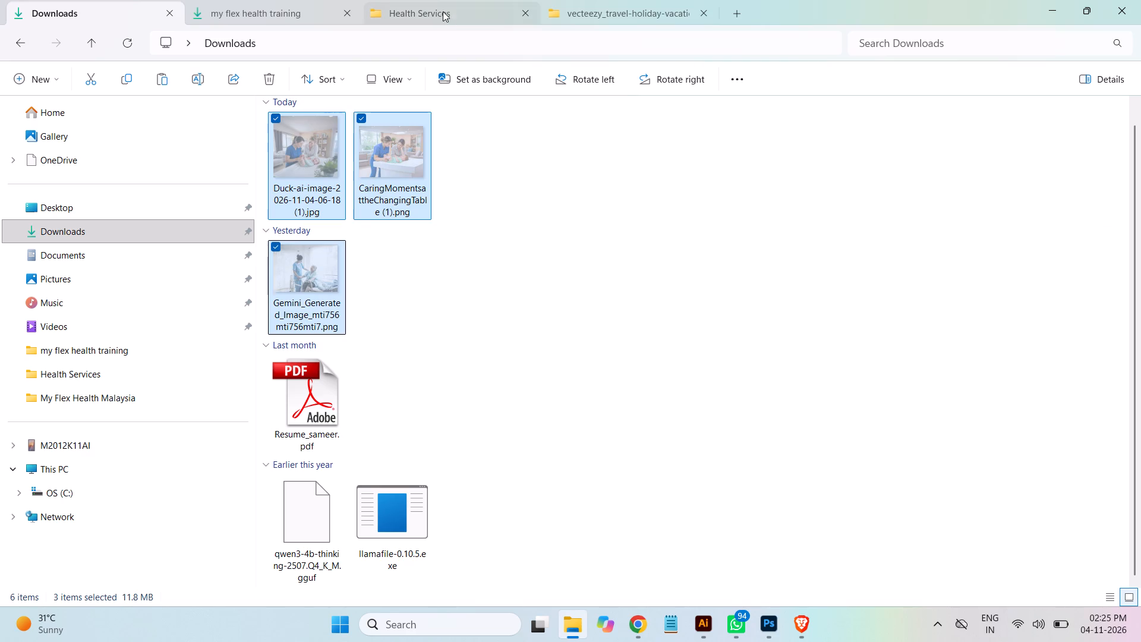
left_click(452, 15)
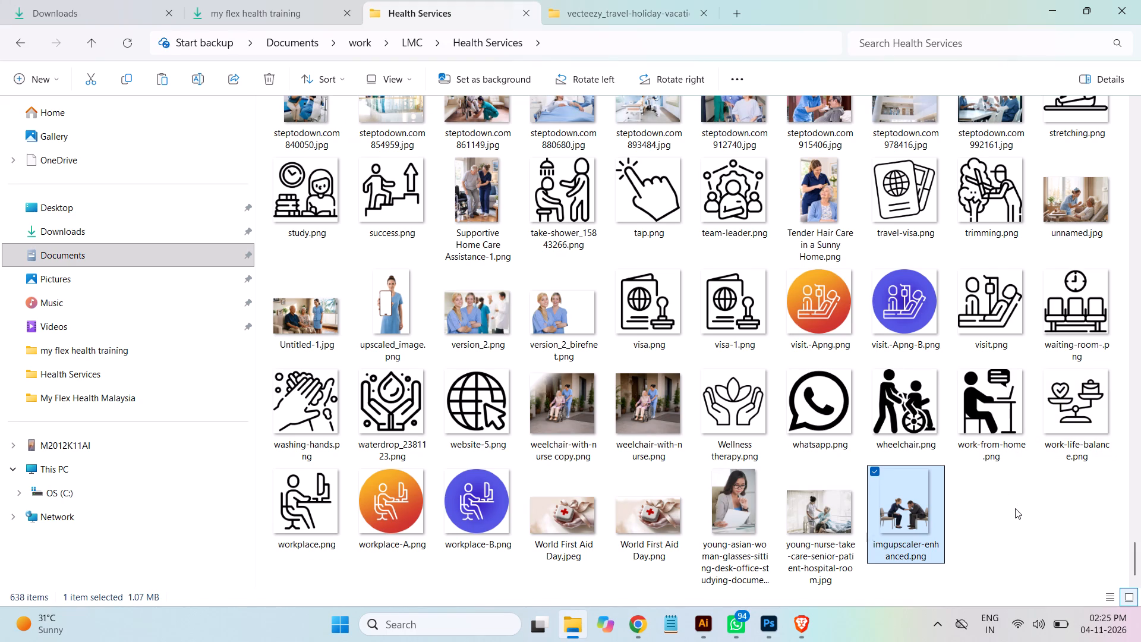
left_click(1015, 514)
key("ctrl+v")
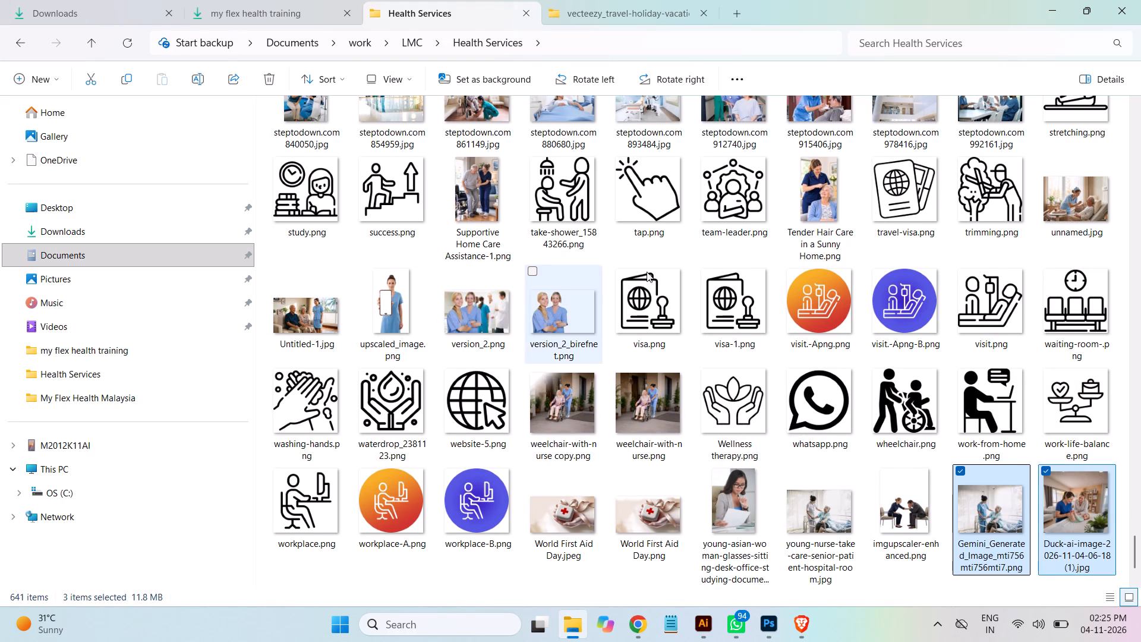
left_click_drag(1135, 548, 1130, 537)
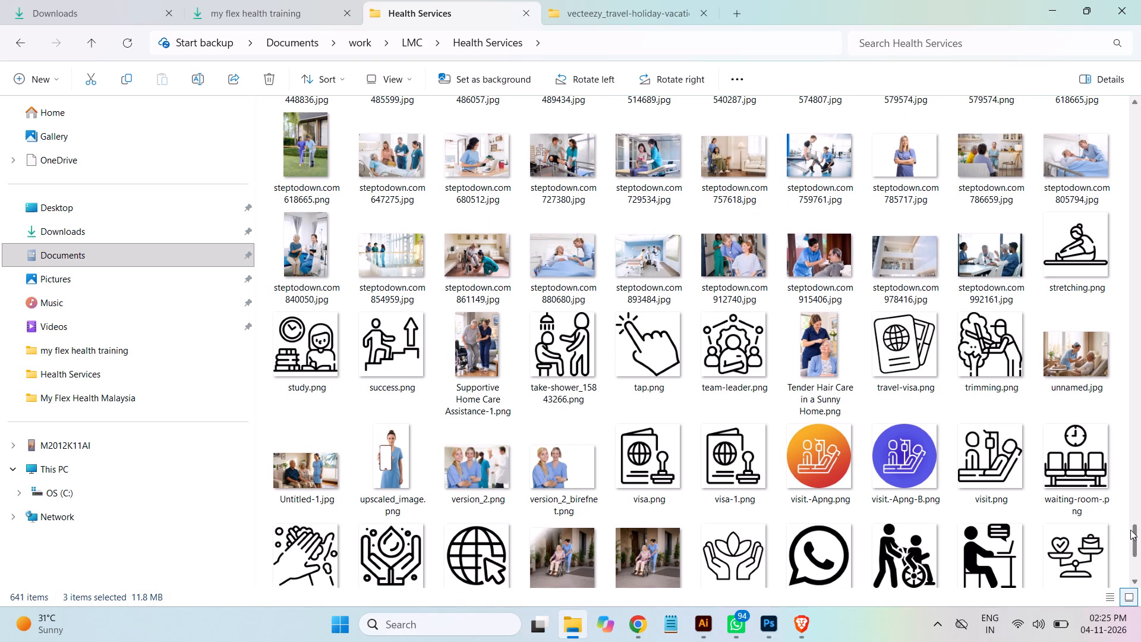
Switch to Illustrator, agree to update the links, and ignore the missing CaringMomentsattheChangingTable (1).png link.
left_click(707, 621)
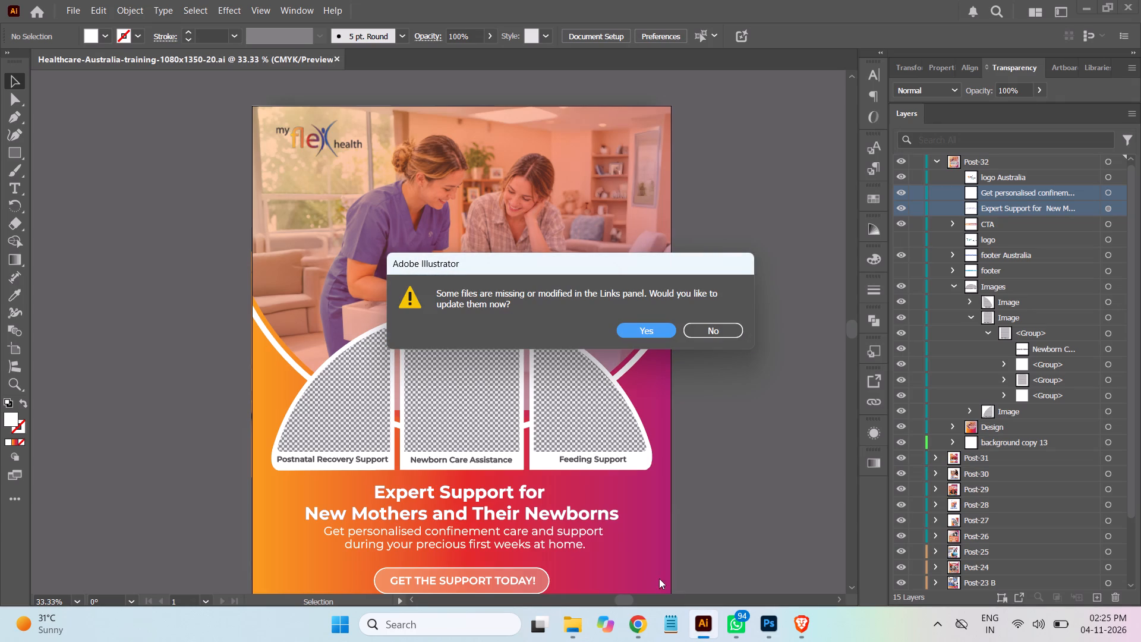
left_click(652, 332)
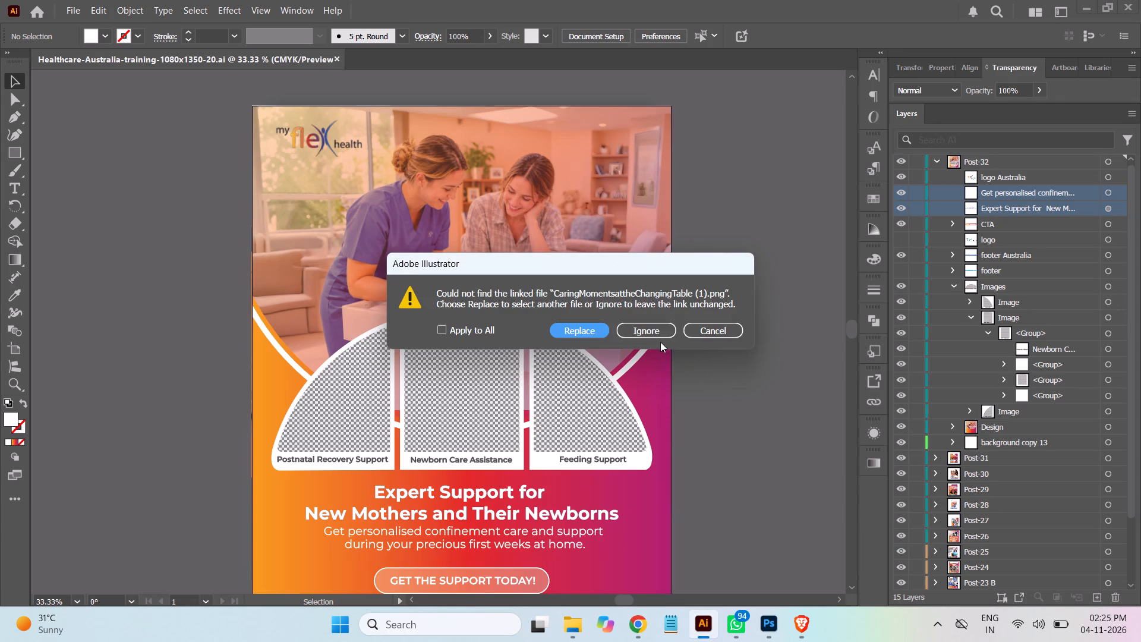
left_click(653, 330)
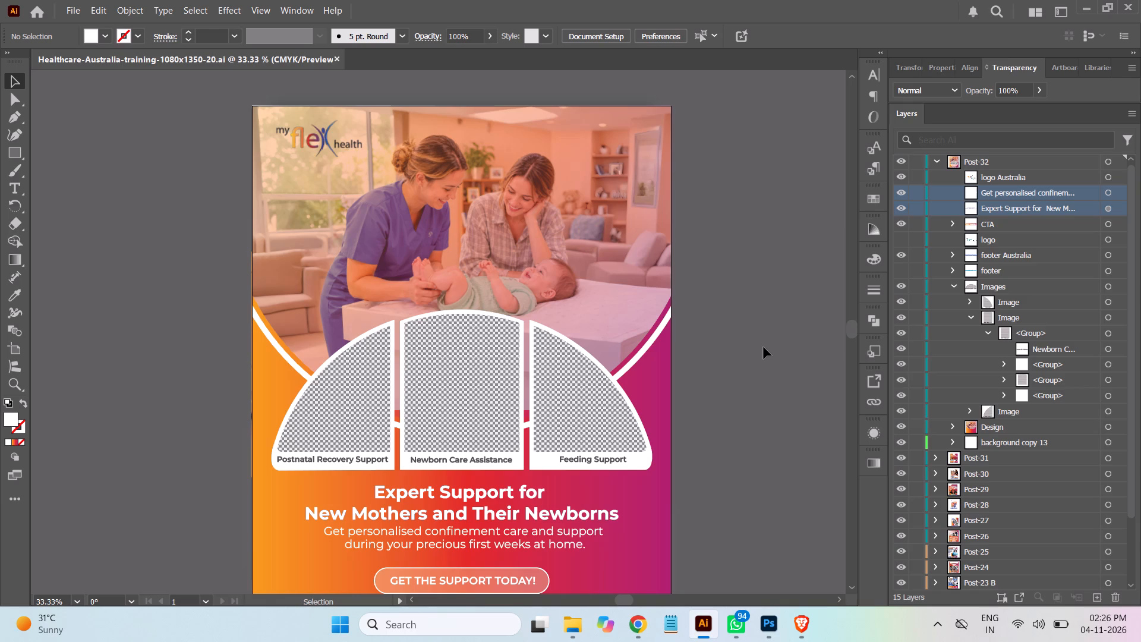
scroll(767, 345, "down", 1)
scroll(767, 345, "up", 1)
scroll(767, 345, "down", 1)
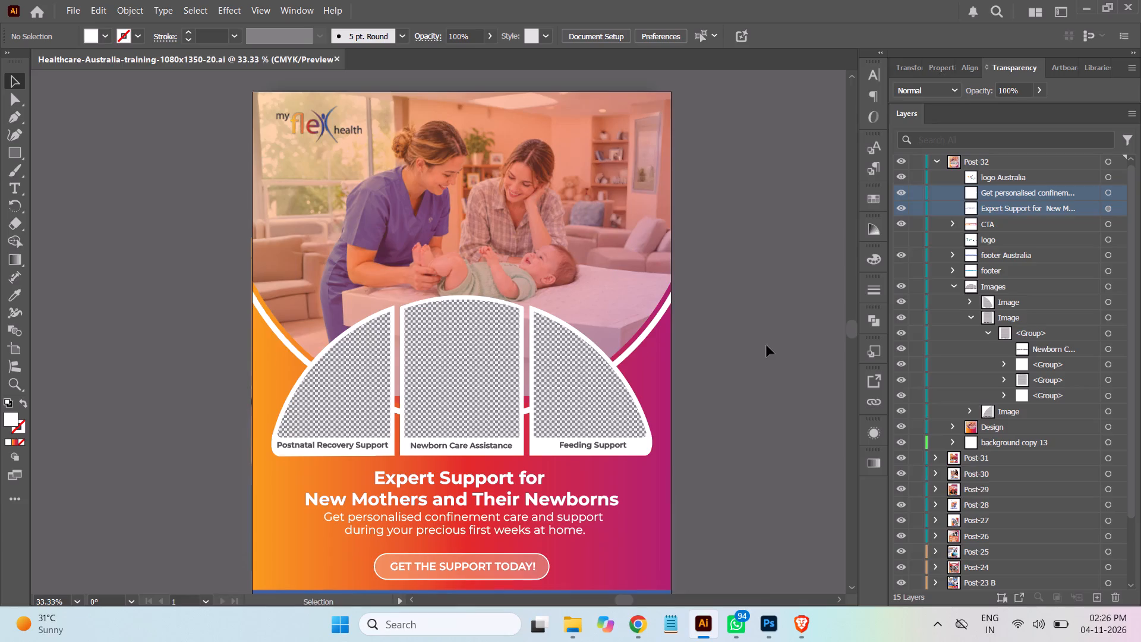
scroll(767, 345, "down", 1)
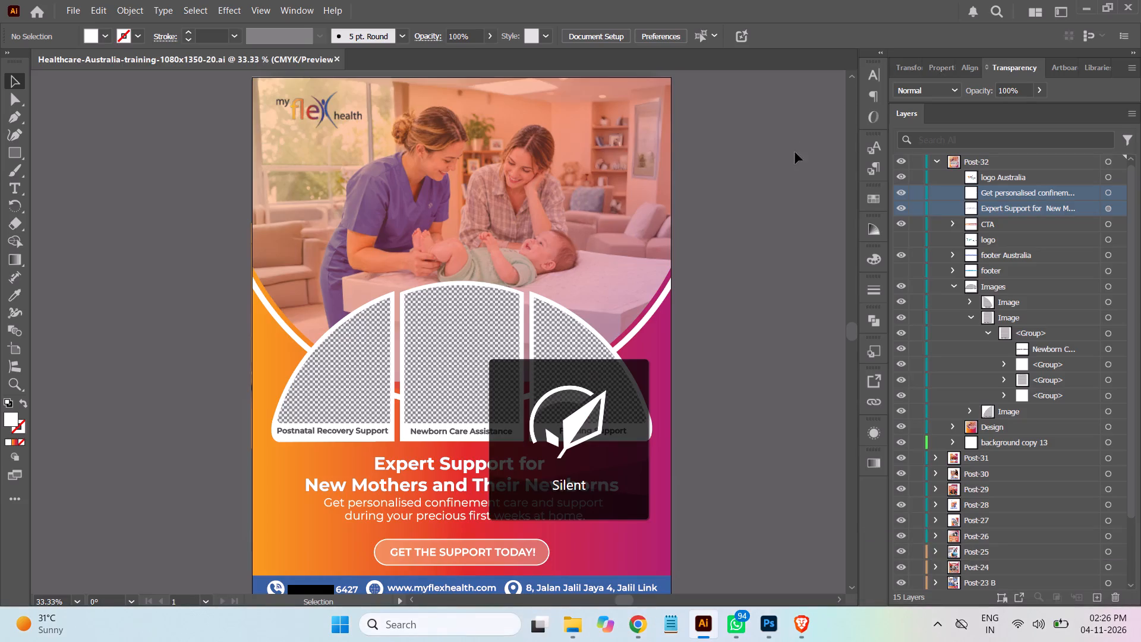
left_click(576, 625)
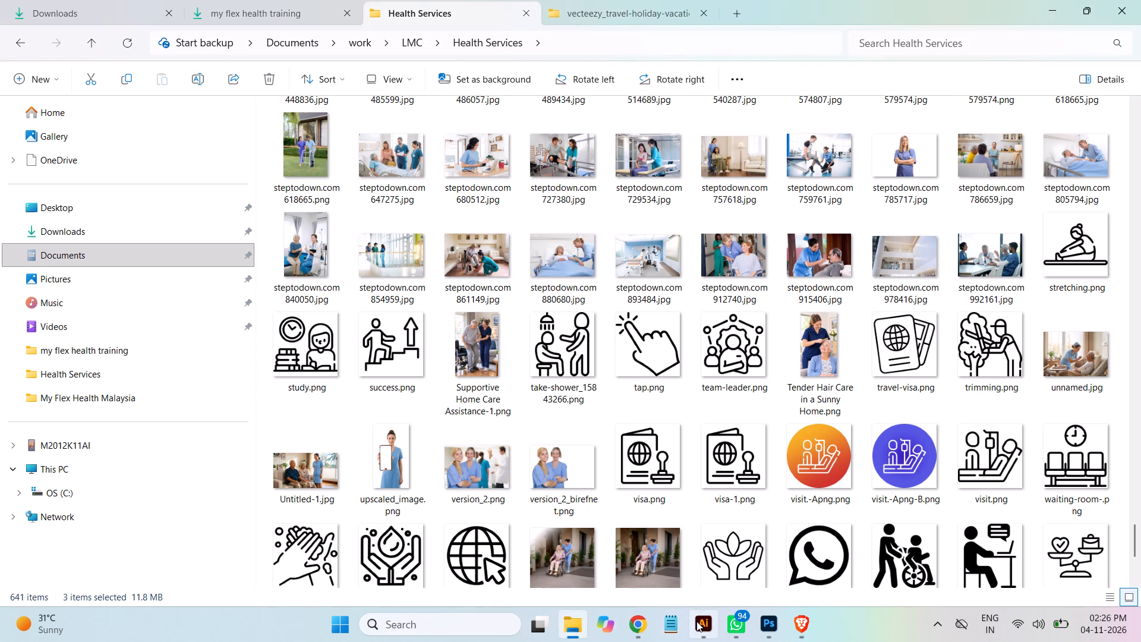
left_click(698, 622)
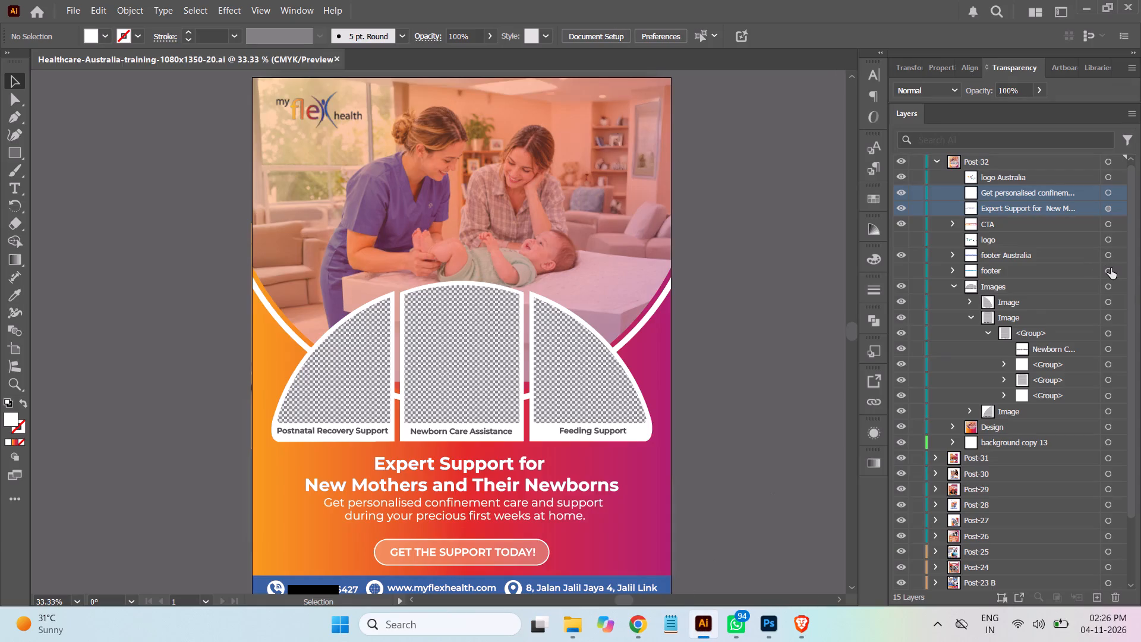
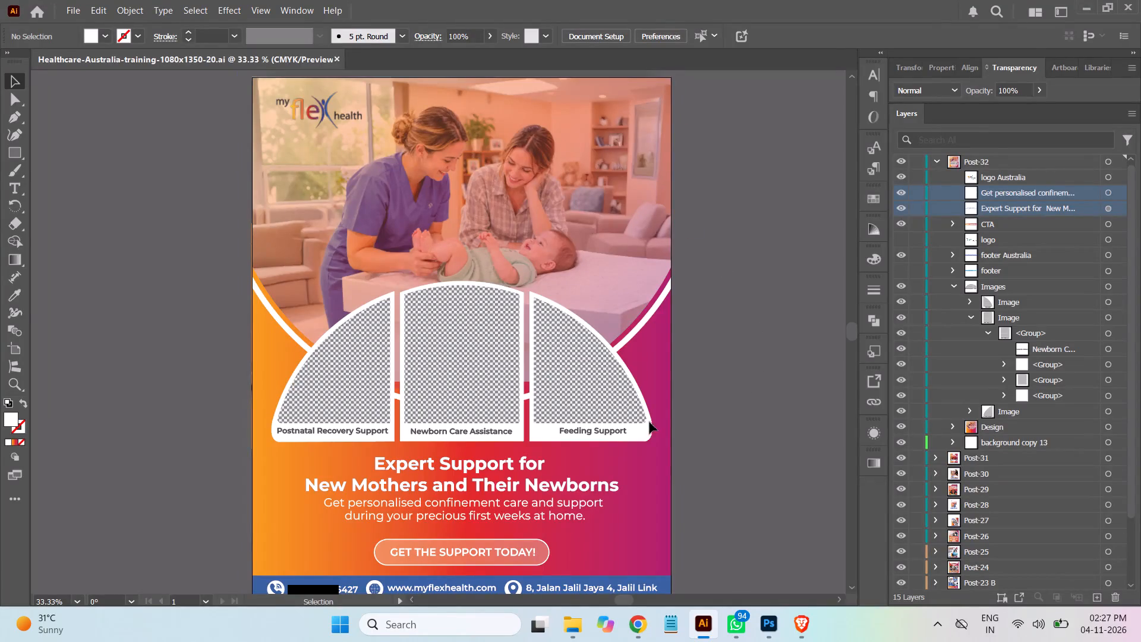
Switch to Notepad, clear the old nurse dress colour prompt, and close its note without saving.
left_click(673, 630)
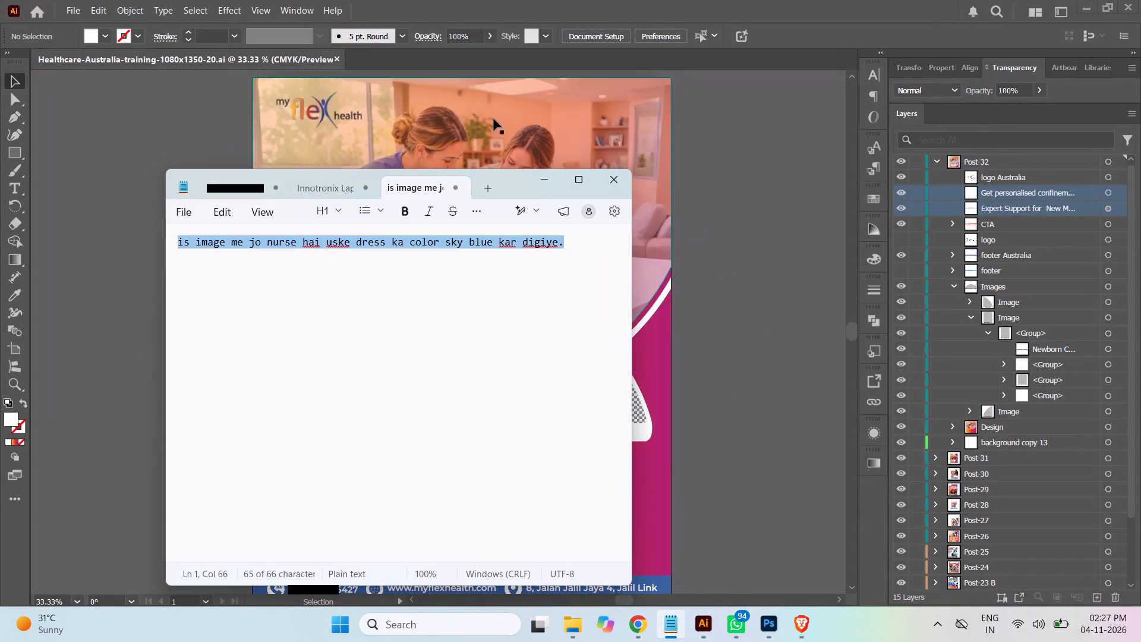
key("BackSpace")
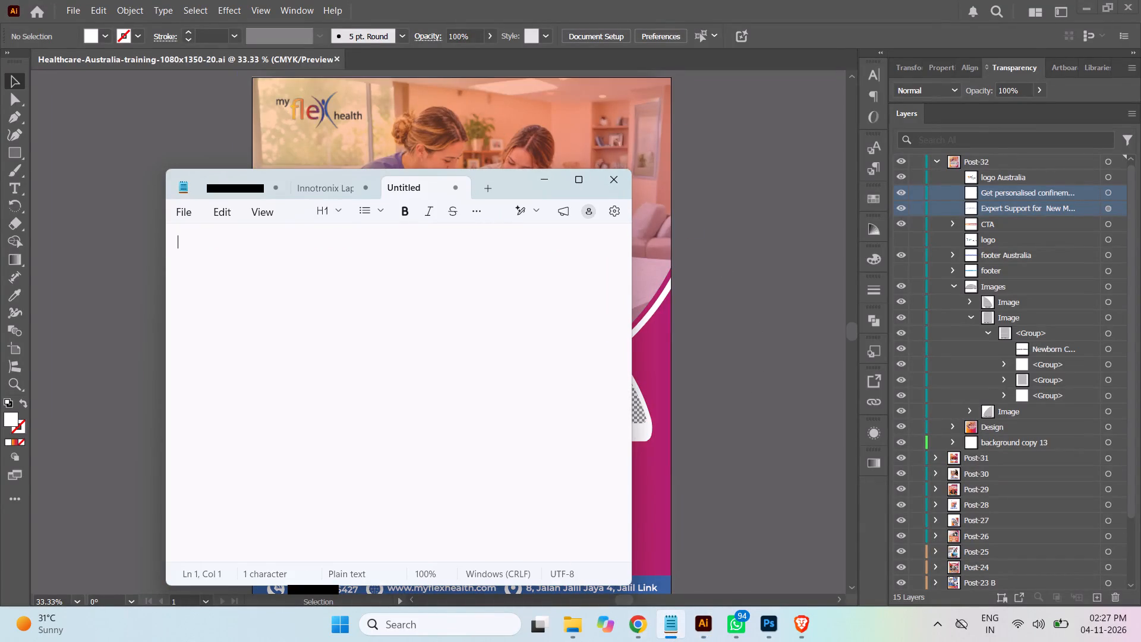
left_click(453, 188)
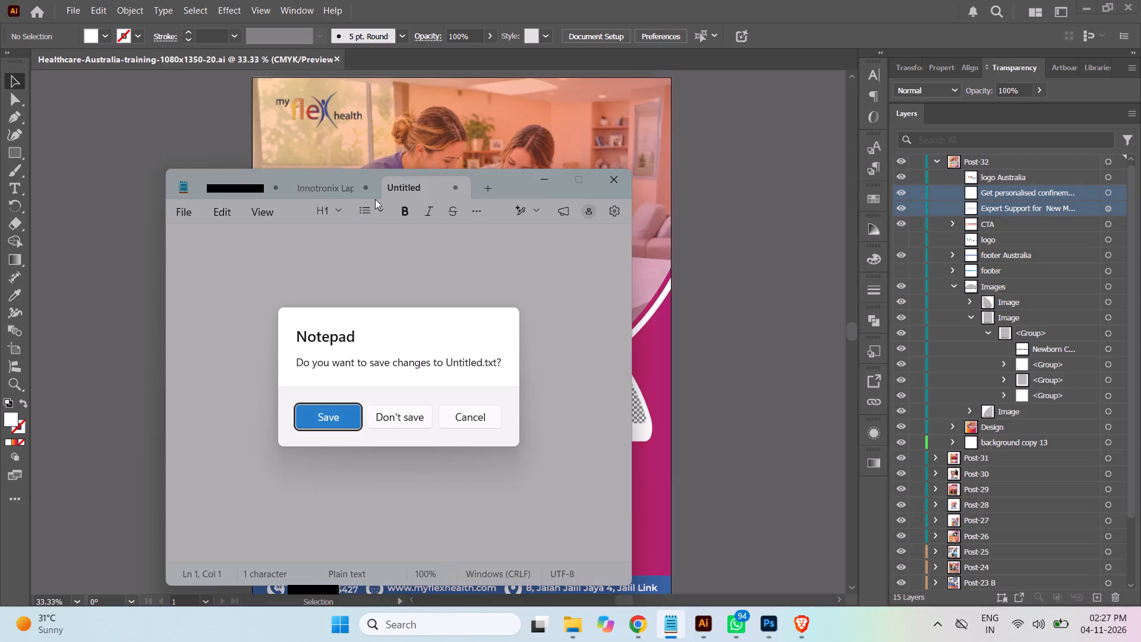
left_click(397, 417)
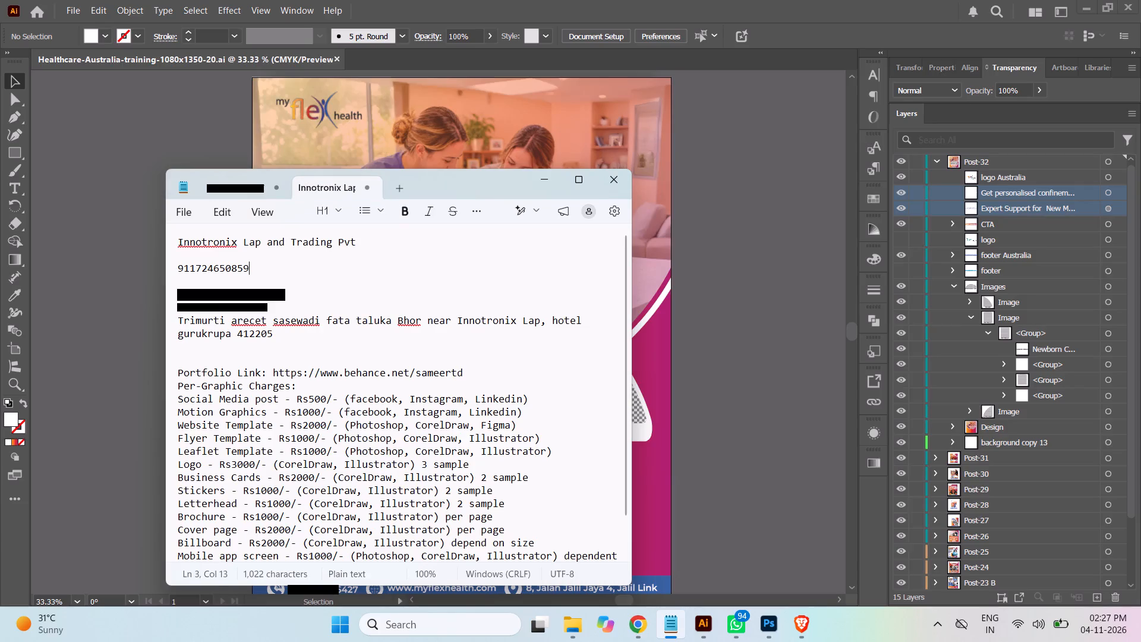
scroll(553, 376, "down", 1)
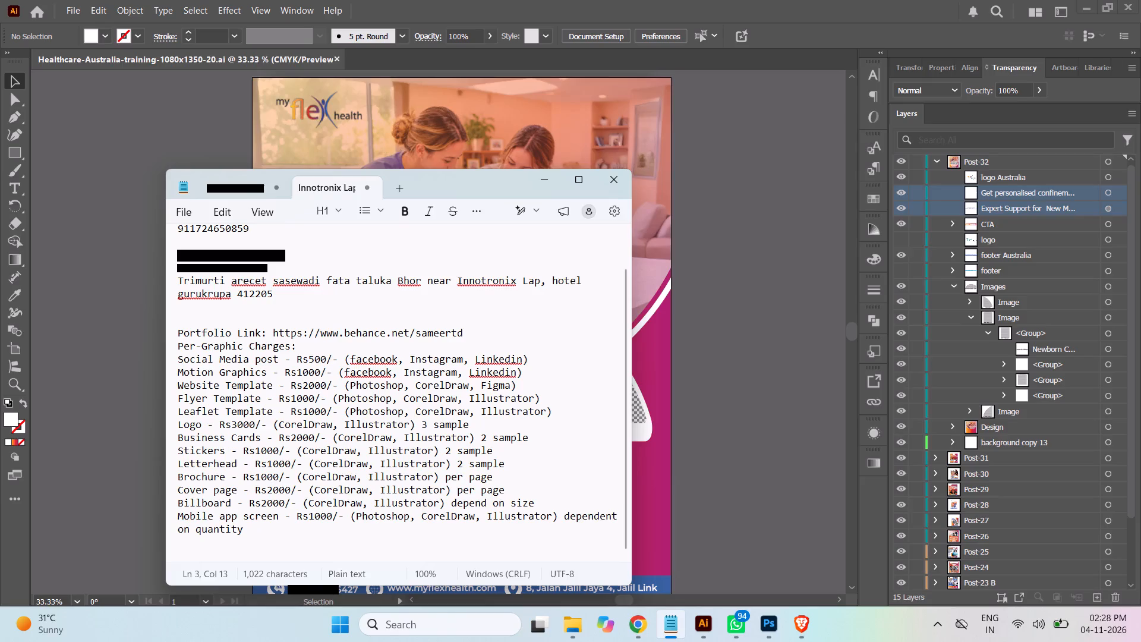
left_click(540, 180)
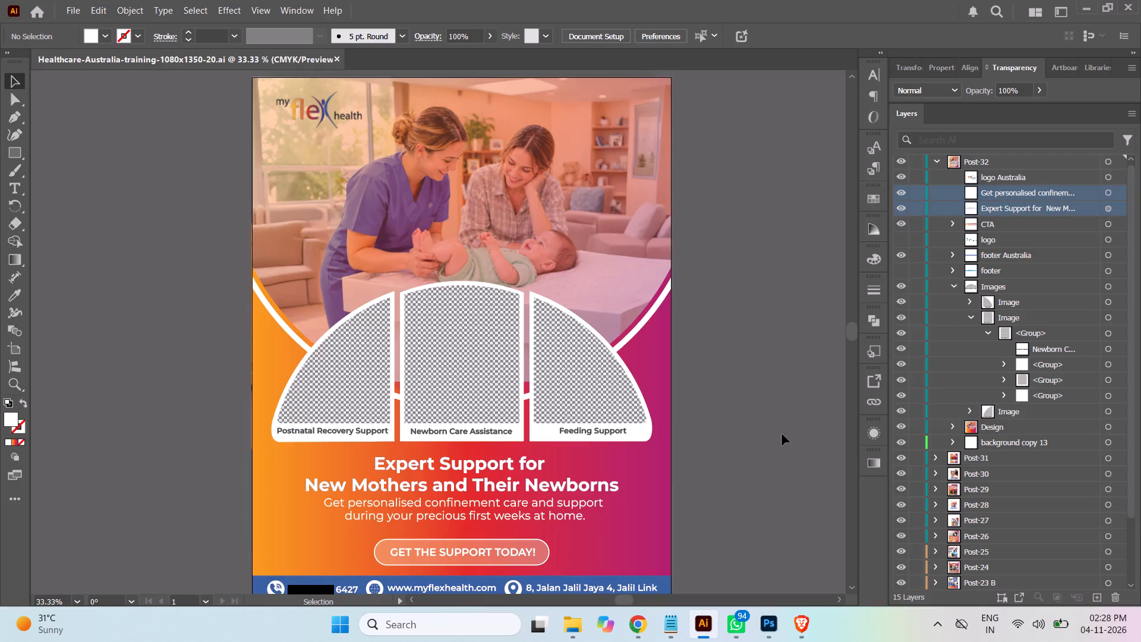
In a new Notepad note, start an image prompt: ek image banaiye "ek Australian ghar ke ander ka seen hai.".
left_click(675, 628)
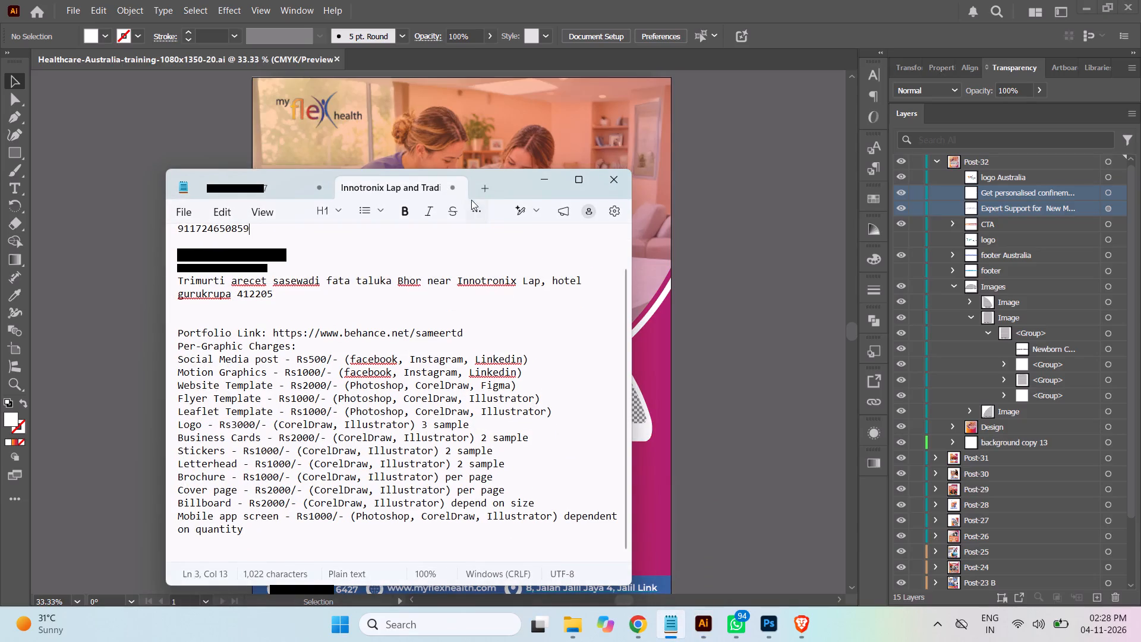
left_click(486, 189)
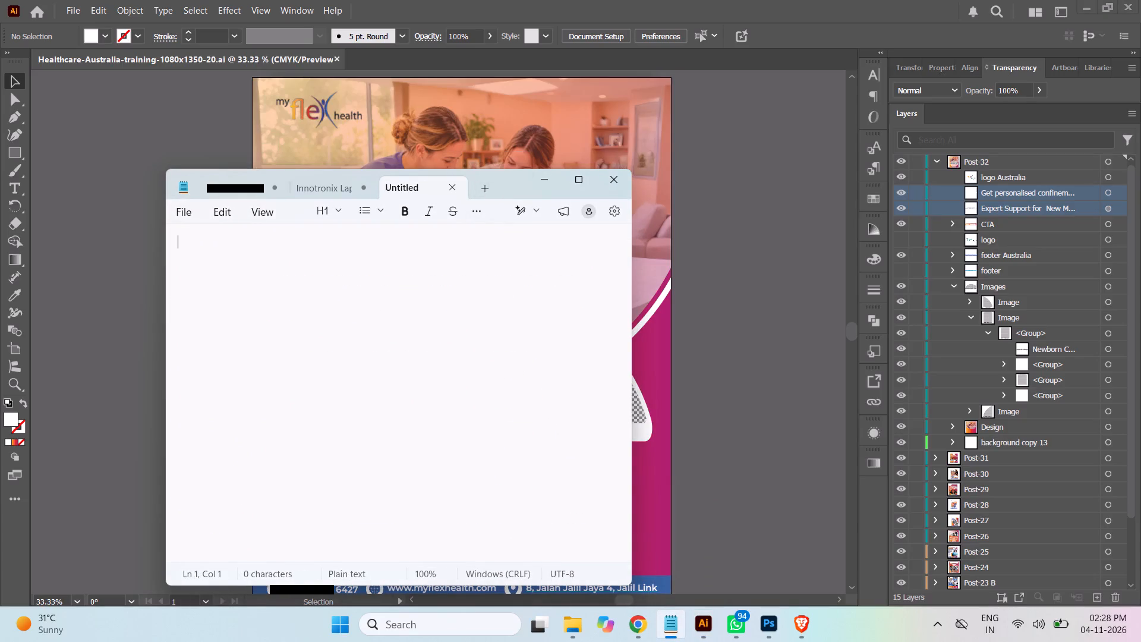
type("ek")
key("space")
type("image banaiye")
key("space")
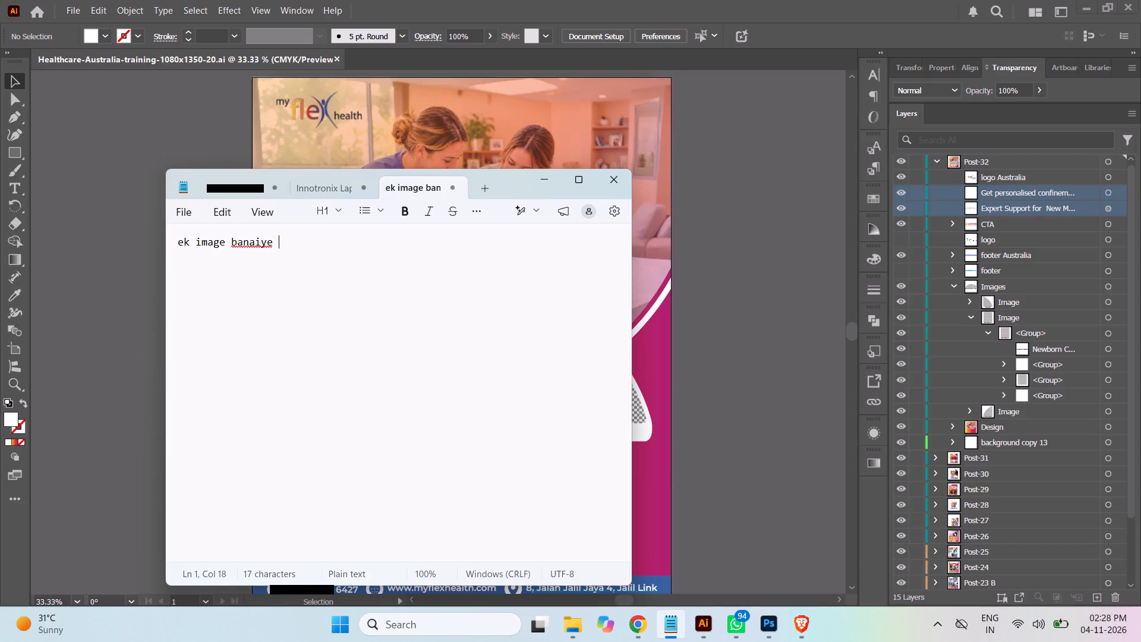
type("\"\"")
key("Left")
type("ek austo")
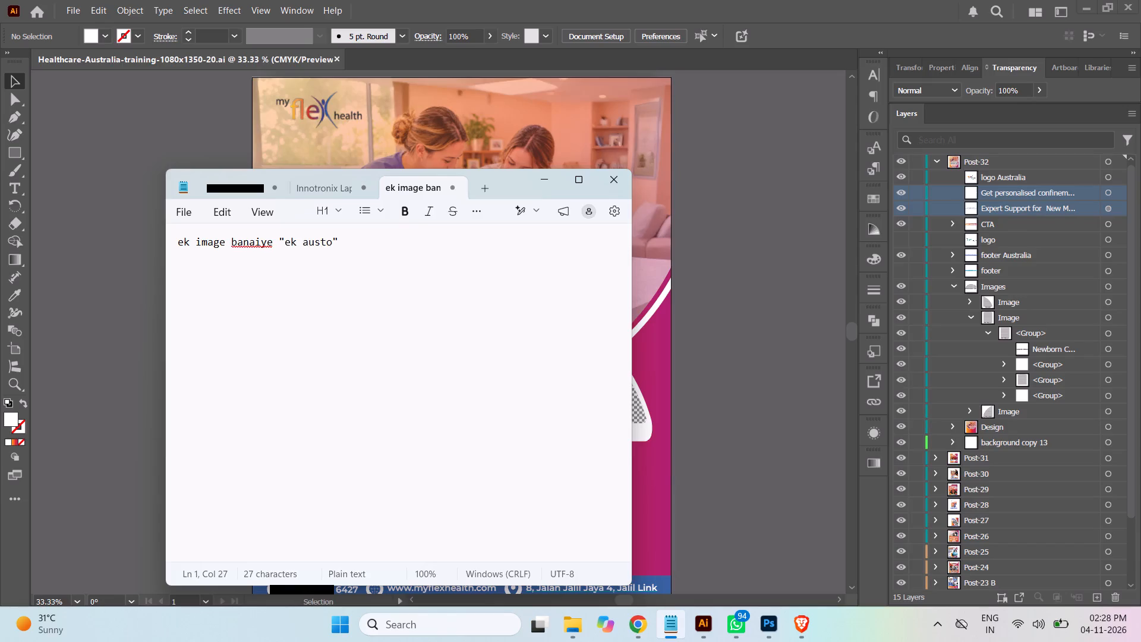
key("BackSpace")
type("ralian")
key("space")
type("ghar ke ander ka seen ahai")
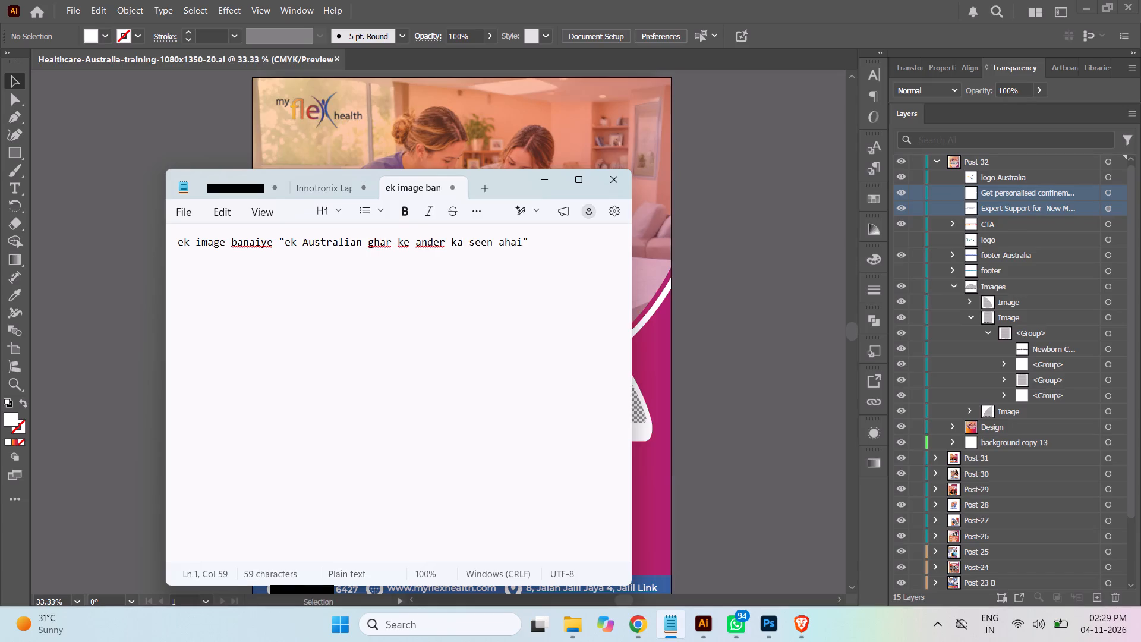
key("BackSpace")
key("BackSpace")
key("BackSpace")
key("BackSpace")
type("hai")
type(".")
key("space")
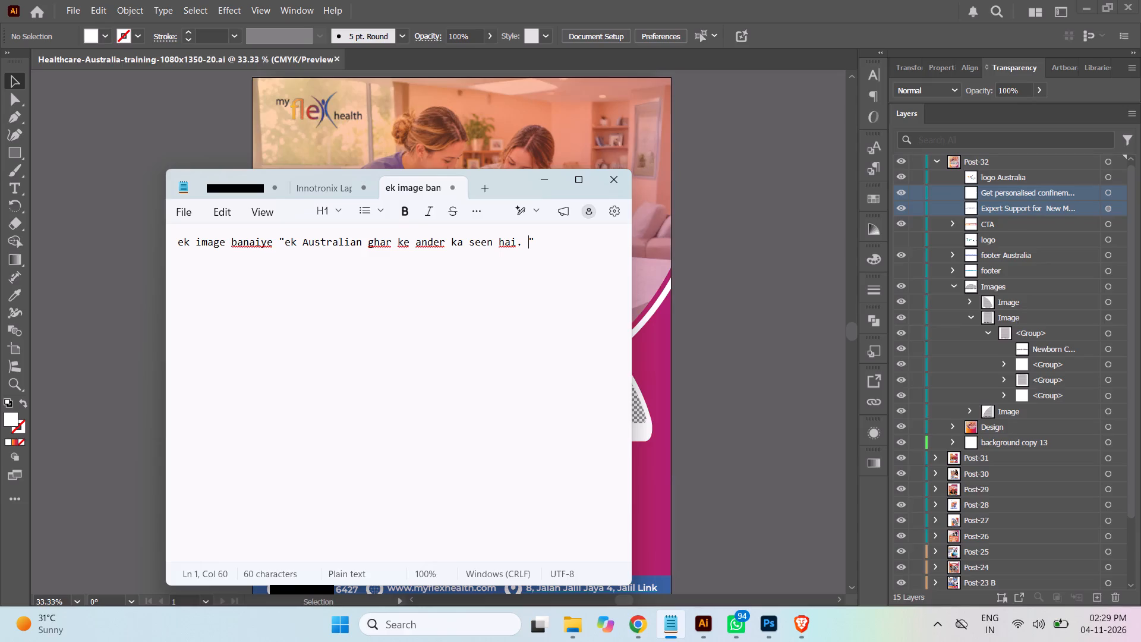
After checking the Post-32 design in Illustrator, add to the Notepad prompt inside the quotes: ek Australian young mahila jo ki abhi abhi maa bani hai.
left_click(698, 627)
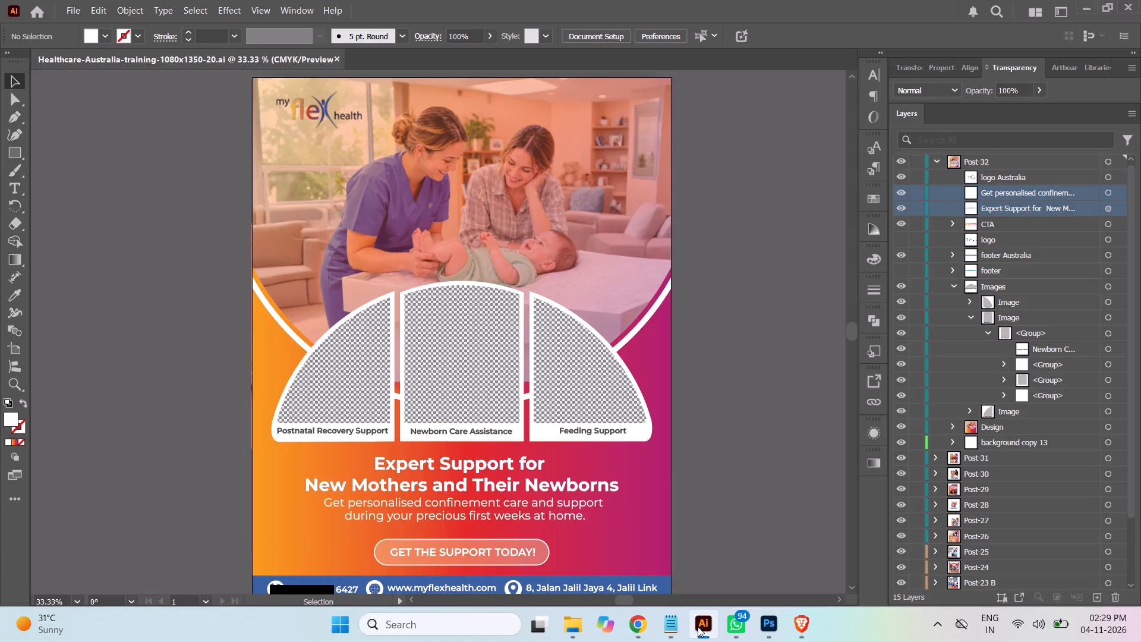
left_click(698, 627)
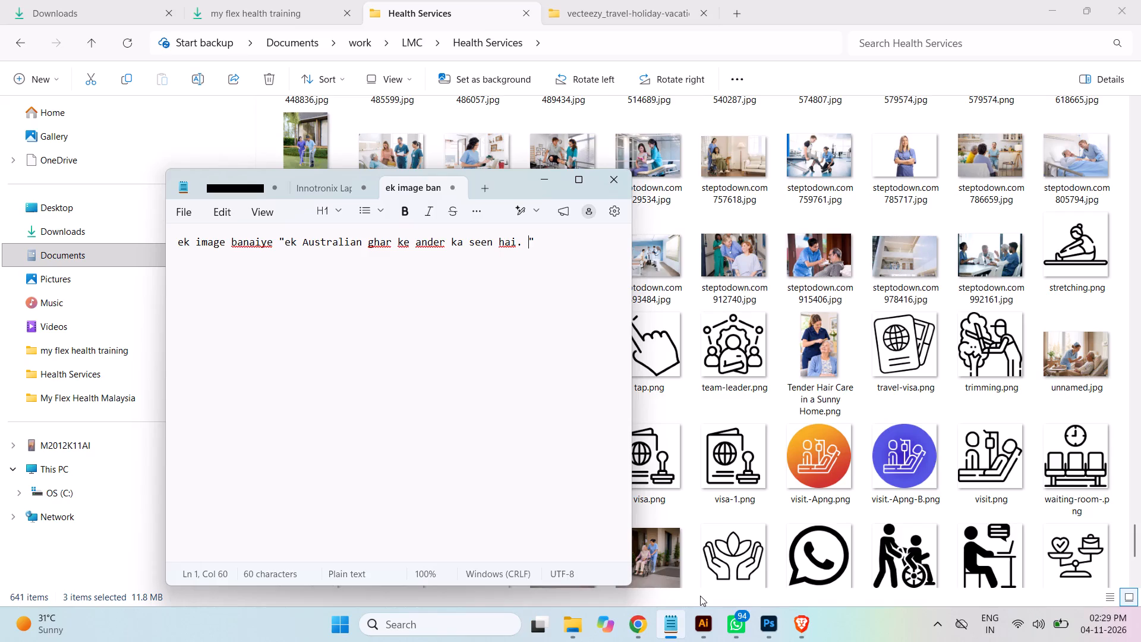
type("ek")
key("space")
type("australian")
key("space")
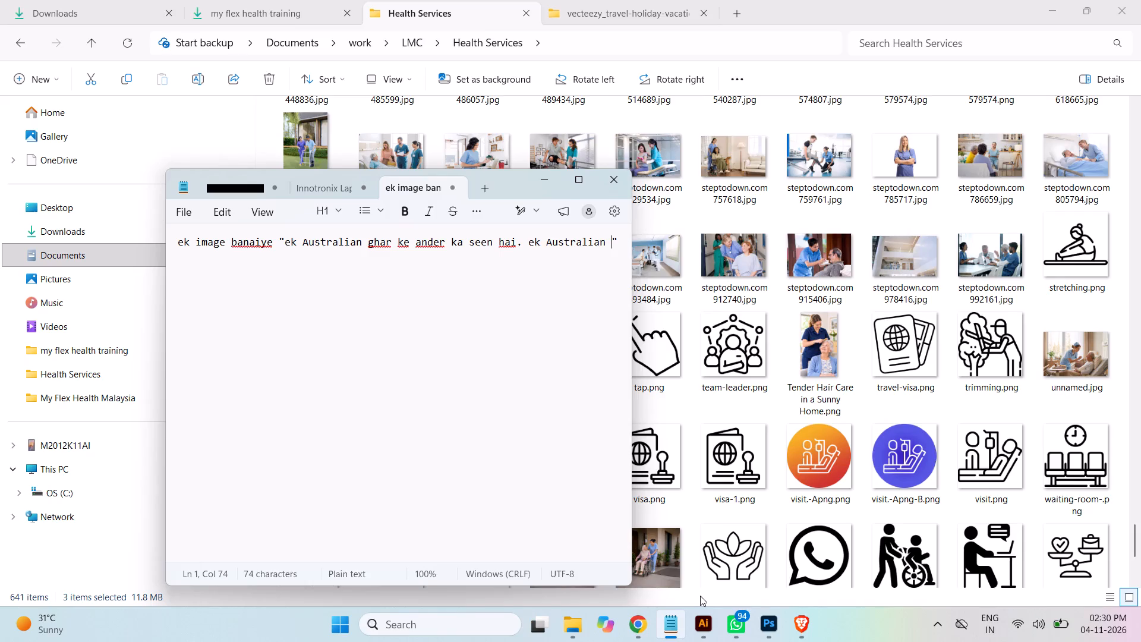
type("yo")
type("ung l")
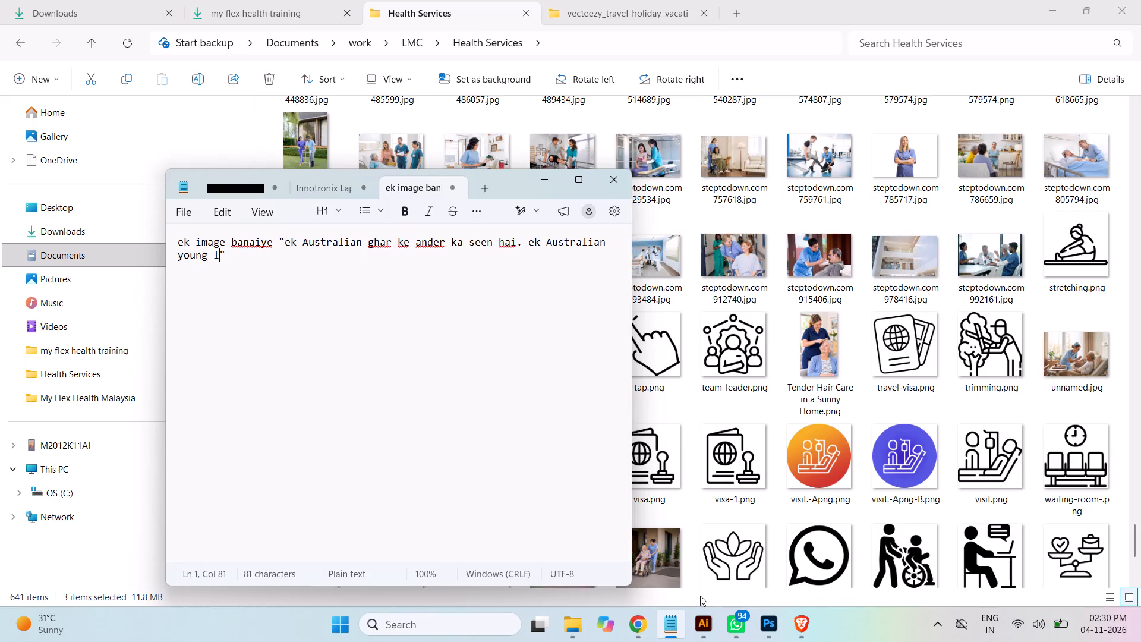
key("BackSpace")
type("mahila")
key("space")
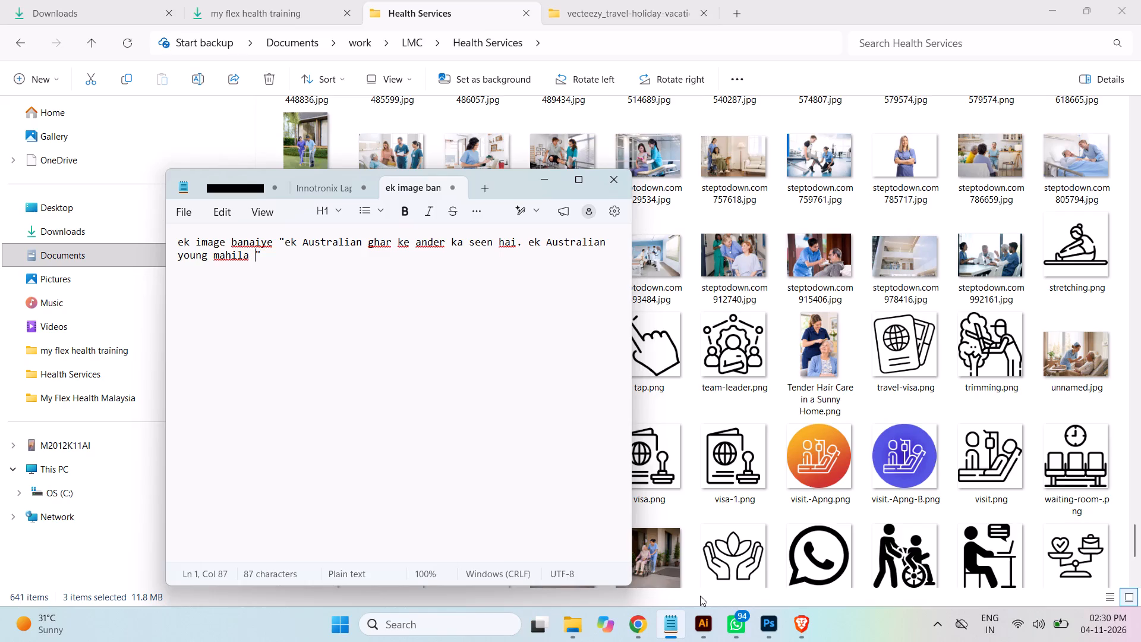
type("jo ki abhi abhi")
key("space")
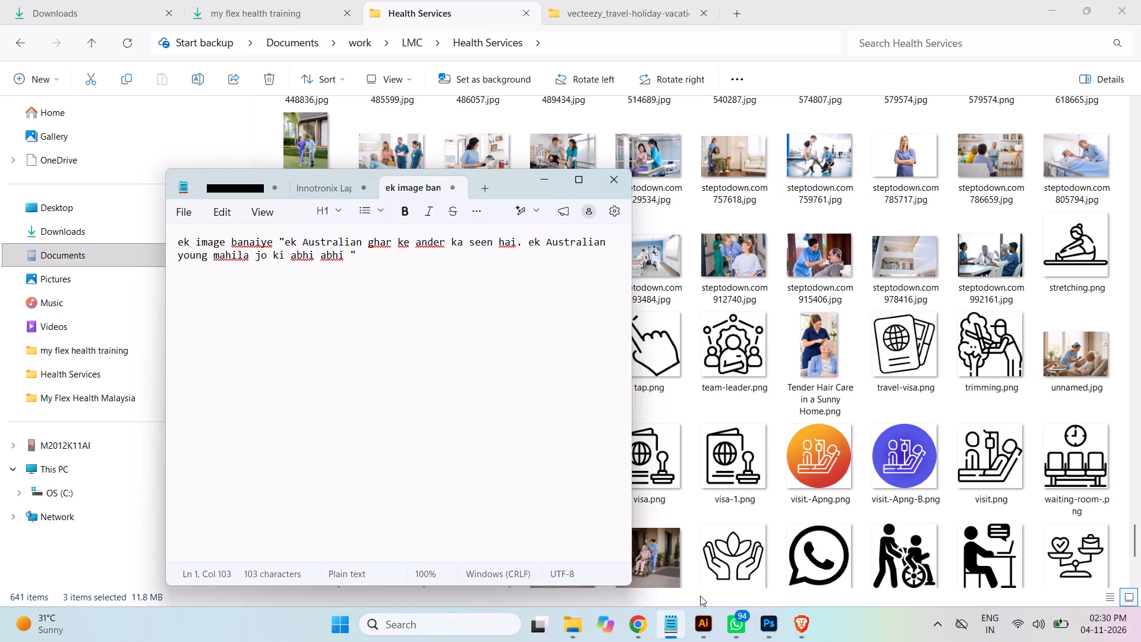
type("maa bani hai")
key("space")
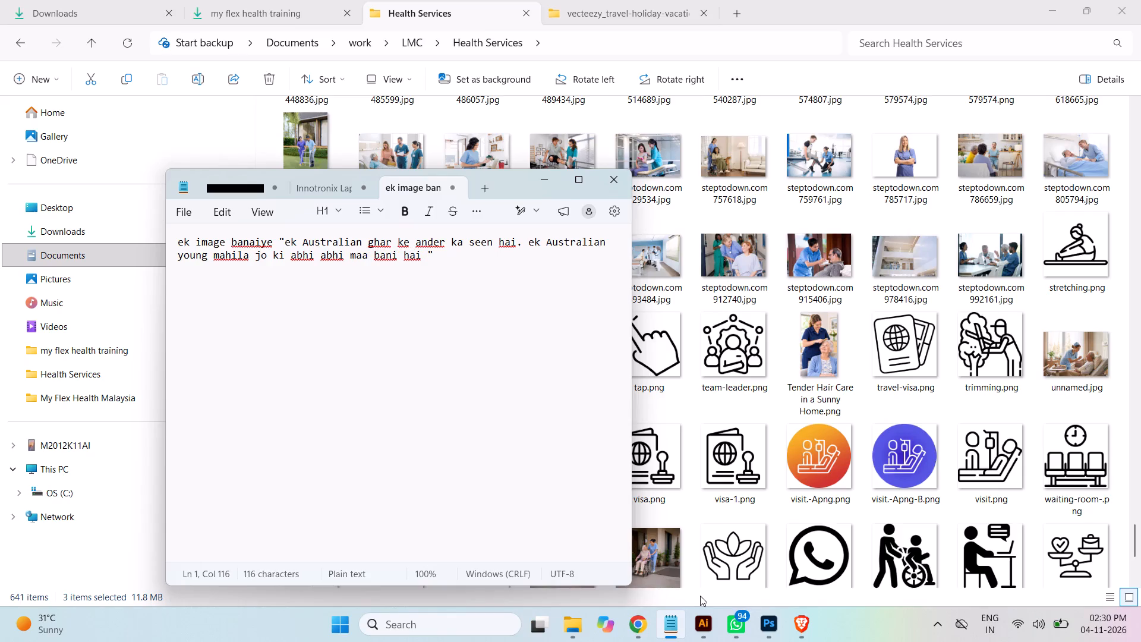
Complete the new mother's sentence in the prompt with: hospital se ghar aa gai hai or bed pe leti hai.
type("hos")
key("p")
type("ita")
key("space")
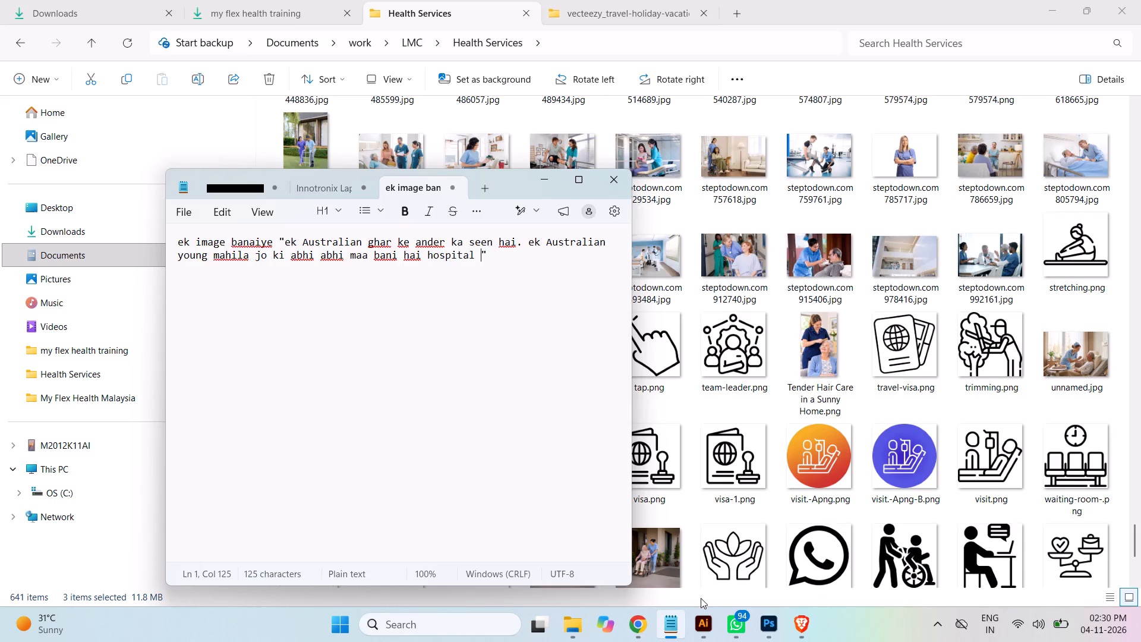
type("se ghar aa gai hai or bed")
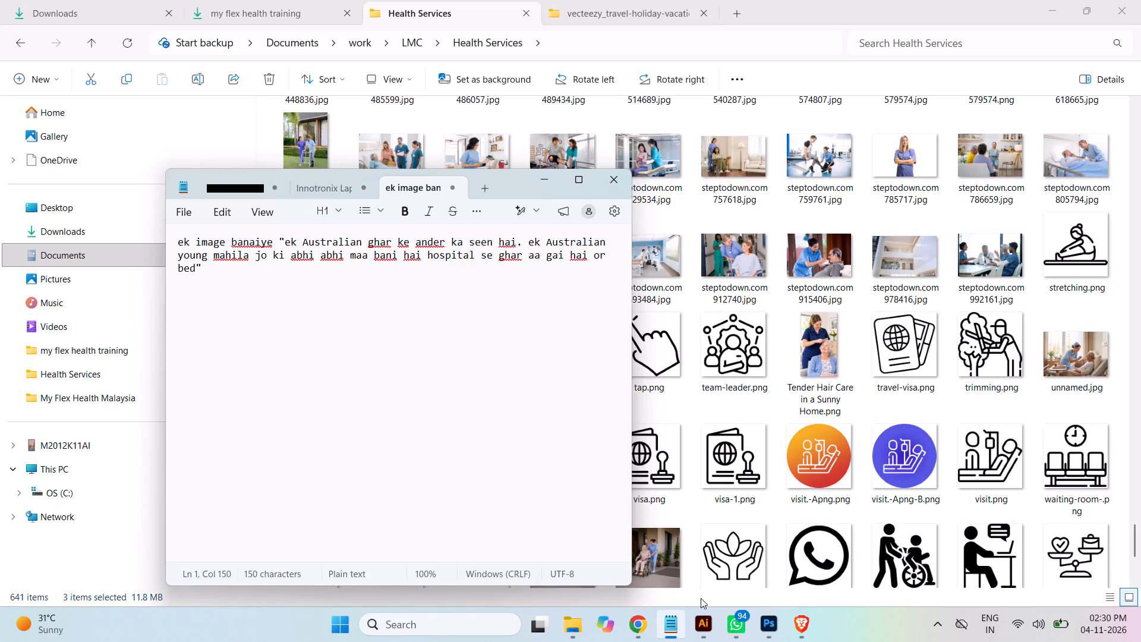
key("space")
type("pe leti hai")
key("space")
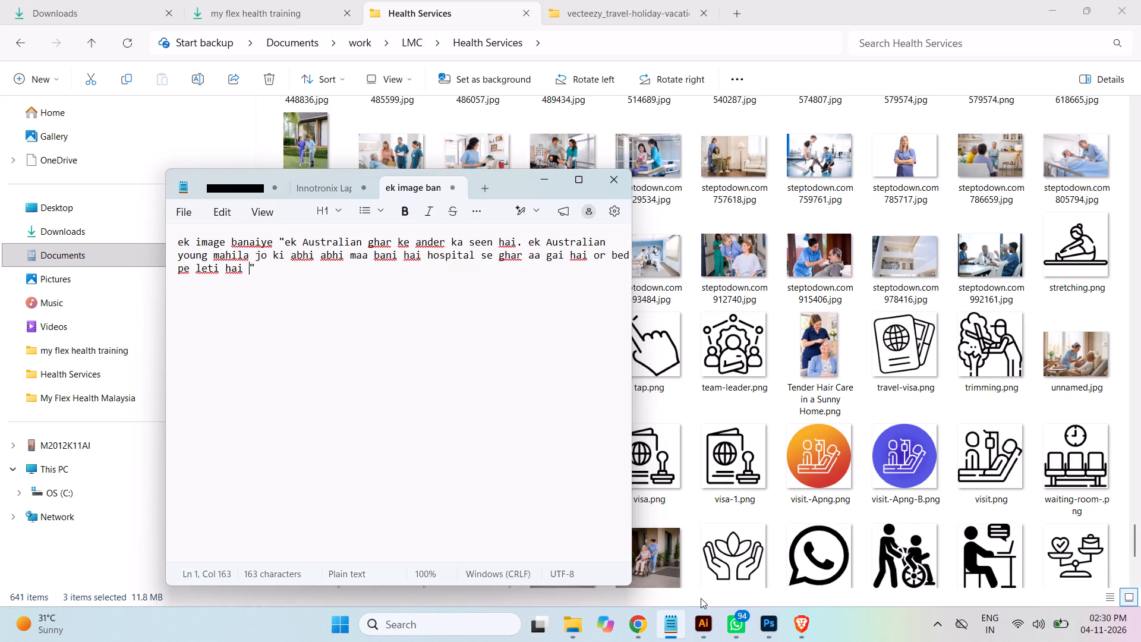
key("BackSpace")
type(".")
key("space")
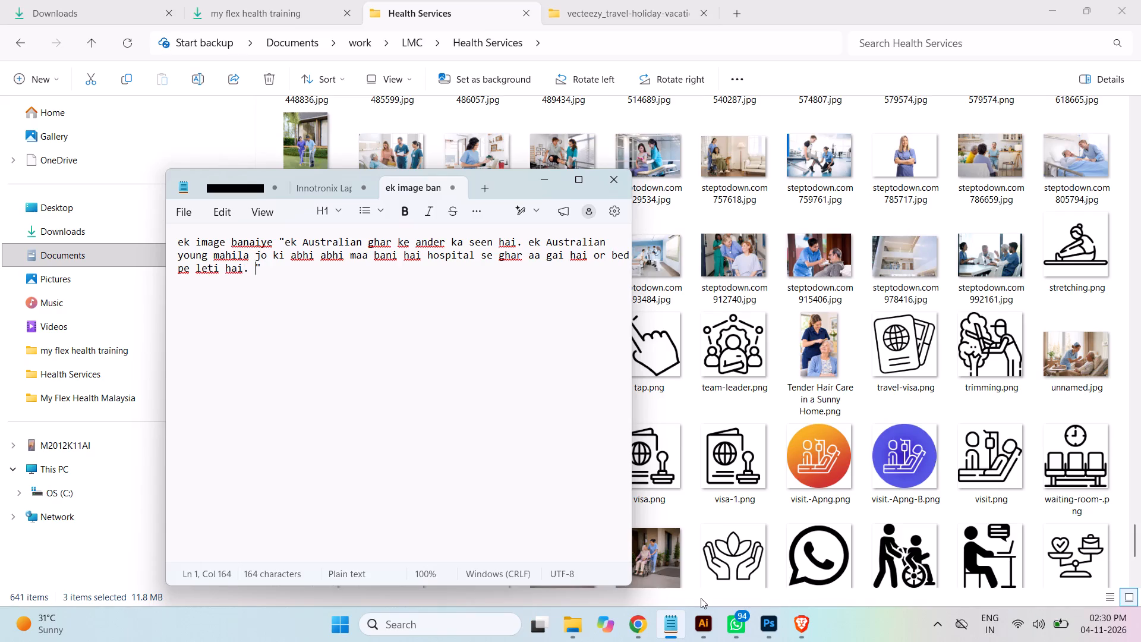
Add the nurse's description to the prompt: or ek Australian nurse jo ki usake pass baithi hai.
type("or ek australian nurse jo ki usake pass pa")
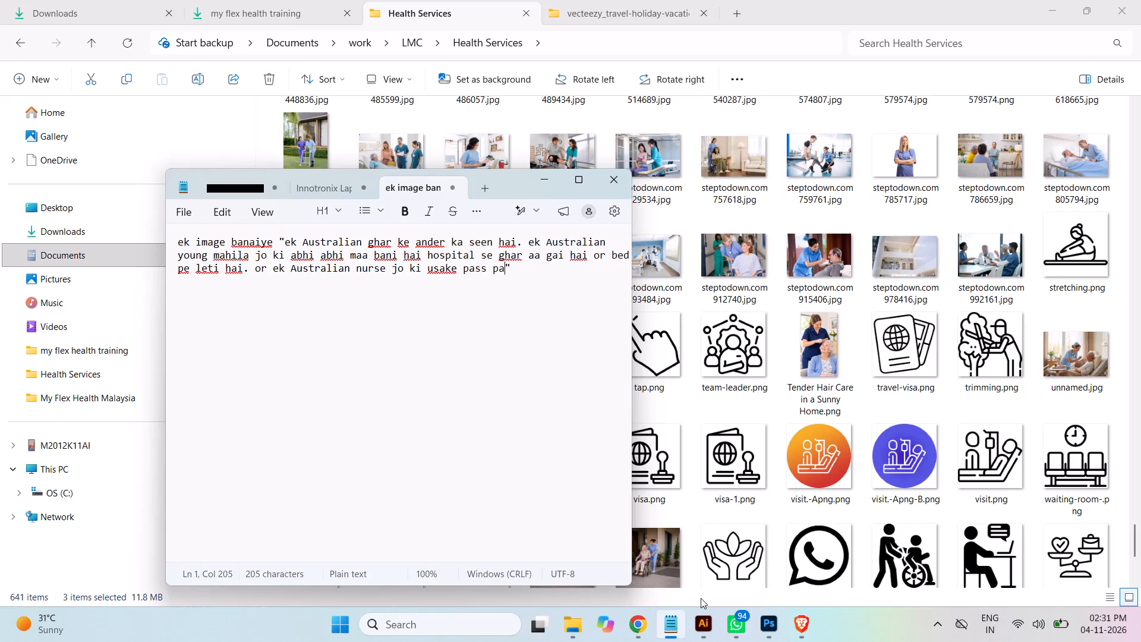
key("BackSpace")
key("BackSpace")
type("baithi hai")
key("space")
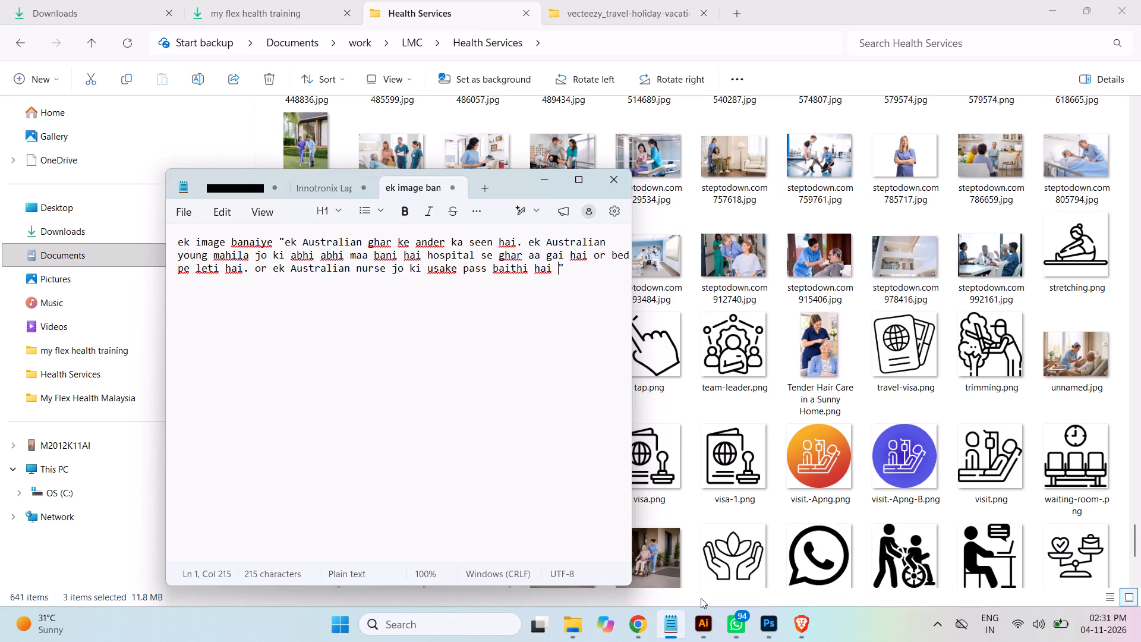
key("BackSpace")
key("period")
key("space")
Add to the prompt: nurse ki dress ka color navy blue hai dress pe na koi logo, id, nameplate, flag nahi hona chahiye.
type("nurse ki dress ka color")
key("space")
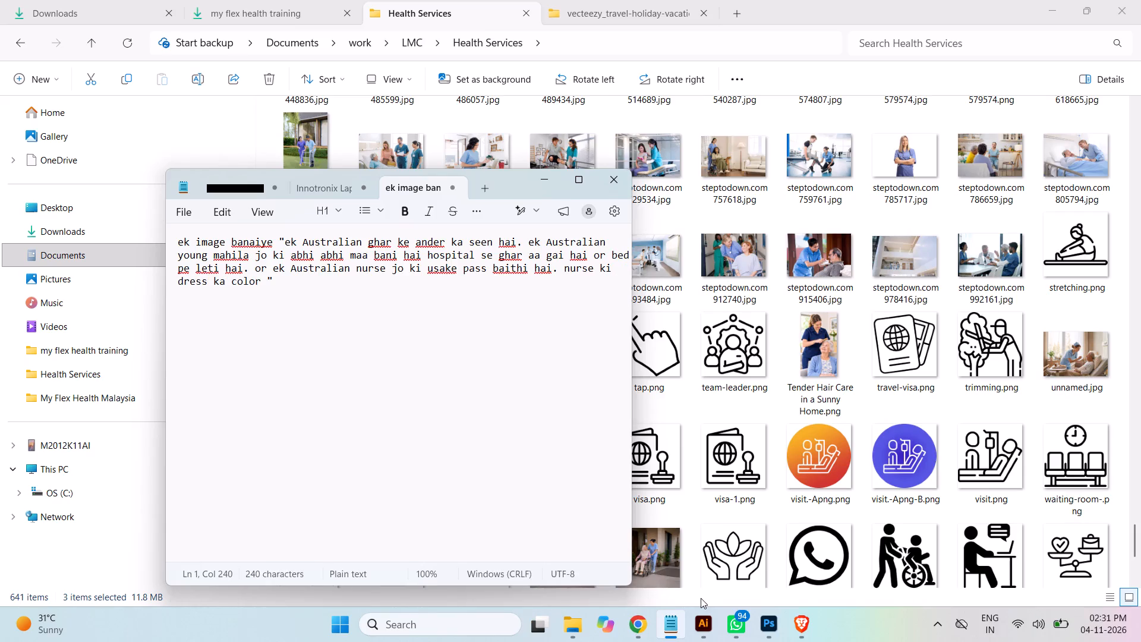
type("navy bo")
key("BackSpace")
type("lue hai dress pe na koi logo, id")
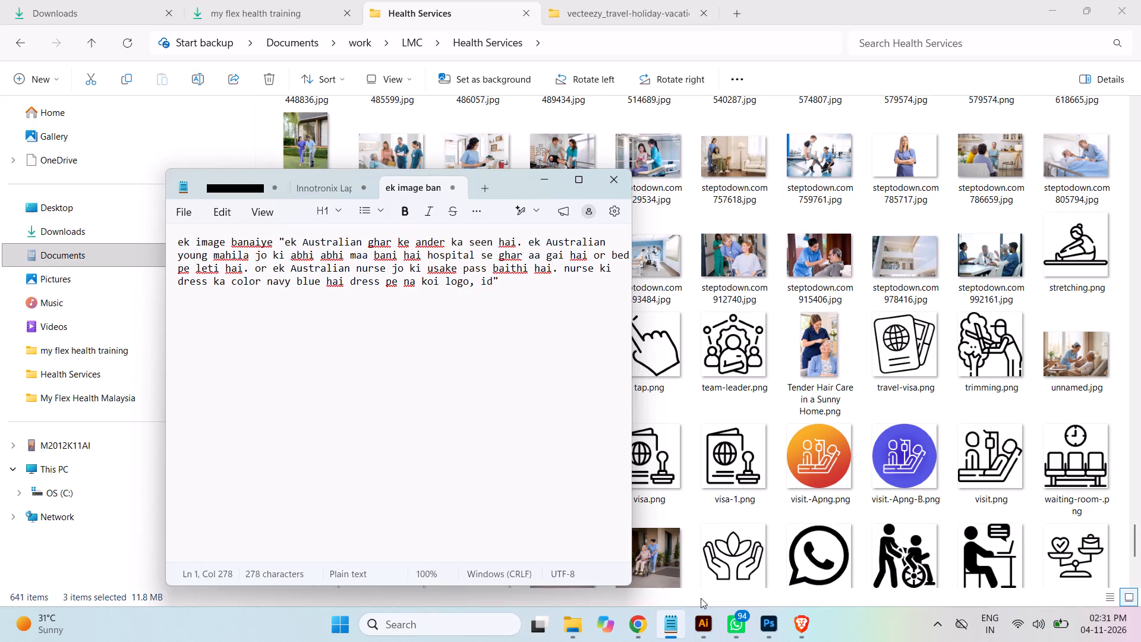
type(",")
key("space")
type("name")
type("plate")
type(",")
key("space")
type("flag nahi hon")
type("a chah")
type("iye")
key("period")
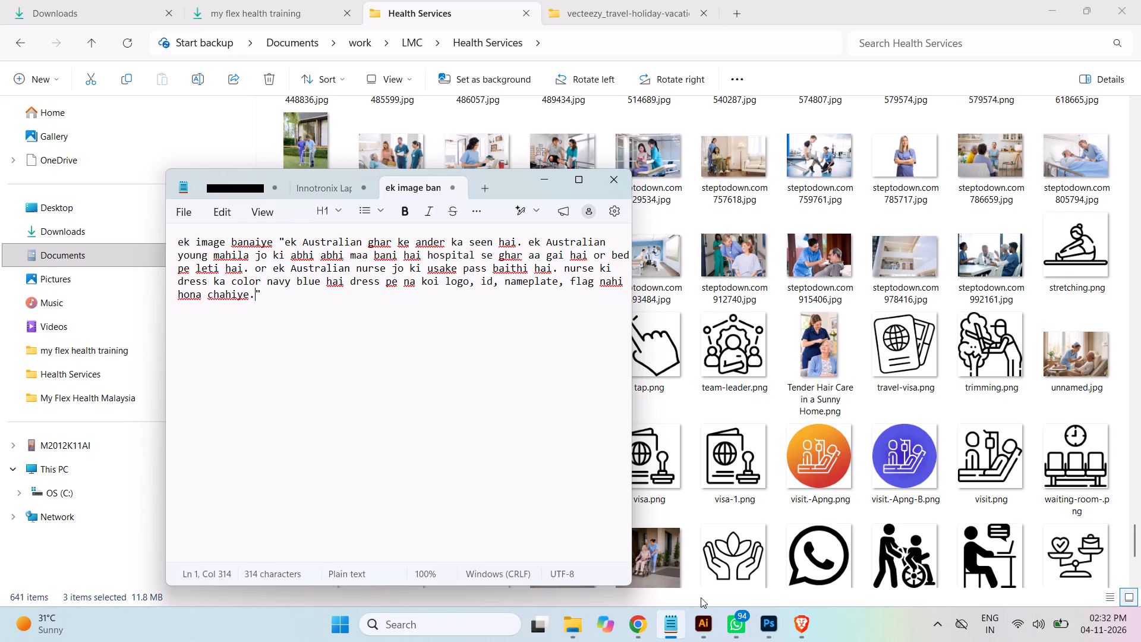
Switch to Brave and look through the iStock similar-content results for nurse and patient reference photos.
left_click(809, 622)
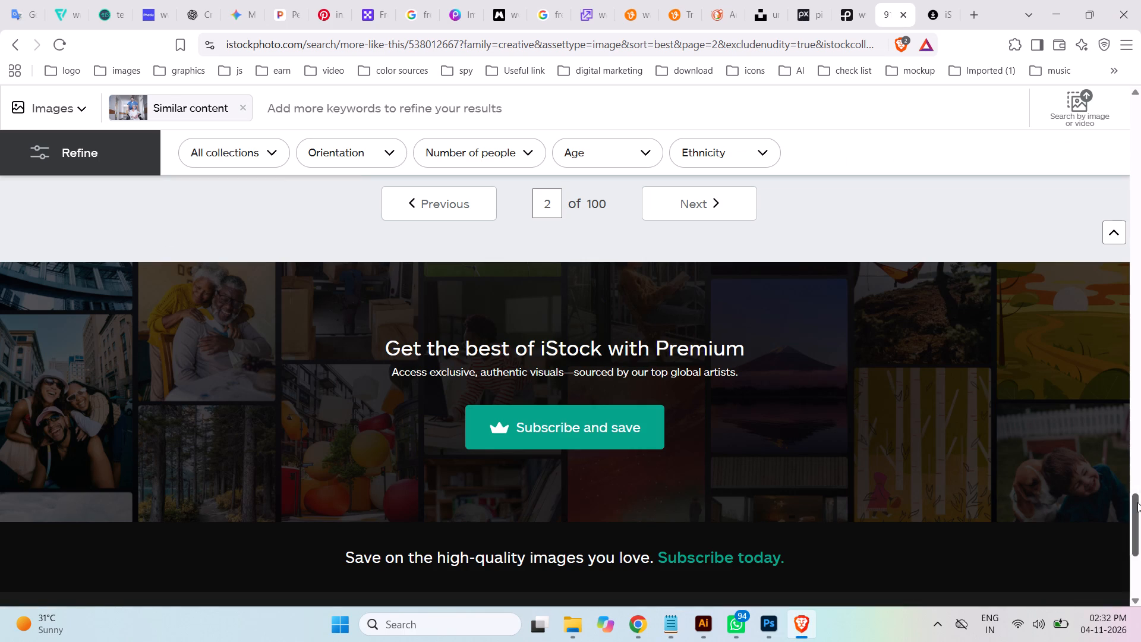
left_click_drag(1137, 505, 1128, 182)
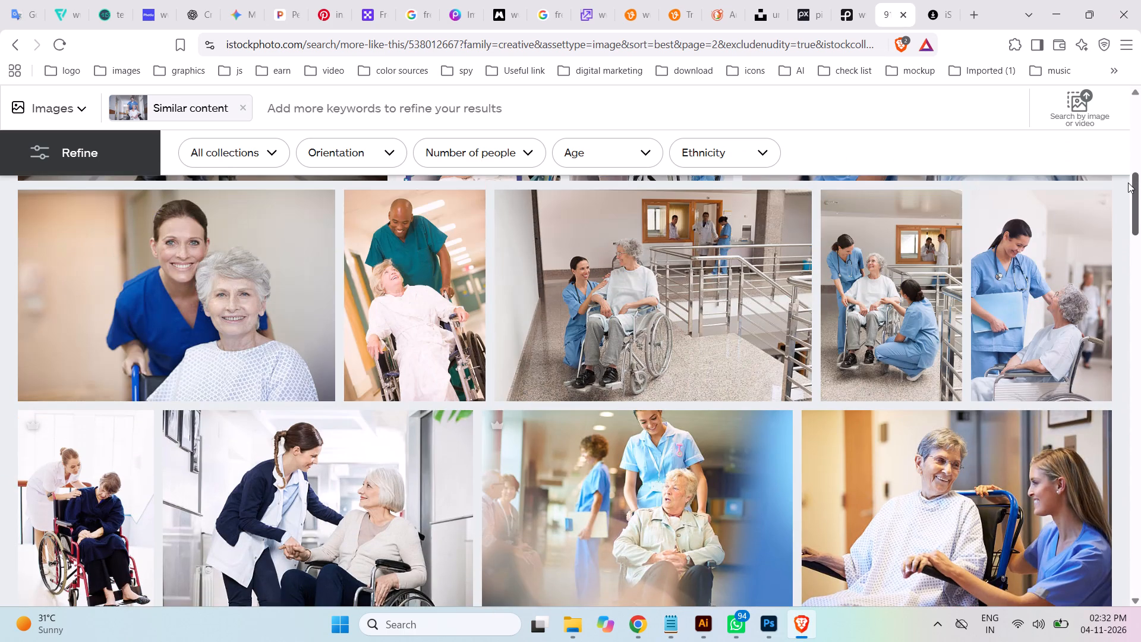
left_click_drag(1128, 182, 1137, 205)
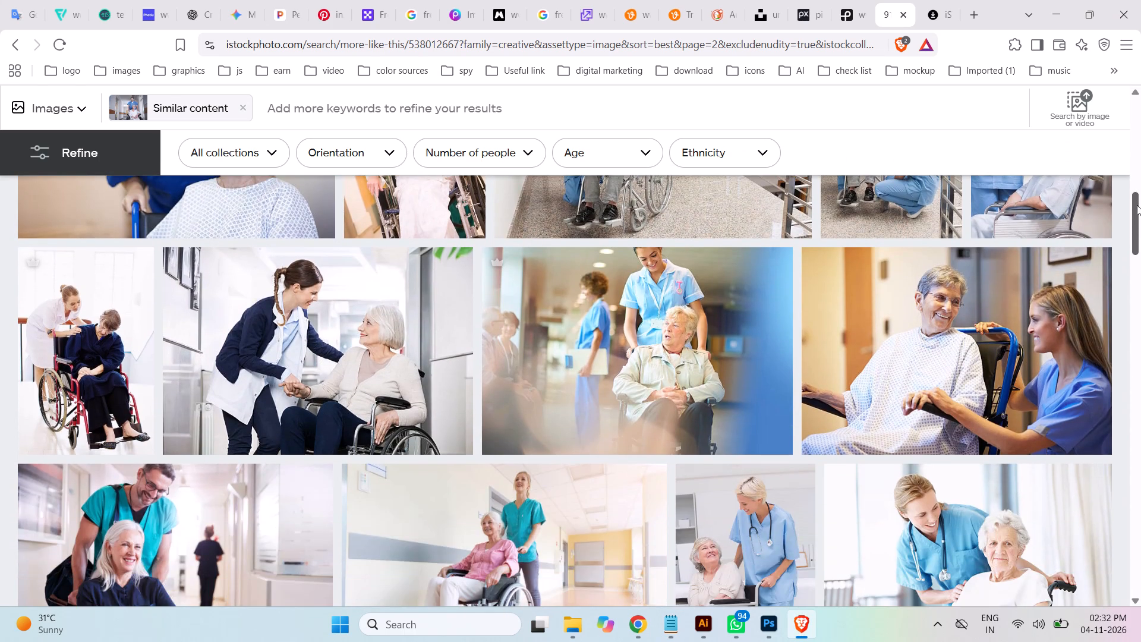
left_click_drag(1137, 205, 1136, 199)
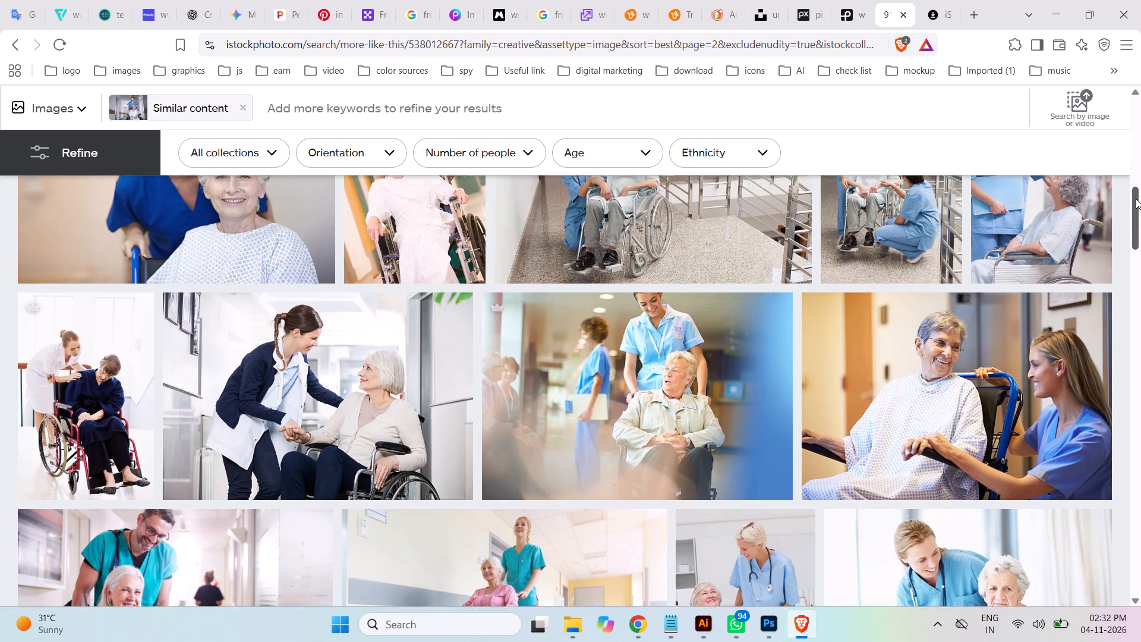
left_click_drag(1136, 199, 1139, 93)
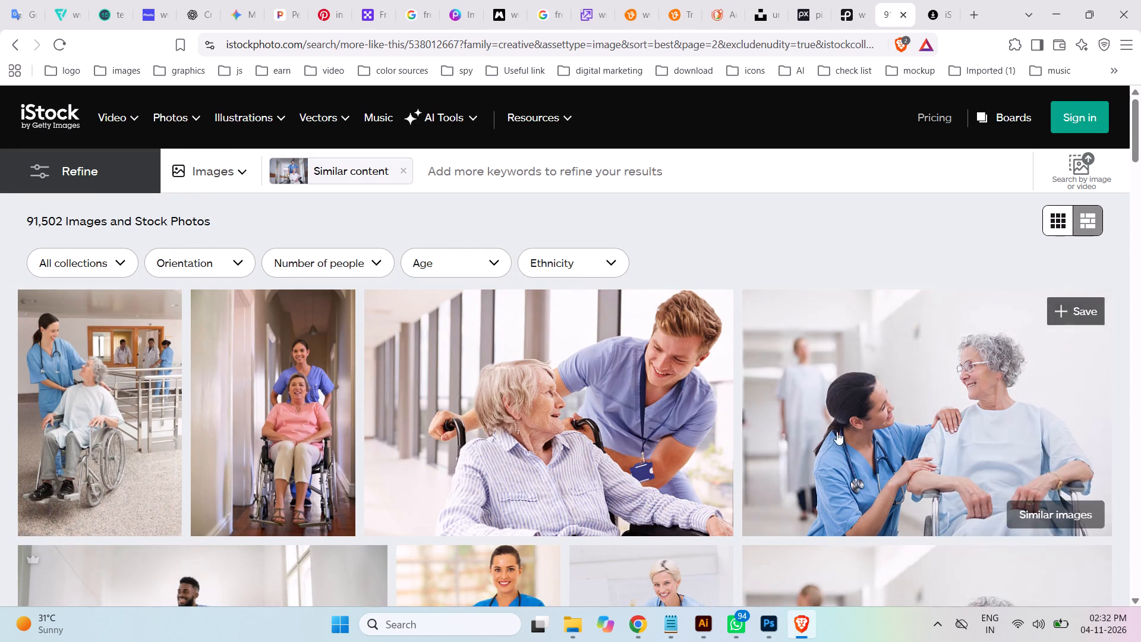
Switch back to the Post-32 design in Illustrator.
left_click(708, 627)
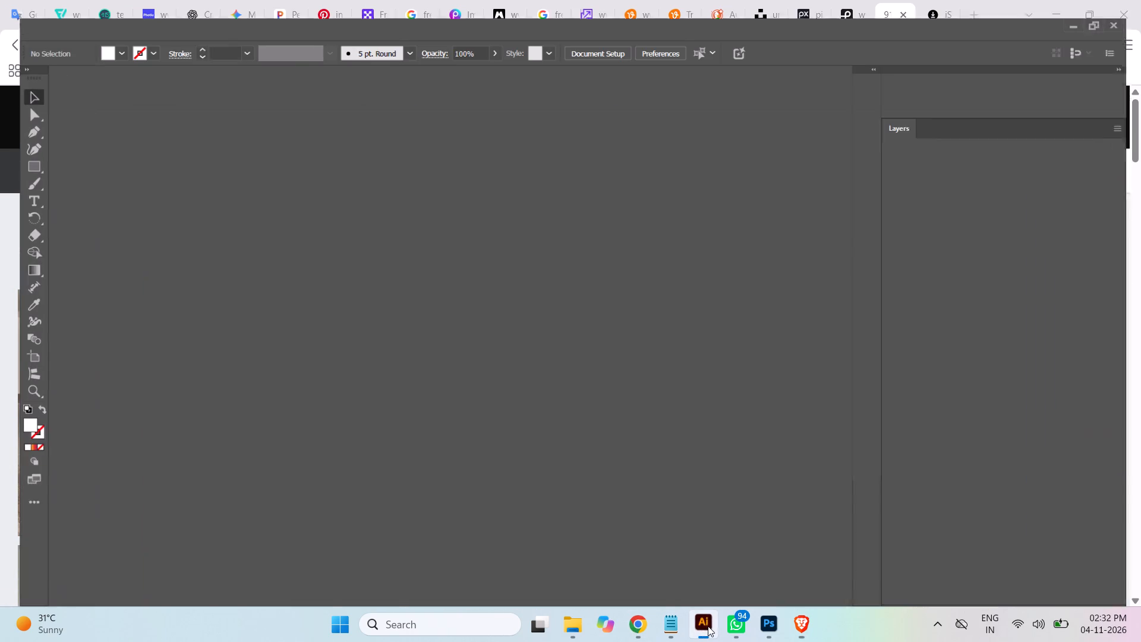
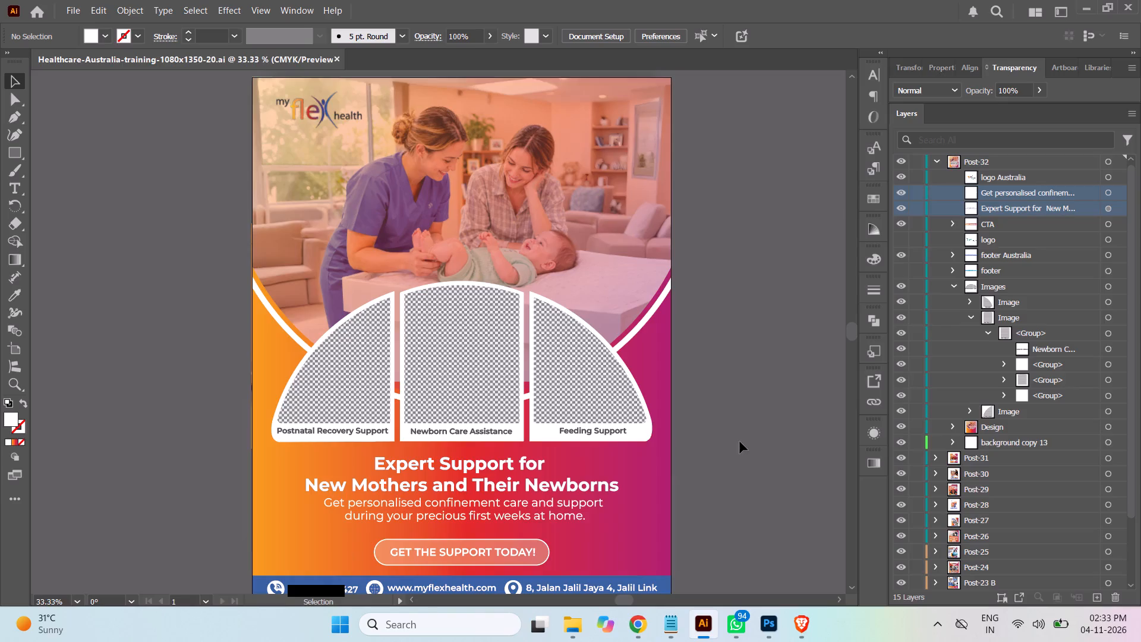
In the Notepad prompt, extend the sentence about the nurse sitting beside the mother with: uske liye fal kat rahi hai.
left_click(675, 627)
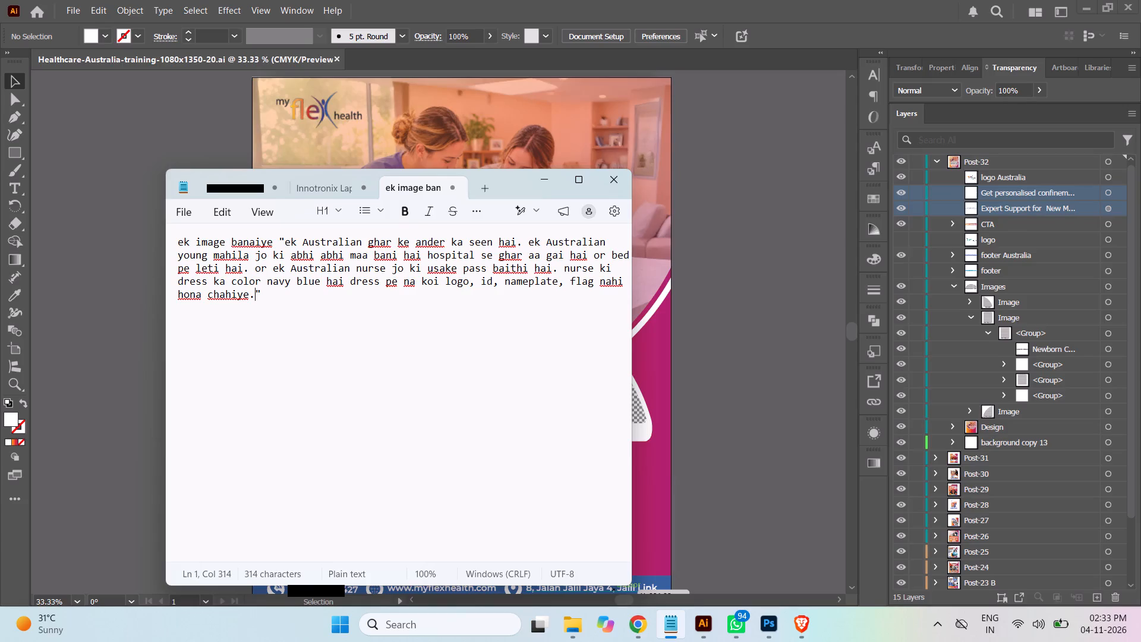
left_click(553, 268)
key("space")
type("uske lii")
key("BackSpace")
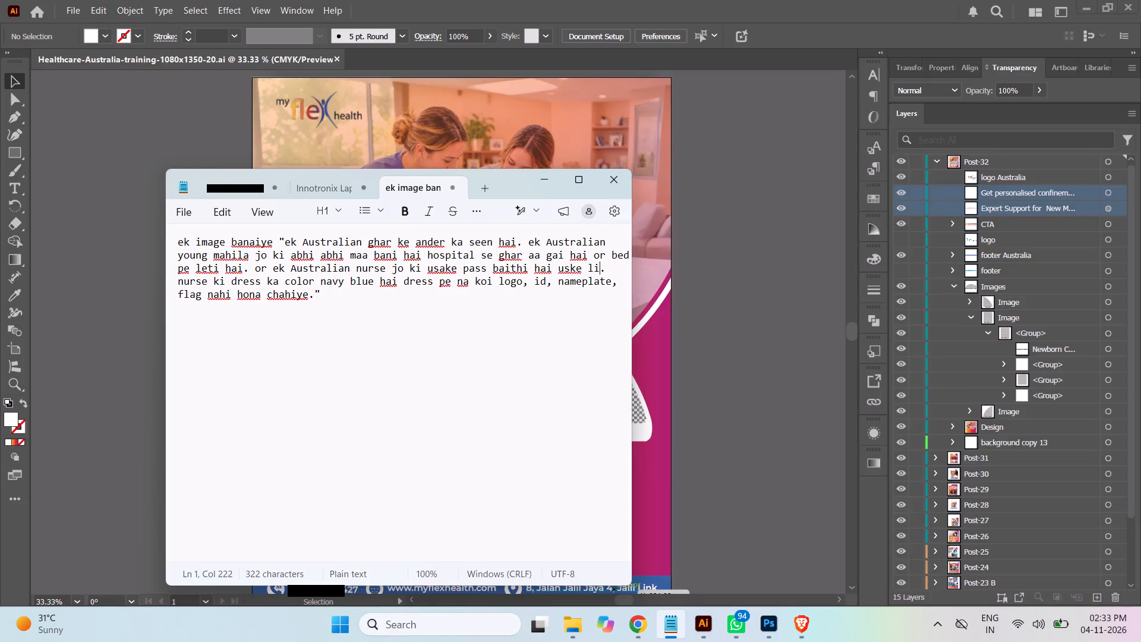
type("ye")
key("space")
type("fal ka")
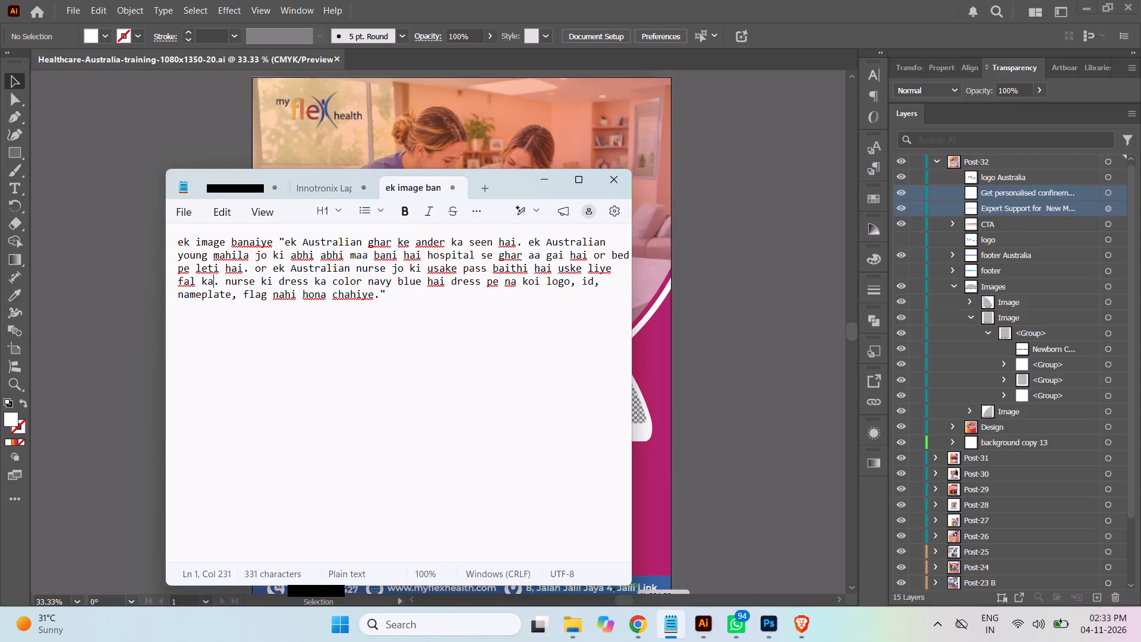
type("t rahi hai")
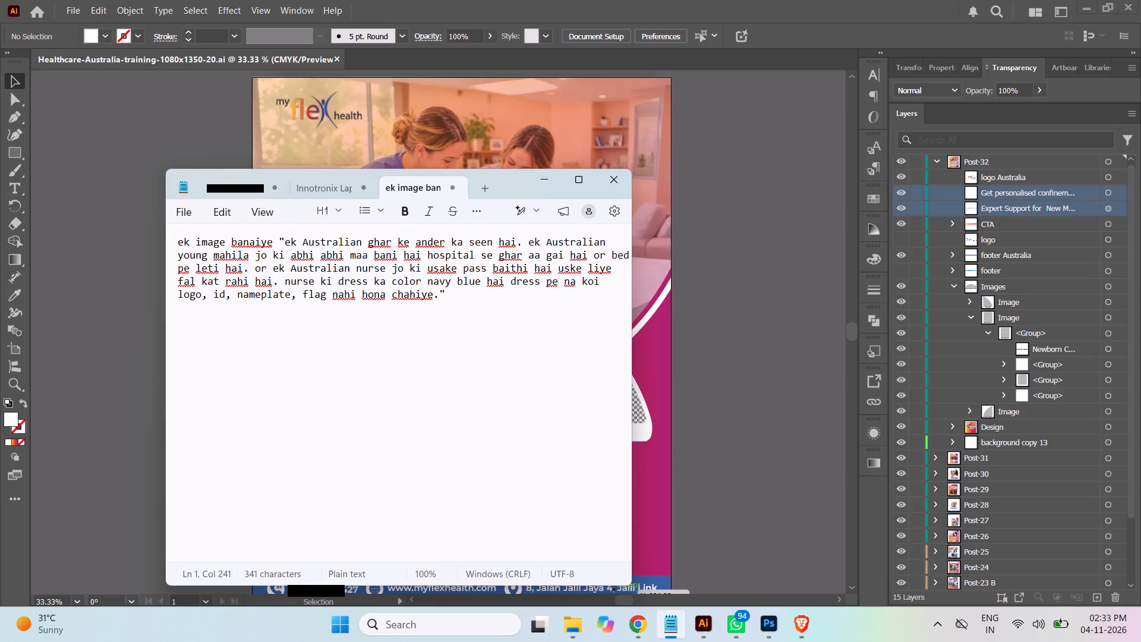
Add the image size inside the prompt's closing quotation mark: image ka size 4:4.
left_click_drag(459, 297, 341, 294)
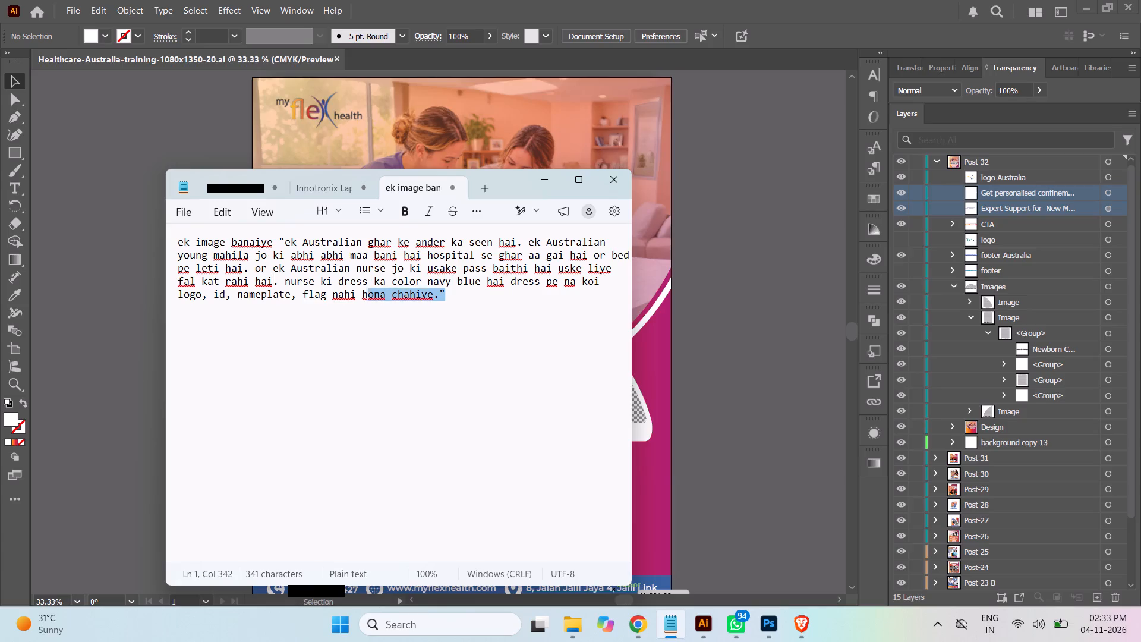
left_click_drag(341, 294, 160, 231)
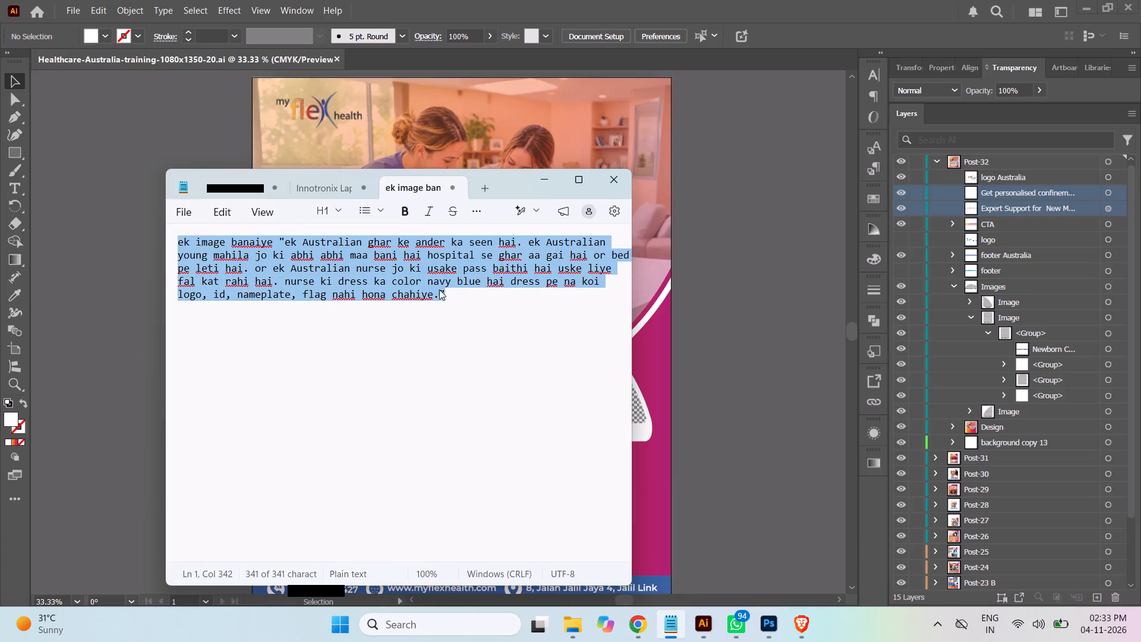
left_click(439, 289)
key("space")
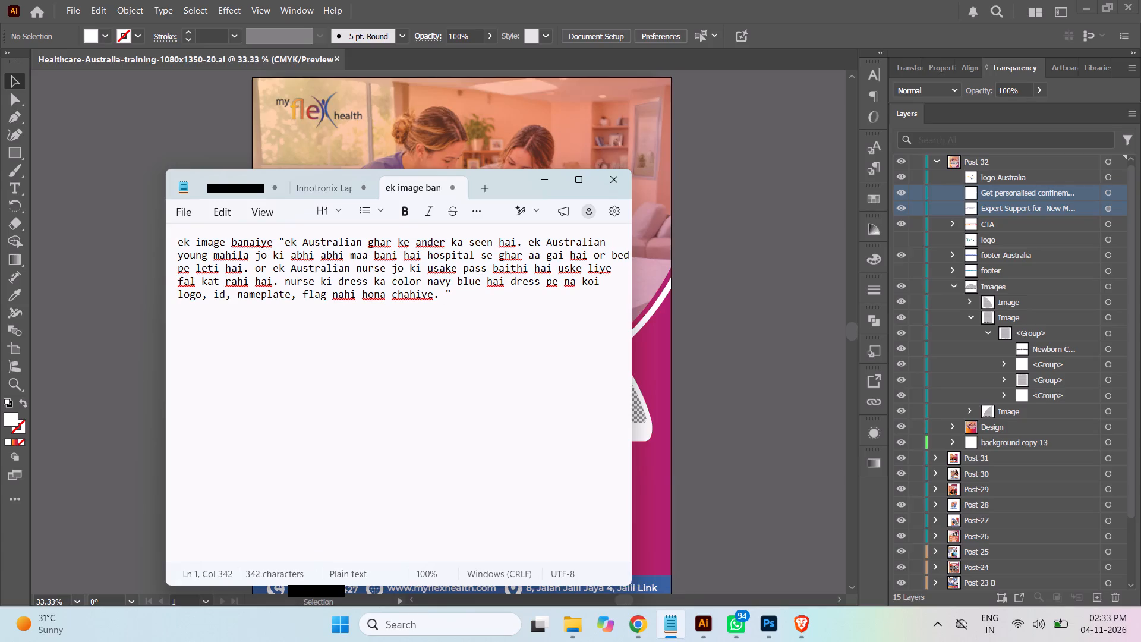
type("image ka size")
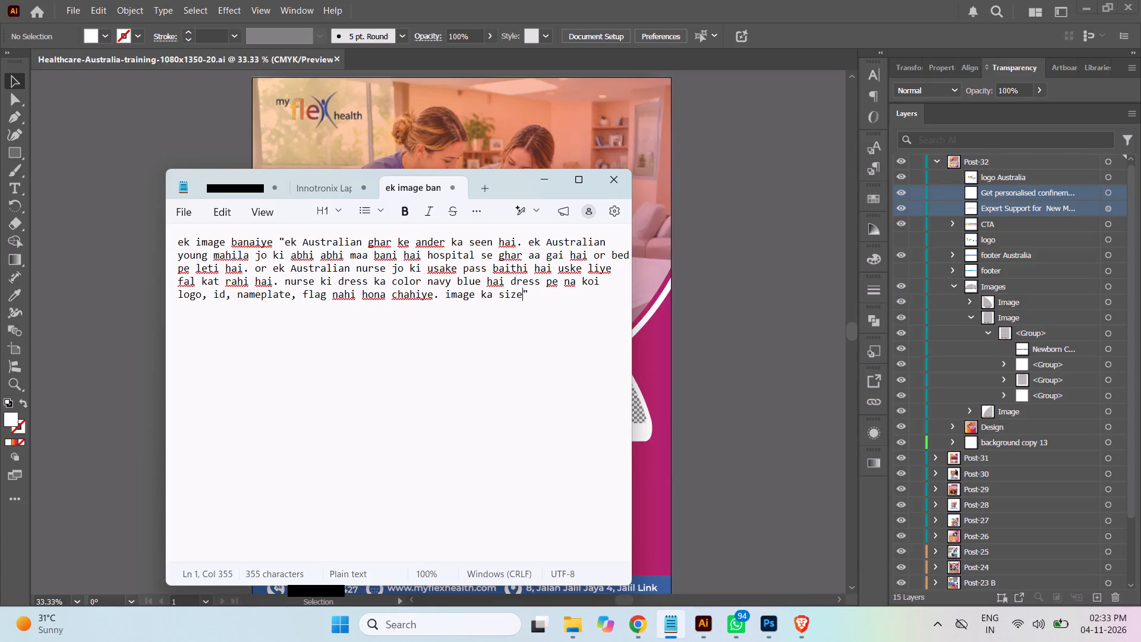
key("space")
type("4\"")
key("BackSpace")
type(":4")
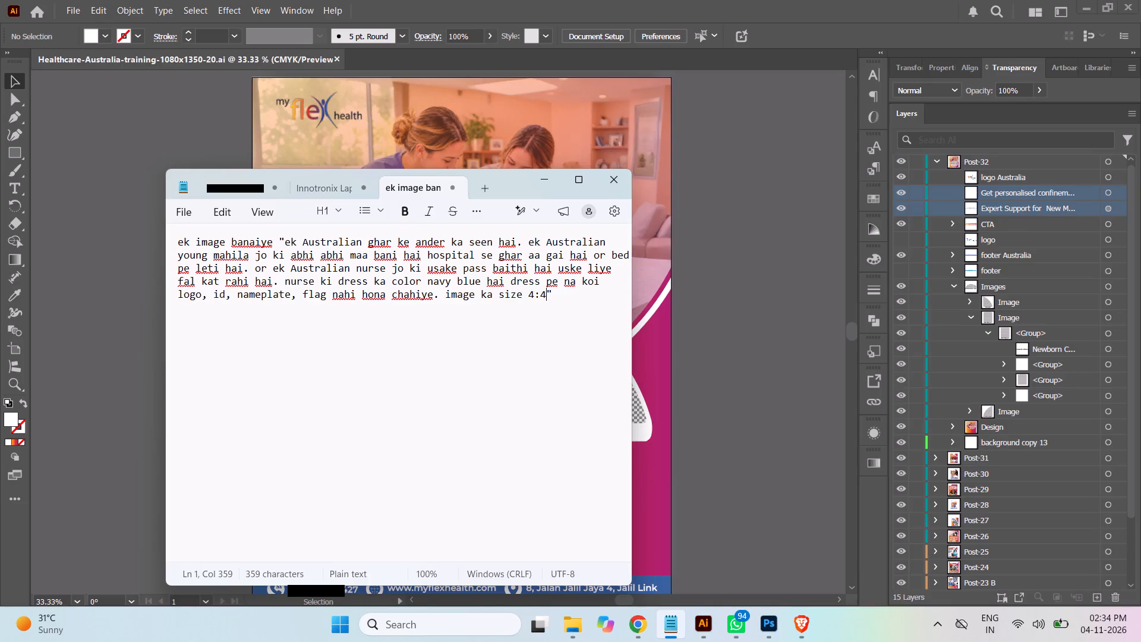
Copy the whole prompt into Google Translate in Brave, replacing the old source text, and swap the languages twice to get Hindi script.
left_click_drag(554, 292, 155, 232)
key("ctrl+c")
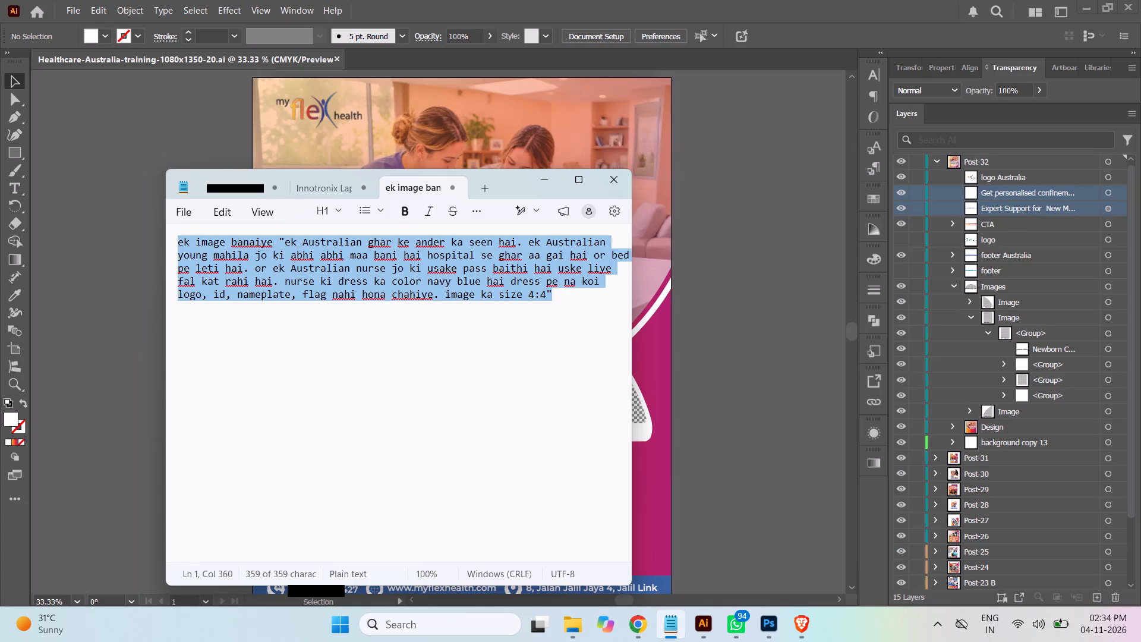
left_click(803, 626)
left_click(15, 8)
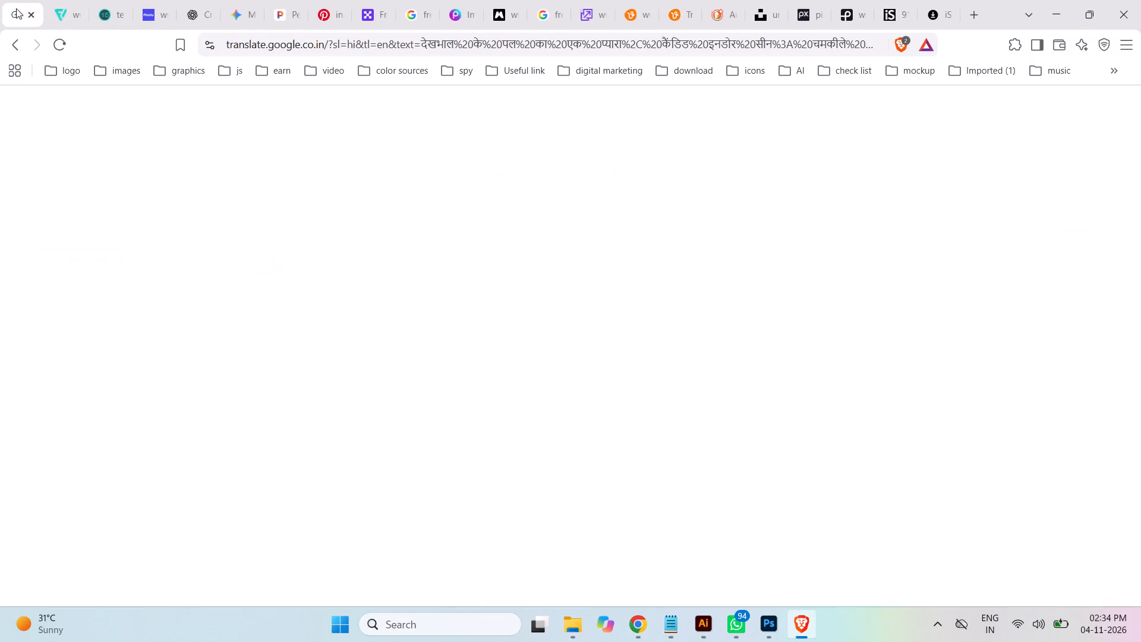
left_click(240, 266)
key("ctrl+a")
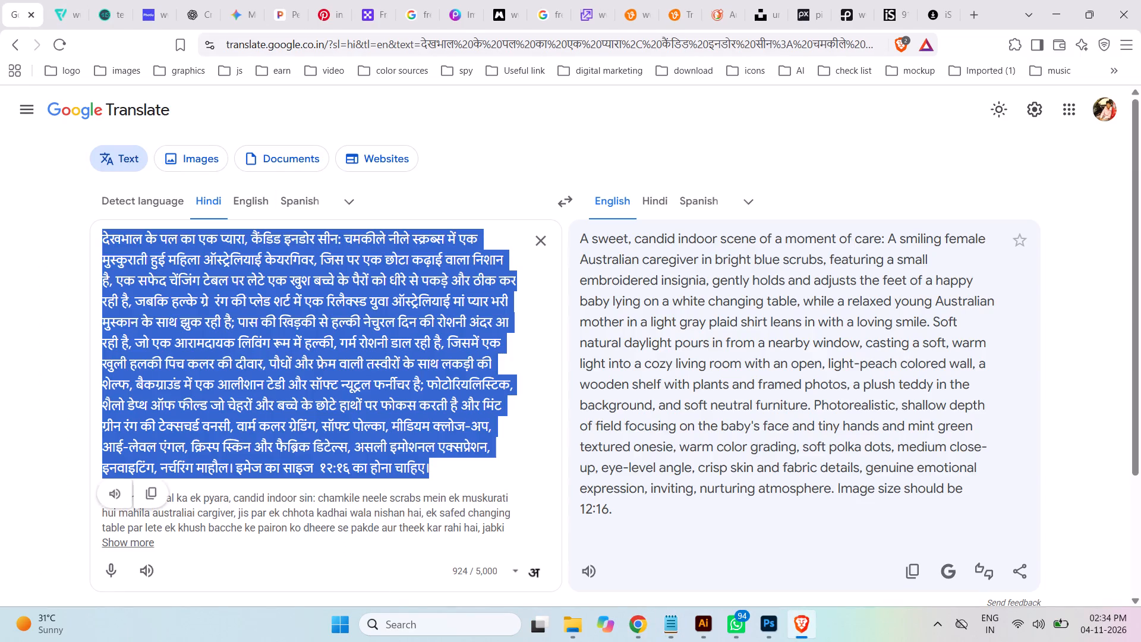
key("ctrl+v")
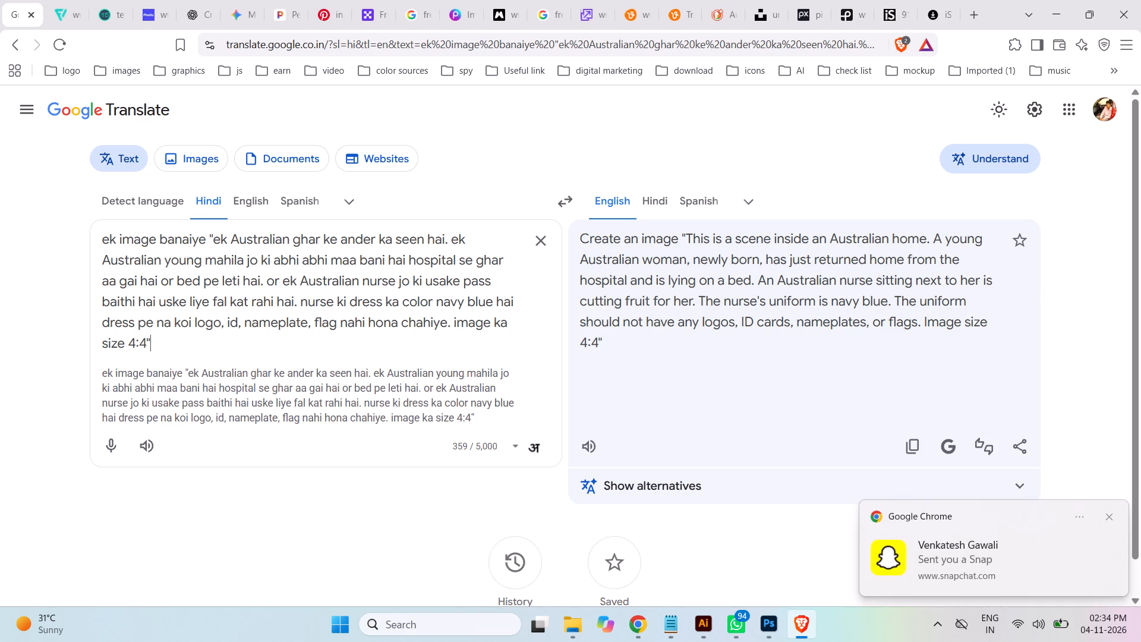
left_click(561, 204)
left_click(564, 206)
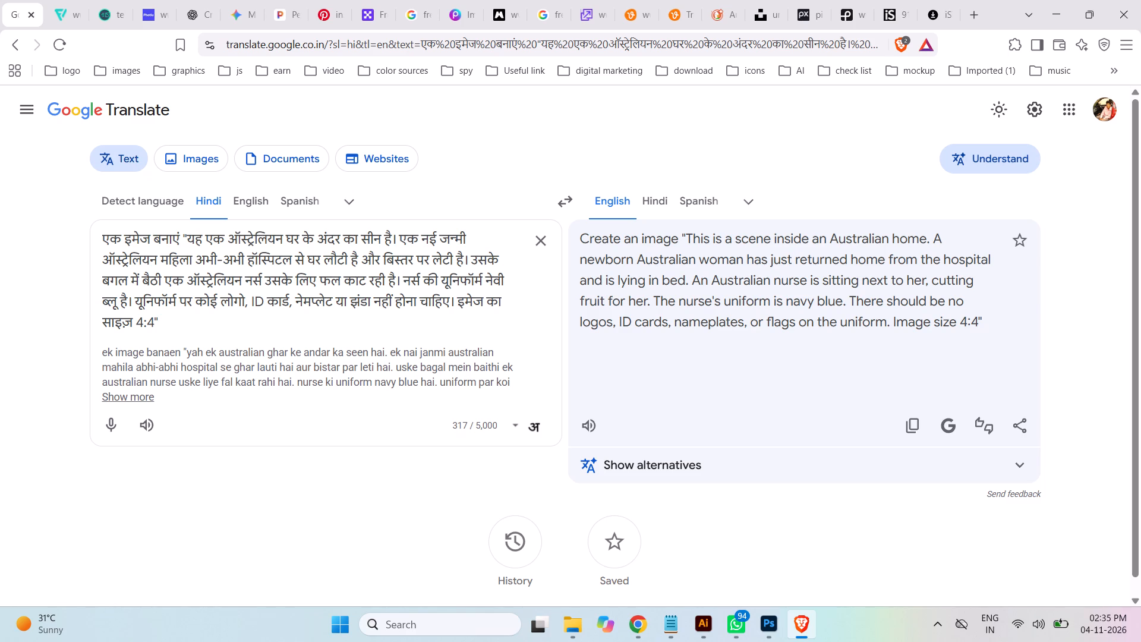
Replace नई जन्मी in the Hindi source text with: neye bachhe ko janam dekar, followed by a comma.
left_click_drag(469, 237, 445, 237)
left_click_drag(445, 237, 443, 237)
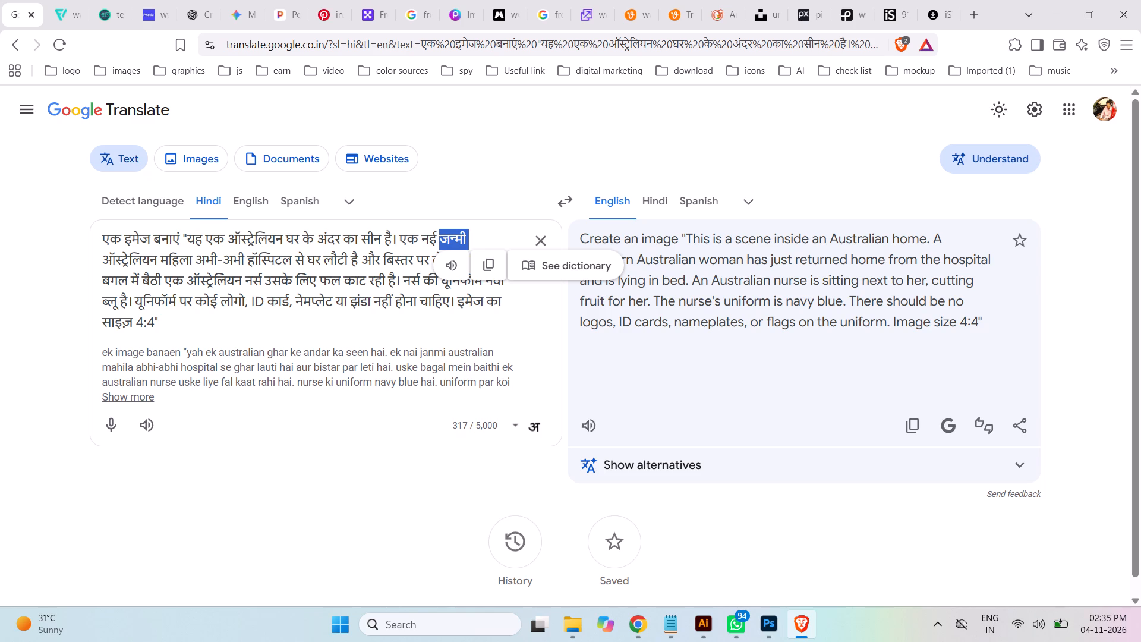
left_click(398, 266)
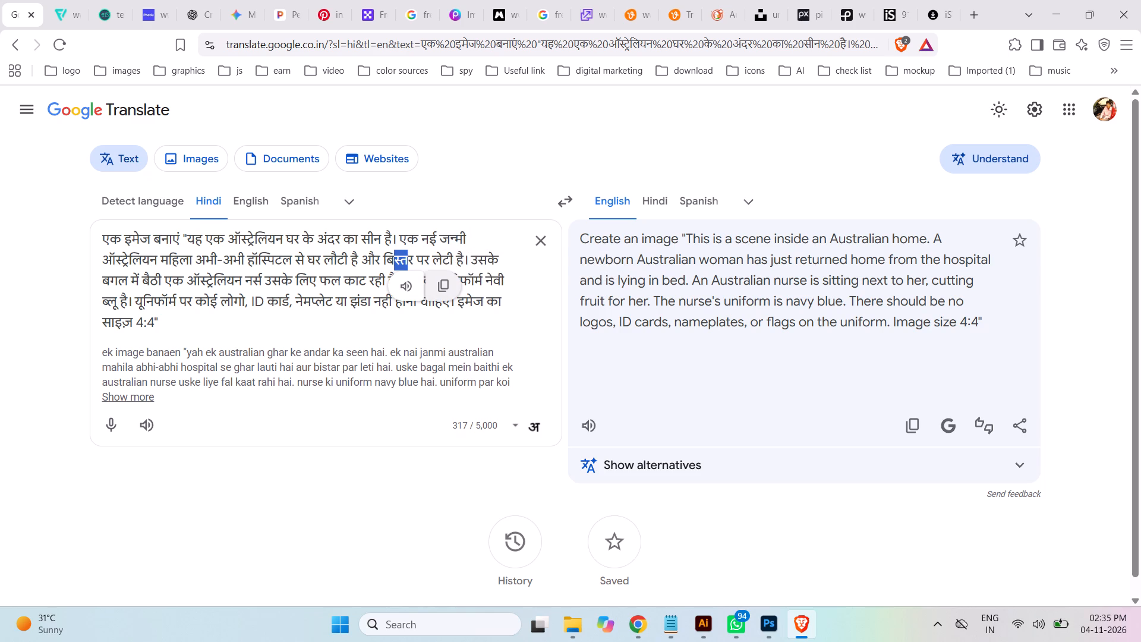
left_click(338, 284)
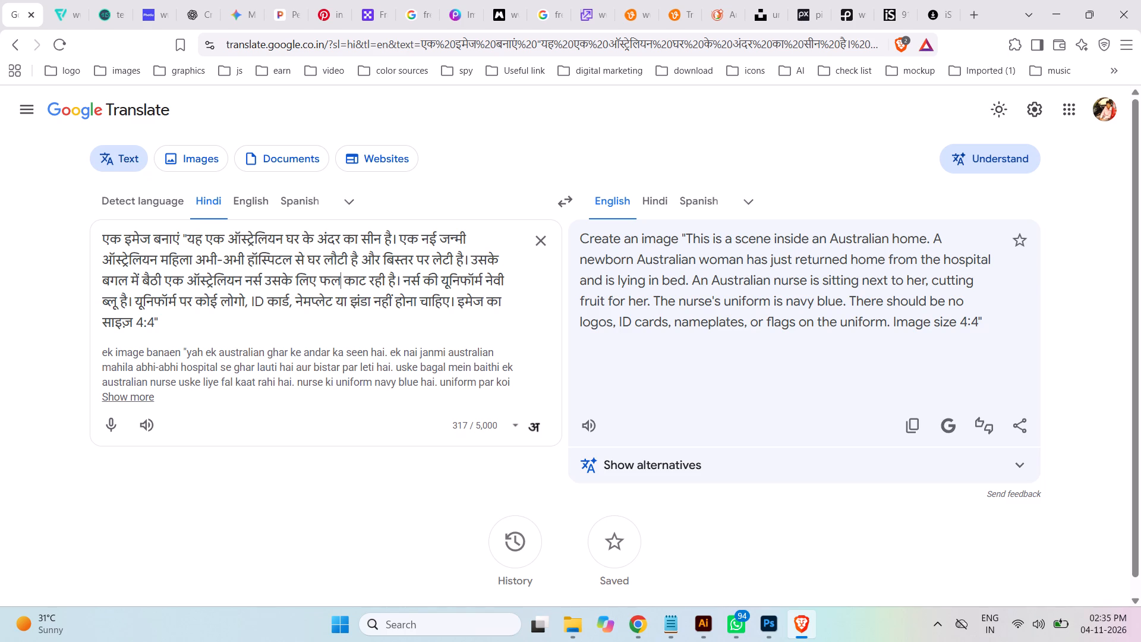
left_click_drag(467, 237, 423, 240)
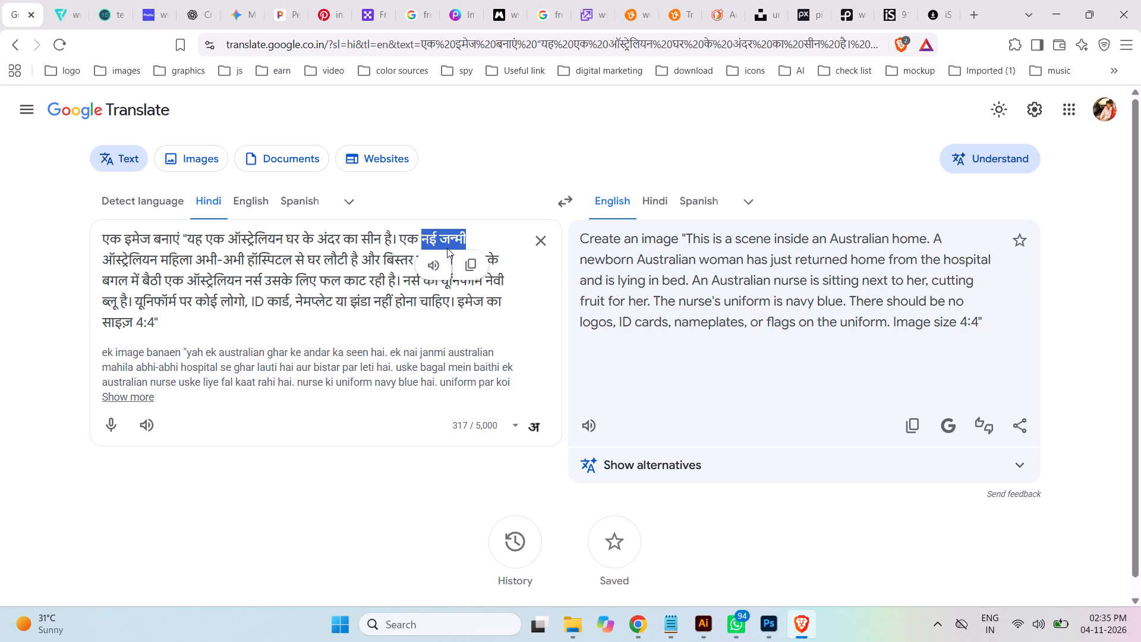
type("neye bachhe ko")
key("space")
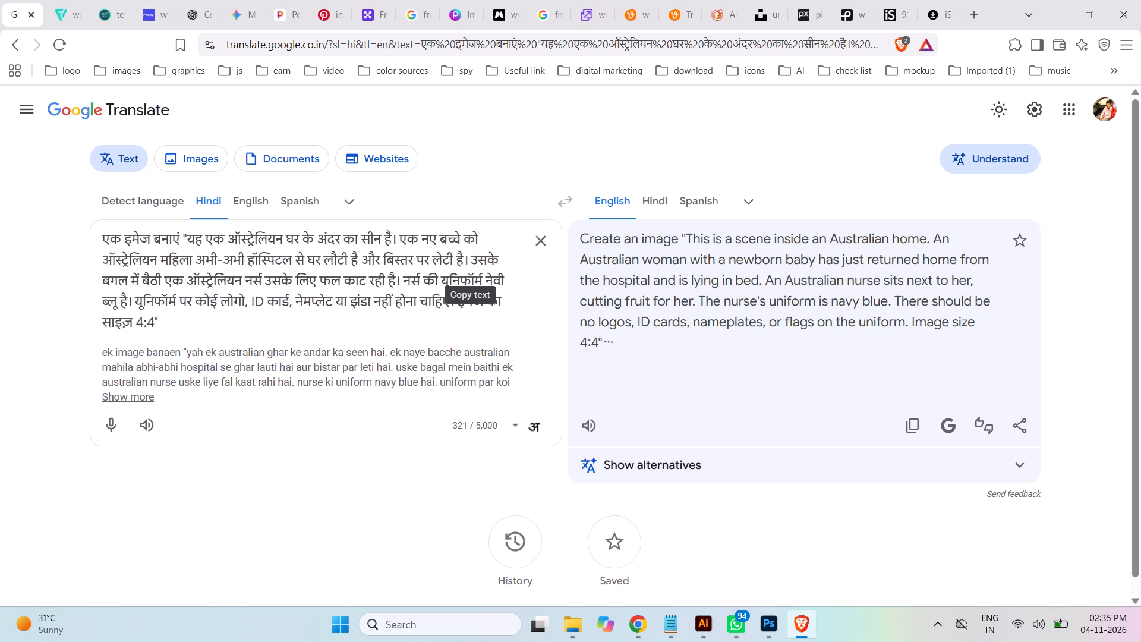
type("ja")
type("nam de")
type("kar")
key("space")
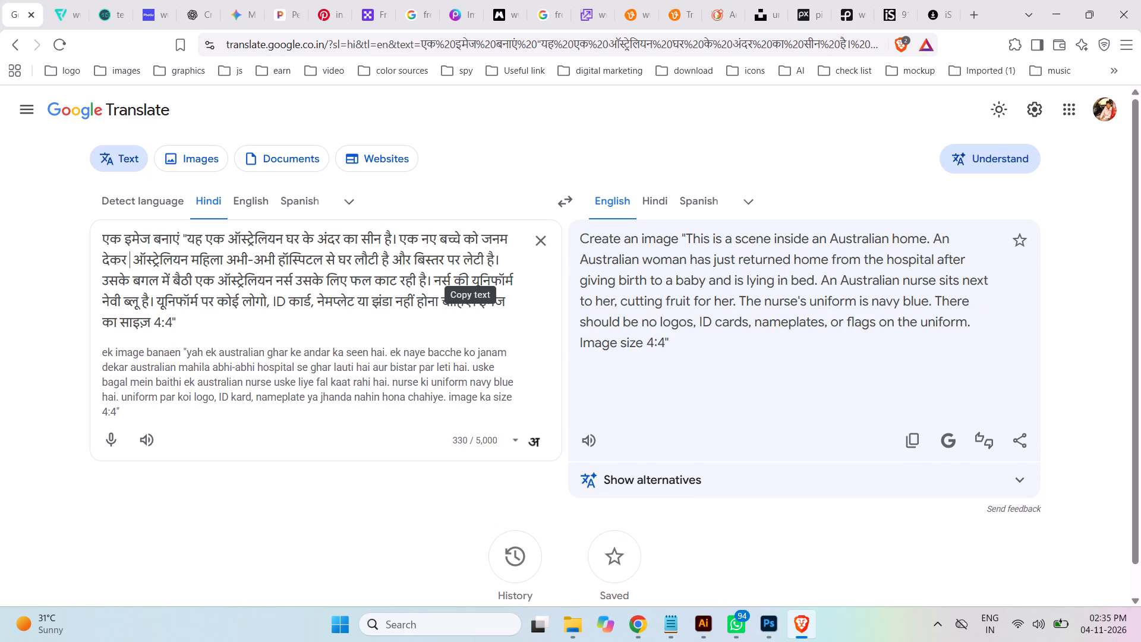
key("comma")
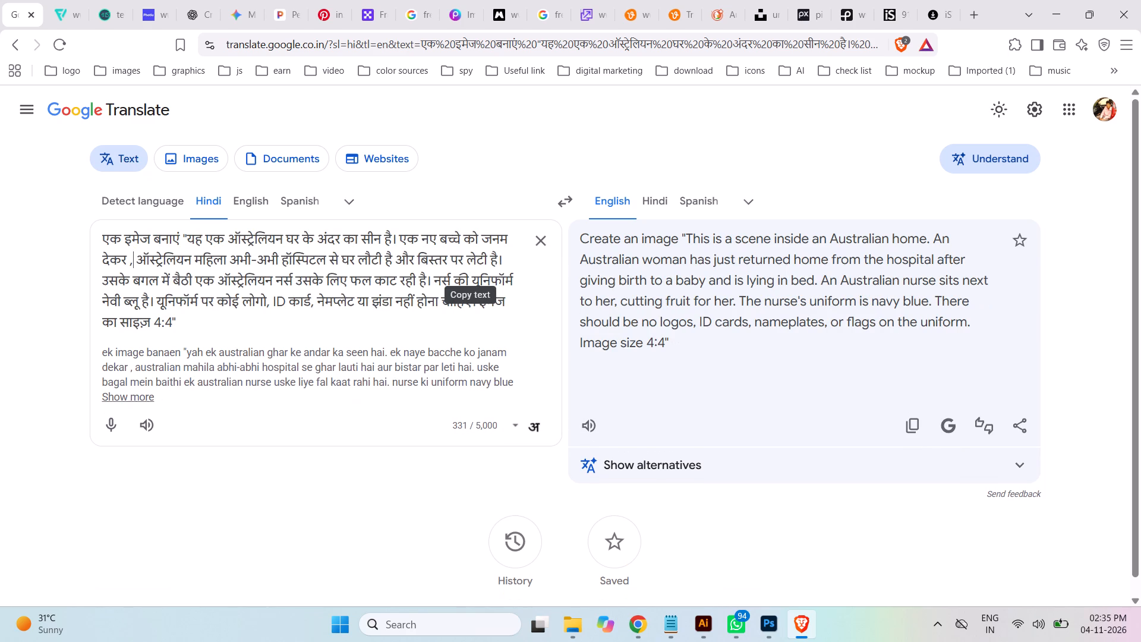
left_click(911, 420)
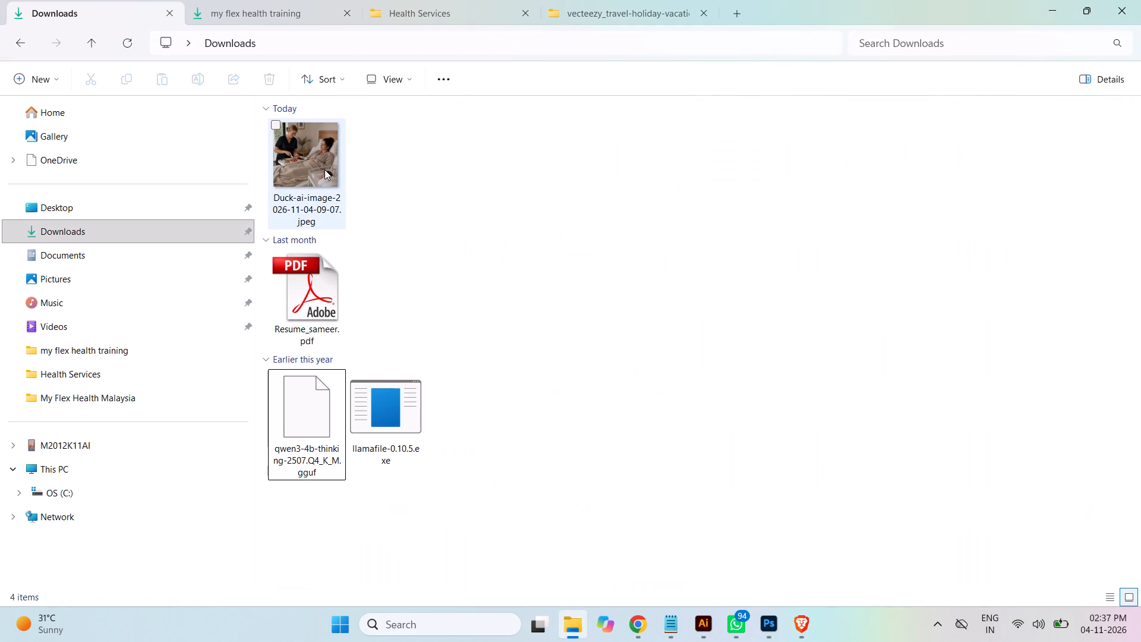
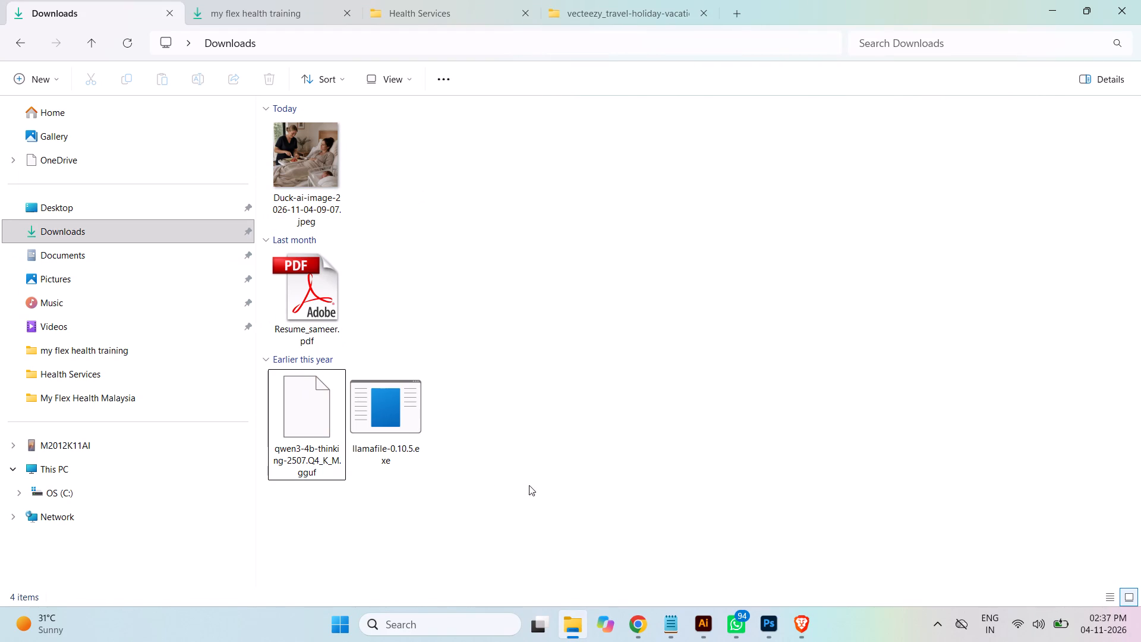
left_click(645, 627)
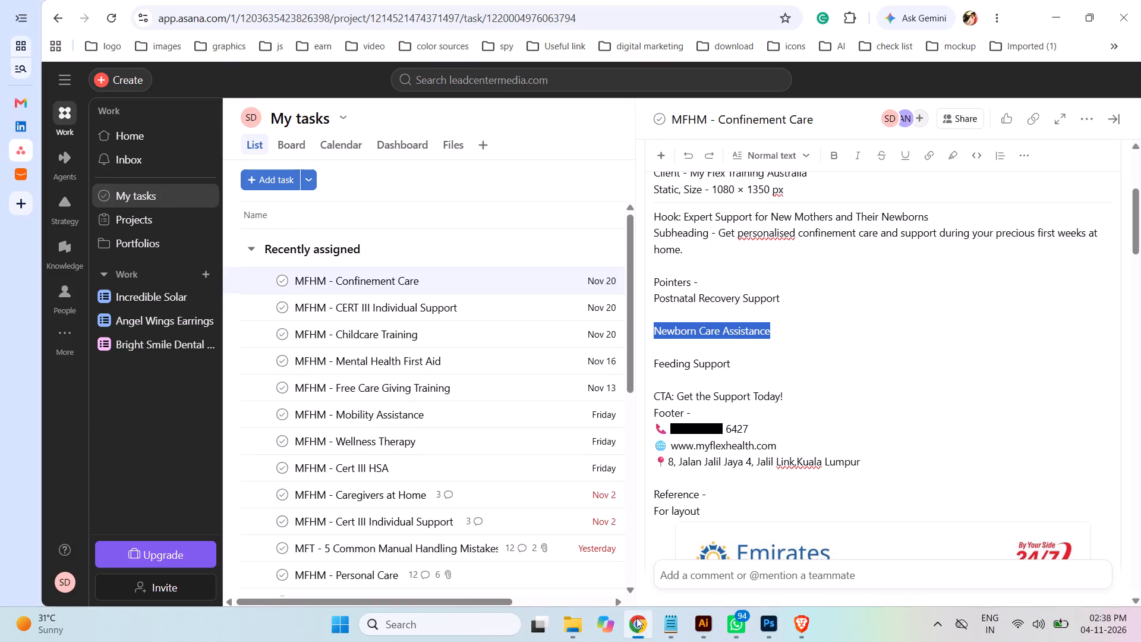
left_click(636, 618)
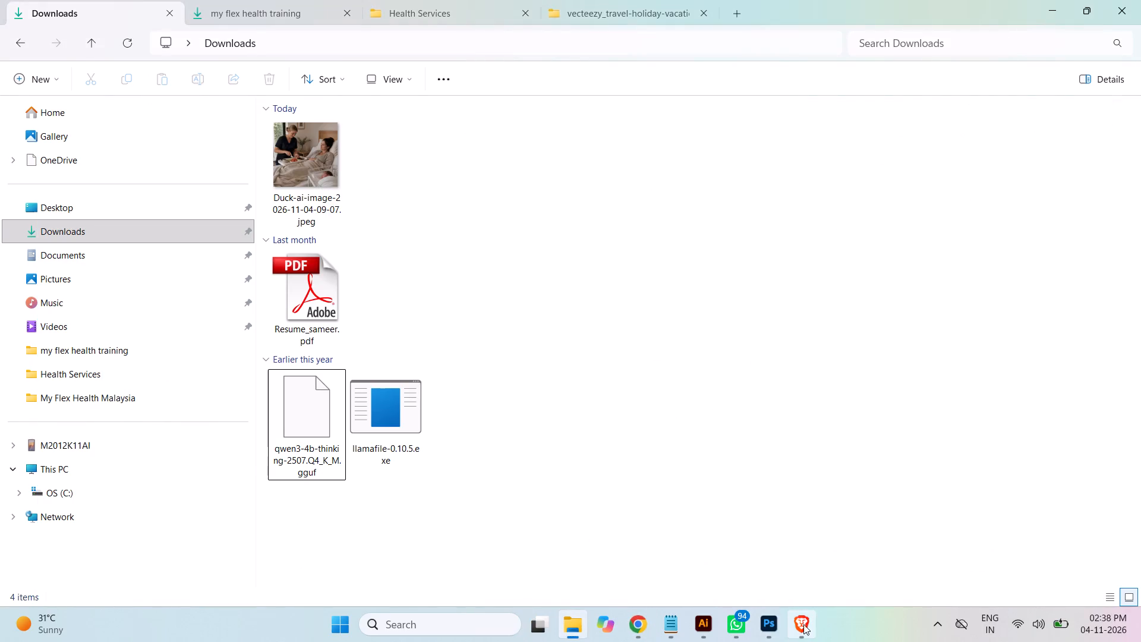
left_click(806, 625)
left_click(863, 339)
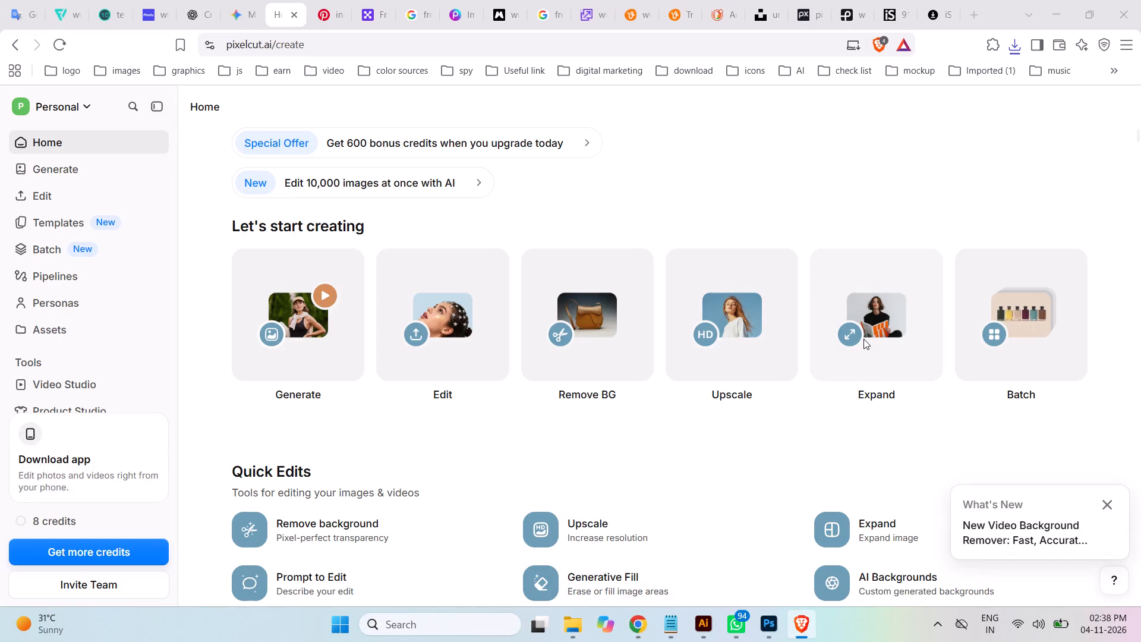
left_click(156, 138)
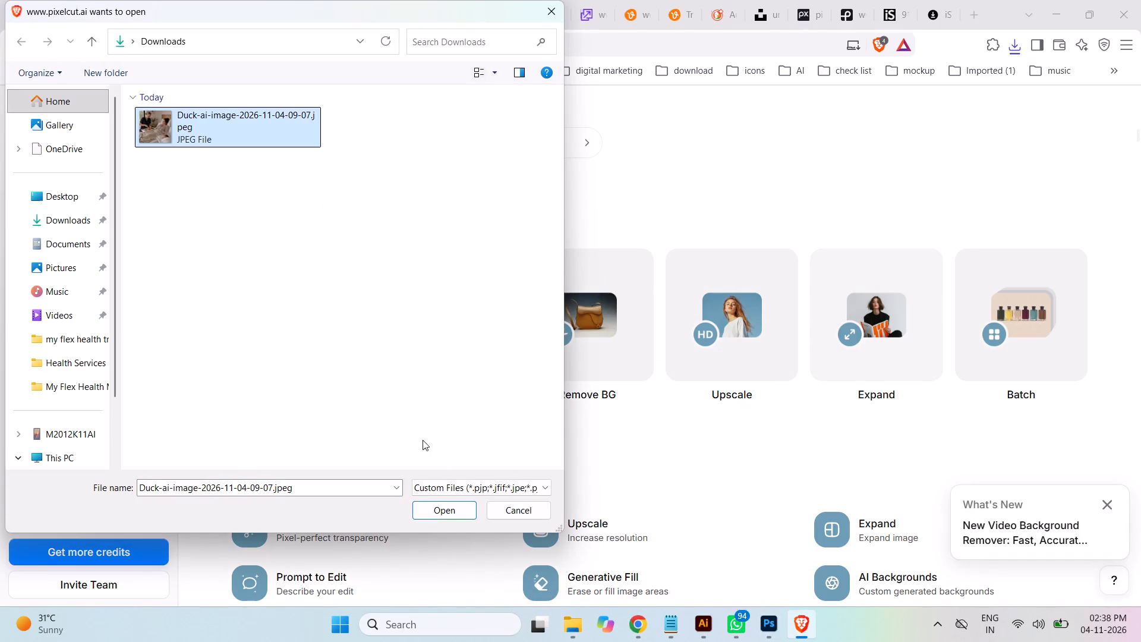
left_click(442, 512)
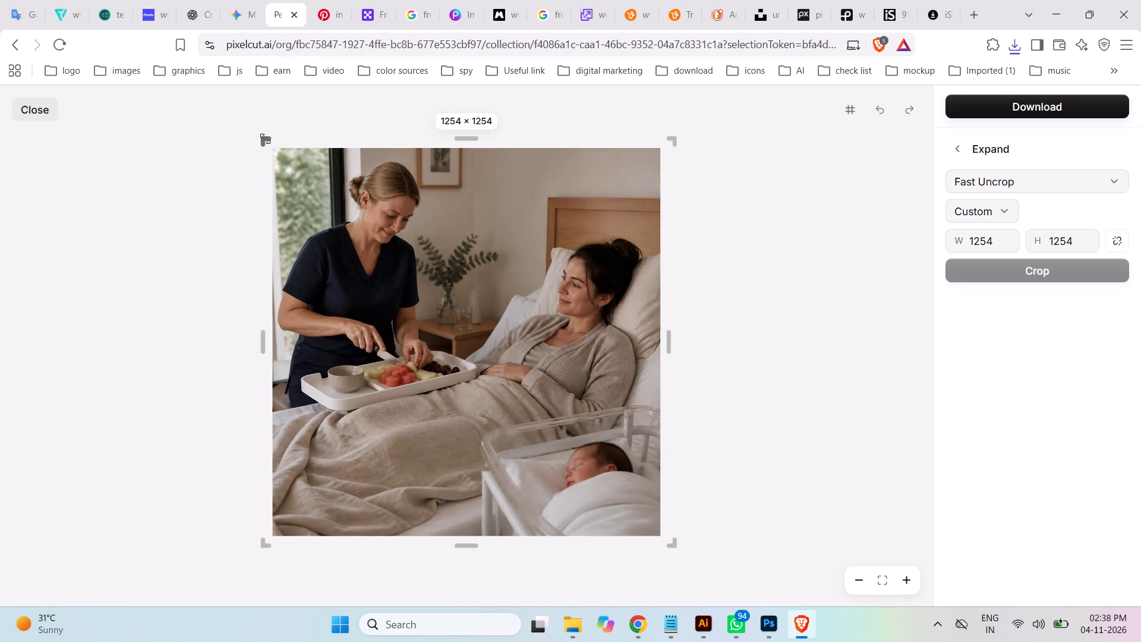
Extend the canvas beyond the image's top and left edges to about 1672 × 1467 and generate the Fast Uncrop fill.
left_click_drag(265, 139, 163, 54)
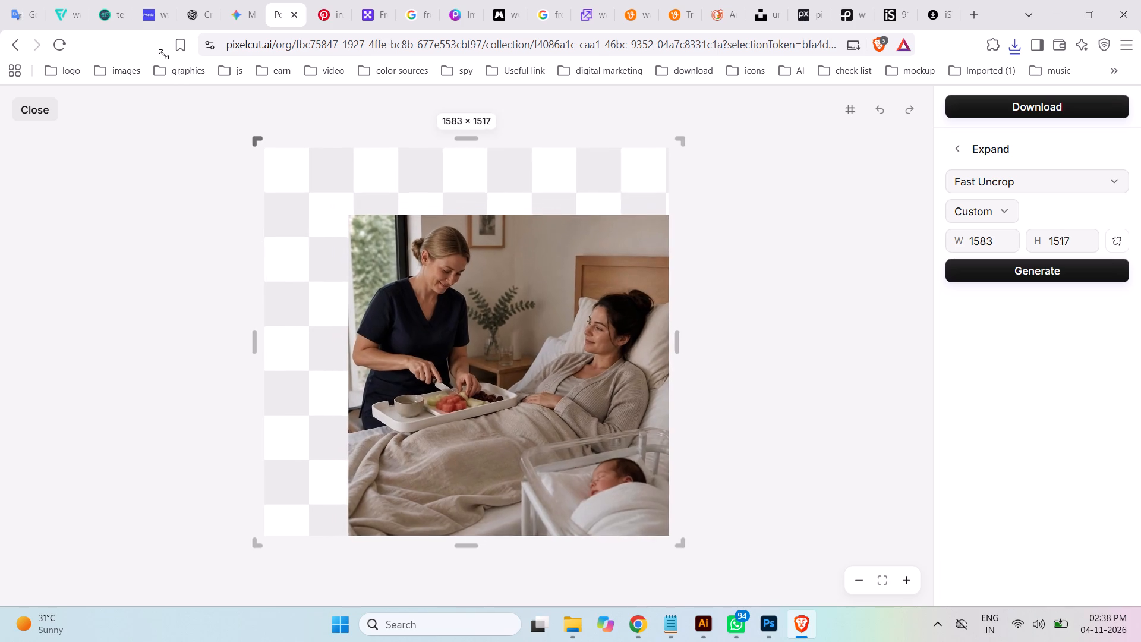
left_click_drag(163, 54, 152, 37)
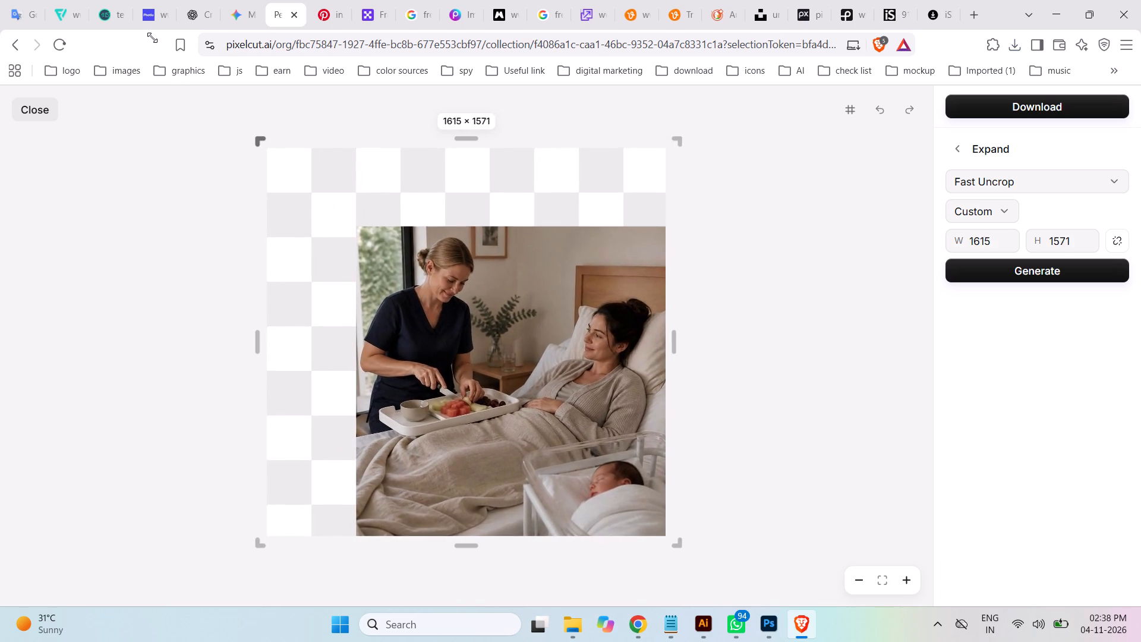
left_click_drag(152, 37, 147, 37)
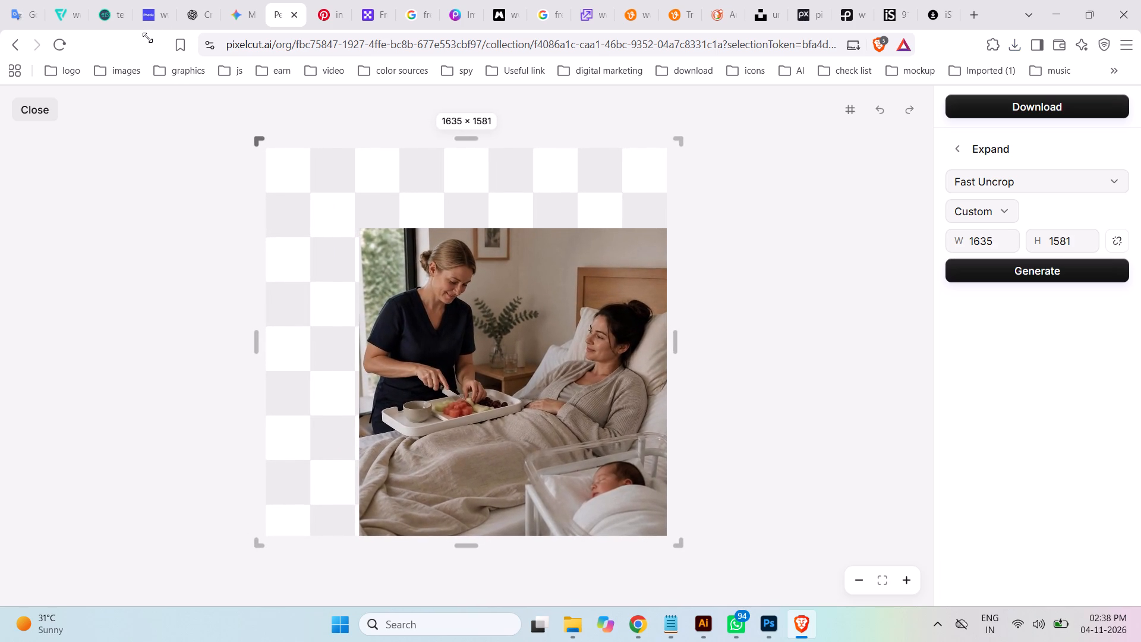
left_click_drag(147, 37, 135, 73)
left_click(1022, 277)
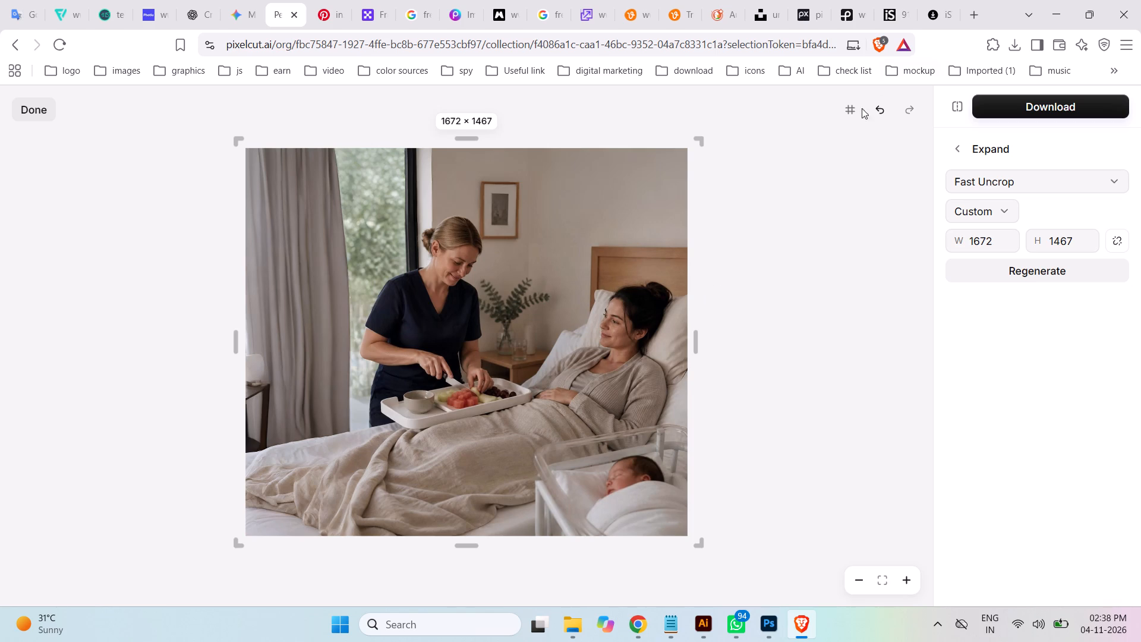
Undo the generated expansion and generate a new fill for the same extended canvas.
left_click(879, 108)
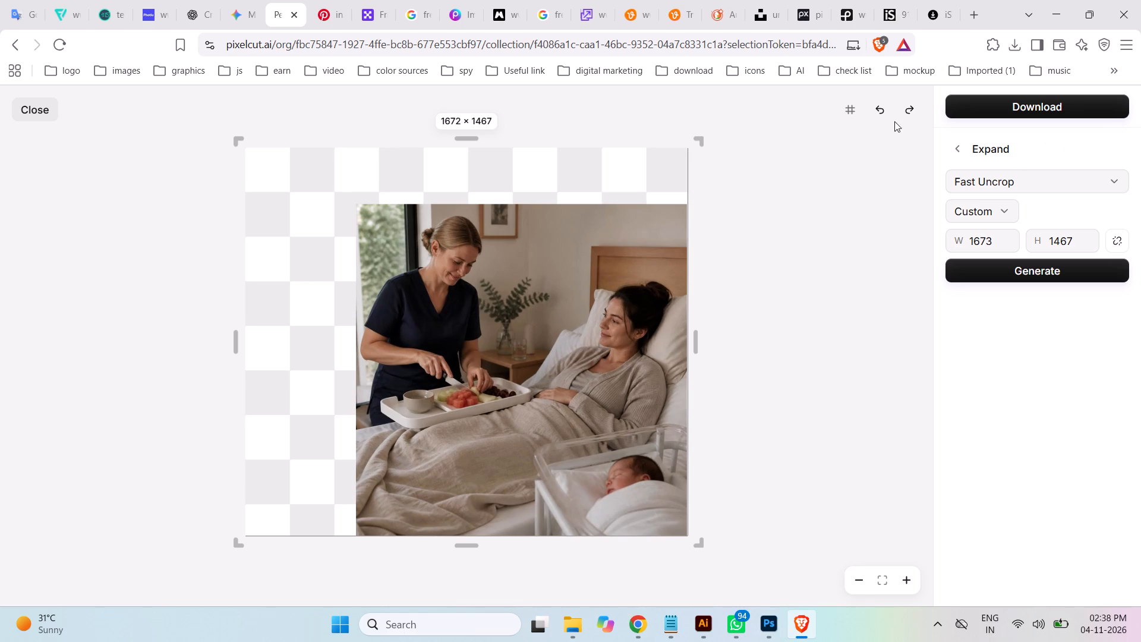
left_click(1037, 272)
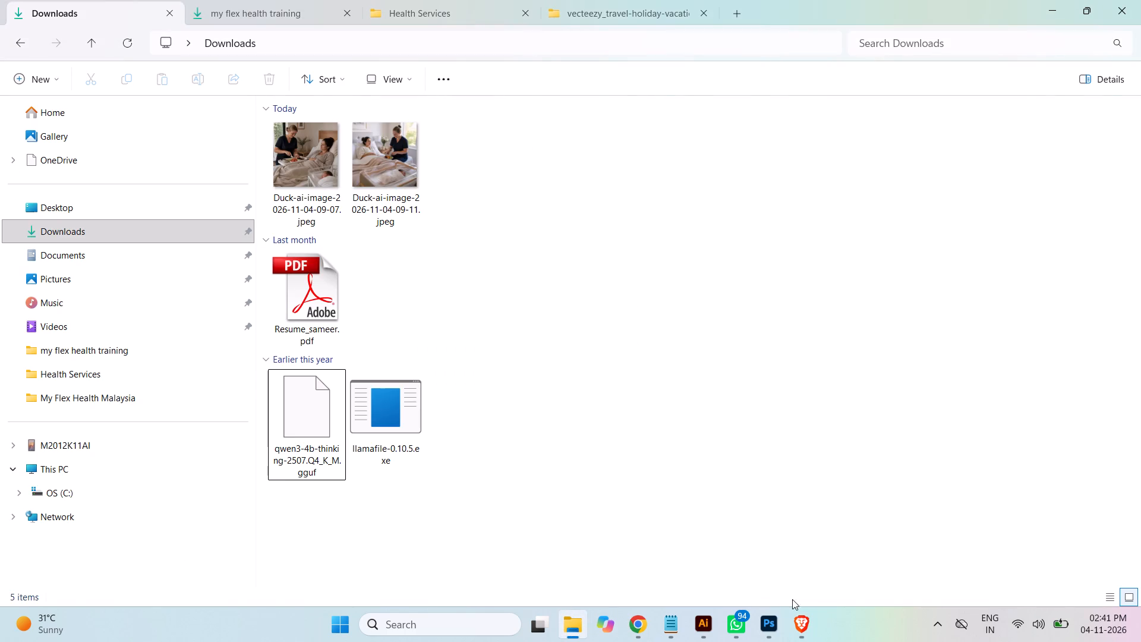
left_click(313, 179)
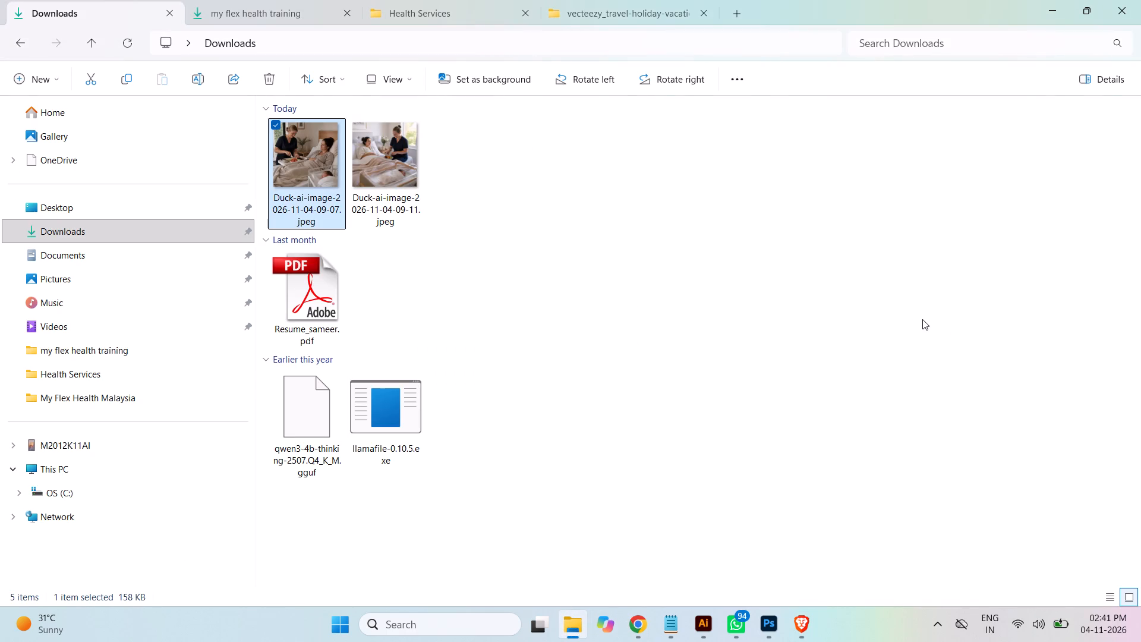
key("shift+Delete")
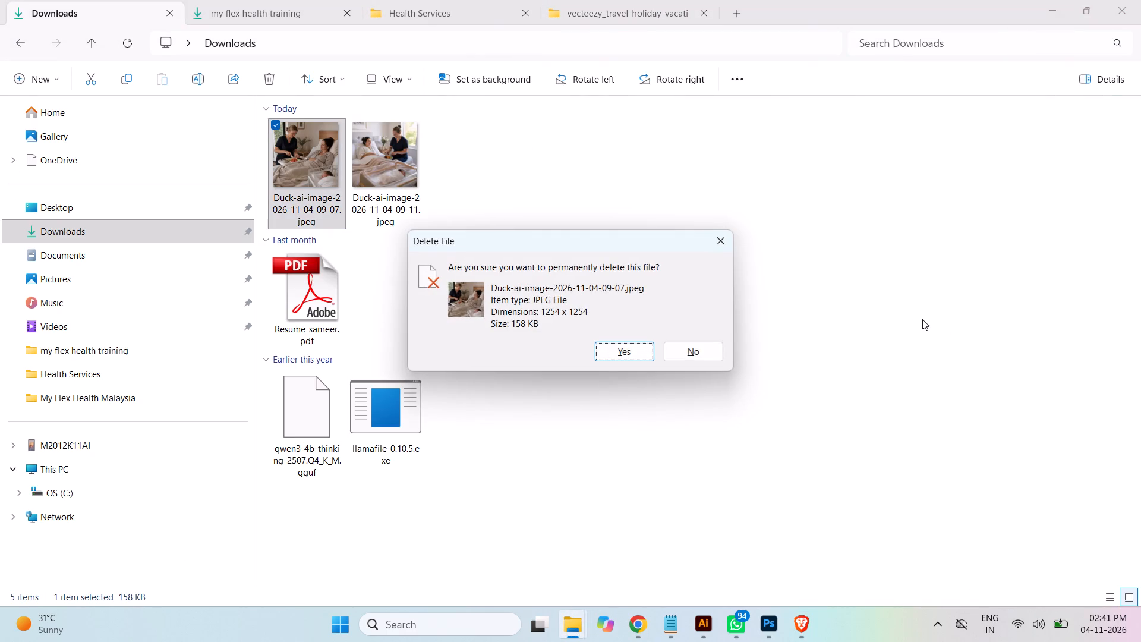
key("Return")
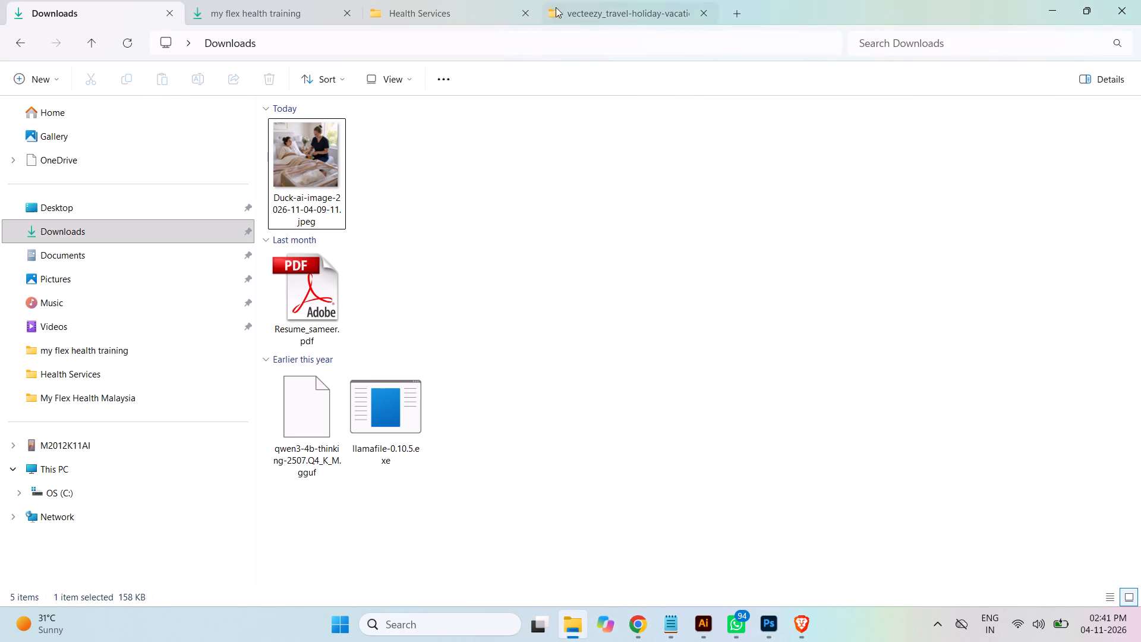
left_click(800, 625)
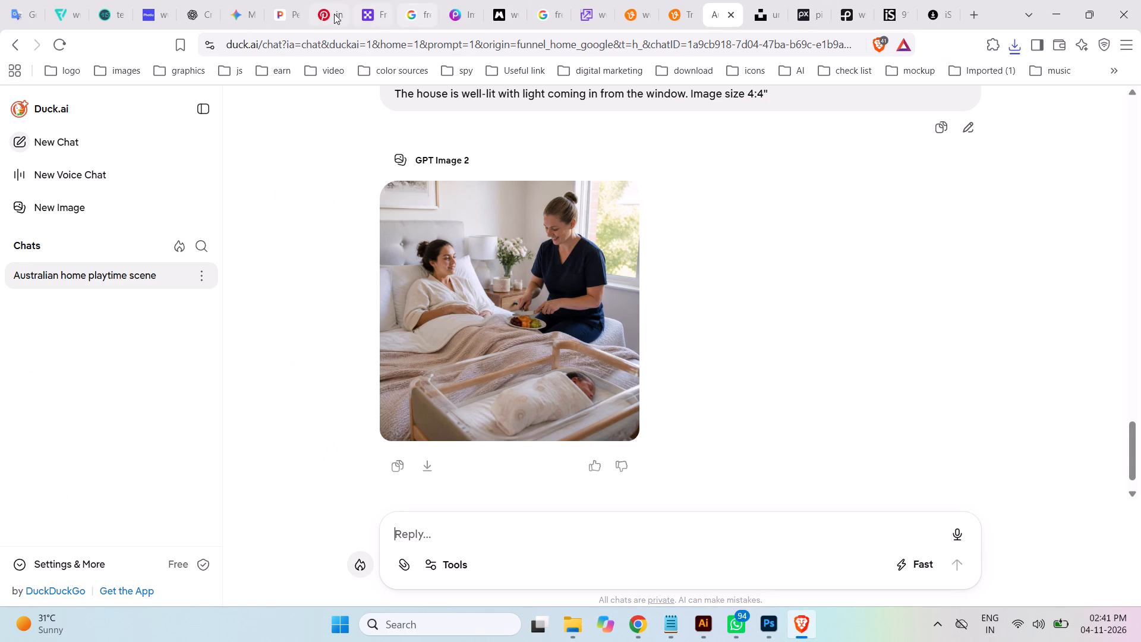
left_click(284, 8)
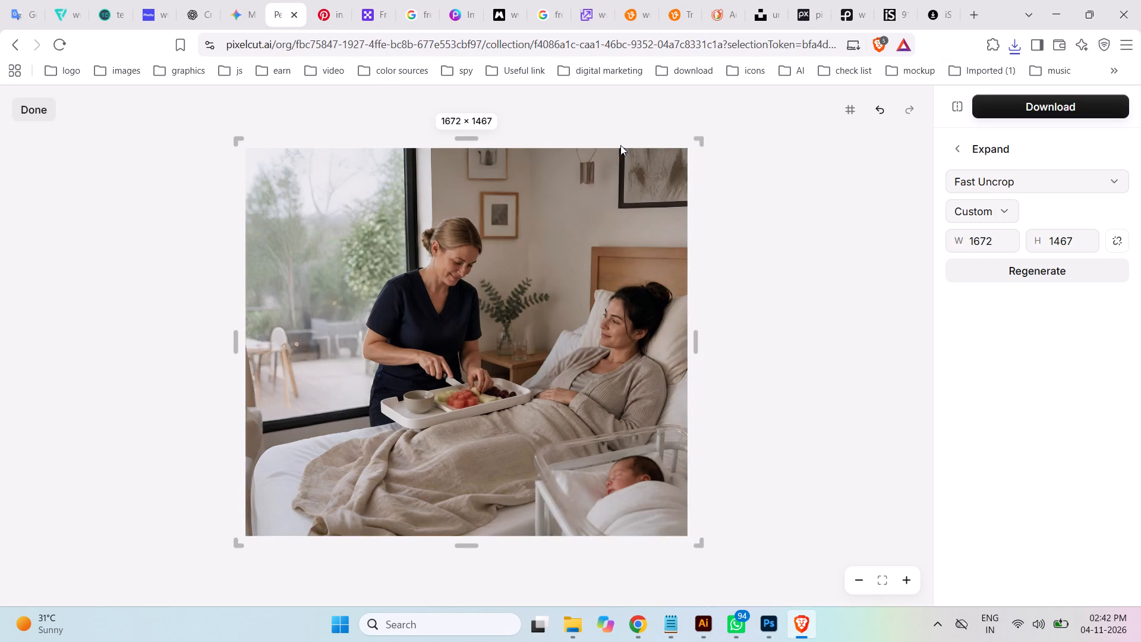
left_click_drag(278, 46, 1140, 0)
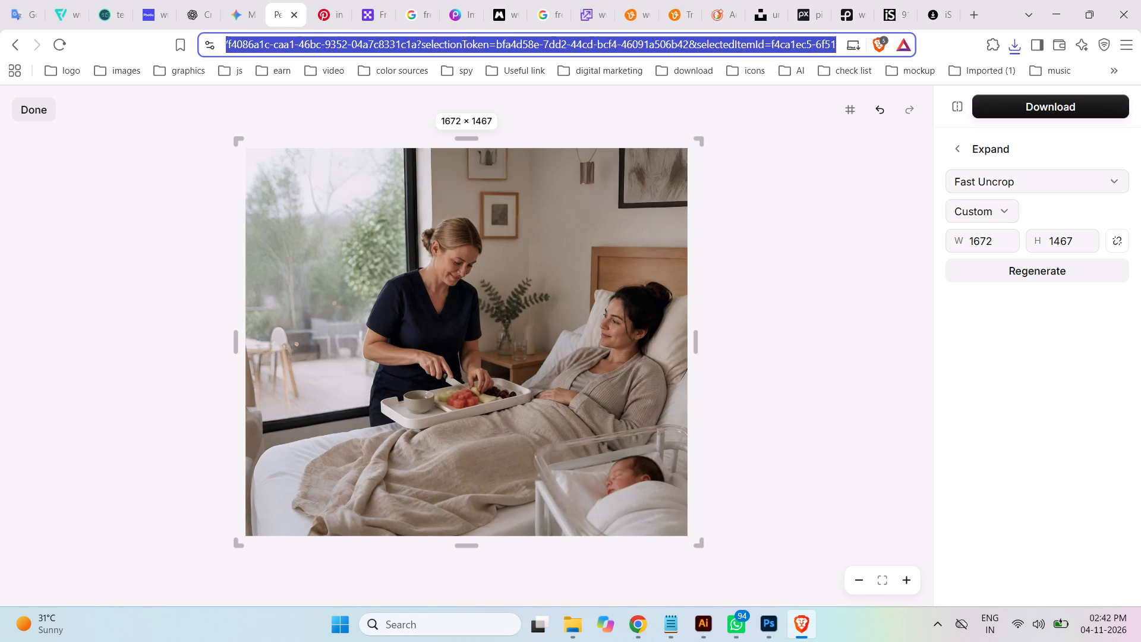
left_click_drag(1140, 0, 1140, 1)
key("BackSpace")
key("Return")
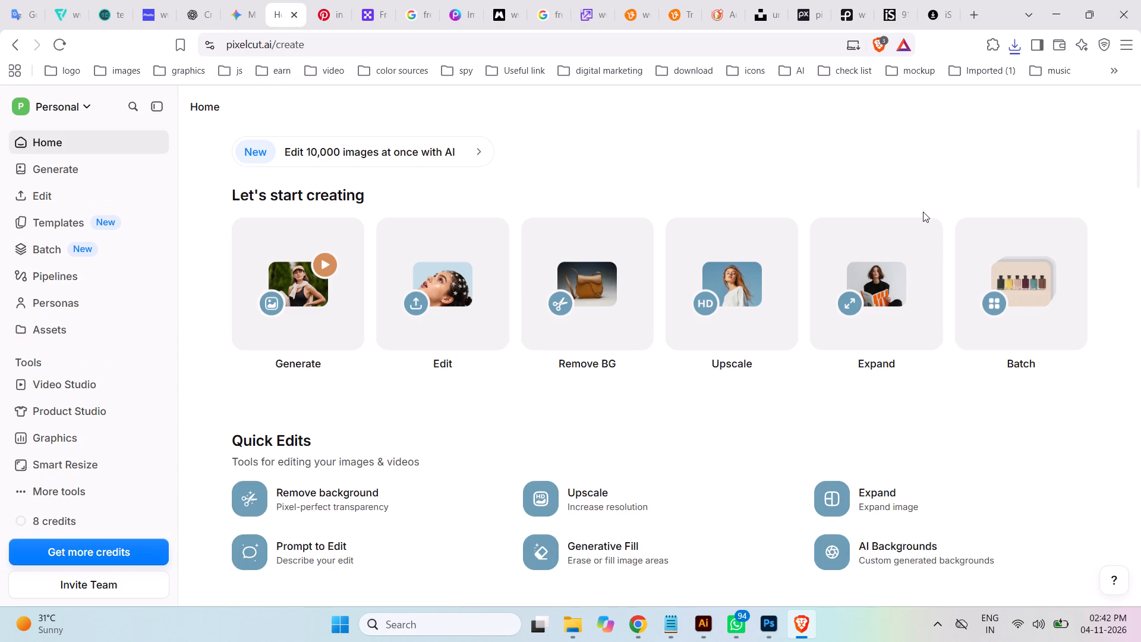
left_click(878, 345)
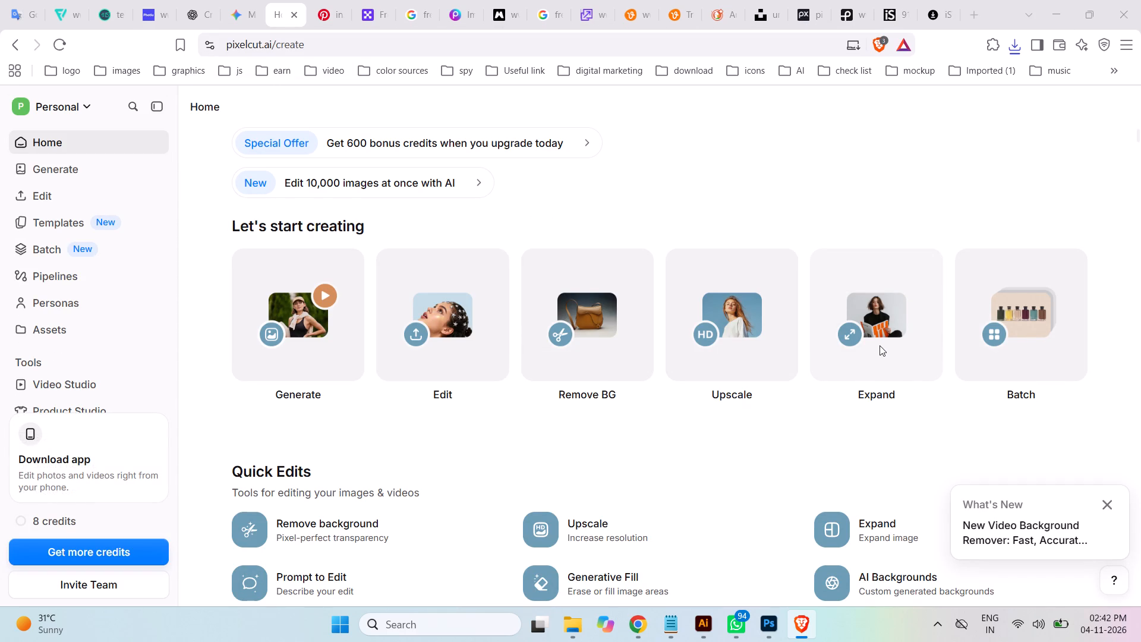
left_click(161, 134)
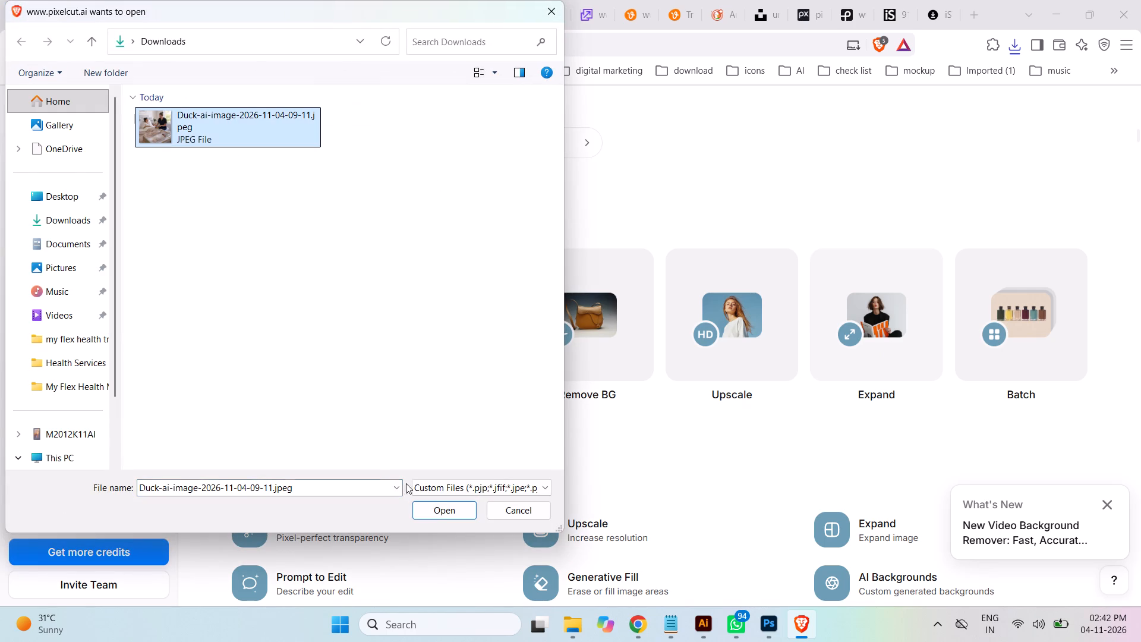
left_click(437, 508)
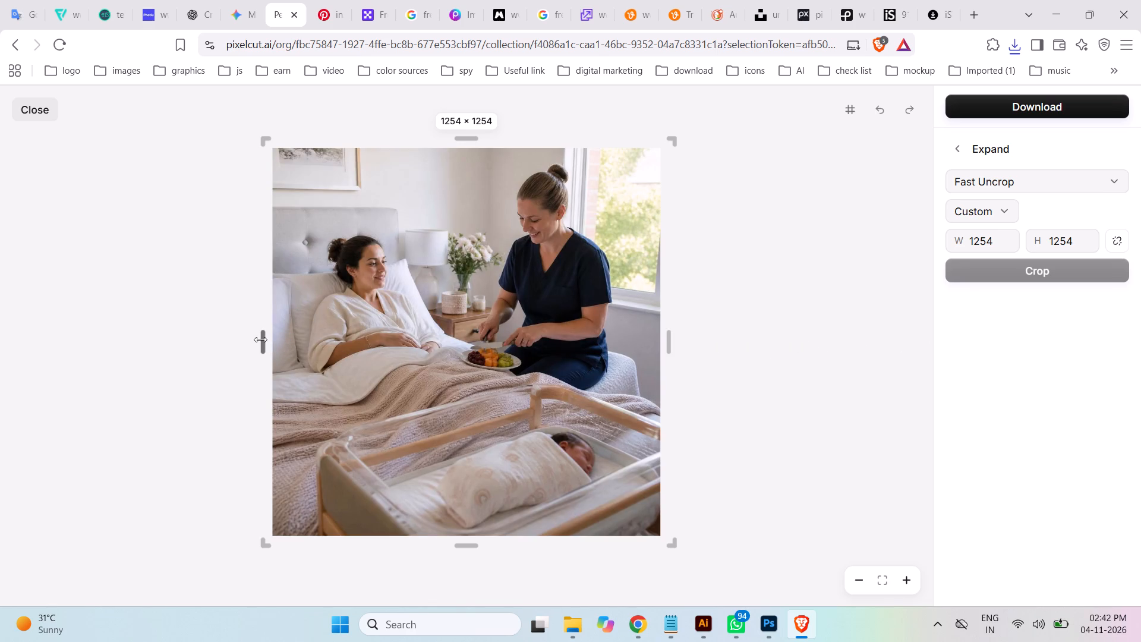
Extend the canvas beyond the photo's left and top edges to about 1490 × 1460.
left_click_drag(260, 339, 187, 349)
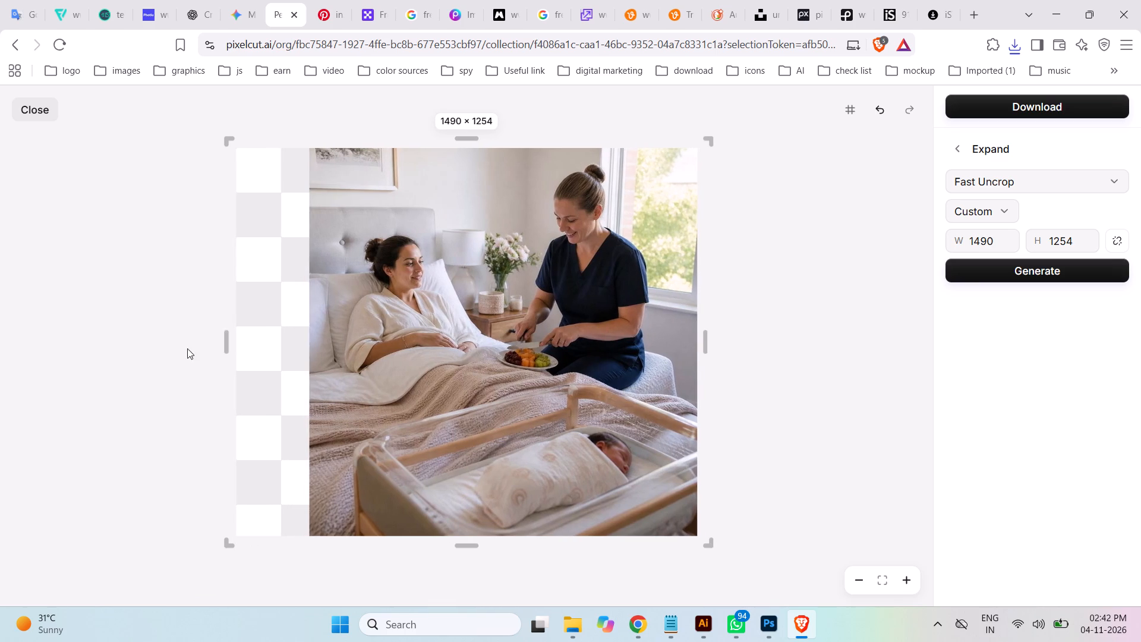
left_click_drag(464, 140, 461, 125)
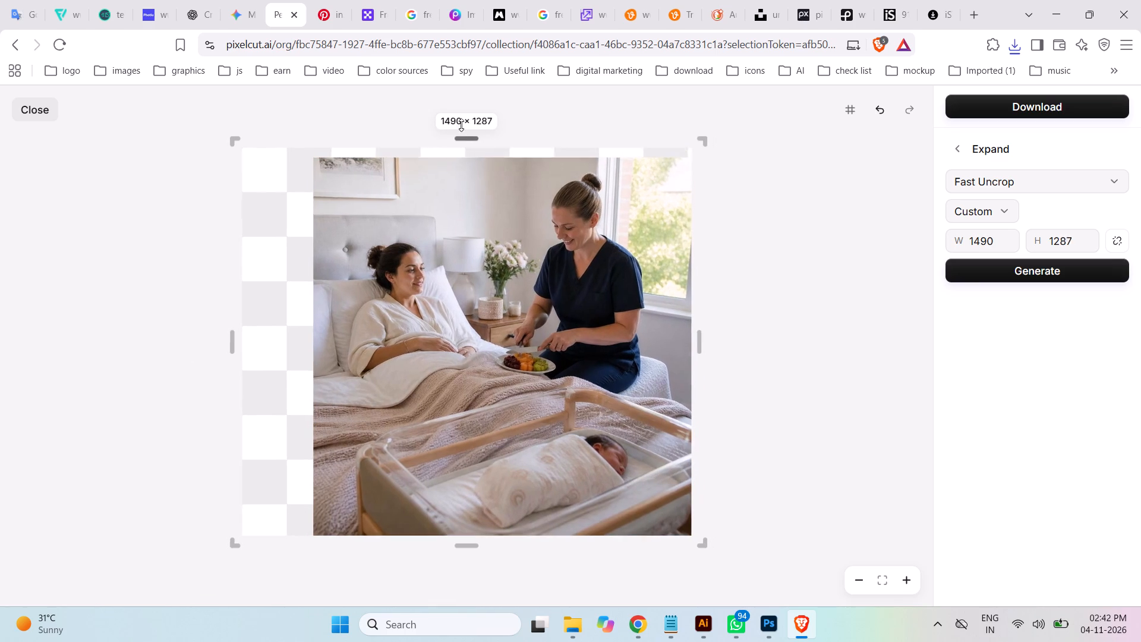
left_click_drag(461, 125, 449, 51)
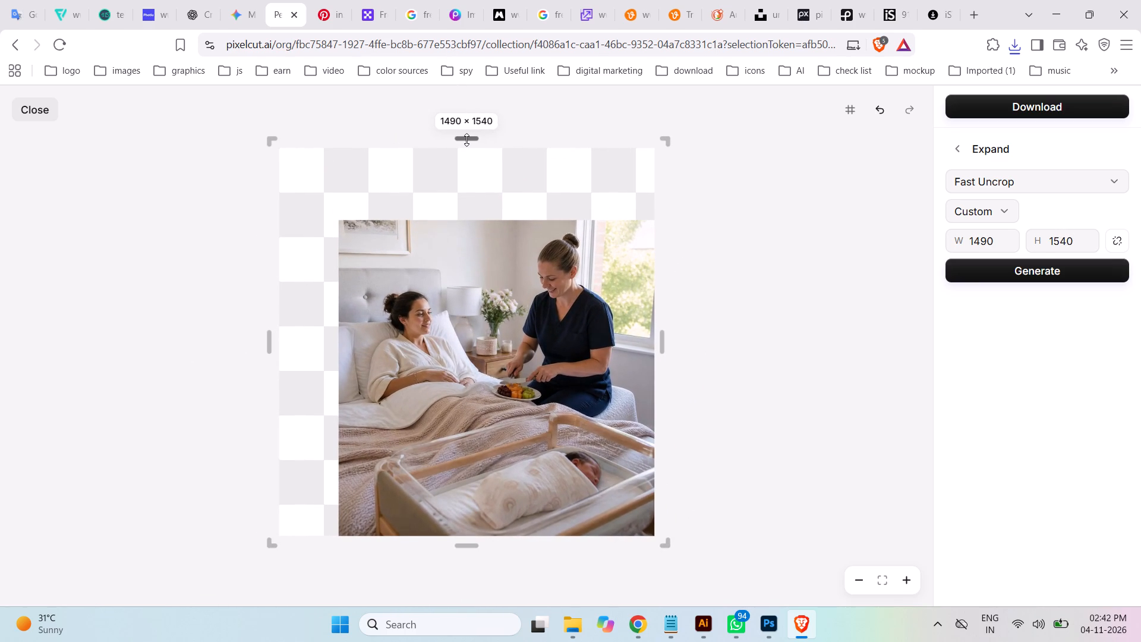
left_click_drag(467, 140, 467, 160)
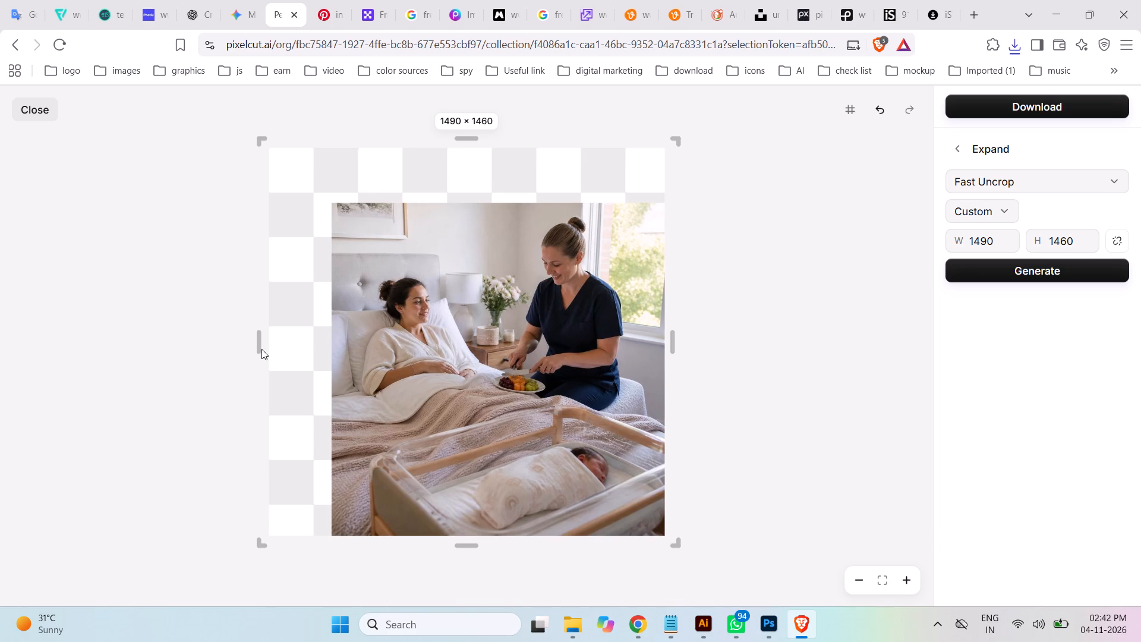
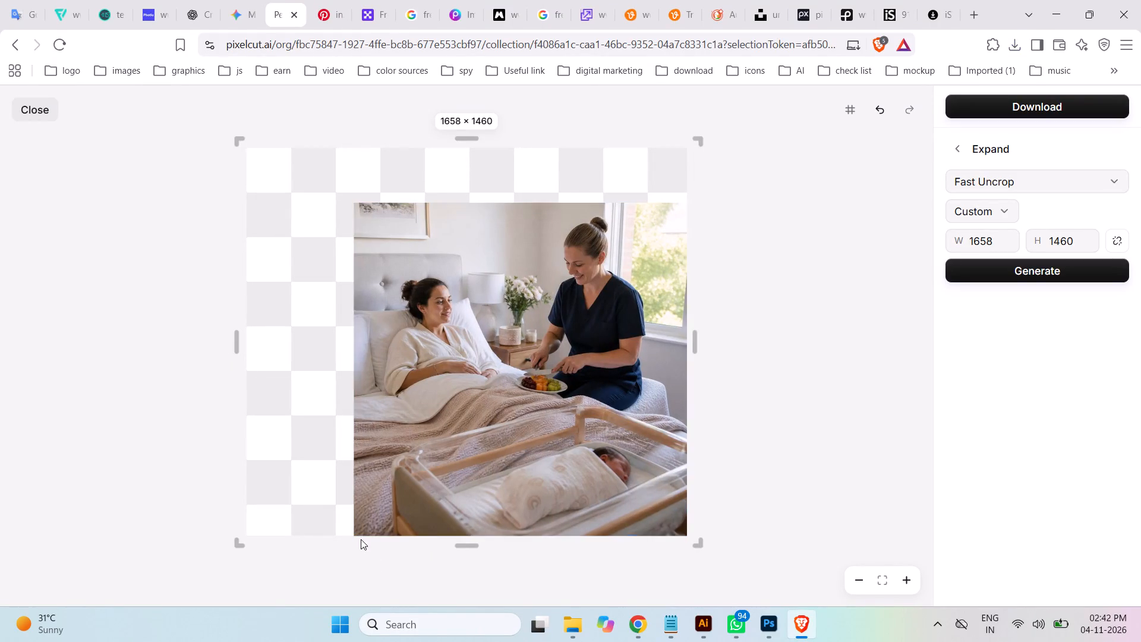
Generate the 1658 × 1460 expansion with Fast Uncrop and download the result as a JPEG at 100% quality.
left_click(1055, 267)
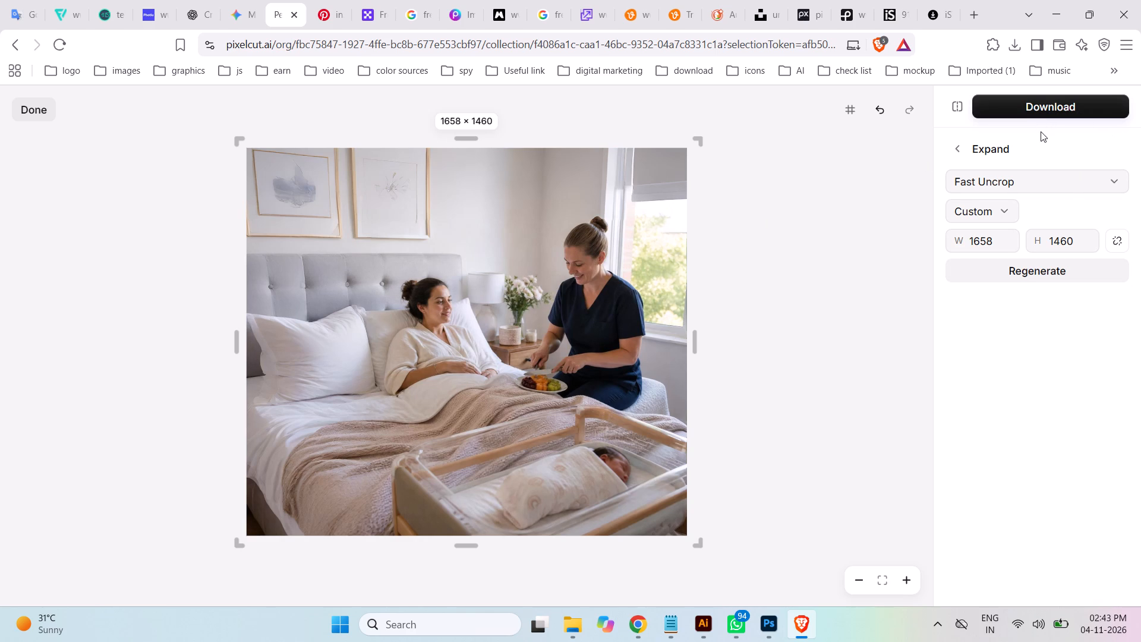
left_click(1041, 107)
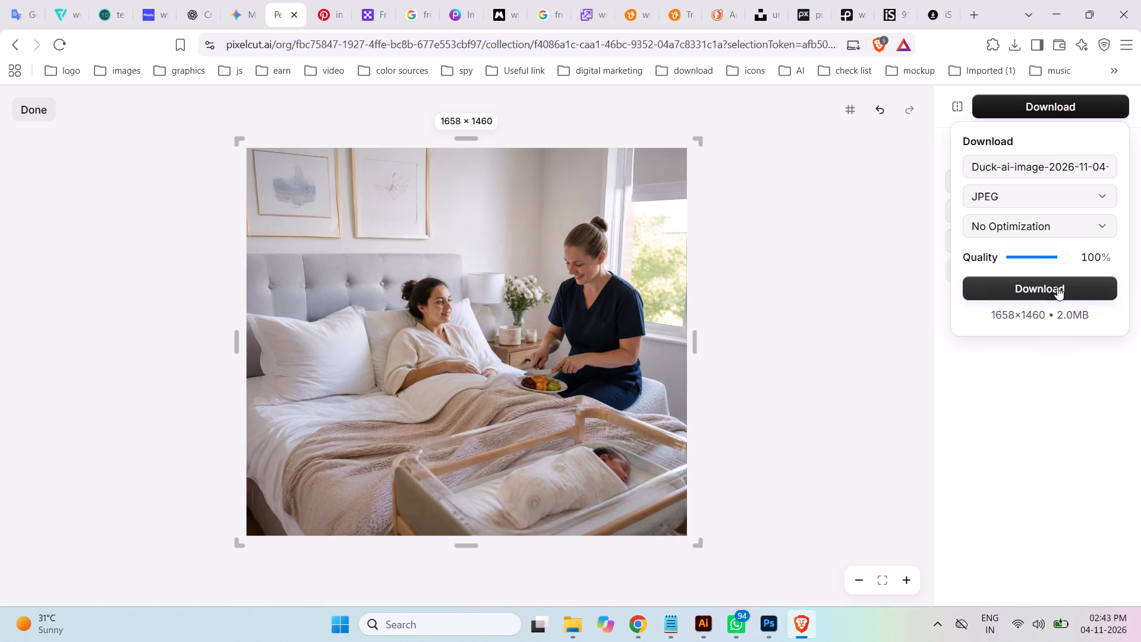
left_click(1035, 291)
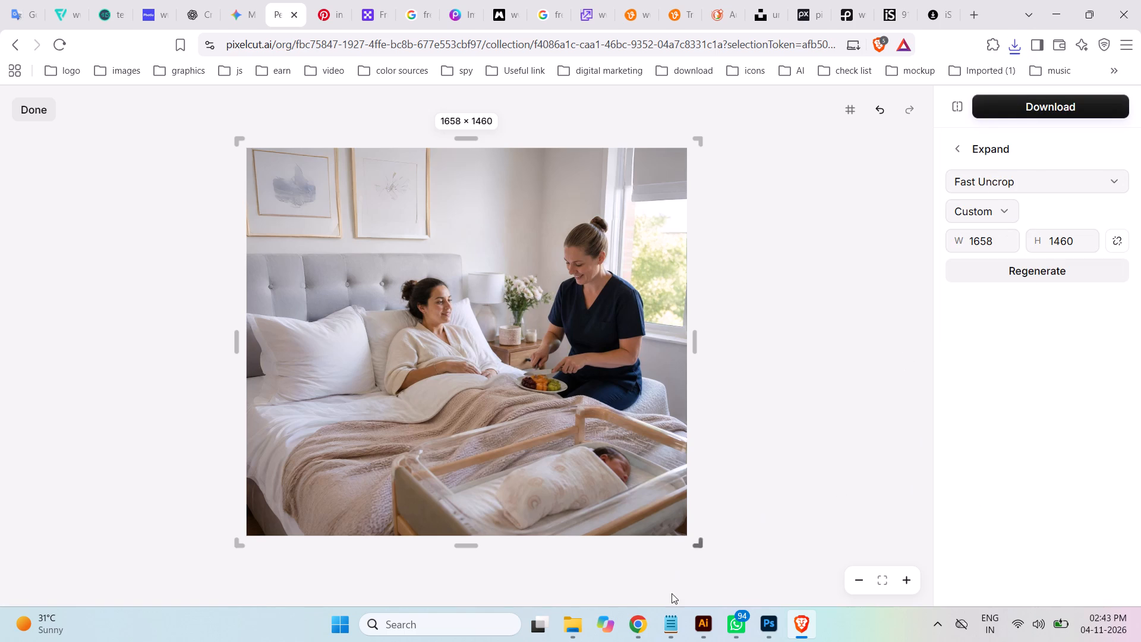
left_click(705, 624)
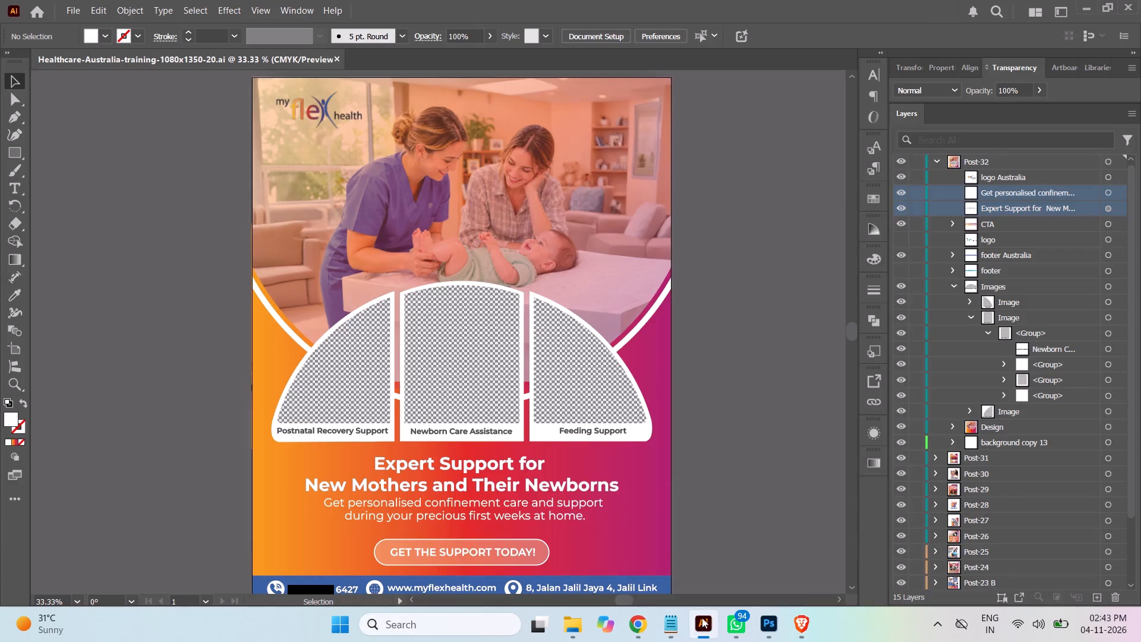
left_click(988, 329)
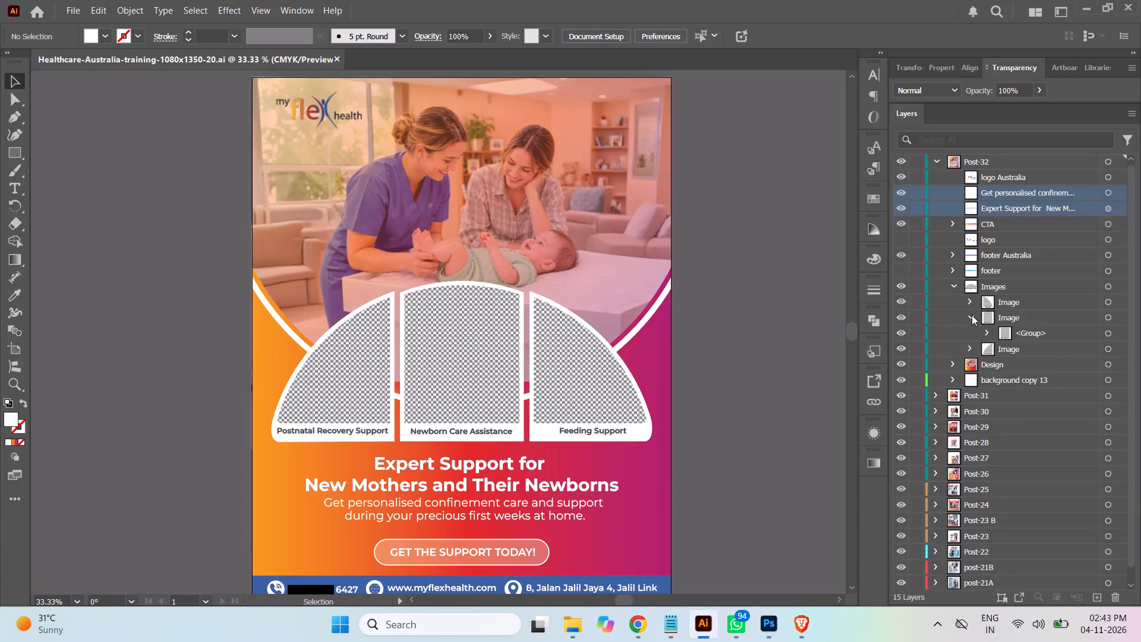
left_click(972, 315)
left_click(970, 334)
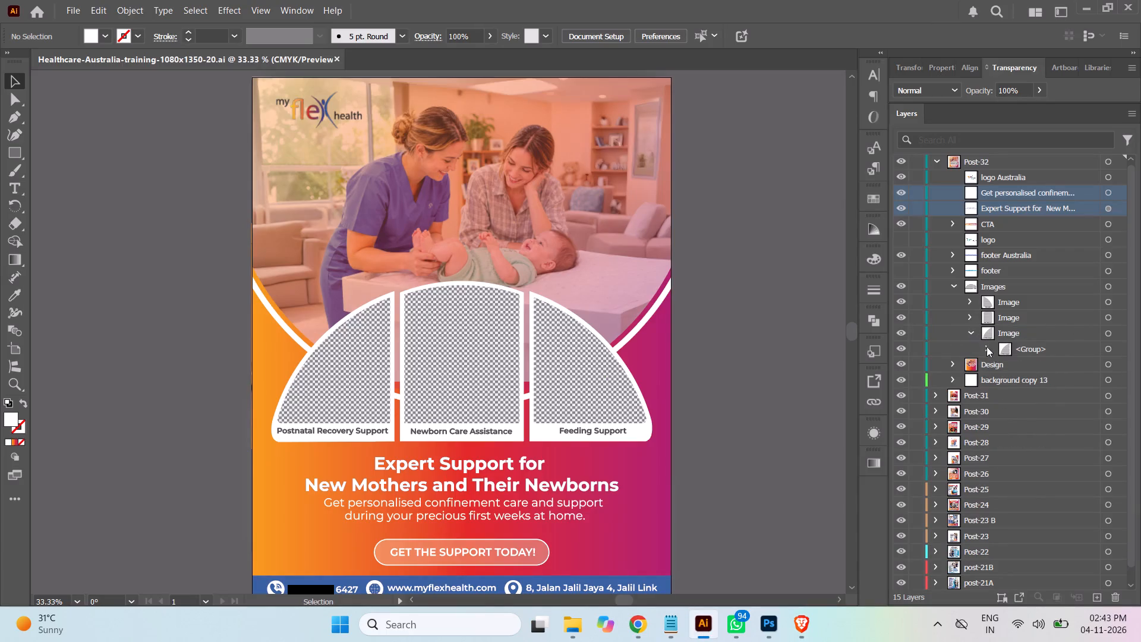
left_click(986, 347)
left_click(1019, 410)
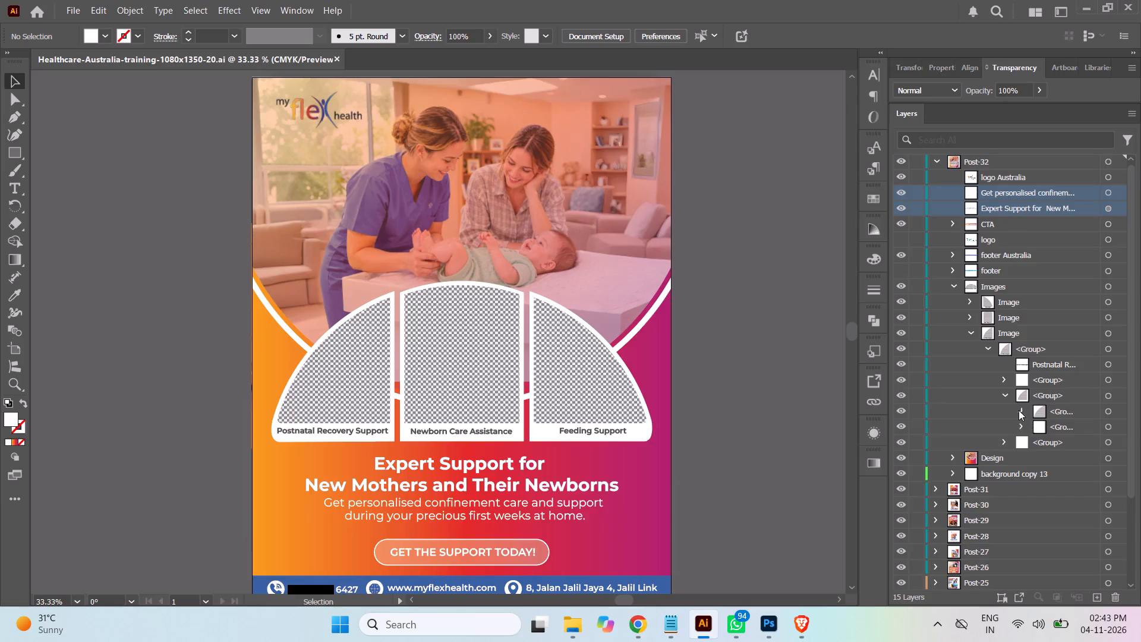
left_click(1080, 427)
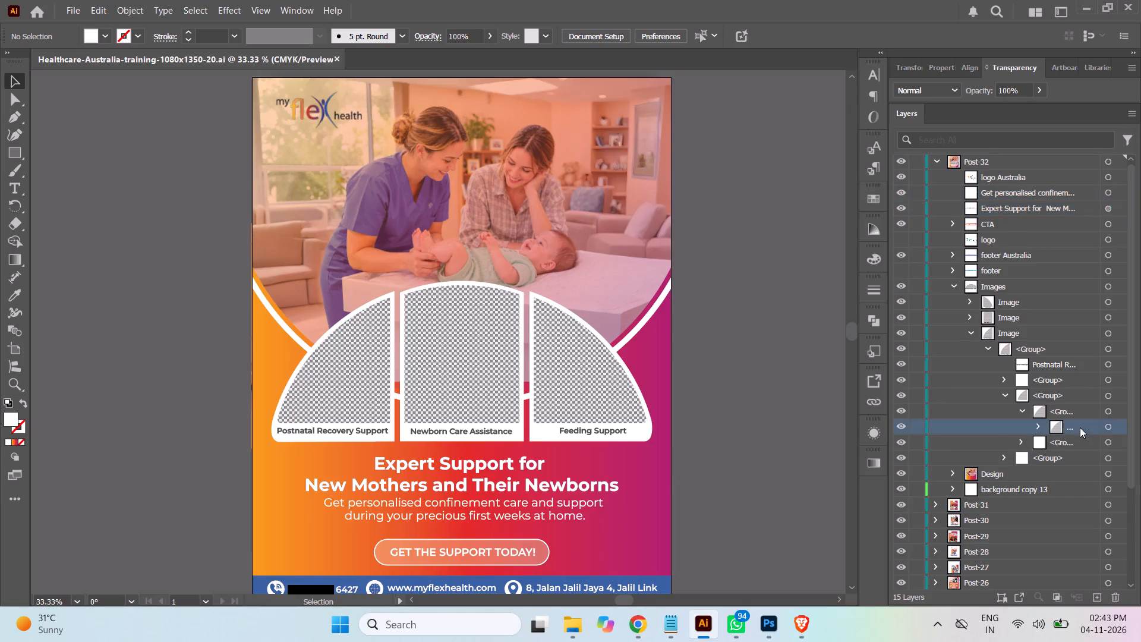
left_click(1106, 426)
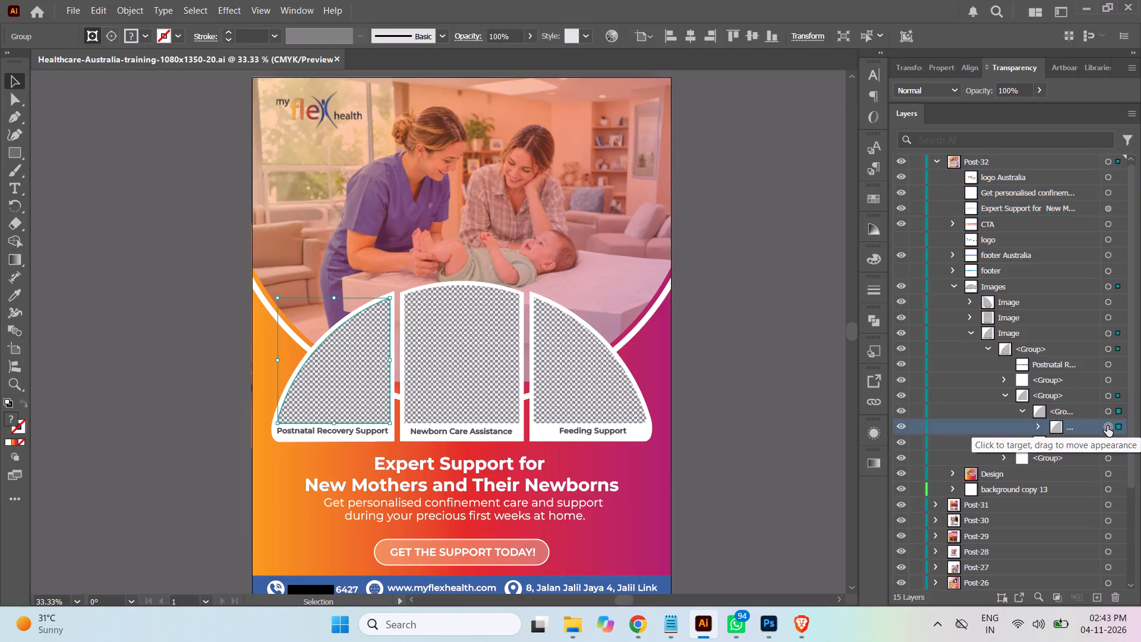
left_click(573, 627)
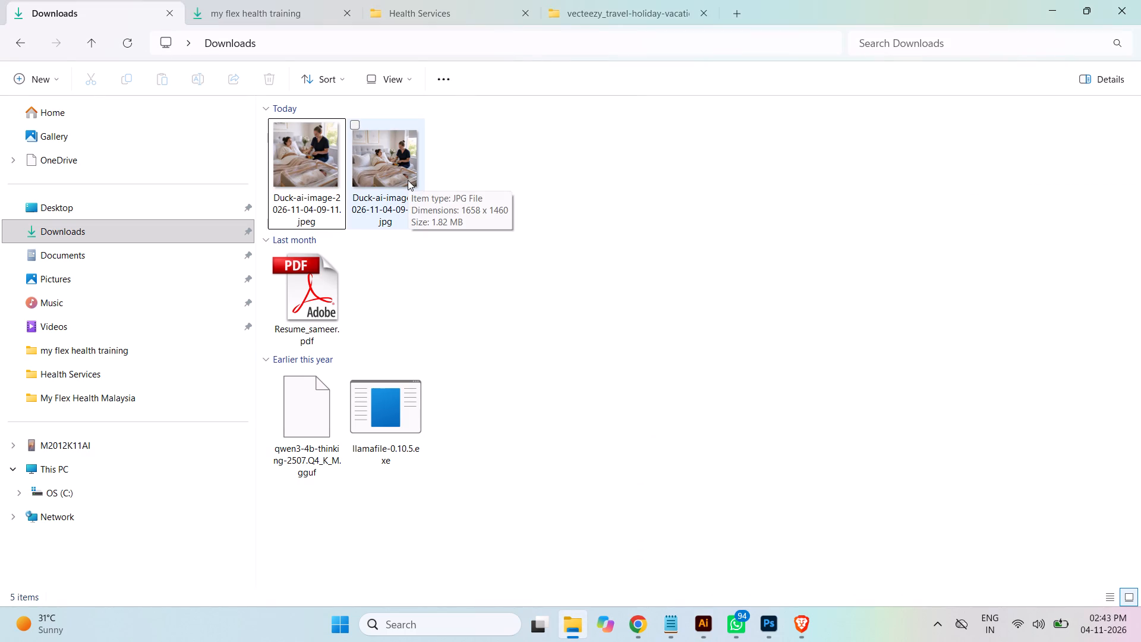
left_click_drag(408, 180, 709, 588)
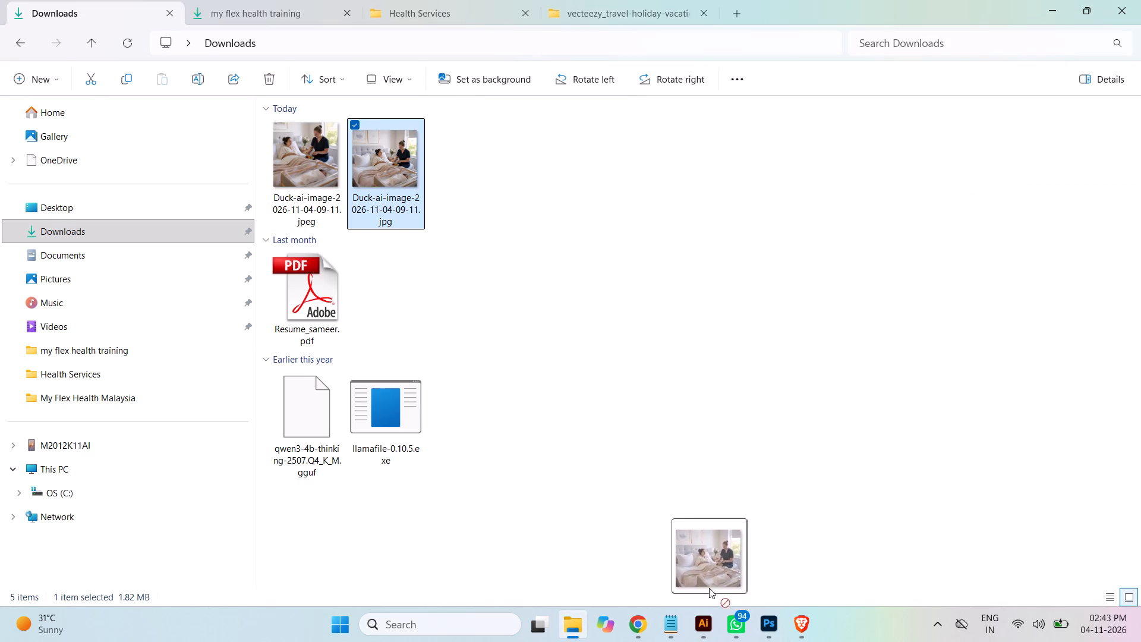
left_click_drag(709, 588, 332, 423)
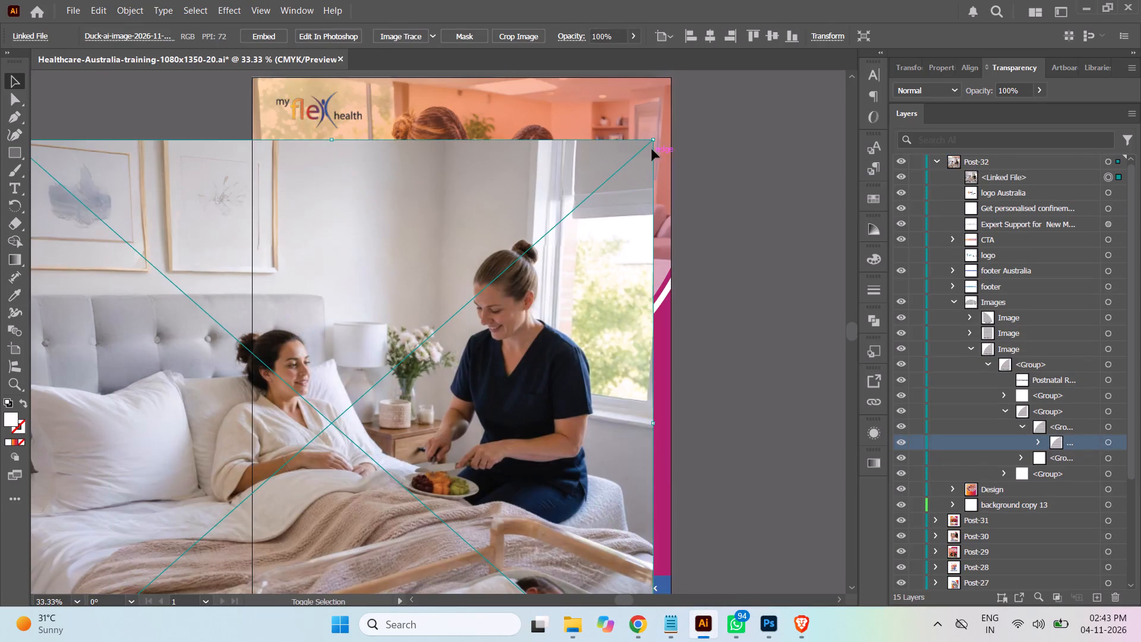
Scale the placed photo down proportionally and position it over the Postnatal Recovery Support frame.
left_click_drag(656, 139, 347, 446, "shift")
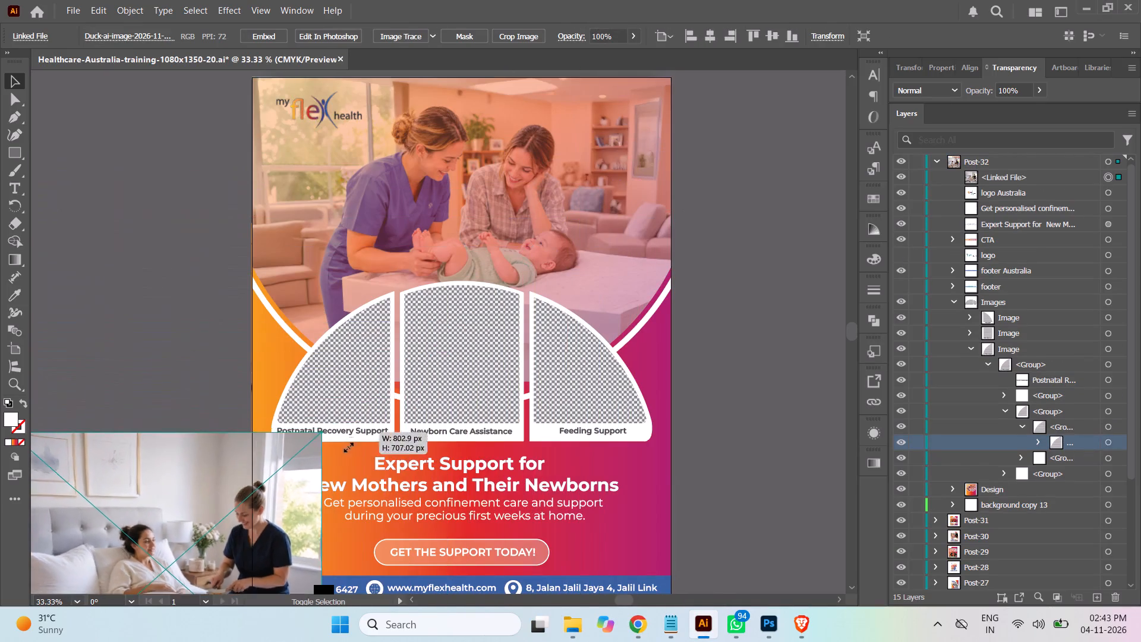
left_click_drag(347, 446, 344, 457, "shift")
left_click_drag(234, 534, 390, 333)
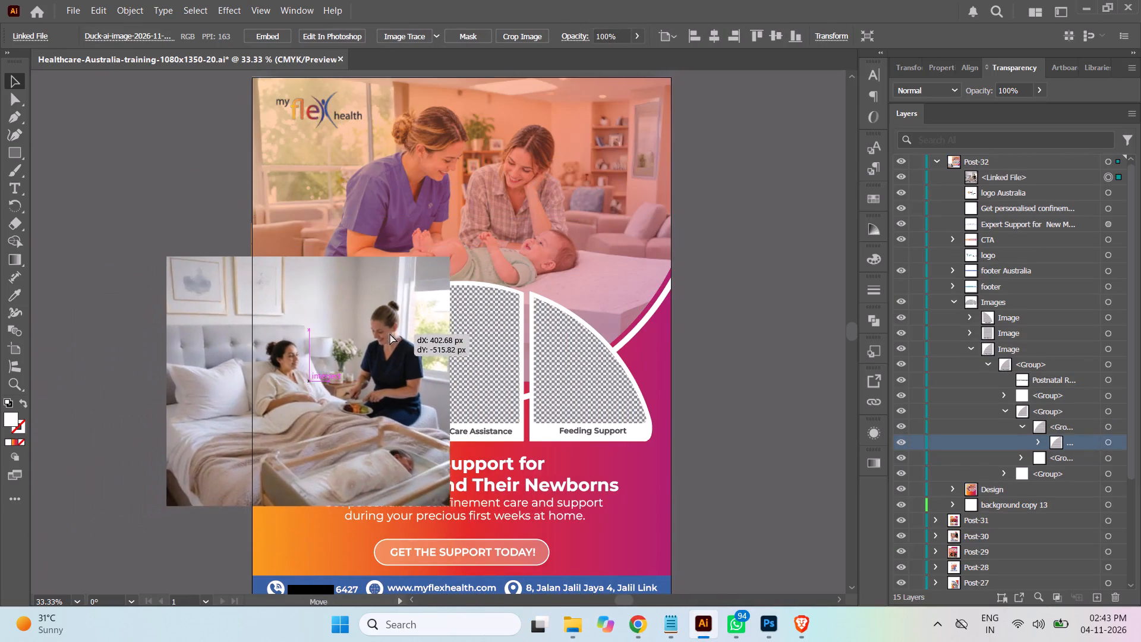
left_click_drag(390, 333, 390, 333)
left_click_drag(451, 506, 440, 495, "shift")
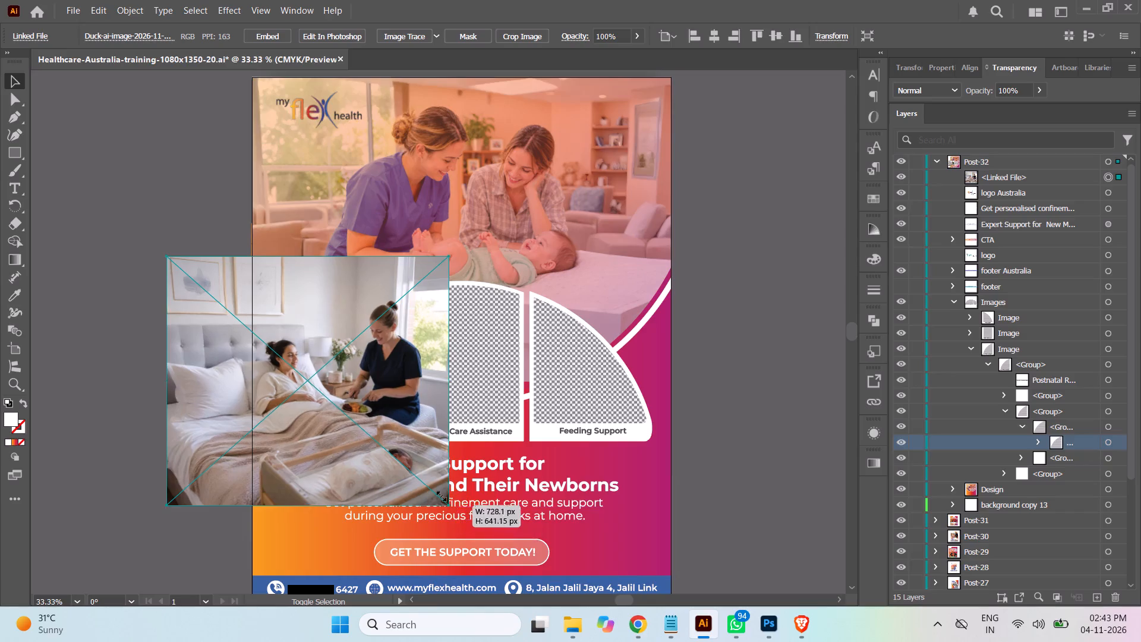
left_click_drag(440, 495, 402, 419, "shift")
left_click_drag(333, 393, 377, 403)
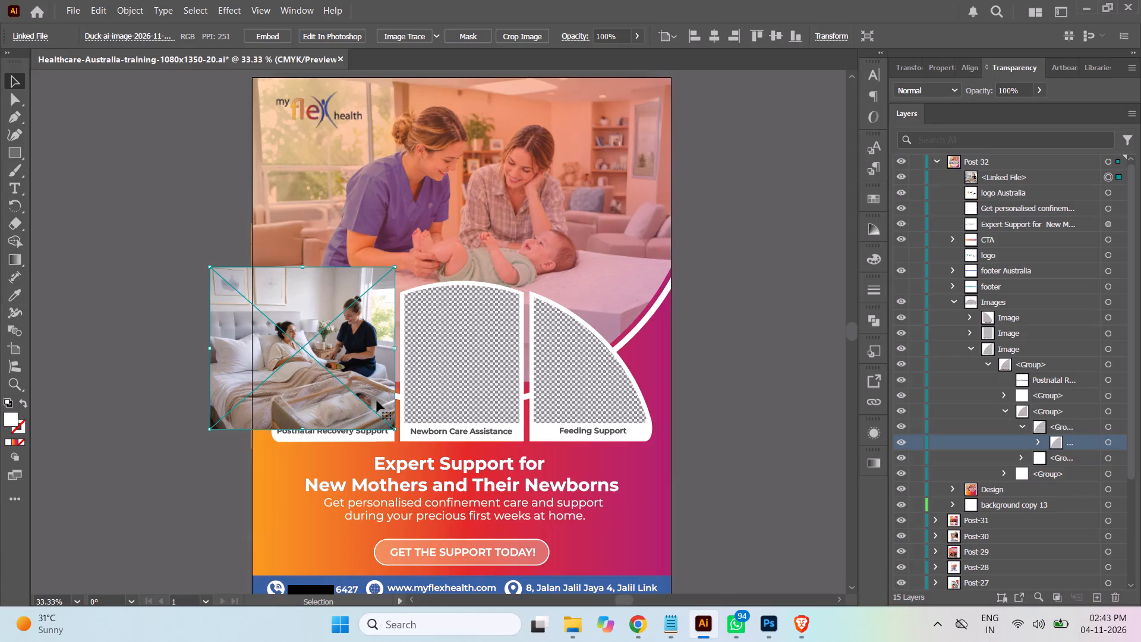
Move the linked photo into the Postnatal Recovery Support frame's nested clip group, directly above its clipping path, so the frame's shape masks it.
left_click(1036, 177)
left_click_drag(1036, 177, 1058, 438)
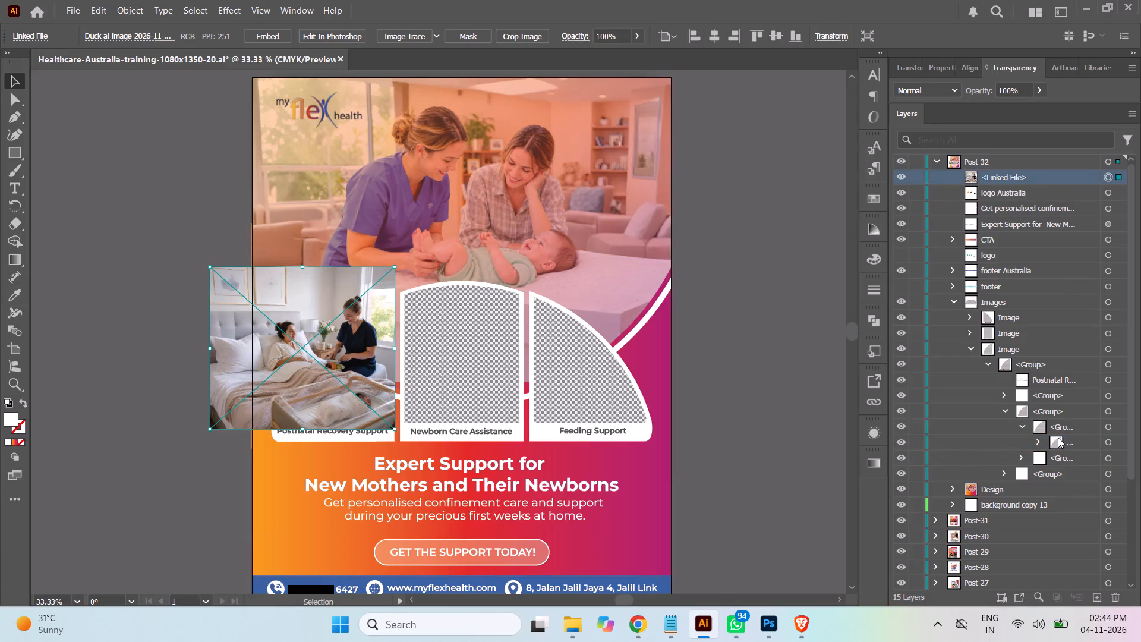
left_click_drag(1058, 438, 1057, 438)
left_click_drag(1083, 177, 1082, 436)
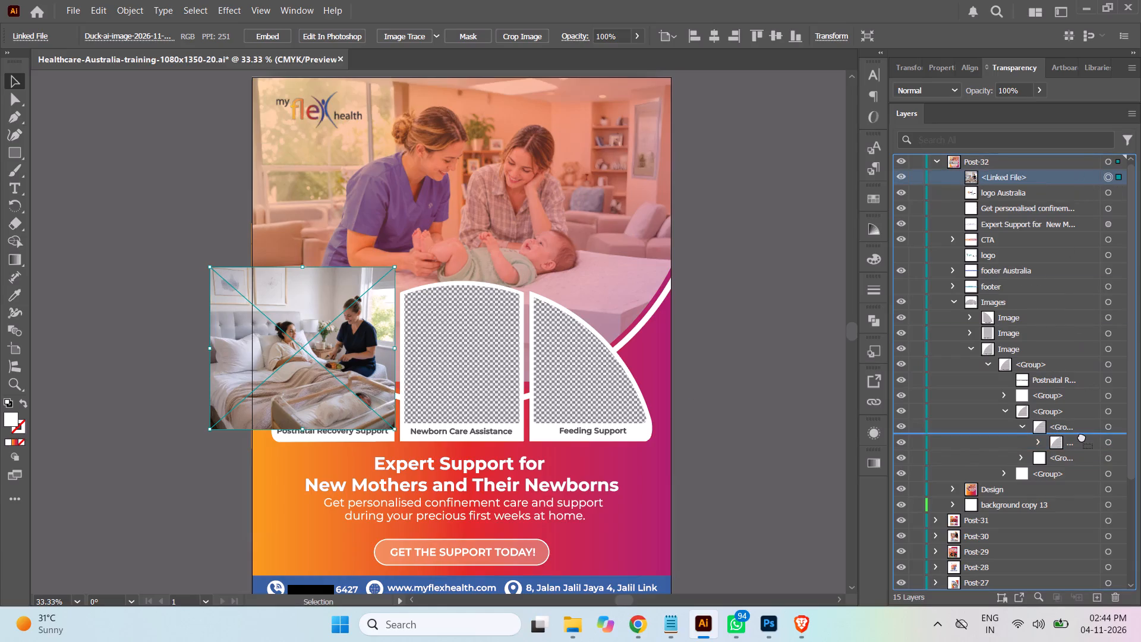
left_click_drag(1082, 436, 1081, 436)
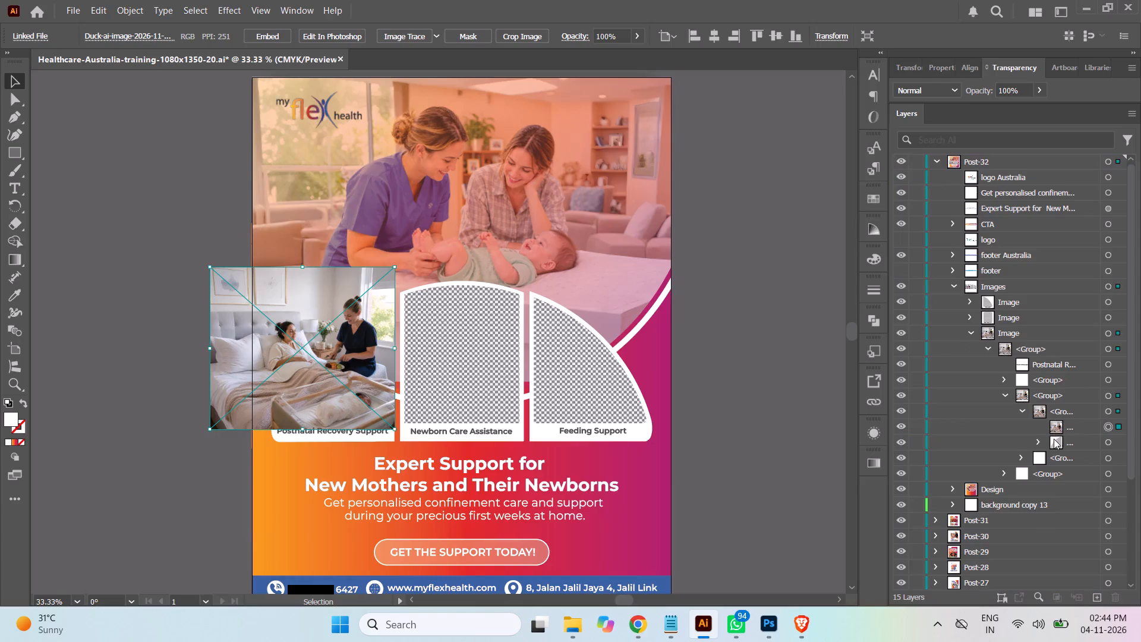
left_click(1041, 440)
left_click(1074, 427)
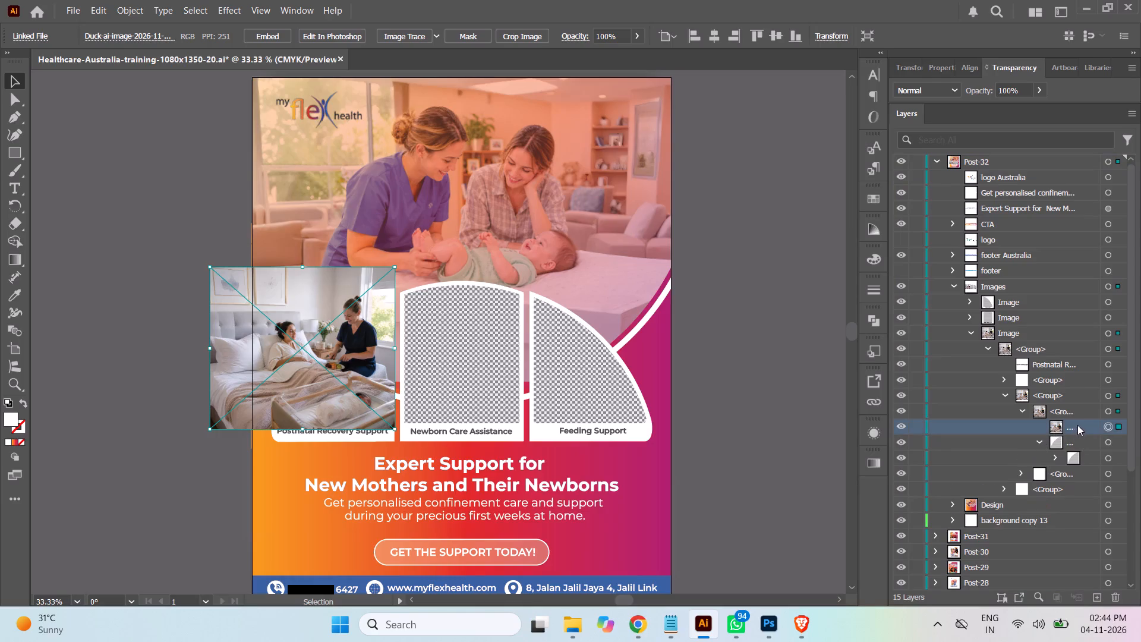
left_click_drag(1085, 427, 1086, 449)
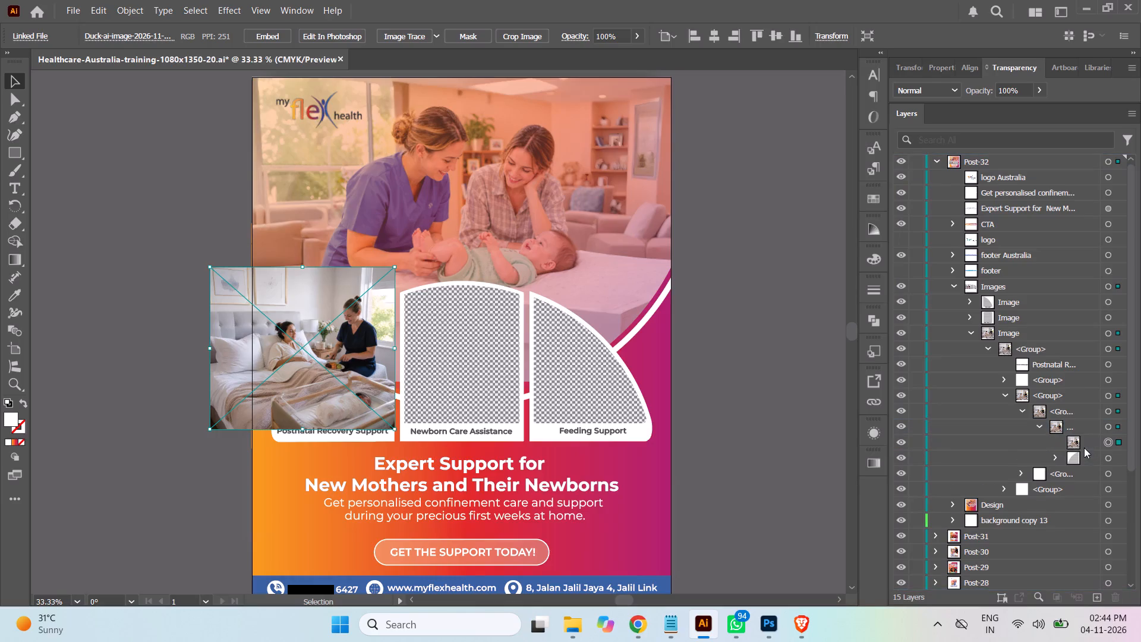
left_click(1055, 455)
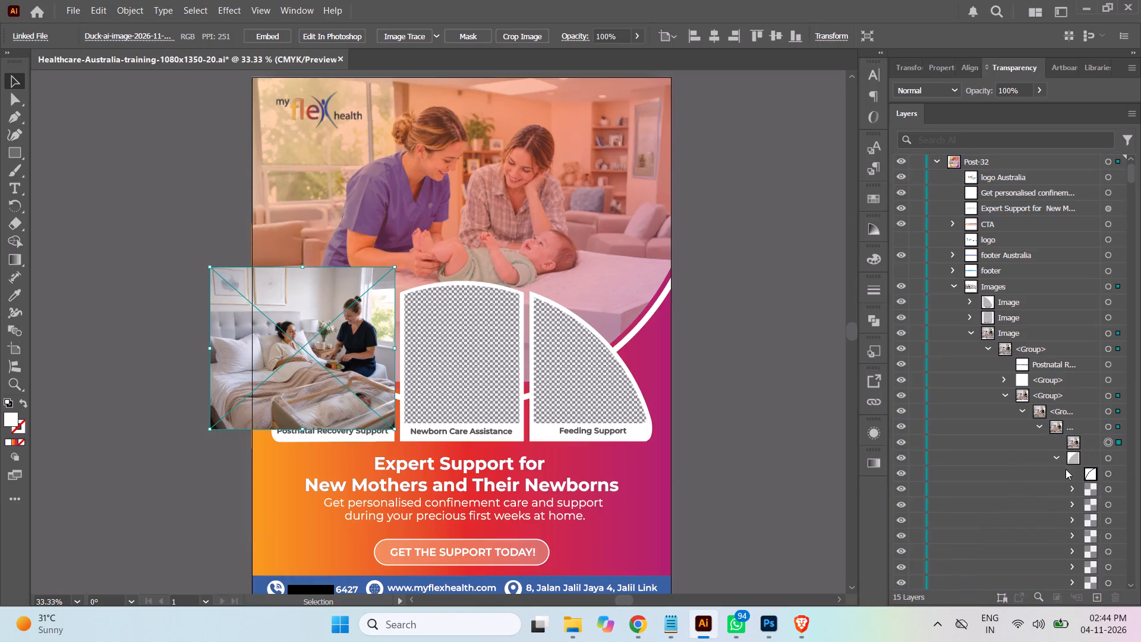
left_click(1086, 440)
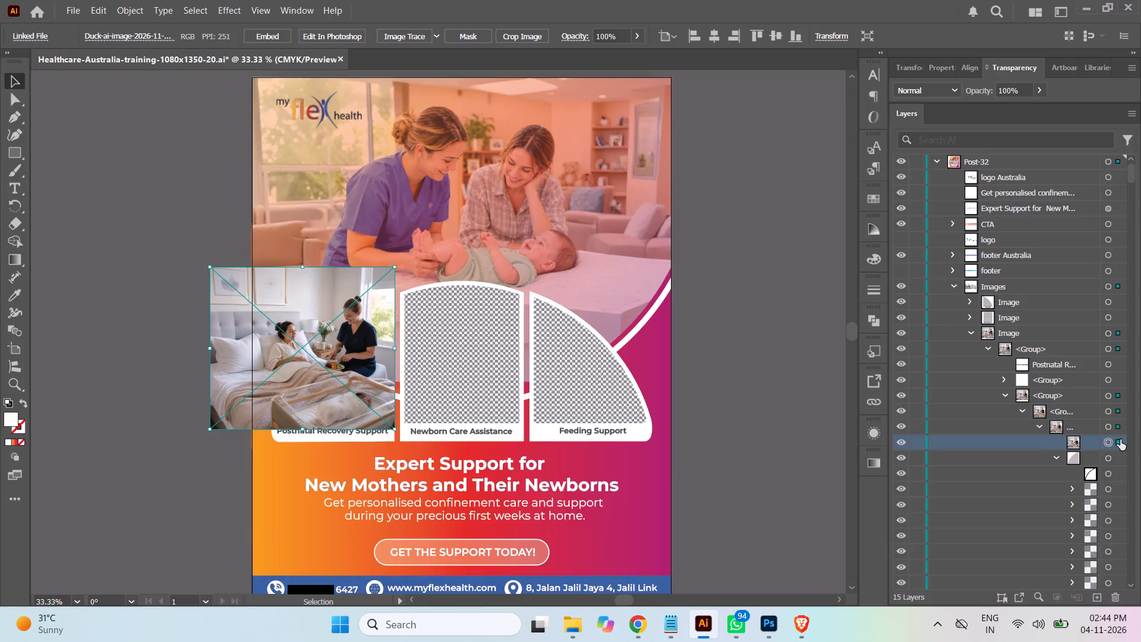
left_click(1110, 442)
left_click_drag(1092, 442, 1092, 468)
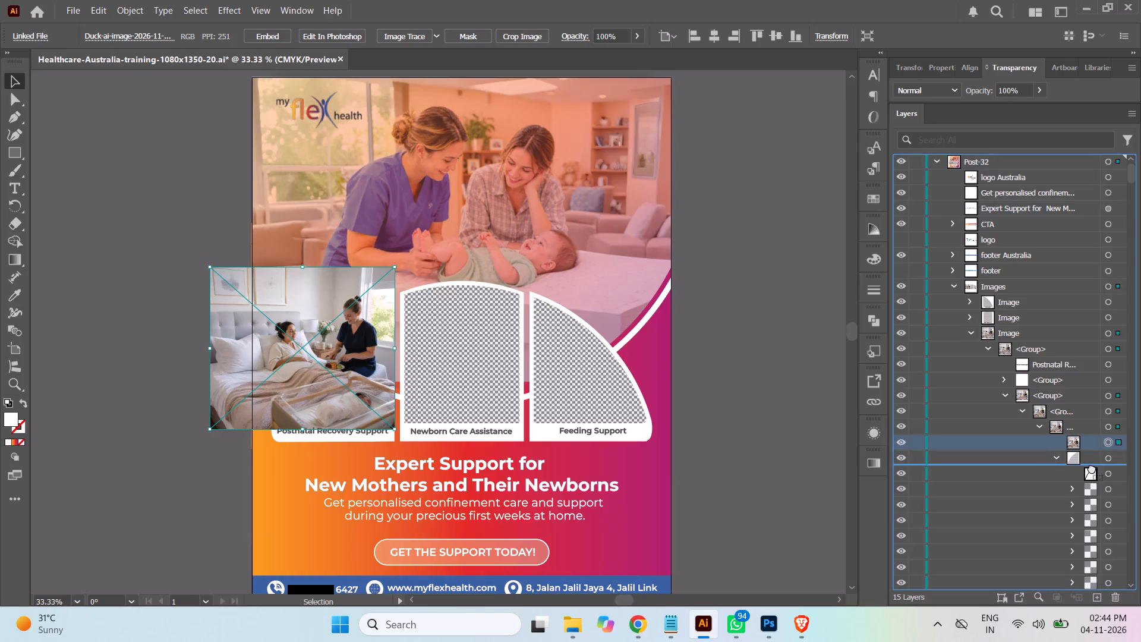
left_click_drag(1092, 468, 1091, 465)
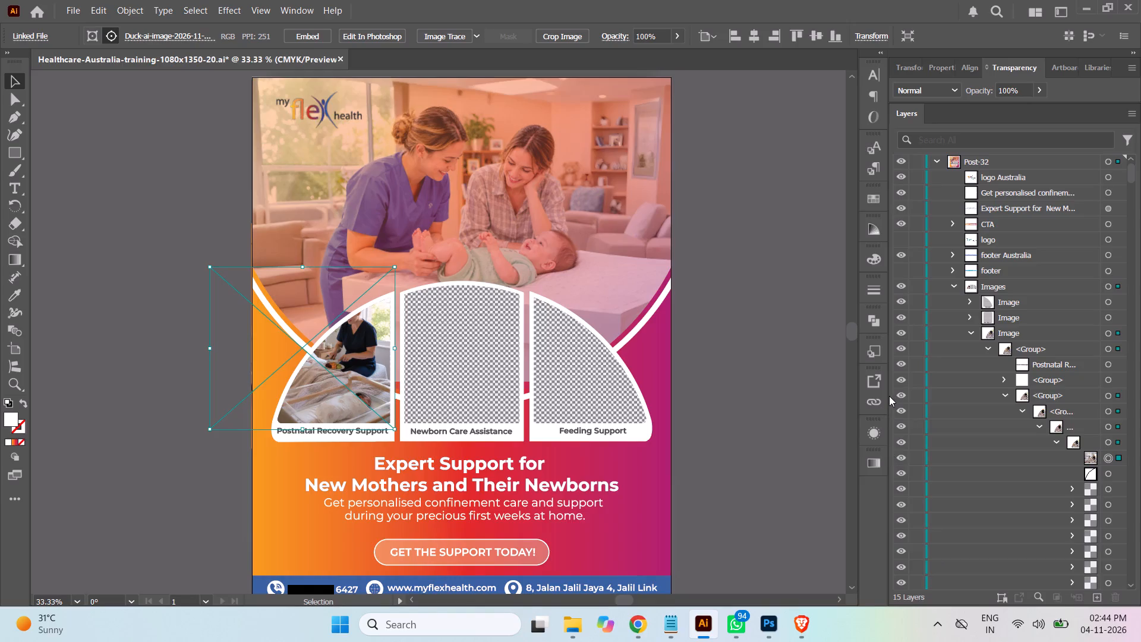
Delete all the checkered-pattern groups below the clipping path in the Postnatal Recovery Support clip group, keeping the linked photo, and clear the selection.
left_click_drag(888, 396, 824, 399)
scroll(894, 388, "down", 1)
scroll(899, 388, "up", 2)
scroll(904, 388, "down", 3)
scroll(938, 388, "up", 4)
scroll(945, 388, "down", 3)
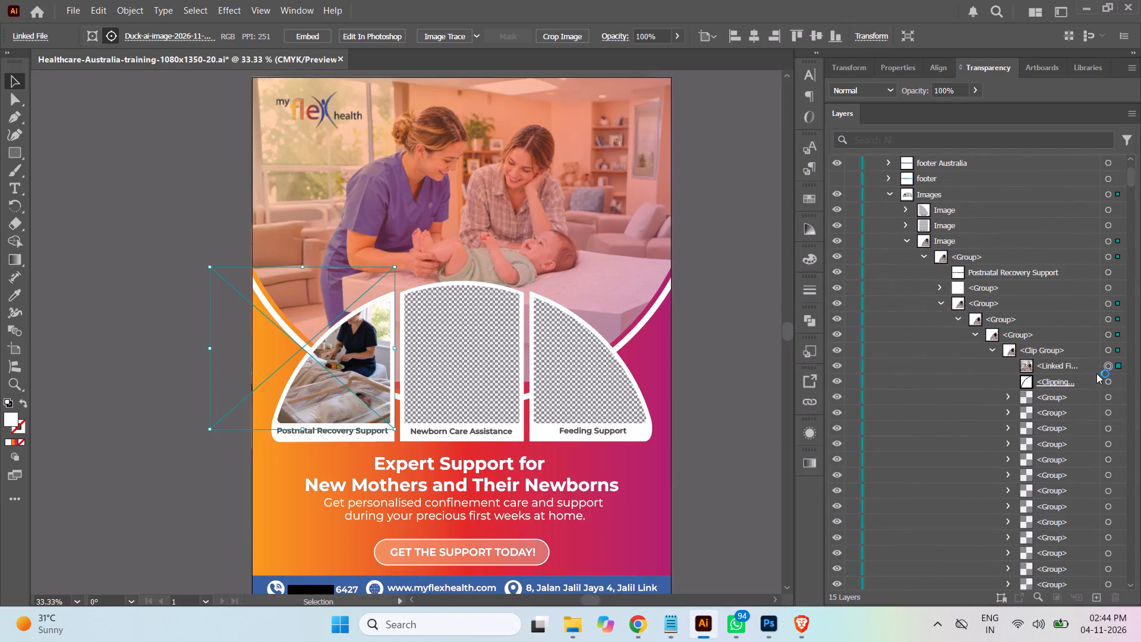
scroll(1089, 392, "down", 4)
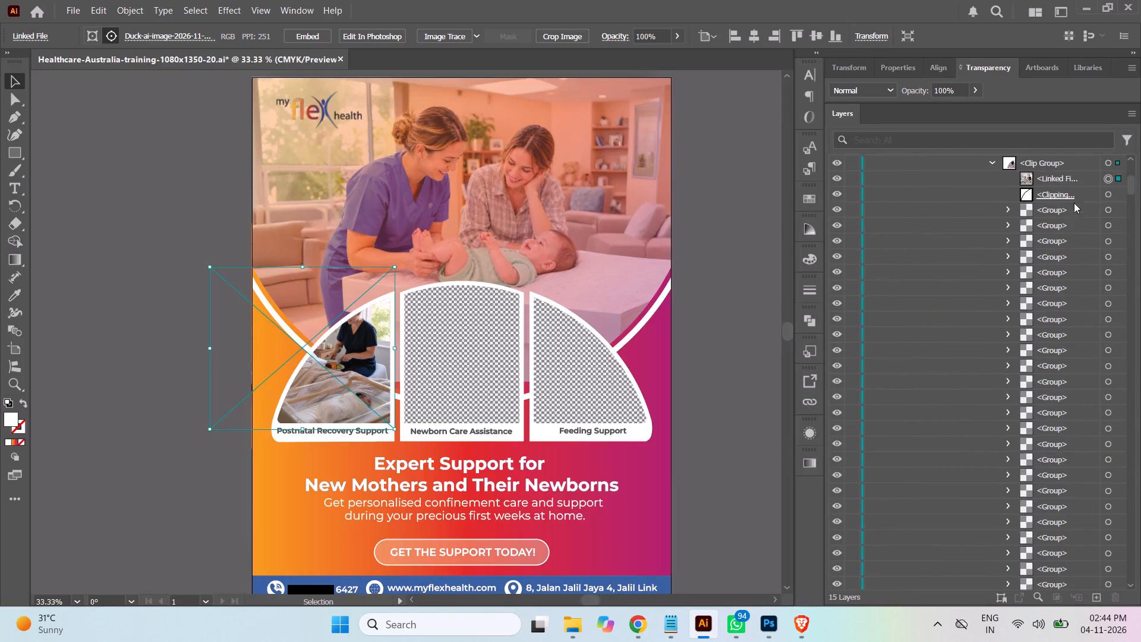
left_click(1060, 207)
scroll(1067, 339, "down", 2)
scroll(1065, 338, "up", 2)
scroll(1064, 338, "down", 6)
scroll(1063, 341, "up", 1)
scroll(1063, 342, "down", 8)
scroll(1064, 349, "up", 4)
scroll(1064, 350, "down", 2)
scroll(1064, 353, "up", 1)
scroll(1064, 353, "down", 7)
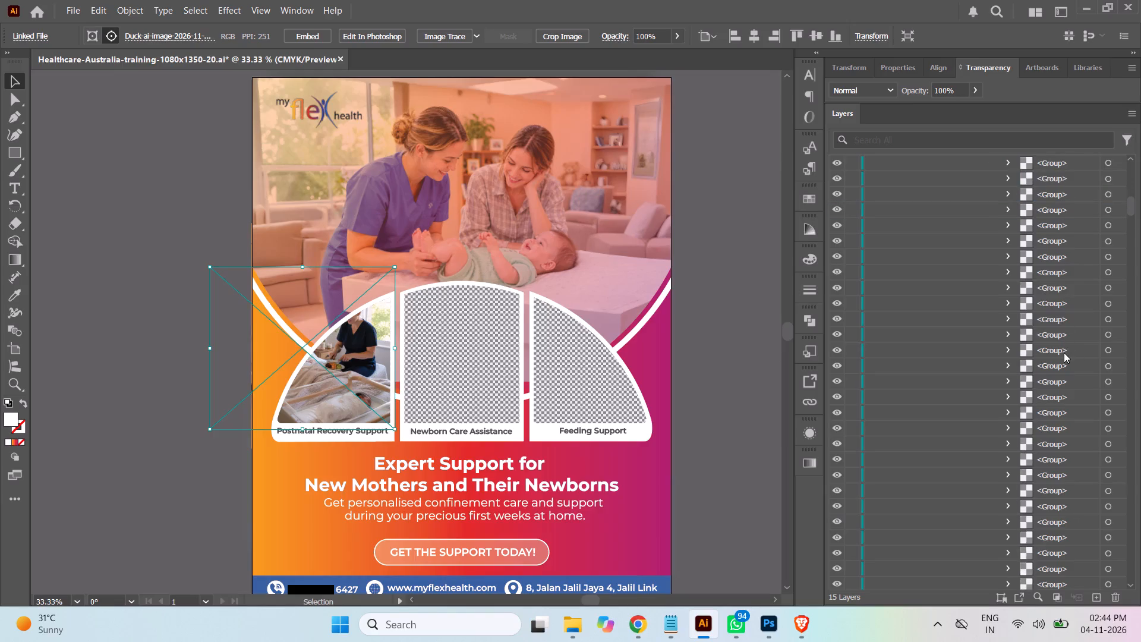
scroll(1064, 353, "down", 4)
left_click_drag(1131, 230, 1133, 395)
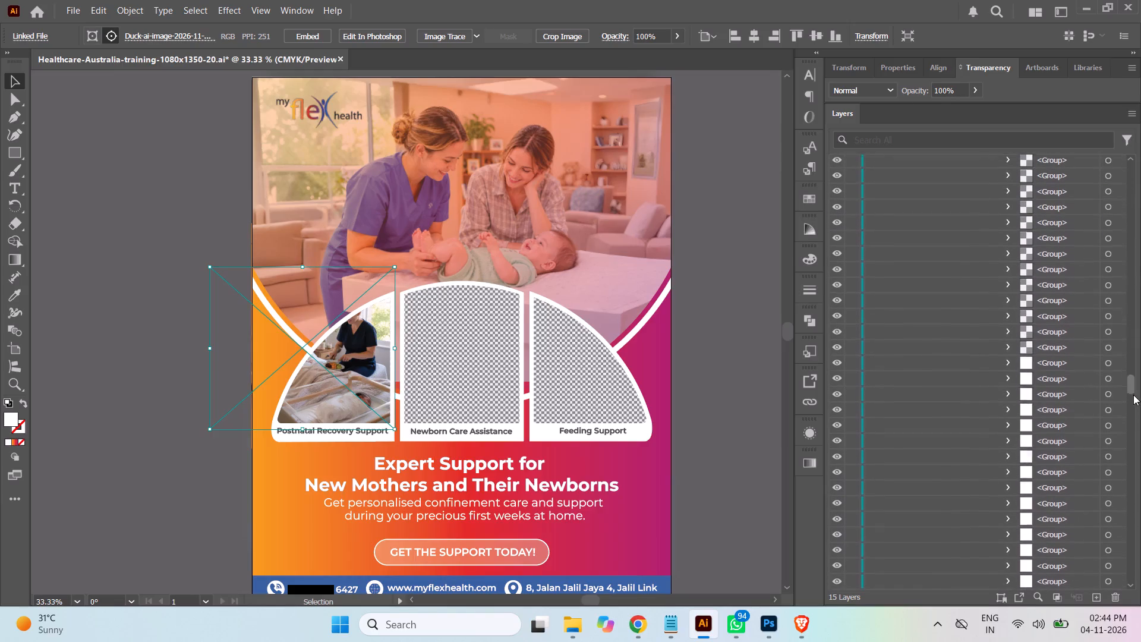
left_click_drag(1133, 395, 1128, 559)
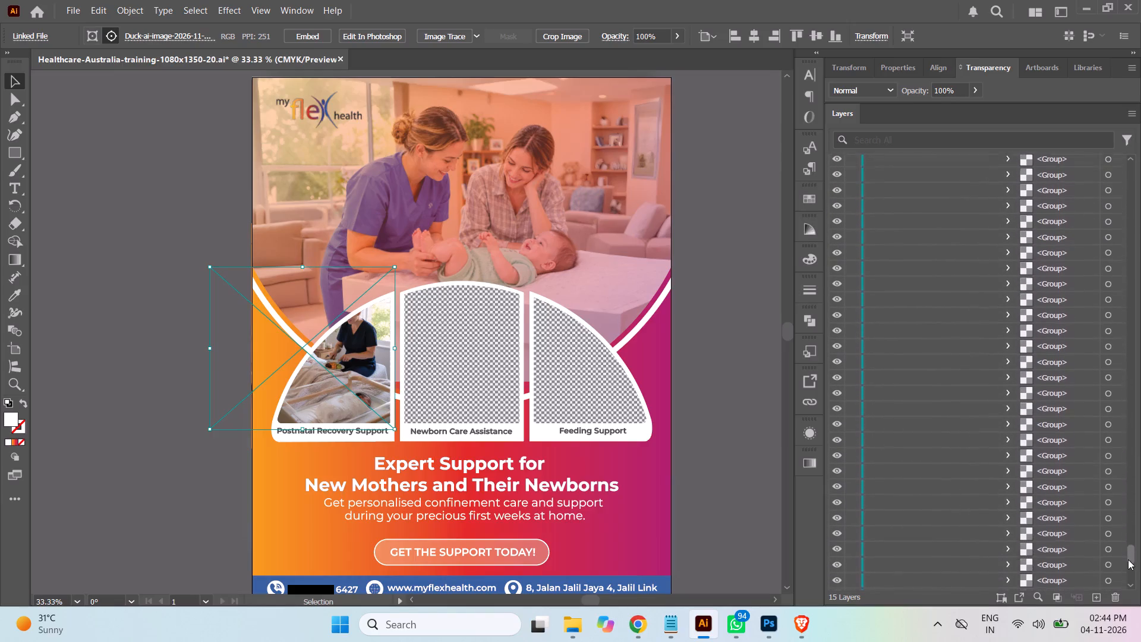
left_click_drag(1128, 559, 1130, 569)
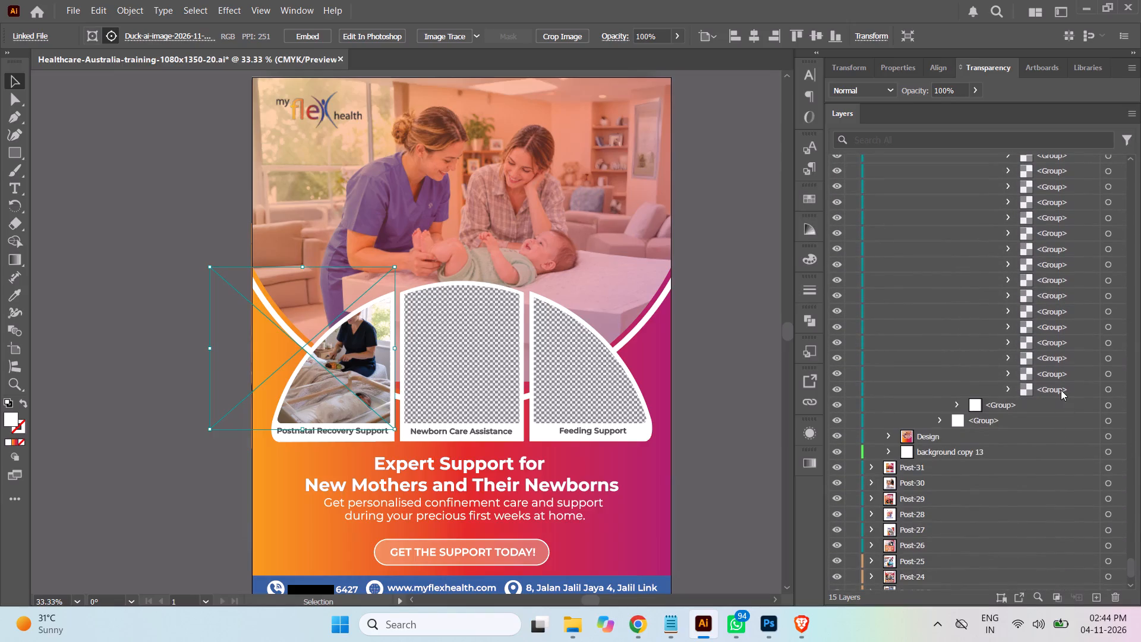
left_click(1061, 390, "shift")
left_click(1115, 594)
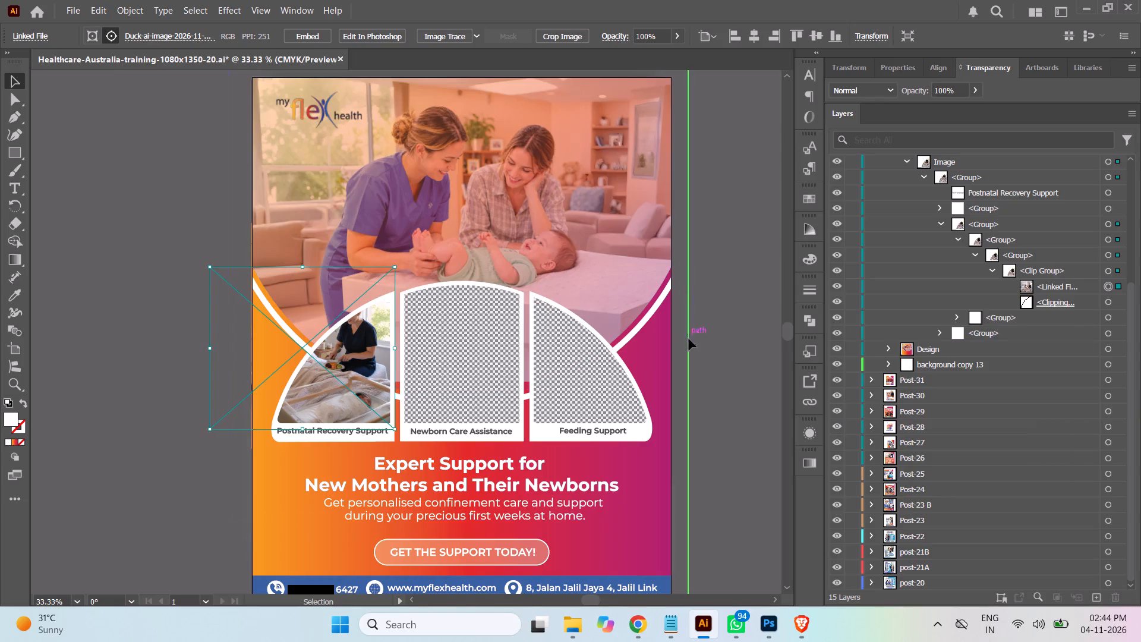
left_click(738, 347)
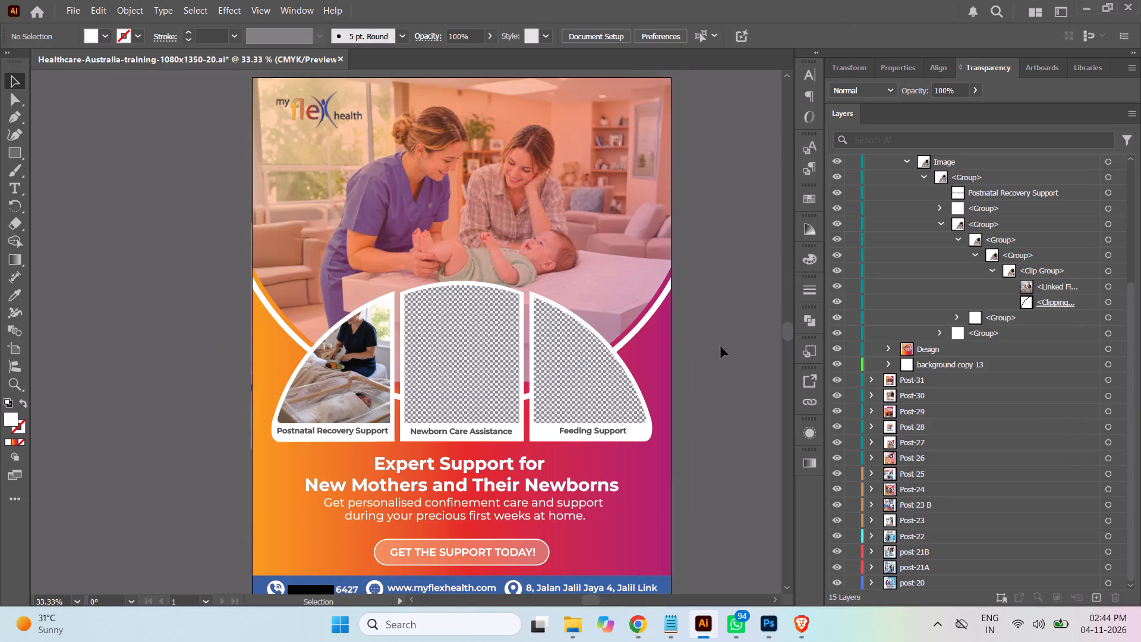
Scale the linked photo down proportionally until its lower edge fits the bottom of the Postnatal Recovery Support frame.
left_click(1111, 285)
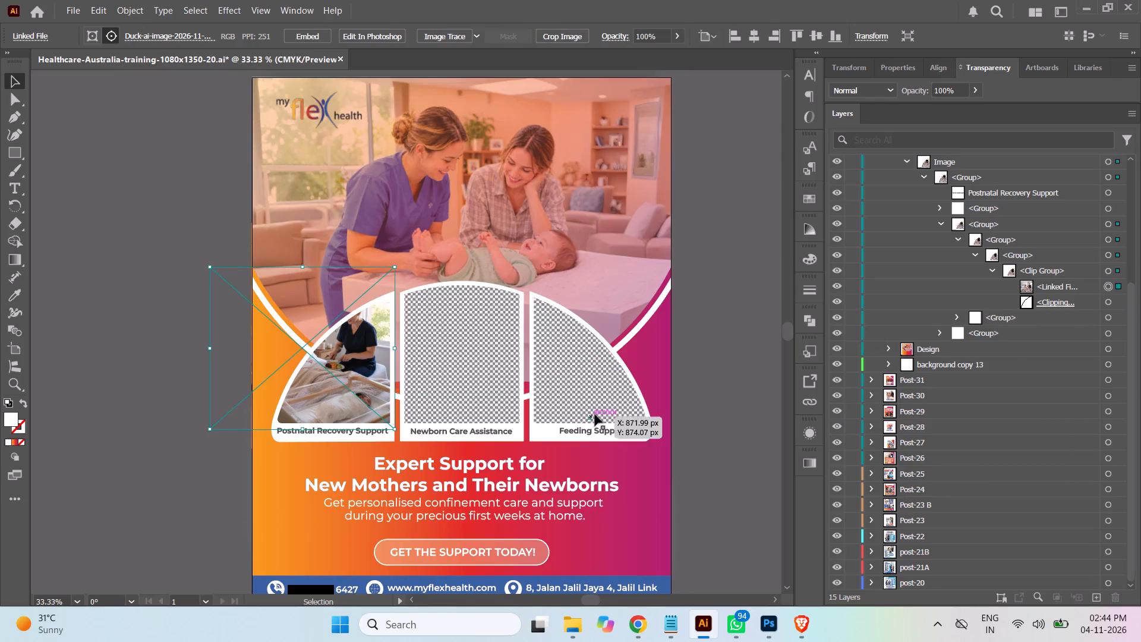
key("ctrl+equal")
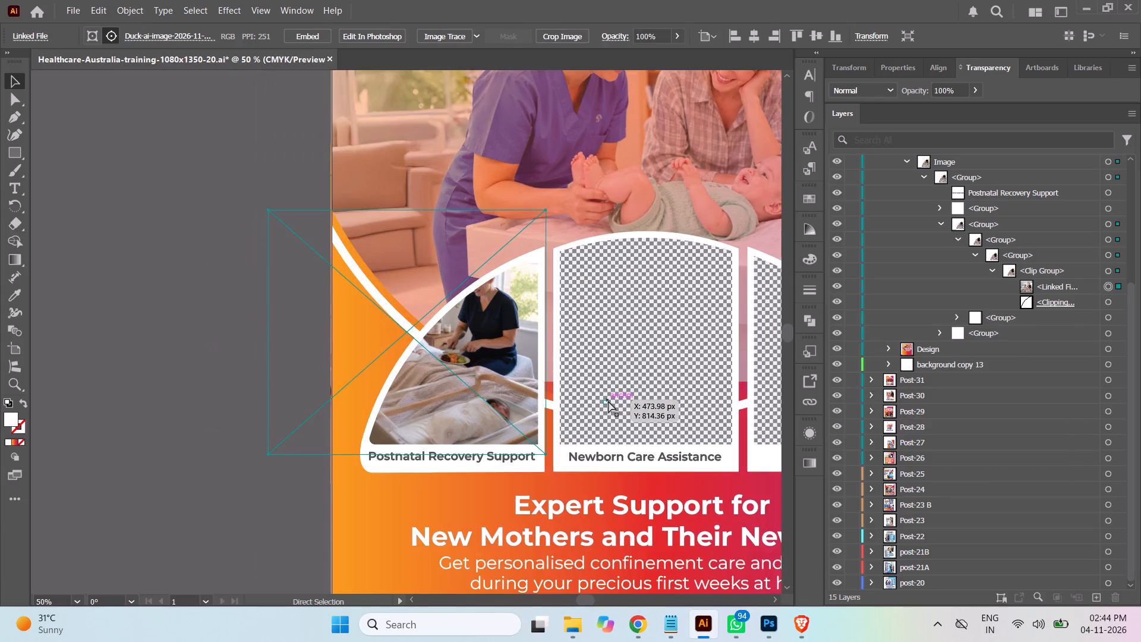
key("ctrl+equal")
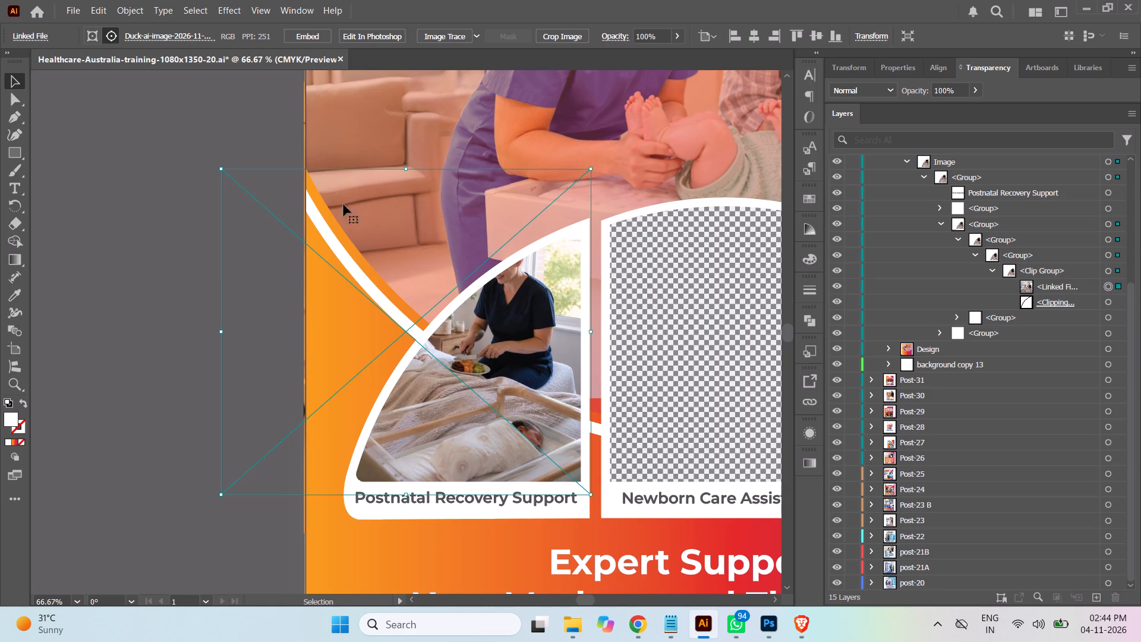
left_click_drag(222, 166, 237, 178, "shift")
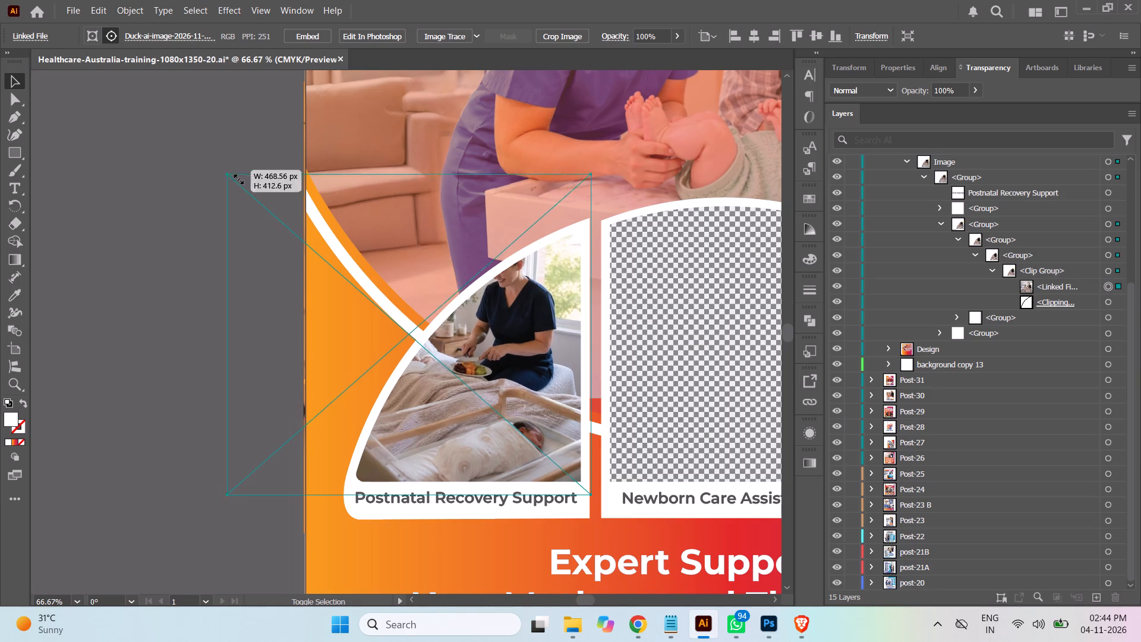
left_click_drag(237, 178, 286, 221, "shift")
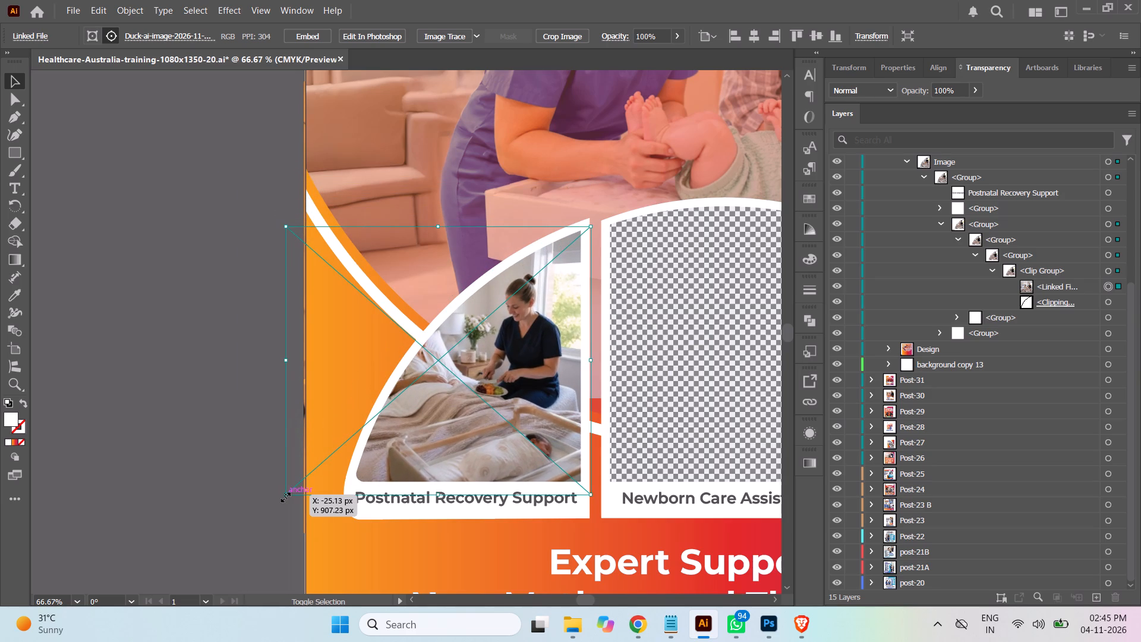
left_click_drag(284, 496, 301, 492, "shift")
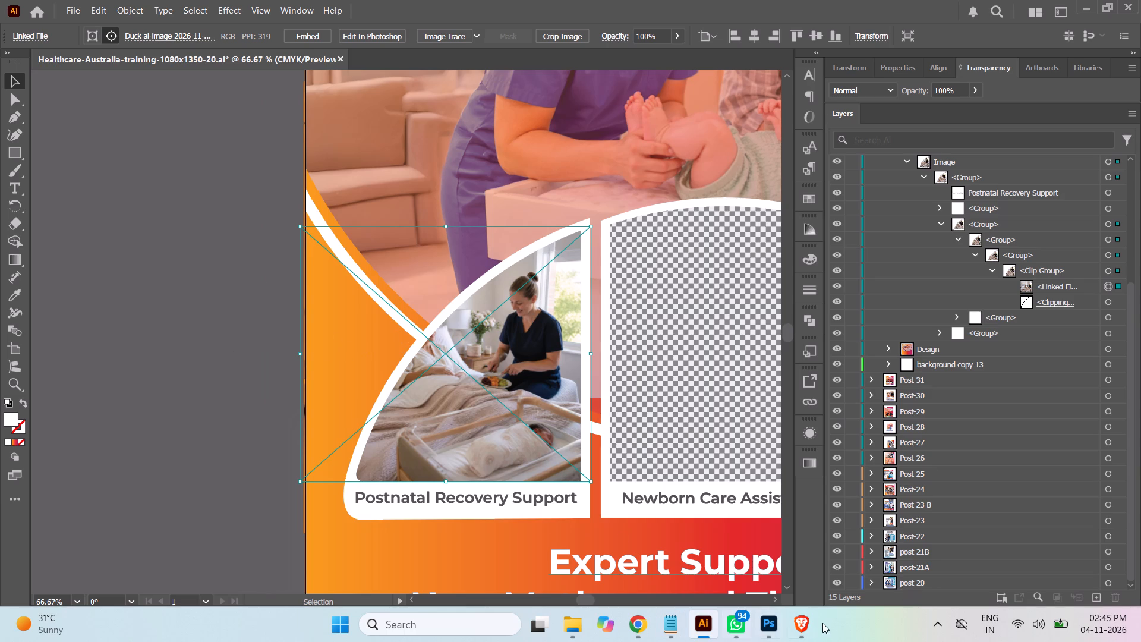
Switch to Pixelcut in Brave and expand the photo rightward, downward and upward to 1982 × 1752 with Fast Uncrop, generating the new areas.
left_click(800, 630)
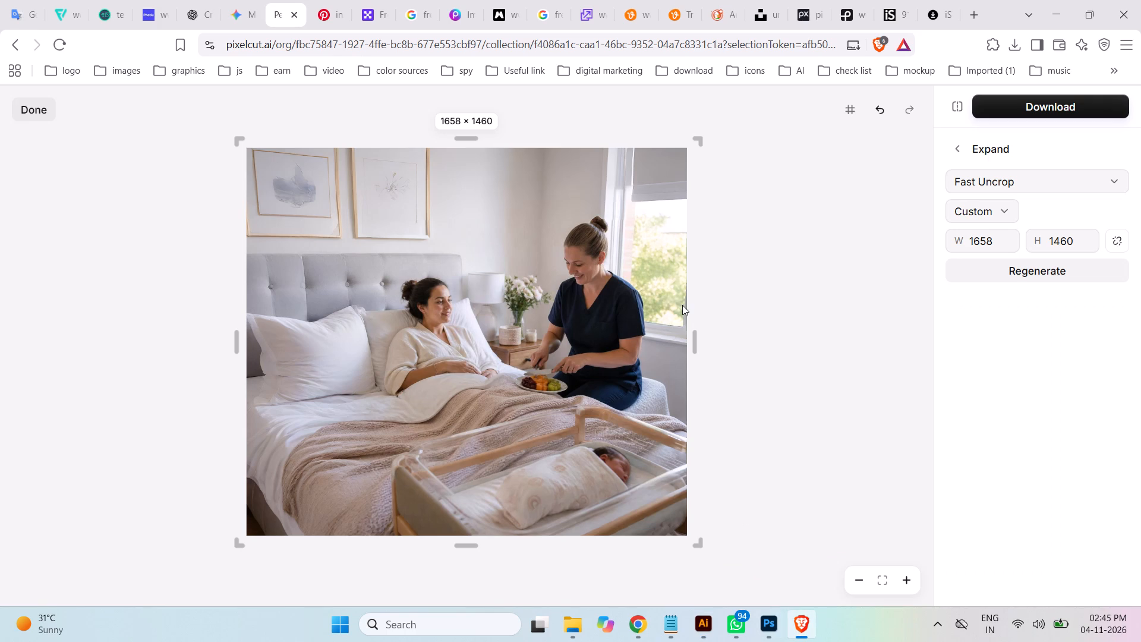
left_click_drag(695, 344, 781, 348)
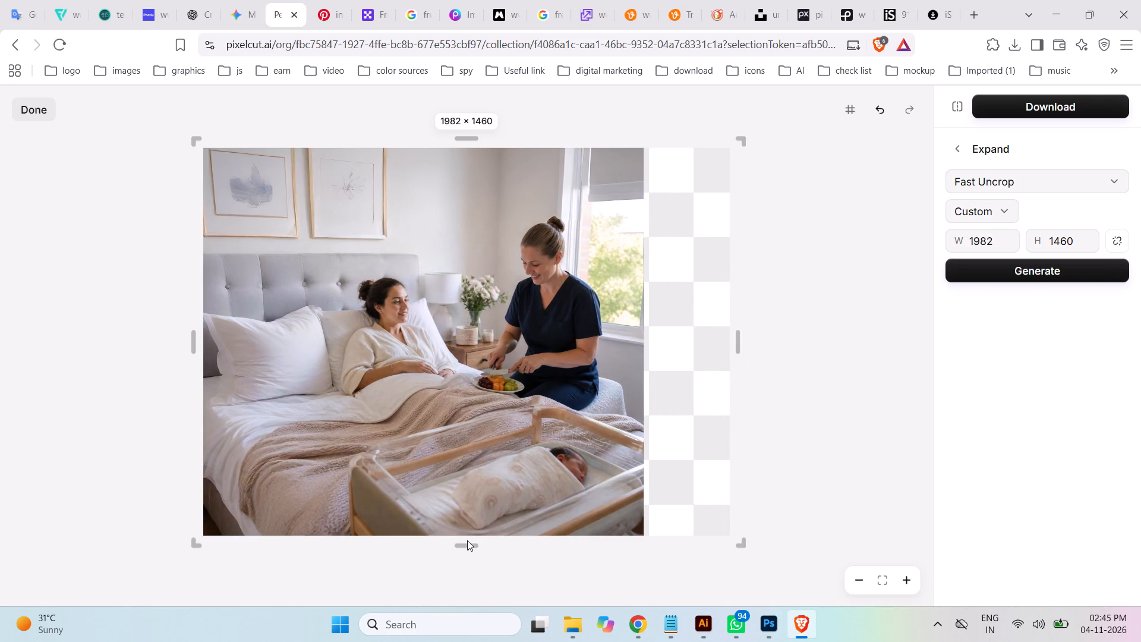
left_click_drag(468, 546, 470, 570)
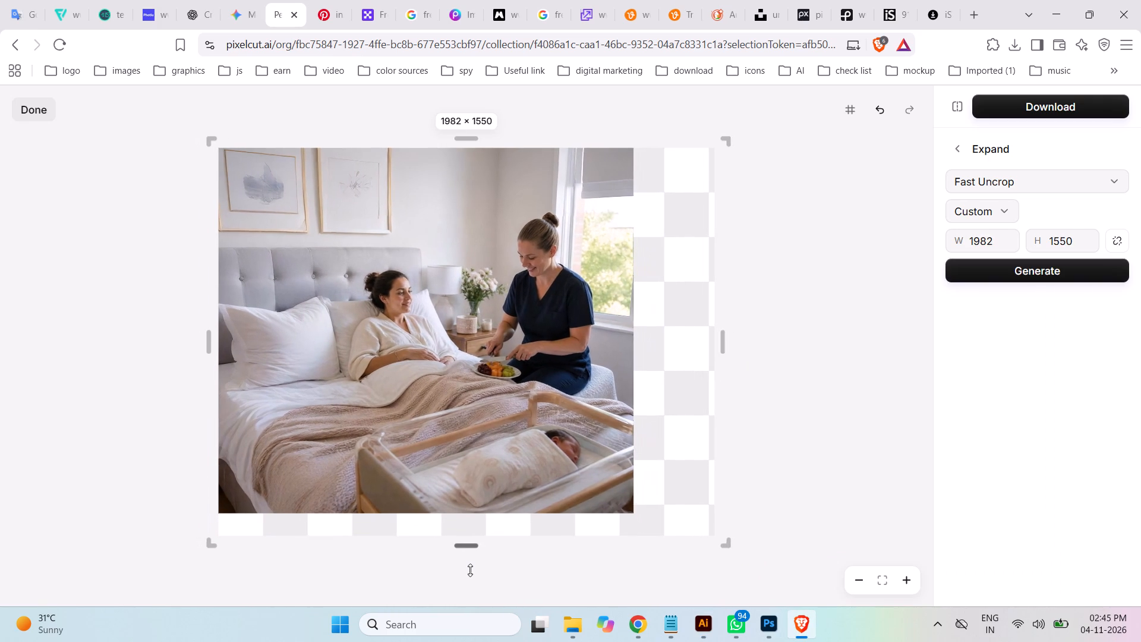
left_click_drag(470, 570, 472, 575)
left_click_drag(472, 137, 472, 92)
left_click(1029, 271)
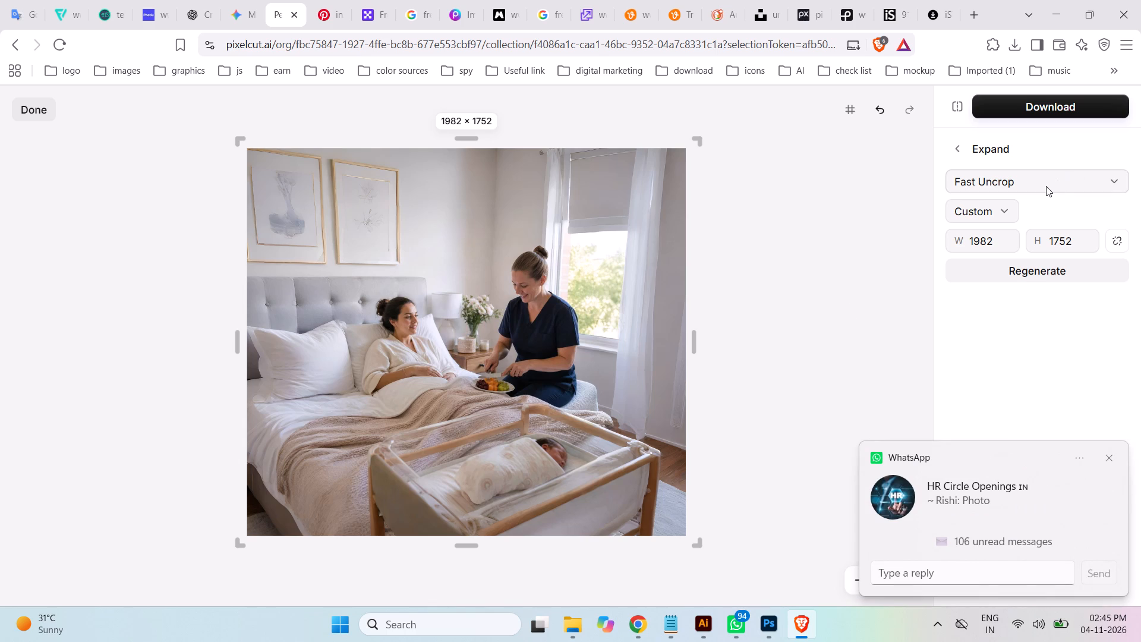
Download the expanded image as a JPEG with no optimization at 100% quality.
left_click(1050, 102)
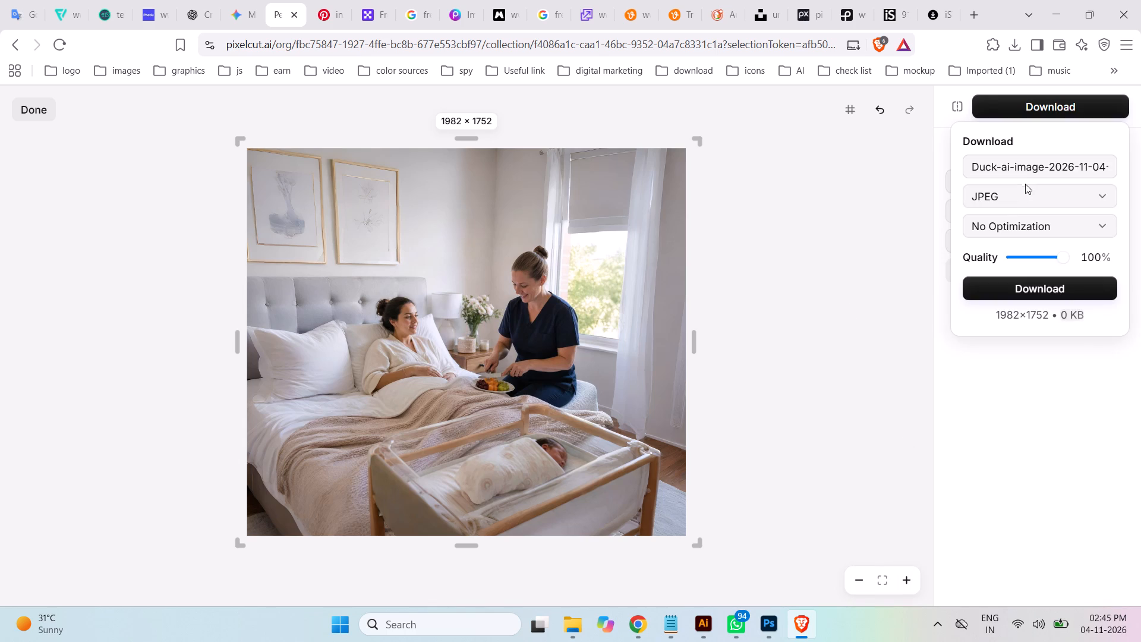
left_click(1017, 292)
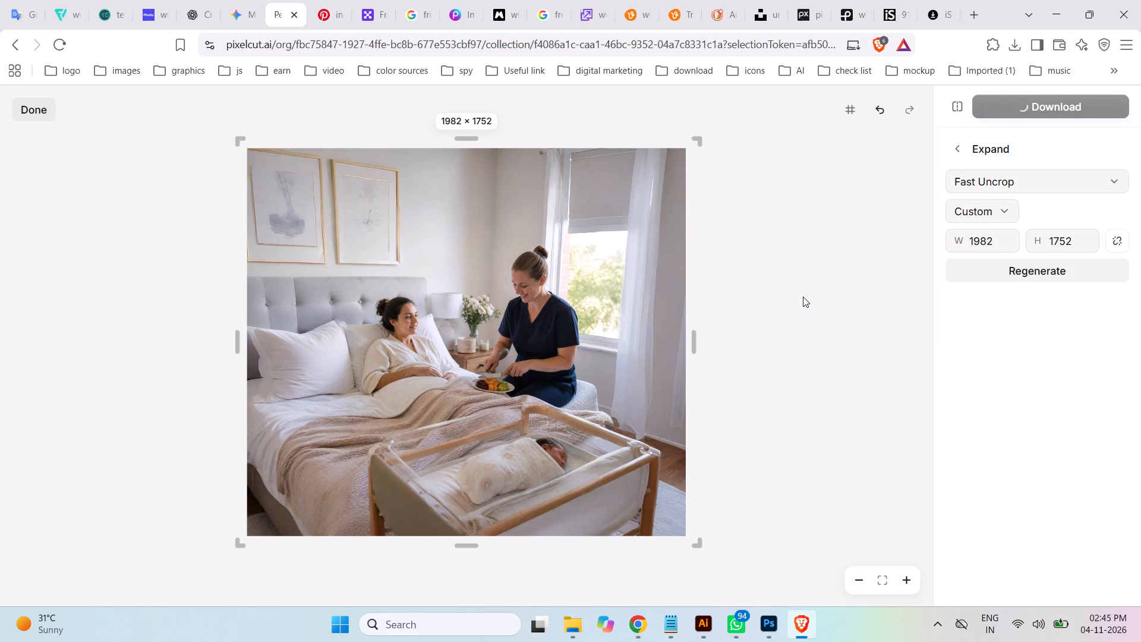
left_click(580, 627)
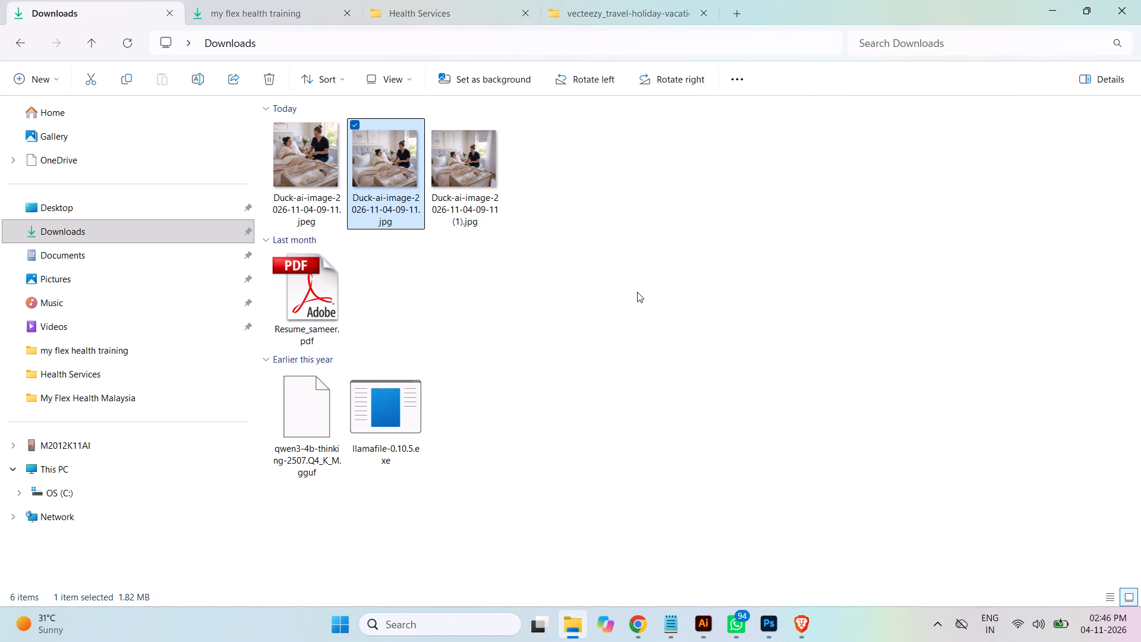
left_click(603, 237)
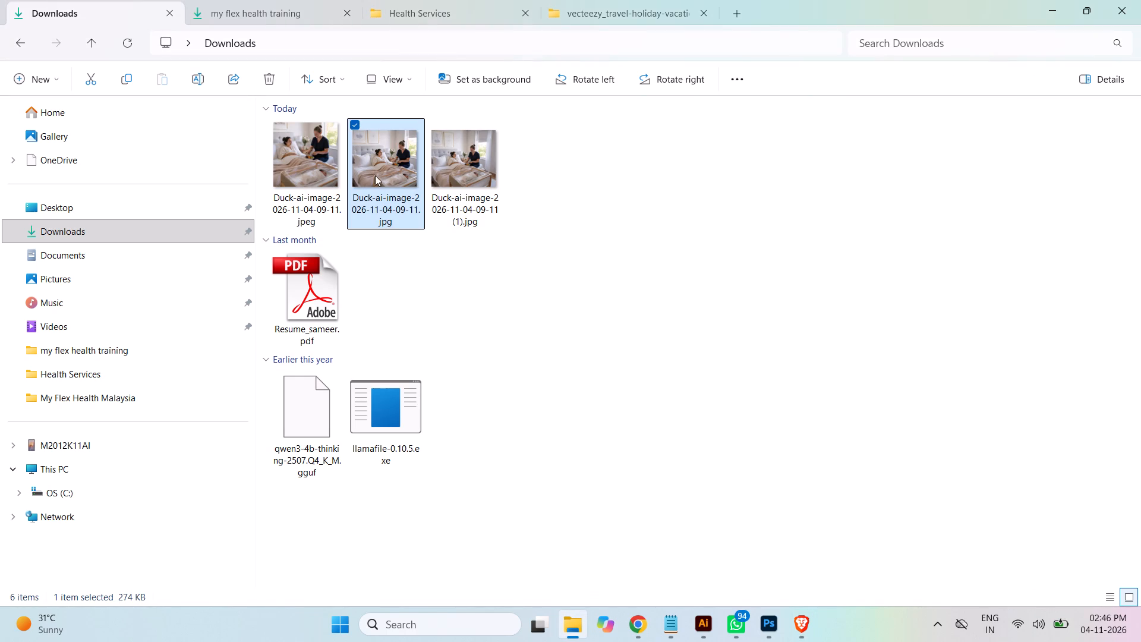
left_click(387, 170)
left_click(319, 171, "shift")
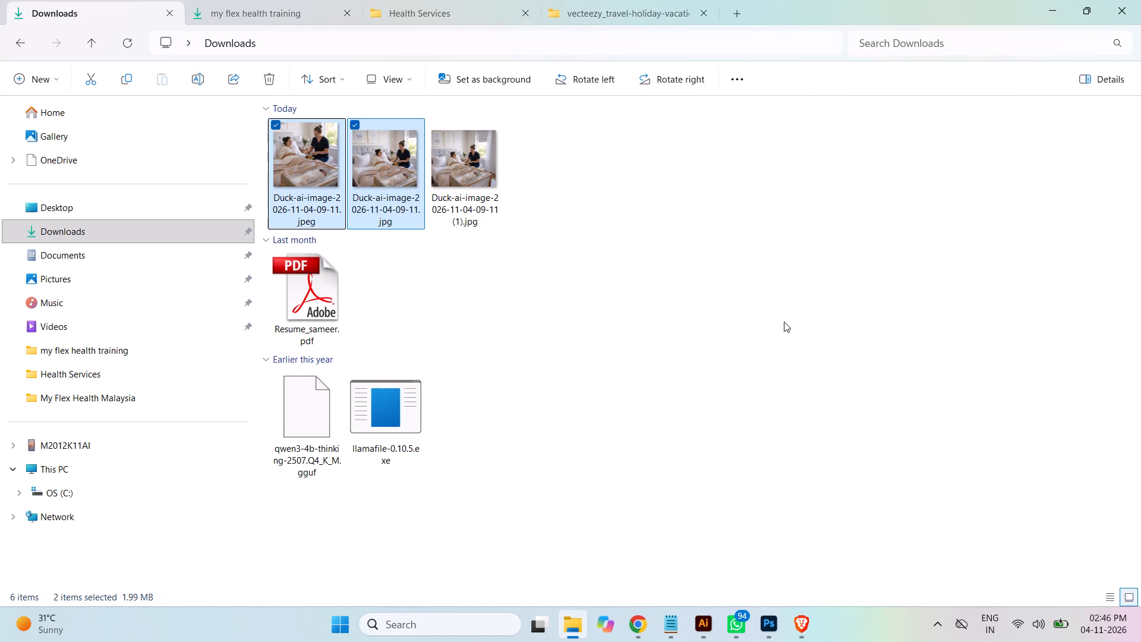
key("shift+Delete")
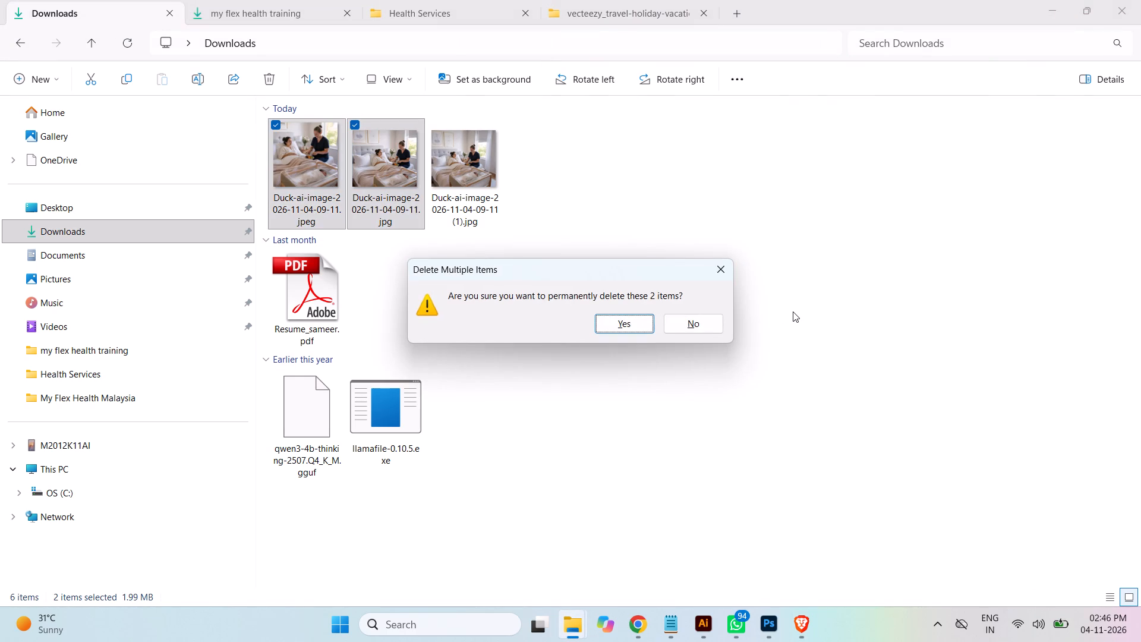
left_click(625, 325)
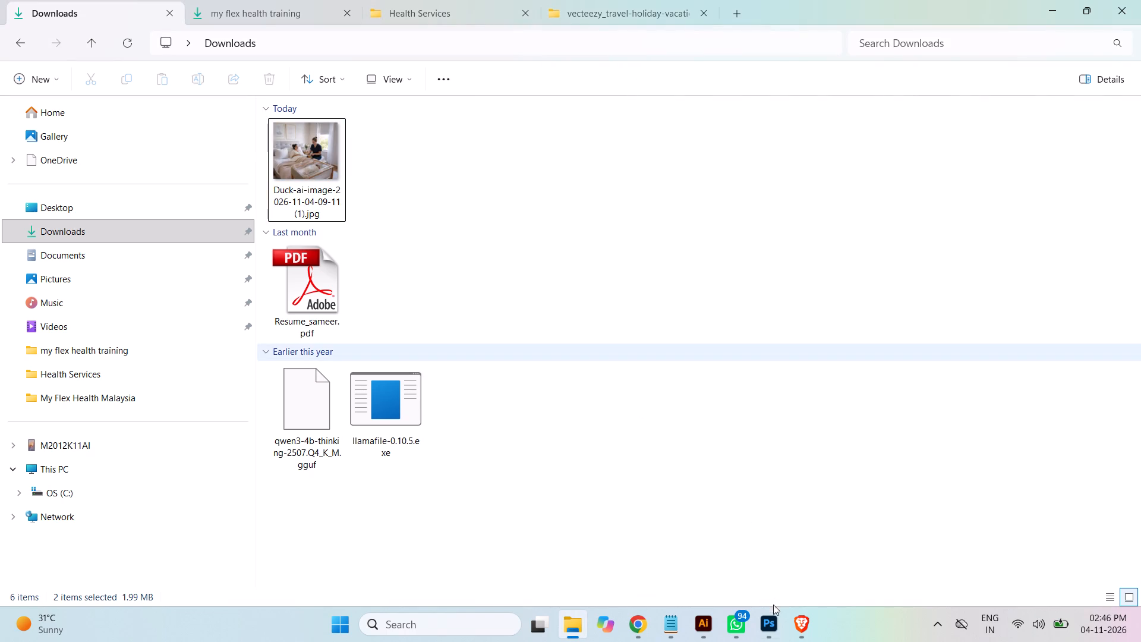
left_click(707, 624)
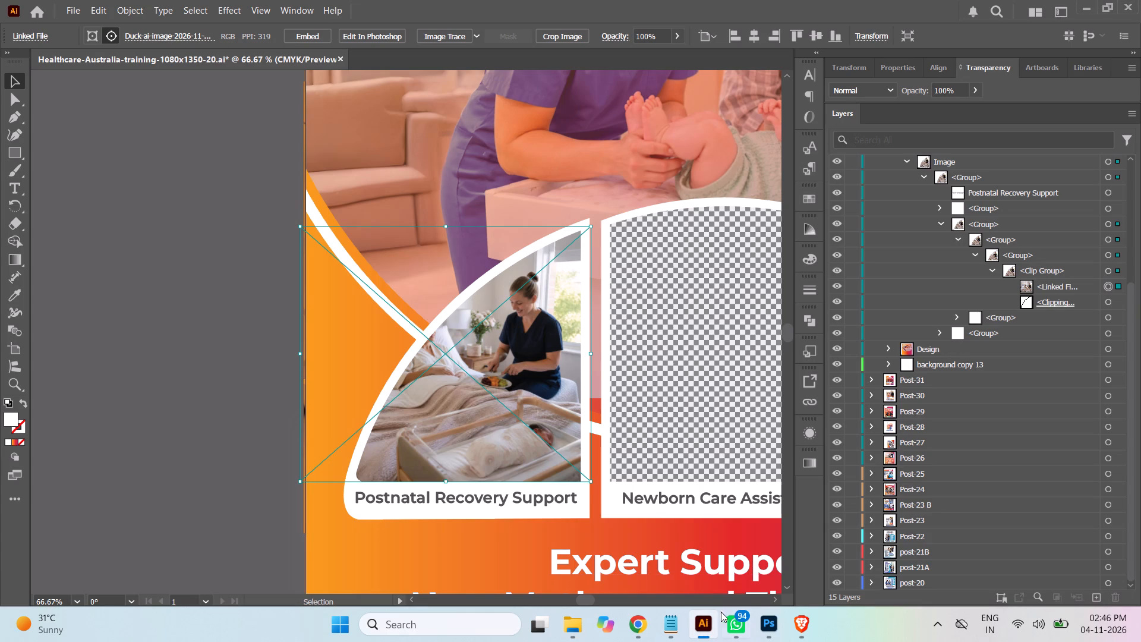
left_click(573, 624)
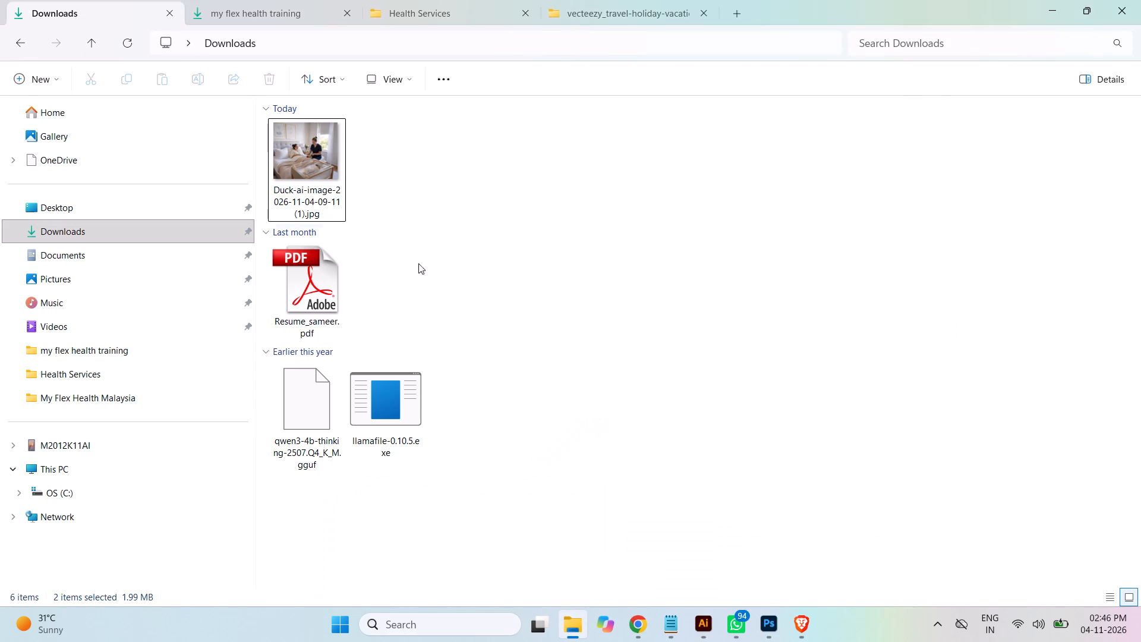
left_click_drag(322, 172, 705, 627)
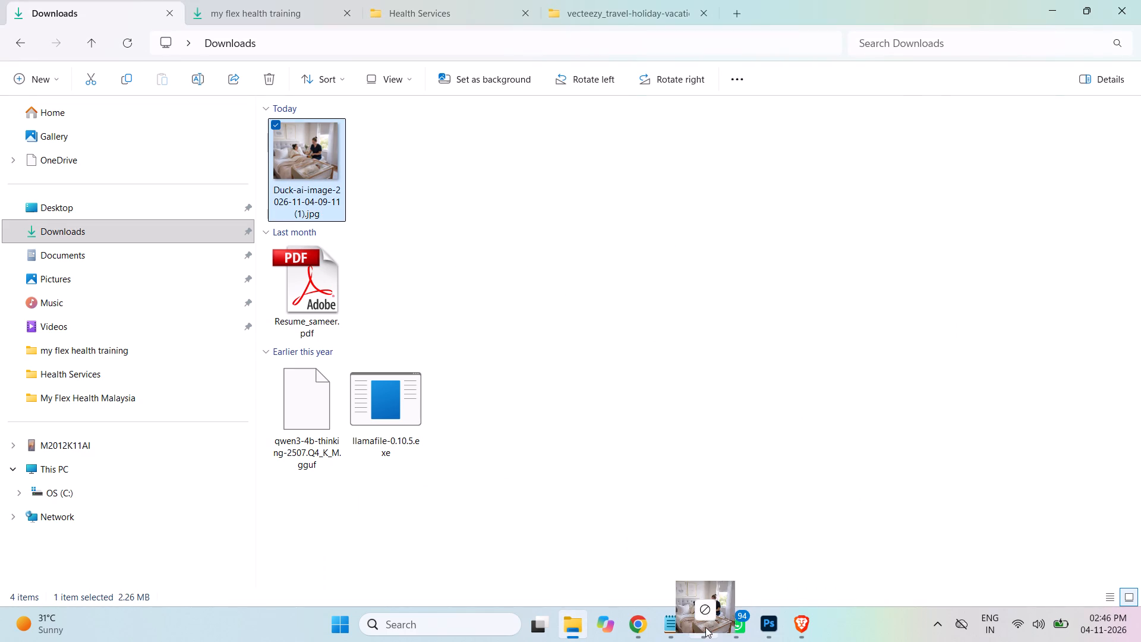
left_click_drag(705, 627, 628, 444)
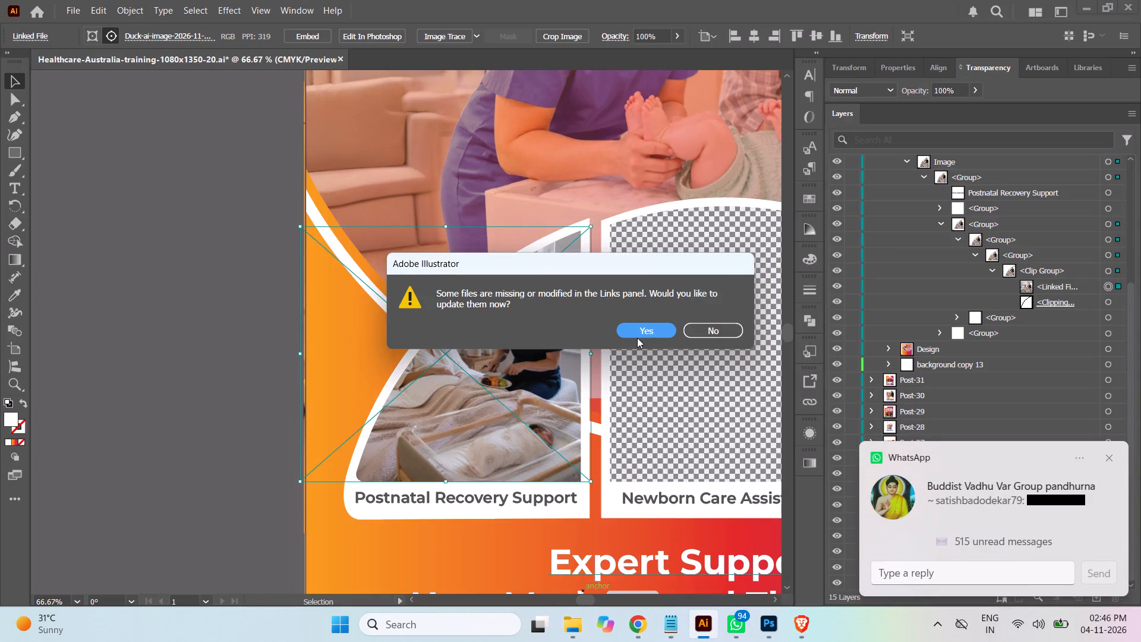
left_click(645, 329)
left_click(579, 332)
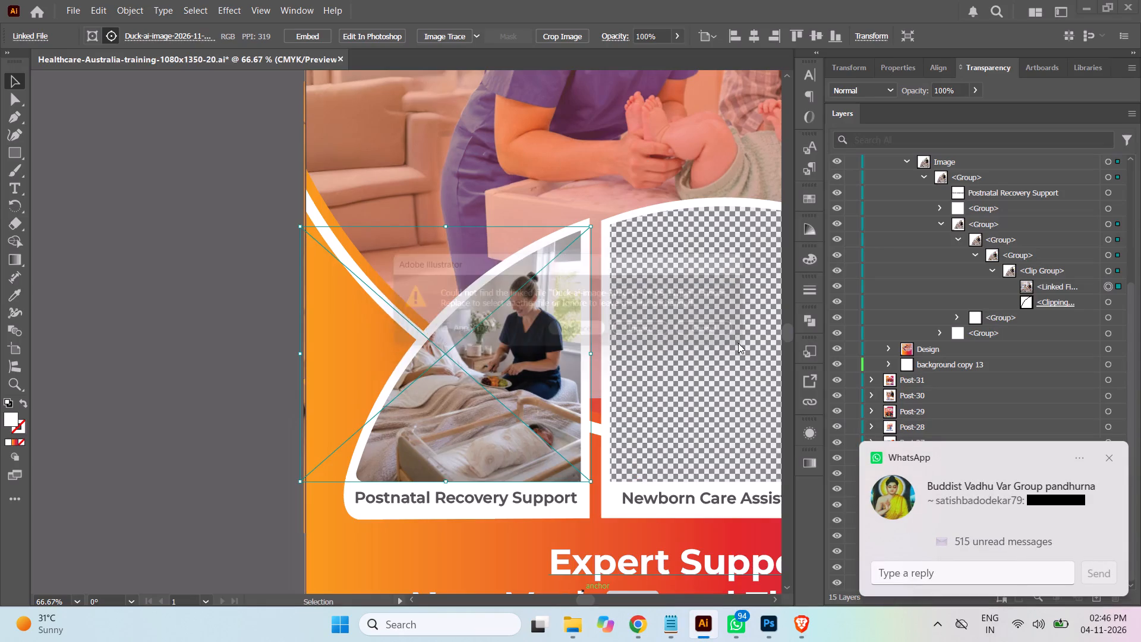
left_click(376, 228)
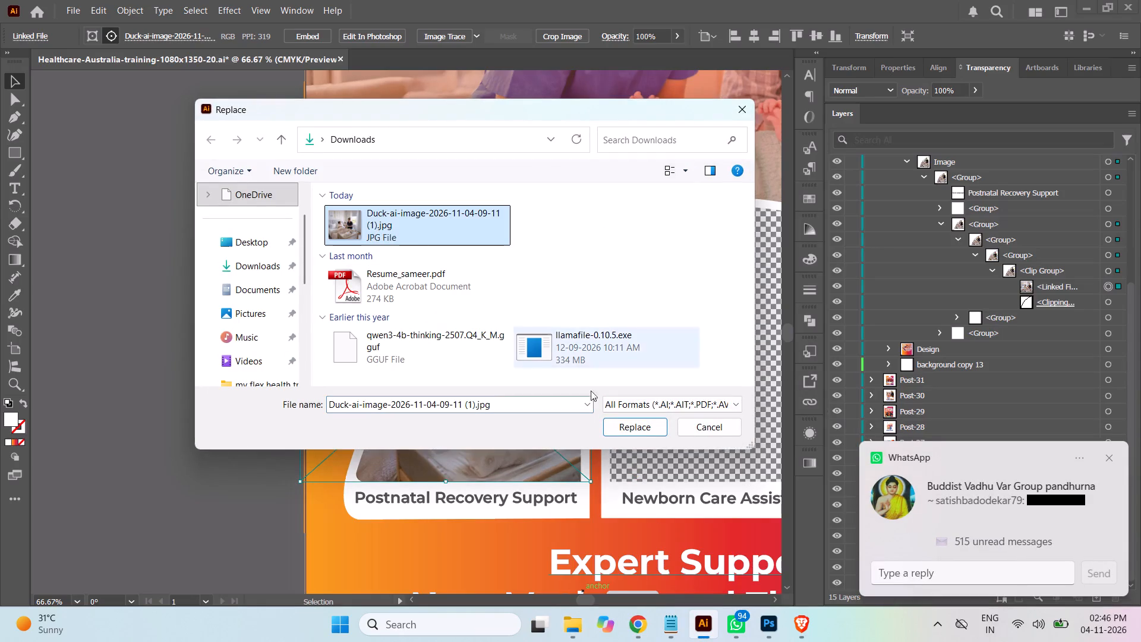
left_click(622, 427)
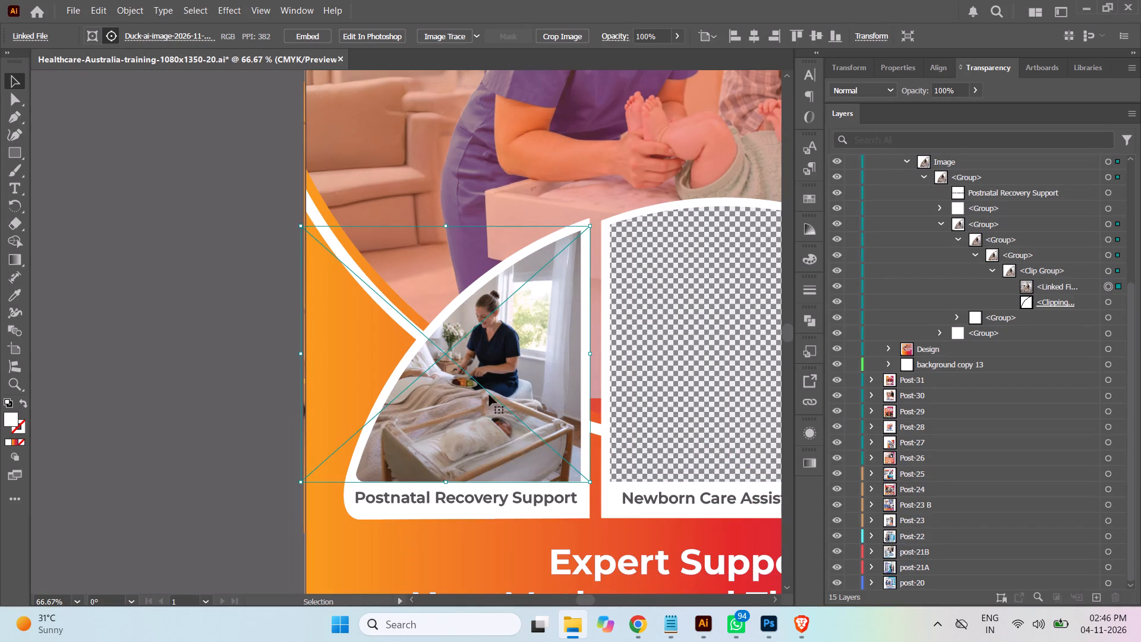
Shift the replaced photo right so both mother and caregiver sit inside the Postnatal Recovery Support frame, scale it down slightly, and clear the selection.
left_click_drag(500, 407, 544, 414)
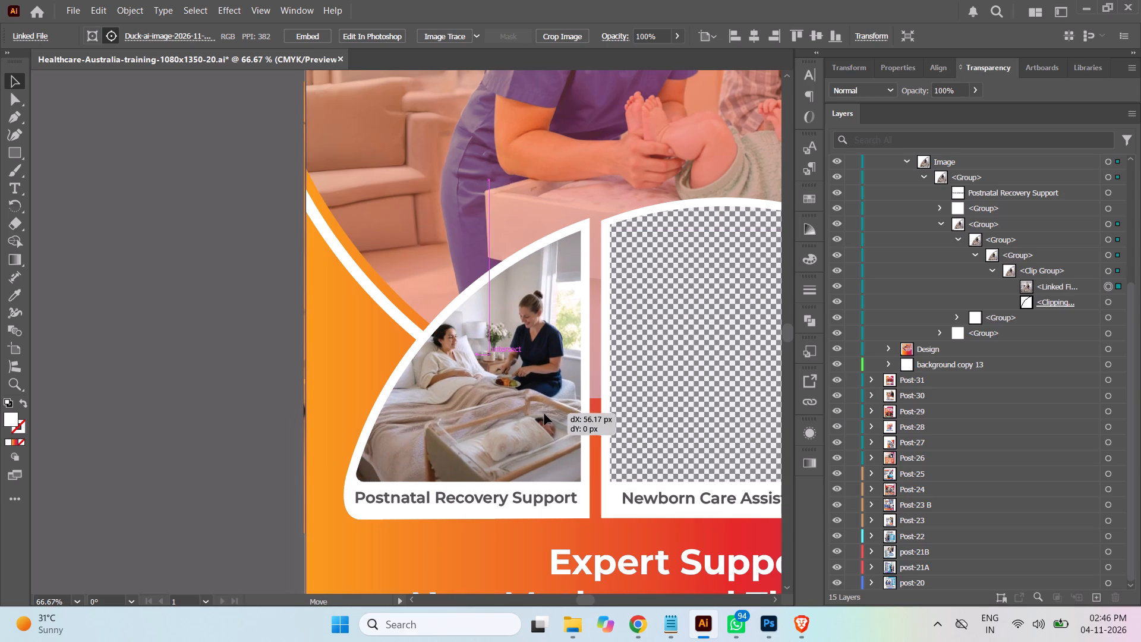
left_click_drag(544, 414, 553, 417)
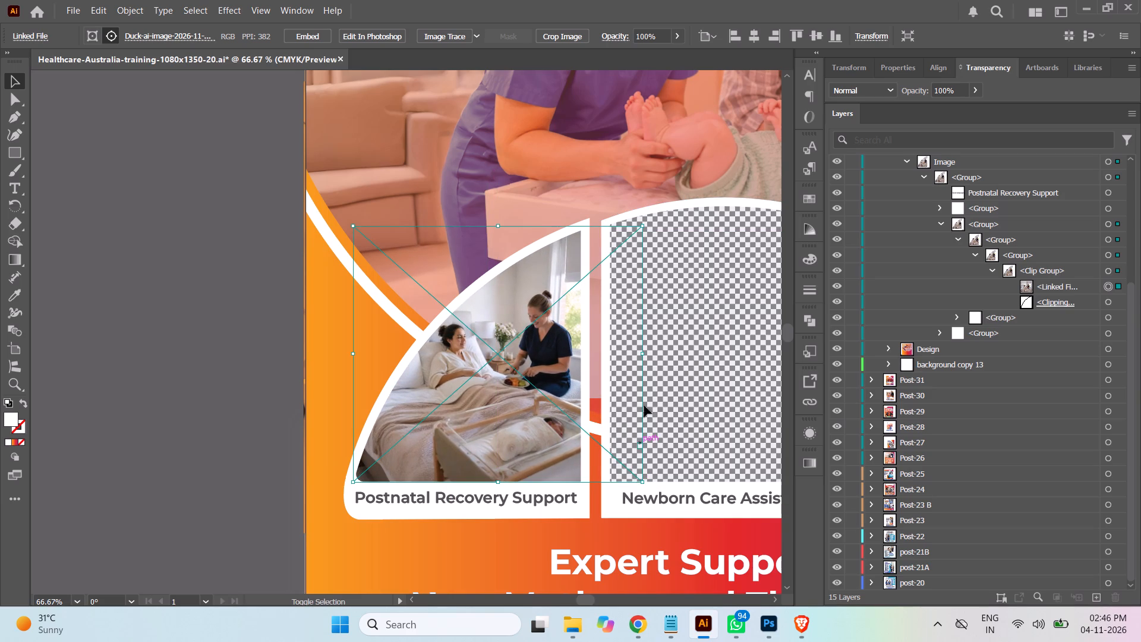
left_click(643, 224, "shift")
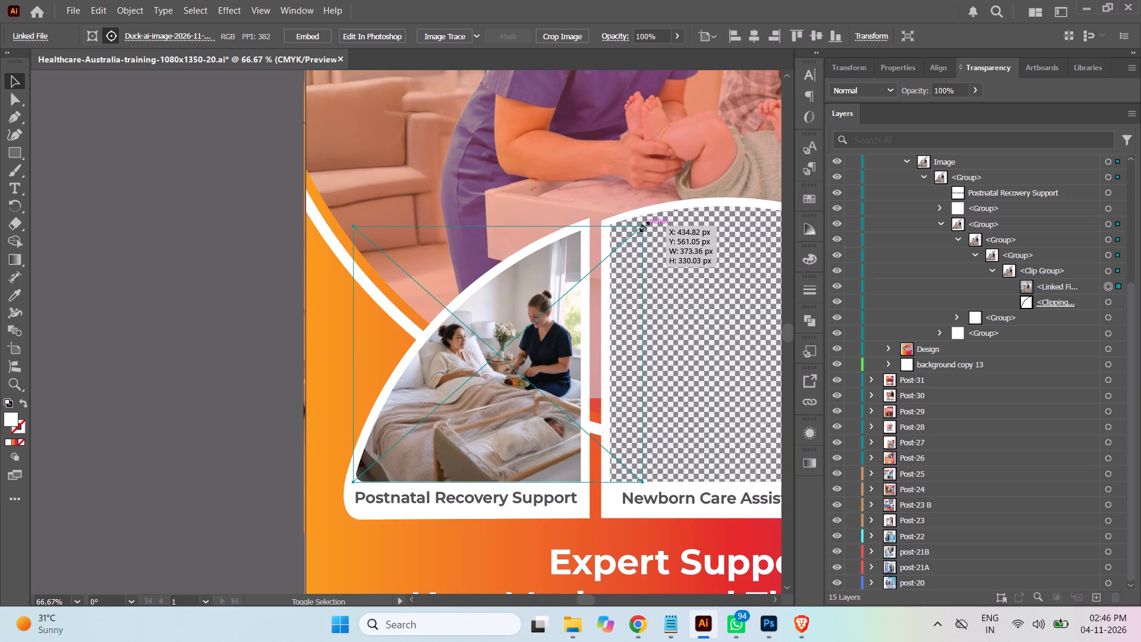
double_click(642, 228, "shift")
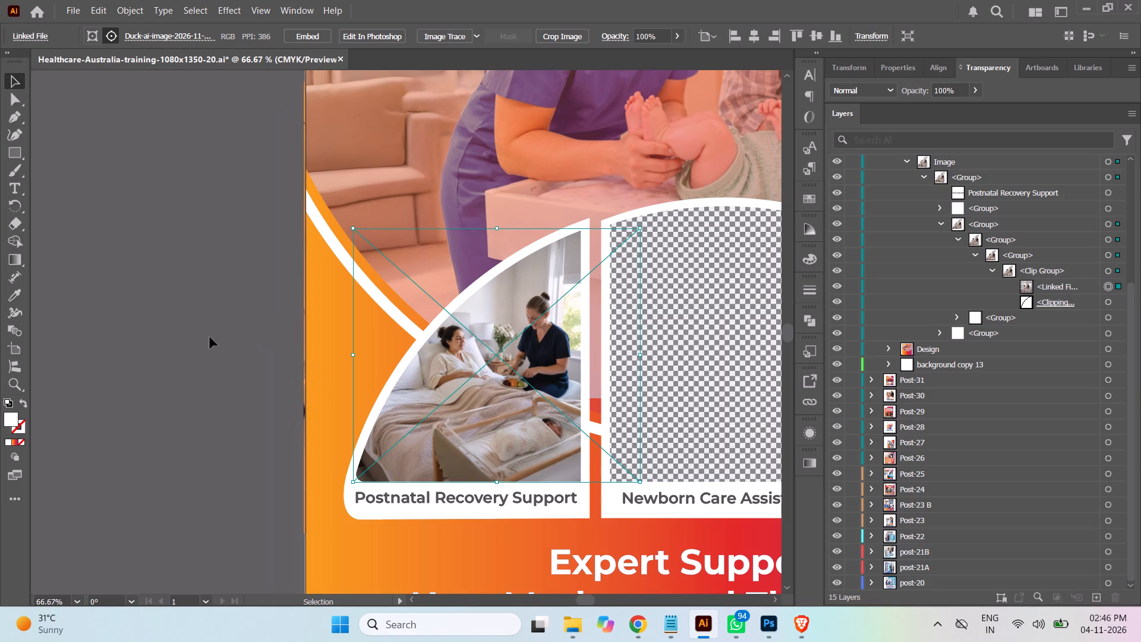
left_click(210, 337)
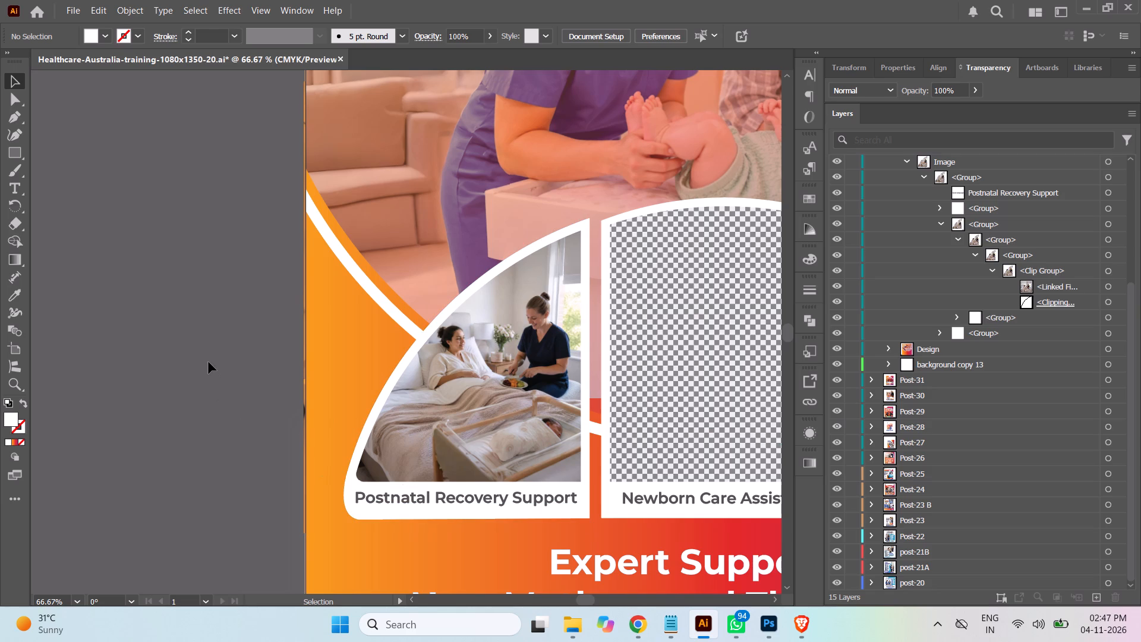
key("ctrl+a")
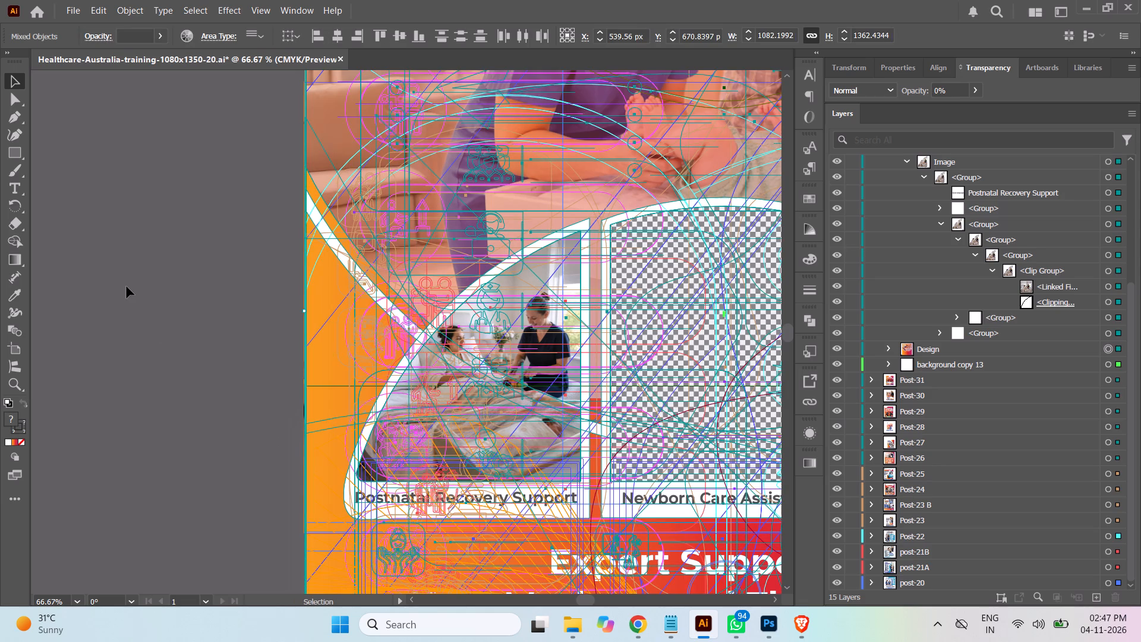
left_click(159, 277)
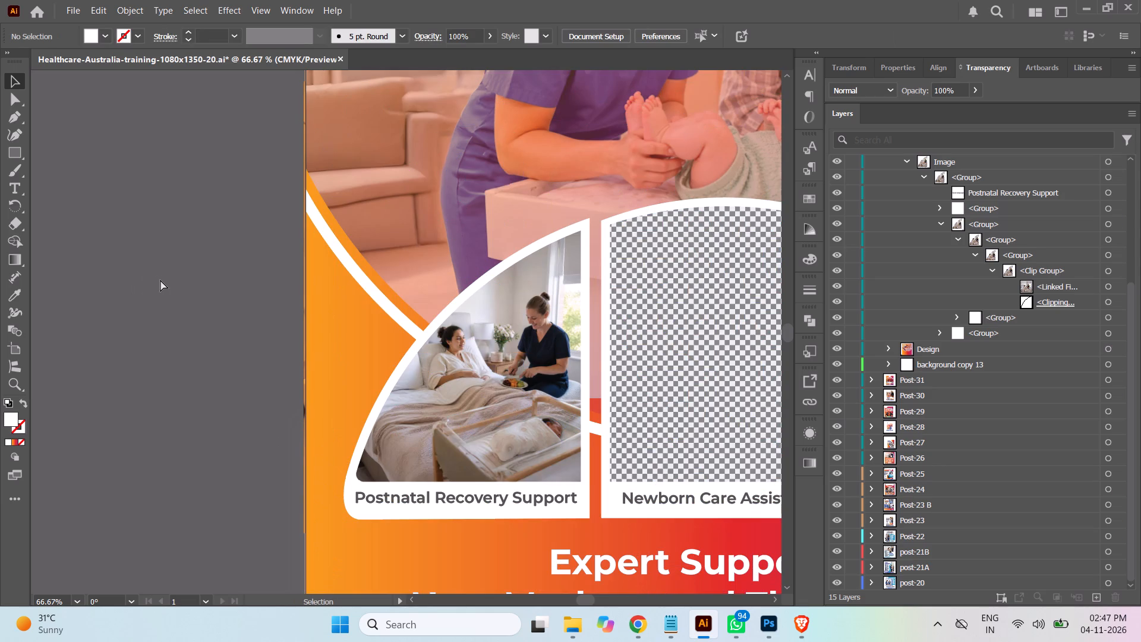
Save the Illustrator document.
key("ctrl+s")
Switch to the MFHM - Confinement Care task in Asana and copy the pointer text "Postnatal Recovery Support".
left_click(639, 620)
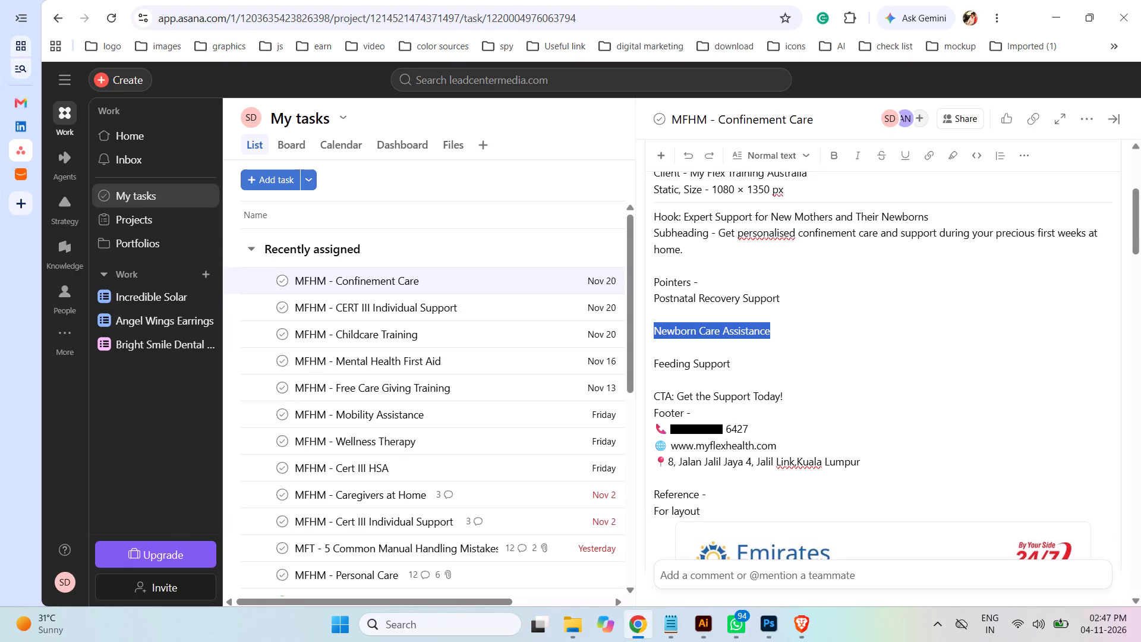
left_click_drag(783, 297, 677, 300)
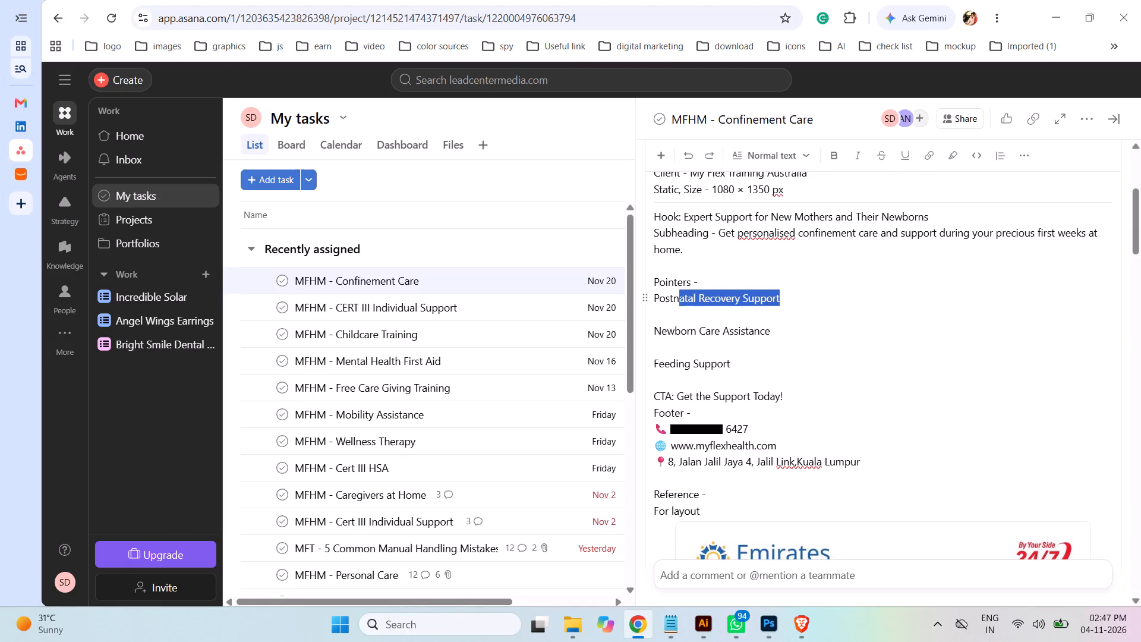
left_click_drag(677, 300, 654, 298)
key("ctrl+c")
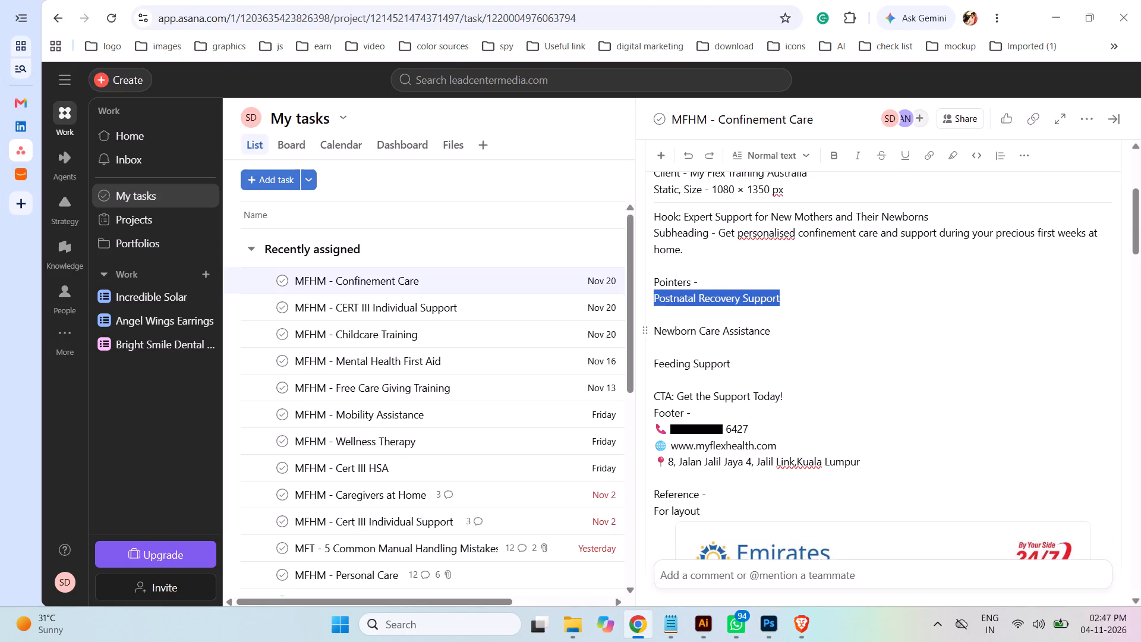
Open Google Translate in a new tab and translate the copied "Postnatal Recovery Support" from English to Hindi and back to English.
left_click(27, 200)
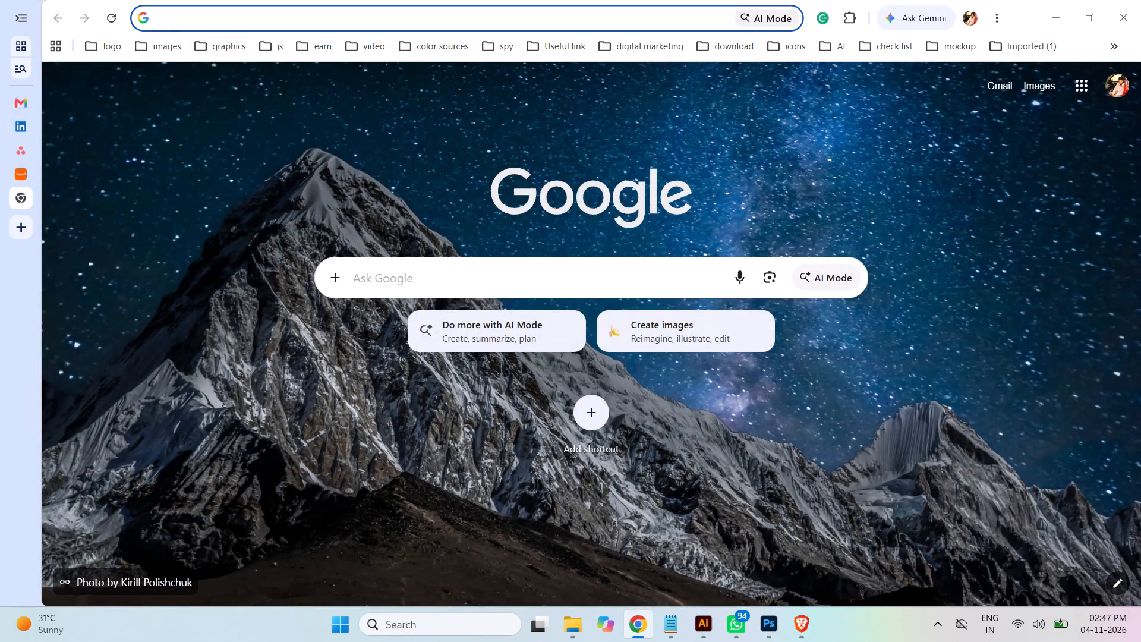
key("t")
left_click(276, 47)
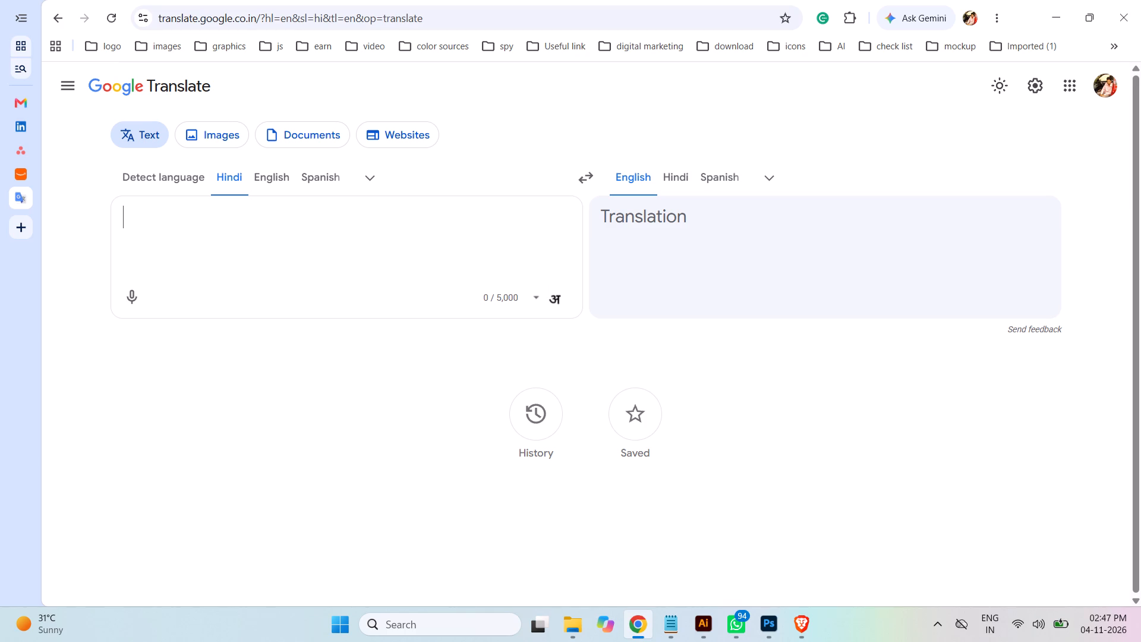
key("ctrl+v")
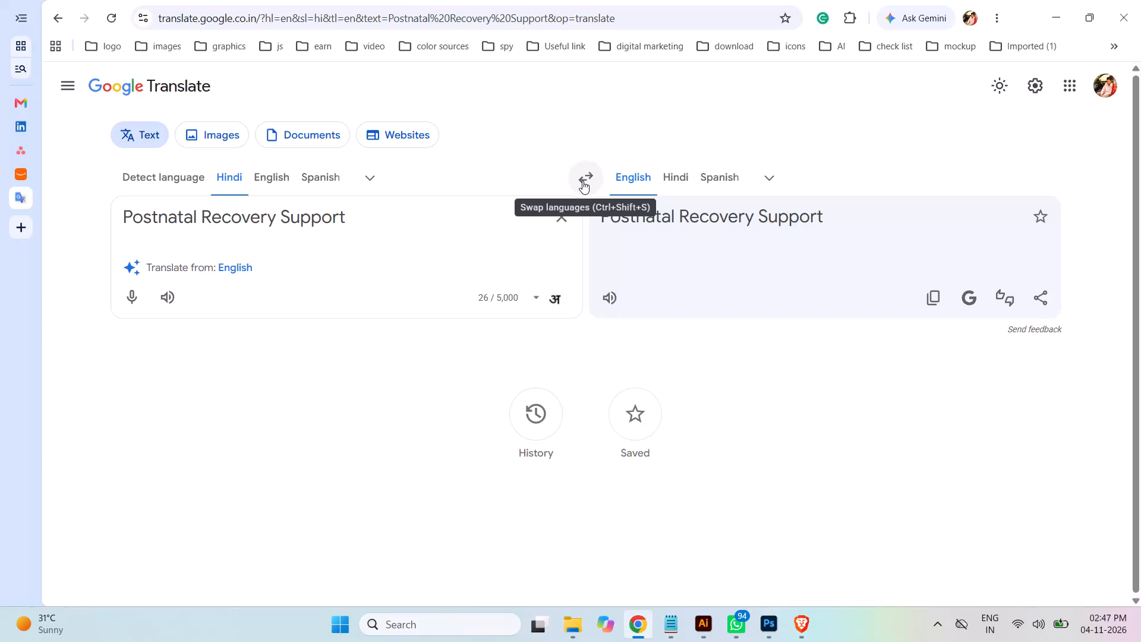
left_click(582, 181)
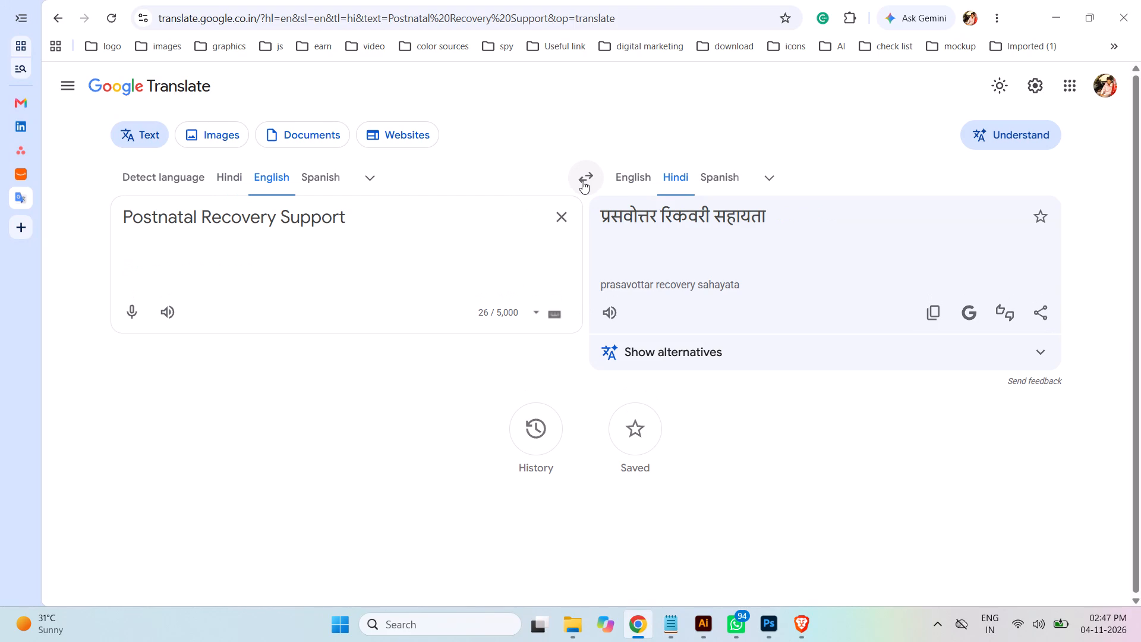
left_click(582, 181)
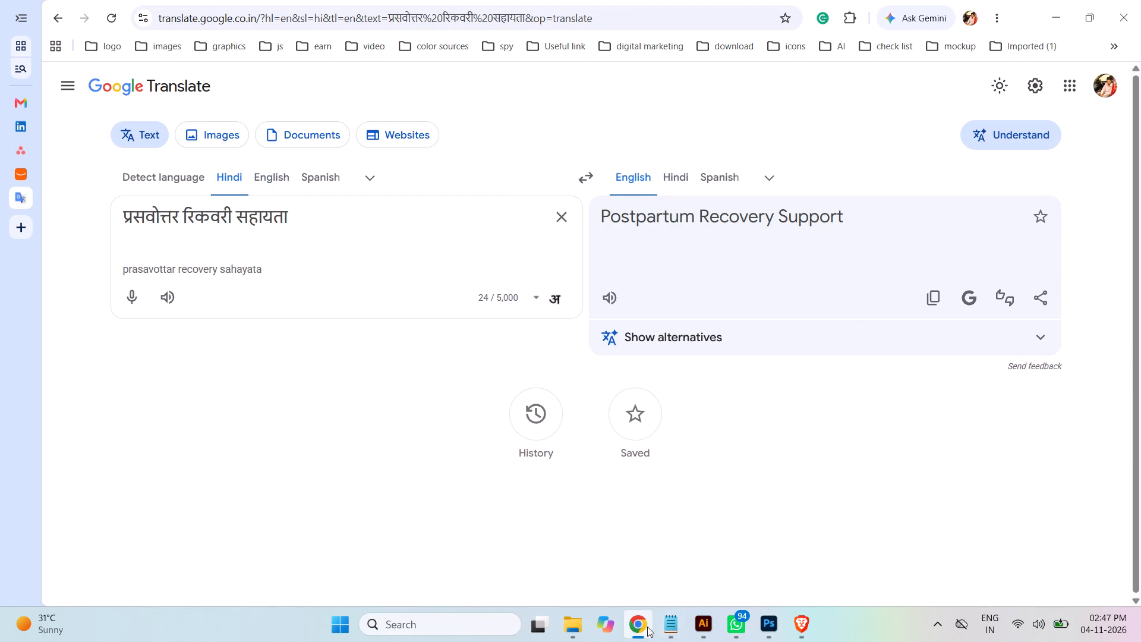
Return to Illustrator and examine the Postnatal Recovery Support, Newborn Care Assistance and Feeding Support frames against the main photo and headline.
left_click(699, 627)
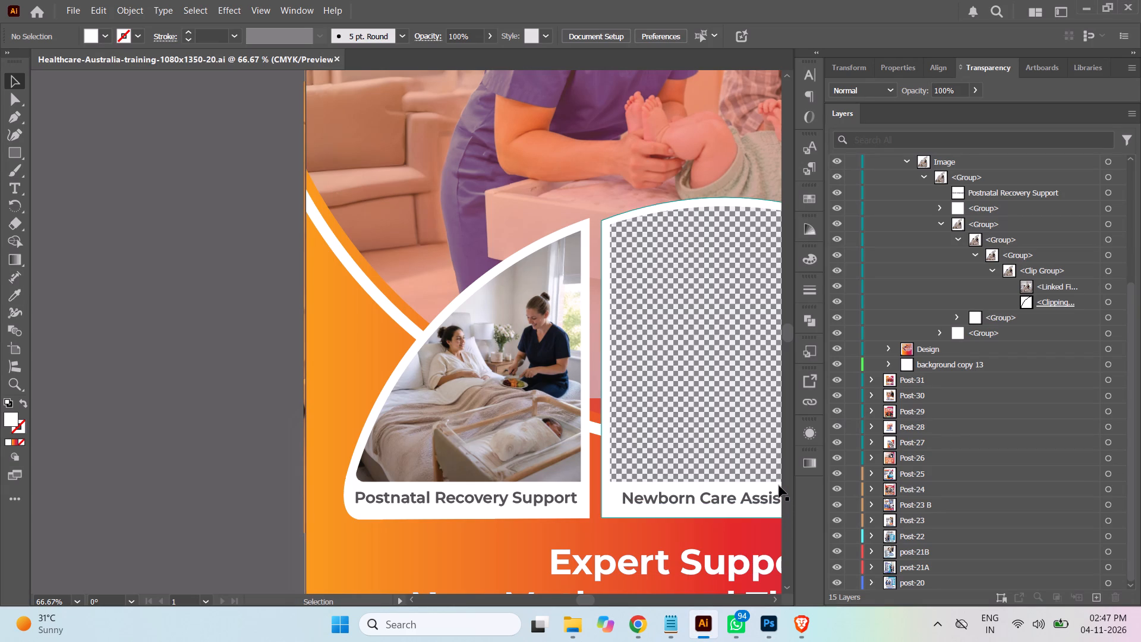
left_click(776, 600)
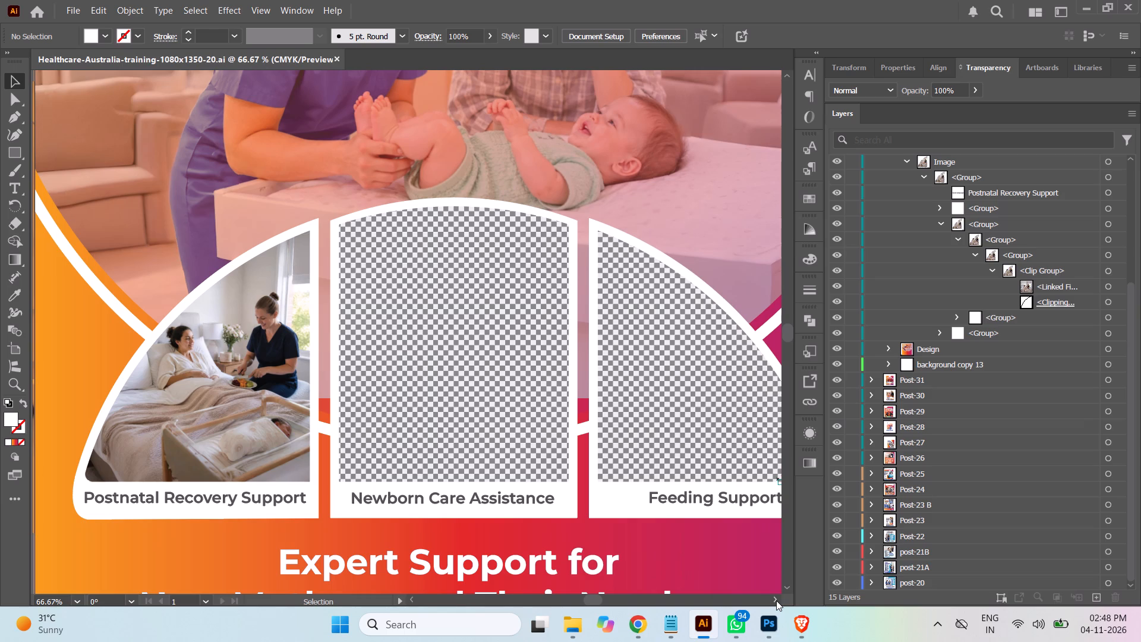
left_click(776, 600)
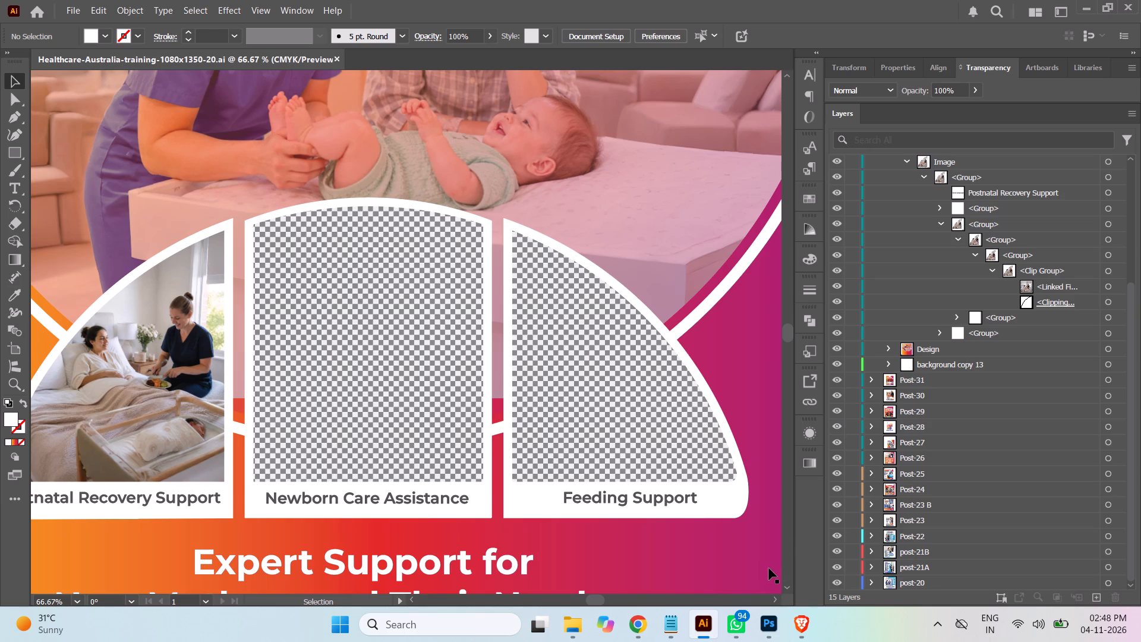
scroll(743, 480, "up", 1)
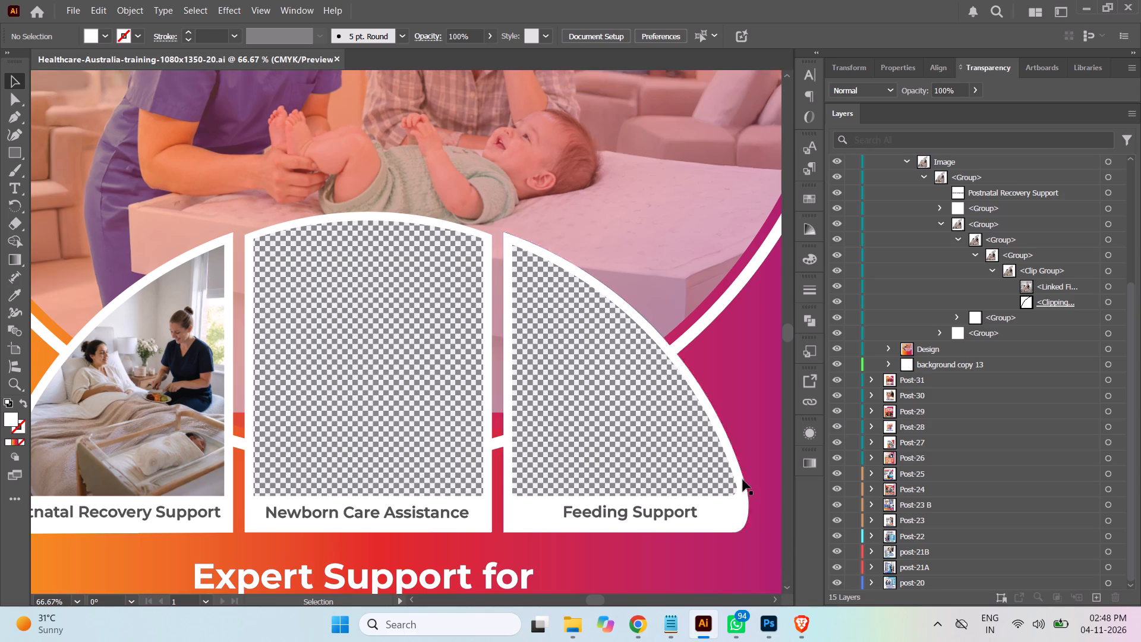
scroll(743, 480, "up", 1)
scroll(743, 480, "down", 1)
scroll(743, 480, "up", 9)
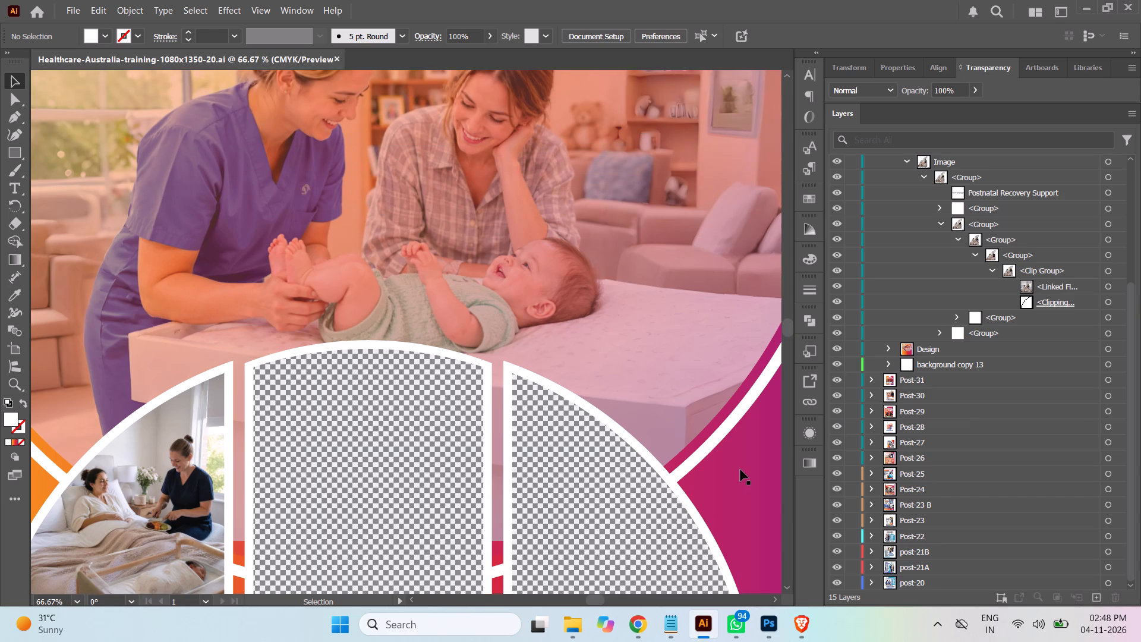
scroll(740, 470, "down", 6)
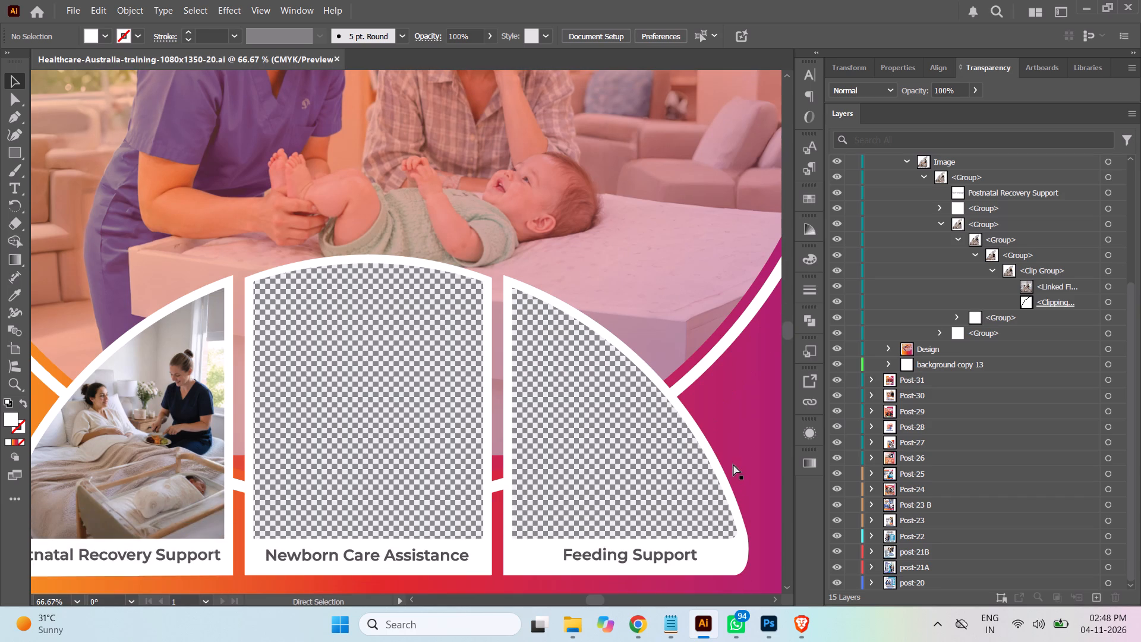
key("ctrl+minus")
left_click(746, 407)
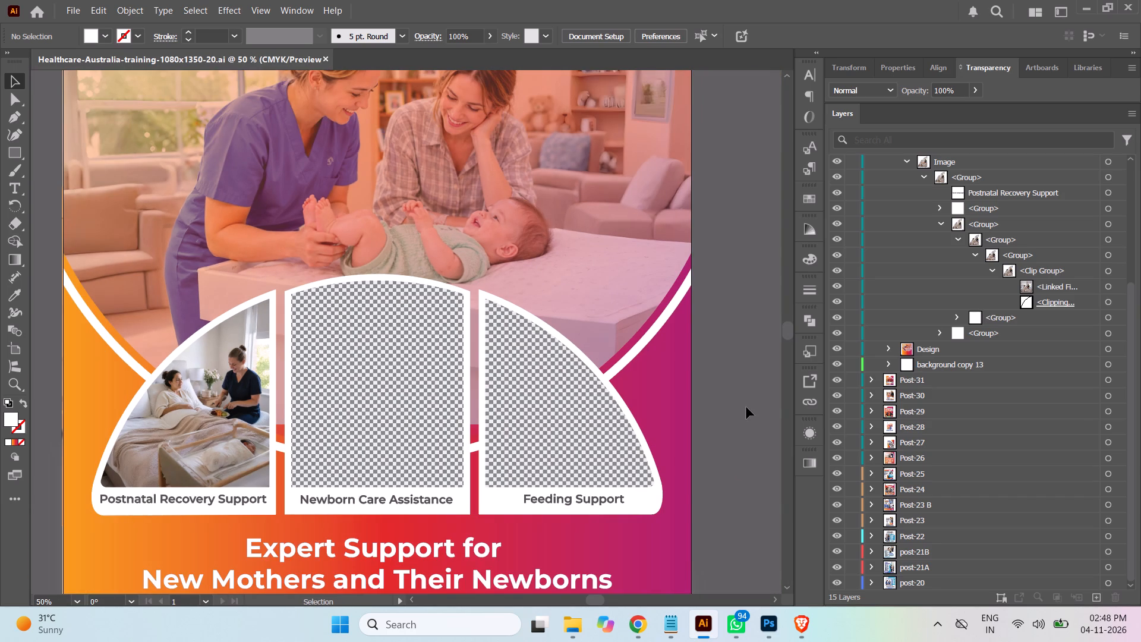
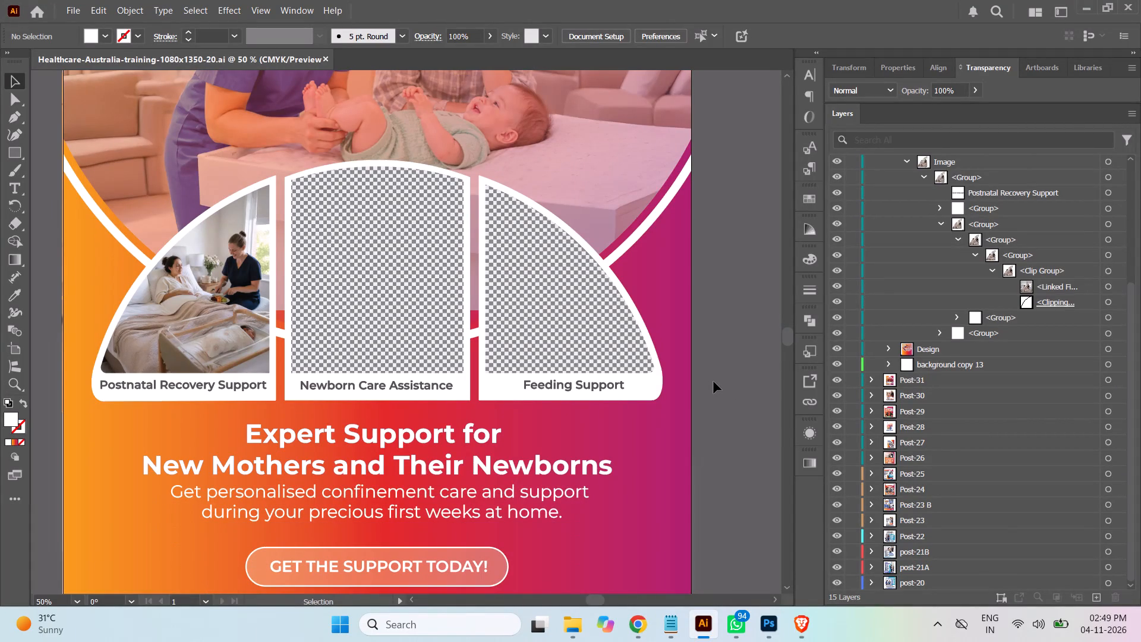
Save the Illustrator document.
key("ctrl+s")
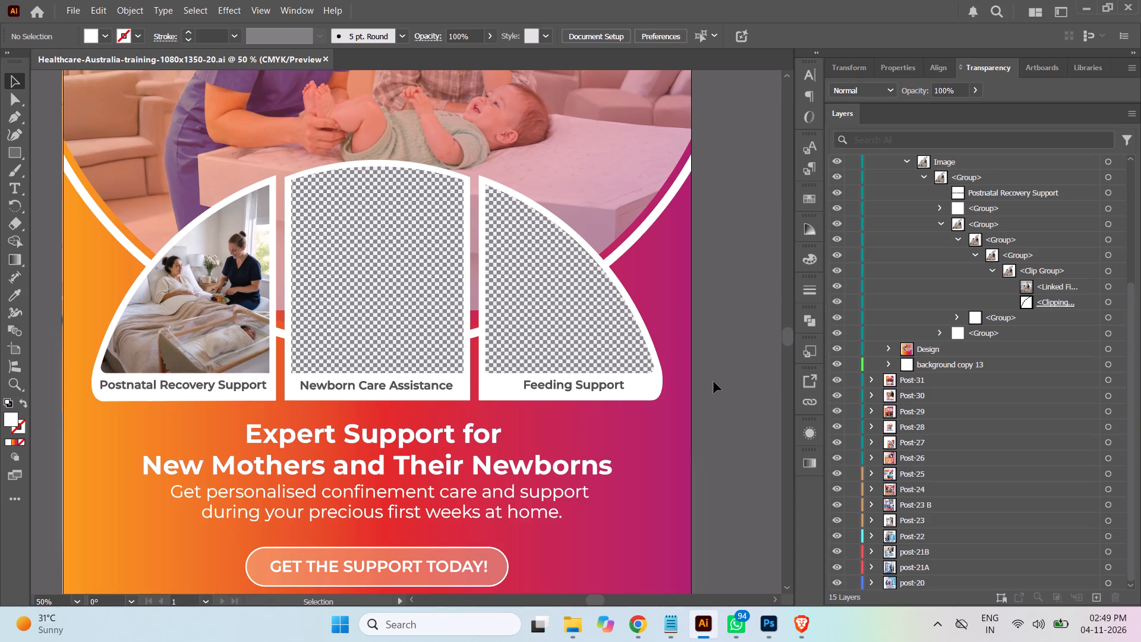
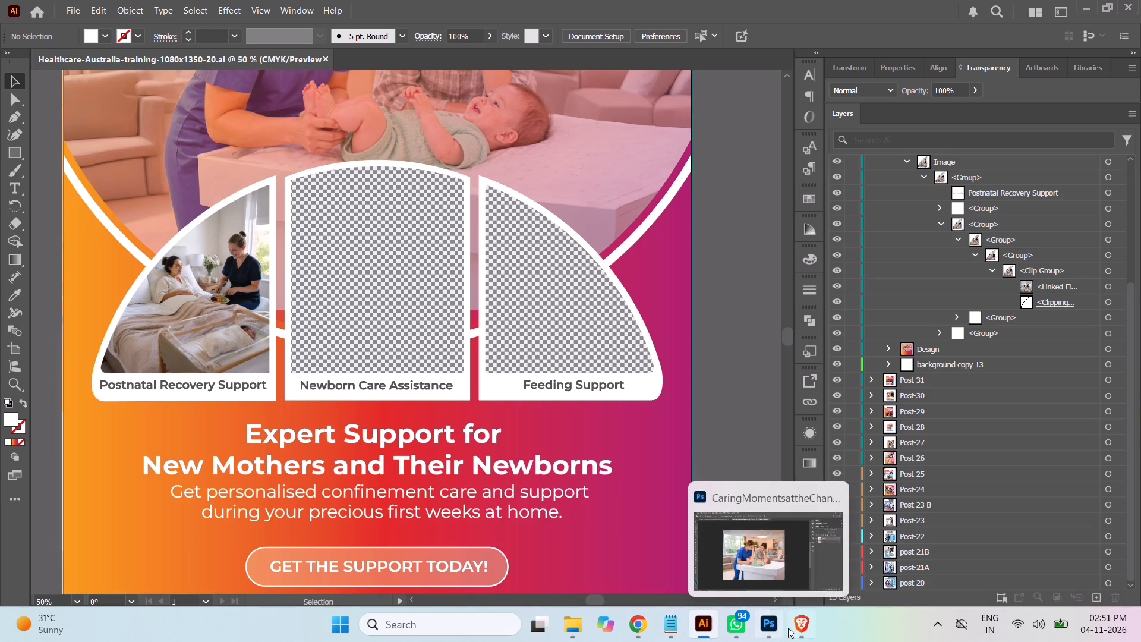
Switch to Google Translate in Brave and delete the Hindi prompt's passage about the mother returning from hospital and the nurse cutting fruit.
left_click(804, 625)
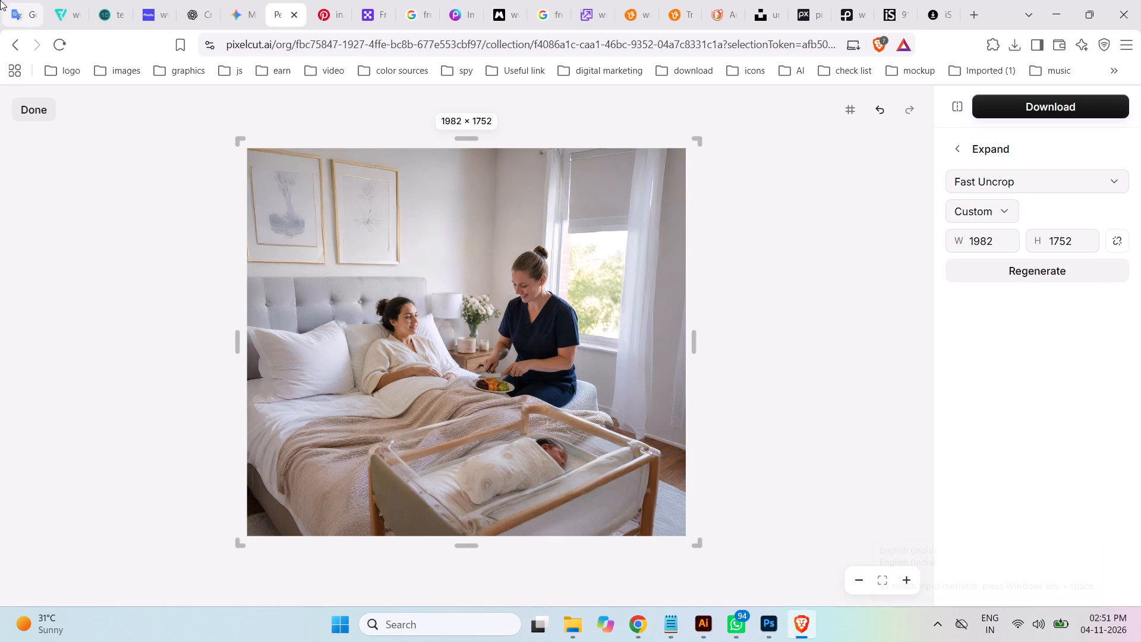
left_click(18, 5)
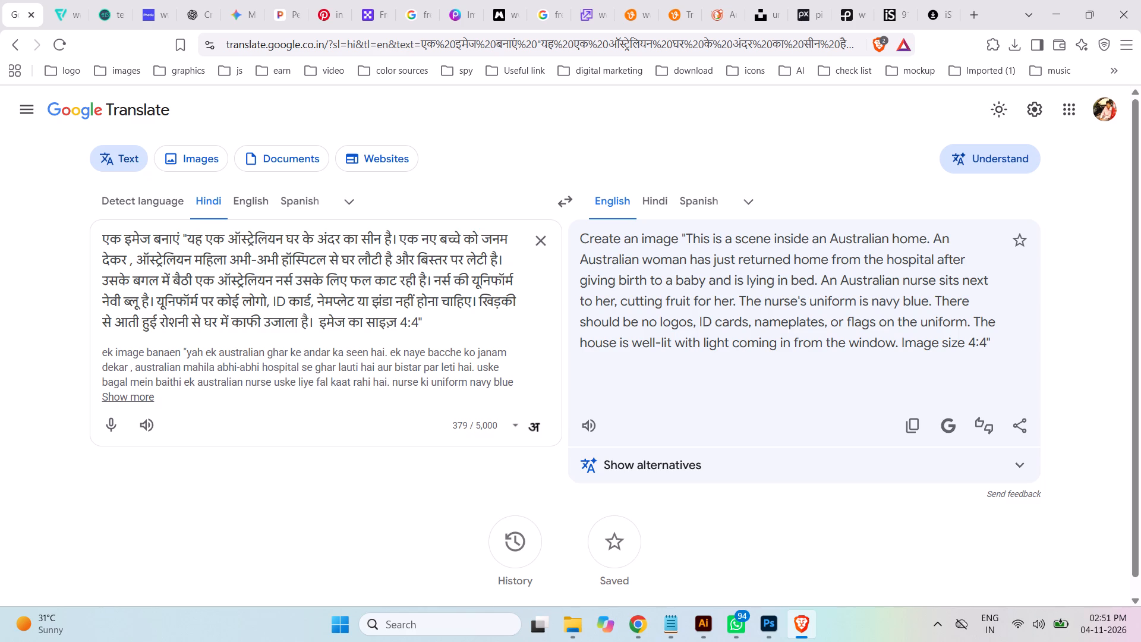
left_click_drag(483, 236, 483, 236)
left_click_drag(483, 236, 504, 253)
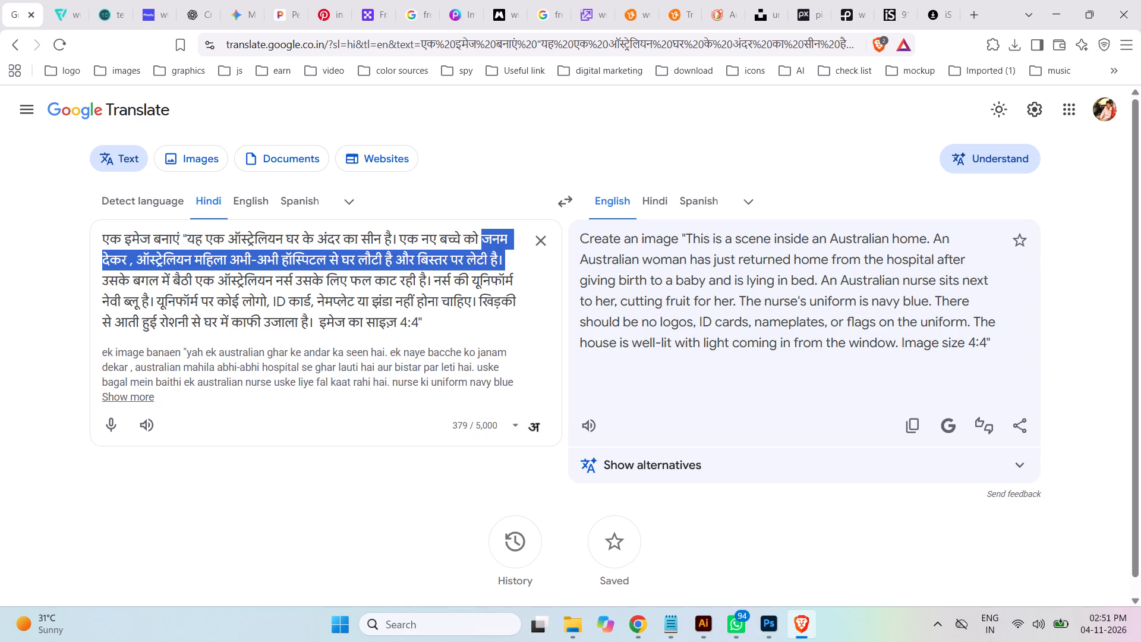
left_click_drag(504, 253, 430, 276)
key("BackSpace")
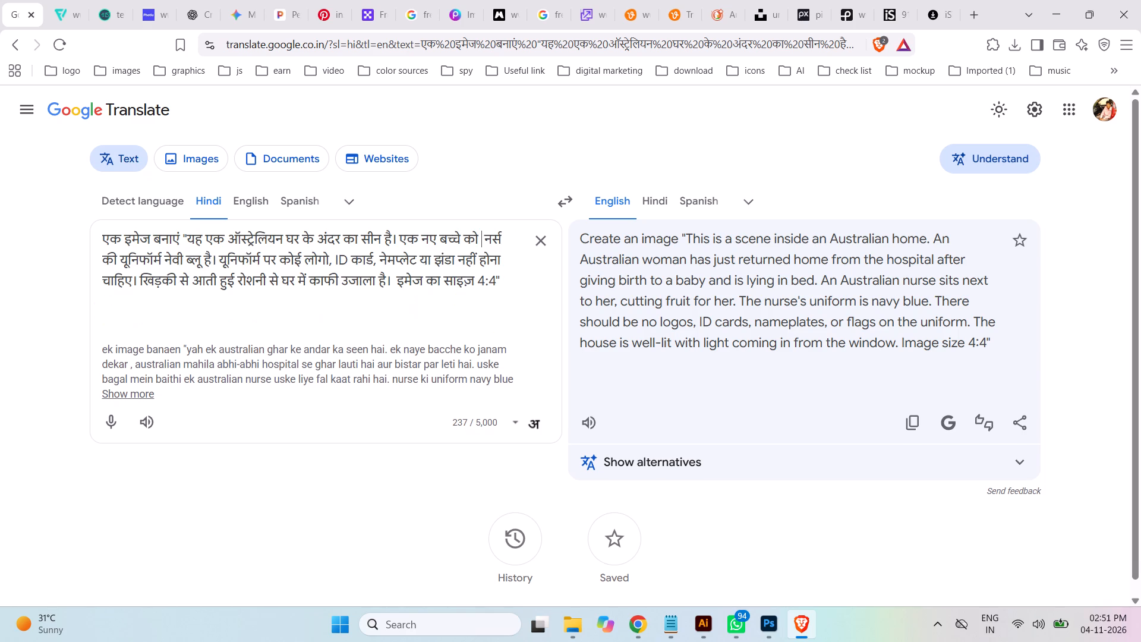
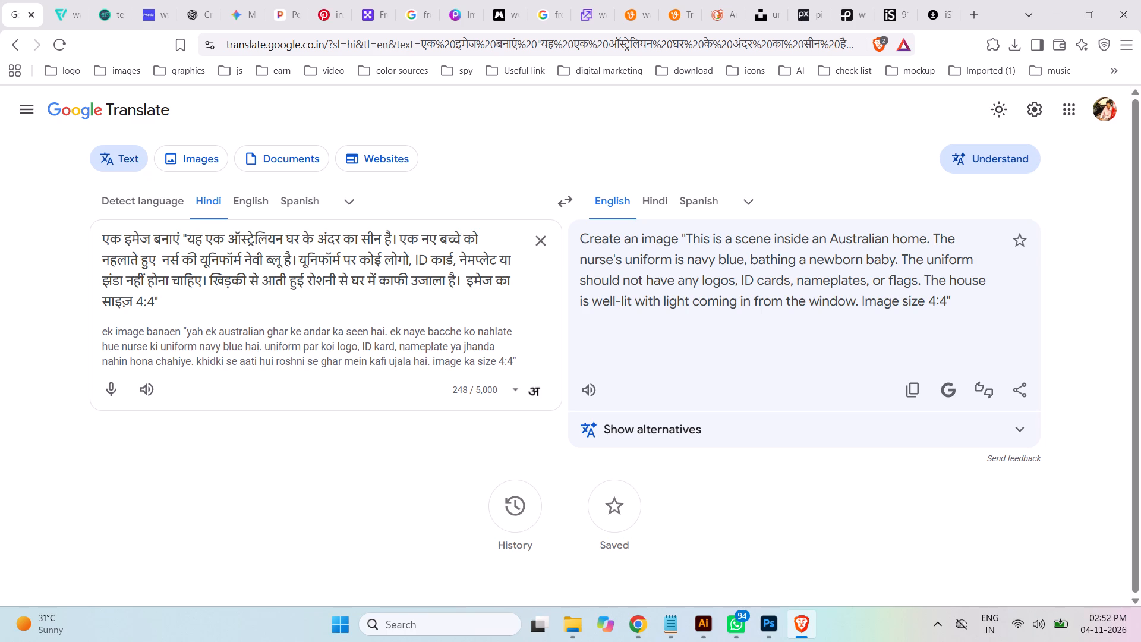
Complete the Hindi prompt so an Australian nurse bathes a newborn baby, adding "ऑस्ट्रेलियाई नर्स।" after the bathing phrase and "जन्मे" before "बच्चे".
type("australian nurs")
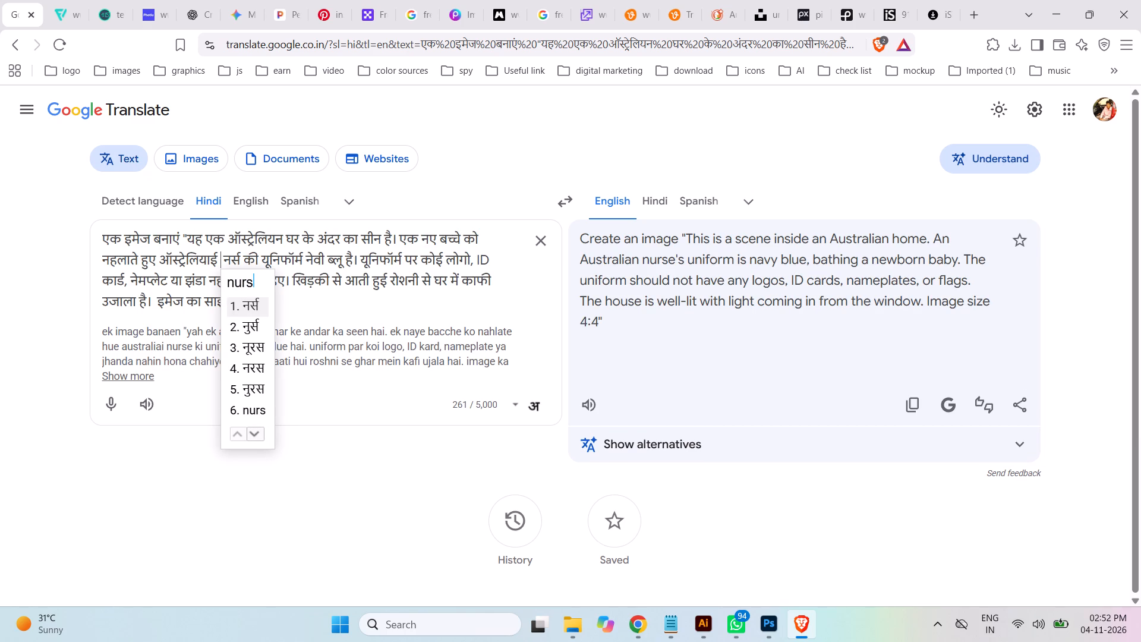
key("space")
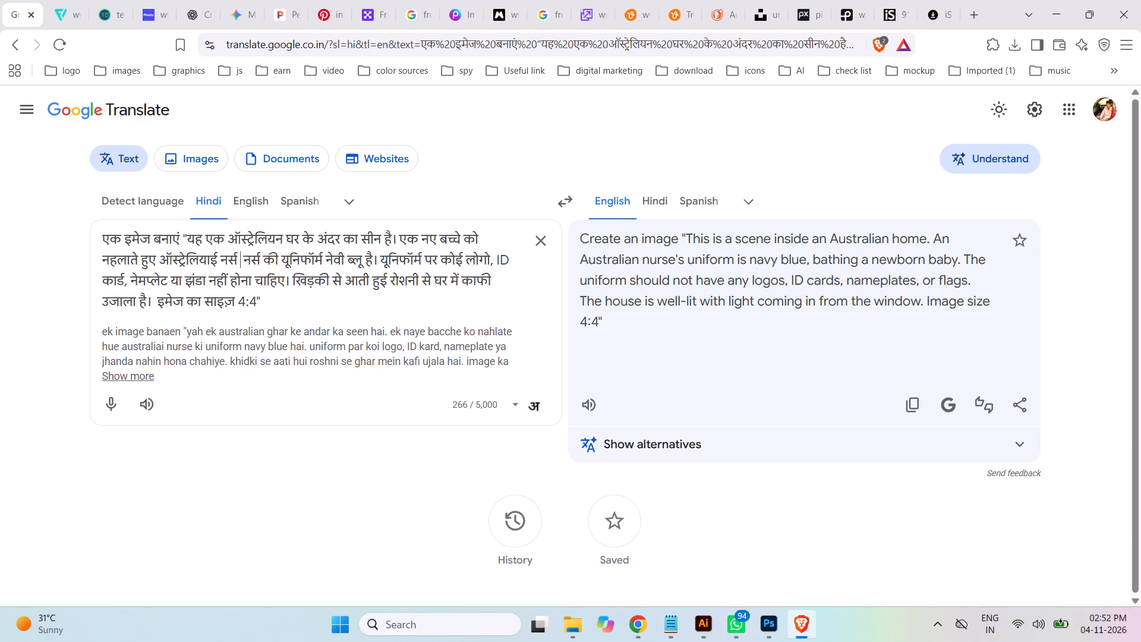
key("period")
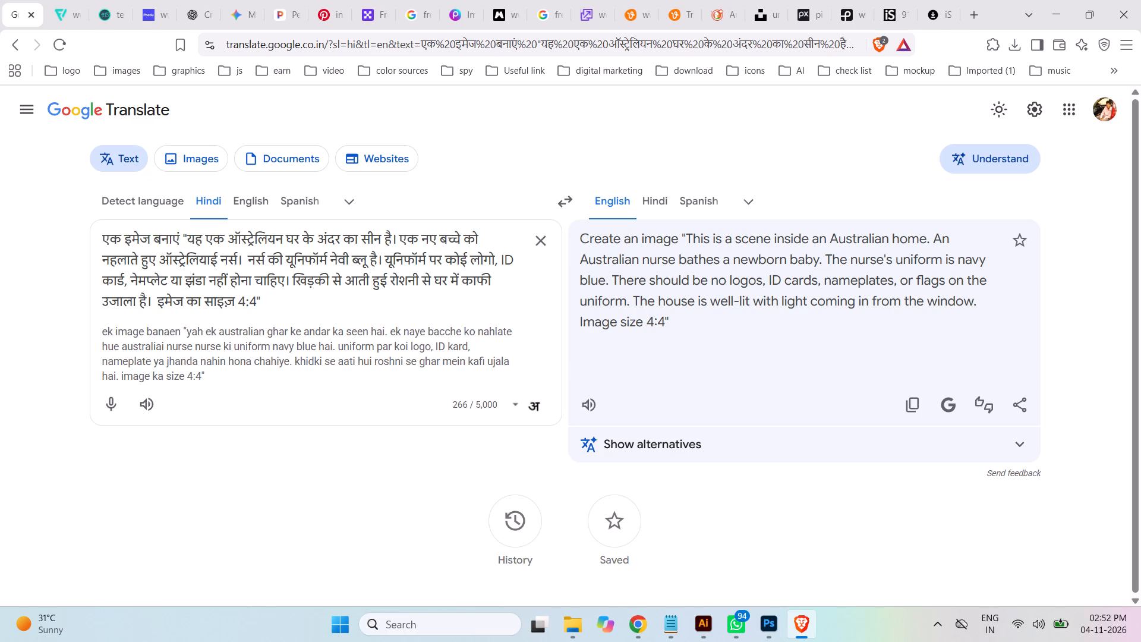
left_click(440, 237)
type("jan")
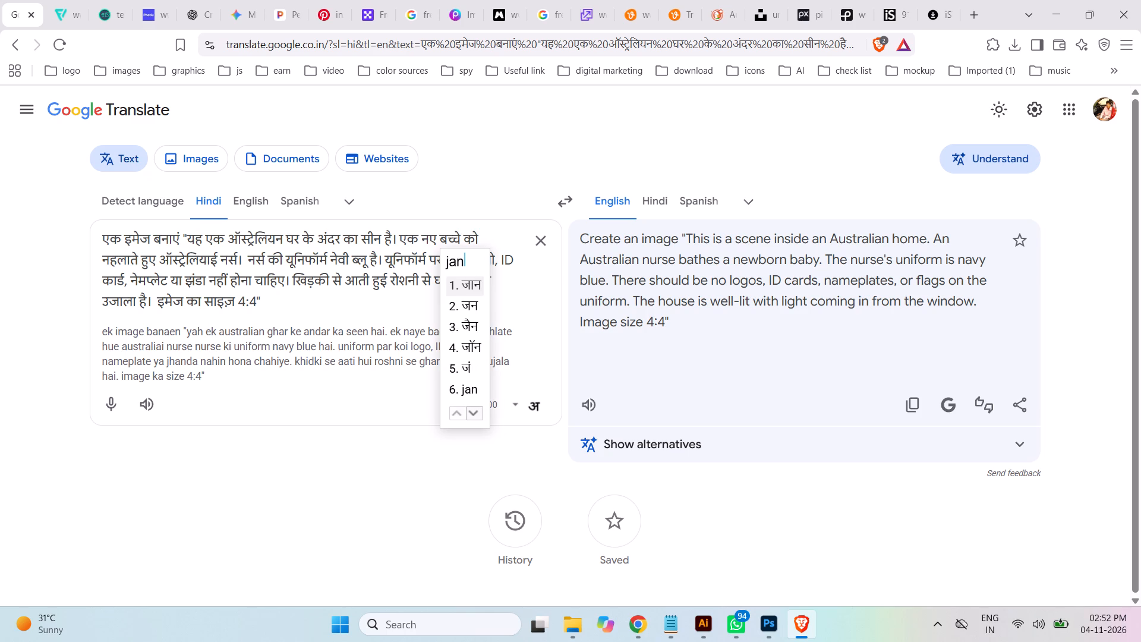
type("me")
key("space")
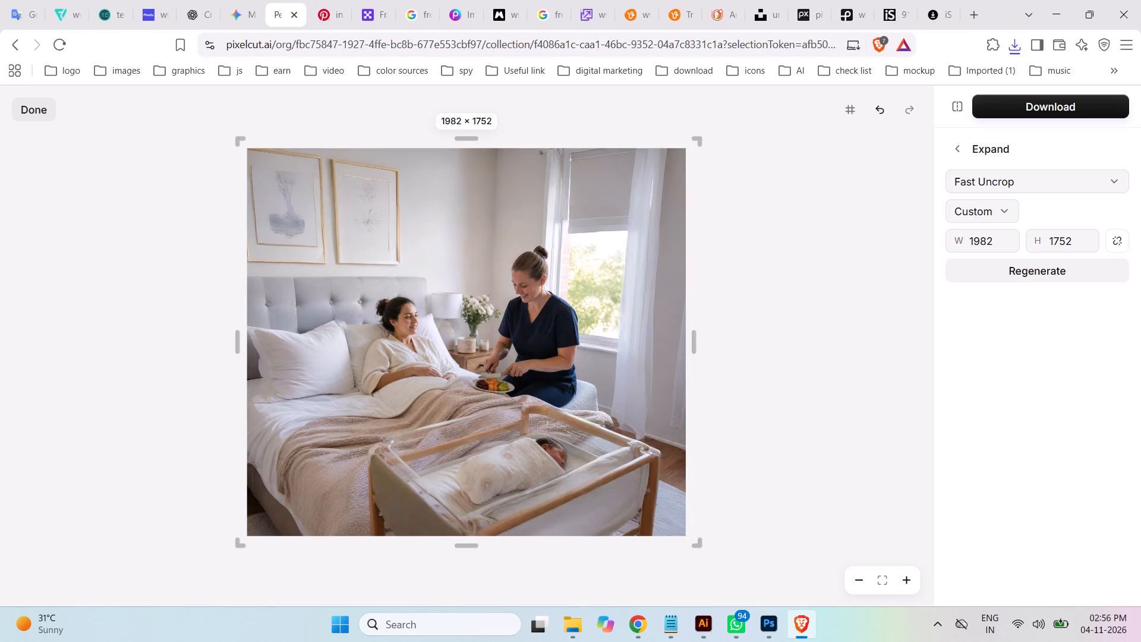
left_click_drag(275, 46, 1039, 43)
key("BackSpace")
key("Return")
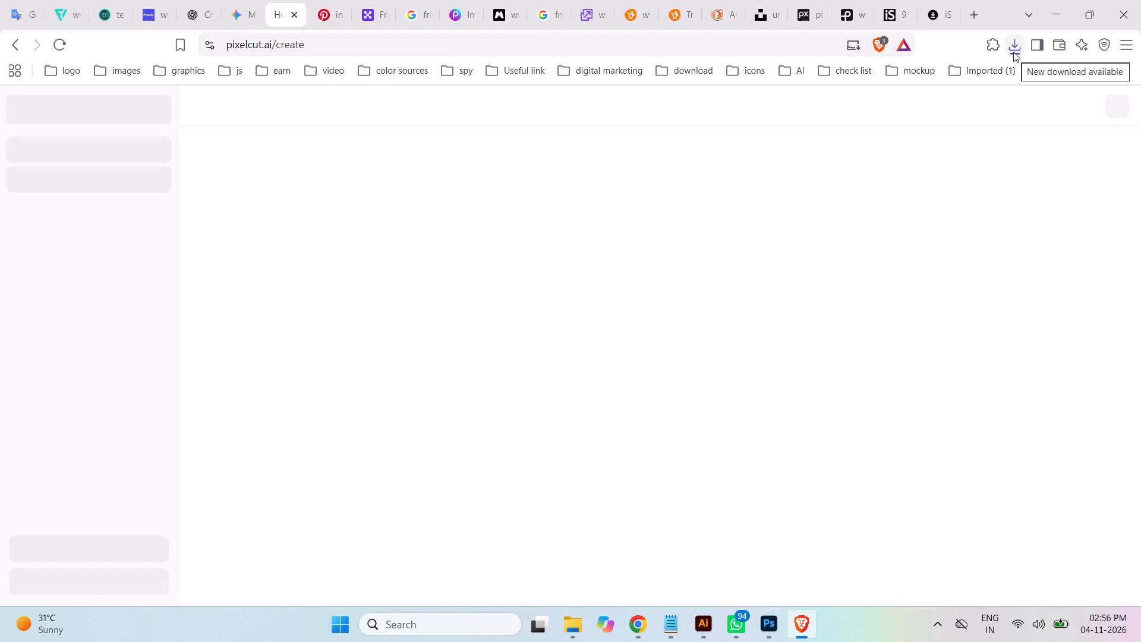
left_click(877, 309)
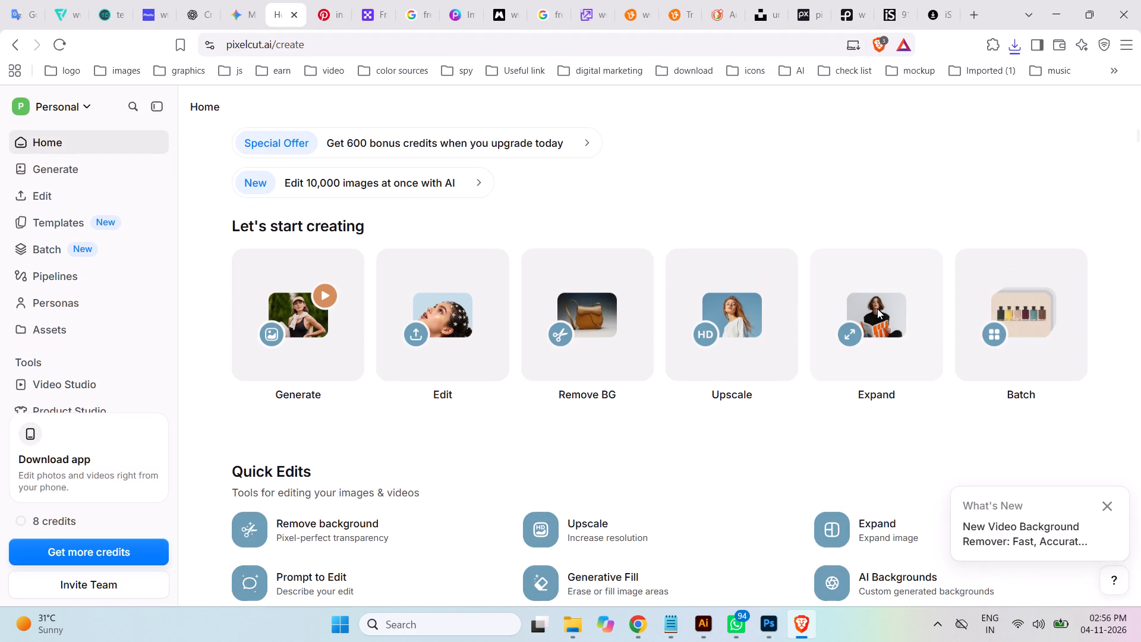
left_click(175, 135)
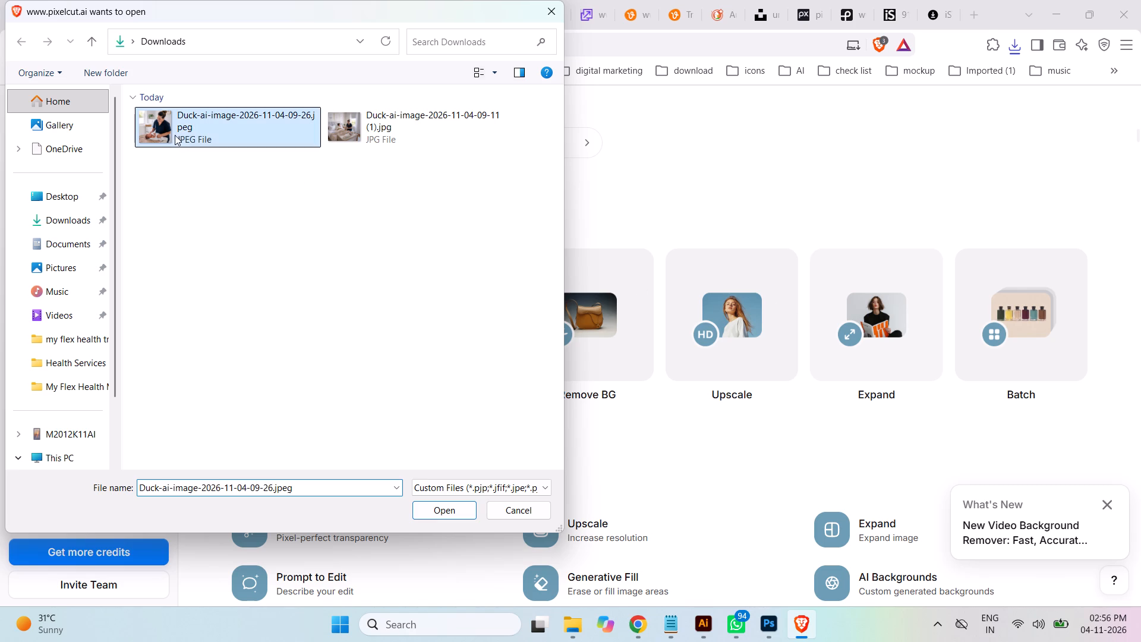
left_click(451, 511)
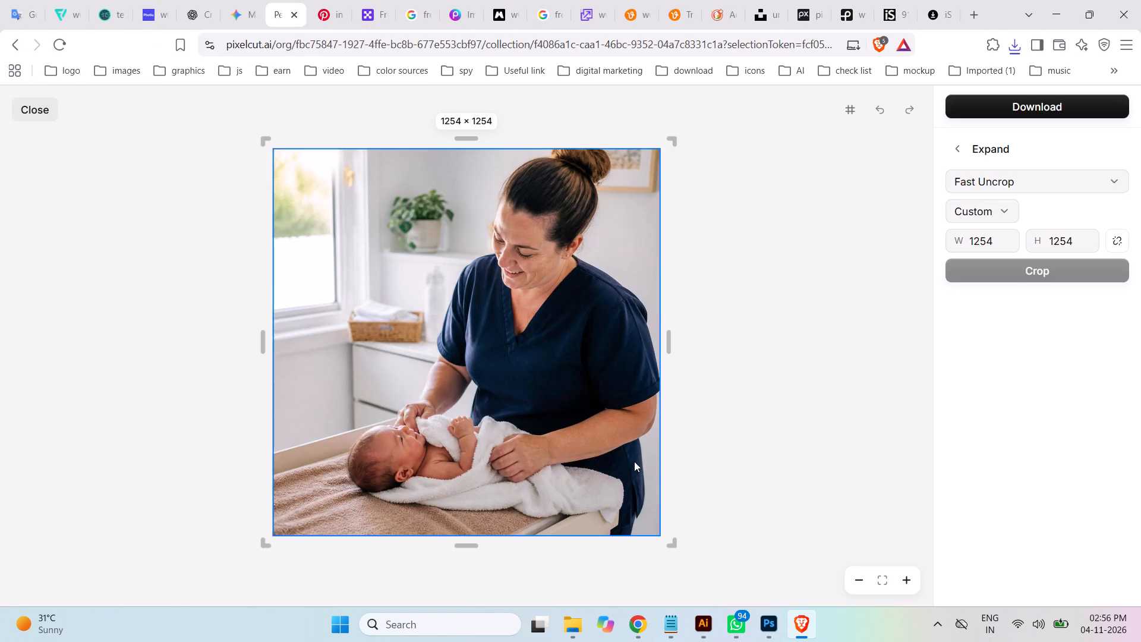
Extend the image canvas above and to the right of the nurse to about 1469 × 1560 and generate the expansion with Fast Uncrop.
left_click_drag(468, 137, 469, 72)
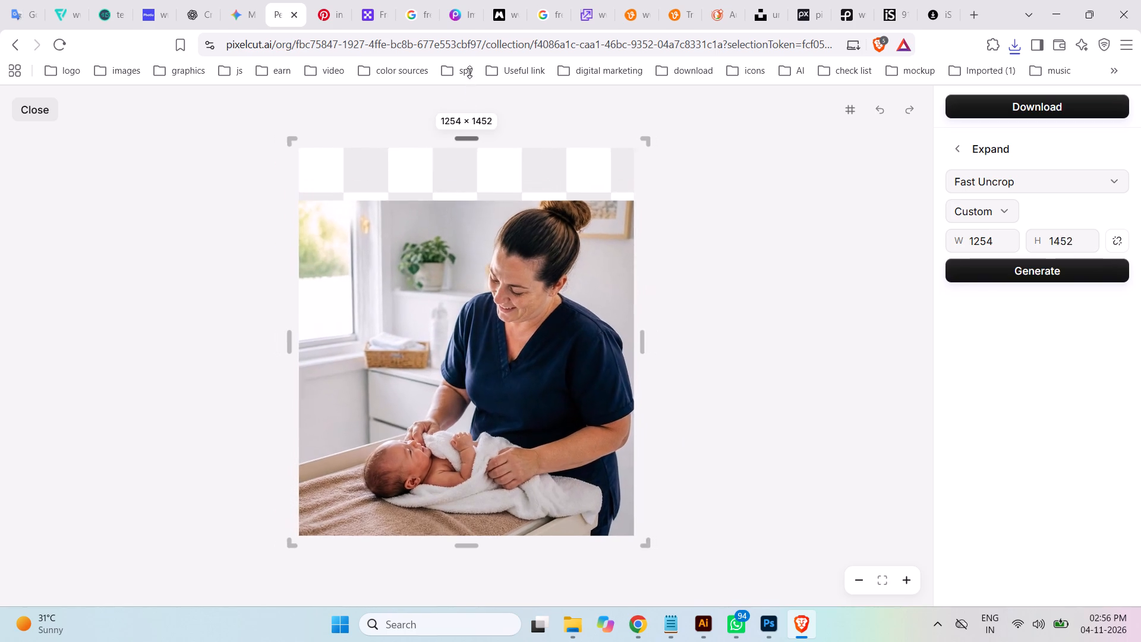
left_click_drag(469, 72, 469, 43)
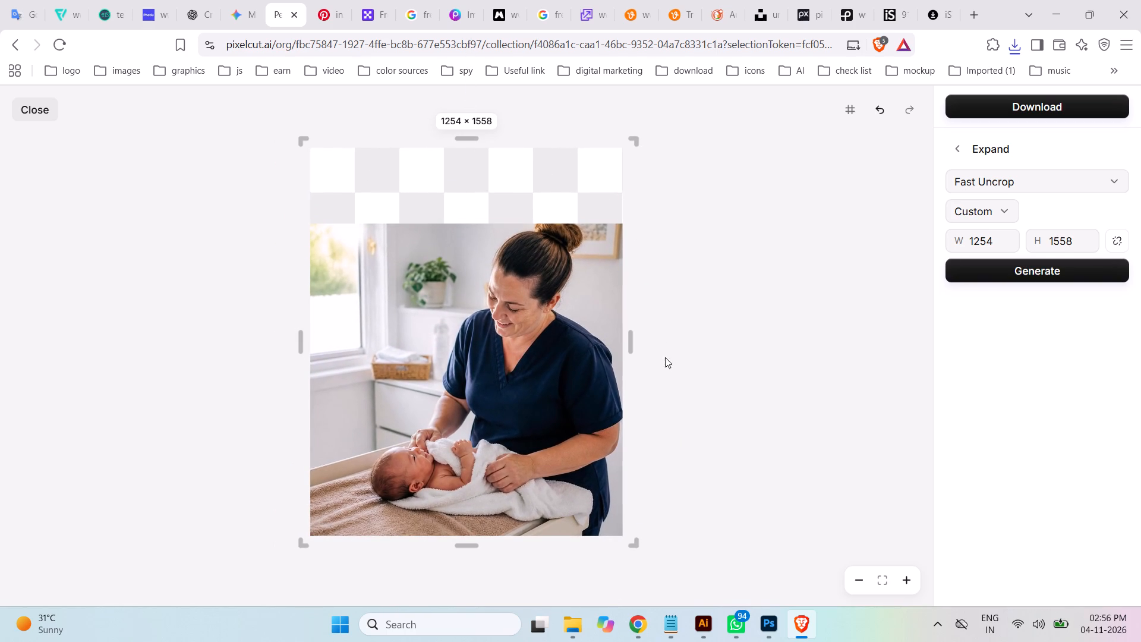
left_click_drag(628, 344, 694, 347)
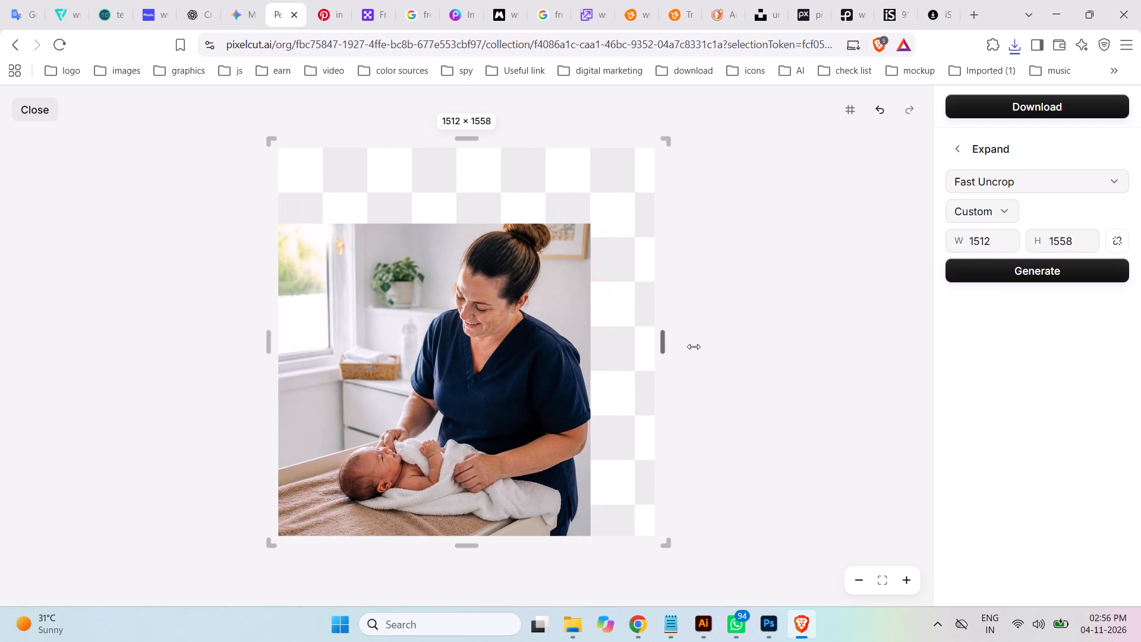
left_click_drag(694, 347, 682, 345)
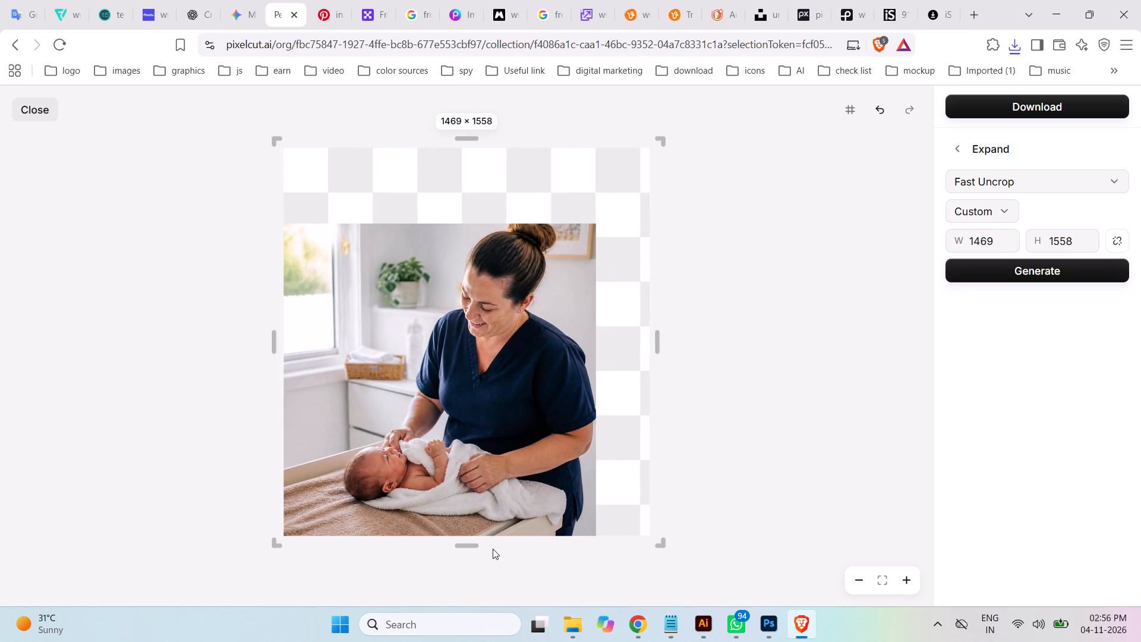
left_click(467, 546)
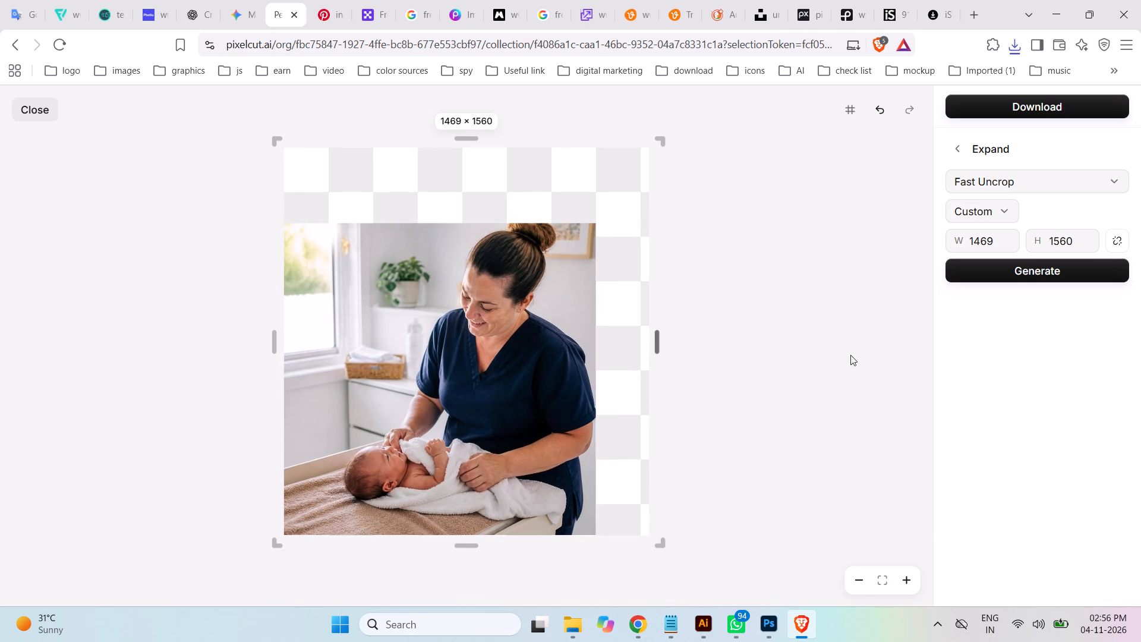
left_click(1023, 273)
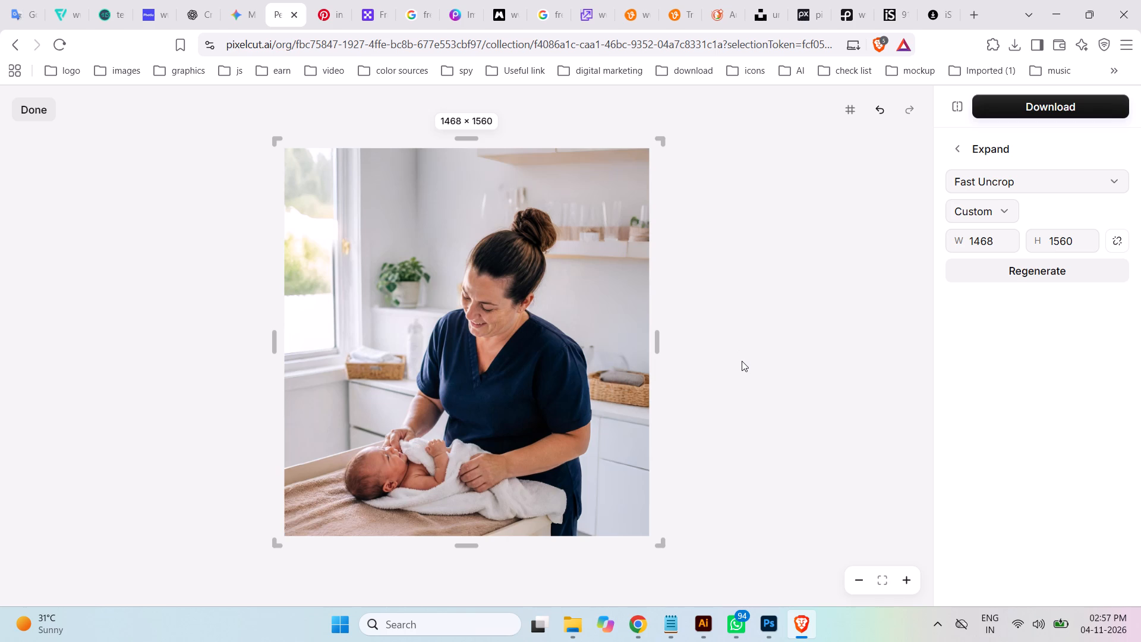
Download the expanded nurse-and-newborn image.
left_click(1044, 108)
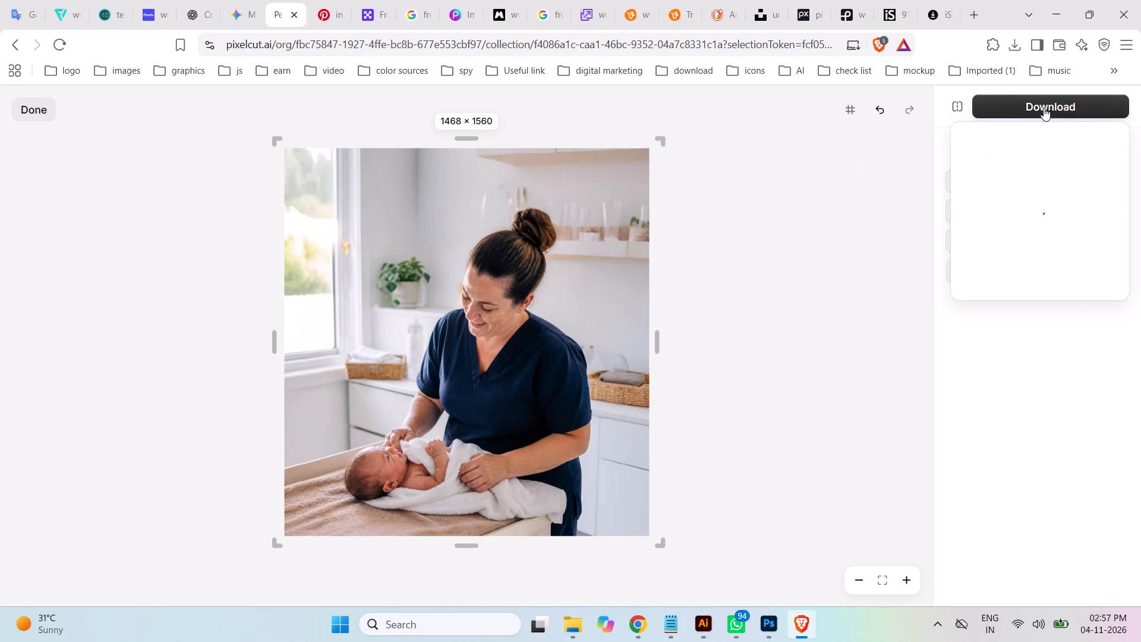
left_click(1051, 291)
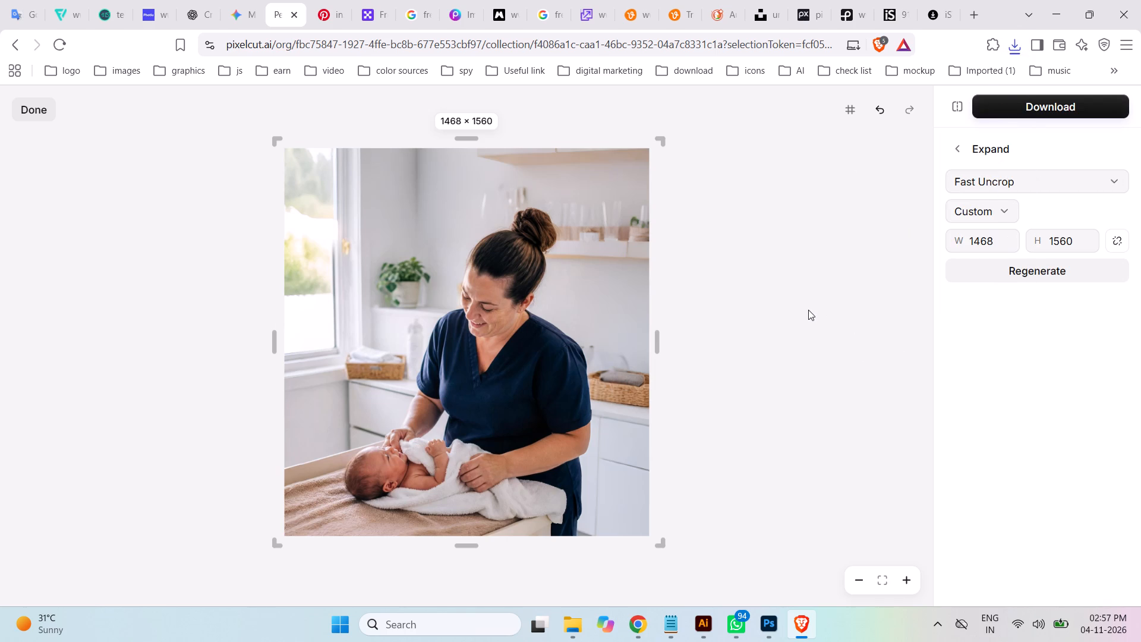
left_click(577, 630)
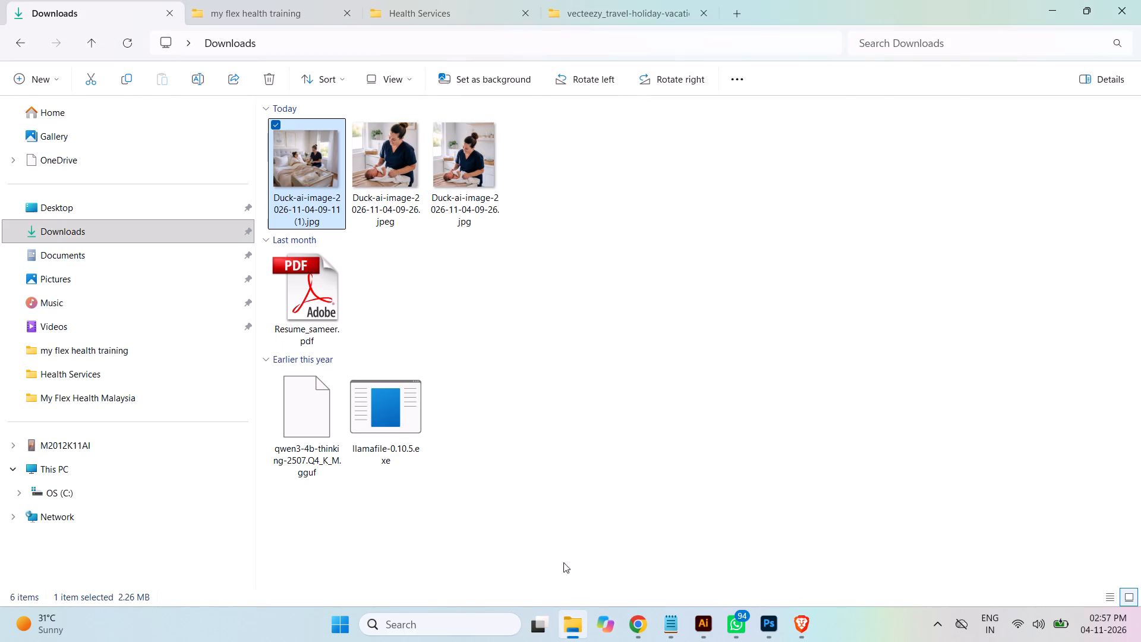
left_click(591, 193)
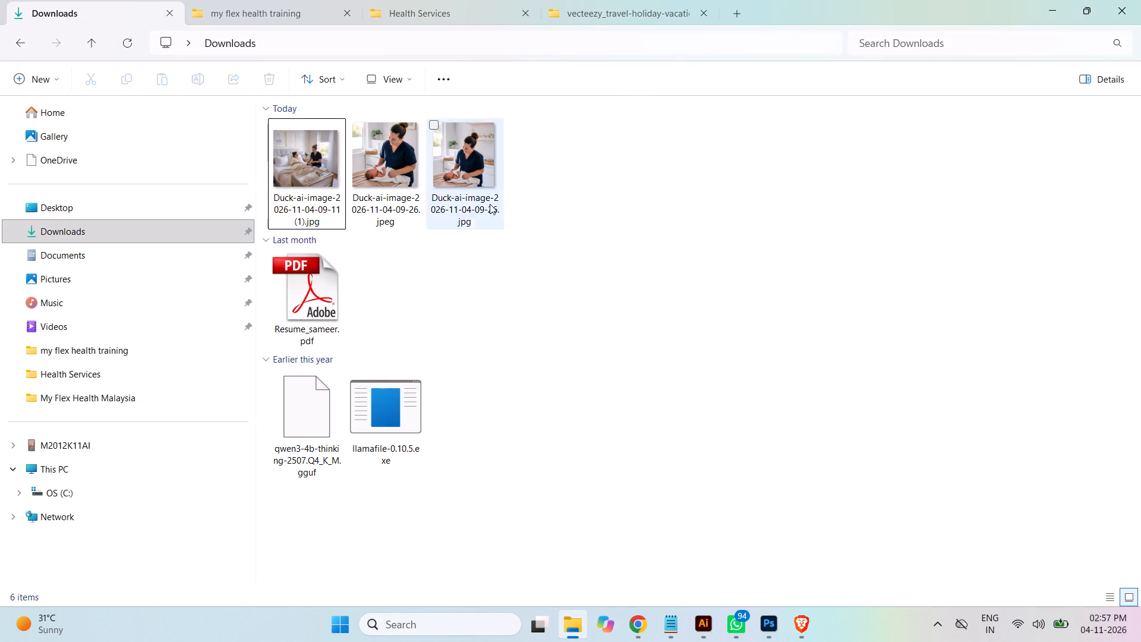
left_click(393, 172)
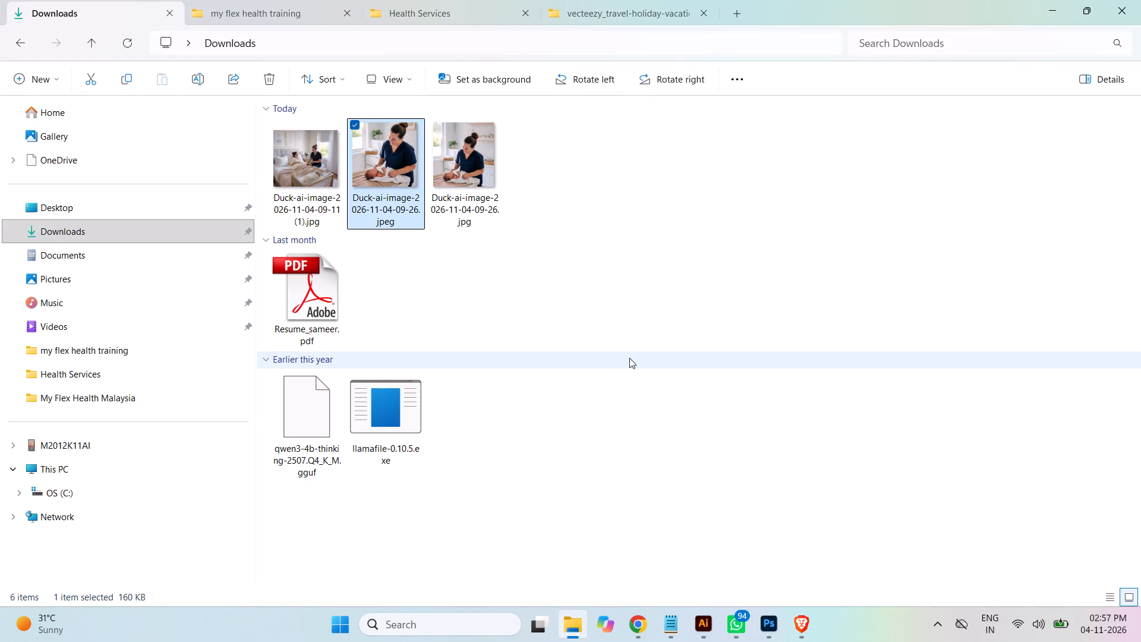
key("shift+Delete")
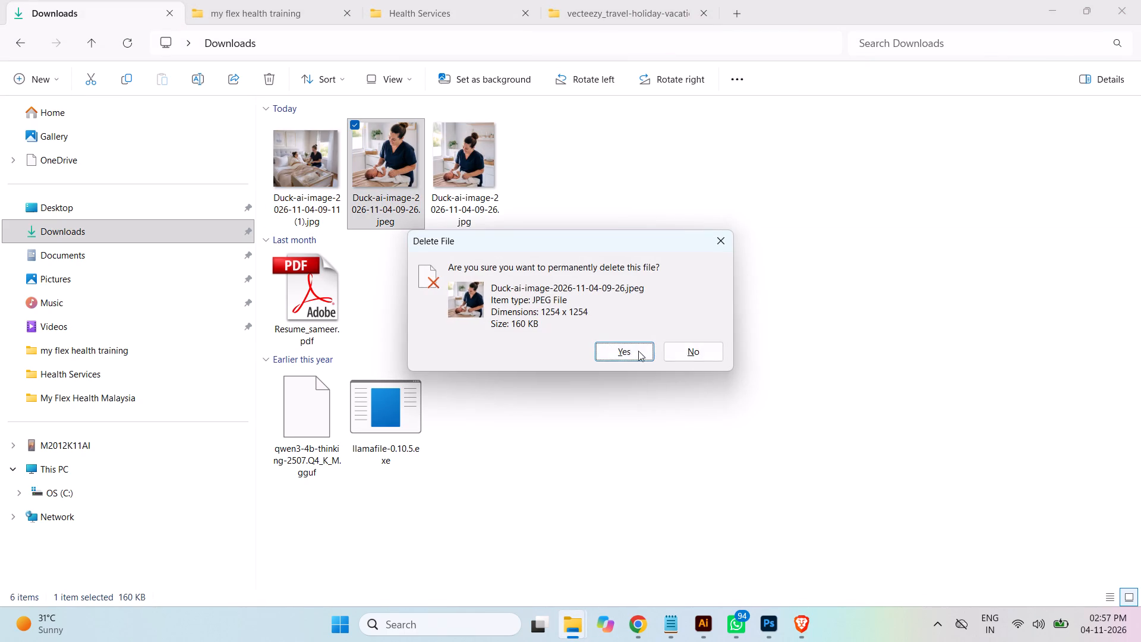
left_click(621, 348)
In Illustrator, move the Postnatal Recovery Support photo's clip group out of its two nested subgroups into their parent group.
left_click(699, 622)
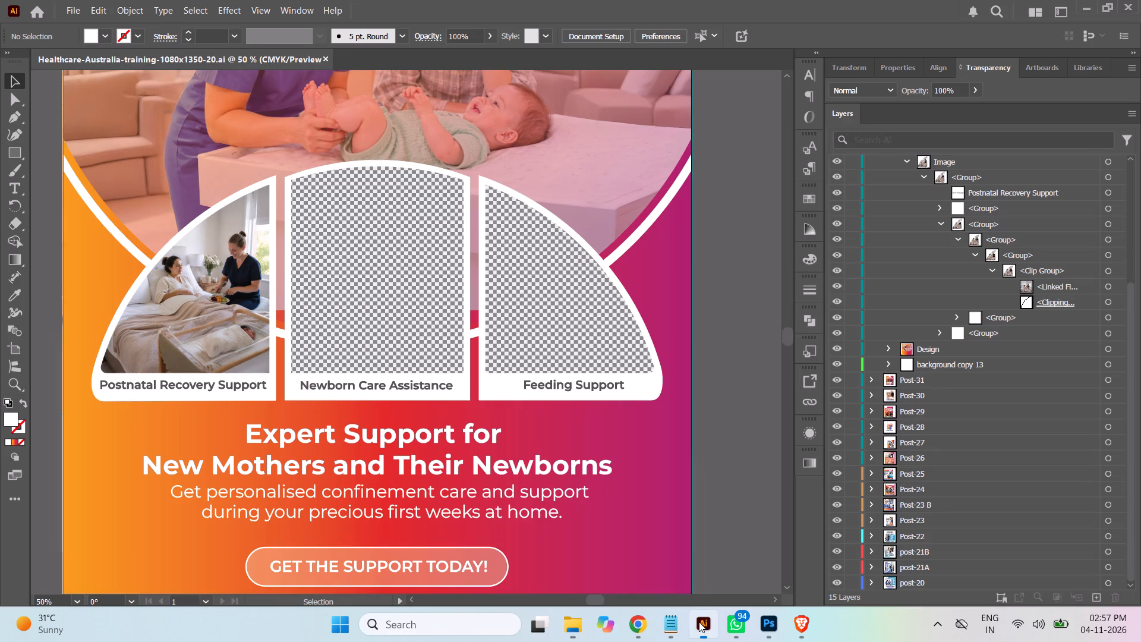
left_click(992, 267)
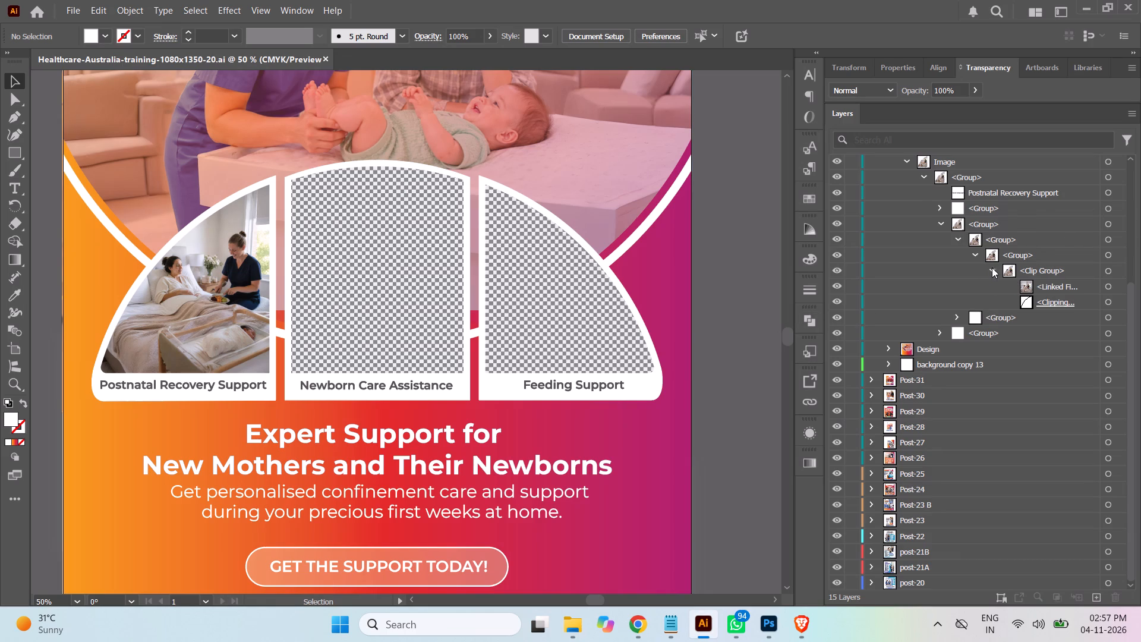
left_click(992, 300)
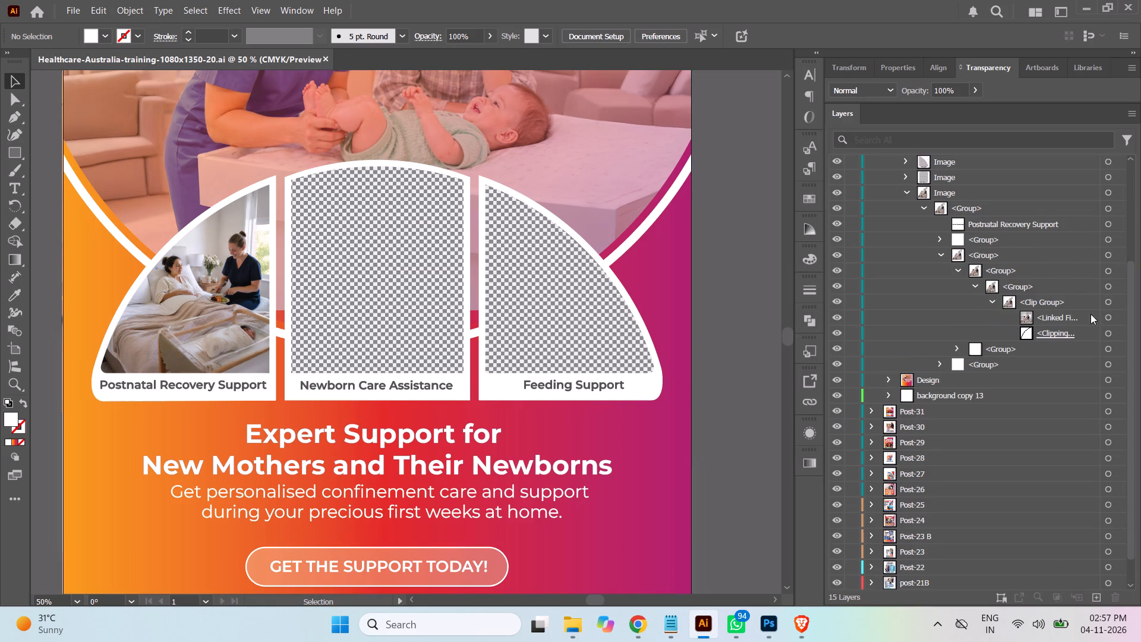
left_click(992, 302)
left_click(1052, 300)
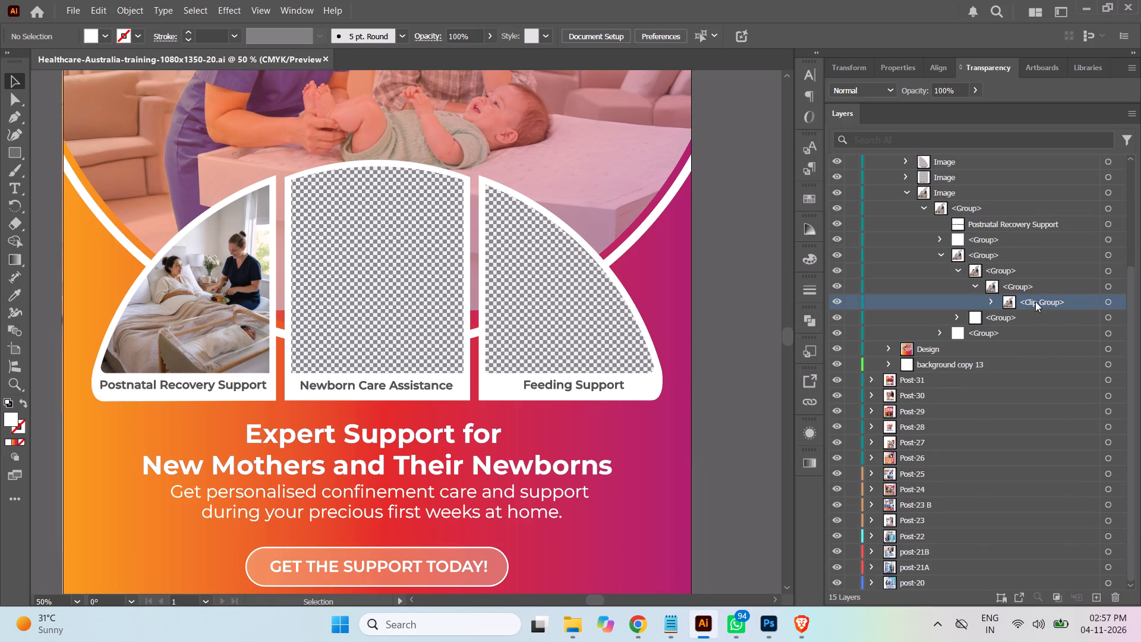
left_click_drag(1042, 303, 986, 259)
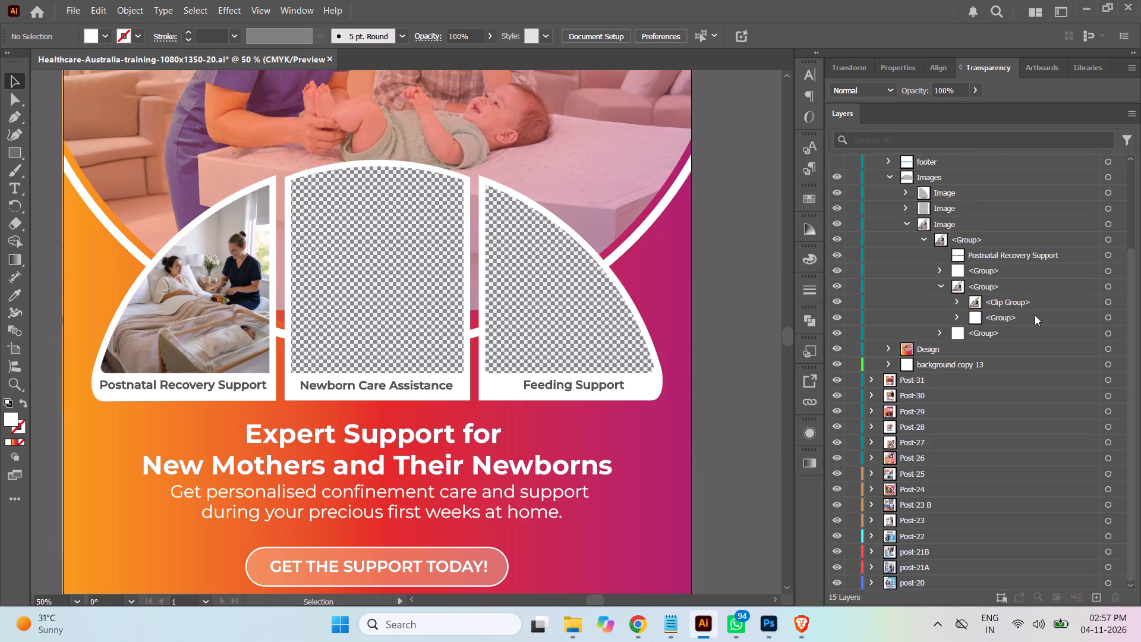
left_click(1107, 318)
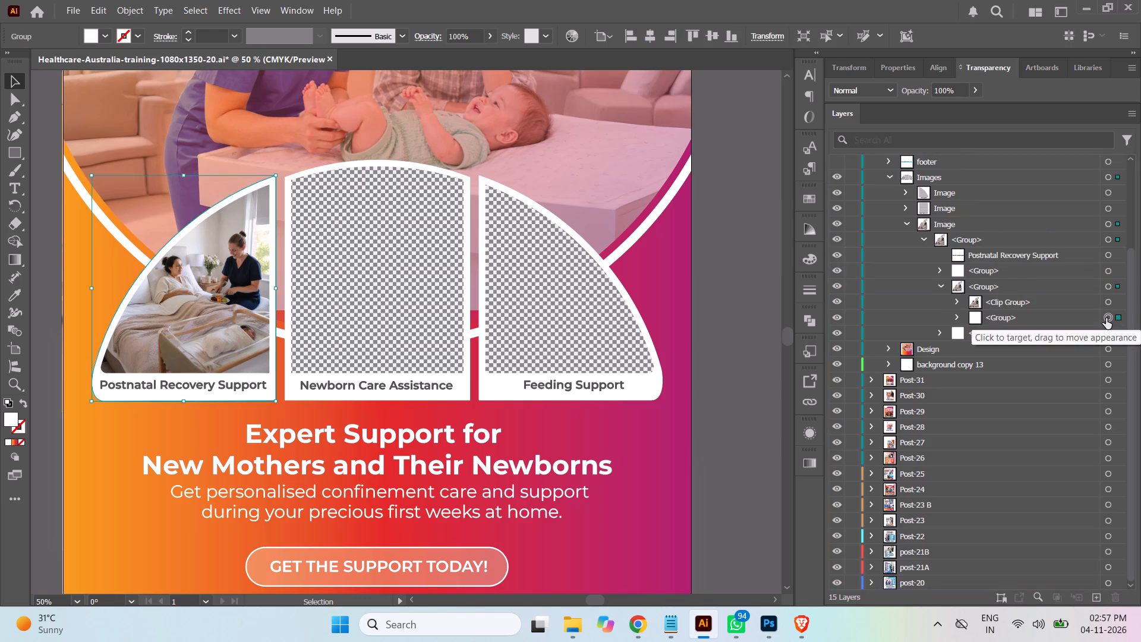
left_click(940, 285)
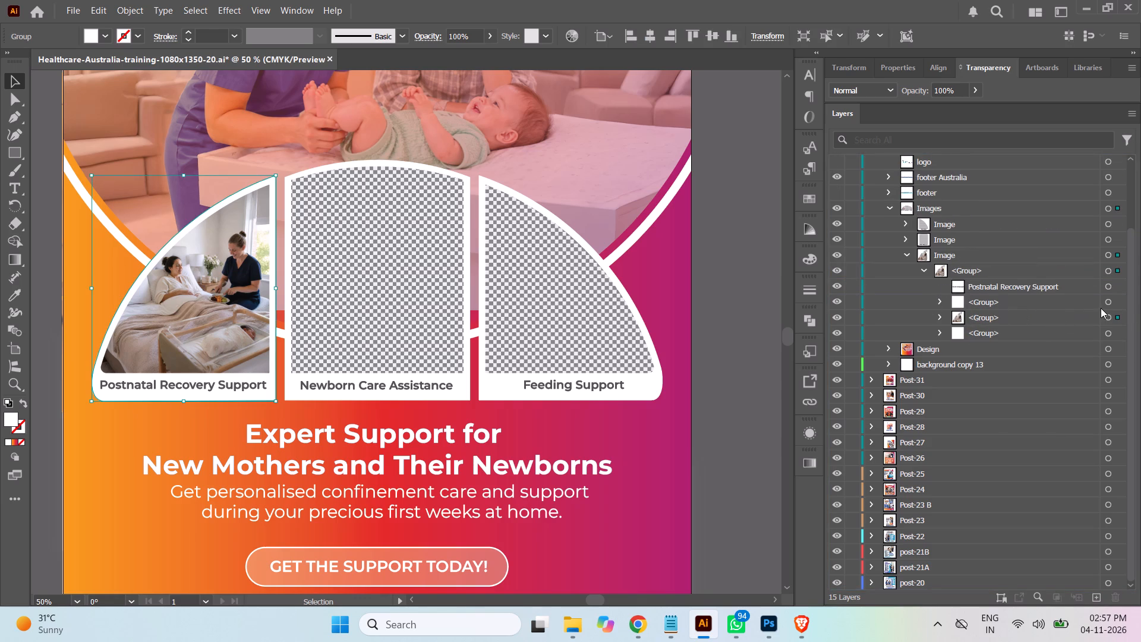
Move the clipping path in the Postnatal Recovery Support frame's empty clip group out of its nesting, directly into the enclosing group.
left_click(1109, 301)
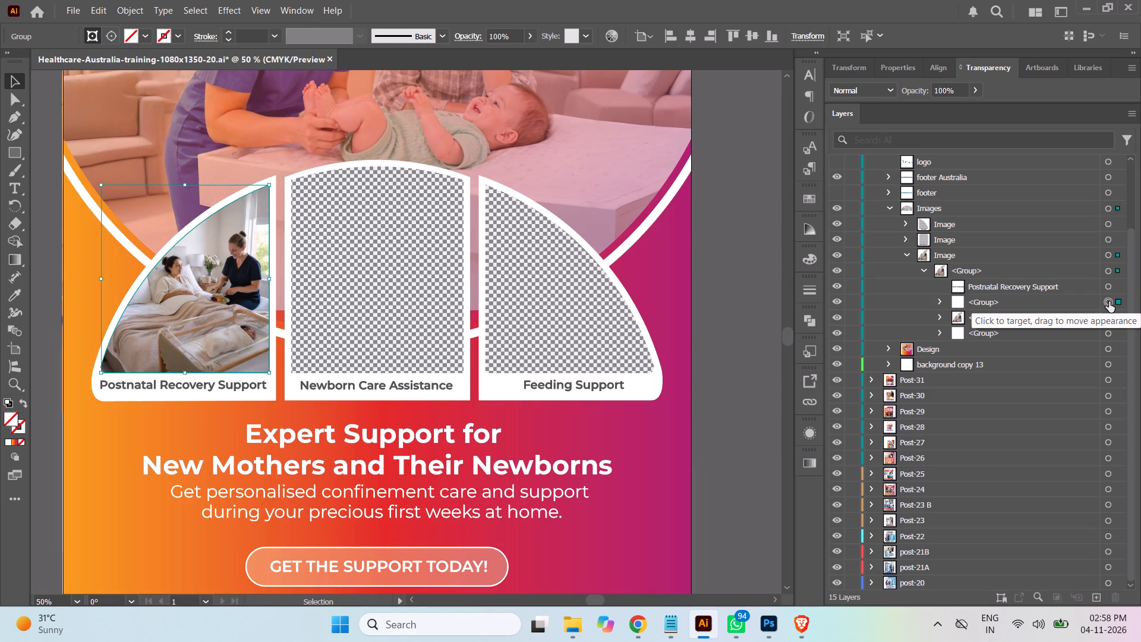
left_click(838, 303)
left_click(838, 303)
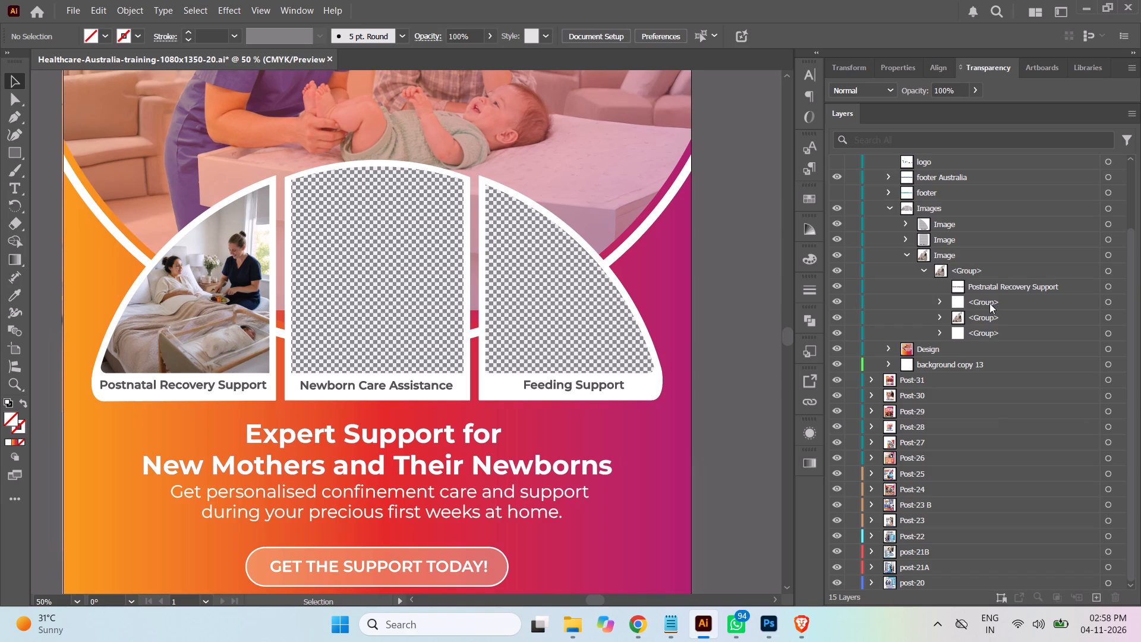
left_click(940, 301)
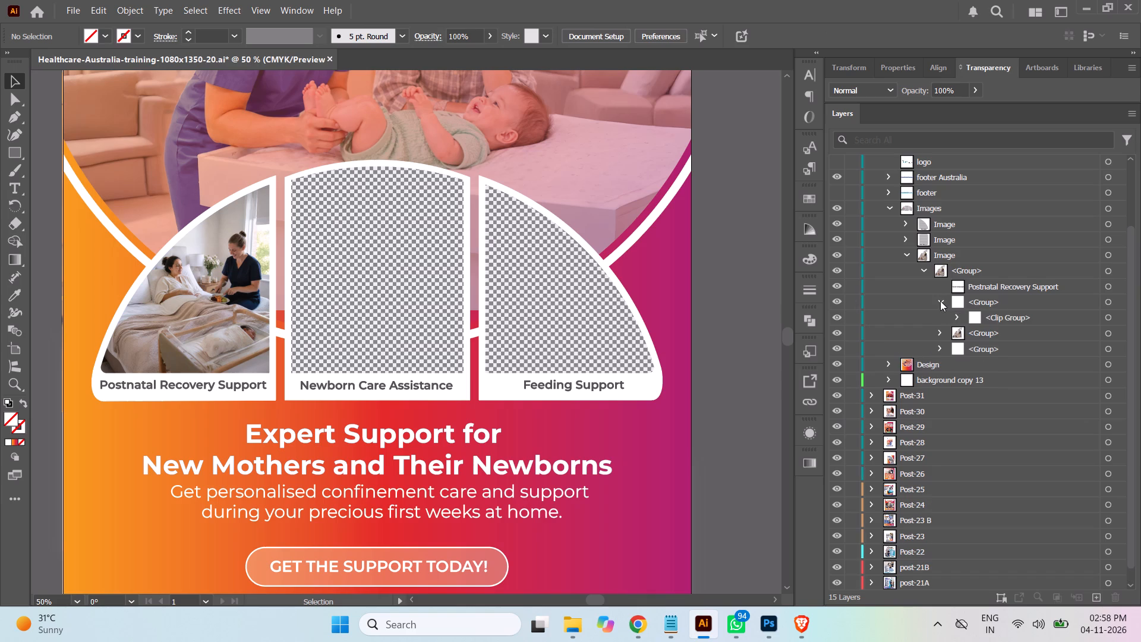
left_click(1107, 317)
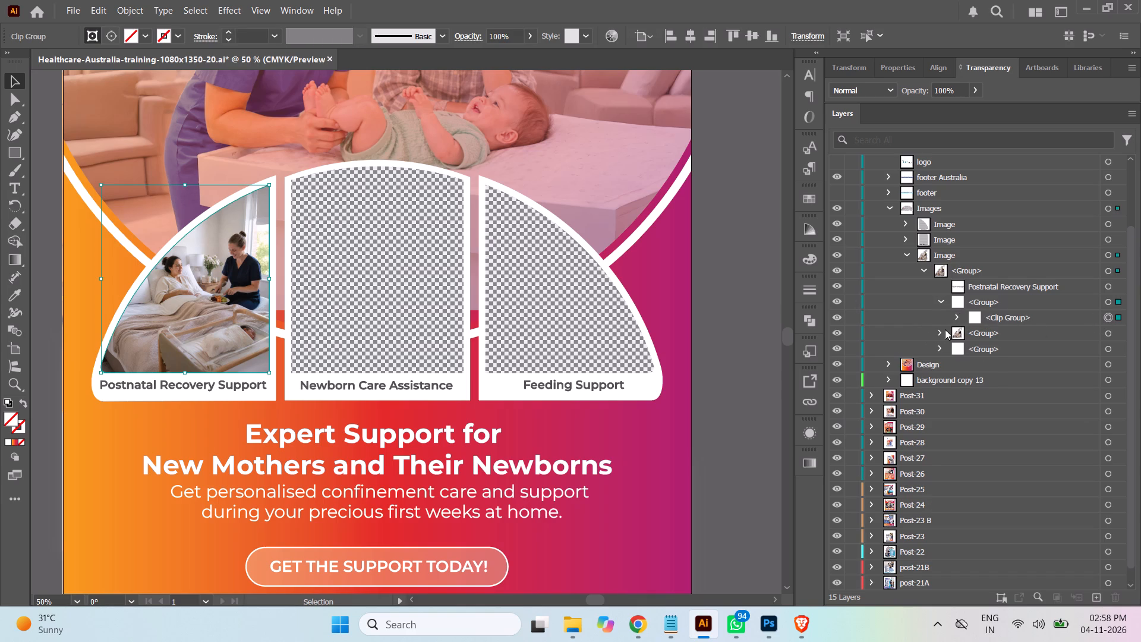
left_click(960, 317)
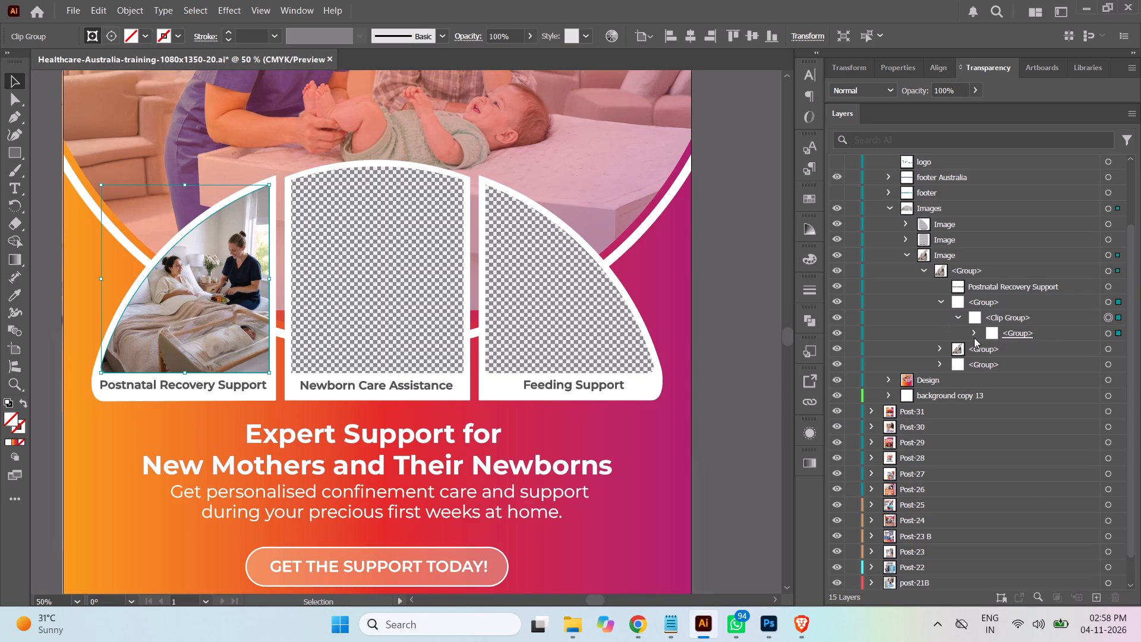
left_click(973, 334)
left_click(1108, 349)
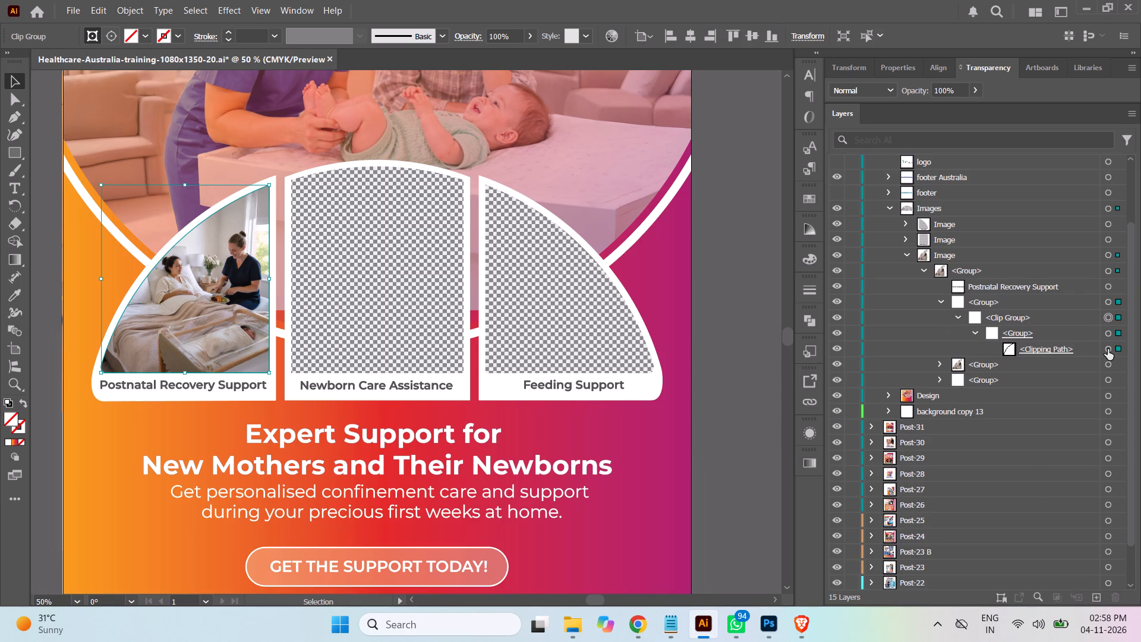
left_click(1085, 350)
left_click_drag(1074, 351, 1068, 334)
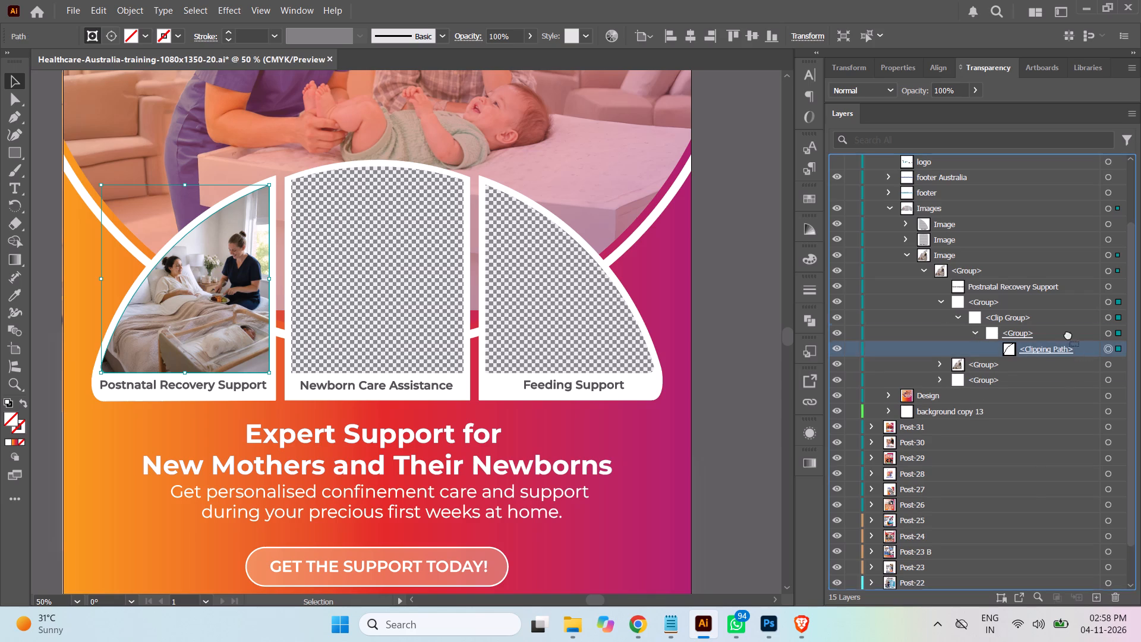
left_click_drag(1068, 334, 1039, 309)
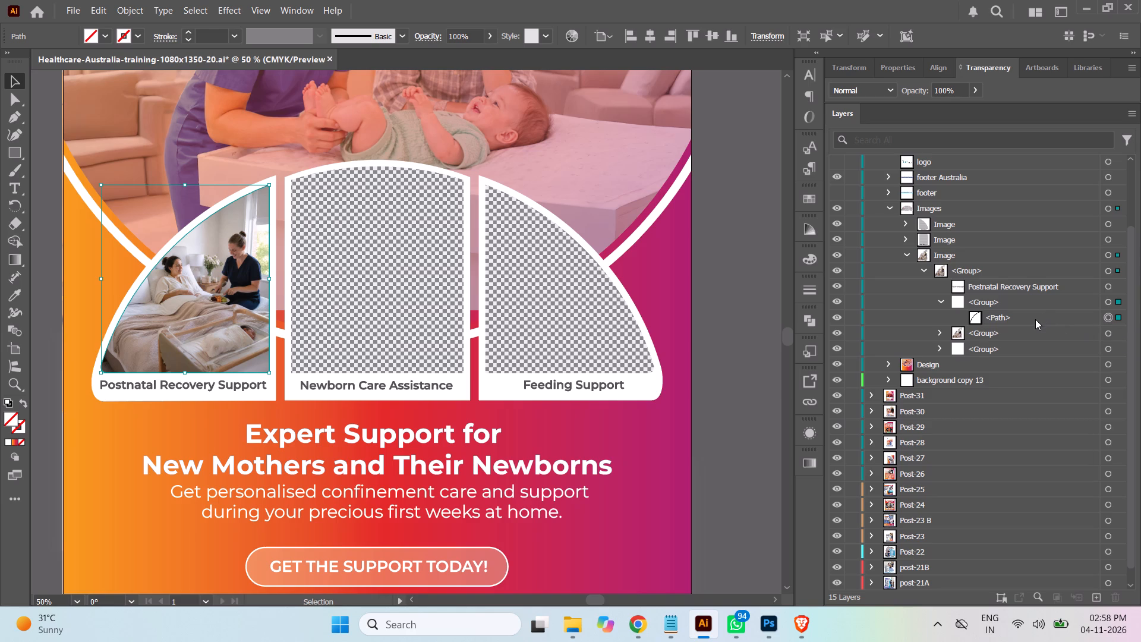
Move the clipping path in the Newborn Care Assistance frame's empty clip group out of its nesting, directly into the enclosing group.
left_click(940, 301)
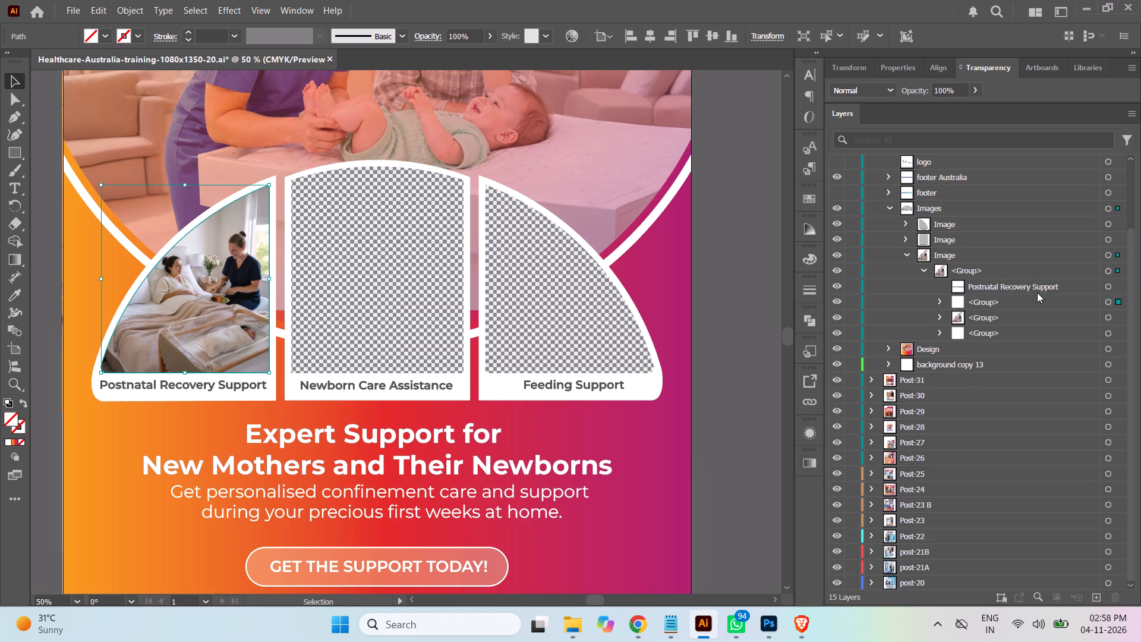
left_click(923, 271)
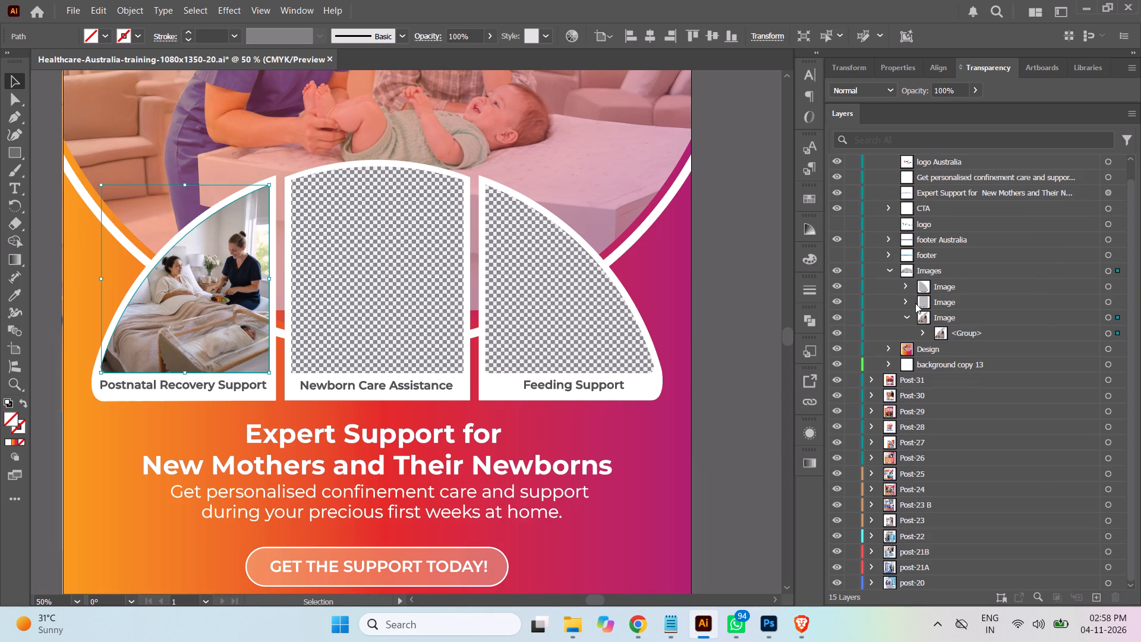
left_click(904, 316)
left_click(903, 316)
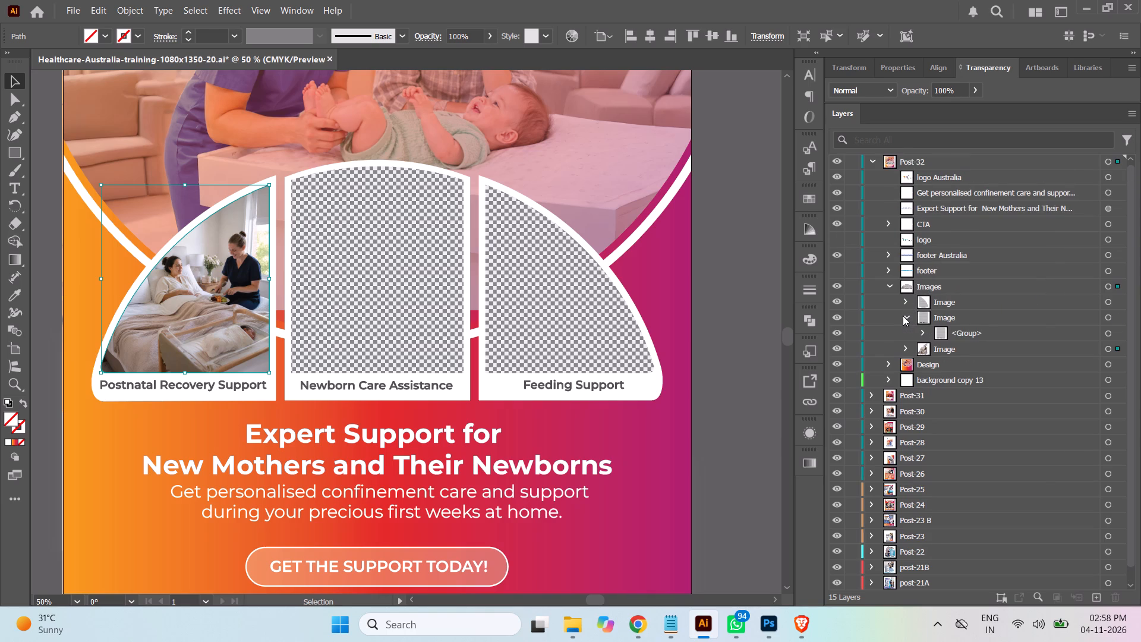
left_click(918, 333)
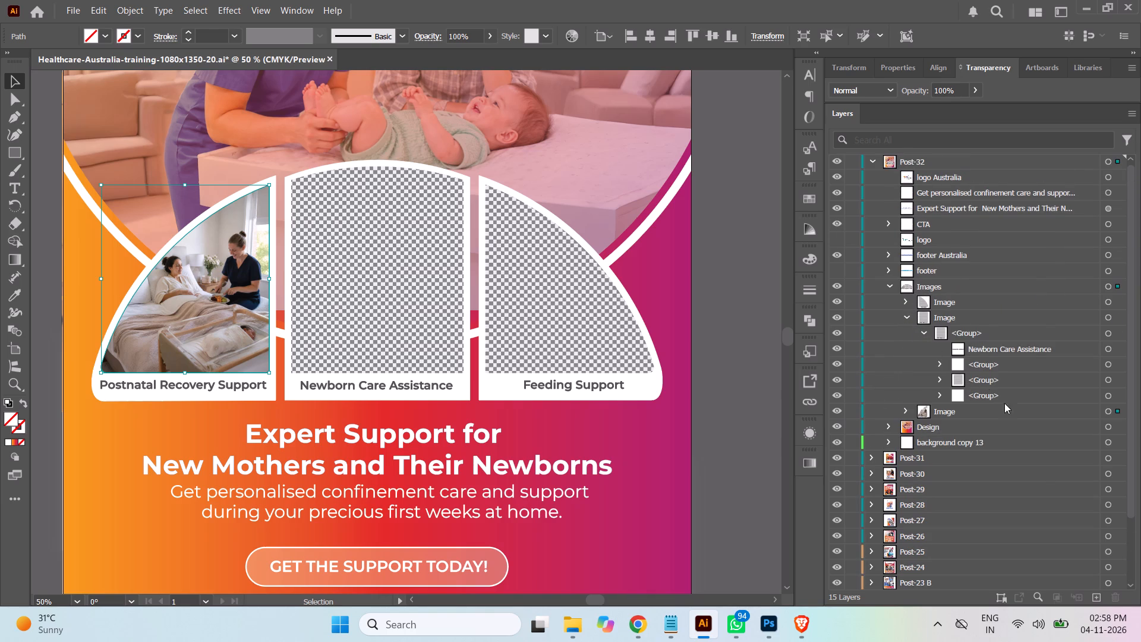
left_click(943, 360)
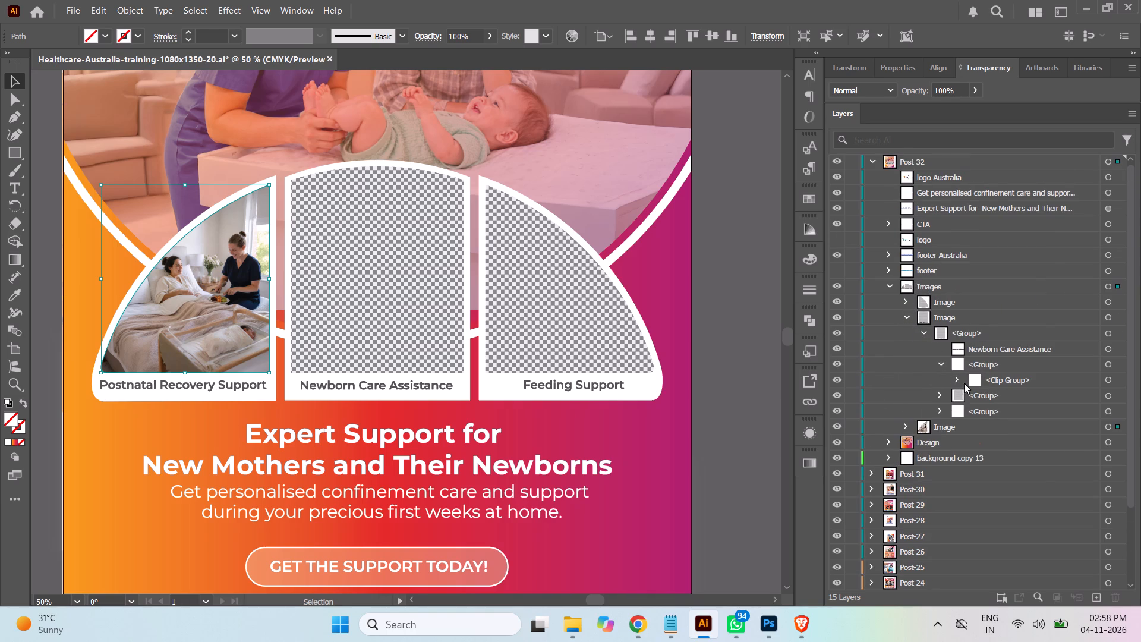
left_click(959, 378)
left_click(973, 393)
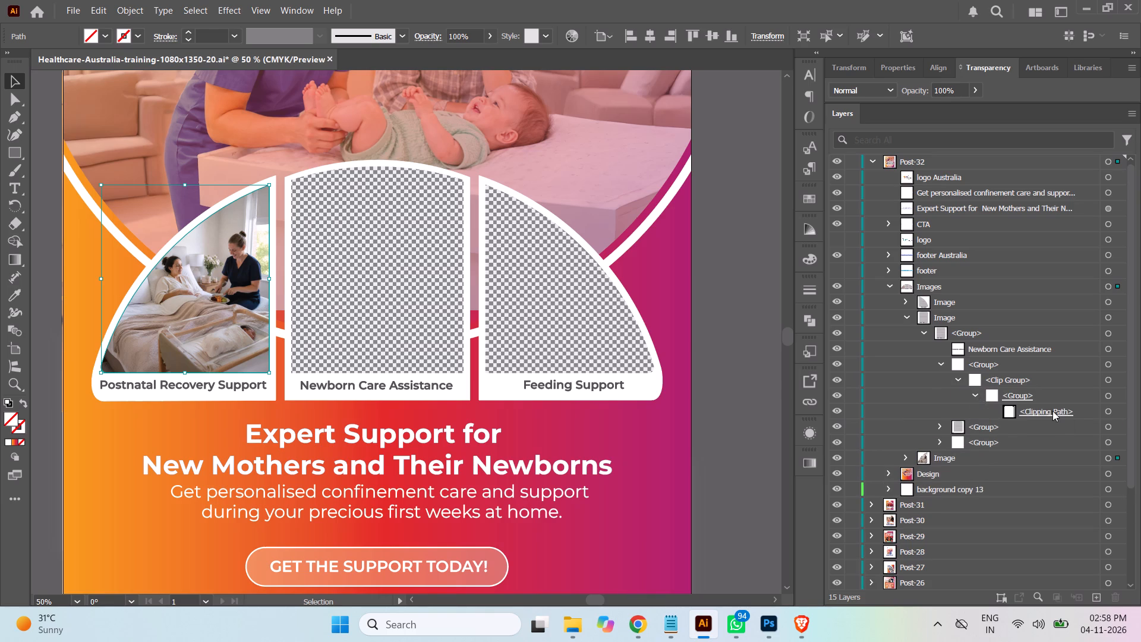
left_click(1048, 410)
left_click_drag(1042, 411, 1020, 370)
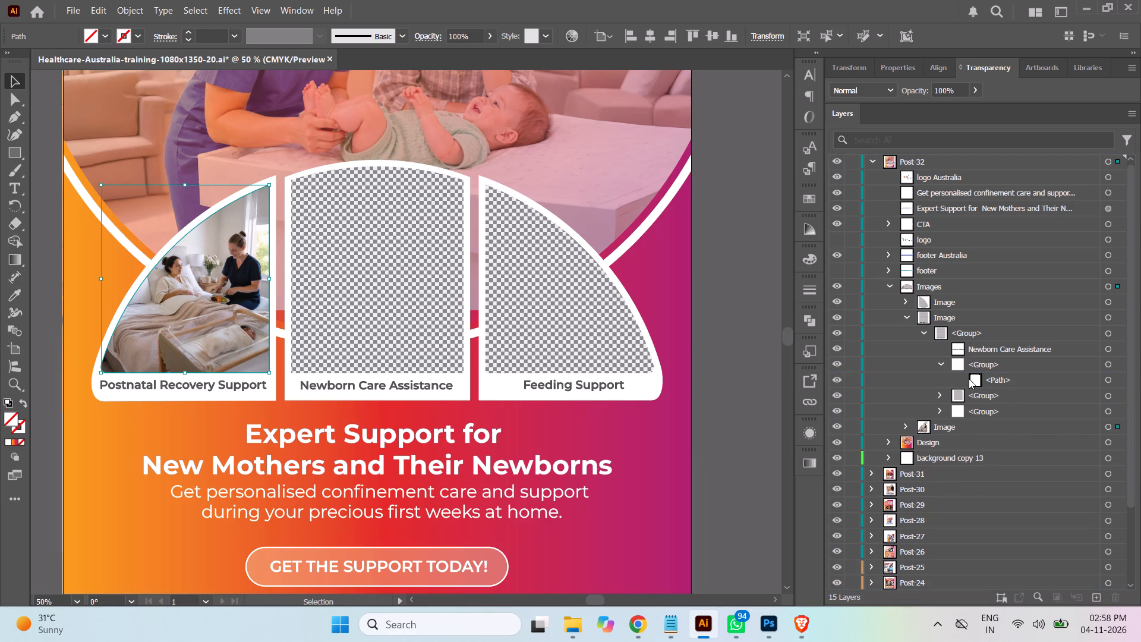
left_click(938, 363)
left_click(942, 379)
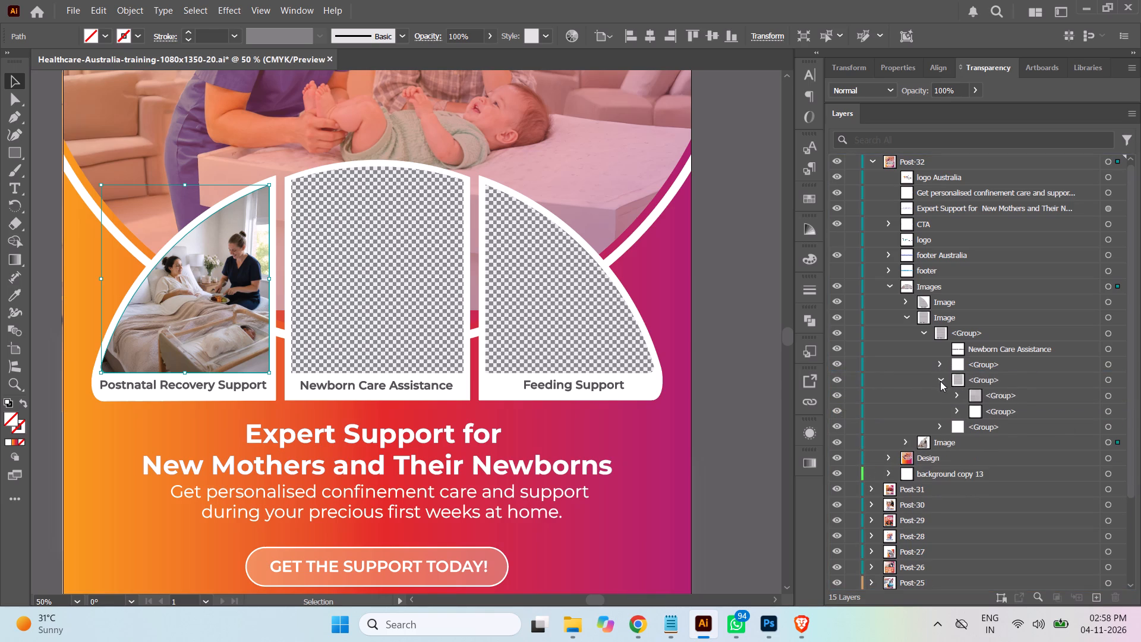
left_click(956, 394)
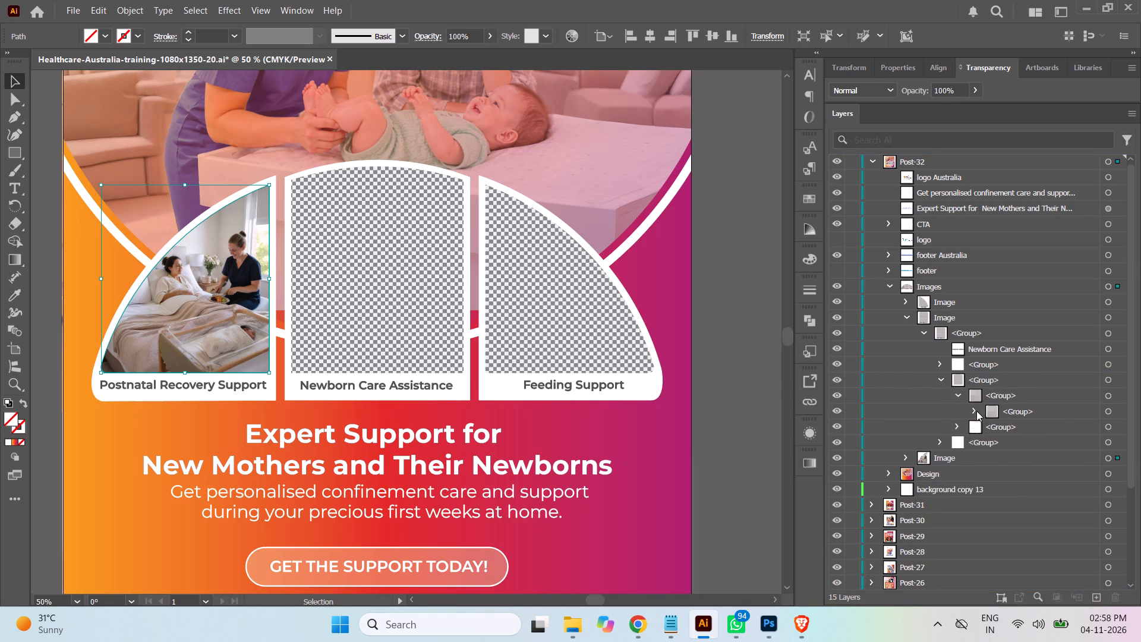
left_click(976, 411)
left_click(992, 426)
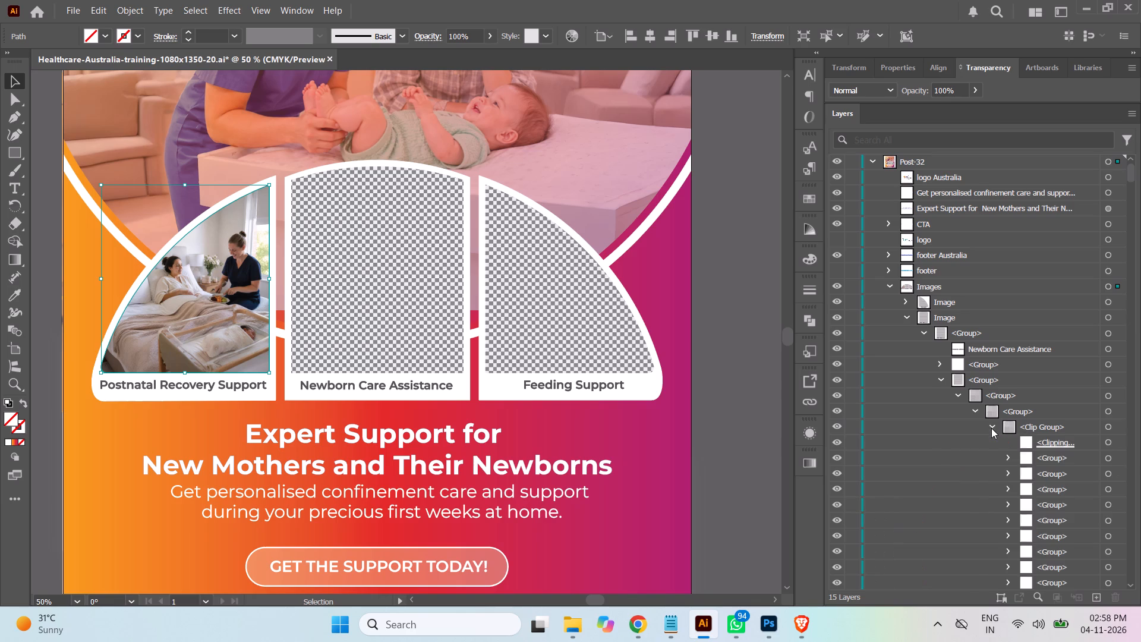
left_click(1062, 453)
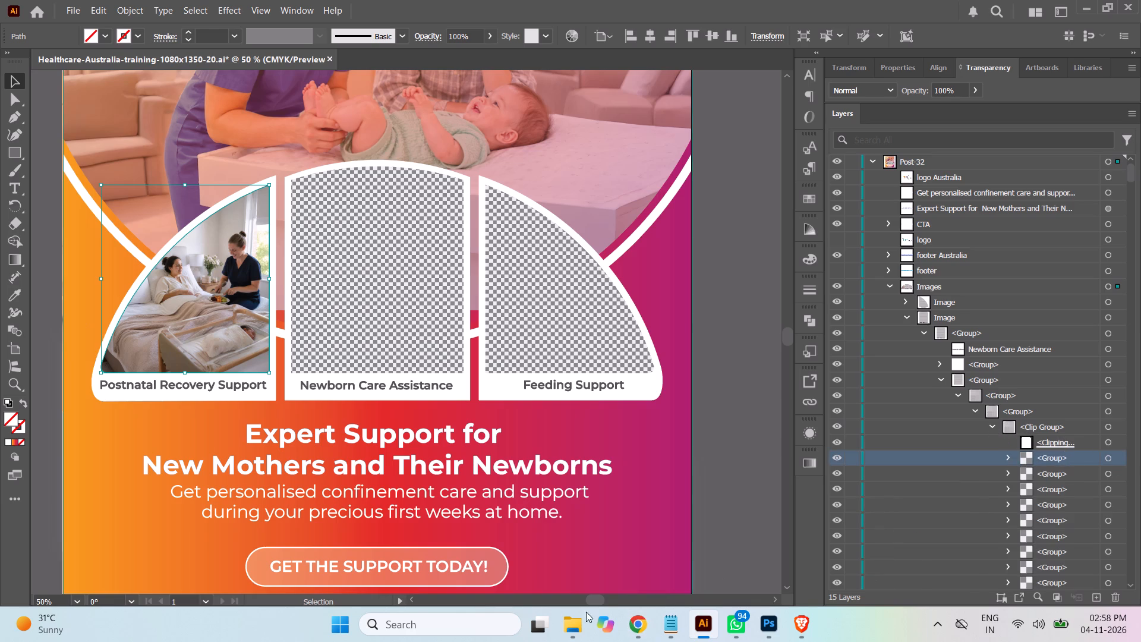
left_click(575, 625)
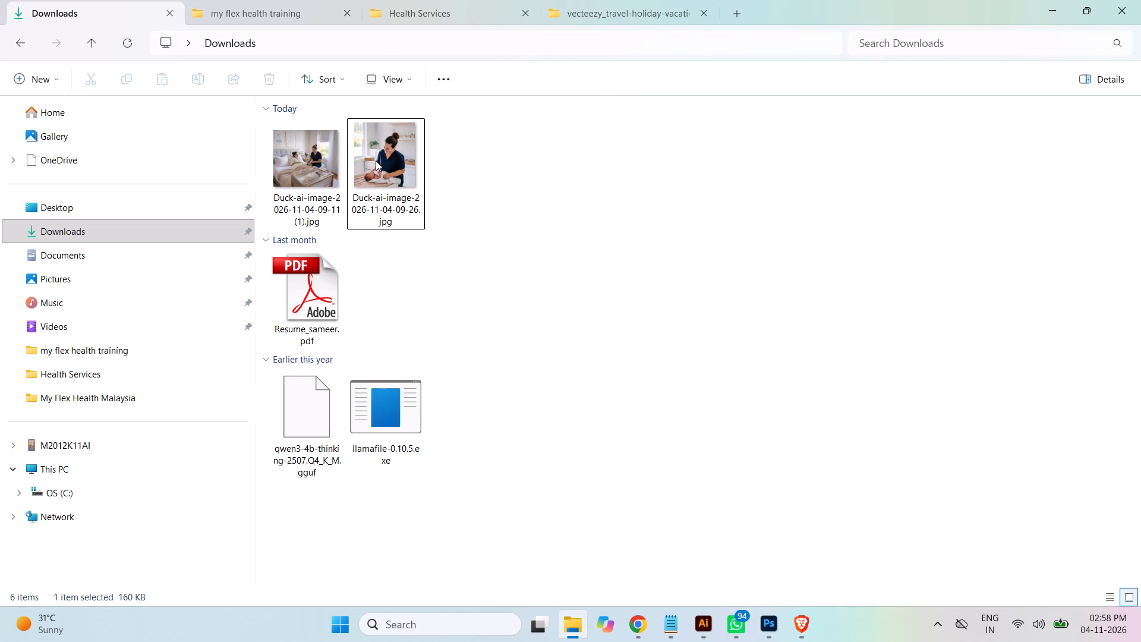
left_click_drag(383, 175, 709, 632)
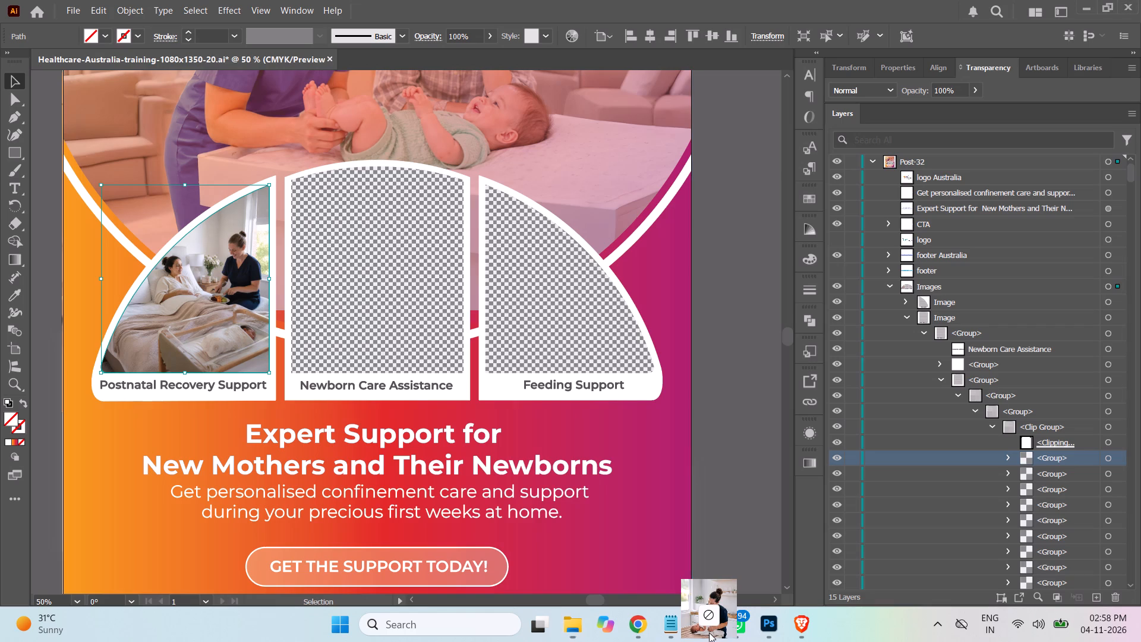
left_click_drag(709, 632, 420, 344)
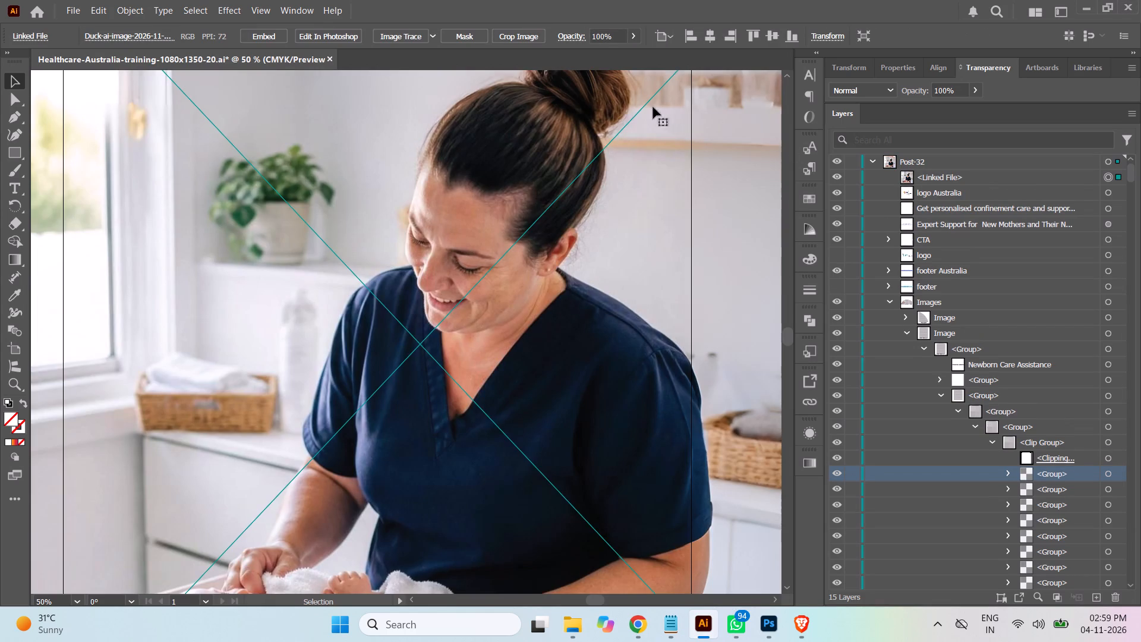
Scale the placed nurse-and-newborn image down proportionally and position it so it fully covers the Newborn Care Assistance frame.
scroll(588, 188, "down", 1)
scroll(584, 187, "up", 1)
scroll(582, 187, "down", 4)
scroll(582, 186, "up", 1)
scroll(581, 186, "down", 3)
scroll(581, 186, "up", 14)
scroll(582, 178, "down", 3)
scroll(582, 178, "up", 4)
scroll(579, 178, "down", 3)
scroll(579, 178, "up", 1)
scroll(579, 178, "down", 1)
scroll(579, 178, "up", 2)
scroll(578, 177, "down", 1)
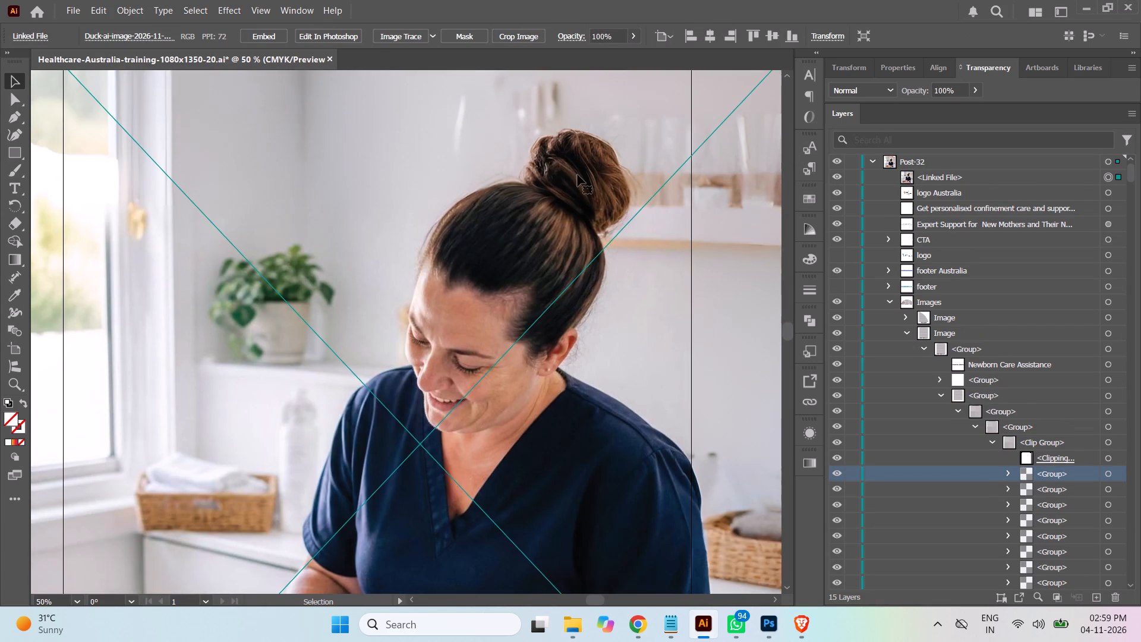
key("ctrl+minus")
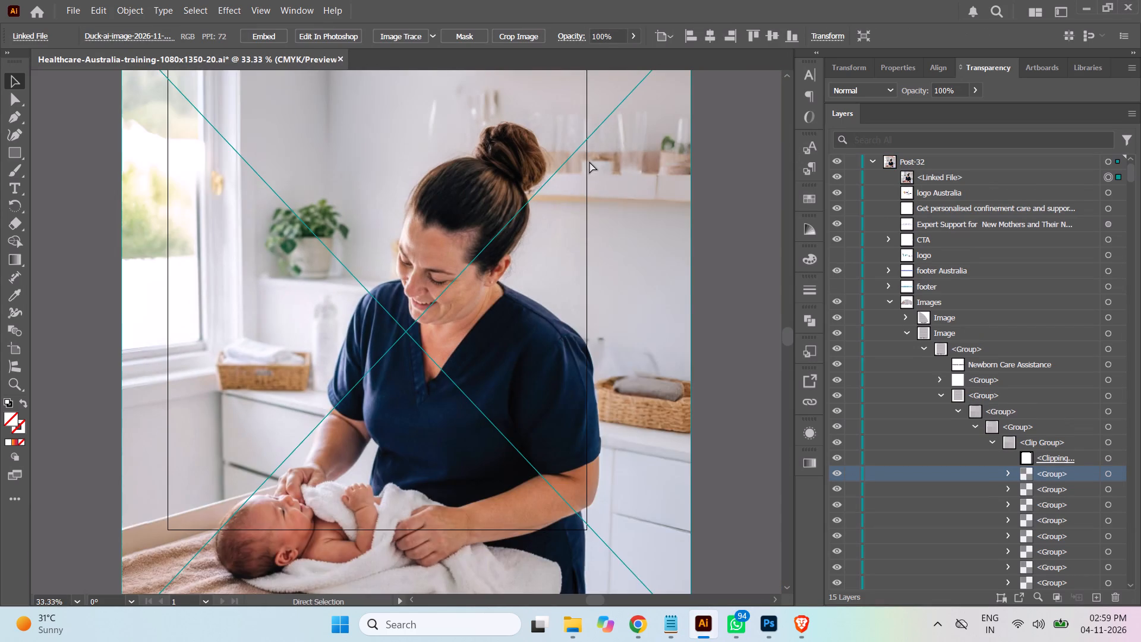
key("ctrl+minus")
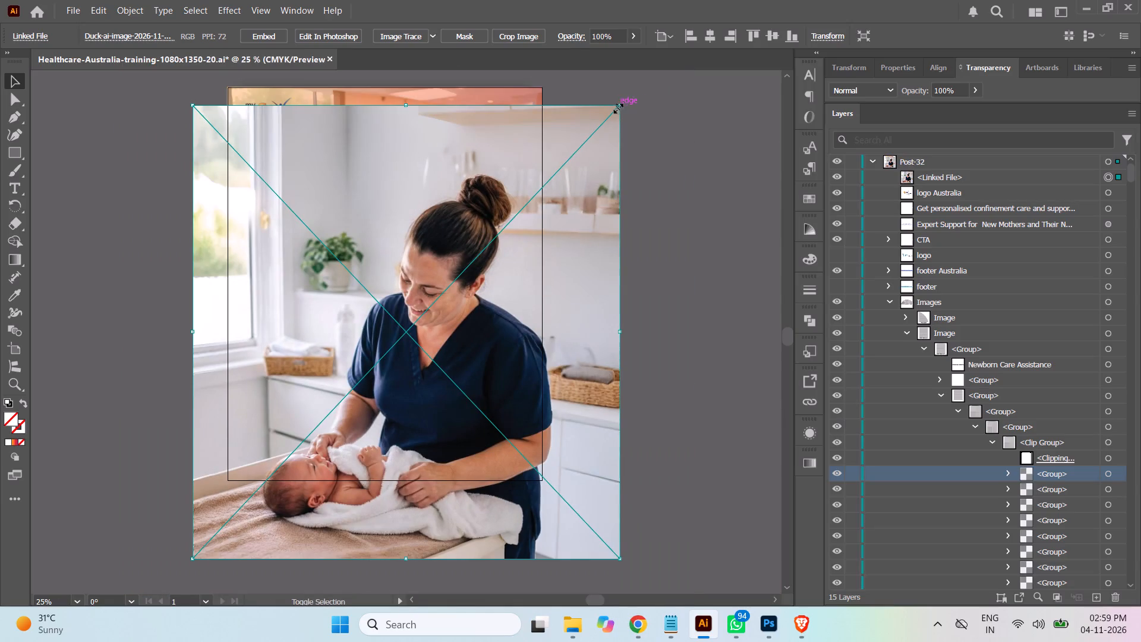
left_click_drag(619, 106, 378, 436, "shift")
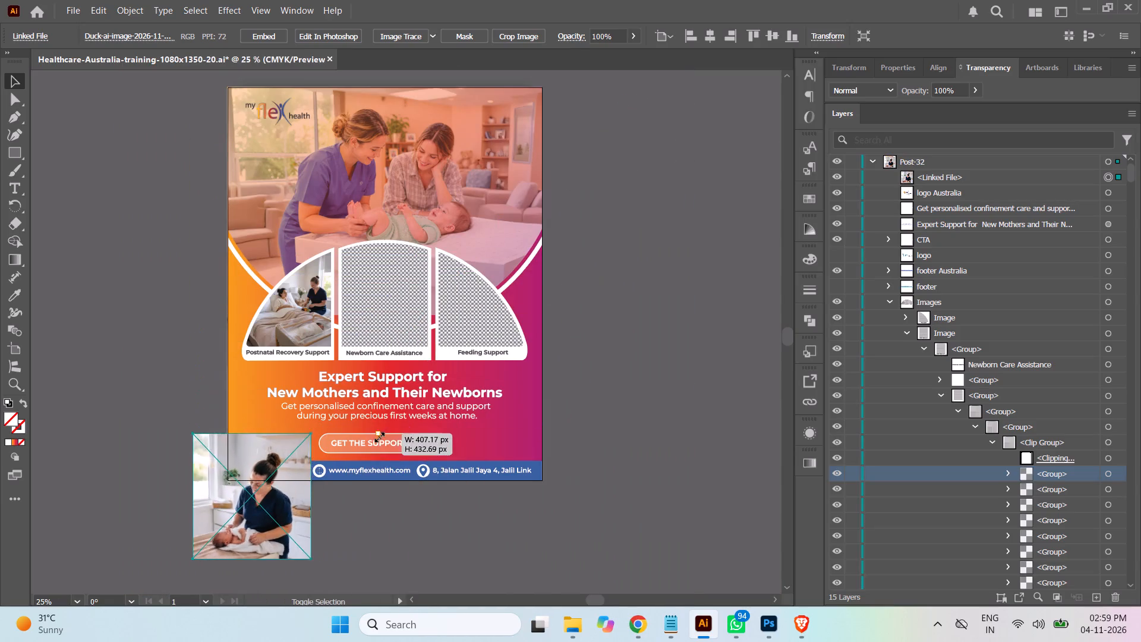
left_click_drag(378, 436, 363, 467, "shift")
left_click_drag(269, 525, 439, 320)
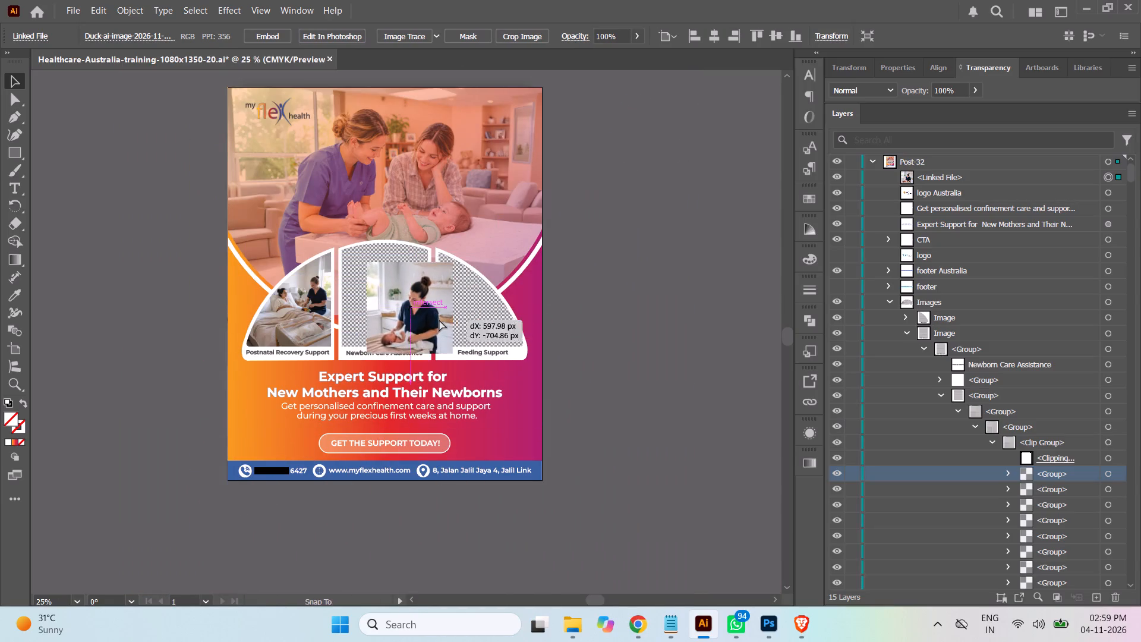
left_click_drag(439, 320, 415, 312)
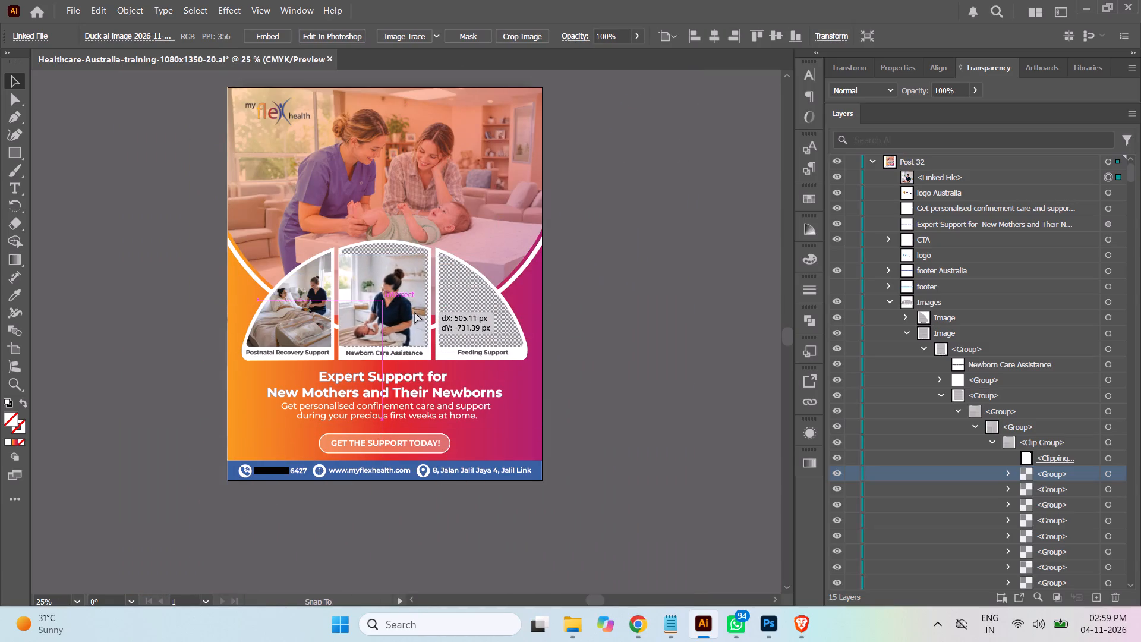
left_click_drag(415, 312, 415, 313)
left_click_drag(425, 255, 433, 239, "shift")
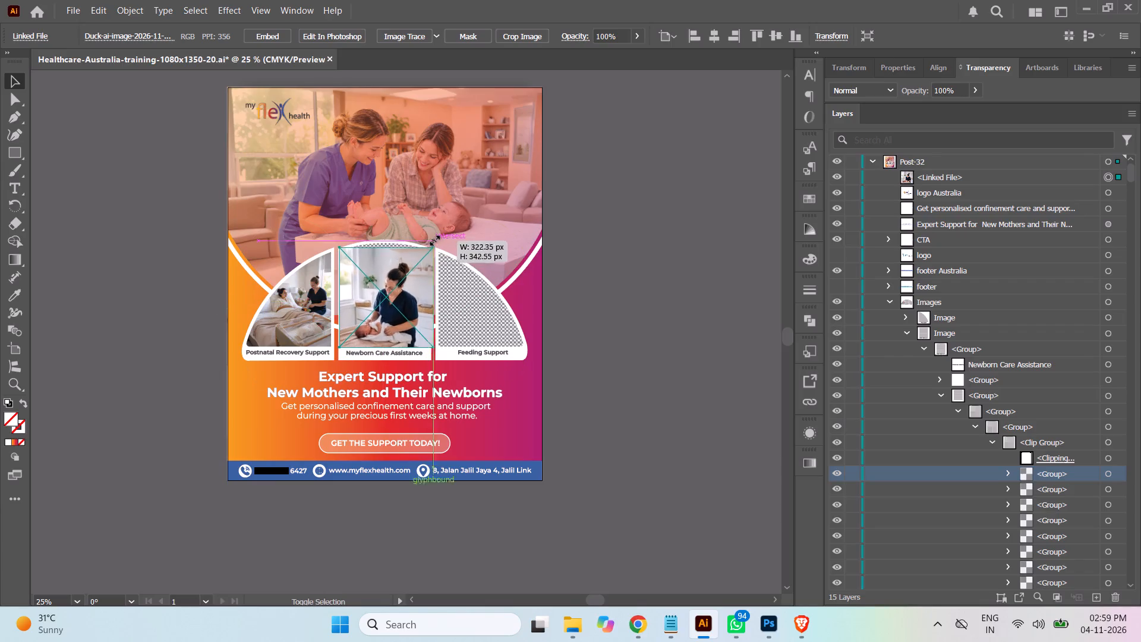
left_click_drag(433, 239, 440, 223, "shift")
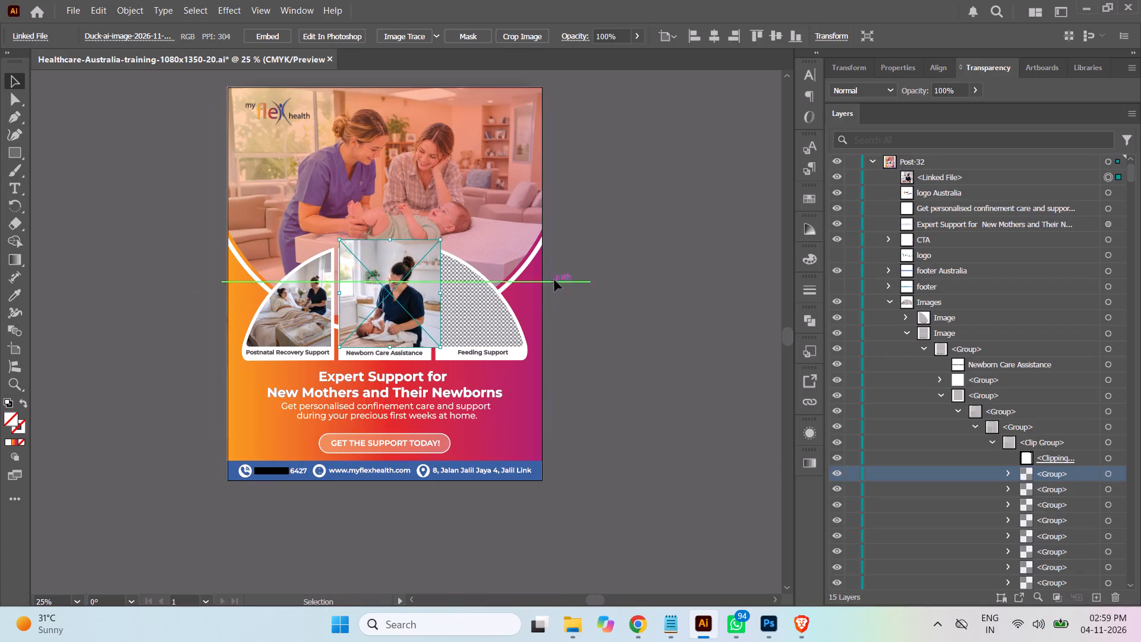
Move the linked nurse-and-newborn image into the Newborn Care Assistance clip group, directly beneath its clipping path.
left_click(644, 295)
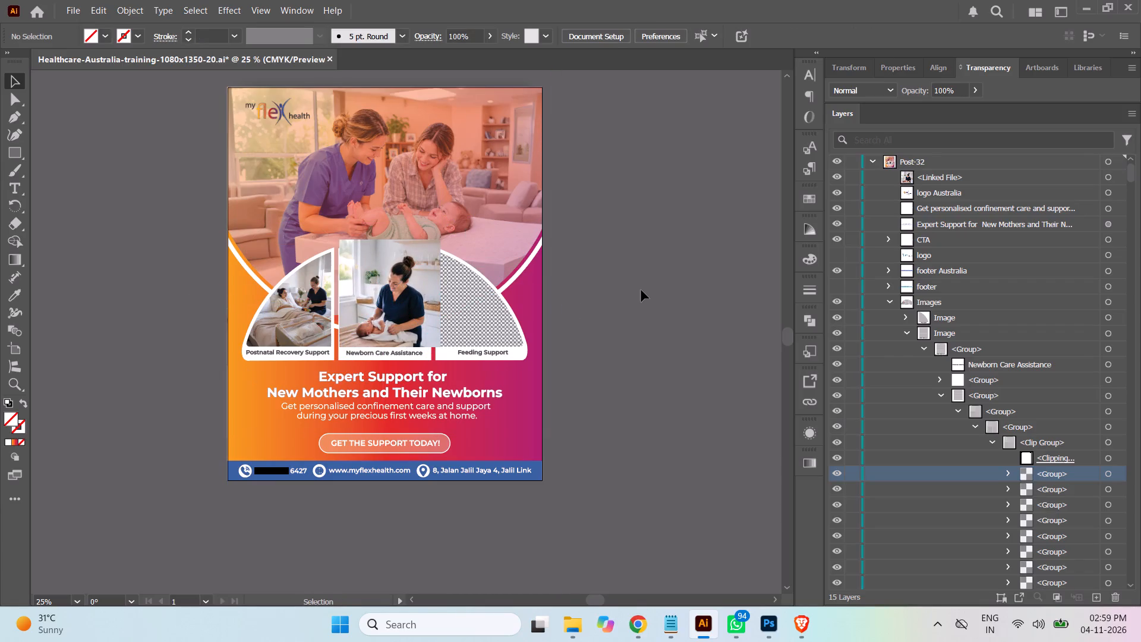
left_click(966, 177)
left_click(1106, 177)
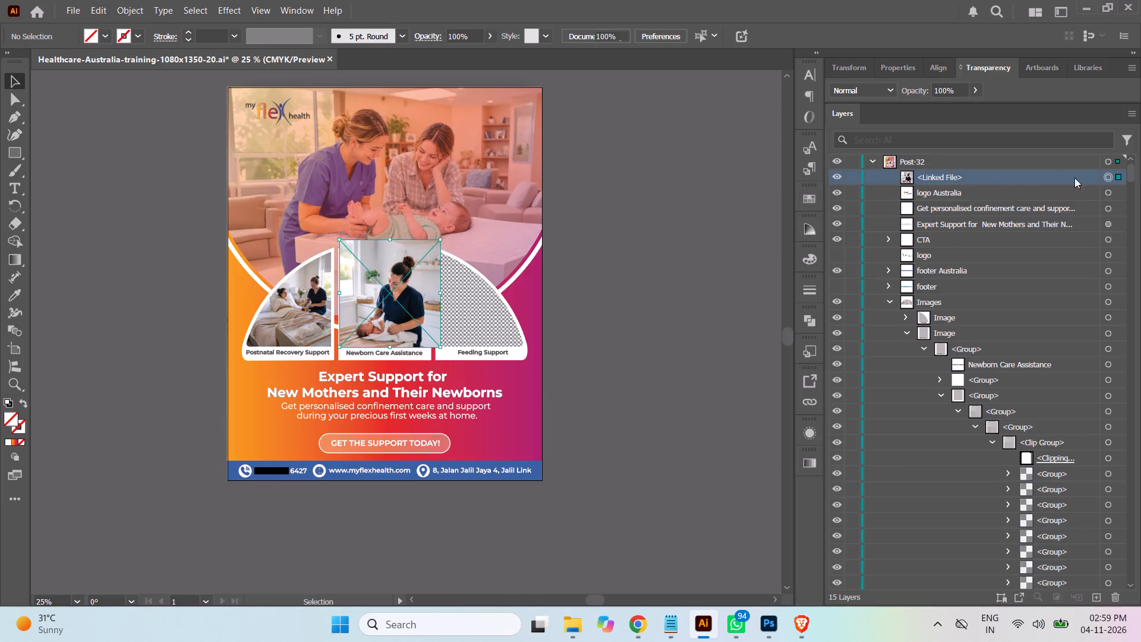
left_click_drag(1053, 179, 1041, 462)
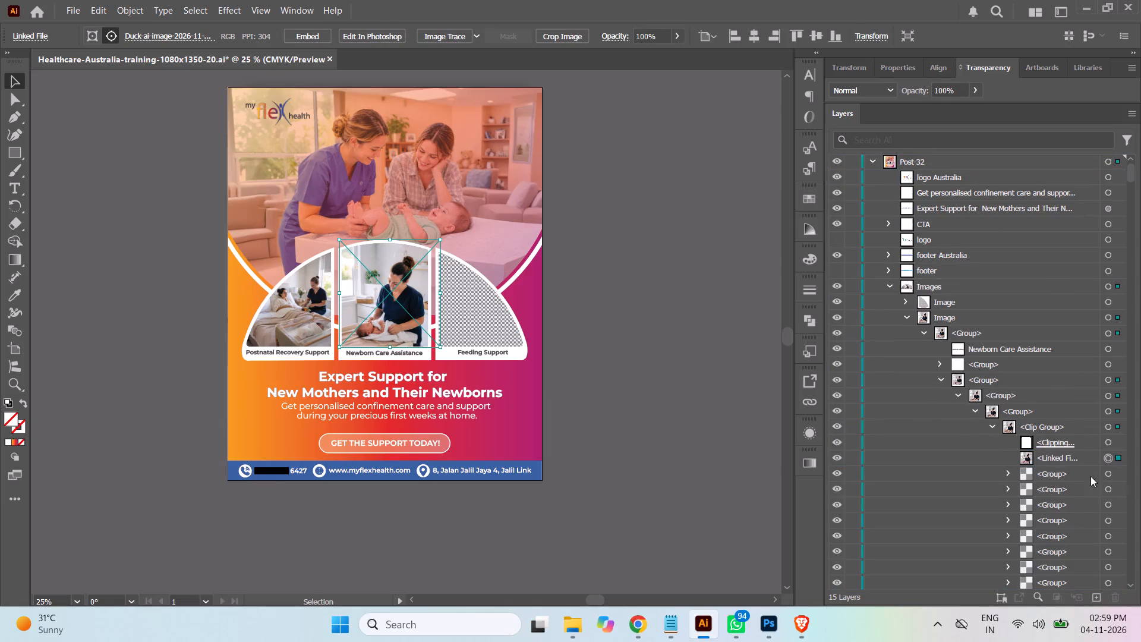
Delete all the checkerboard placeholder groups beneath the linked image in the Newborn Care Assistance clip group.
left_click(1072, 473)
scroll(1026, 377, "down", 4)
scroll(1080, 383, "up", 1)
scroll(1082, 383, "down", 3)
scroll(1082, 383, "up", 2)
scroll(1082, 384, "down", 1)
scroll(1071, 390, "up", 1)
scroll(1068, 390, "down", 1)
scroll(1047, 389, "up", 2)
scroll(1045, 389, "down", 2)
scroll(1041, 388, "up", 2)
scroll(1041, 388, "down", 2)
scroll(1037, 386, "up", 4)
scroll(1044, 386, "down", 1)
left_click_drag(1130, 175, 1132, 214)
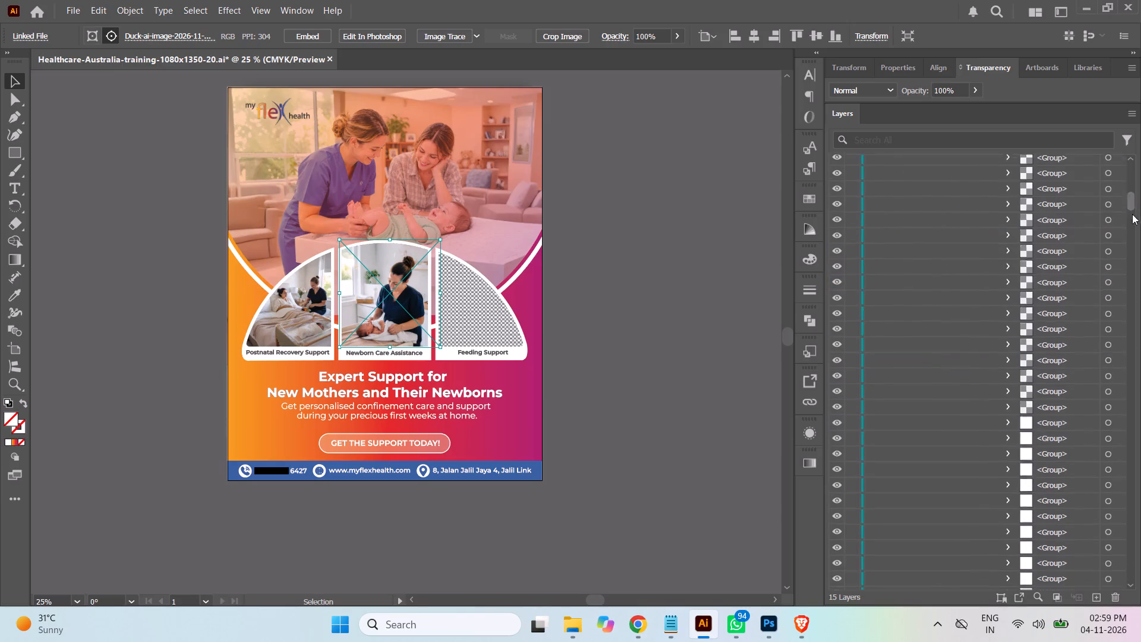
left_click_drag(1132, 214, 1134, 341)
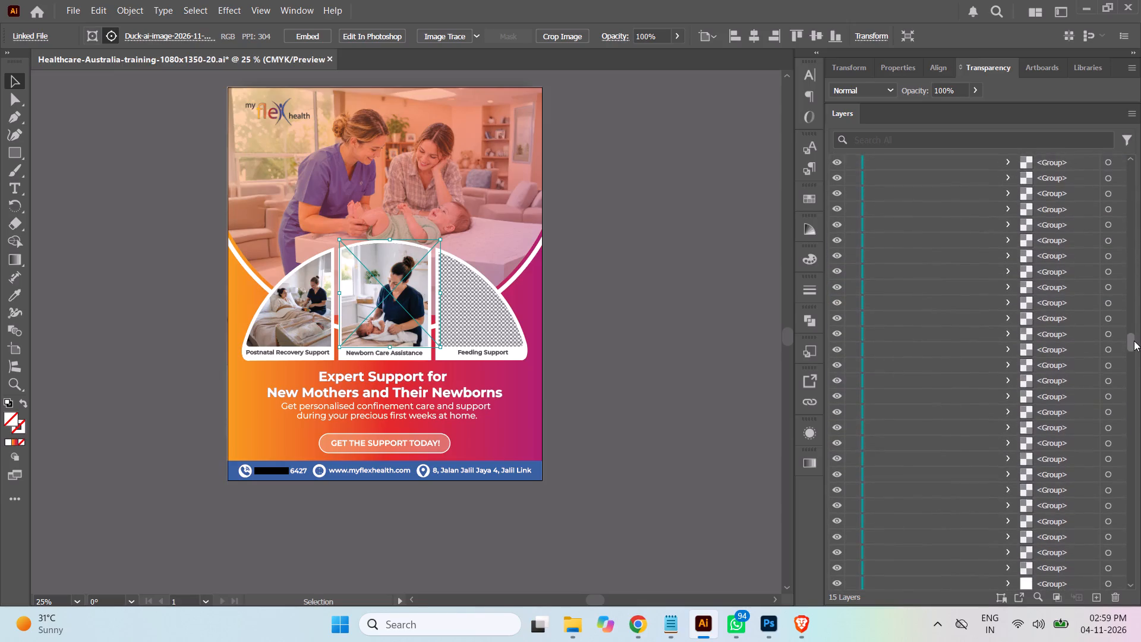
left_click_drag(1134, 341, 1131, 474)
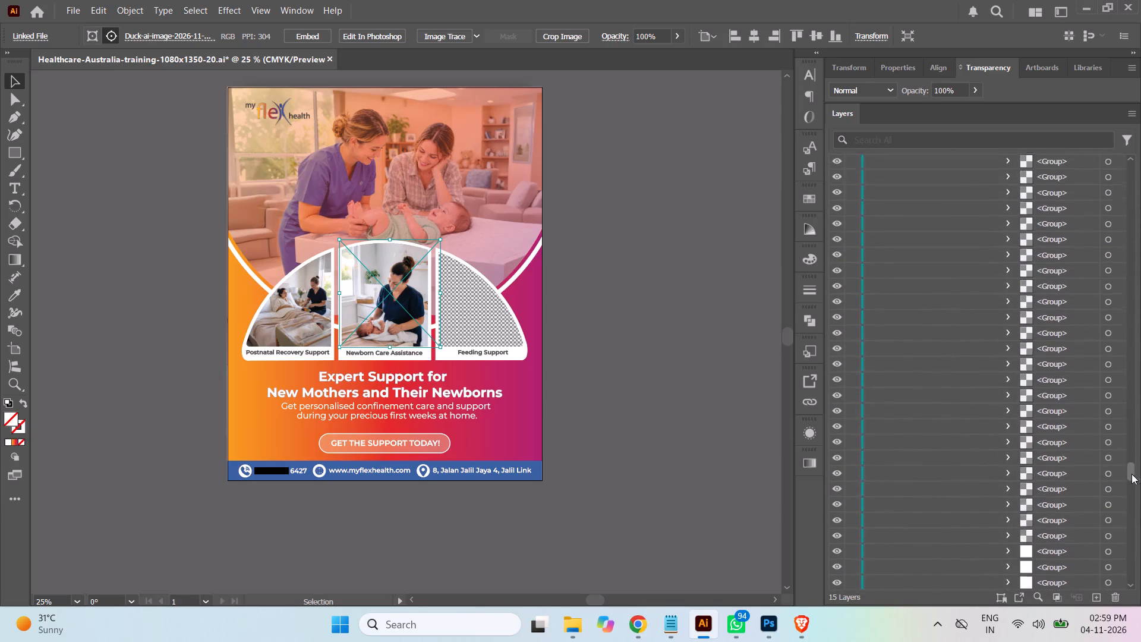
left_click_drag(1131, 474, 1128, 571)
left_click(1061, 285, "shift")
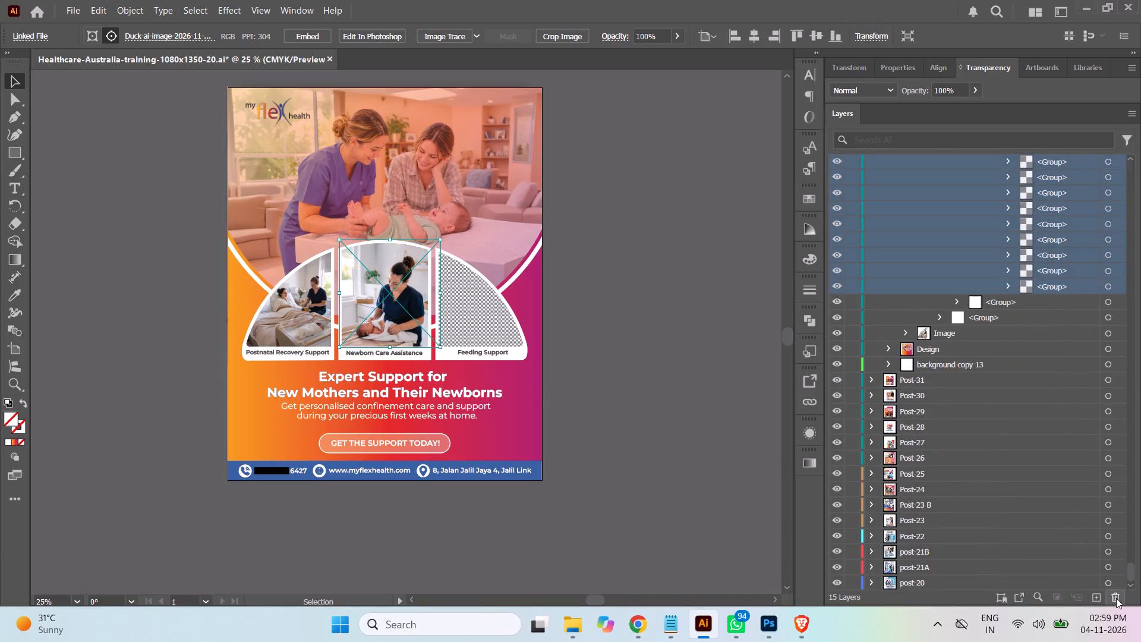
left_click(1116, 597)
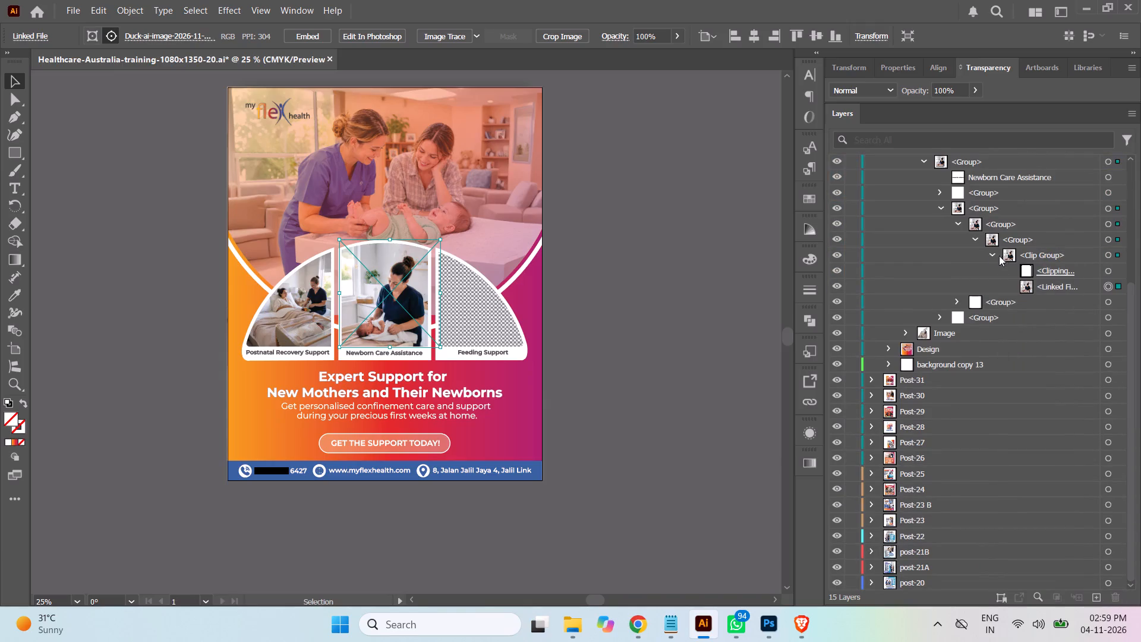
Move the Newborn Care Assistance photo's clip group out of its two nested subgroups into their parent group.
left_click(992, 253)
left_click(1105, 287)
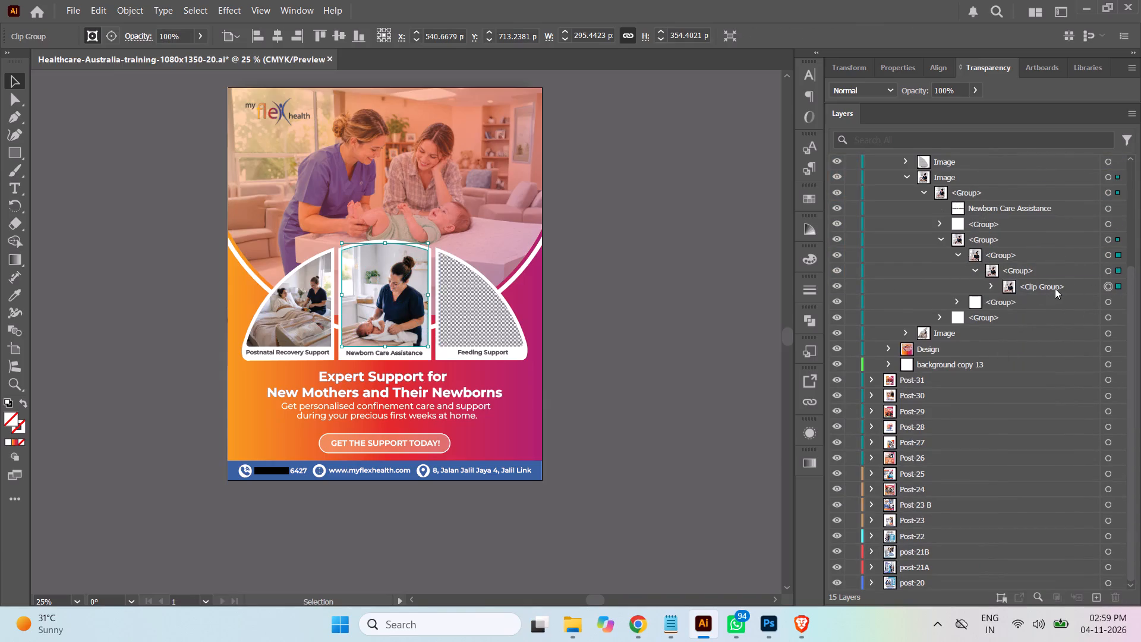
left_click(1055, 288)
left_click_drag(1044, 288, 991, 250)
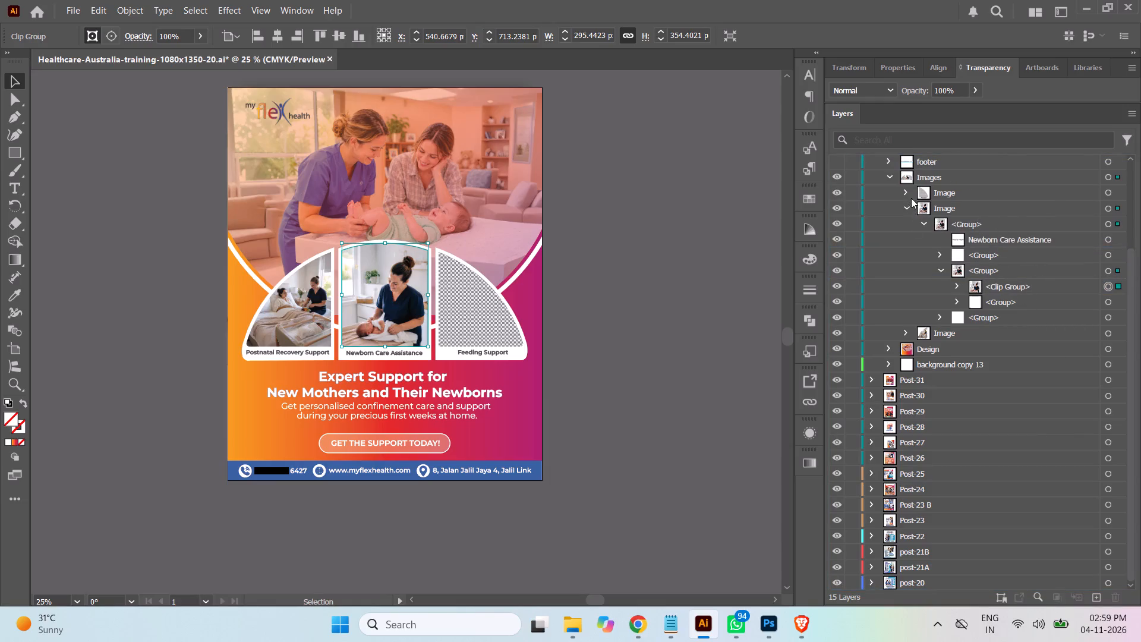
left_click(639, 322)
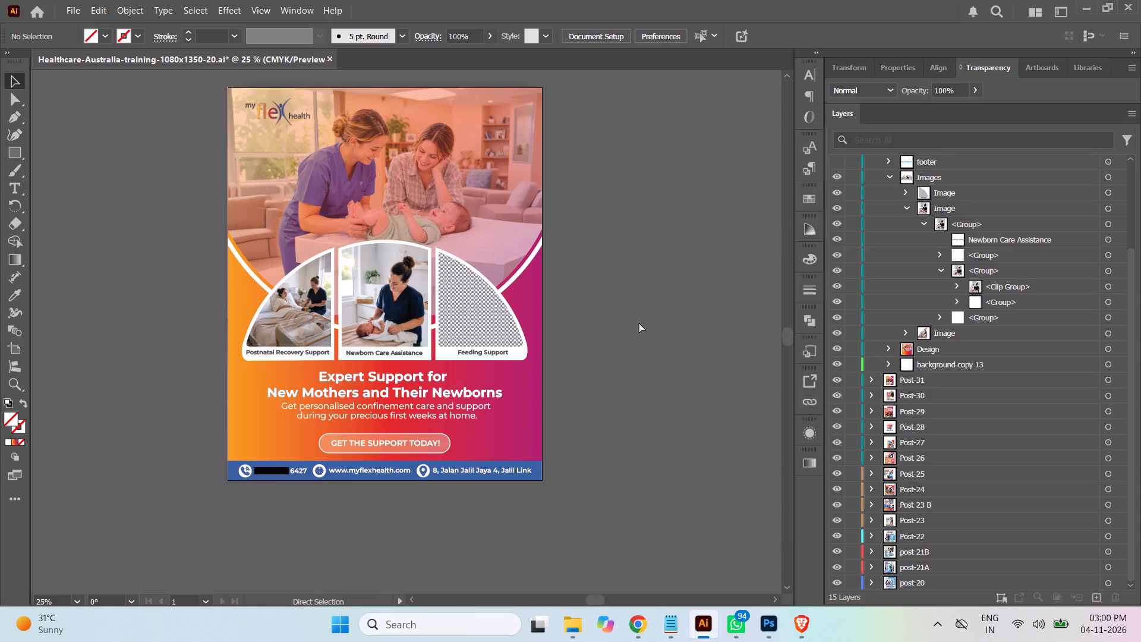
Save the Healthcare-Australia-training-1080x1350-20.ai document.
key("ctrl+s")
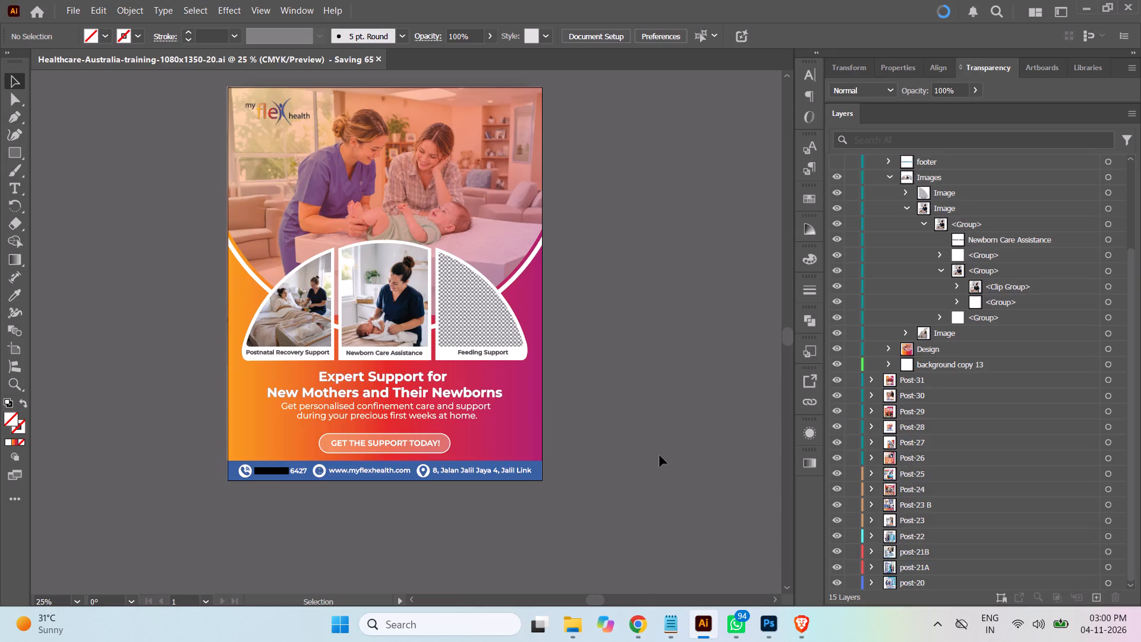
Switch to Brave and return the Pixelcut editor page to its create home page.
left_click(634, 630)
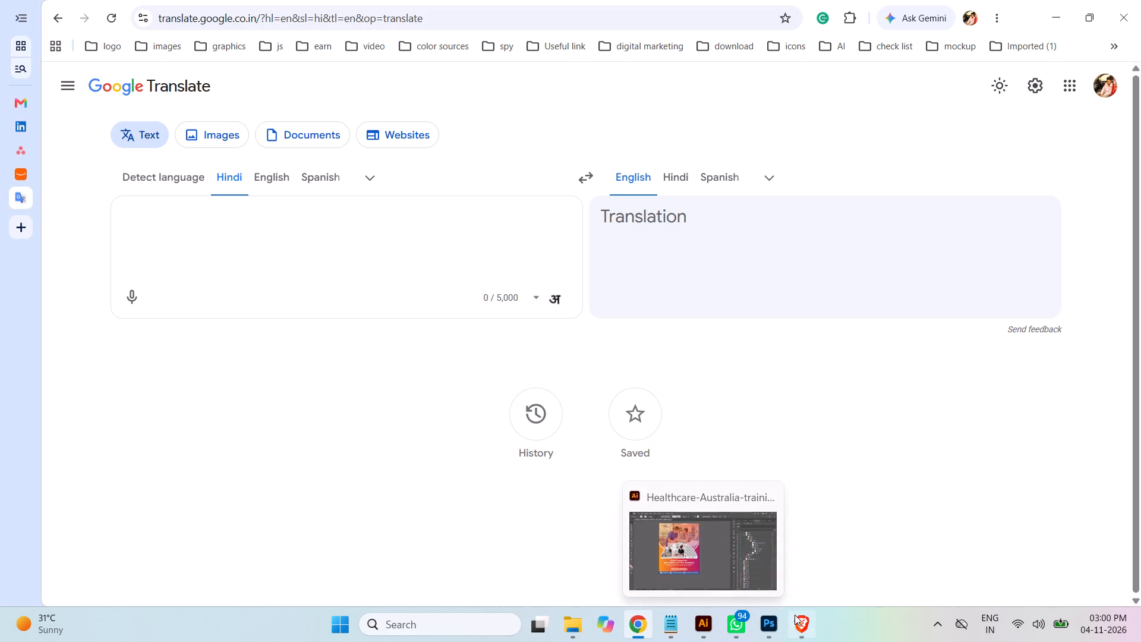
left_click(806, 629)
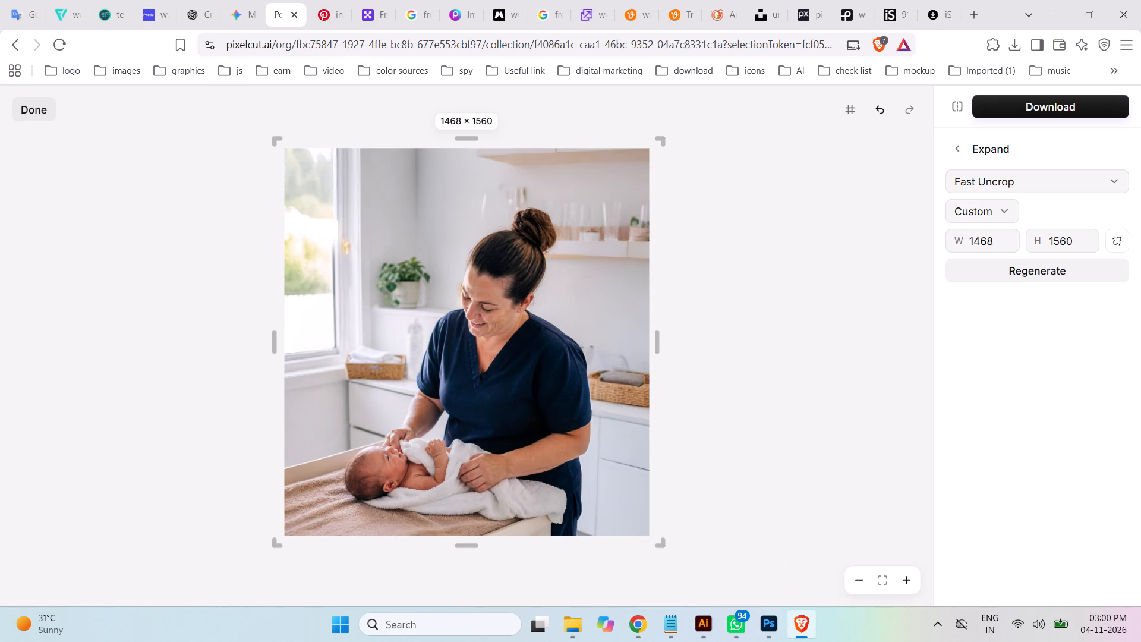
left_click_drag(276, 44, 1140, 1)
key("BackSpace")
key("Return")
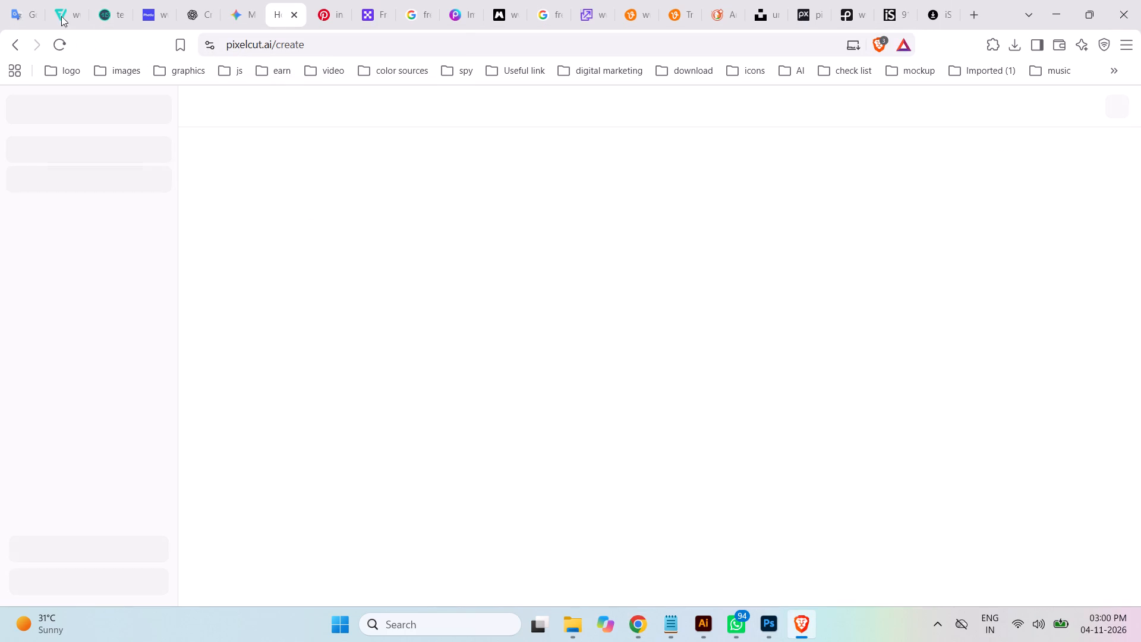
In Google Translate's Hindi image prompt, replace the phrase about wiping the newborn after bathing with "खाना खिलते" (feeding).
left_click(19, 8)
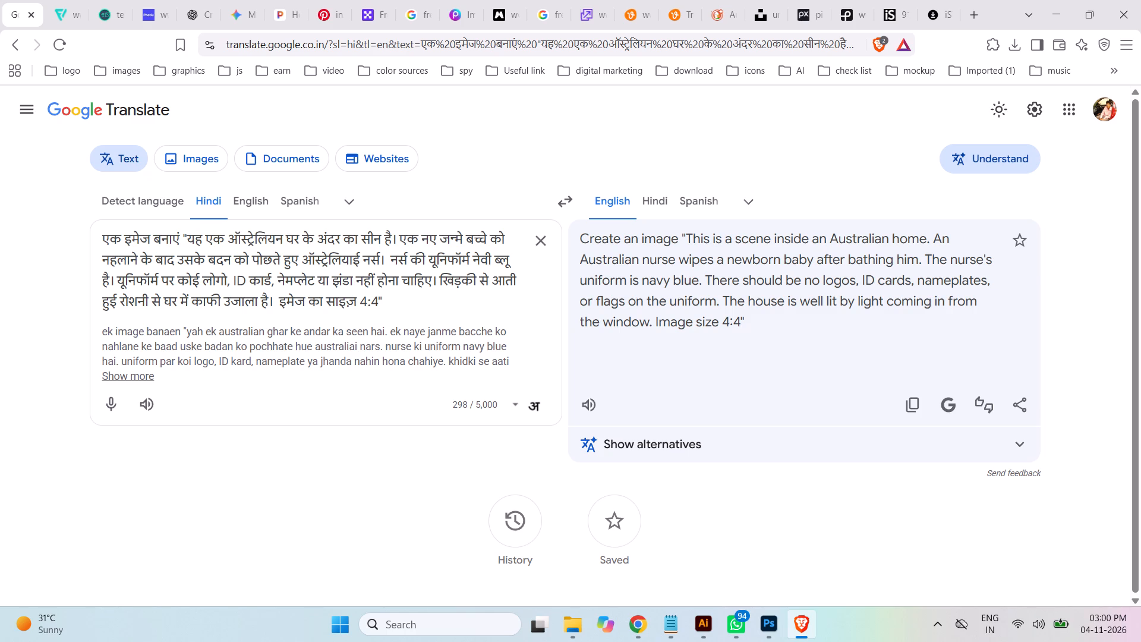
left_click_drag(280, 256, 93, 257)
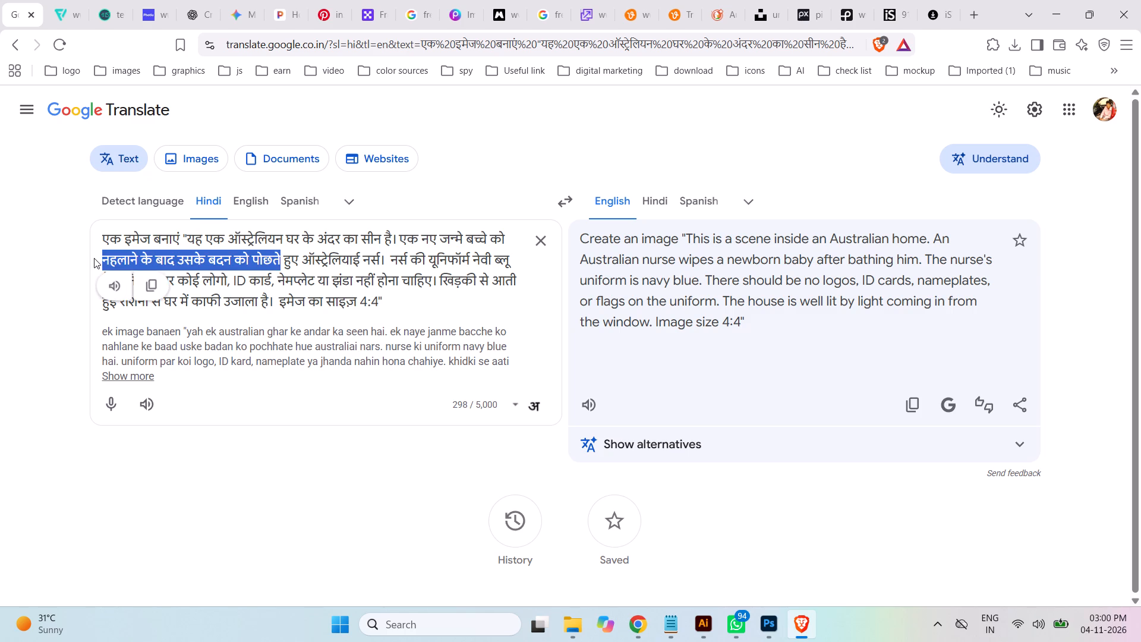
key("k")
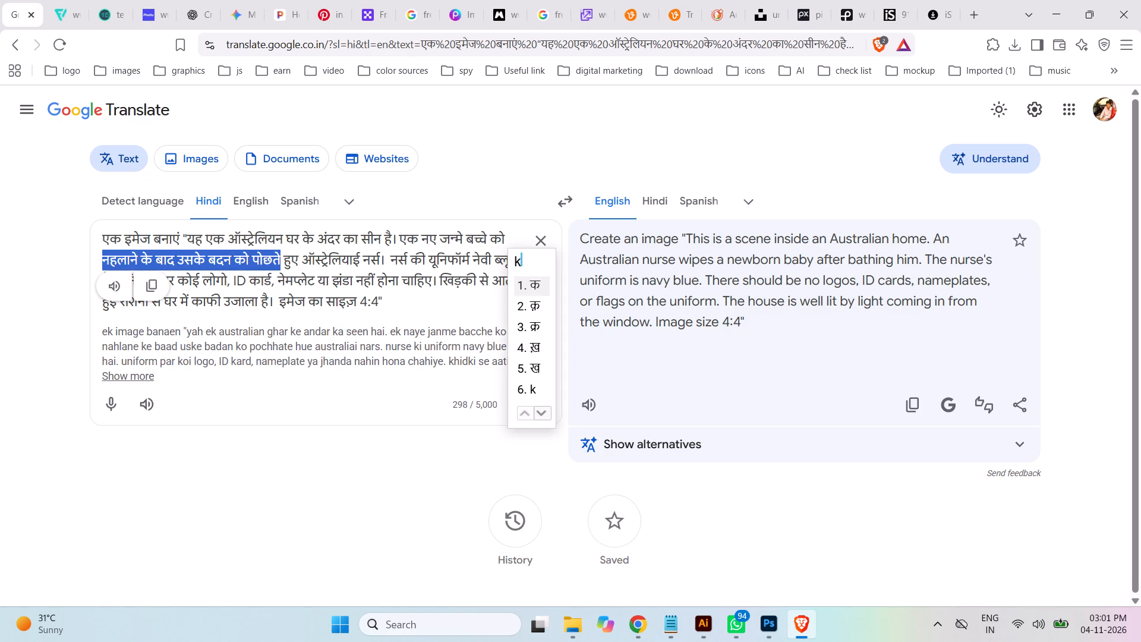
type("hana khilate h")
key("BackSpace")
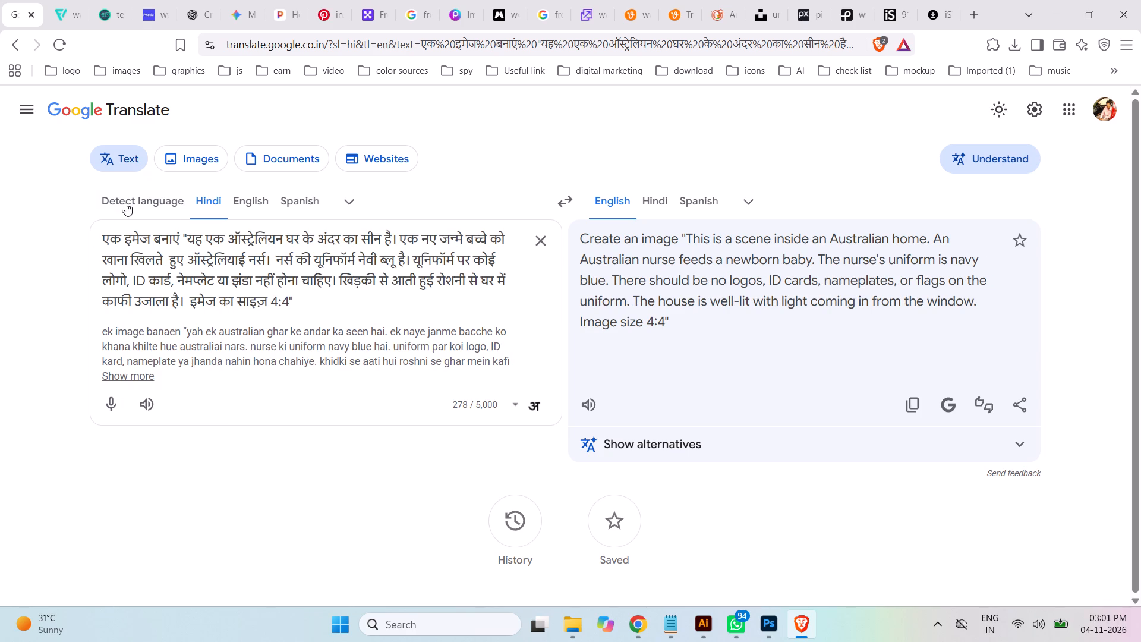
Extend the Hindi prompt's nurse sentence with "और नर्स की बाजु में नए जन्मे बच्चे की माँ भी इस सीन को देख रही है".
left_click(266, 259)
key("space")
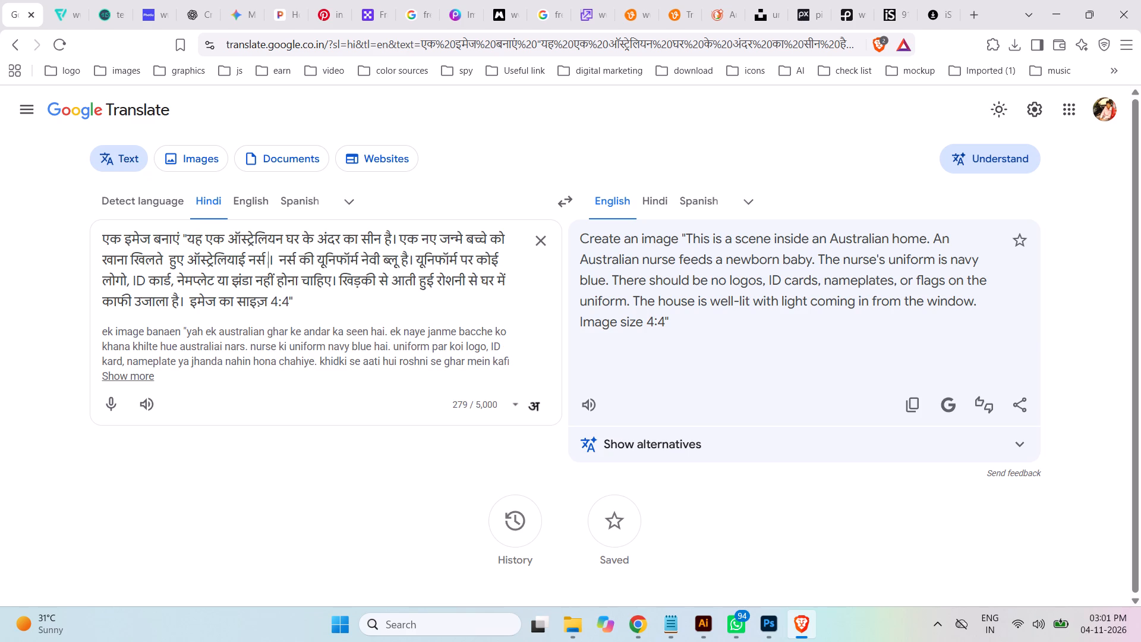
type("or")
key("space")
key("n")
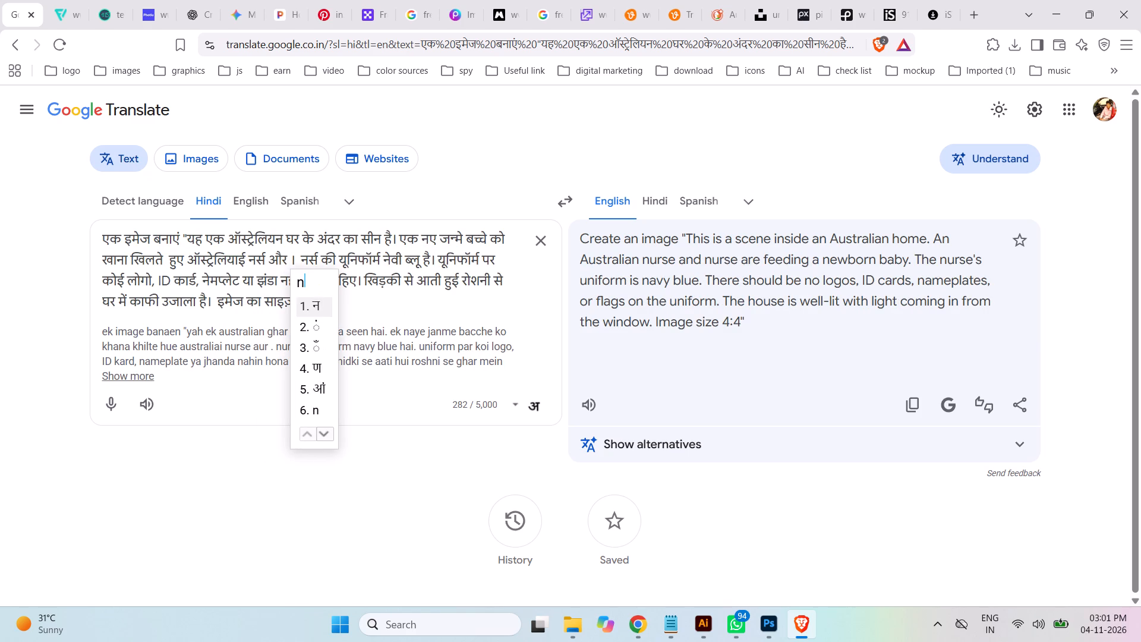
type("urse ki badu")
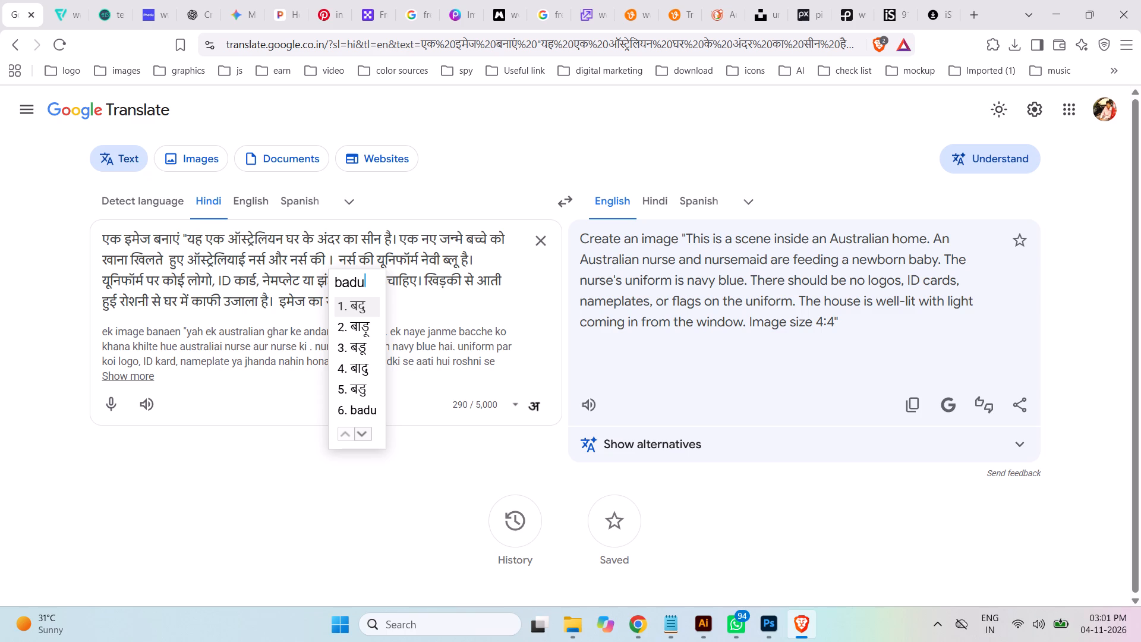
key("BackSpace")
key("BackSpace")
type("ju me")
key("space")
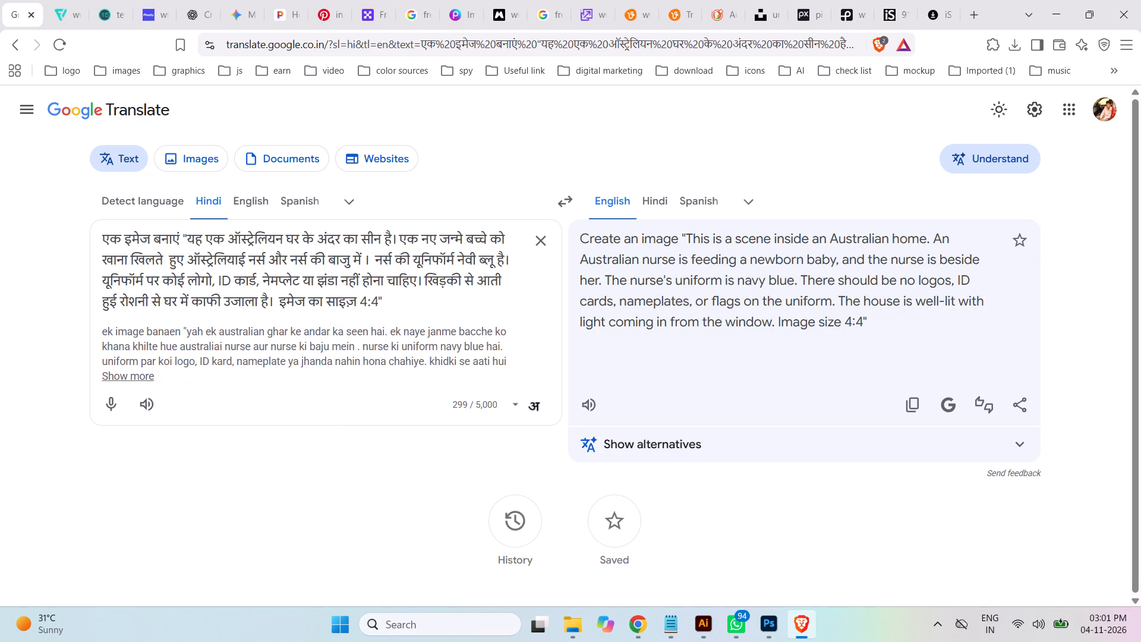
type("neye jam")
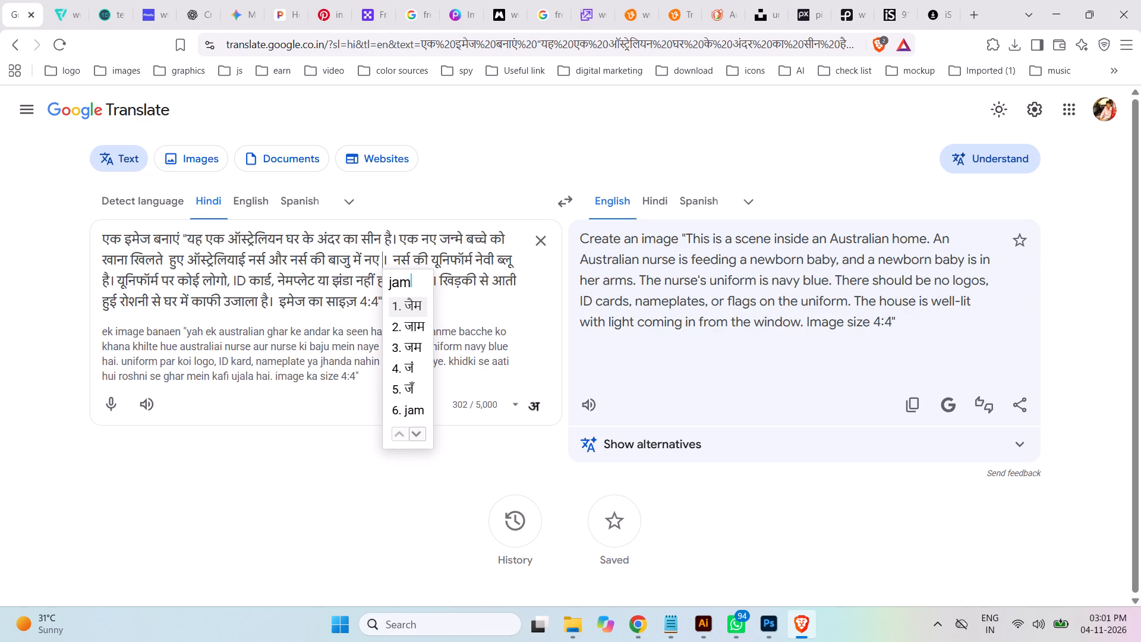
key("BackSpace")
type("nme bachhe ki maa bhi")
key("space")
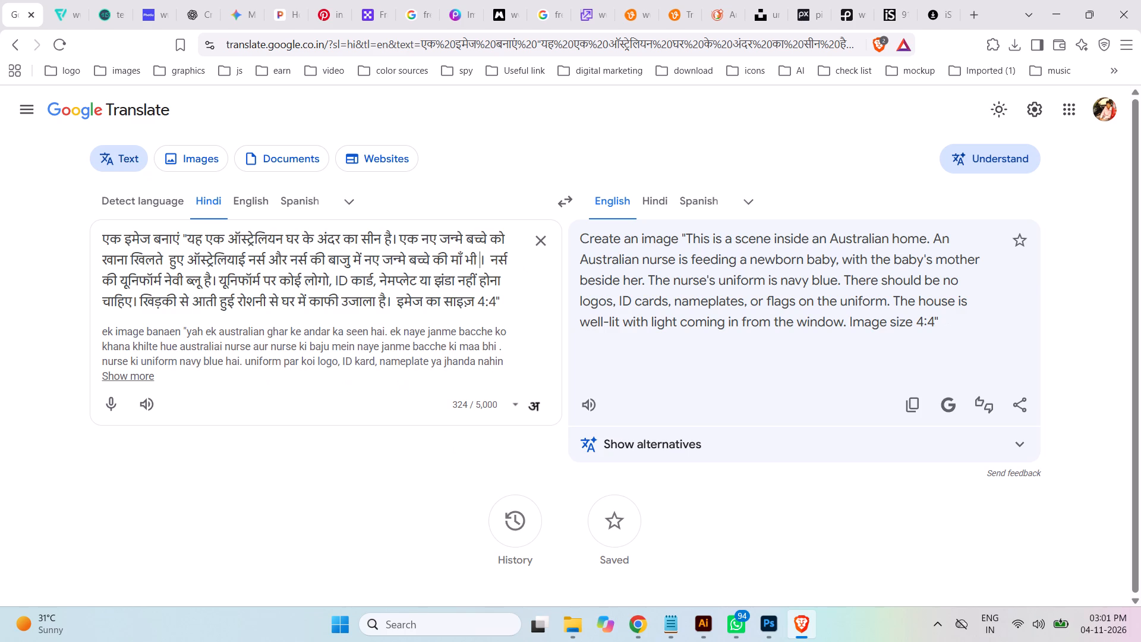
type("is")
key("space")
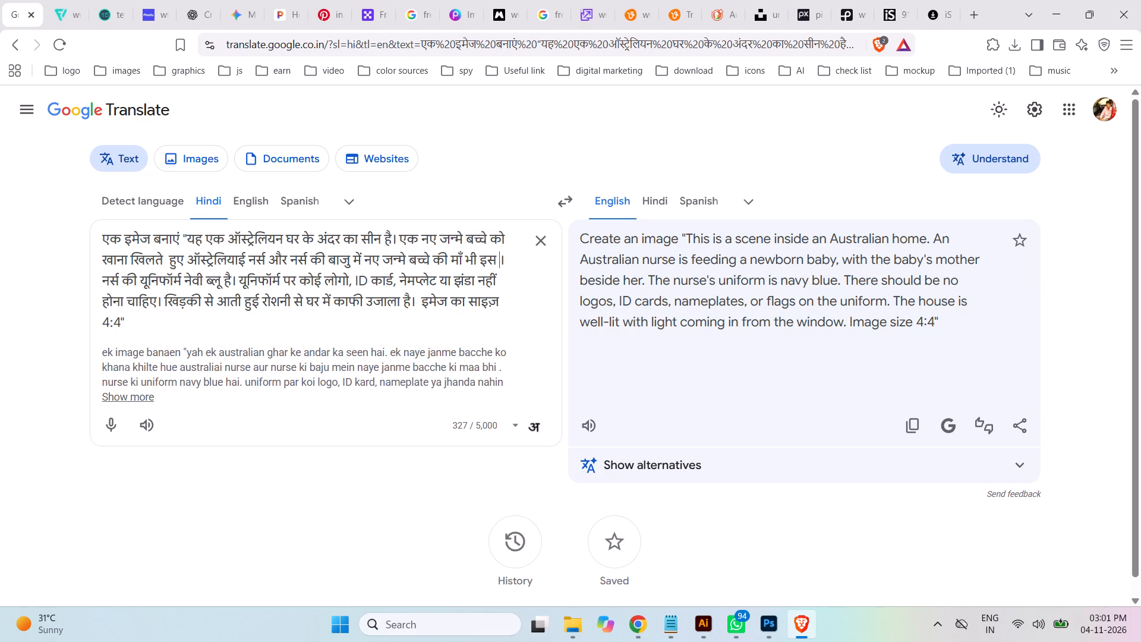
type("seen ko dekh rahi hai")
key("space")
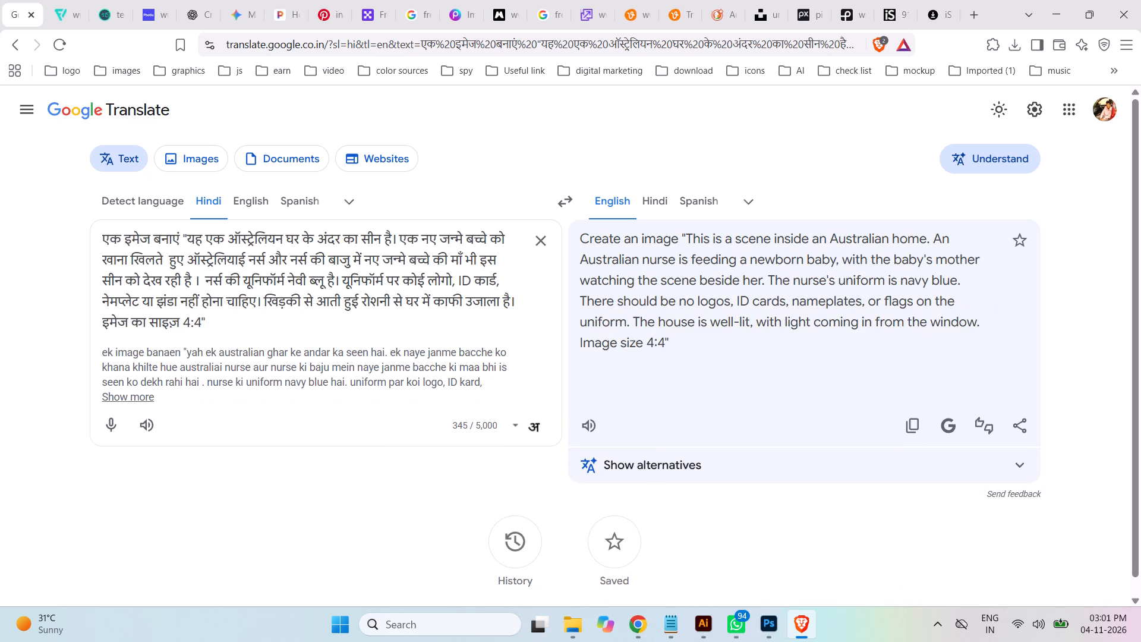
left_click(798, 350)
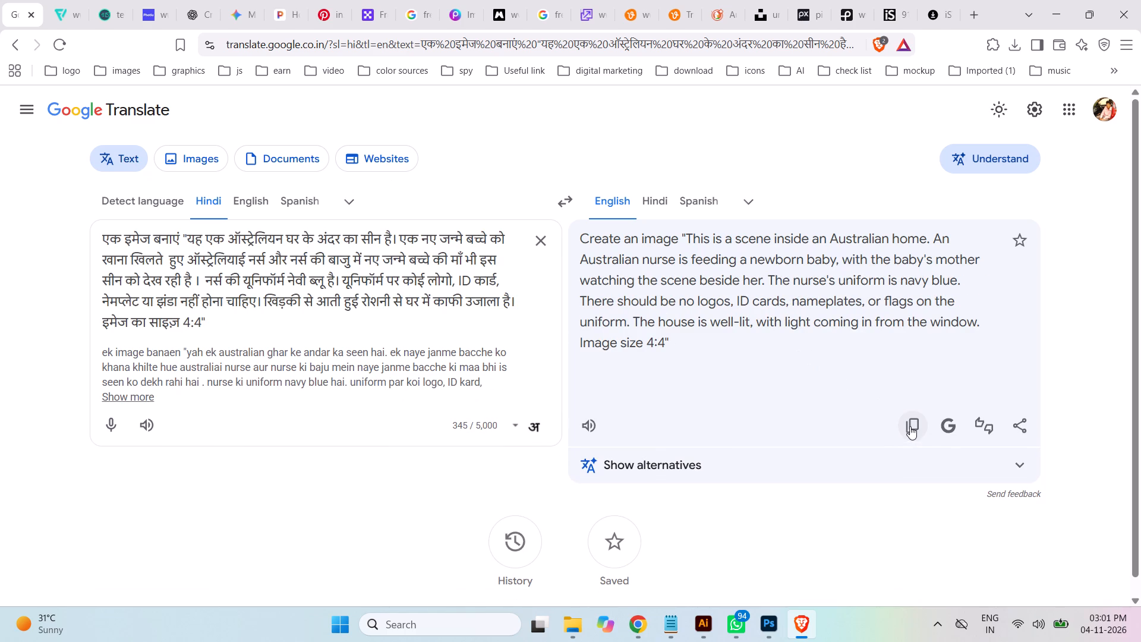
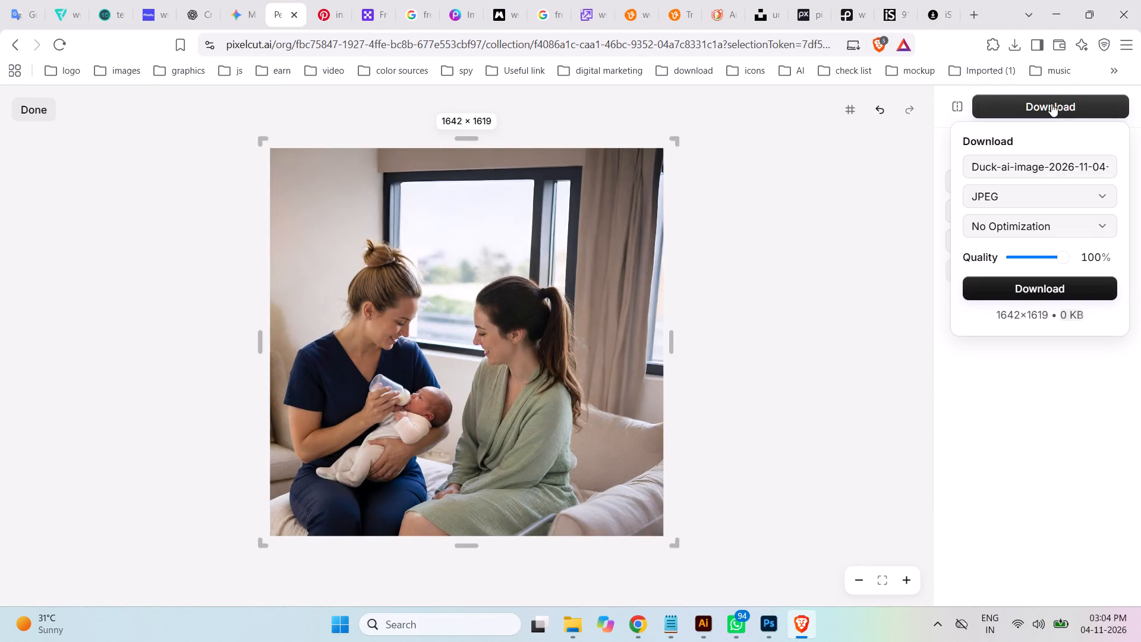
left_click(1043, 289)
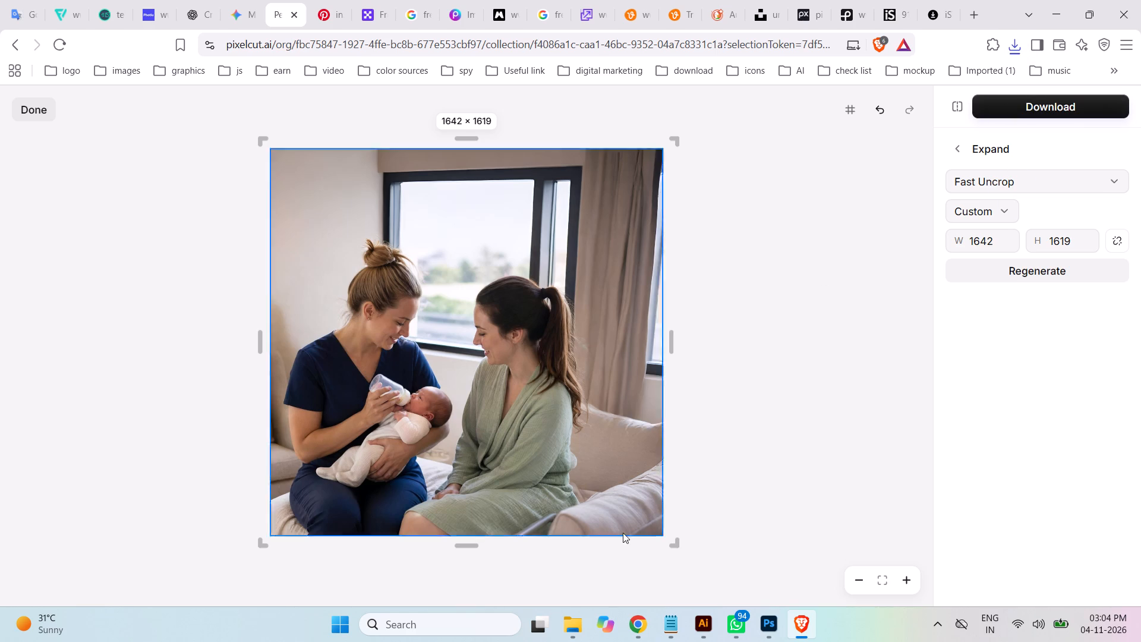
left_click(576, 622)
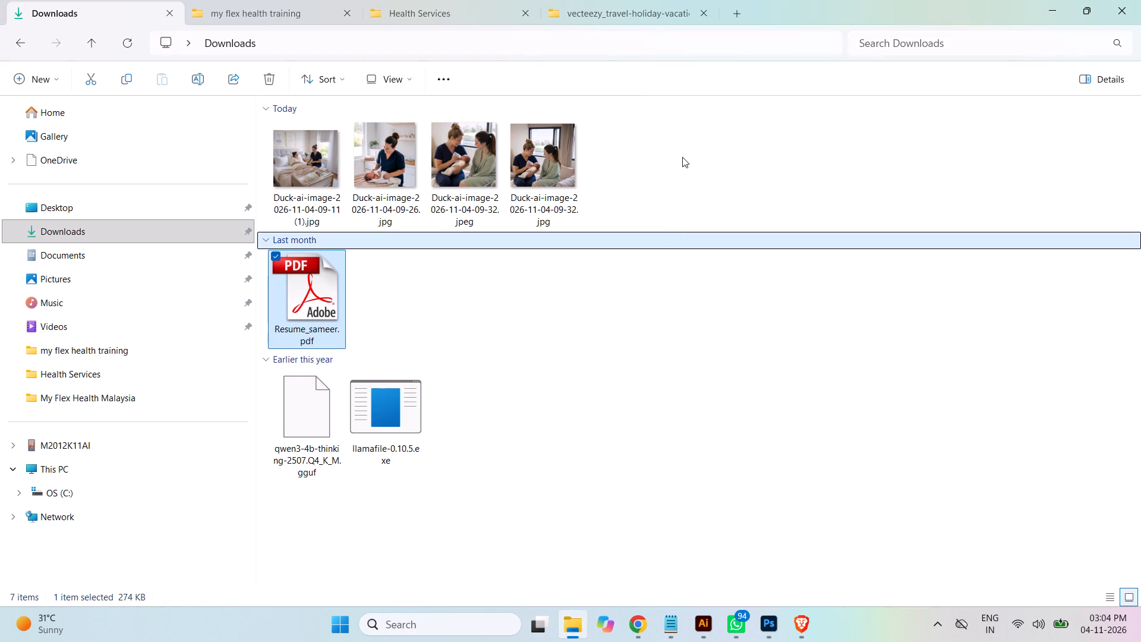
left_click(683, 178)
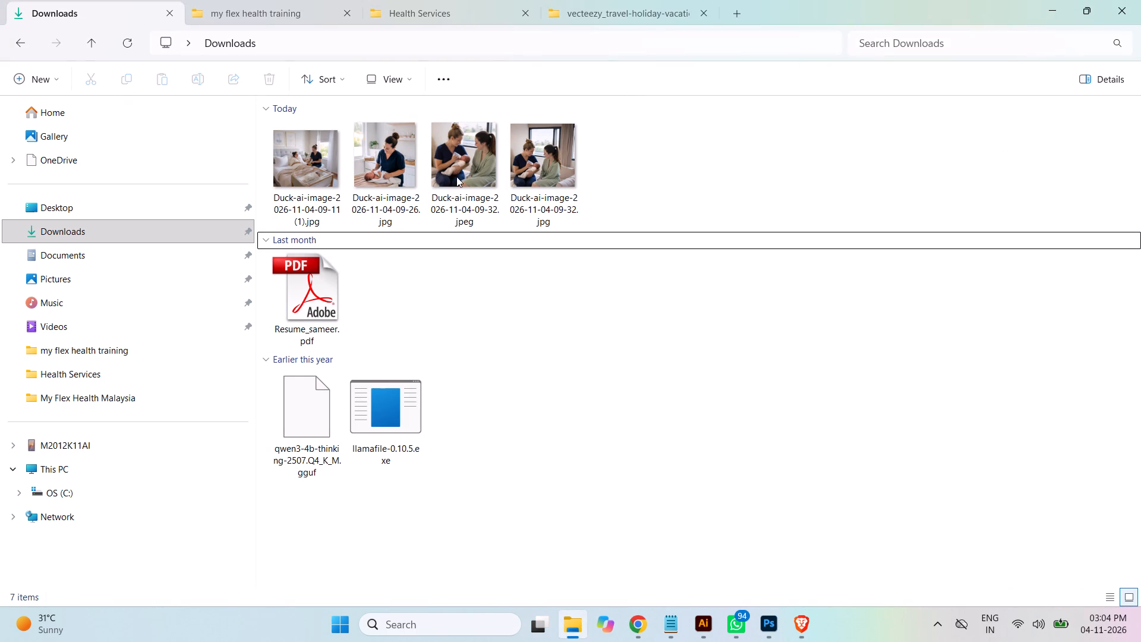
left_click(456, 177)
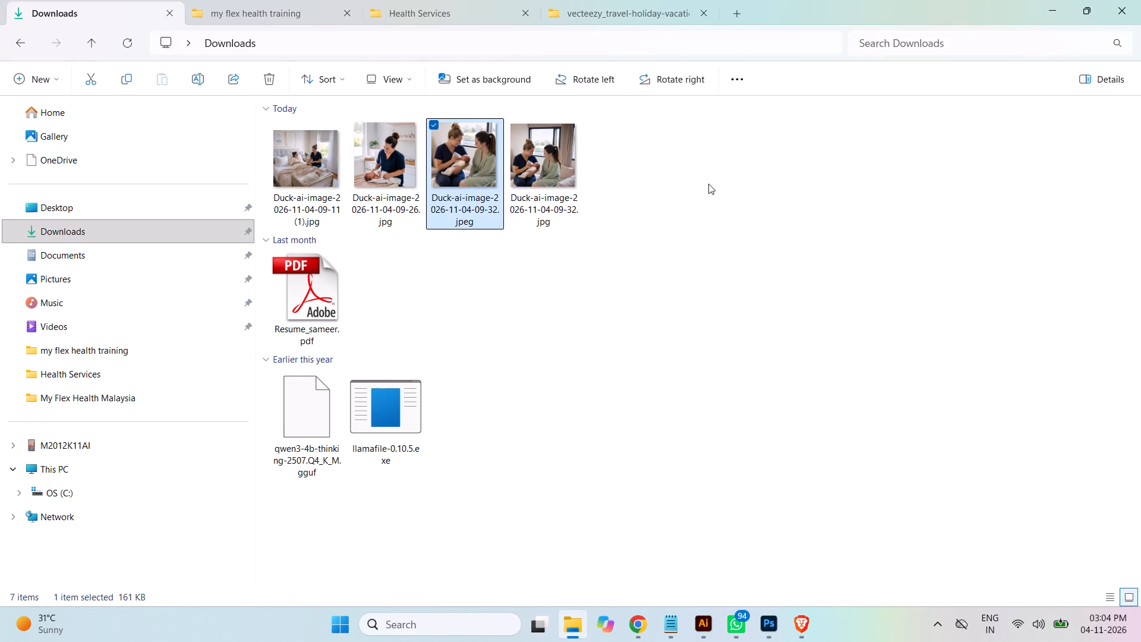
key("shift+Delete")
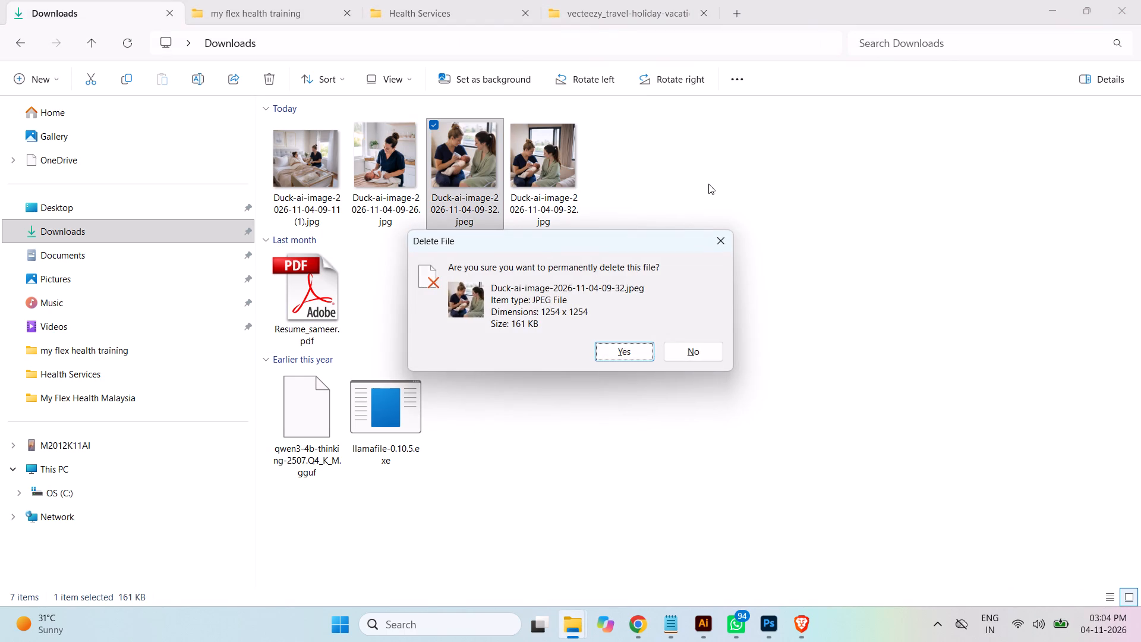
key("Return")
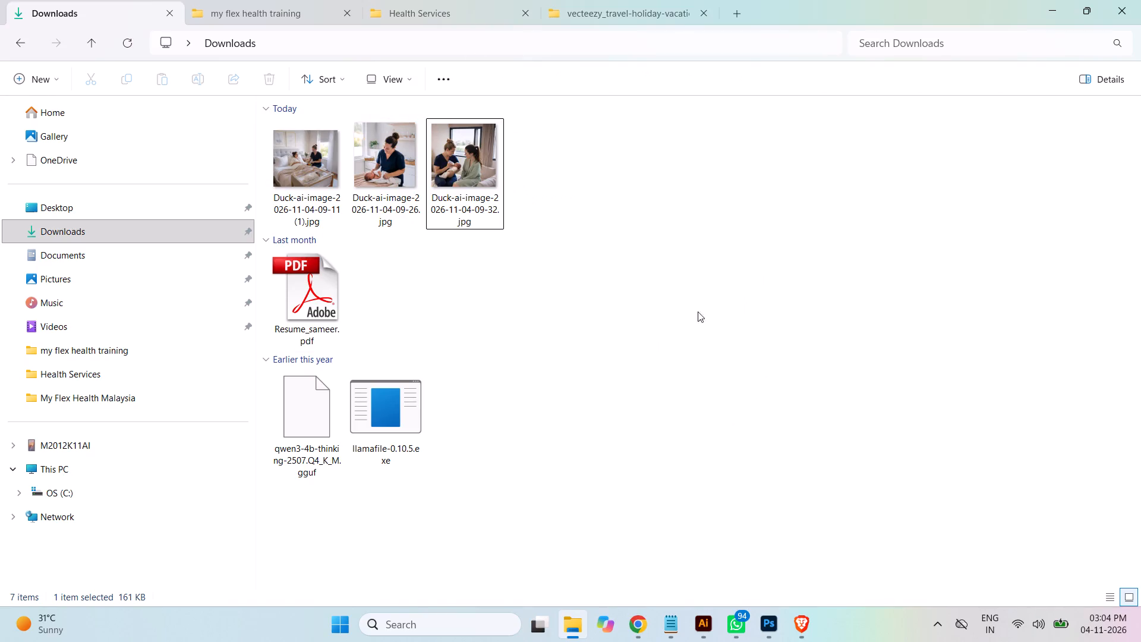
In Illustrator, collapse the Newborn Care Assistance layer groups and expand the Feeding Support image's nested groups down to its clip group contents.
left_click(705, 622)
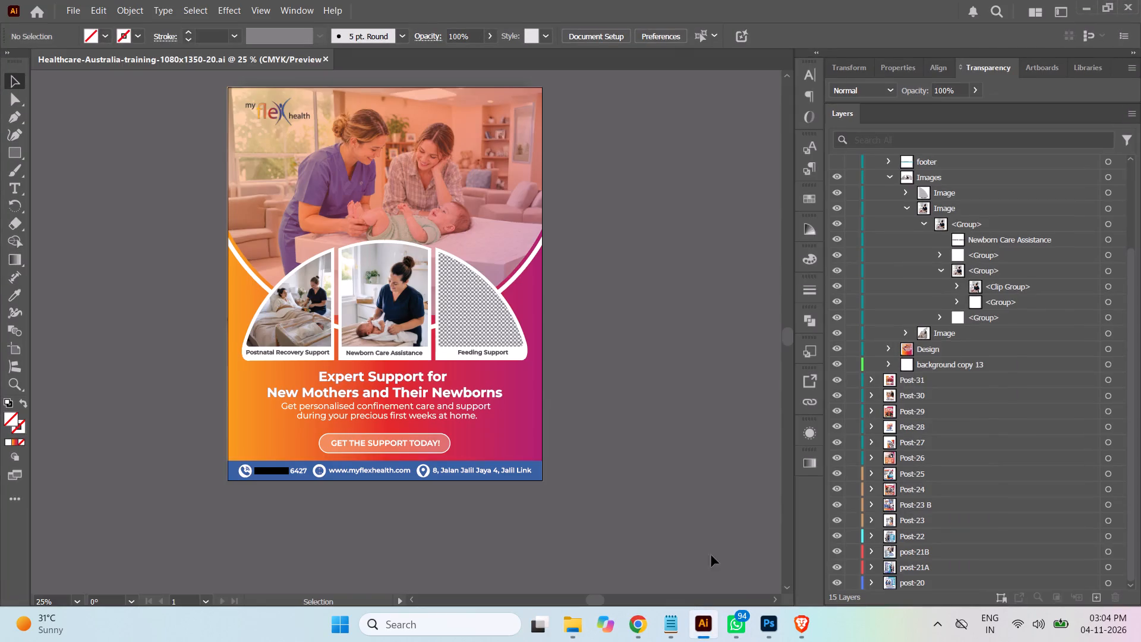
left_click(938, 269)
left_click(923, 254)
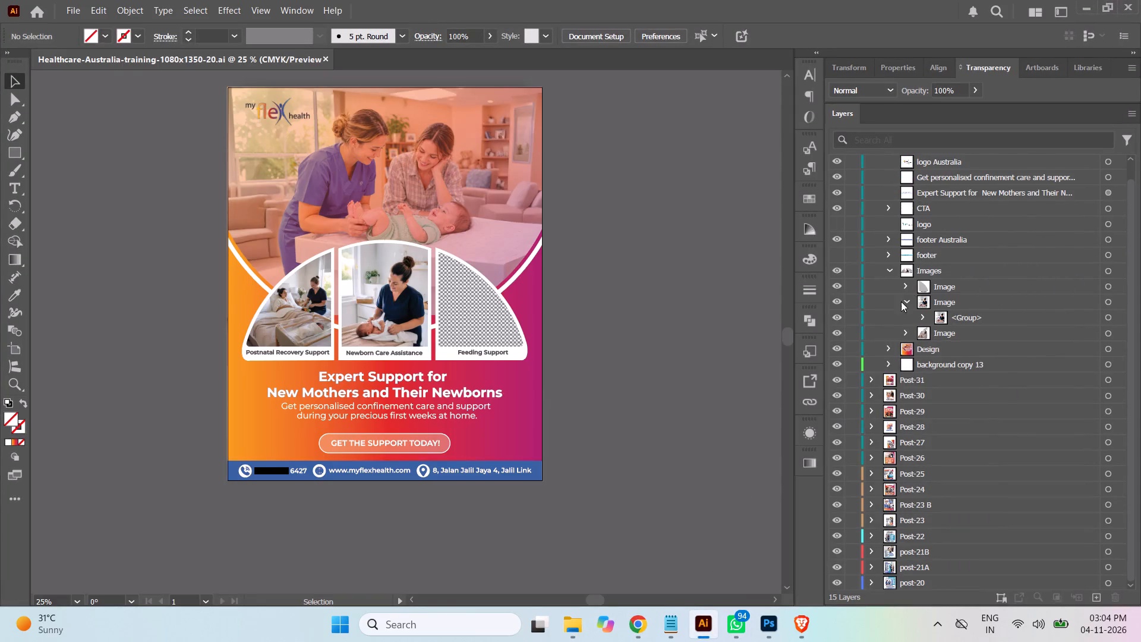
left_click(906, 295)
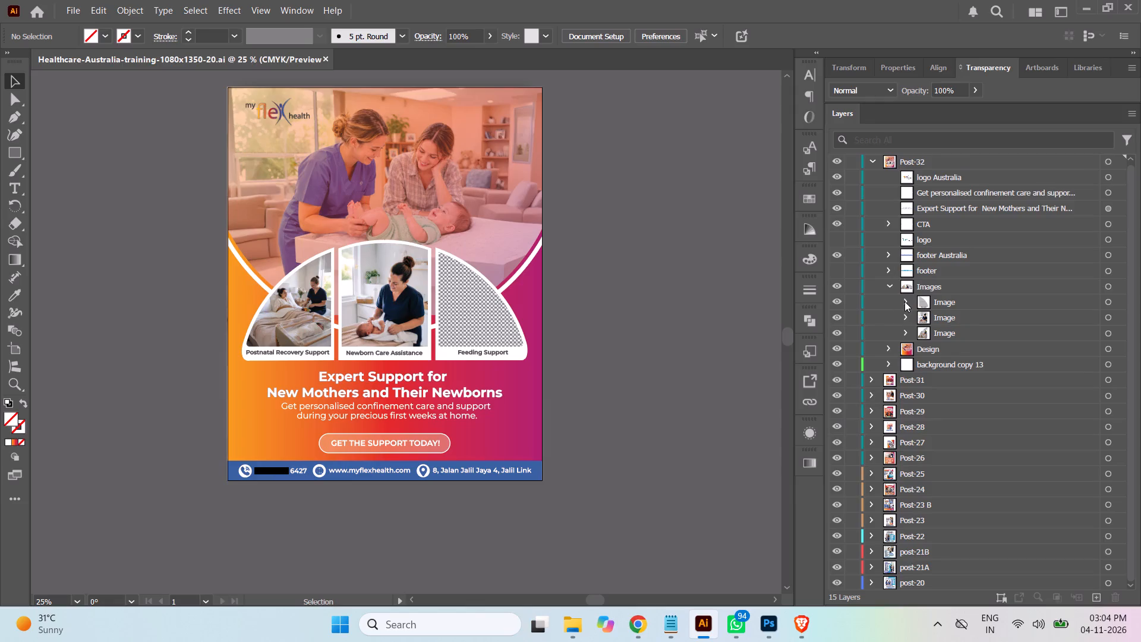
left_click(904, 301)
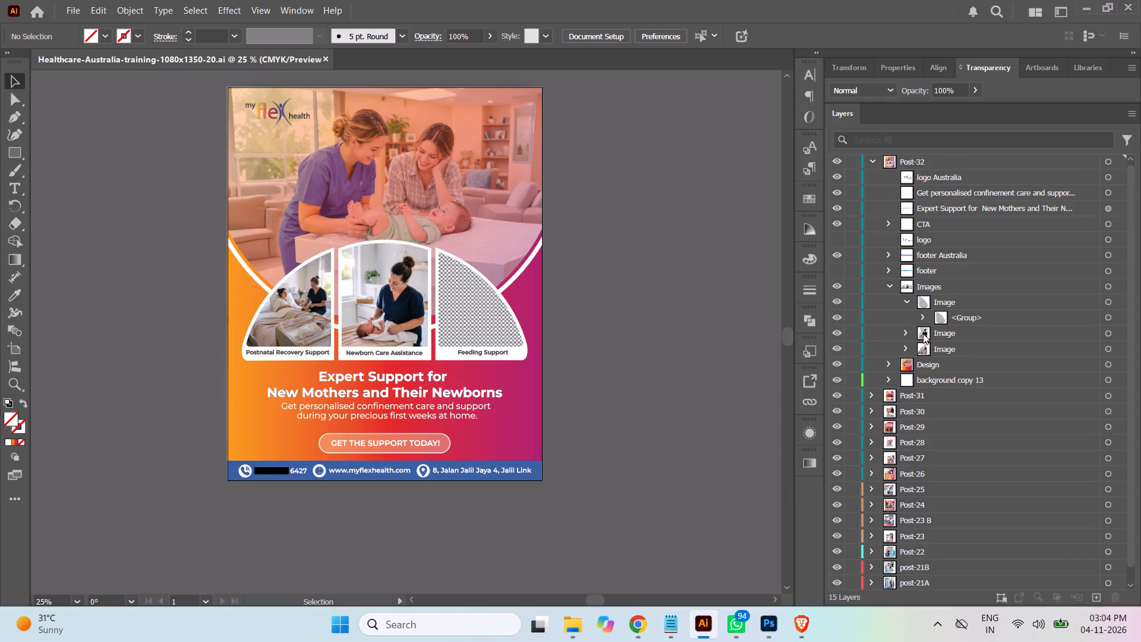
left_click(921, 319)
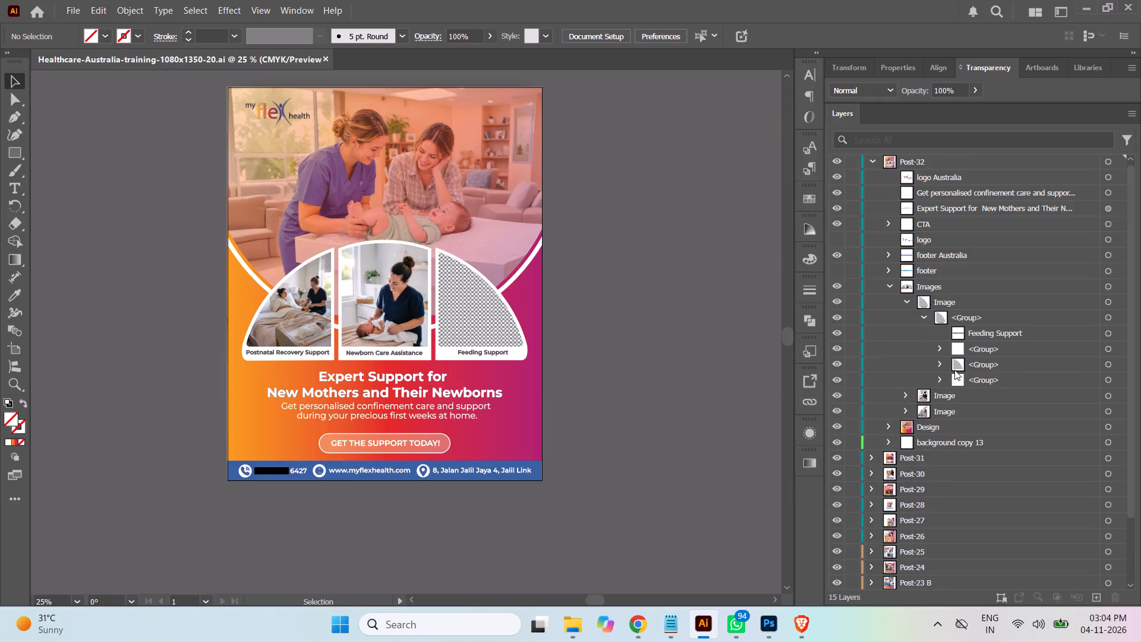
left_click(940, 364)
left_click(957, 379)
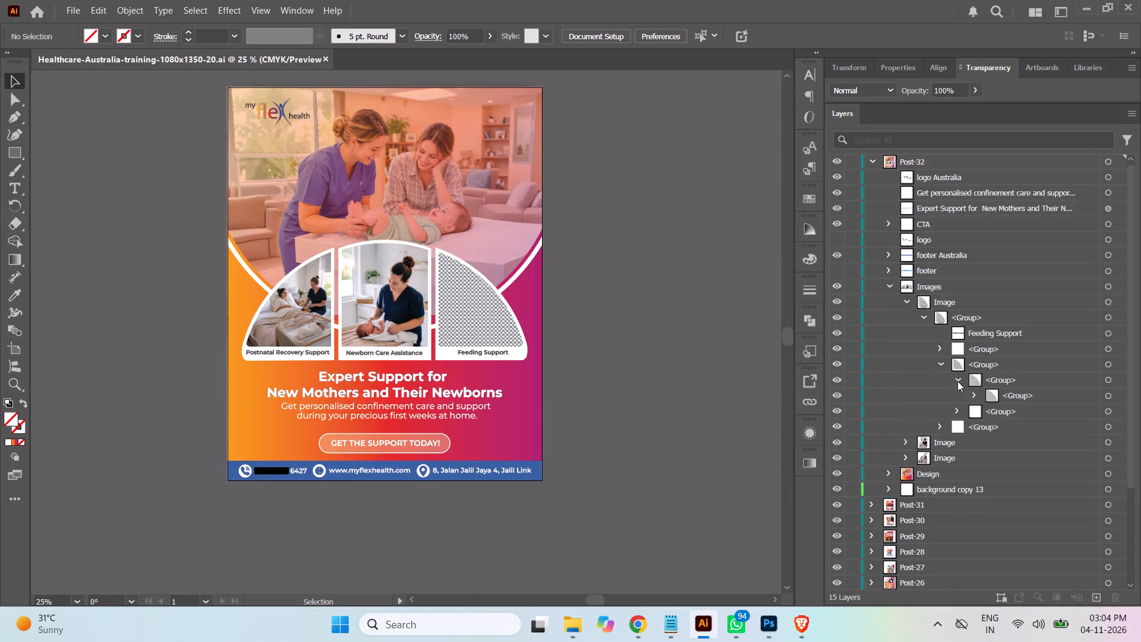
left_click(972, 392)
left_click(990, 410)
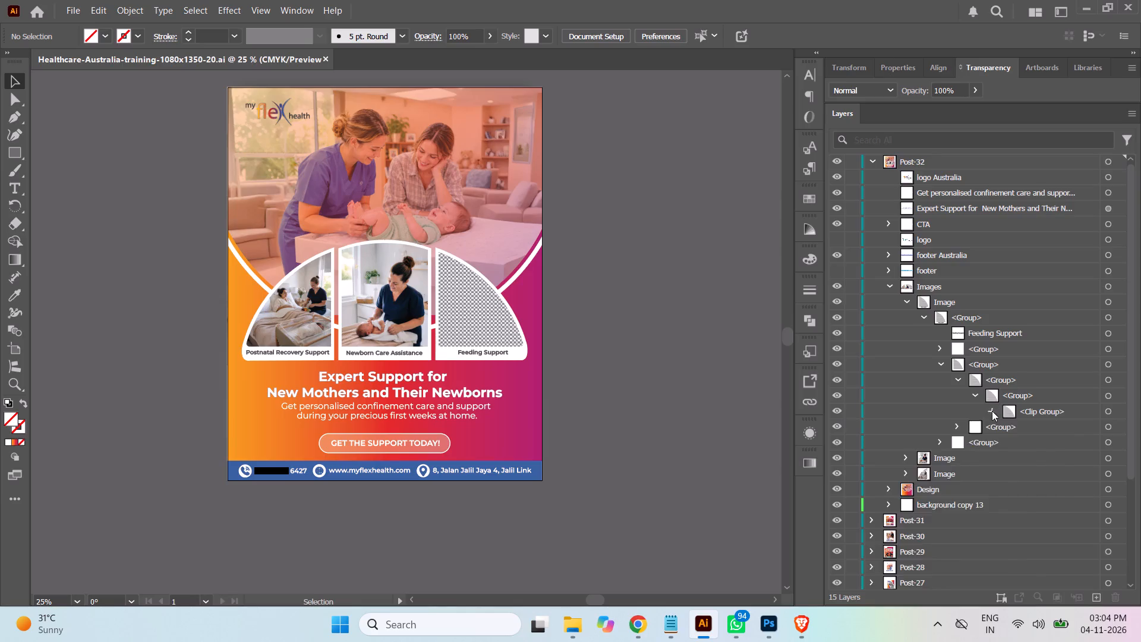
left_click(1063, 435)
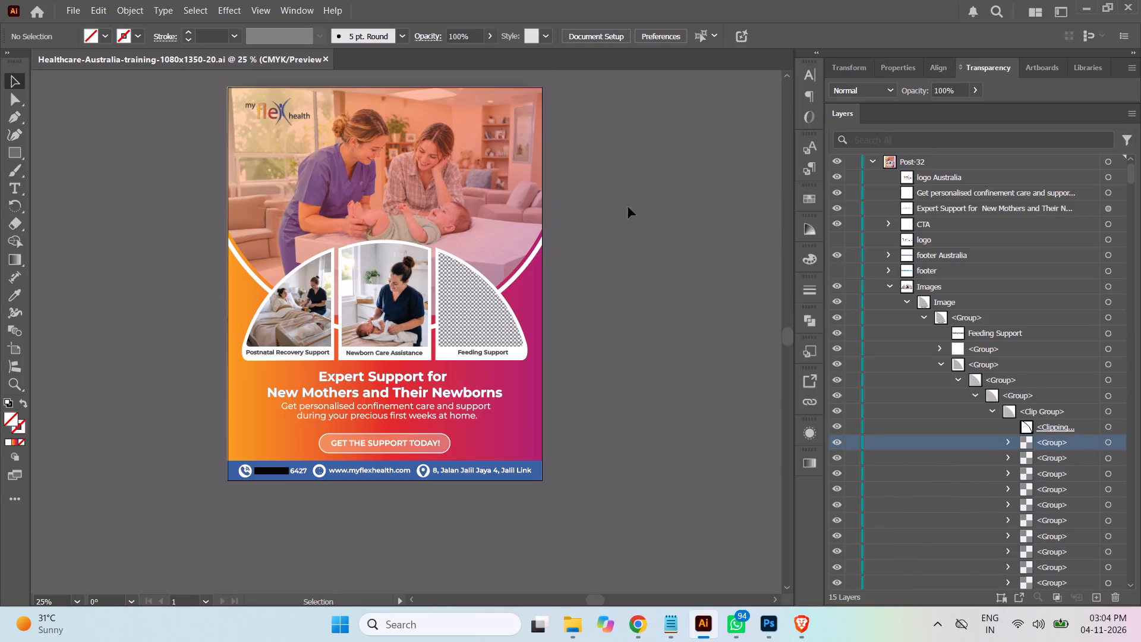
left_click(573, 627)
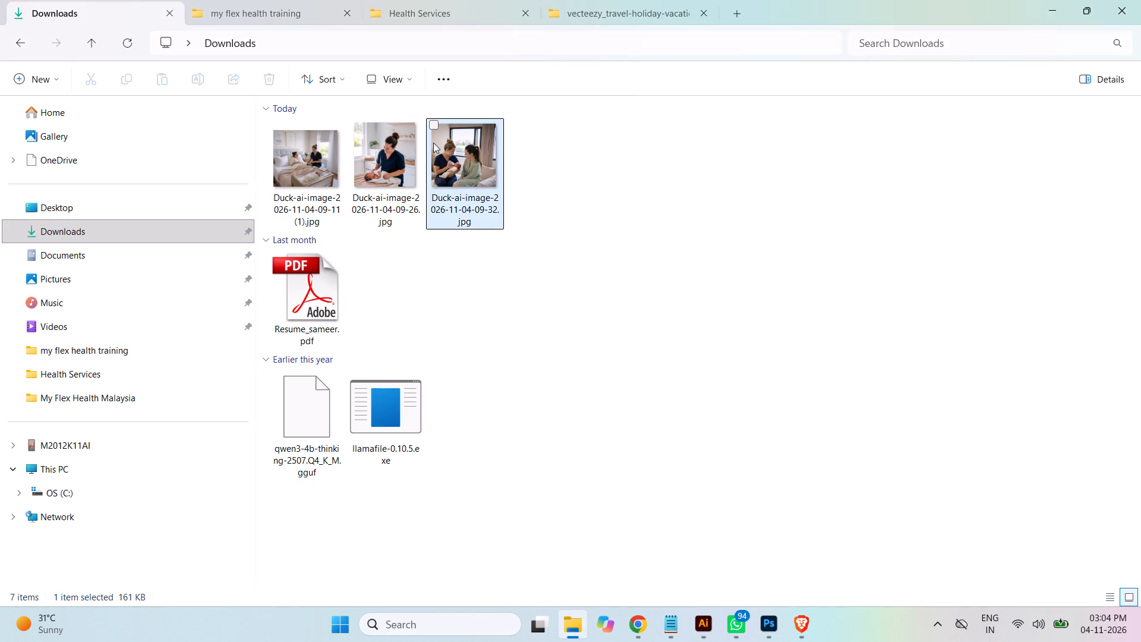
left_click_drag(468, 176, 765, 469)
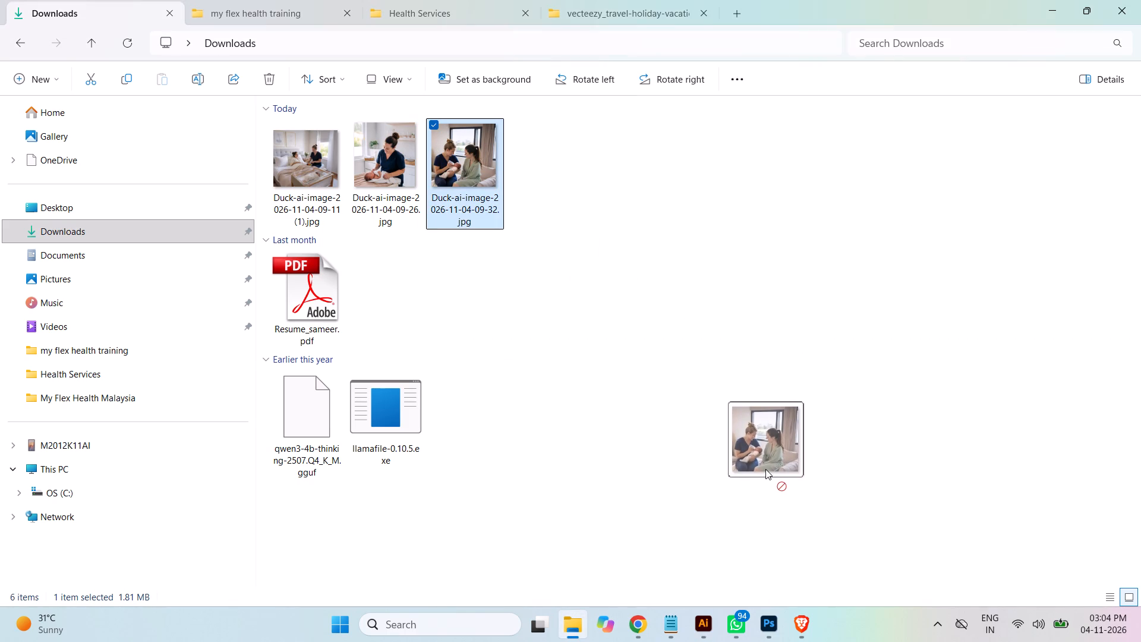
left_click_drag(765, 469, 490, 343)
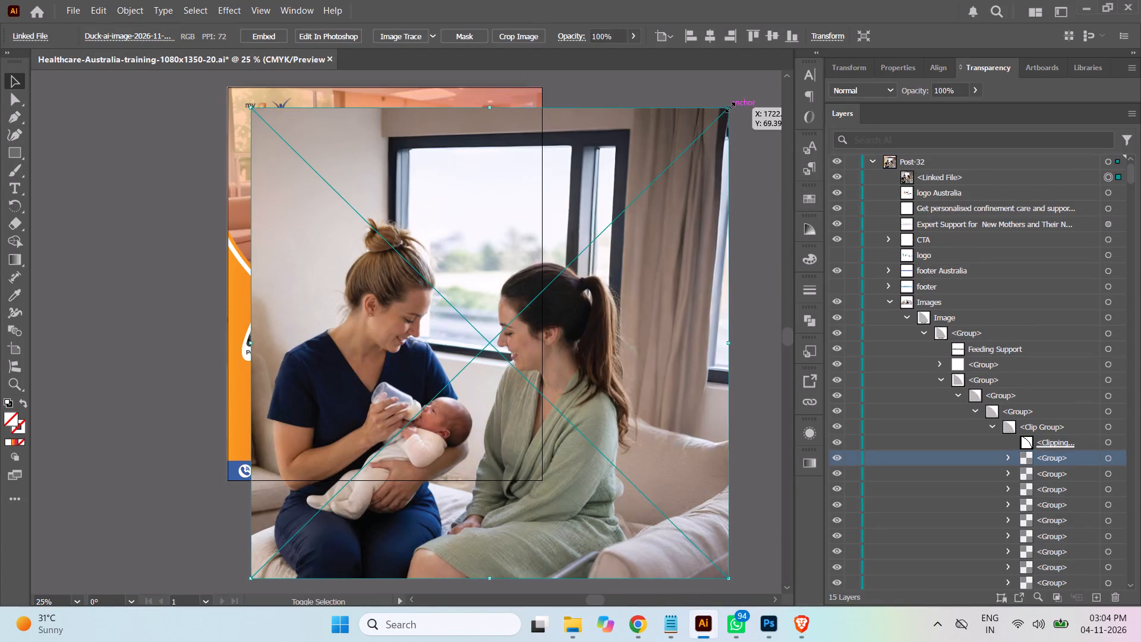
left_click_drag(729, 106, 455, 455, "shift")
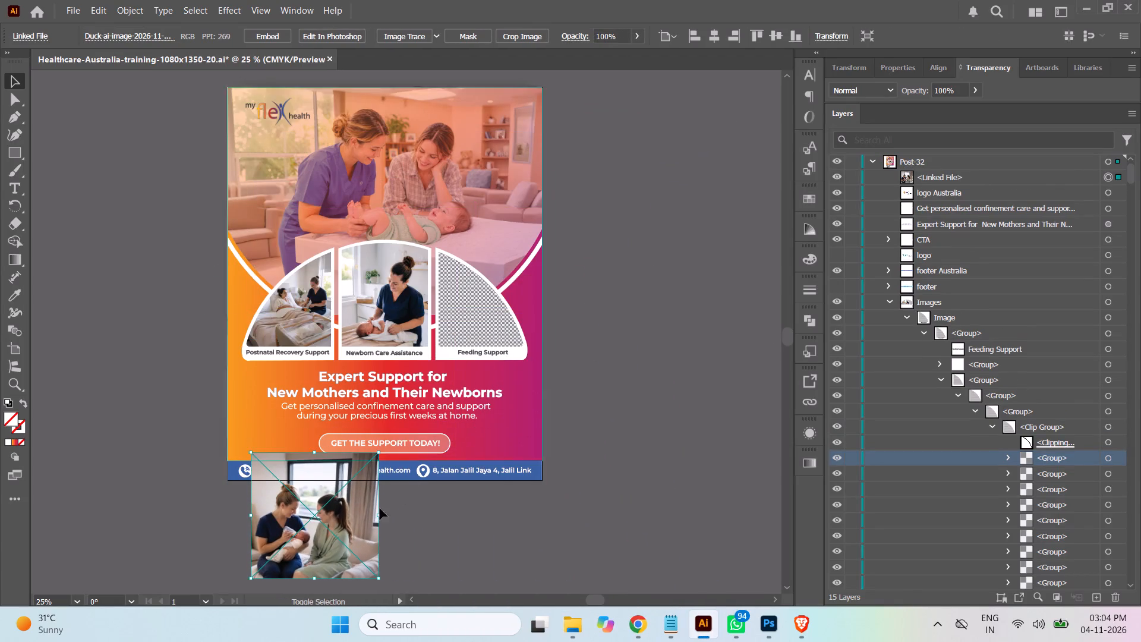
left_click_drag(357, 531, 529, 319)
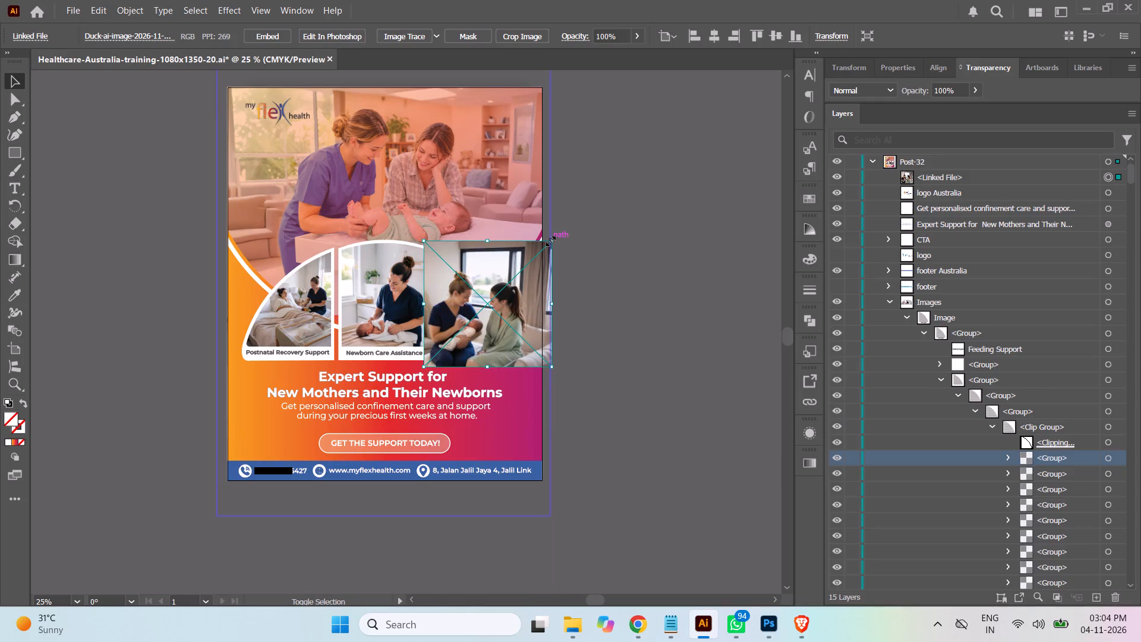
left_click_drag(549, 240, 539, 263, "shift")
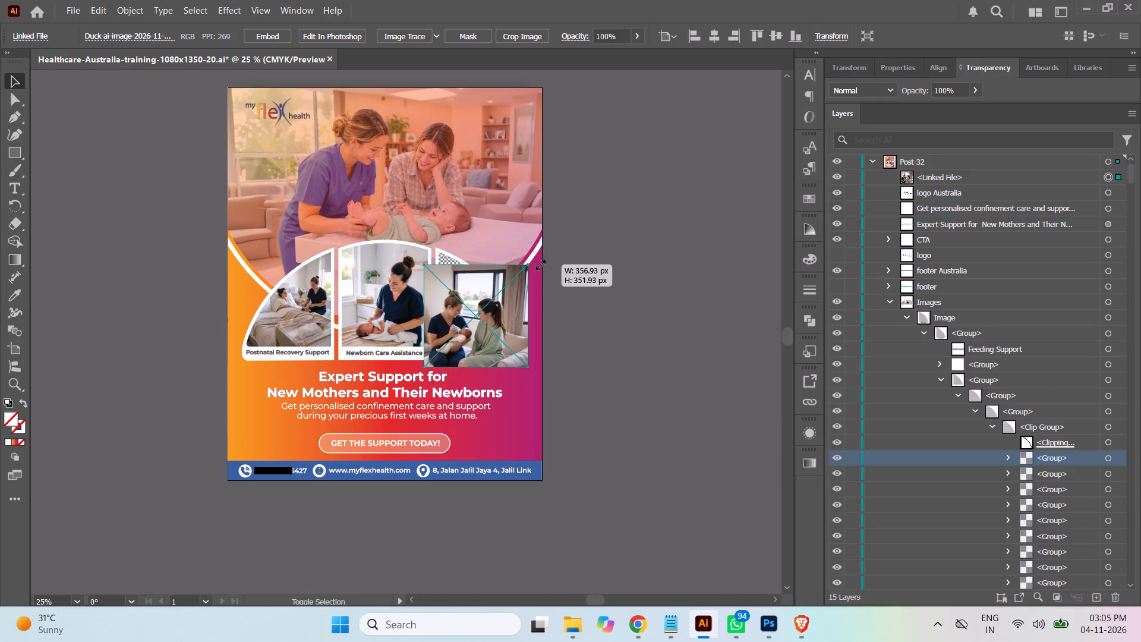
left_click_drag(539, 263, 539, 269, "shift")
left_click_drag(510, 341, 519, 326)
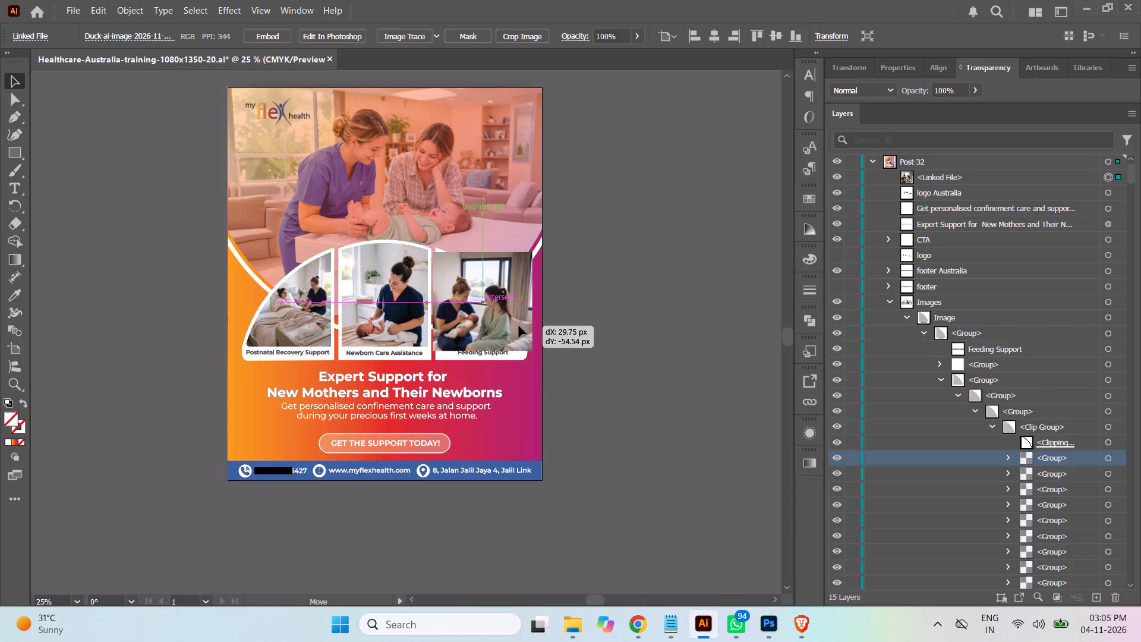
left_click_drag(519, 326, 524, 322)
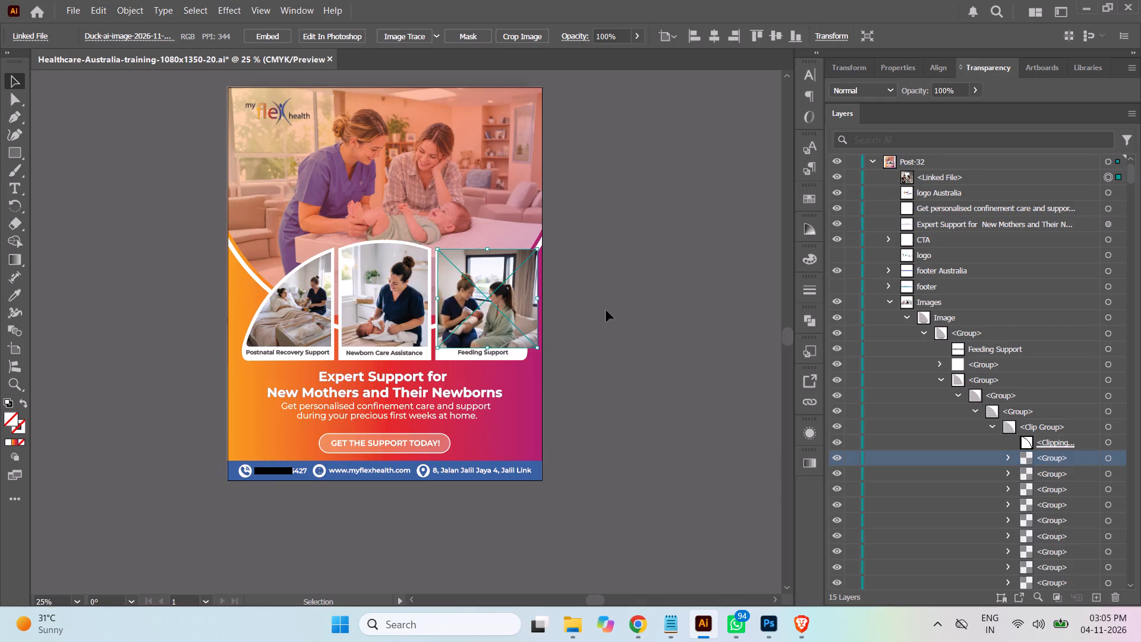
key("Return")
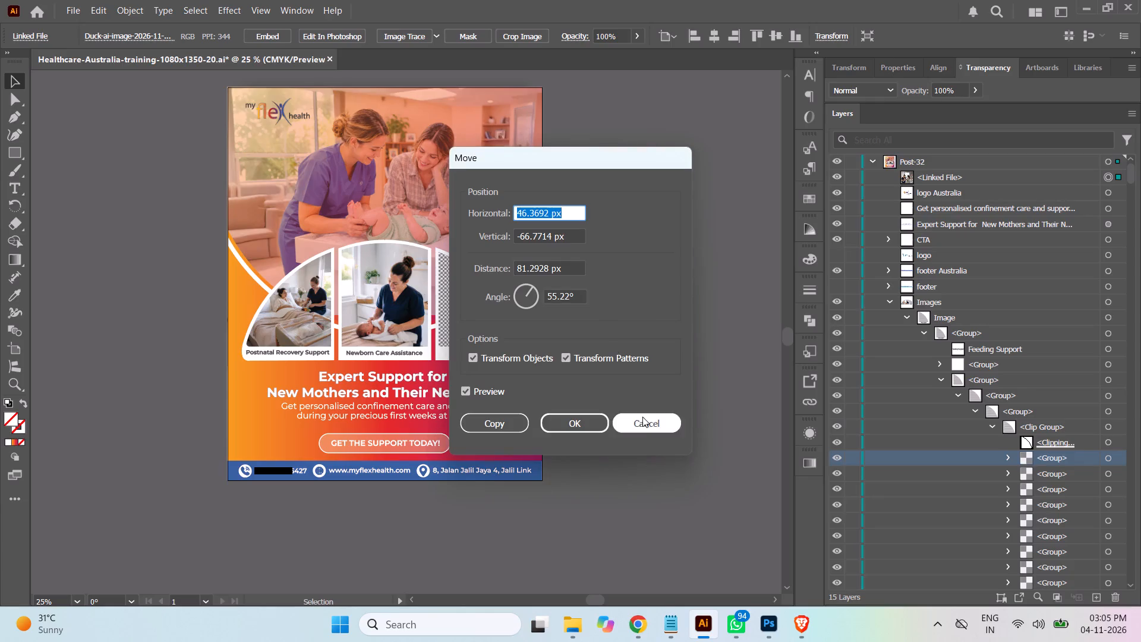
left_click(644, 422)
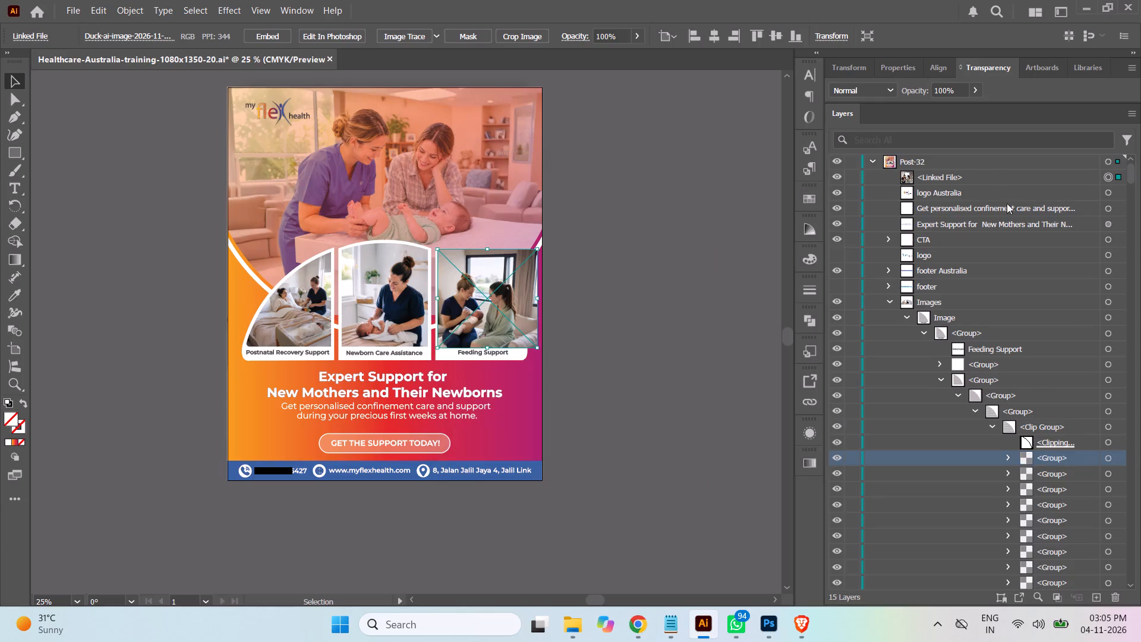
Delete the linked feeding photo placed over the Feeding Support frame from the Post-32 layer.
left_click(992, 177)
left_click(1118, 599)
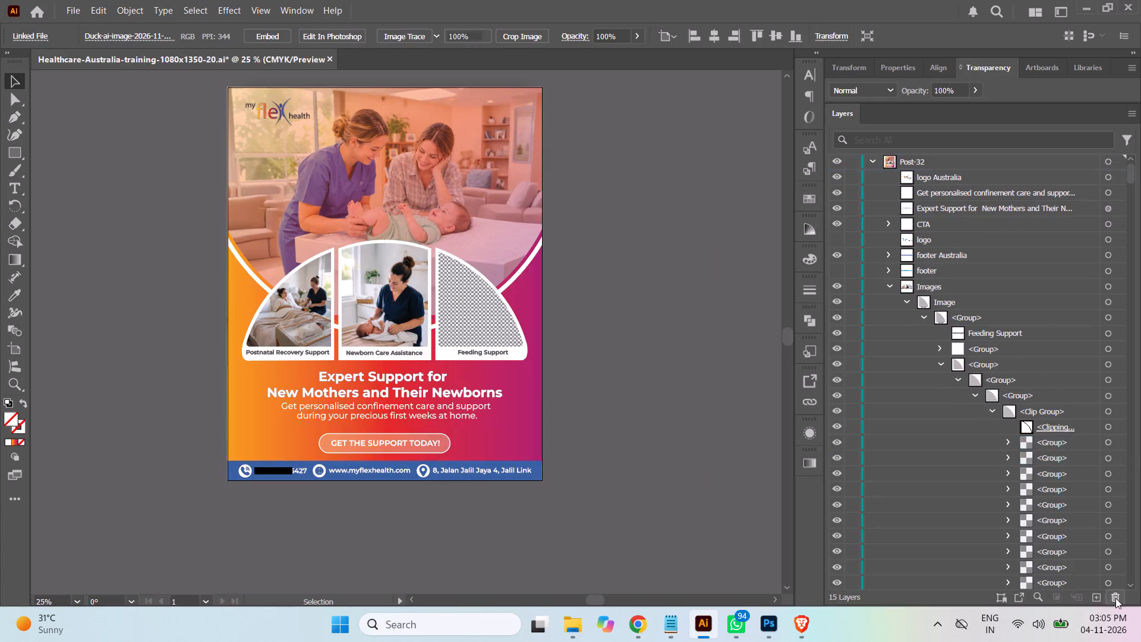
Back in Pixelcut, extend the feeding photo's canvas further above and to the right to 1965 × 2083 and generate the fill.
left_click(799, 621)
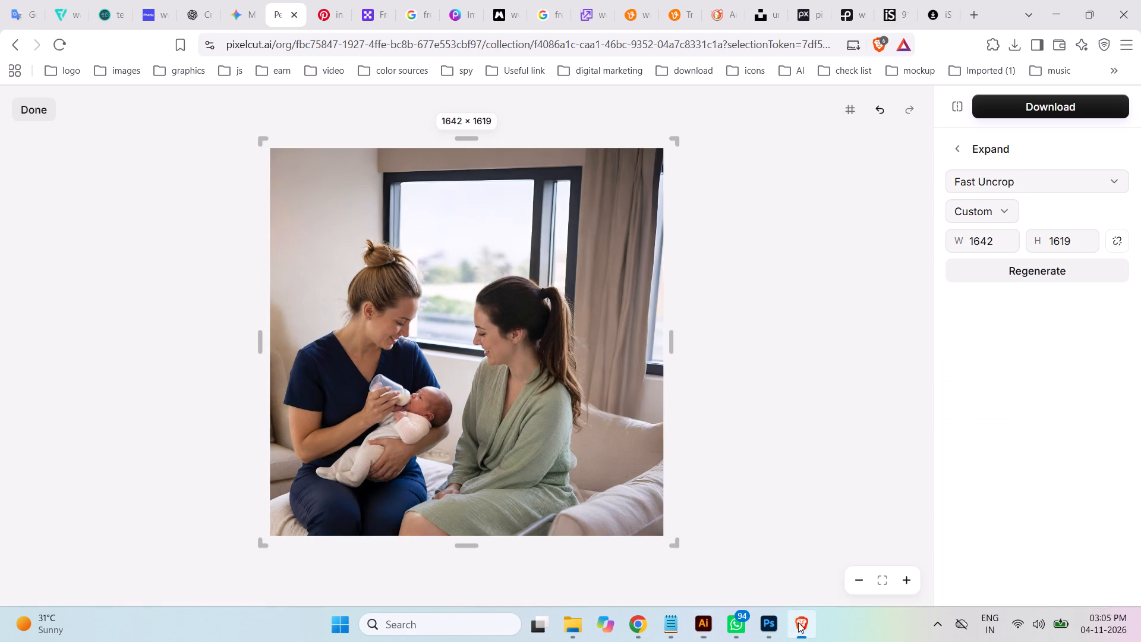
left_click_drag(678, 139, 714, 119)
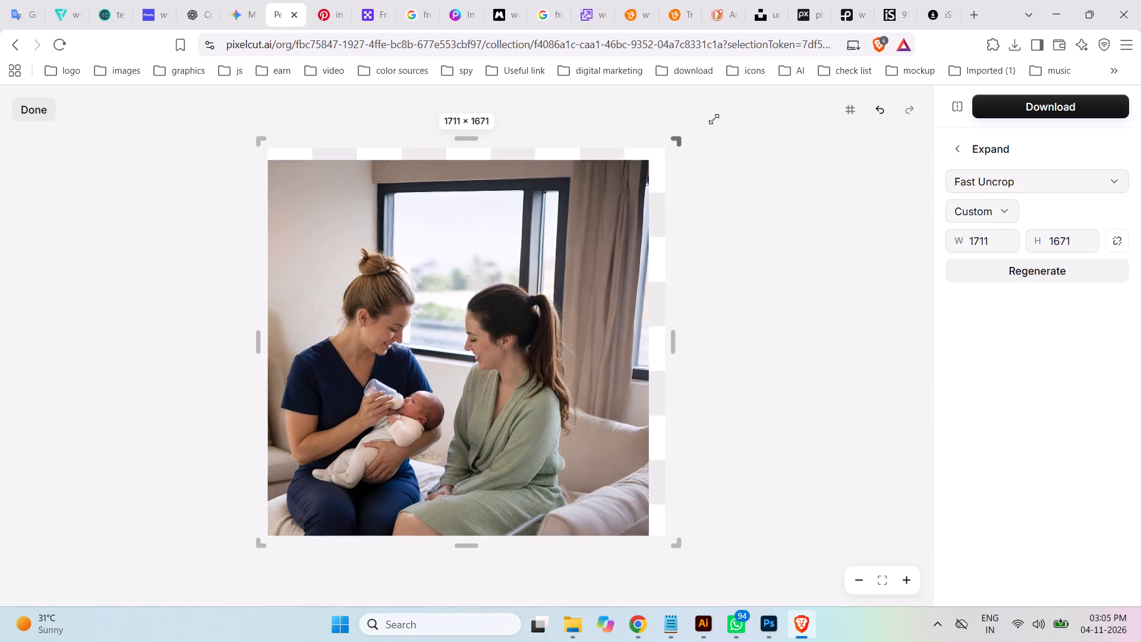
left_click_drag(714, 119, 744, 24)
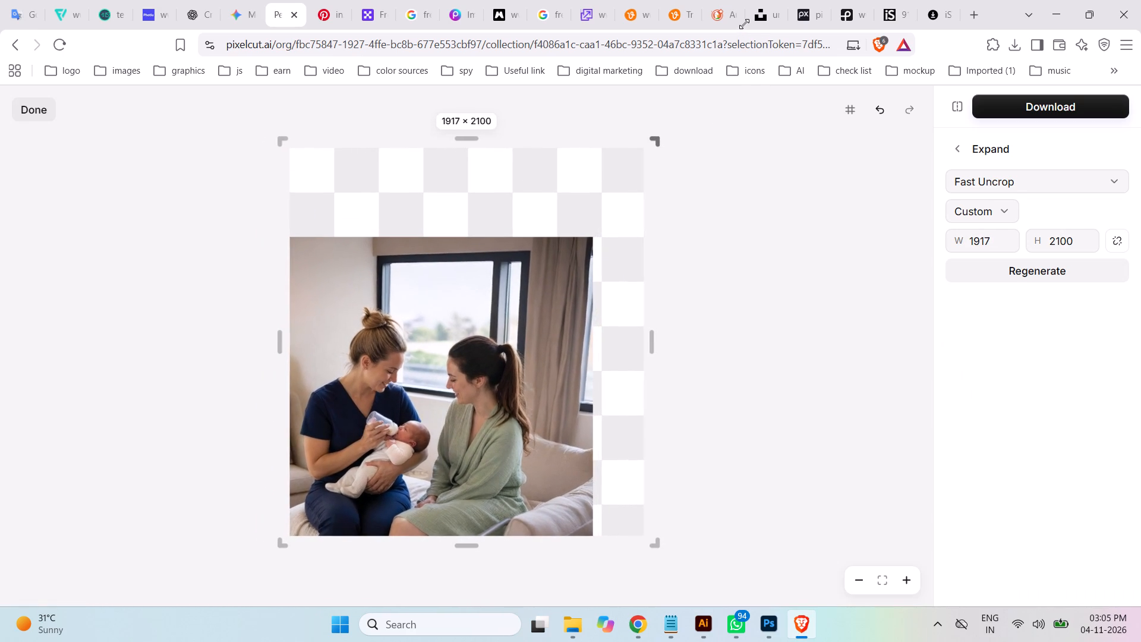
left_click_drag(744, 24, 747, 26)
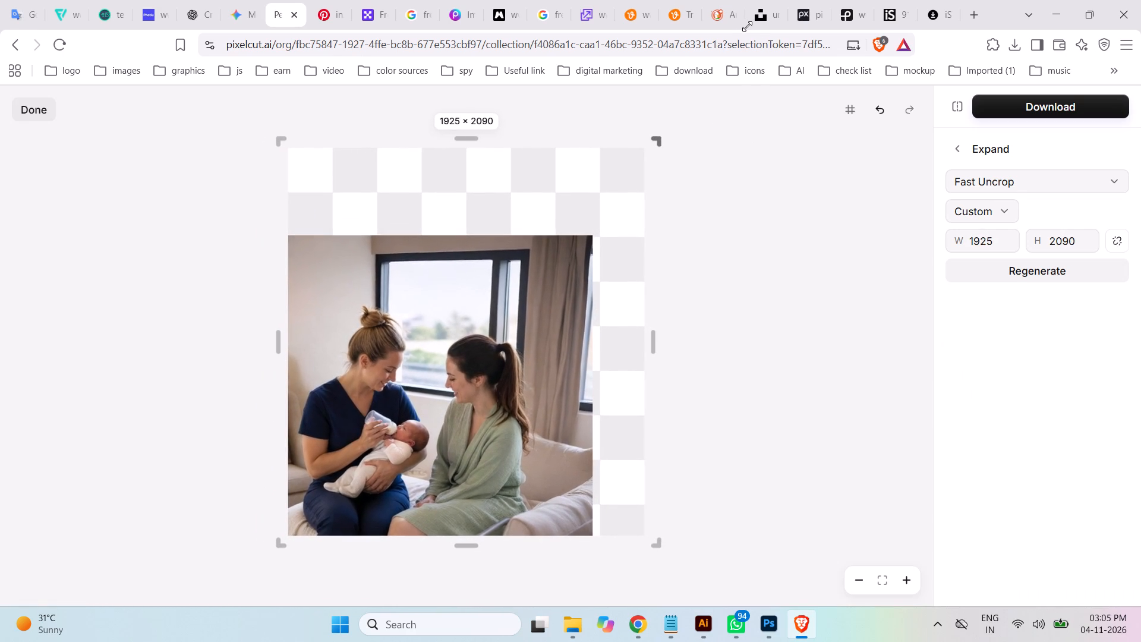
left_click_drag(747, 26, 755, 28)
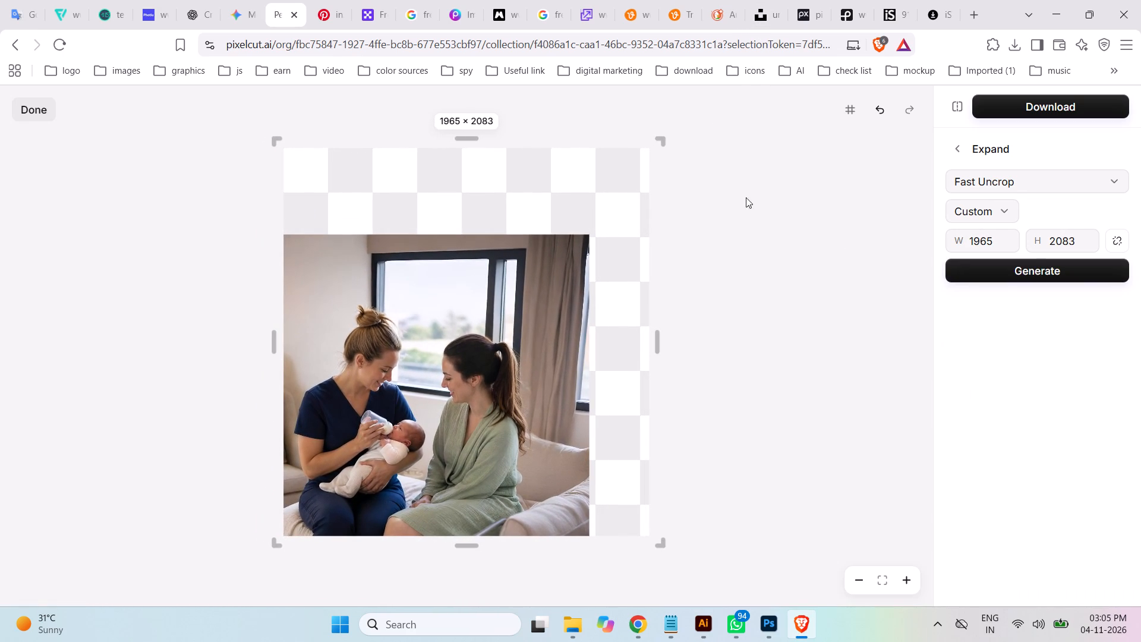
left_click(1036, 269)
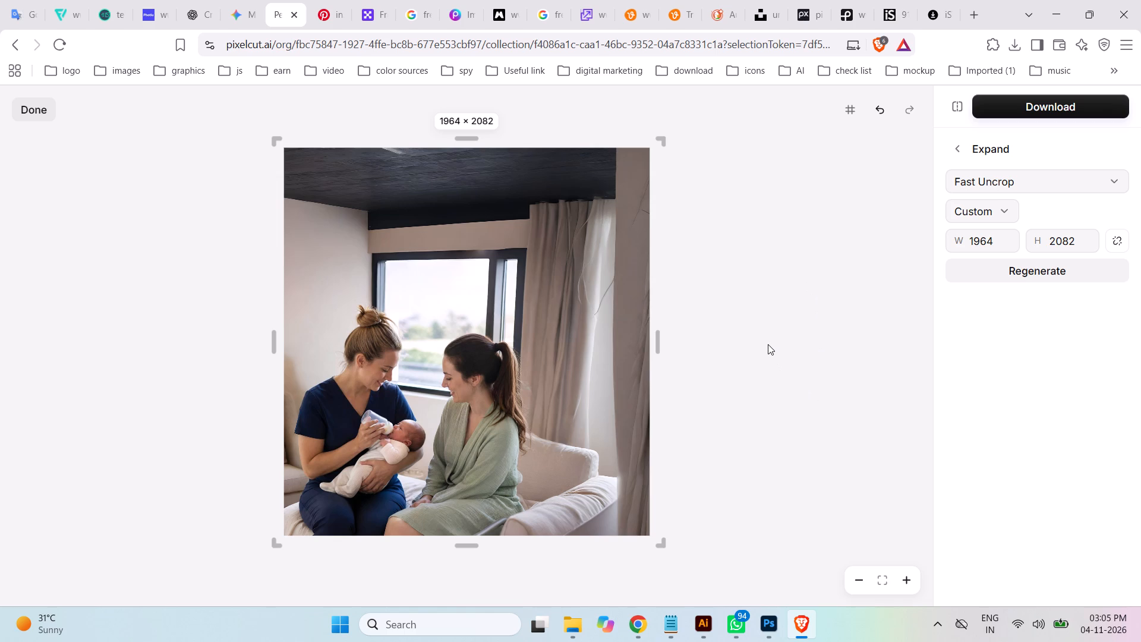
Download the expanded 1964 × 2082 feeding photo as a JPEG with no optimization at 100% quality.
left_click(1052, 106)
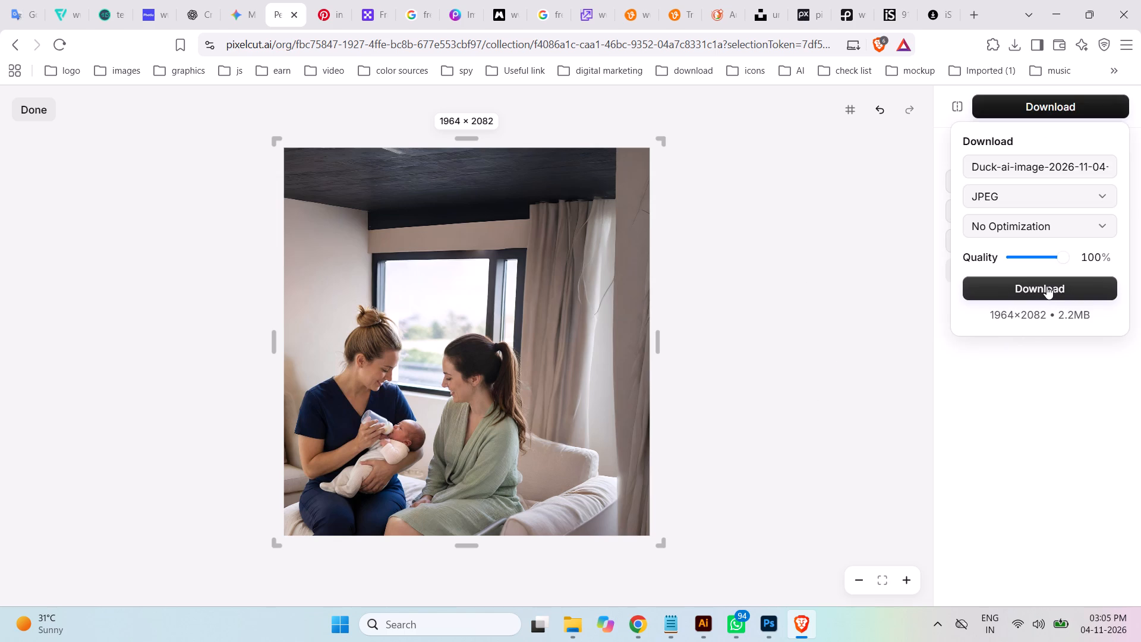
left_click(1047, 286)
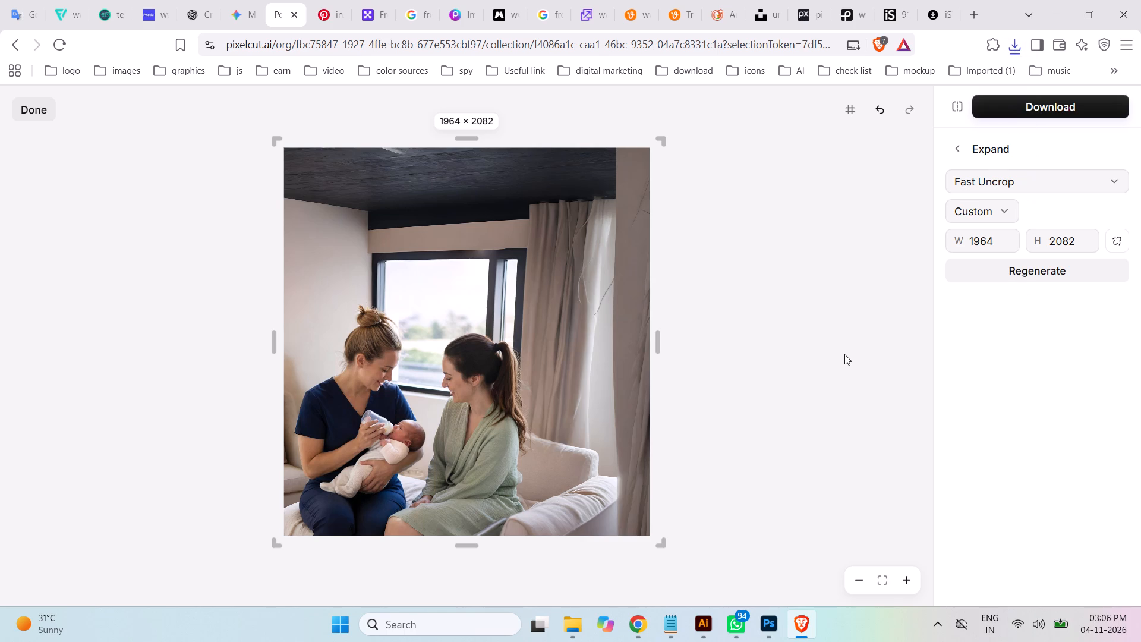
left_click(582, 621)
left_click(675, 214)
left_click(613, 283)
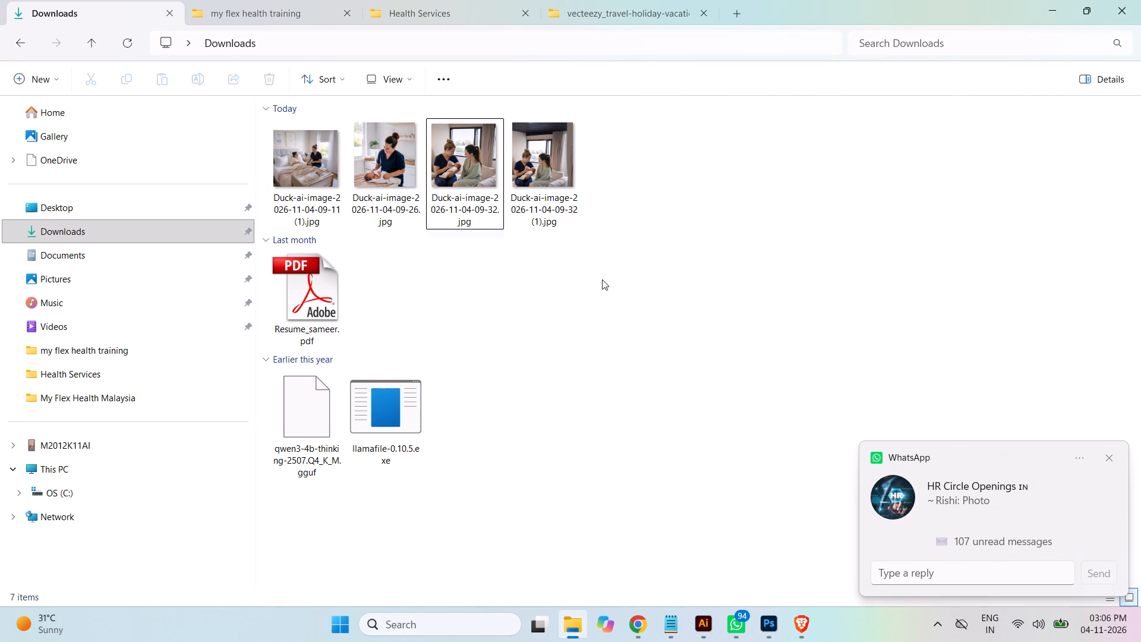
left_click(461, 179)
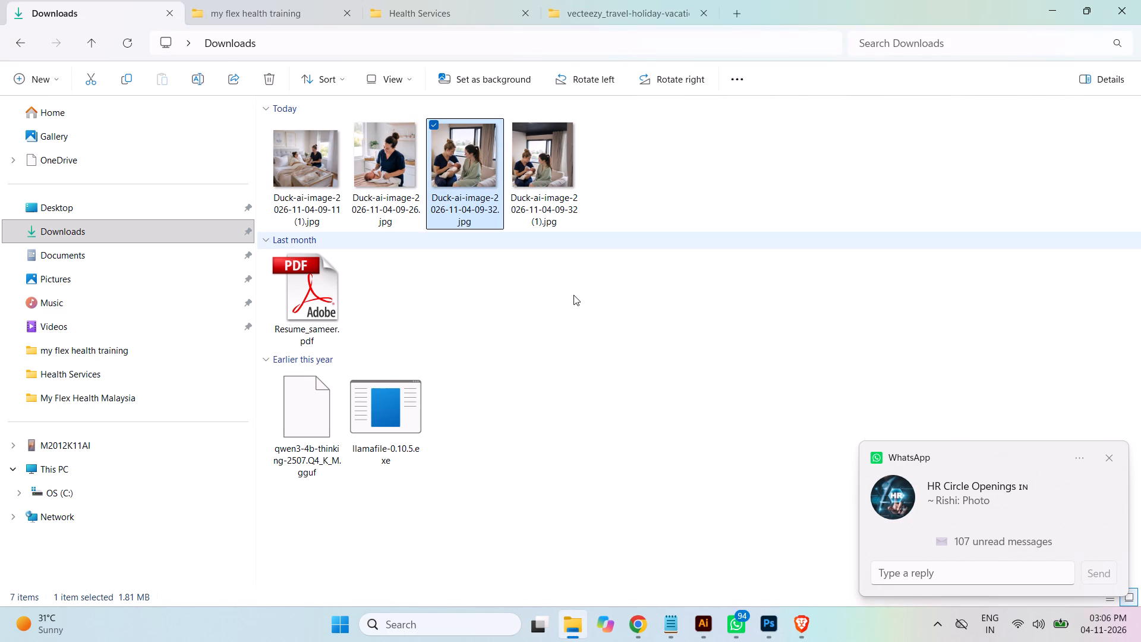
key("shift+Delete")
left_click(629, 351)
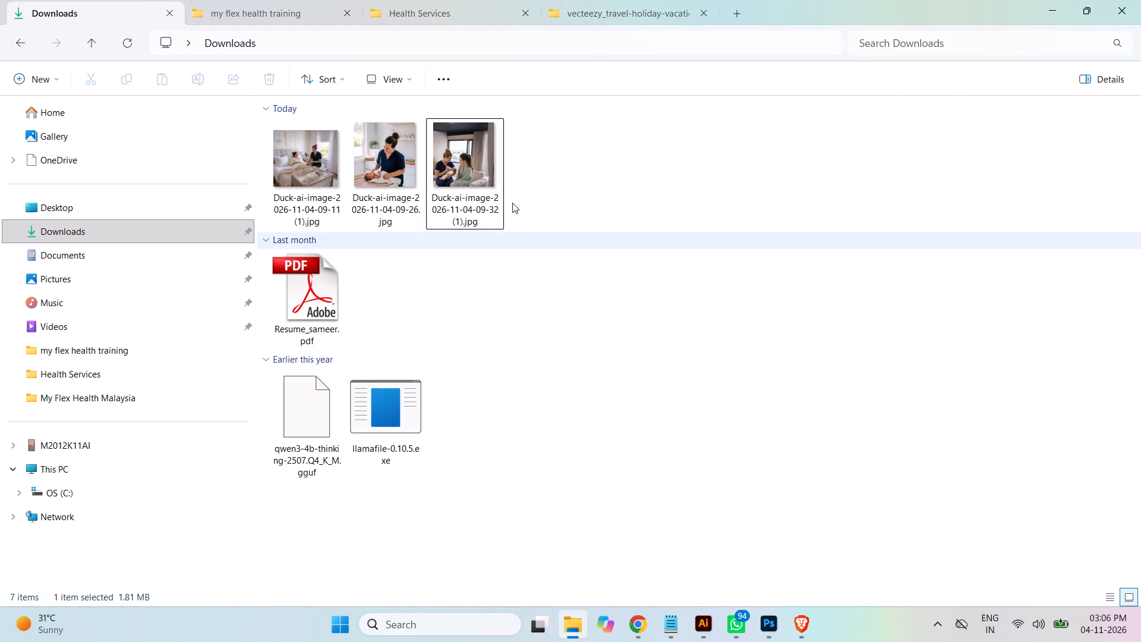
left_click_drag(475, 176, 774, 358)
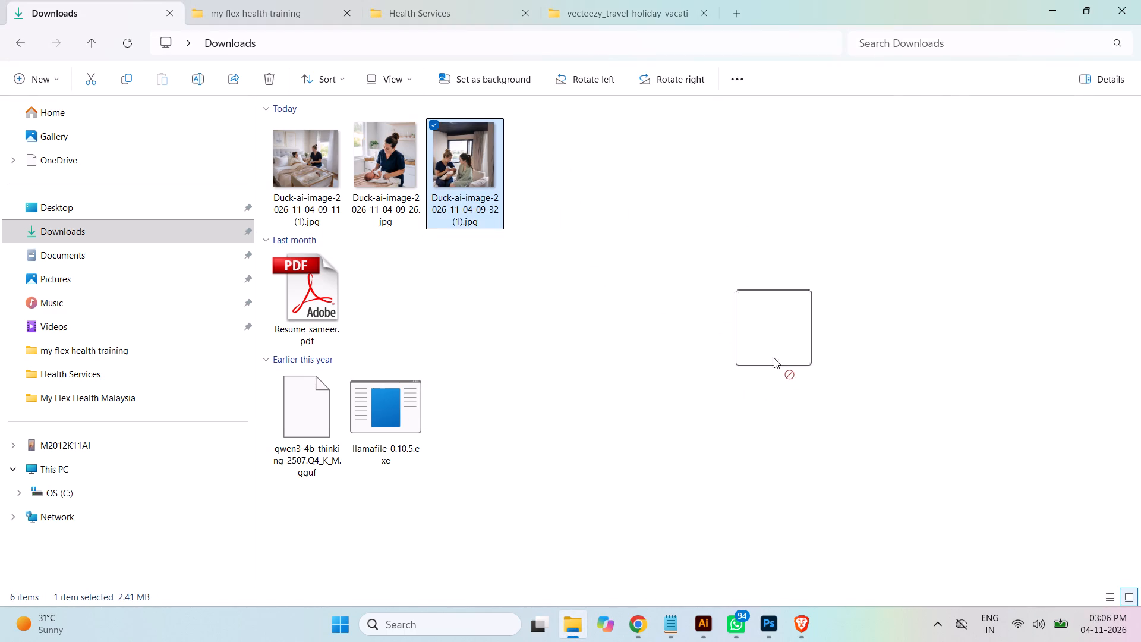
left_click_drag(774, 358, 576, 425)
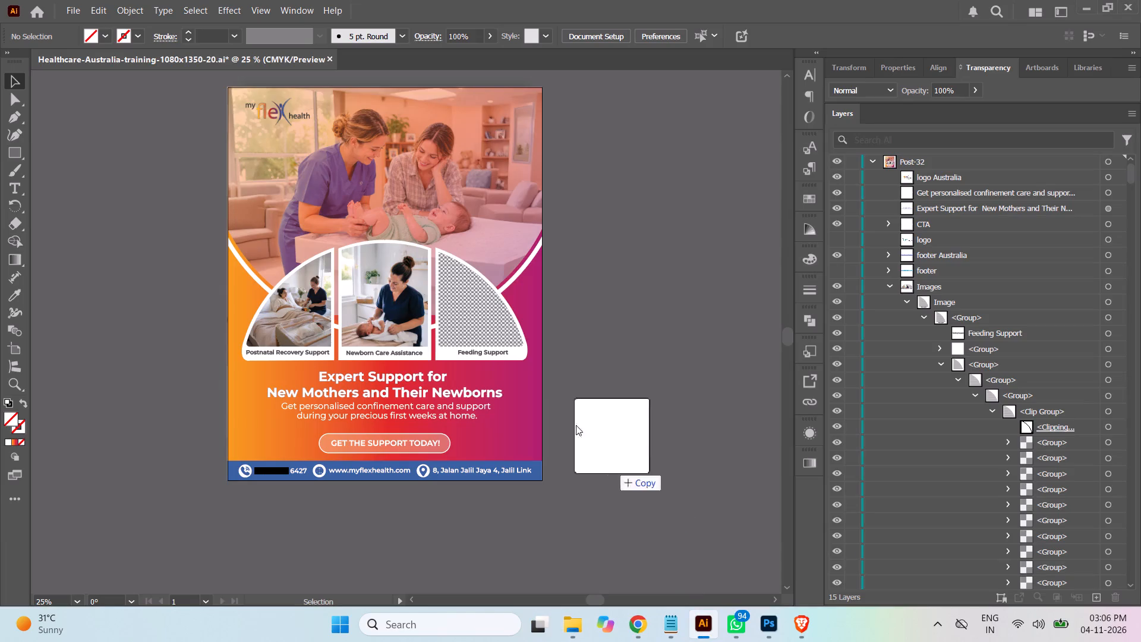
left_click_drag(576, 425, 472, 331)
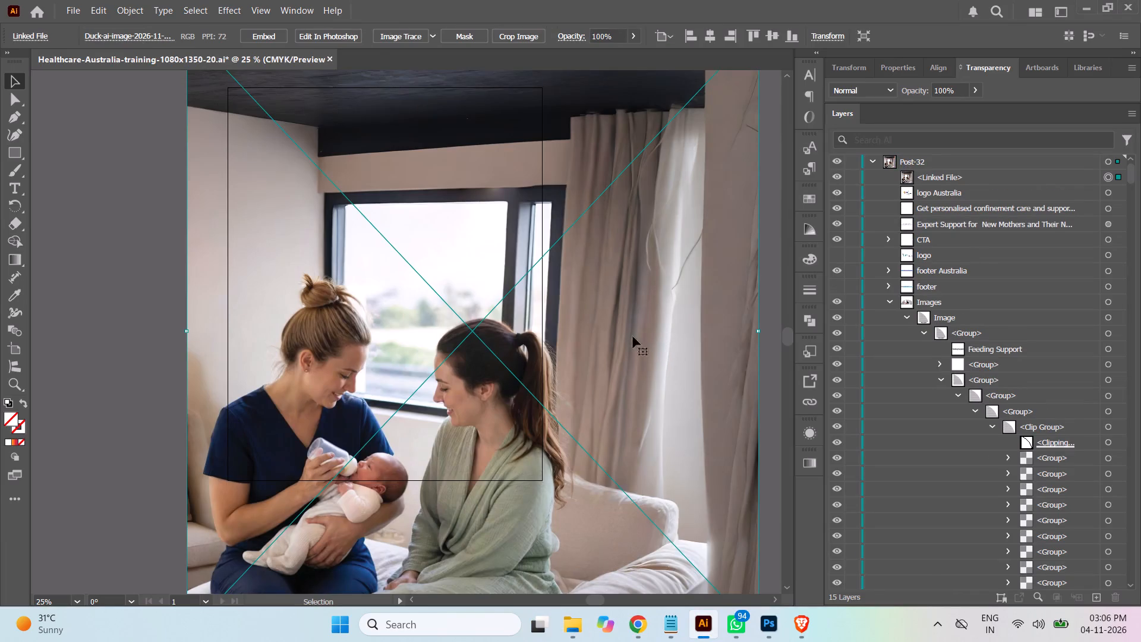
Scale the placed feeding photo down proportionally and position it over the Feeding Support frame.
scroll(536, 304, "up", 3)
scroll(536, 303, "down", 1)
scroll(536, 303, "up", 1)
scroll(536, 303, "down", 1)
scroll(536, 300, "up", 5)
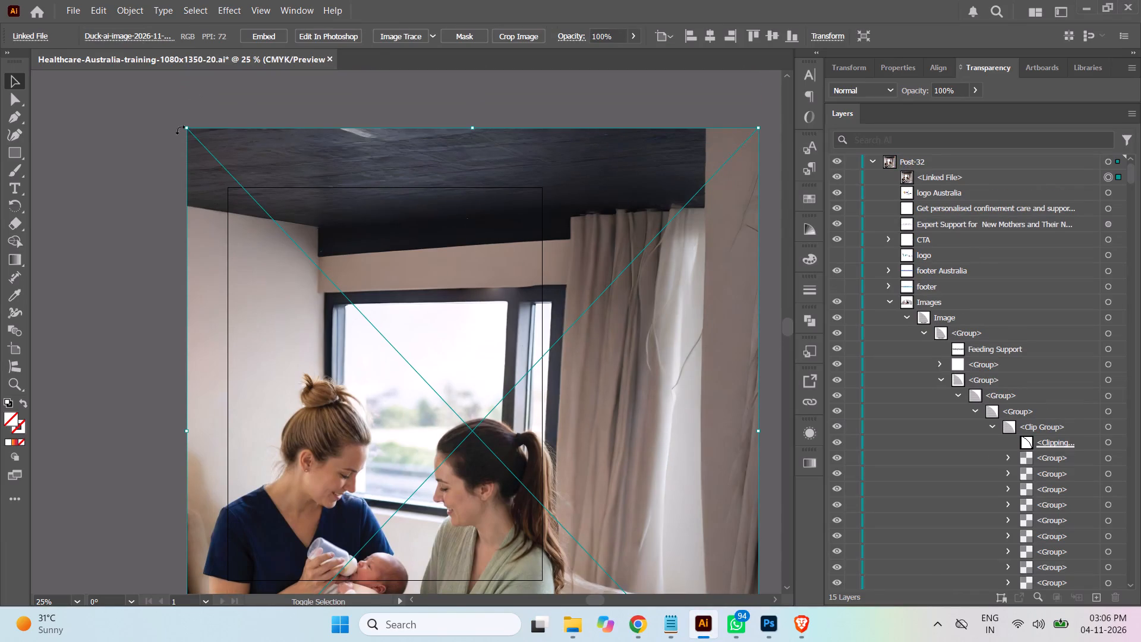
left_click_drag(186, 127, 460, 371, "shift")
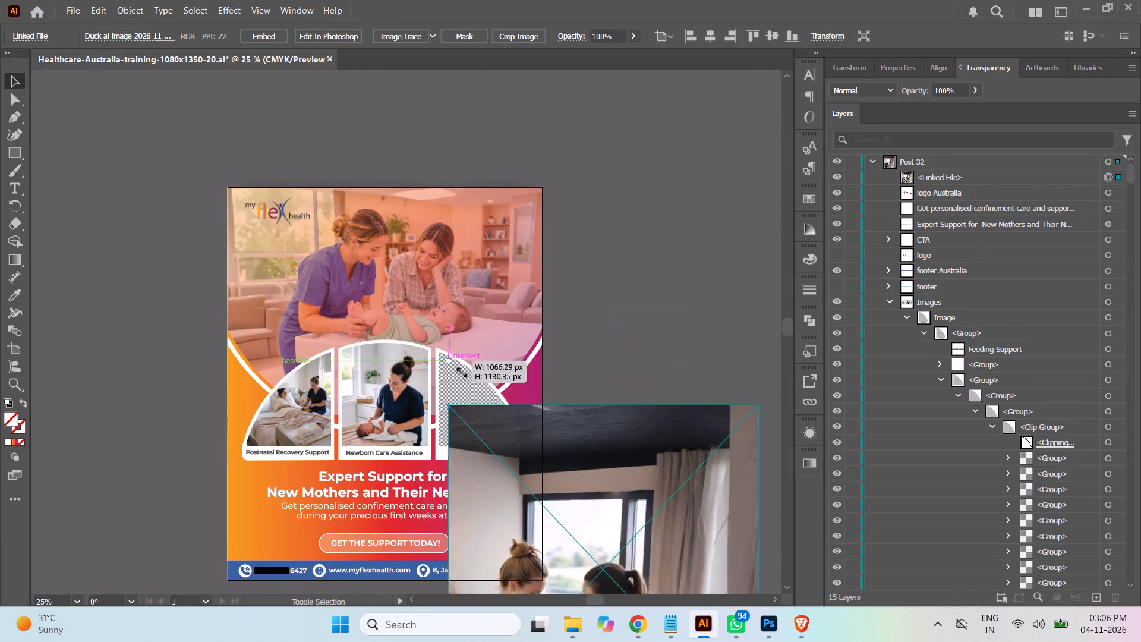
left_click_drag(460, 371, 496, 414, "shift")
left_click_drag(618, 499, 565, 270)
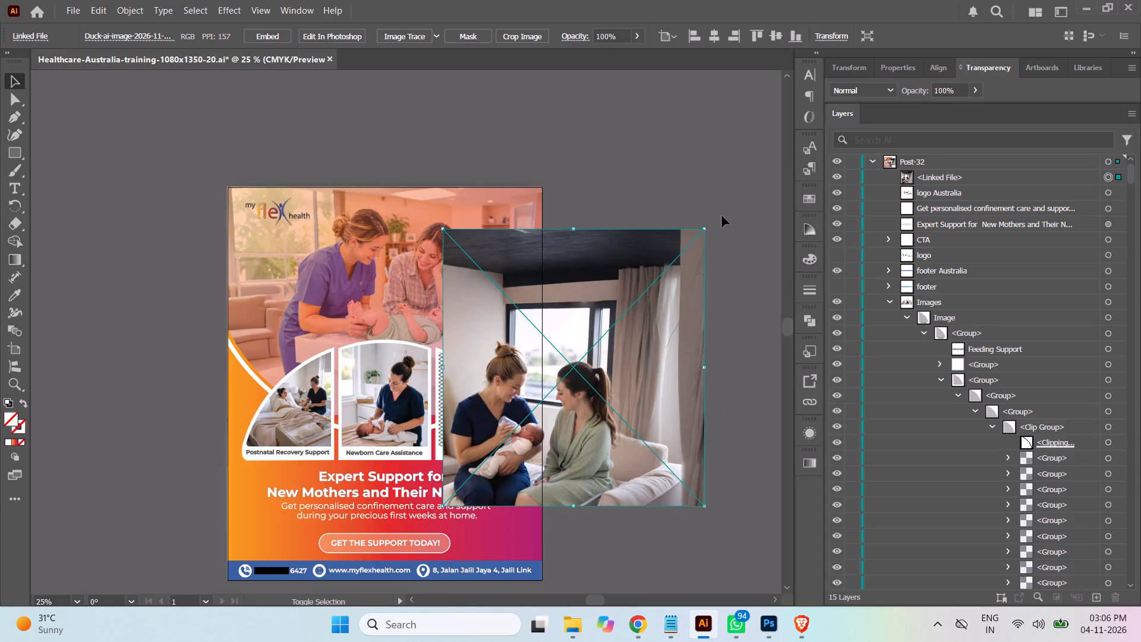
left_click_drag(707, 229, 598, 395, "shift")
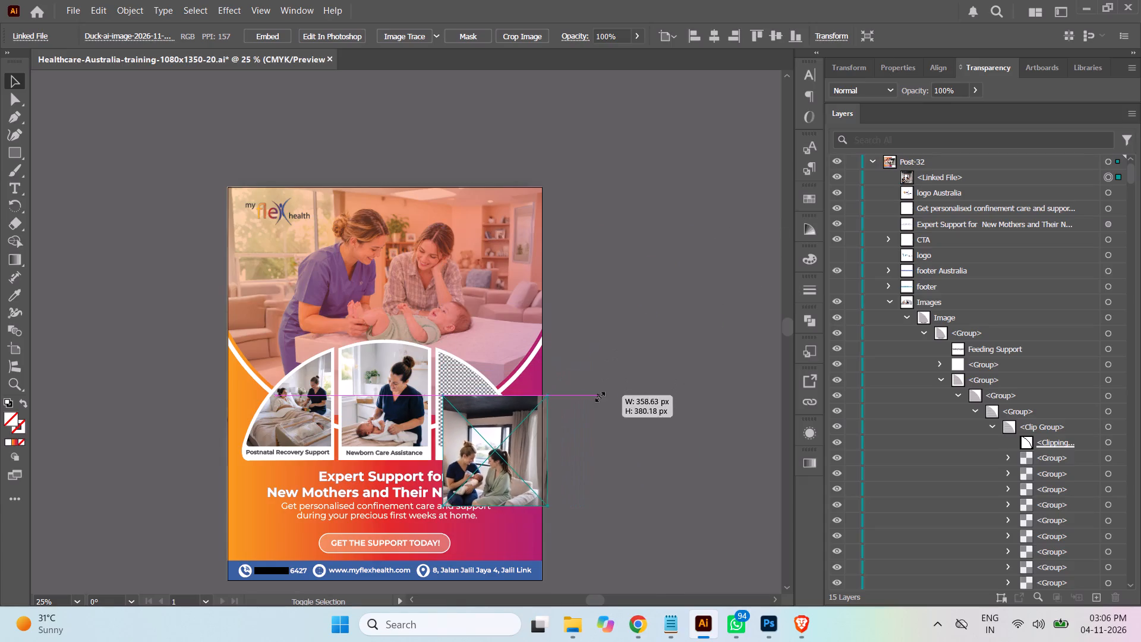
left_click_drag(598, 395, 606, 385, "shift")
left_click_drag(531, 486, 531, 466)
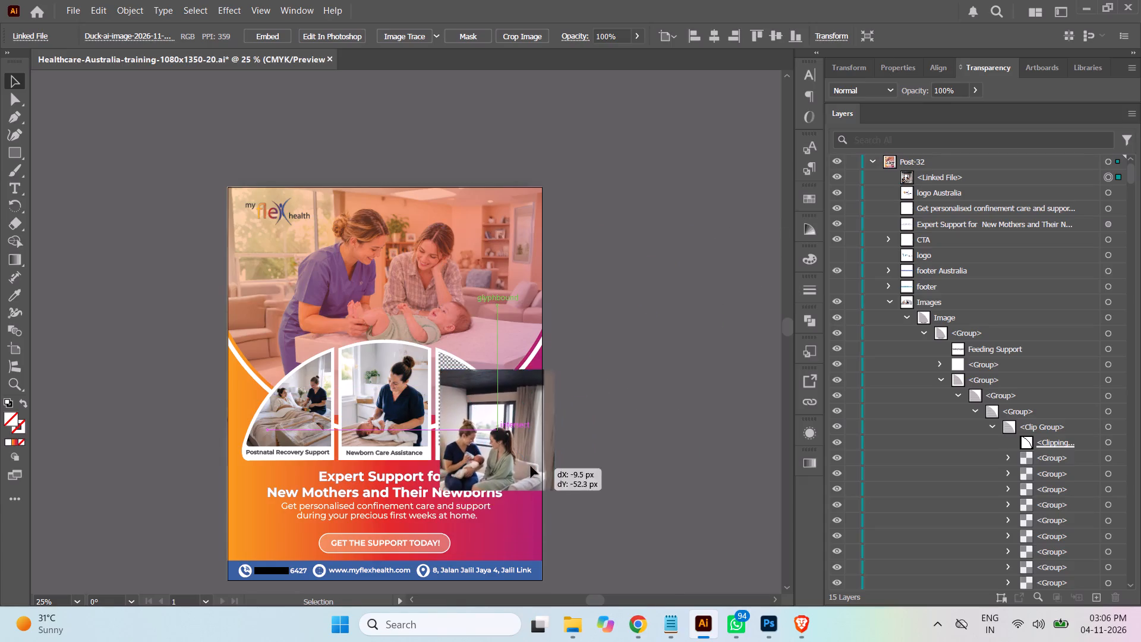
left_click_drag(531, 466, 528, 422)
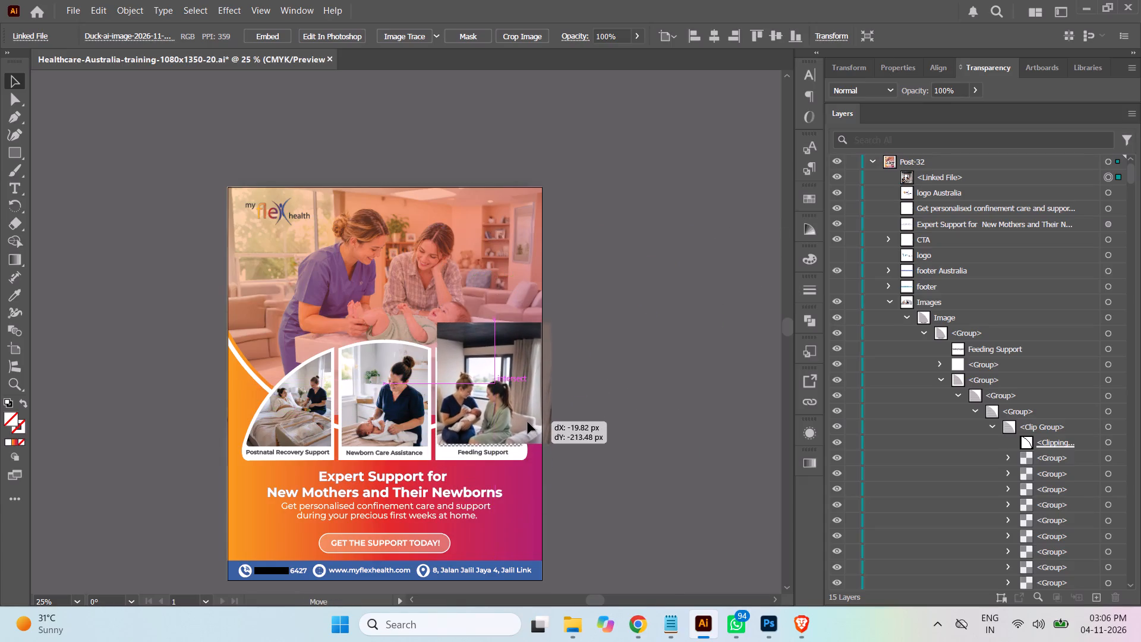
left_click_drag(528, 422, 528, 427)
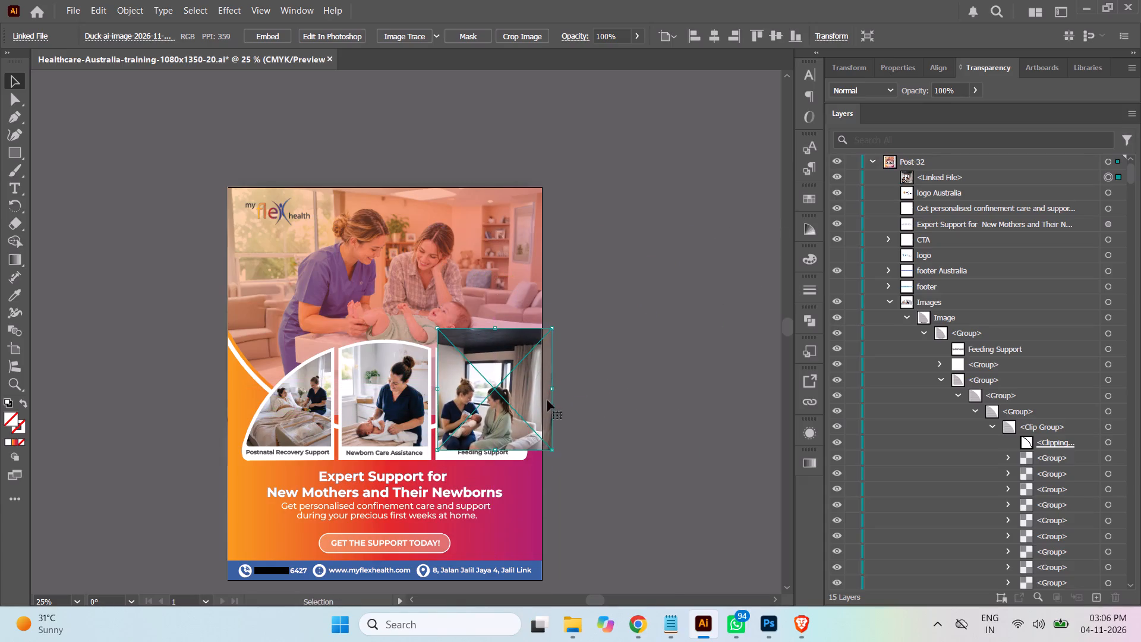
left_click_drag(553, 326, 550, 337, "shift")
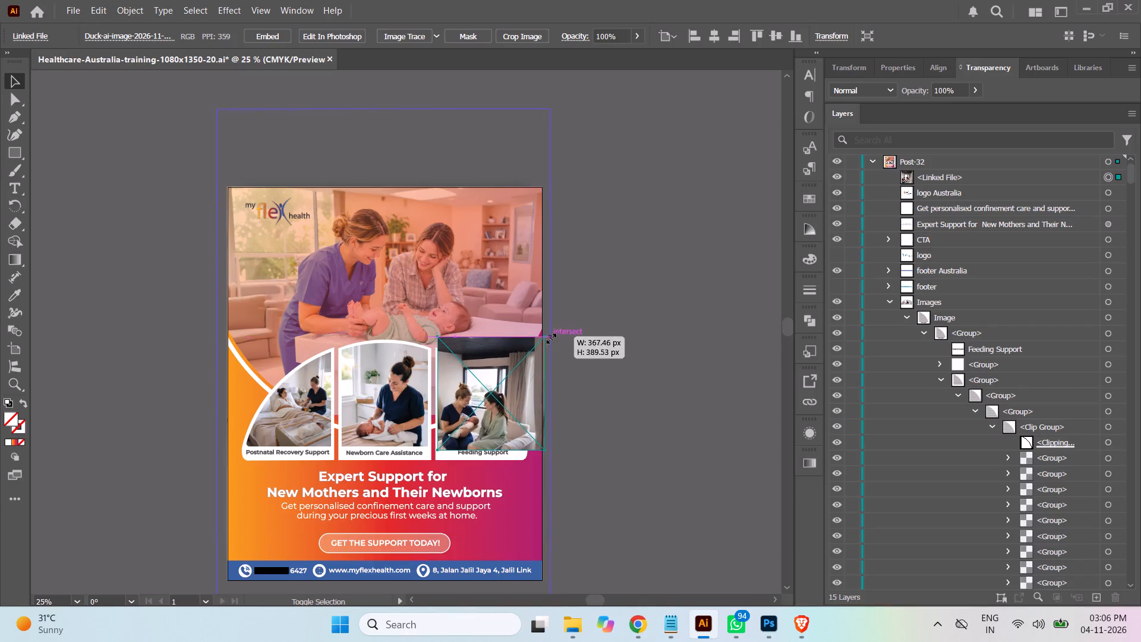
left_click_drag(550, 337, 547, 348, "shift")
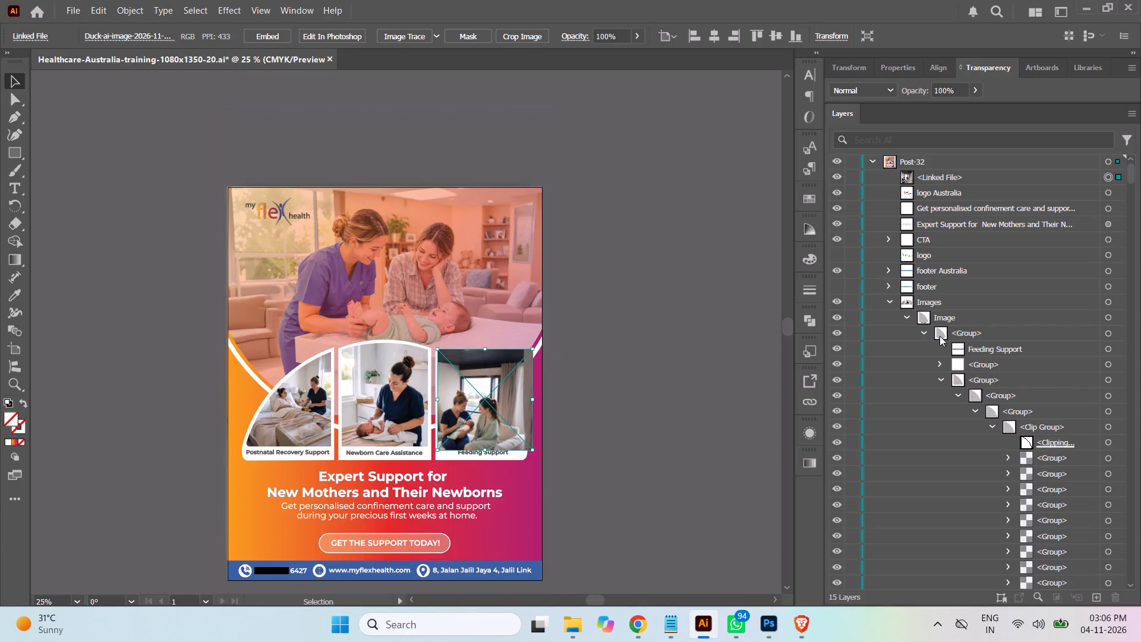
Move the linked feeding photo into the Feeding Support image's clip group, directly beneath its clipping path.
left_click(978, 176)
left_click_drag(978, 176, 1027, 413)
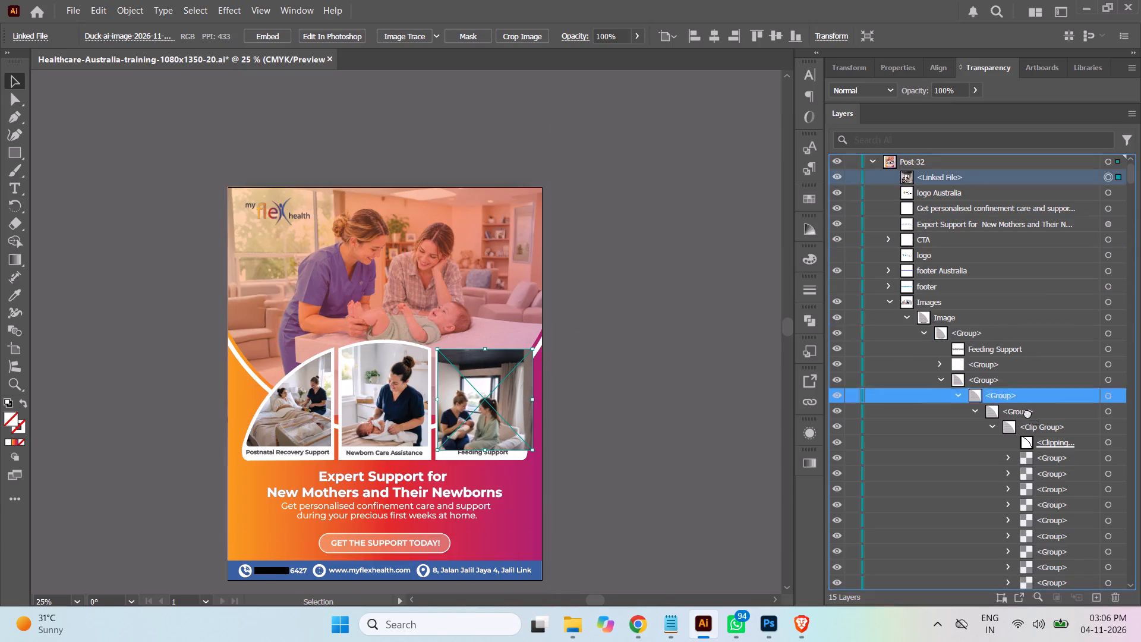
left_click_drag(1027, 413, 1034, 450)
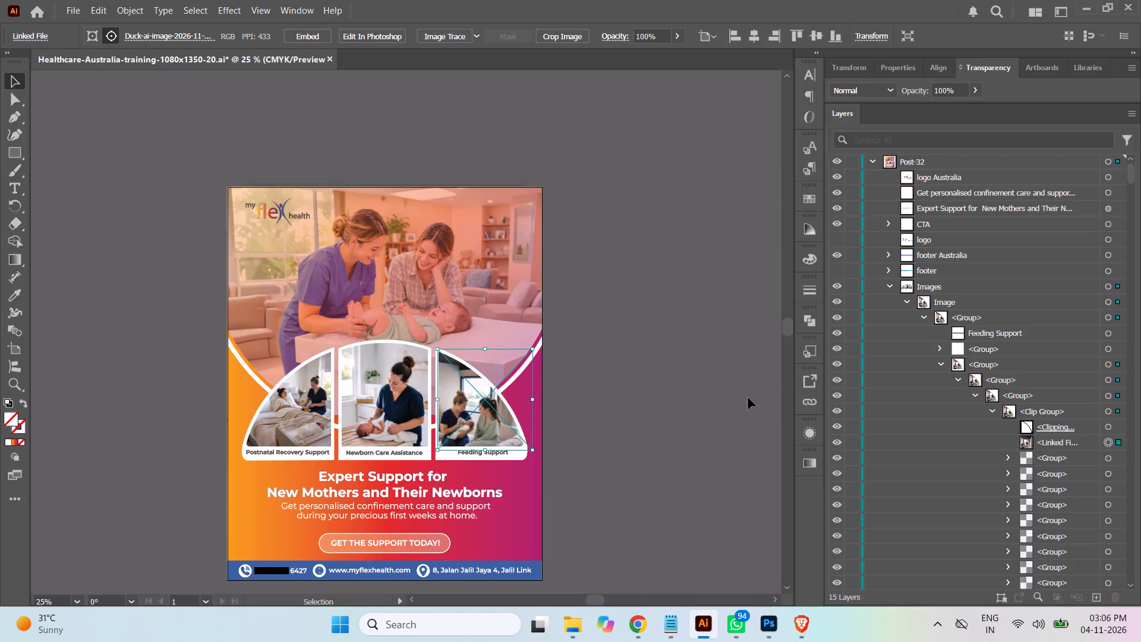
Scale the clipped feeding photo down to about 315 × 334 px and shift it slightly to fit the Feeding Support frame, then deselect it.
key("ctrl+equal")
key("ctrl+equal")
key("ctrl+equal")
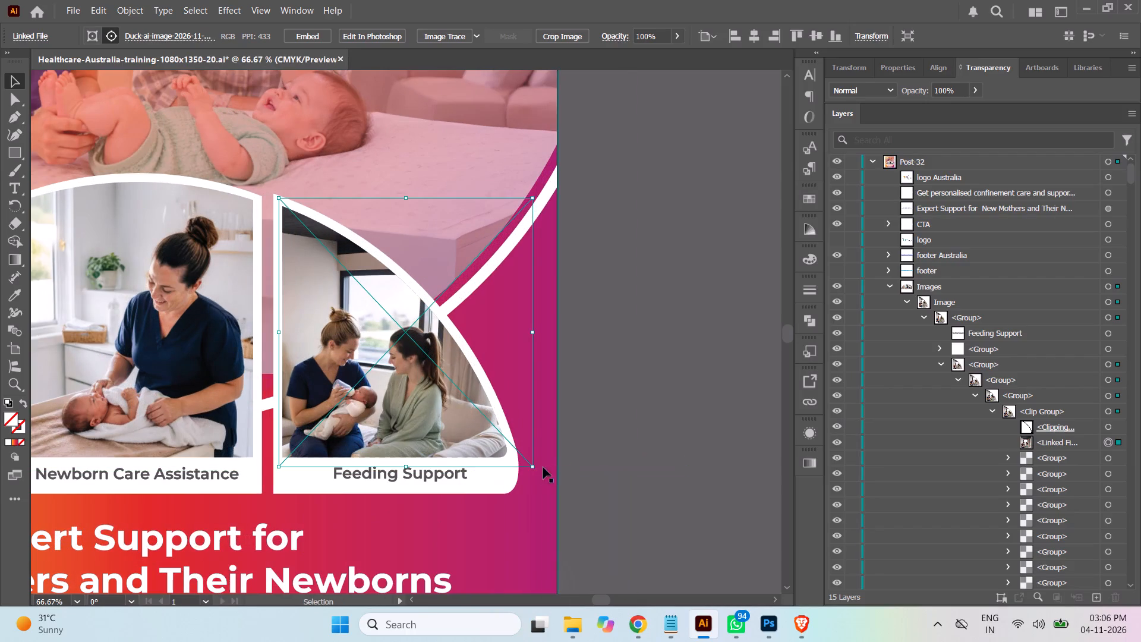
left_click_drag(532, 467, 525, 462, "shift")
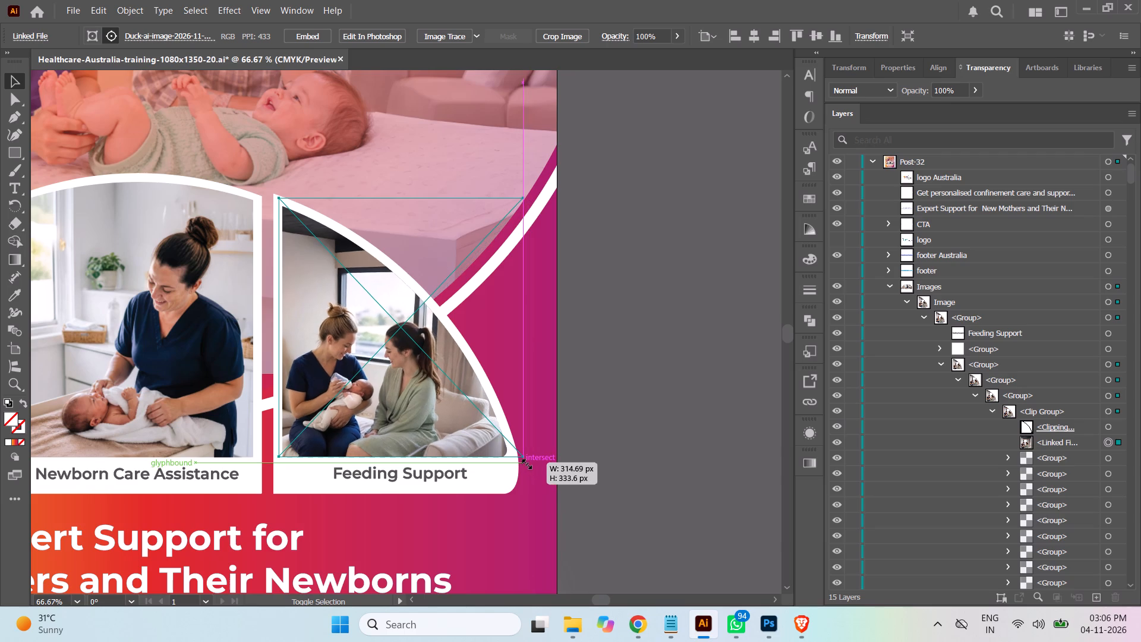
left_click_drag(525, 462, 525, 464, "shift")
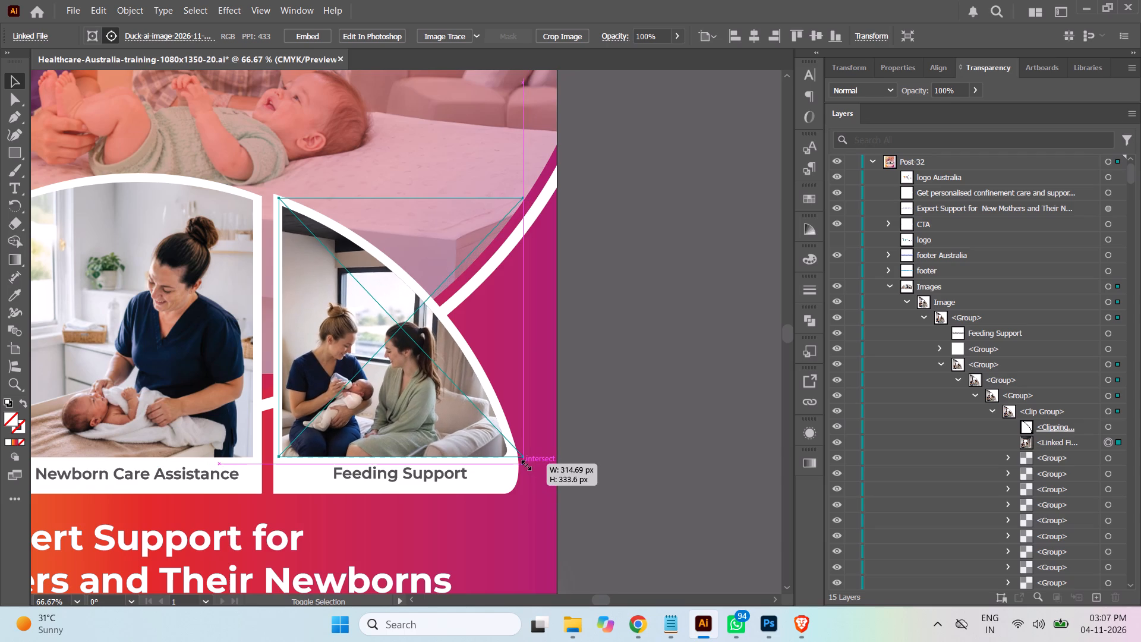
left_click_drag(525, 464, 526, 465, "shift")
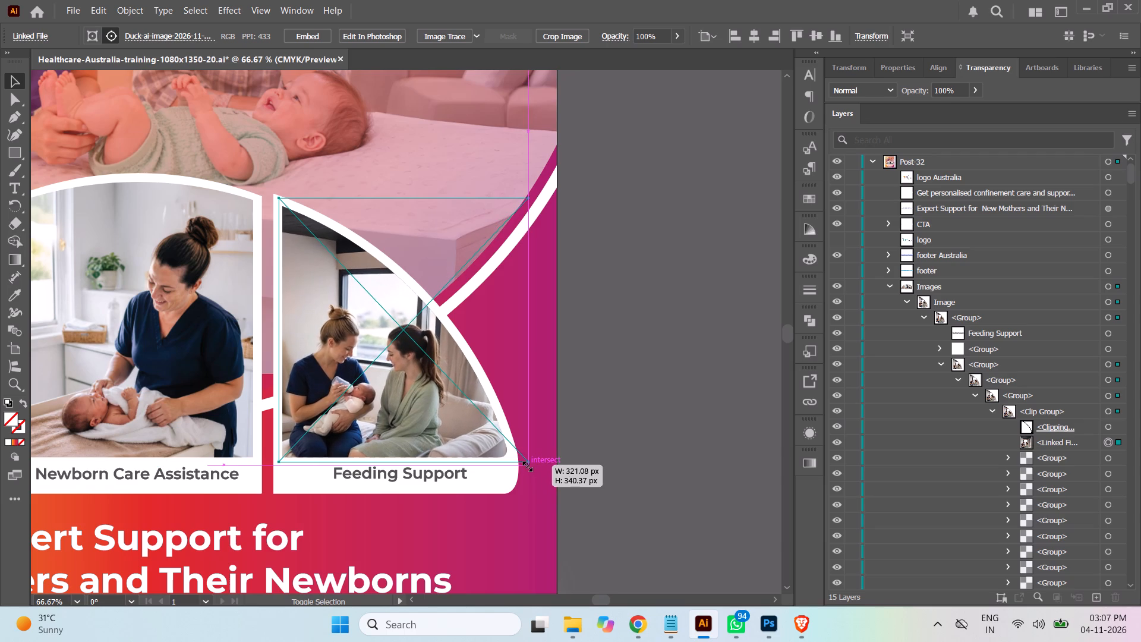
left_click_drag(526, 465, 524, 464, "shift")
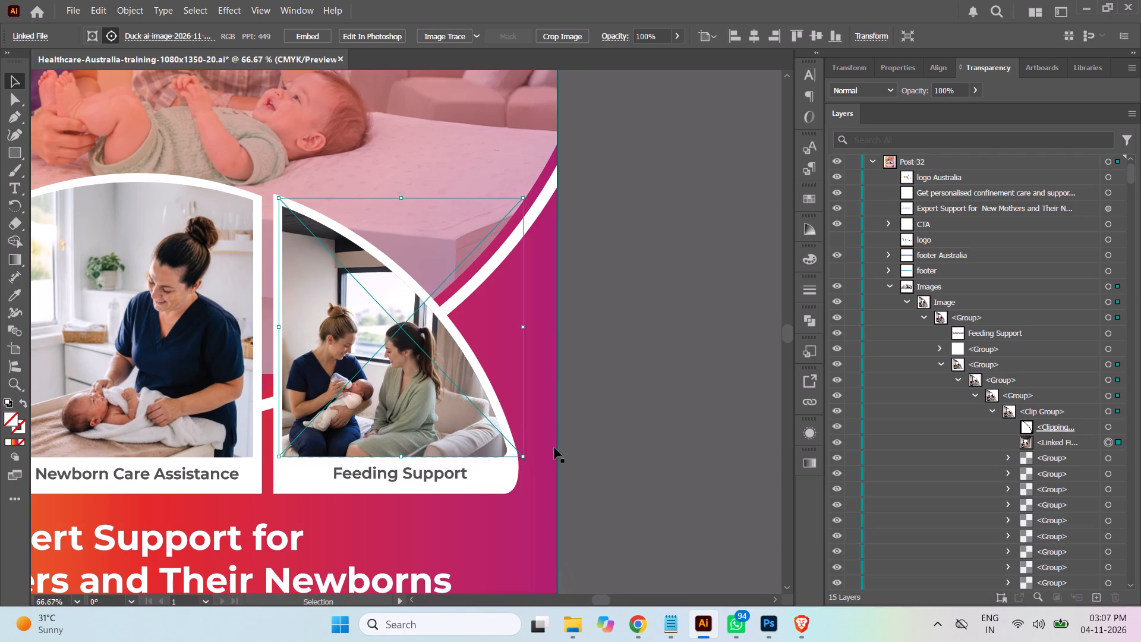
left_click(448, 408)
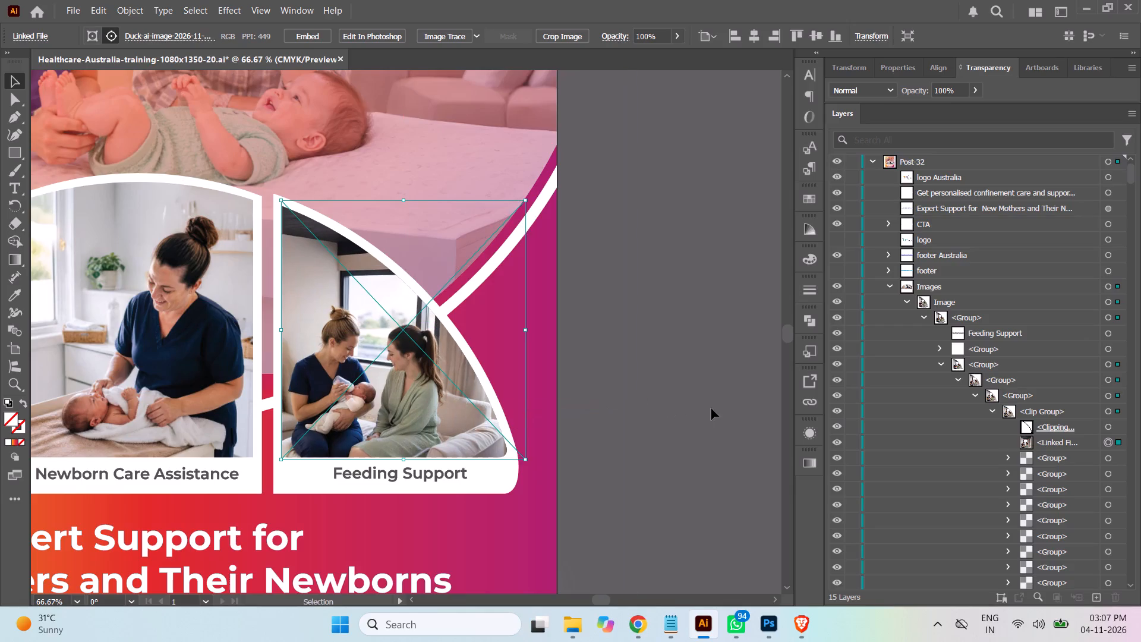
left_click(728, 412)
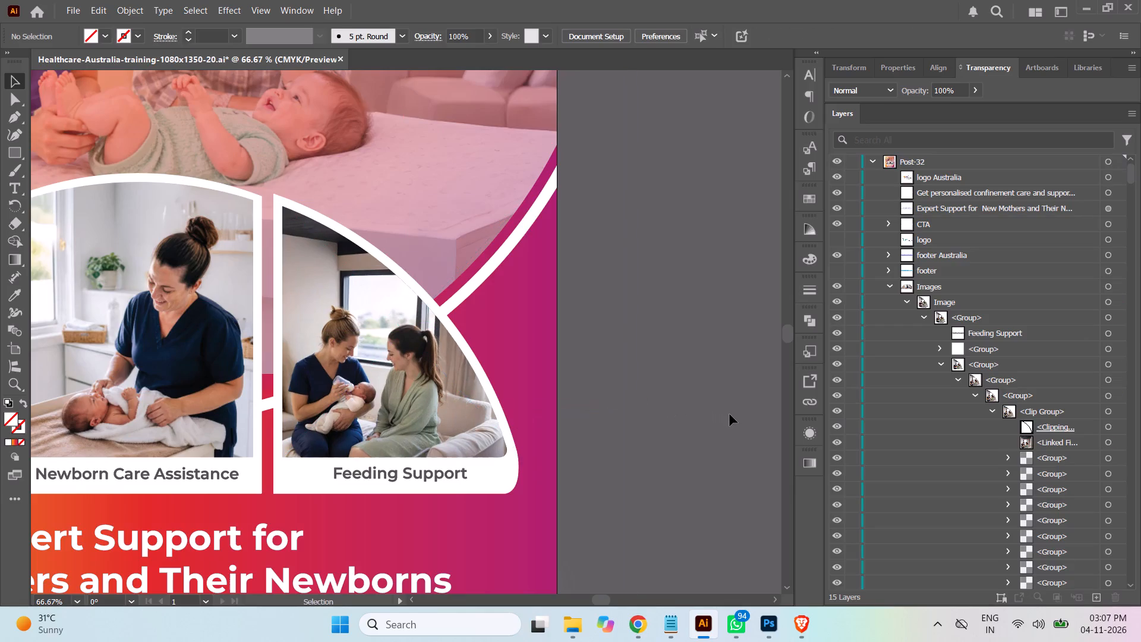
Delete all the checkerboard groups beneath the linked feeding photo in the Feeding Support clip group.
key("ctrl+minus")
key("ctrl+minus")
key("ctrl+minus")
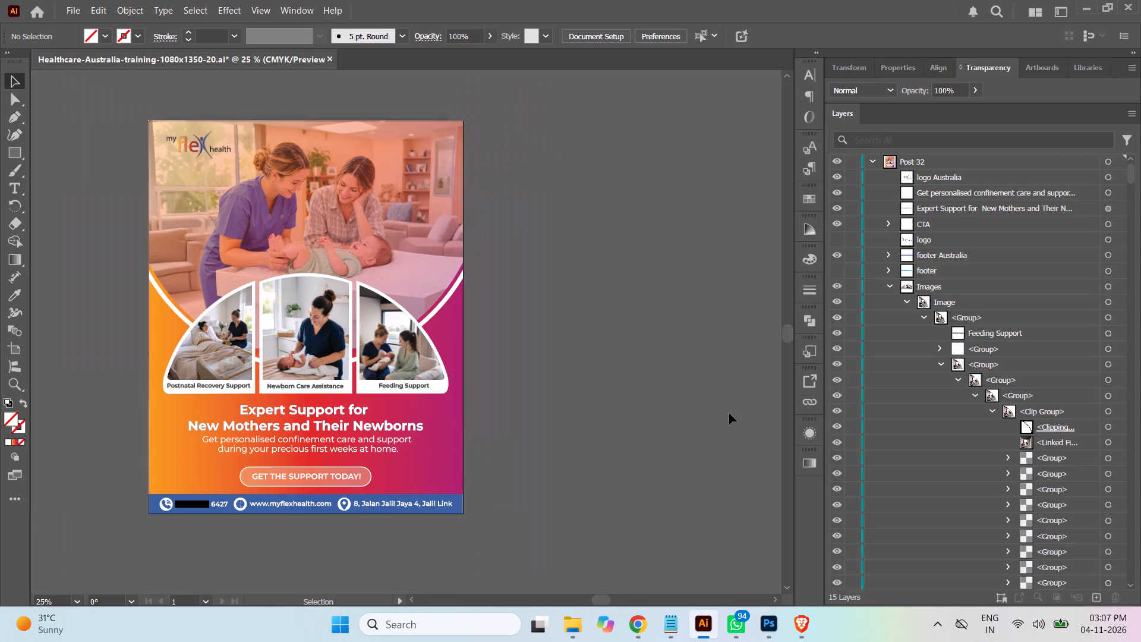
scroll(1064, 285, "down", 1)
scroll(1132, 311, "up", 2)
scroll(1132, 311, "down", 7)
scroll(1130, 312, "up", 2)
scroll(1130, 312, "down", 5)
scroll(1058, 229, "up", 2)
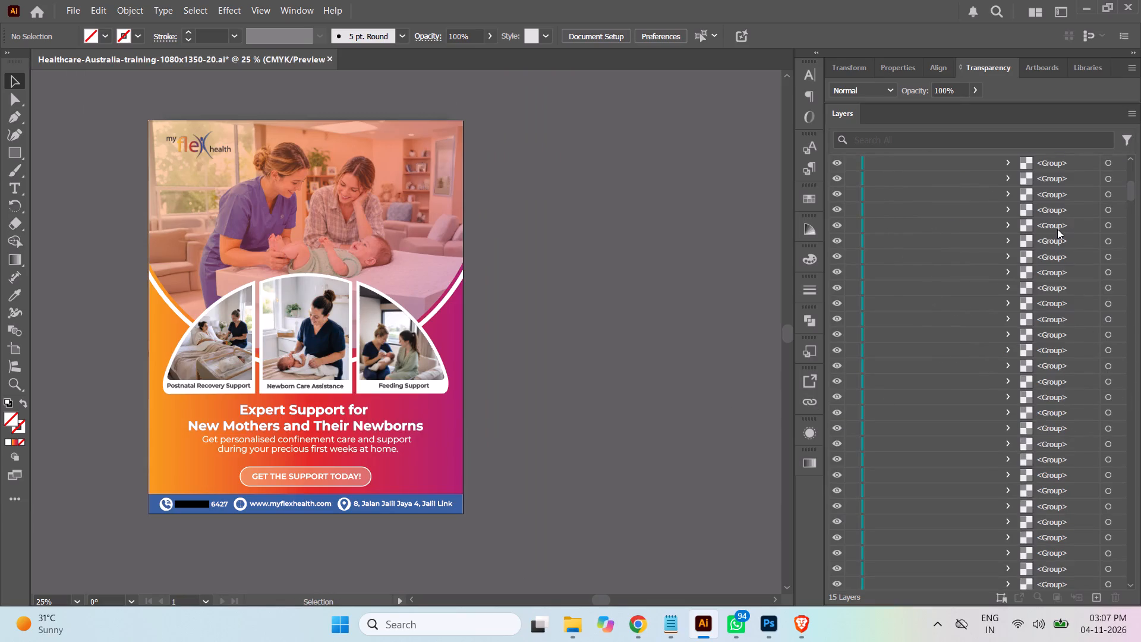
scroll(1057, 229, "up", 3)
left_click(1062, 227)
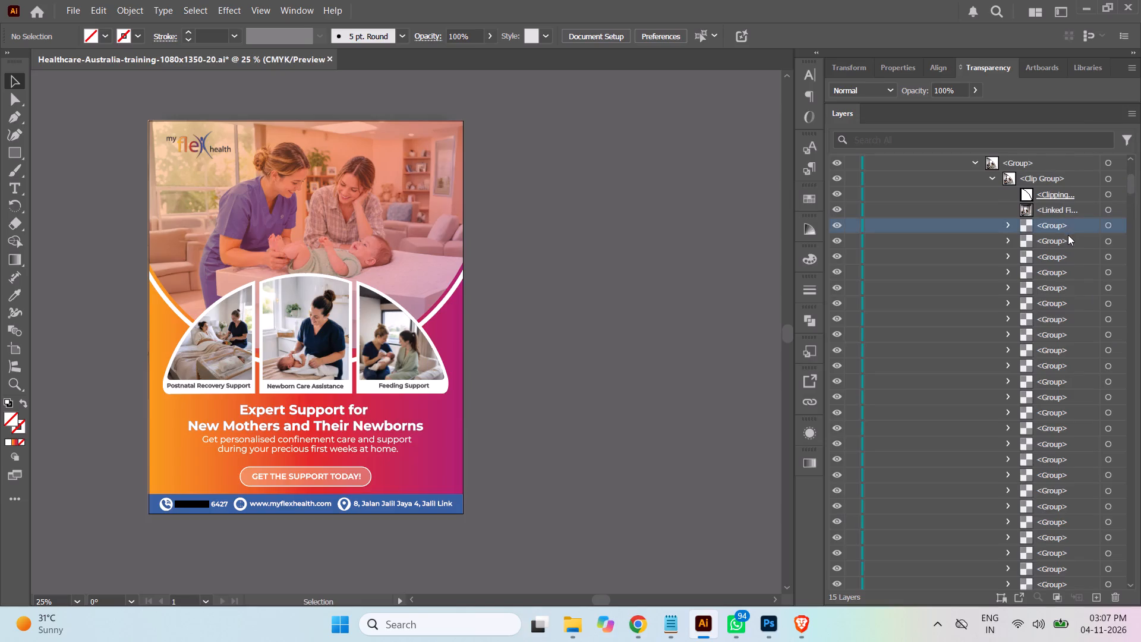
scroll(1067, 246, "down", 4)
scroll(1057, 301, "up", 2)
scroll(1057, 301, "down", 8)
scroll(1057, 301, "up", 2)
scroll(1057, 301, "down", 6)
scroll(1060, 318, "up", 1)
scroll(1060, 318, "down", 8)
scroll(1060, 319, "up", 4)
scroll(1060, 319, "down", 4)
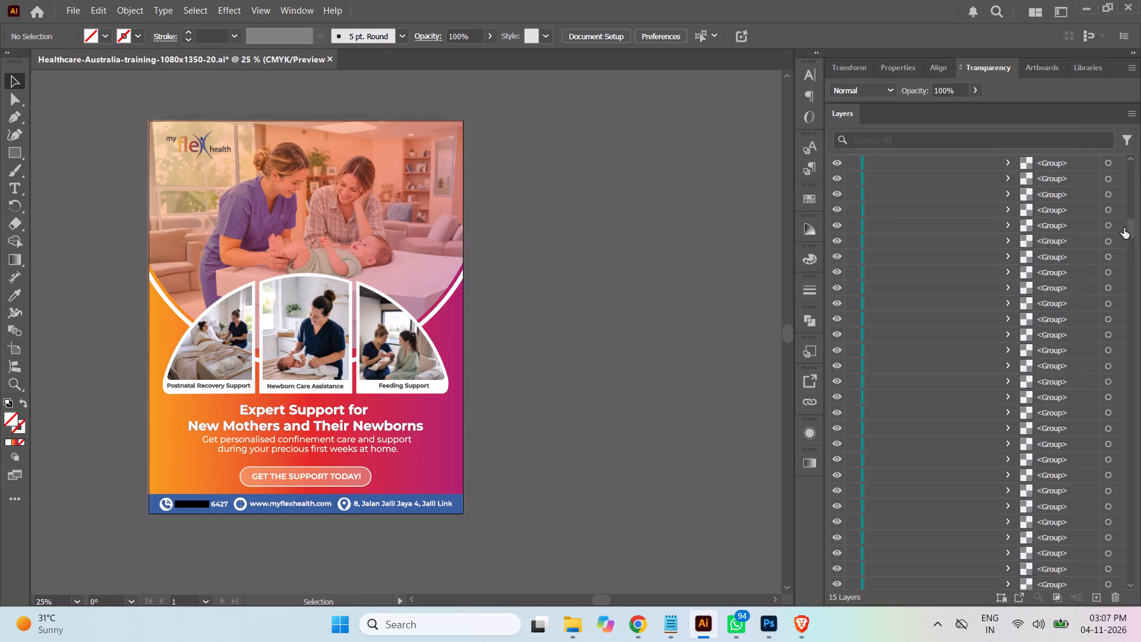
left_click_drag(1129, 226, 1133, 385)
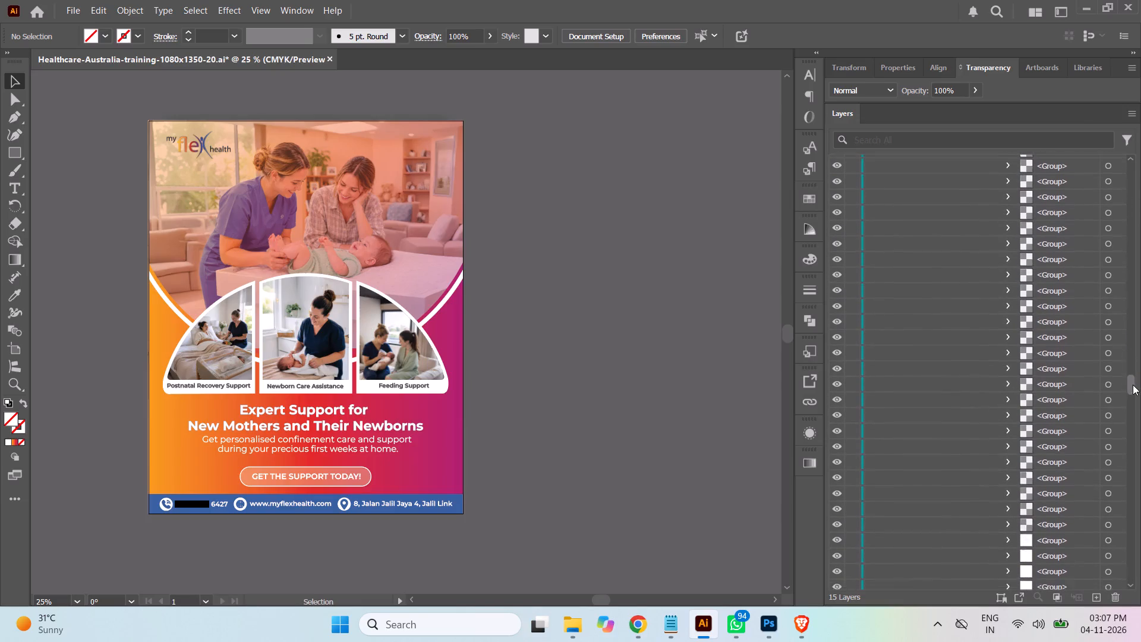
left_click_drag(1133, 385, 1133, 446)
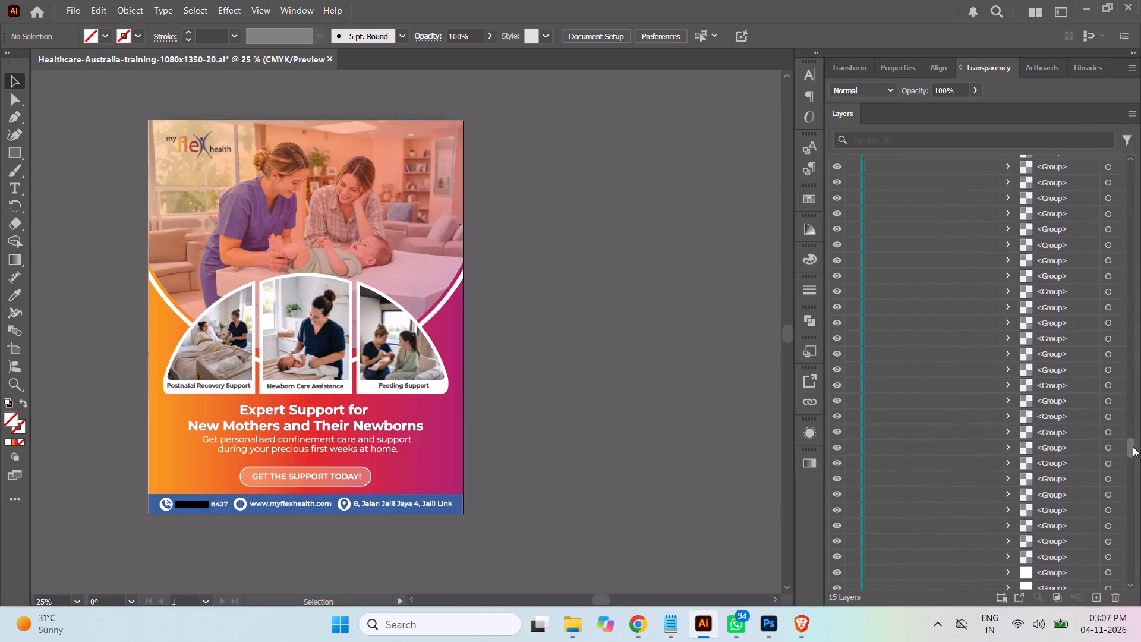
left_click_drag(1133, 446, 1131, 489)
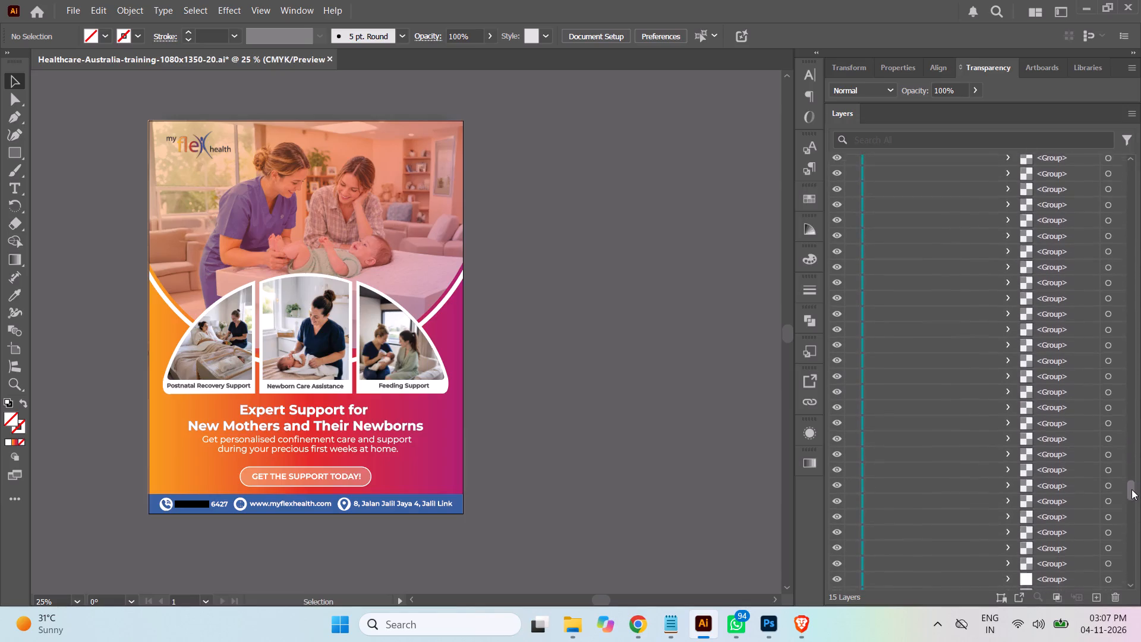
left_click_drag(1131, 489, 1132, 537)
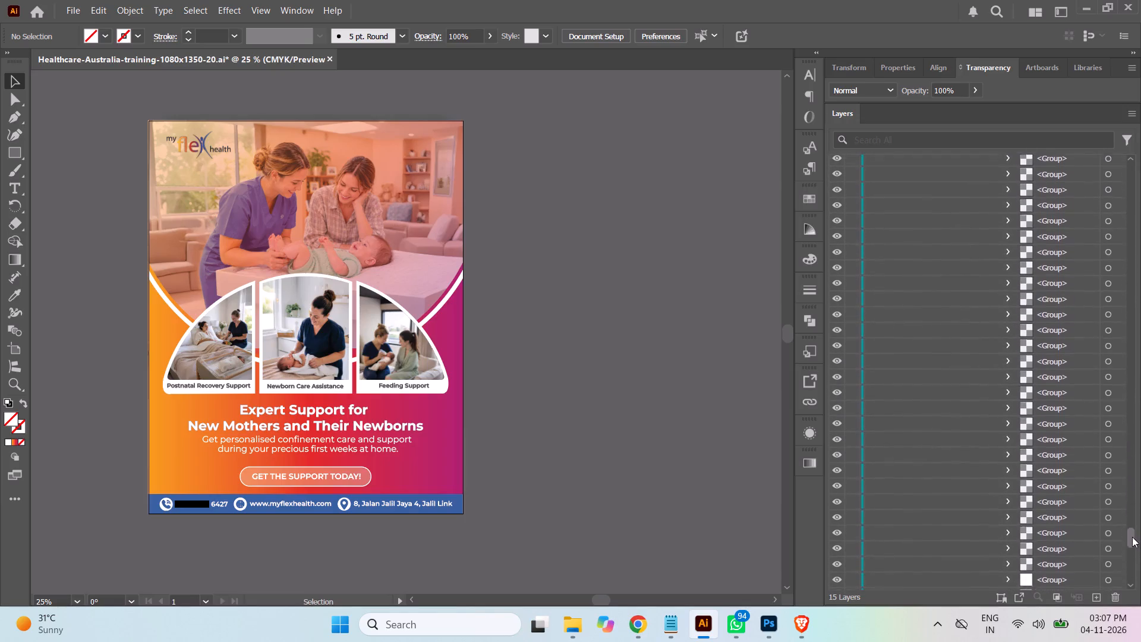
left_click_drag(1132, 537, 1134, 564)
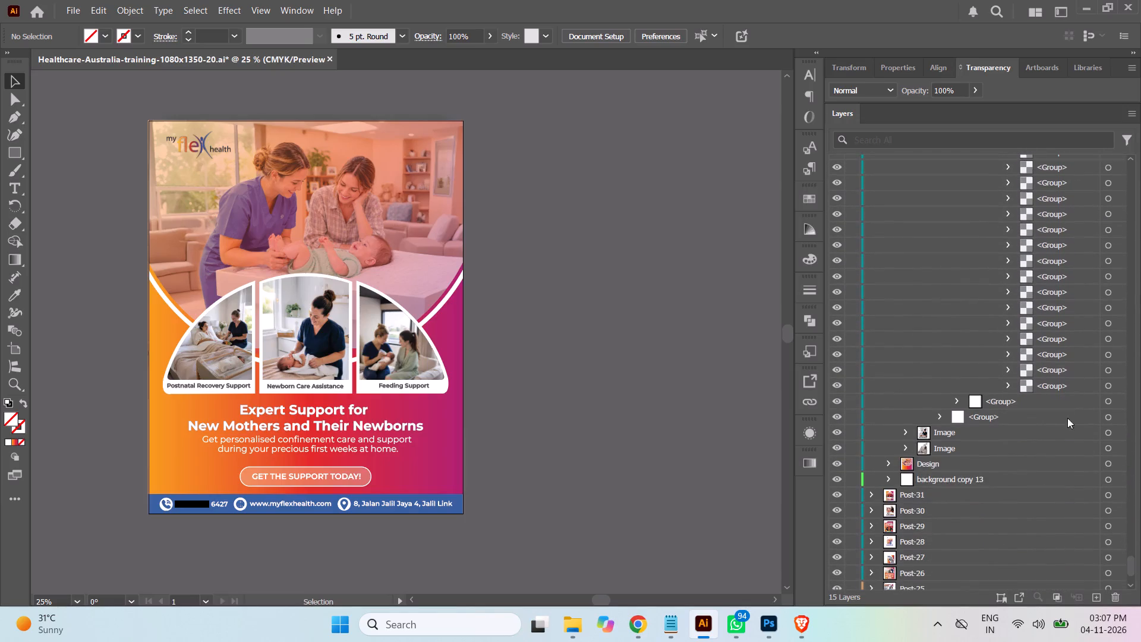
left_click(1060, 388, "shift")
left_click(1117, 596)
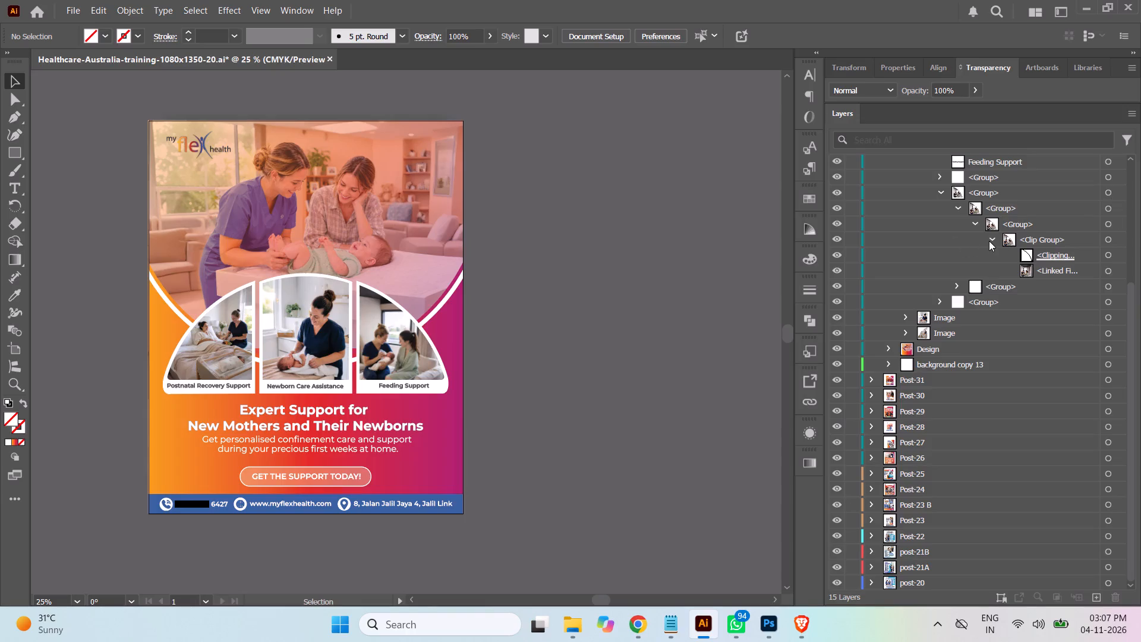
Move the Feeding Support photo's clip group out of its two redundant nested groups into their parent group, and collapse that parent.
left_click(992, 238)
left_click(1037, 272)
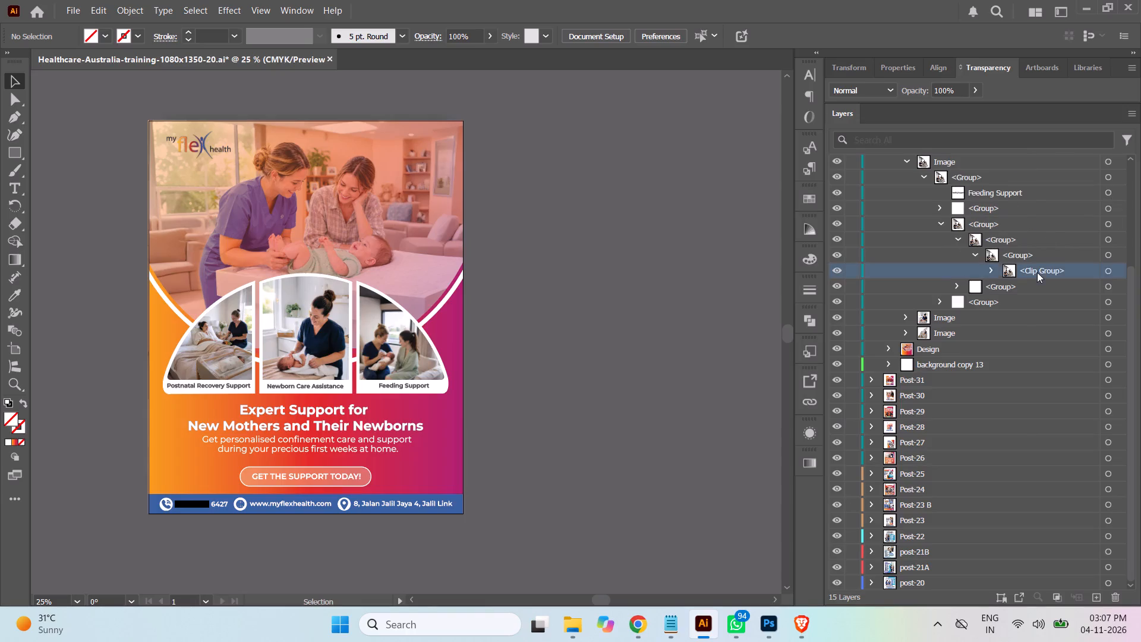
left_click_drag(1039, 272, 990, 233)
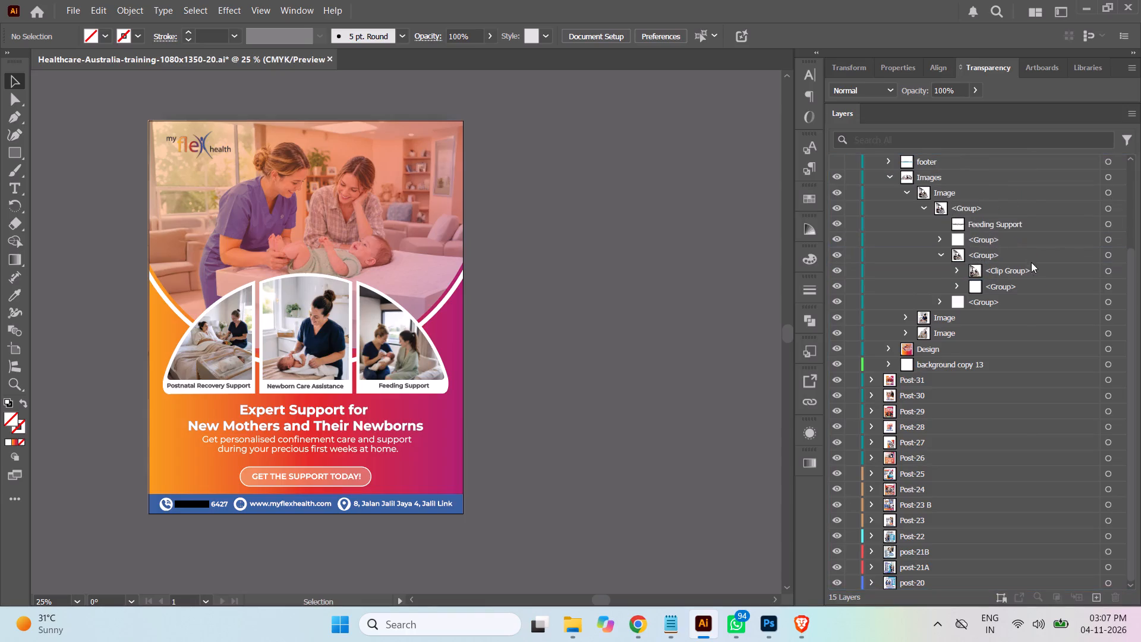
left_click(939, 254)
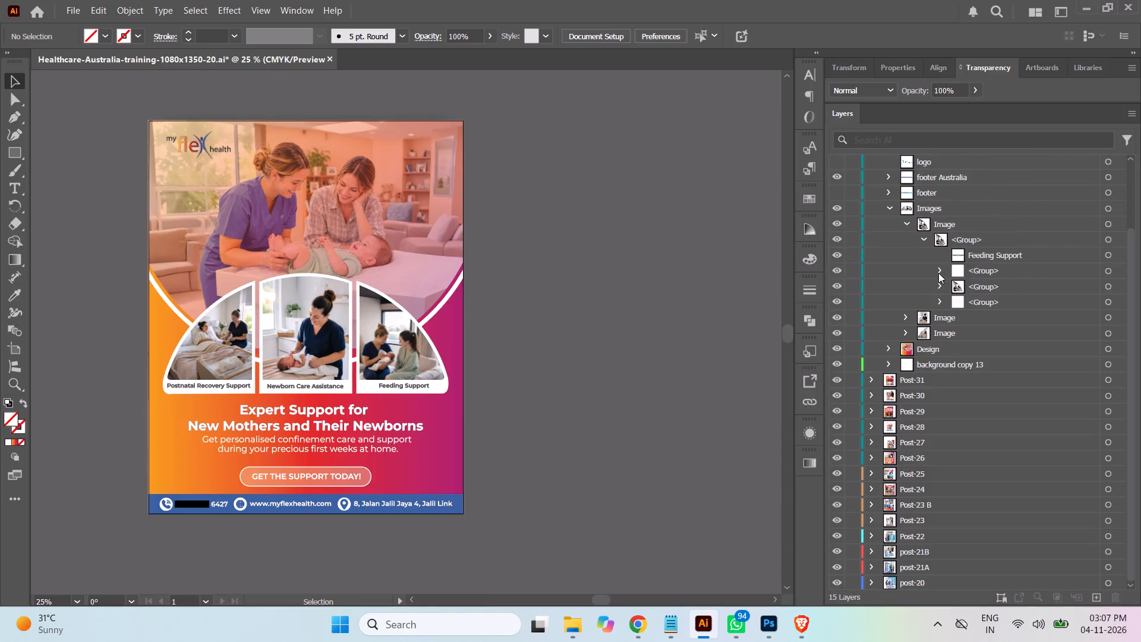
Move the clipping path above the Feeding Support photo out of its nested clip group, directly into the overlay group beneath the caption.
left_click(939, 270)
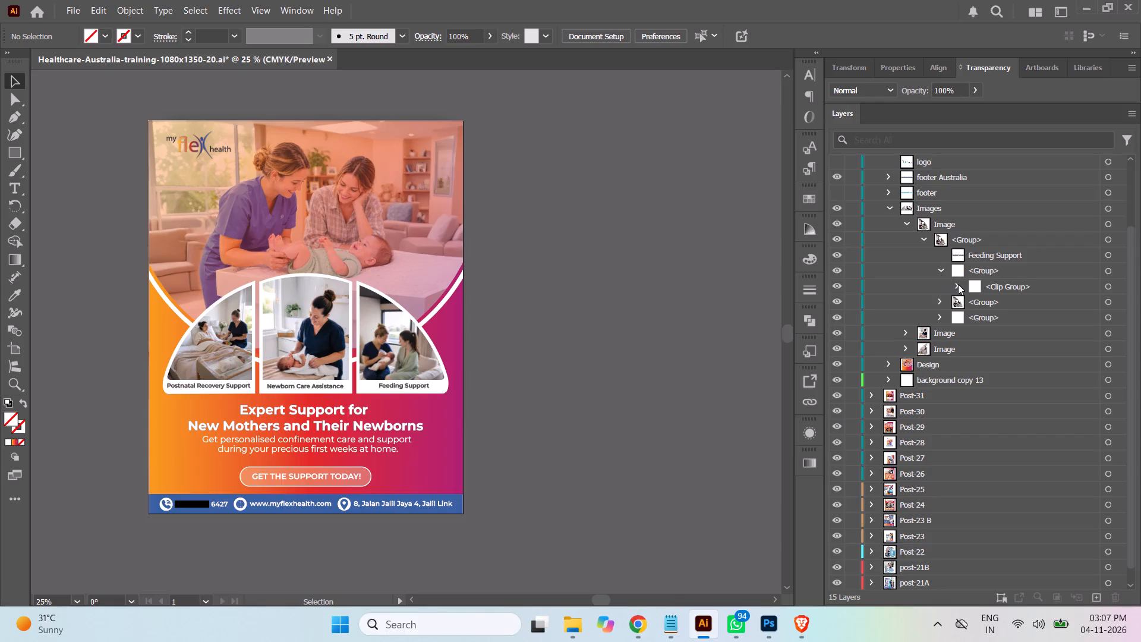
left_click(956, 285)
left_click(975, 302)
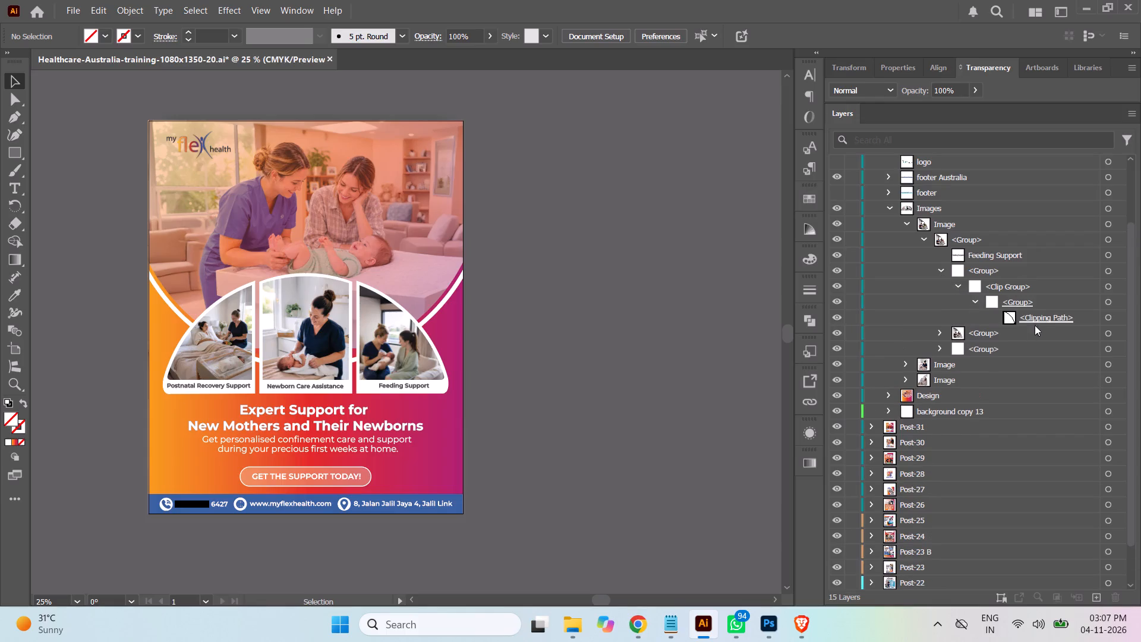
left_click(1037, 318)
left_click_drag(1037, 318, 986, 275)
Apply the orange-to-magenta gradient graphic style to the overlay path covering the Feeding Support photo.
left_click(1111, 288)
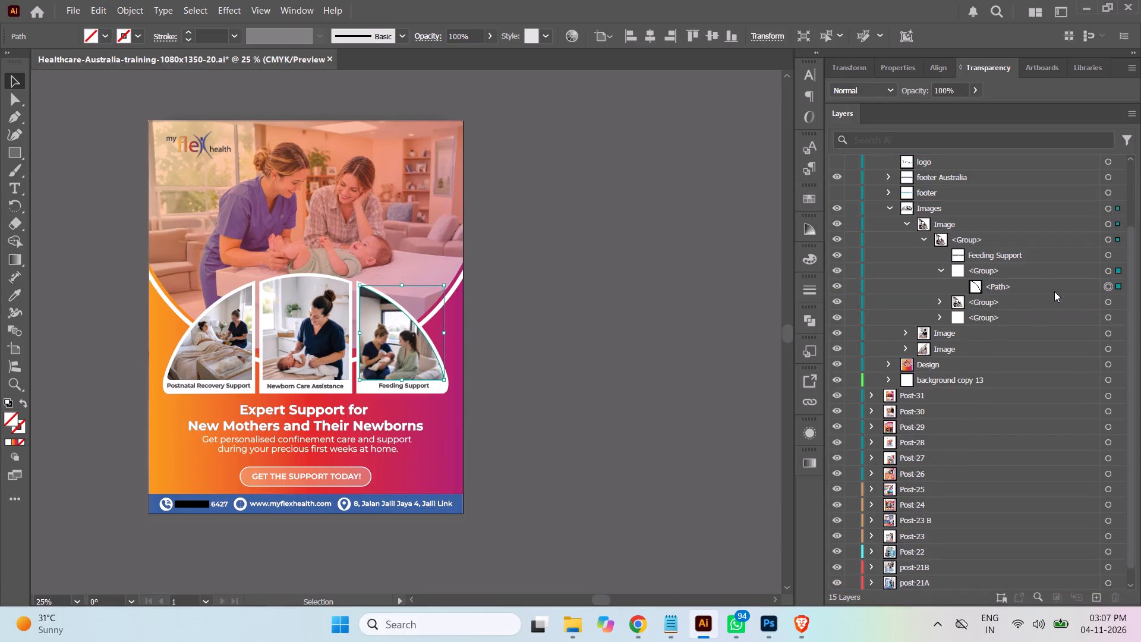
left_click(1054, 291)
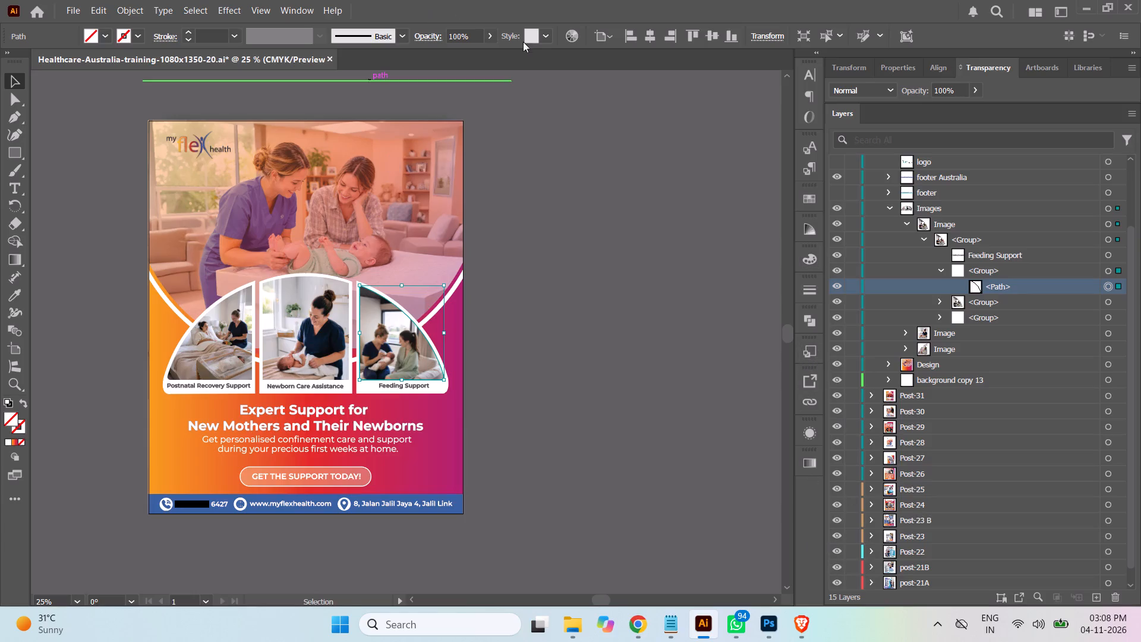
left_click(548, 35)
left_click(482, 98)
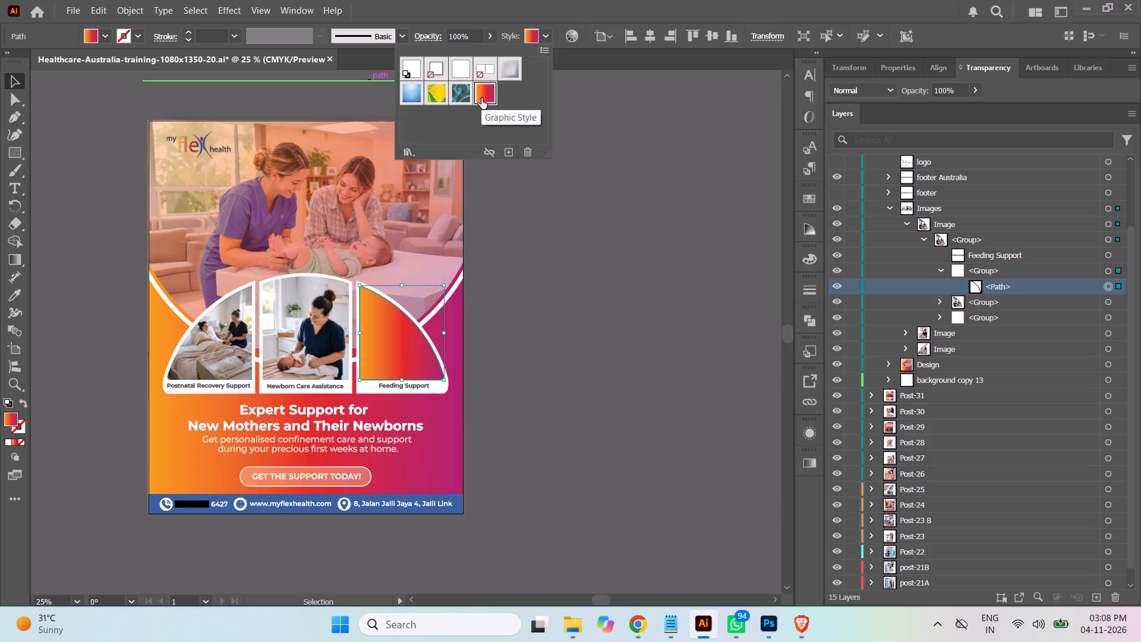
left_click(17, 78)
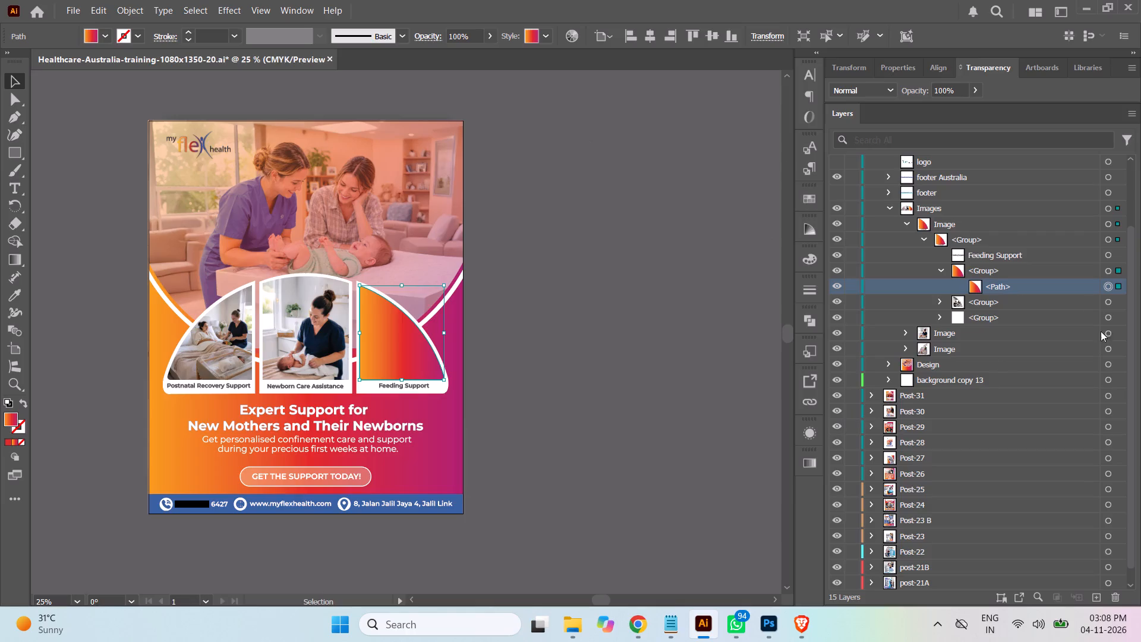
Set the Feeding Support overlay path's opacity to 20%, deselect it, and collapse the Feeding Support image's layers.
left_click_drag(472, 37, 410, 47)
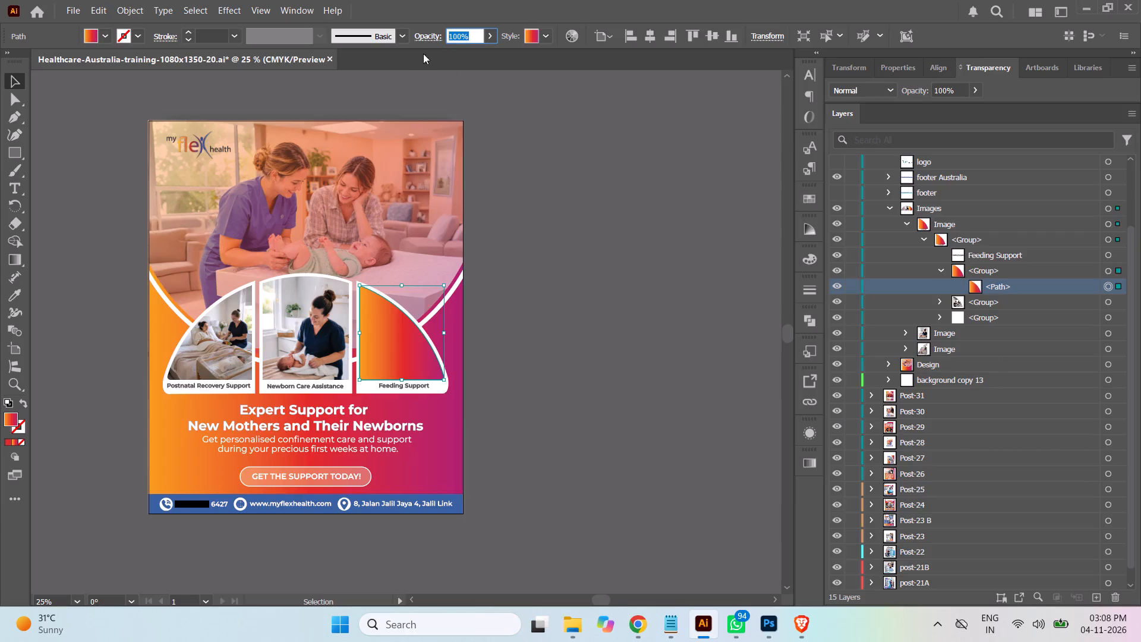
type("20")
key("Return")
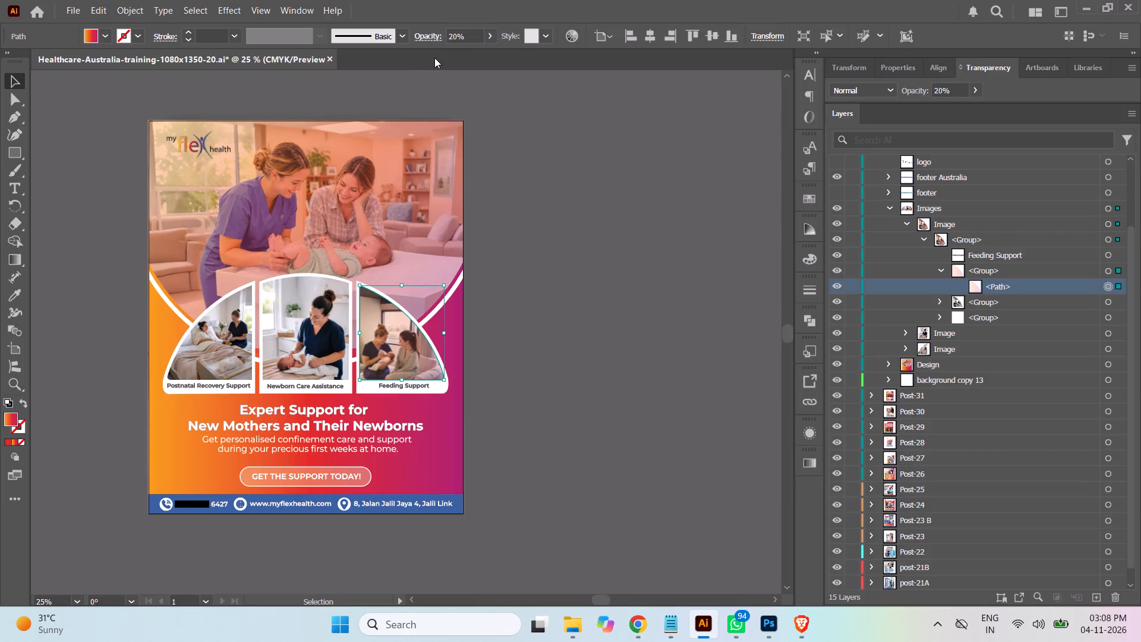
left_click(620, 339)
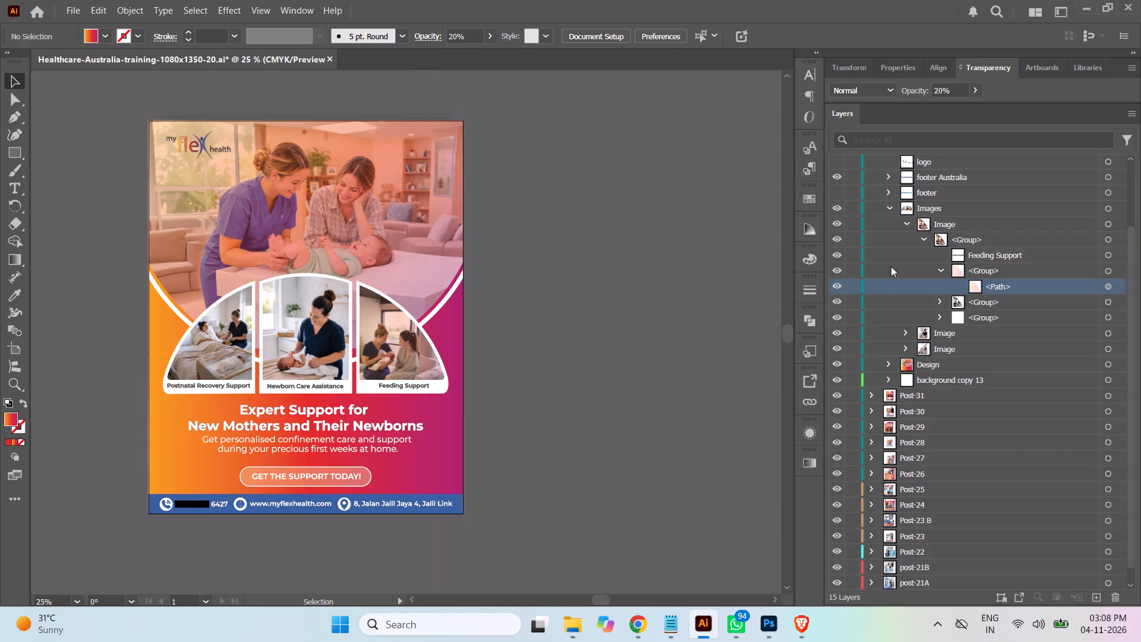
left_click(940, 270)
left_click(922, 236)
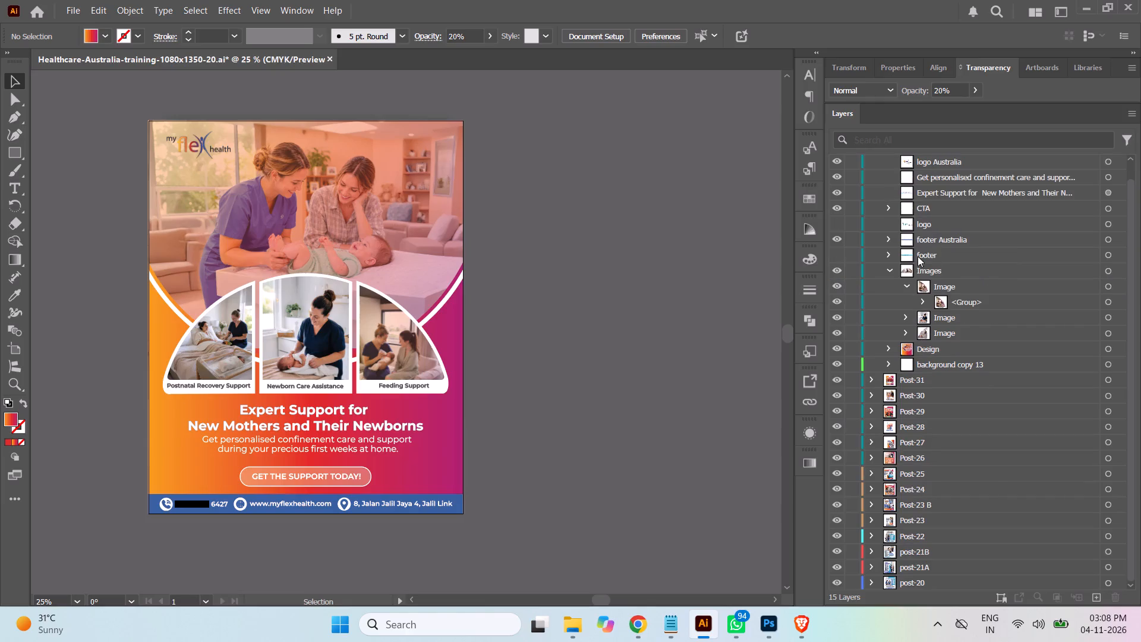
left_click(903, 281)
Apply the orange-to-magenta gradient graphic style to the overlay path above the Newborn Care Assistance photo.
left_click(904, 317)
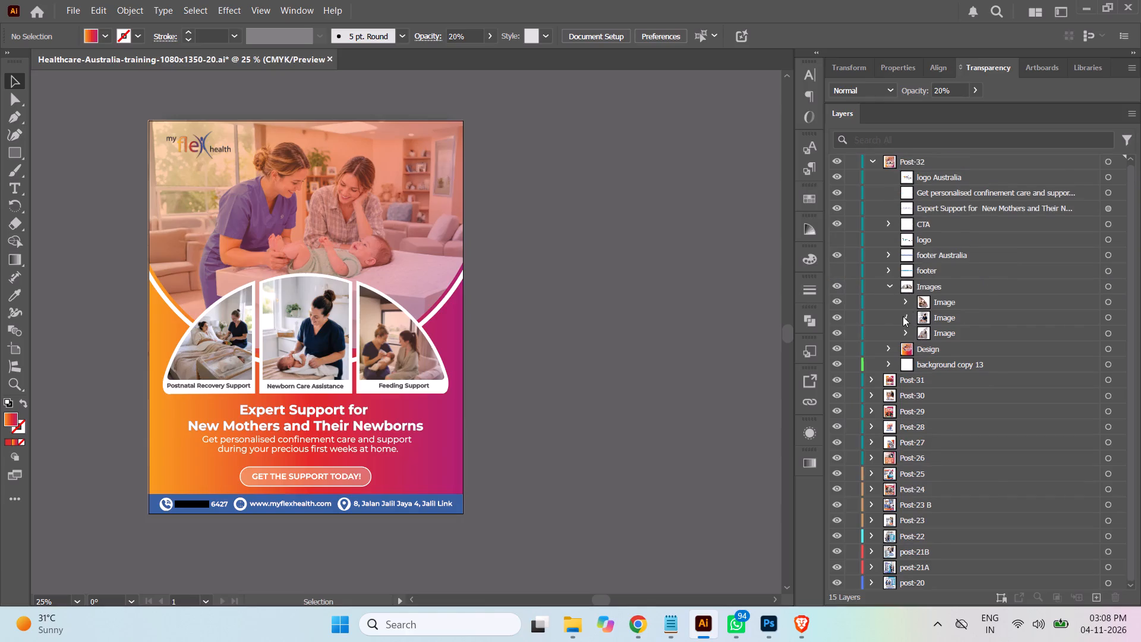
left_click(922, 333)
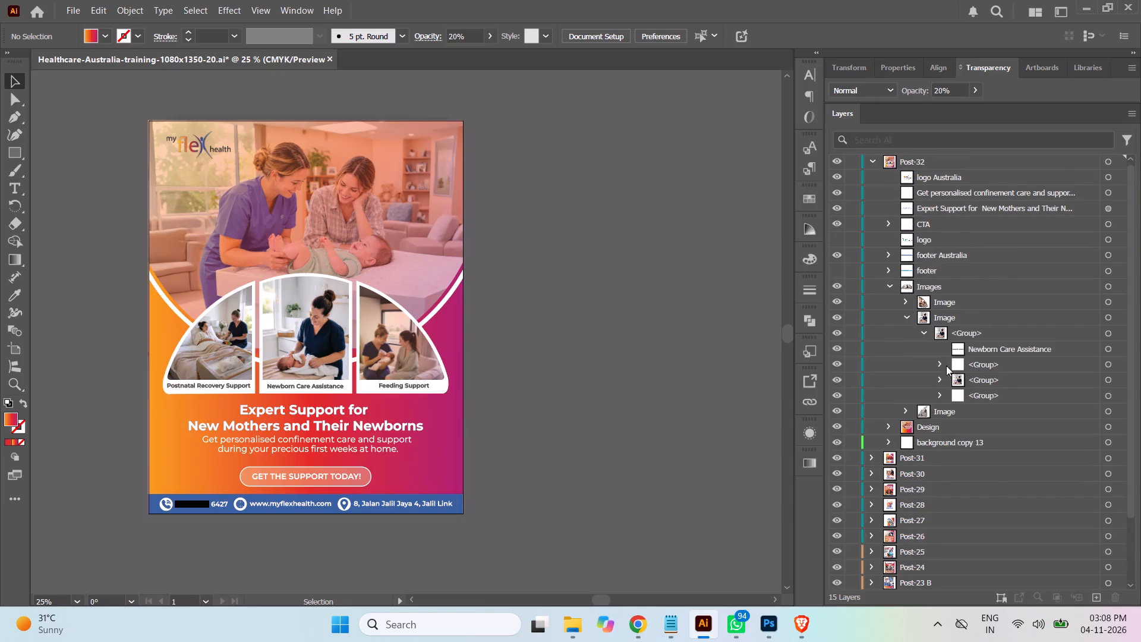
left_click(939, 364)
left_click(1109, 382)
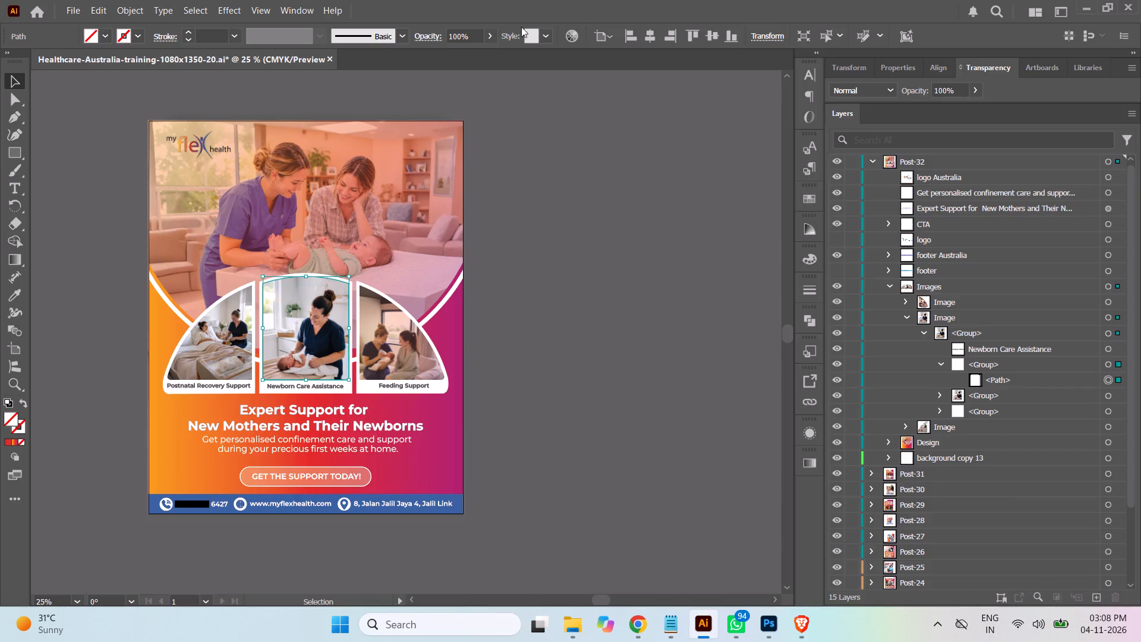
left_click(545, 34)
left_click(489, 94)
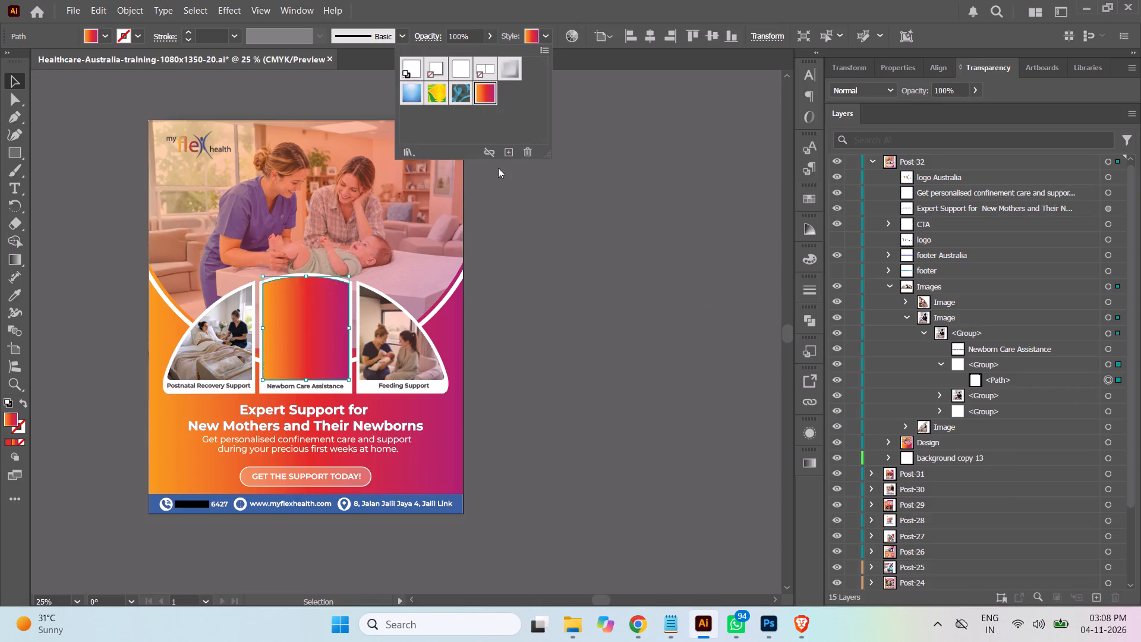
left_click(621, 322)
left_click(1030, 383)
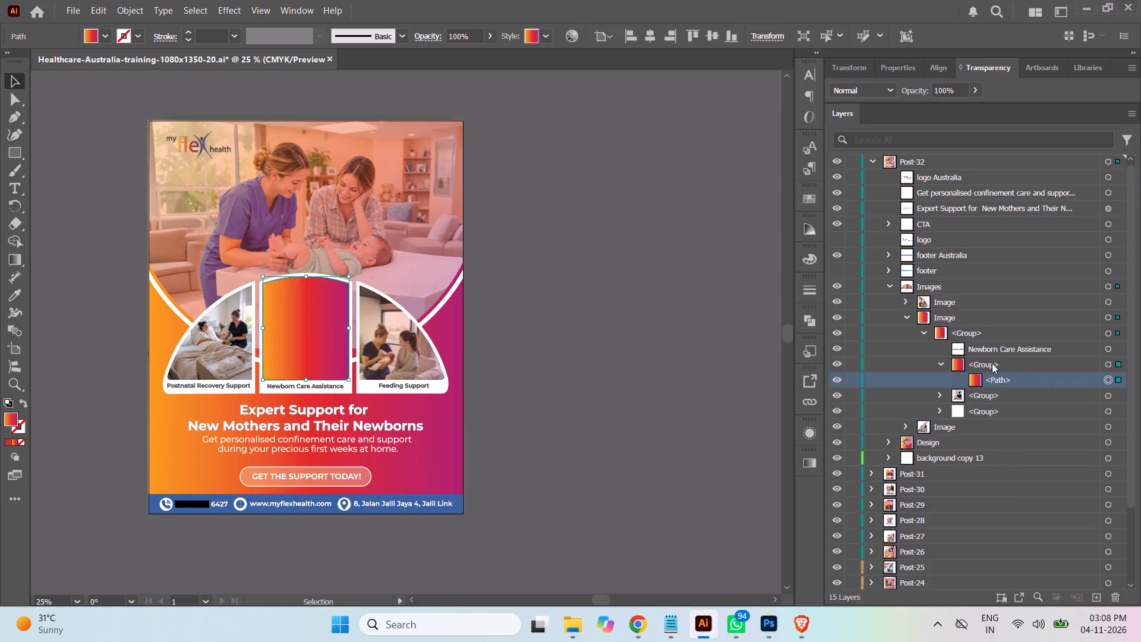
Set the Newborn Care Assistance overlay group's opacity to 20%, deselect it, and collapse that image's layers.
left_click(938, 366)
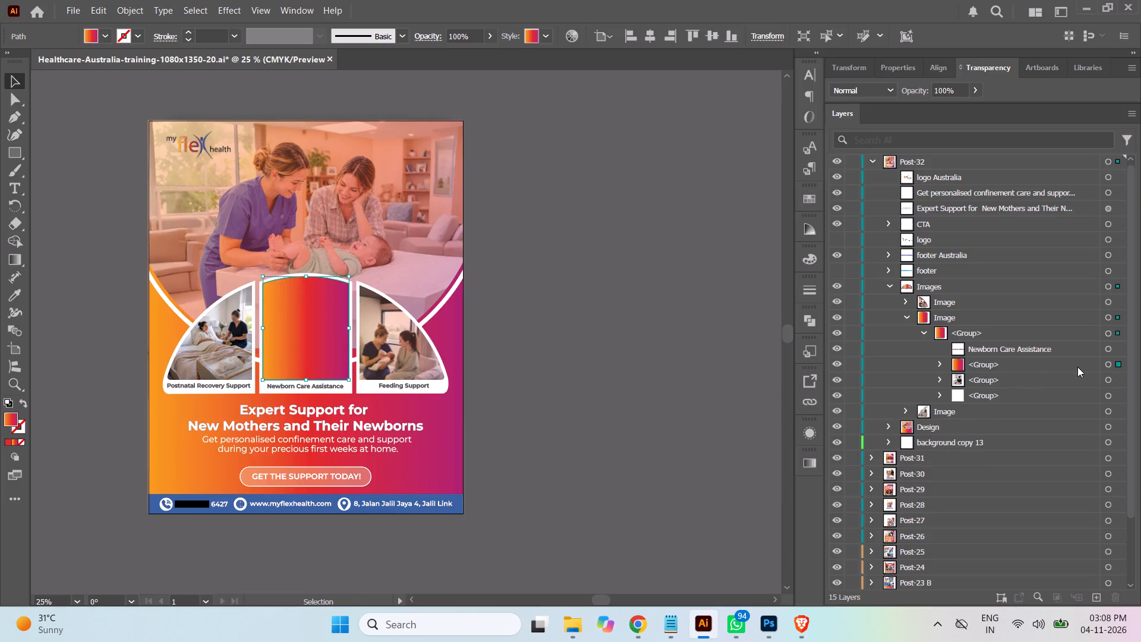
left_click(1108, 366)
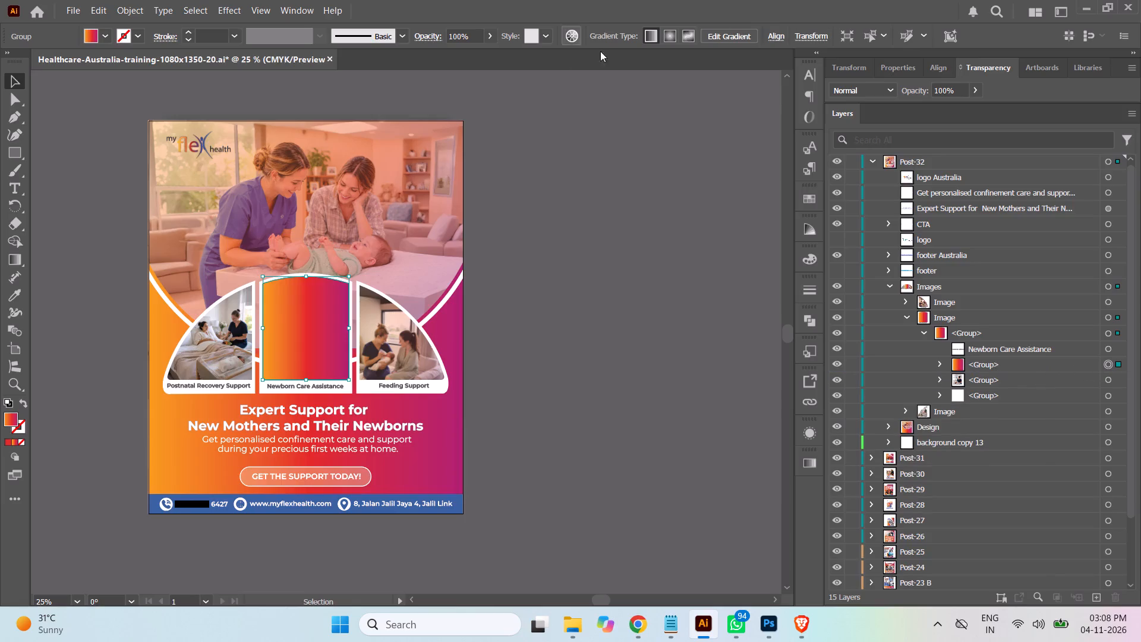
left_click_drag(473, 39, 382, 42)
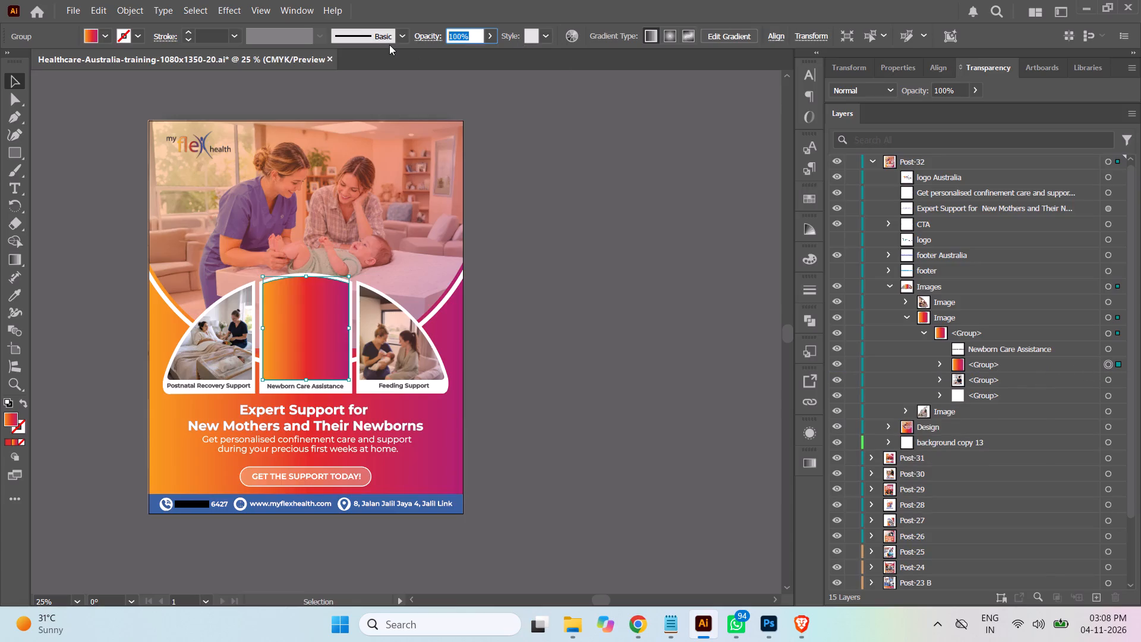
type("20")
key("Return")
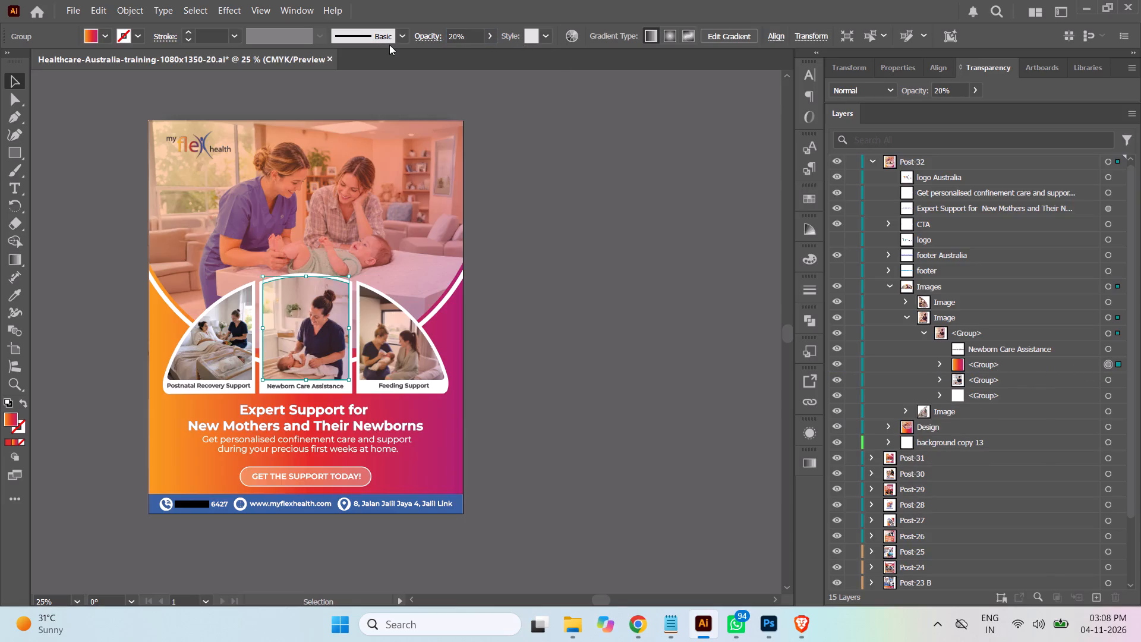
left_click(602, 345)
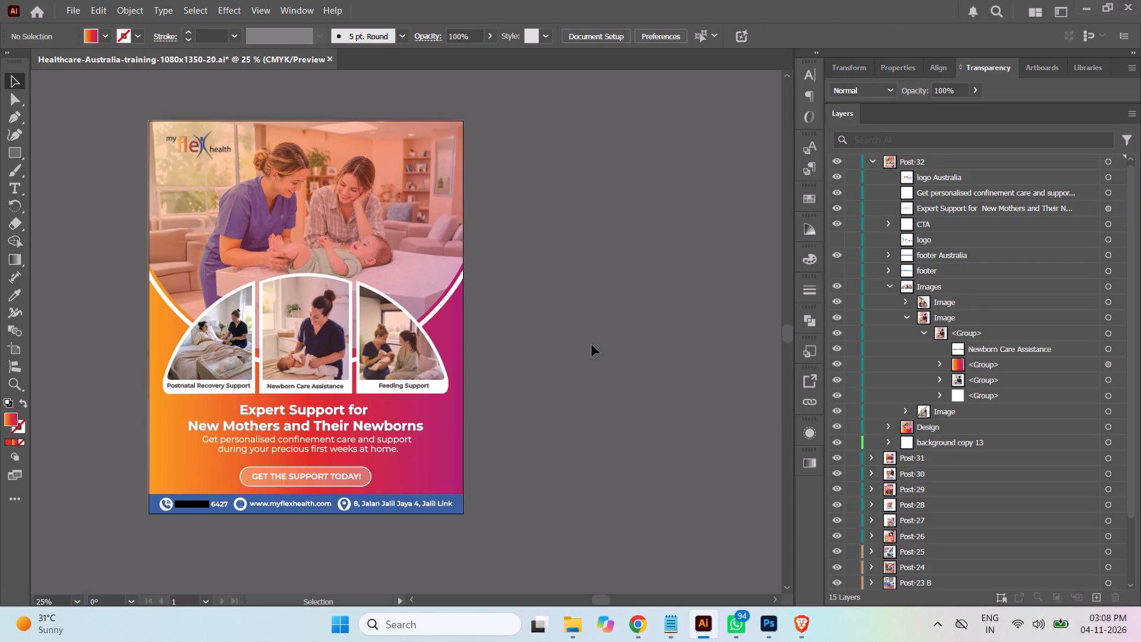
left_click(922, 332)
left_click(905, 316)
Apply the orange-to-magenta gradient graphic style to the overlay path above the Postnatal Recovery Support photo.
left_click(904, 332)
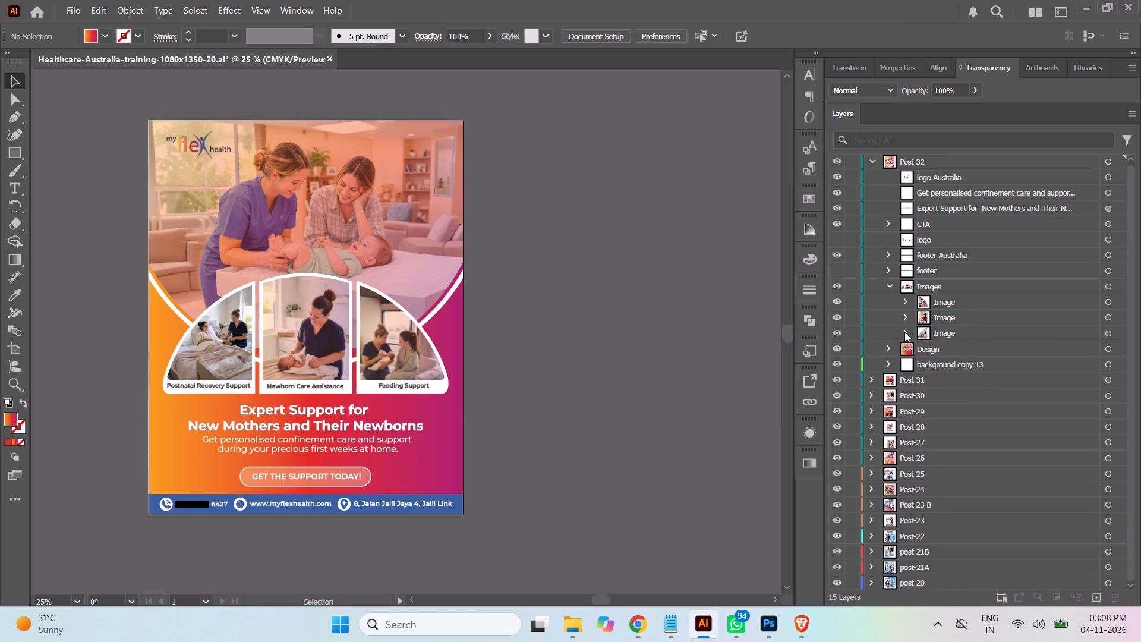
left_click(920, 347)
left_click(940, 380)
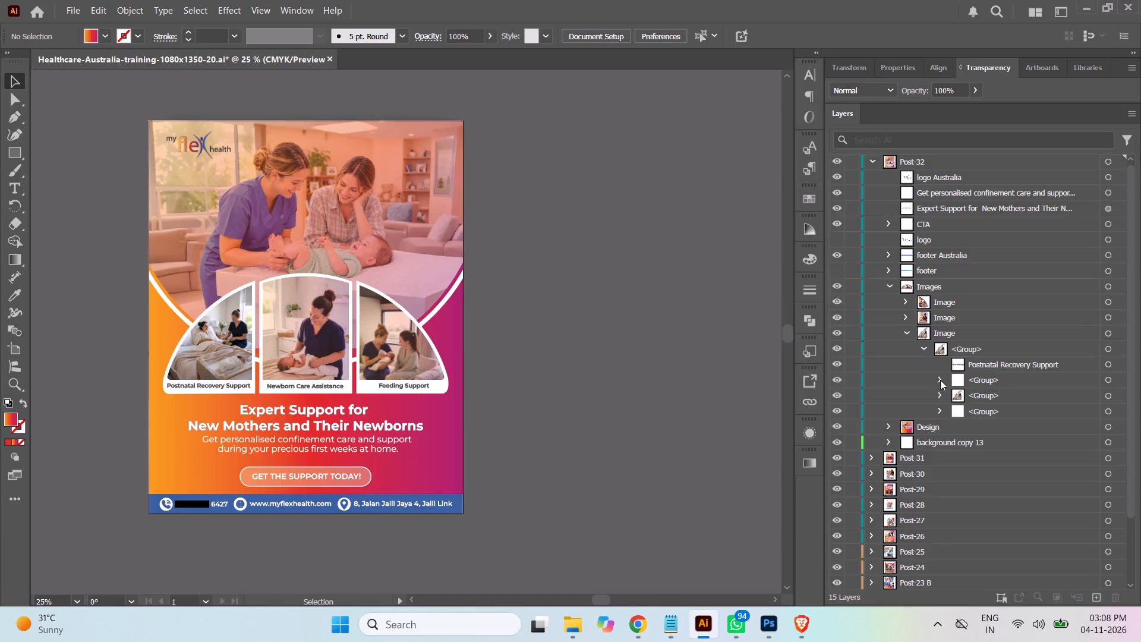
left_click(1108, 395)
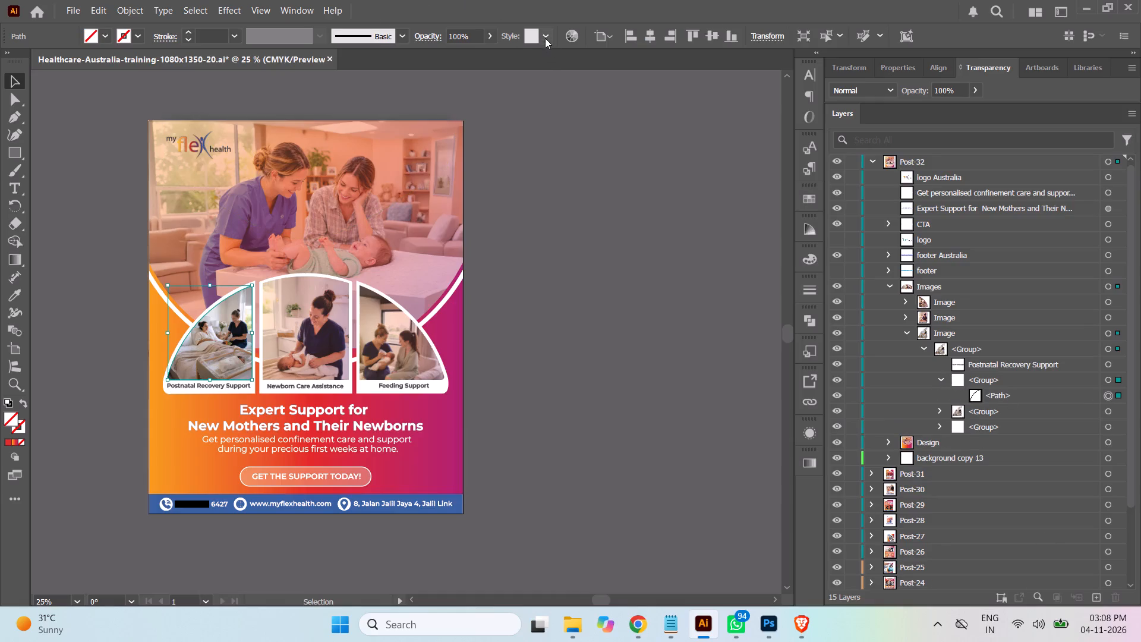
left_click(545, 37)
left_click(484, 95)
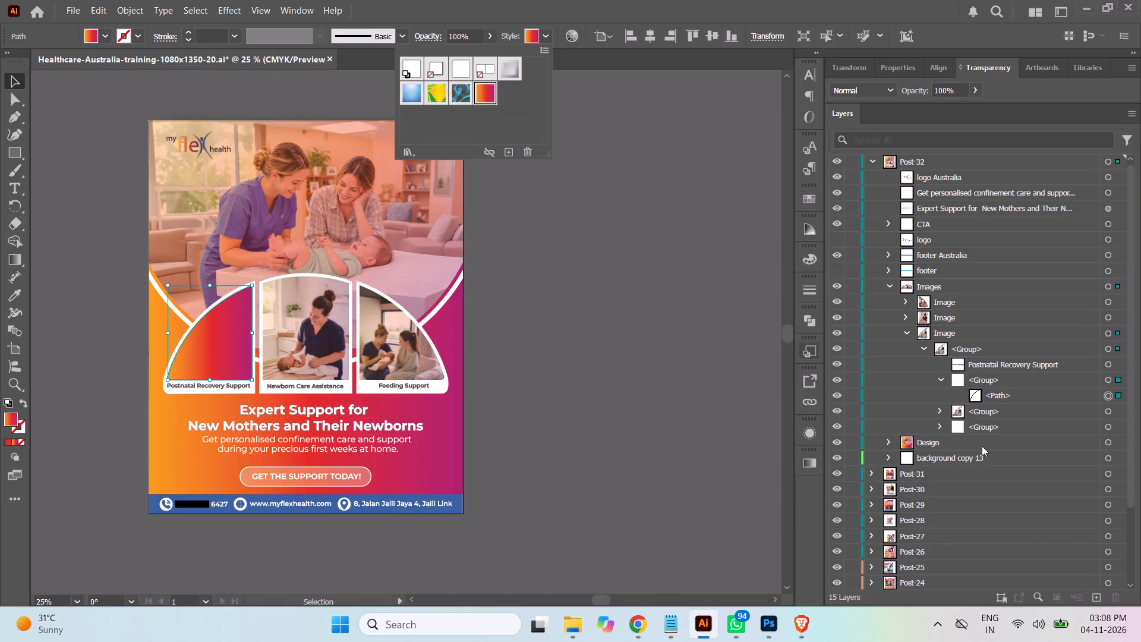
left_click(943, 377)
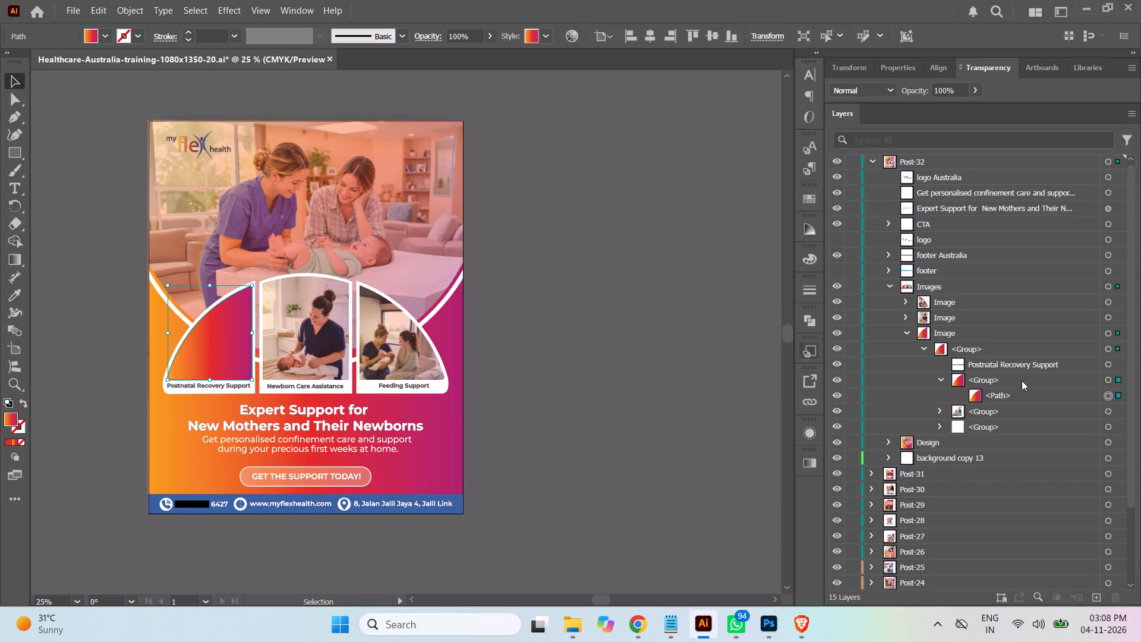
Set the Postnatal Recovery Support overlay group's opacity to 20% and deselect it.
left_click(1022, 380)
left_click(941, 377)
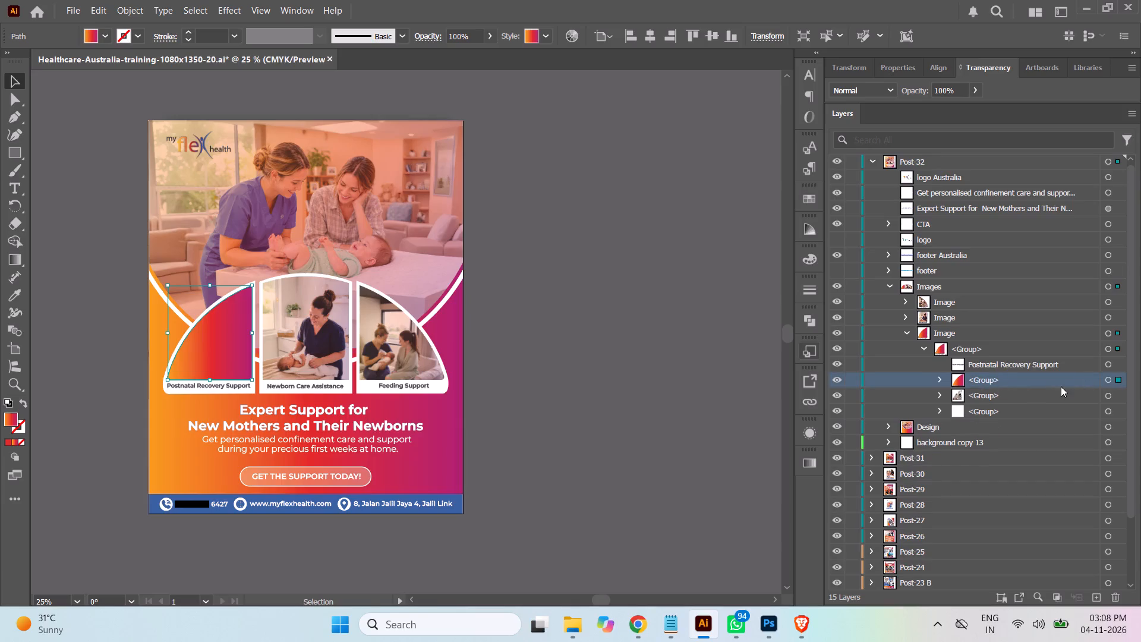
left_click(1108, 380)
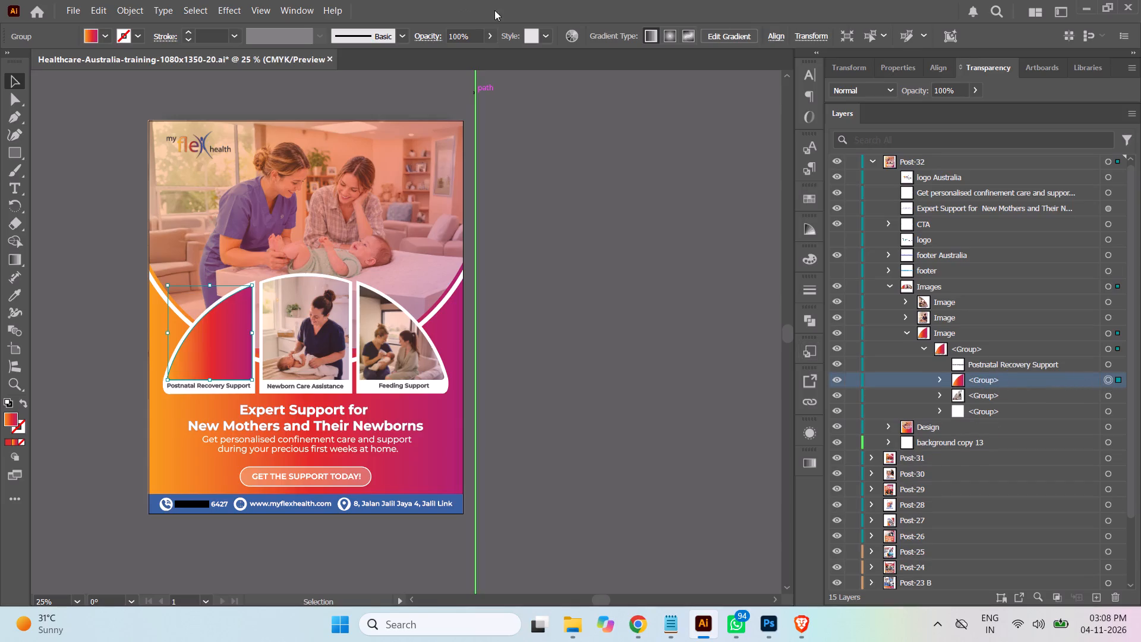
left_click_drag(469, 39, 379, 40)
type("20")
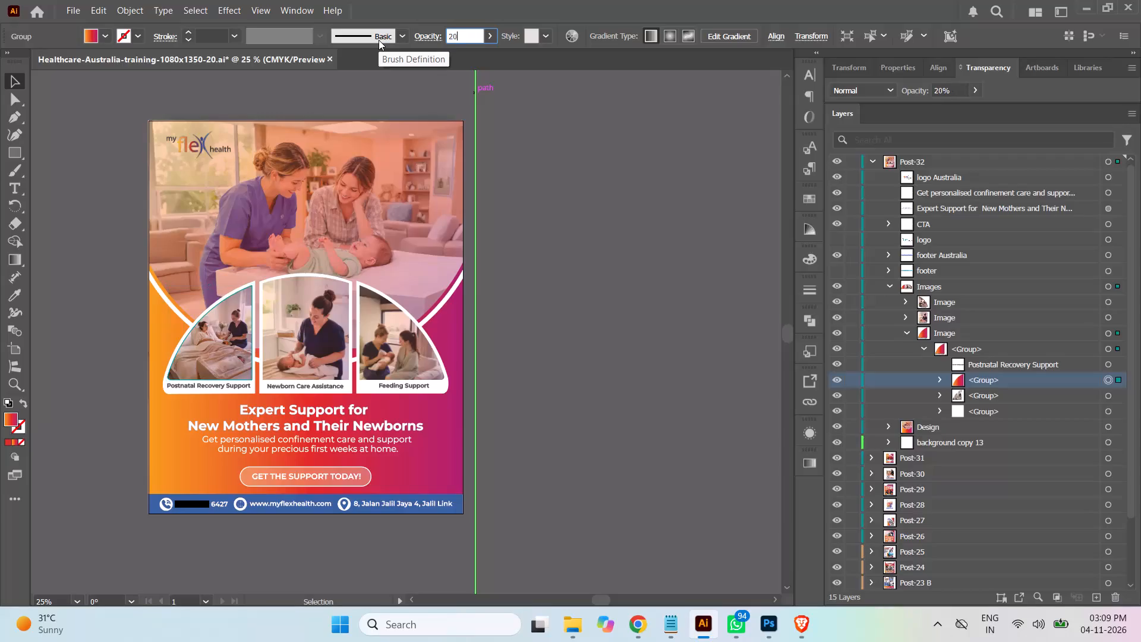
key("Return")
left_click(543, 328)
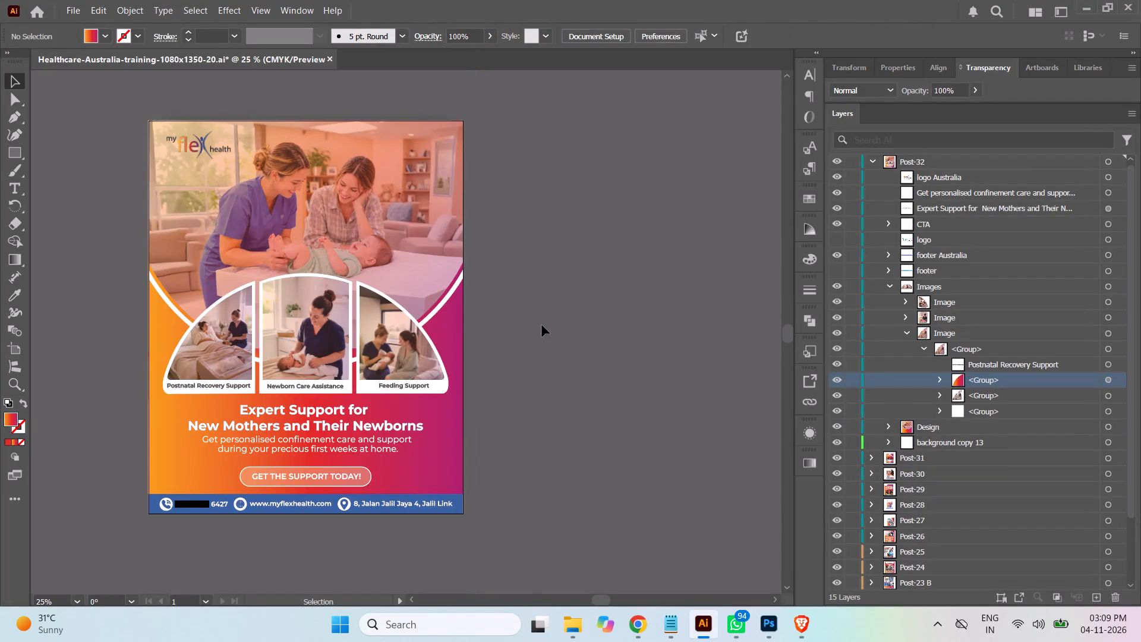
left_click(551, 319)
Save the document.
key("ctrl+s")
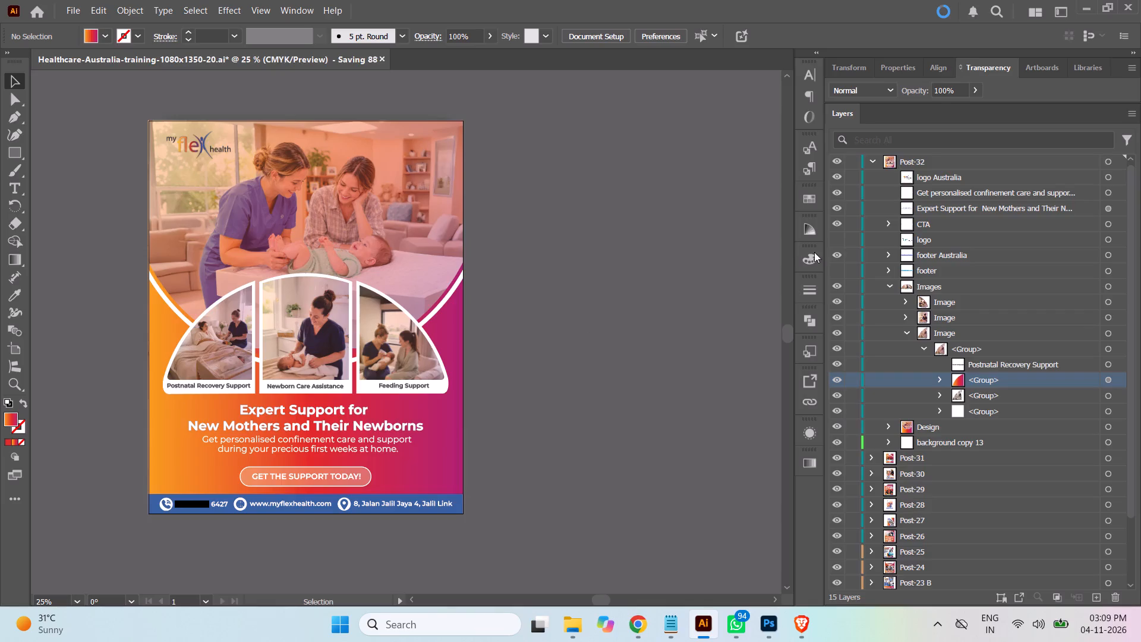
Hide the gradient overlay group on the Postnatal Recovery Support photo and collapse that image's layers.
left_click(831, 379)
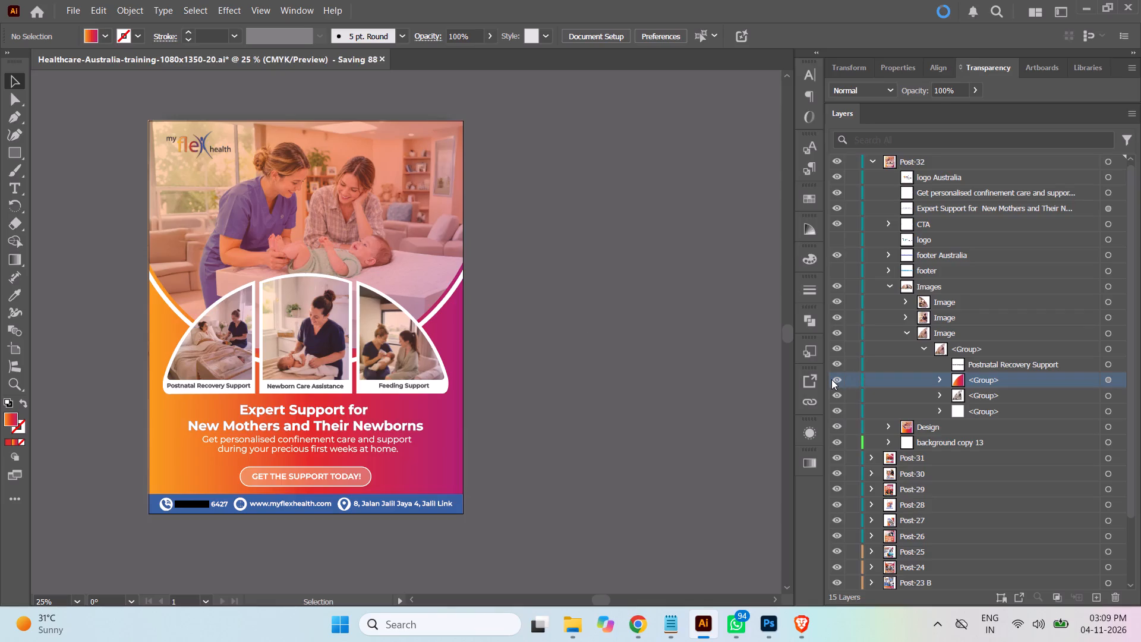
left_click(840, 380)
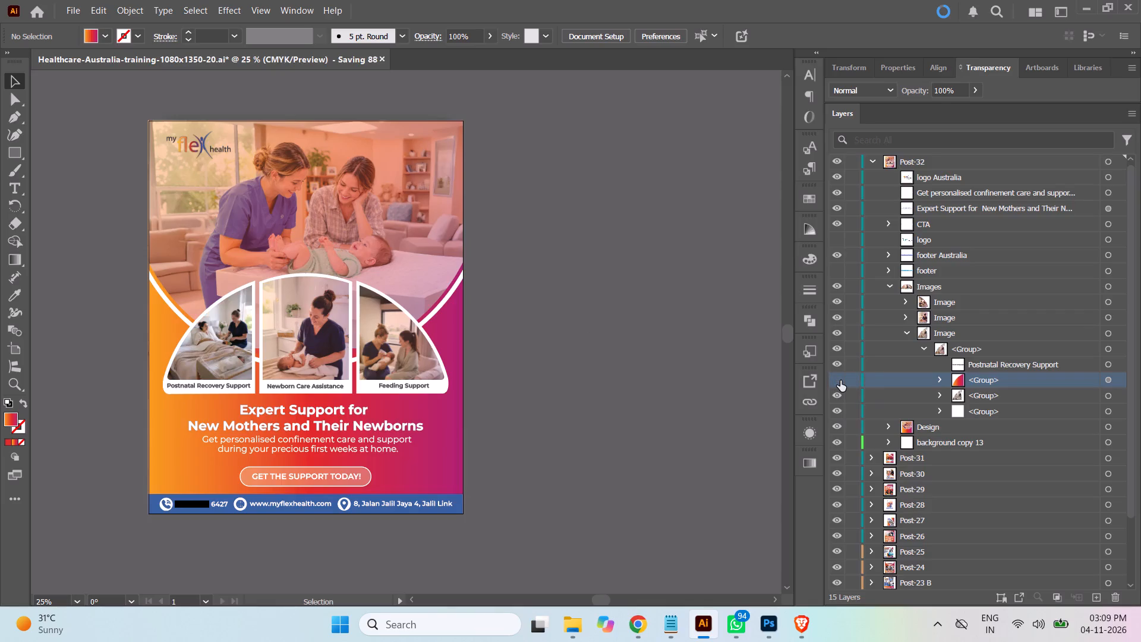
left_click(907, 332)
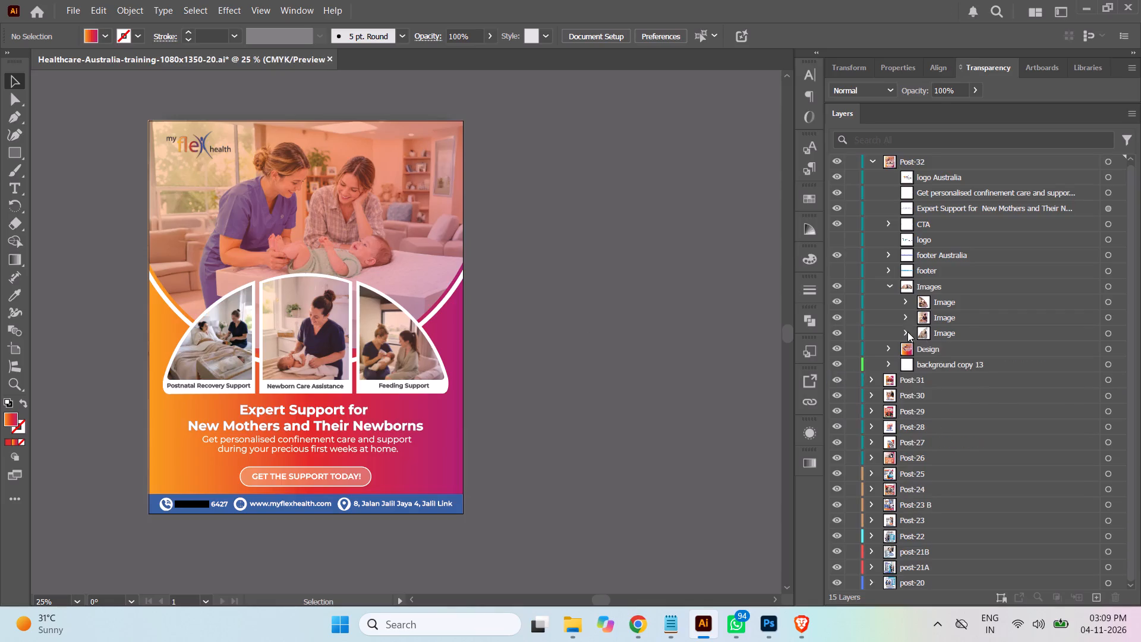
Hide the gradient overlay group on the Newborn Care Assistance photo and collapse that image's layers.
left_click(909, 319)
left_click(927, 335)
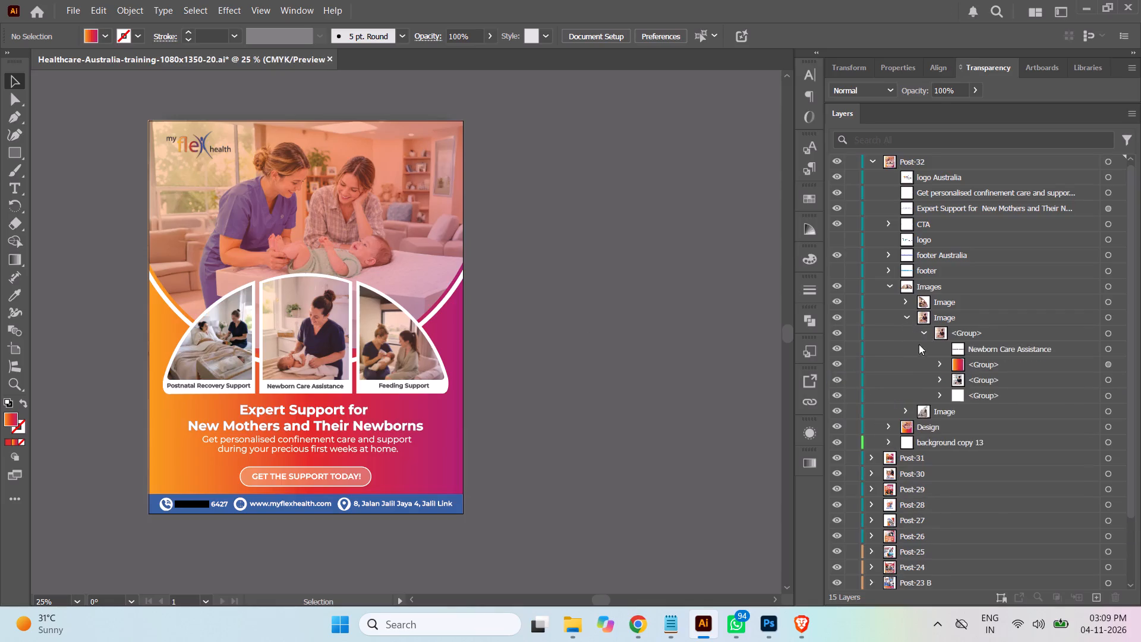
left_click(837, 363)
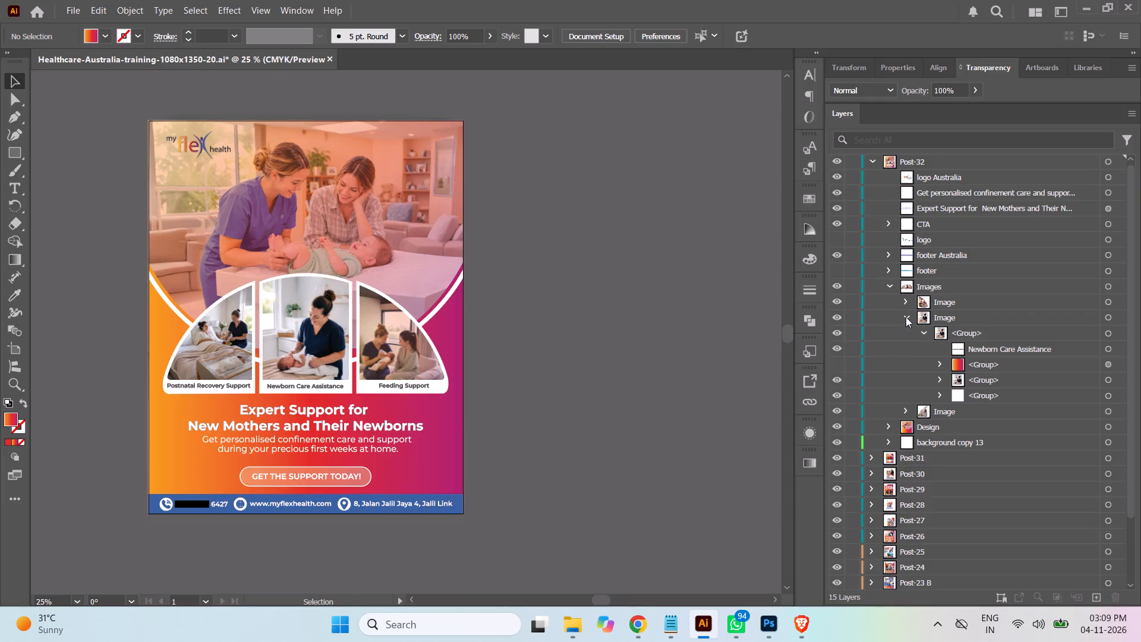
left_click(906, 316)
Hide the tinted overlay group on the Feeding Support photo and collapse that image's layers.
left_click(912, 304)
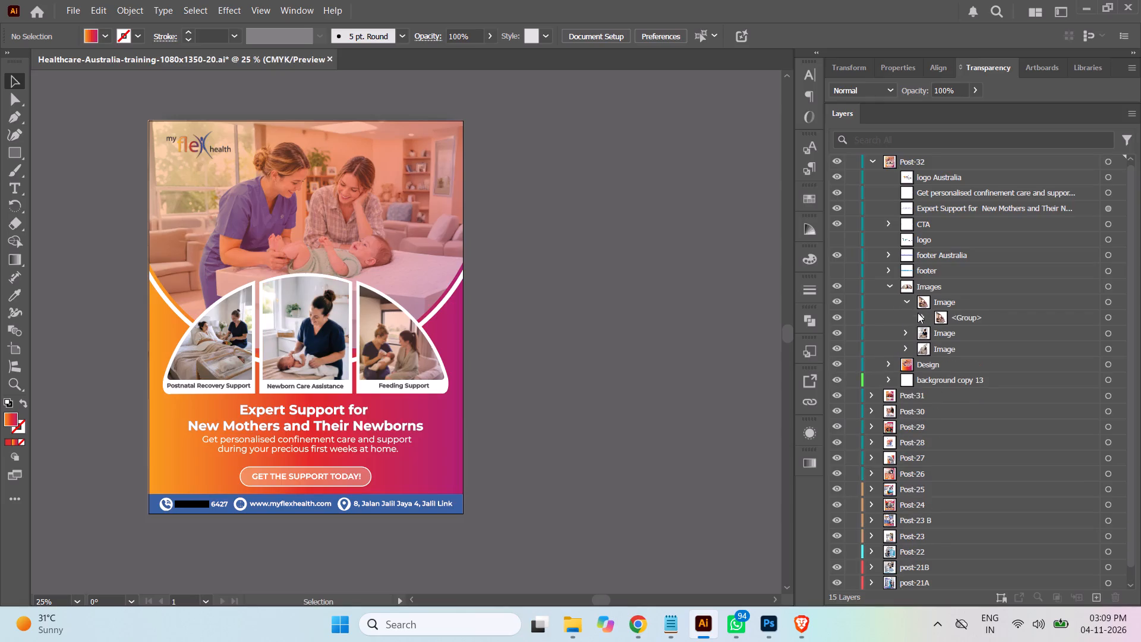
left_click(921, 318)
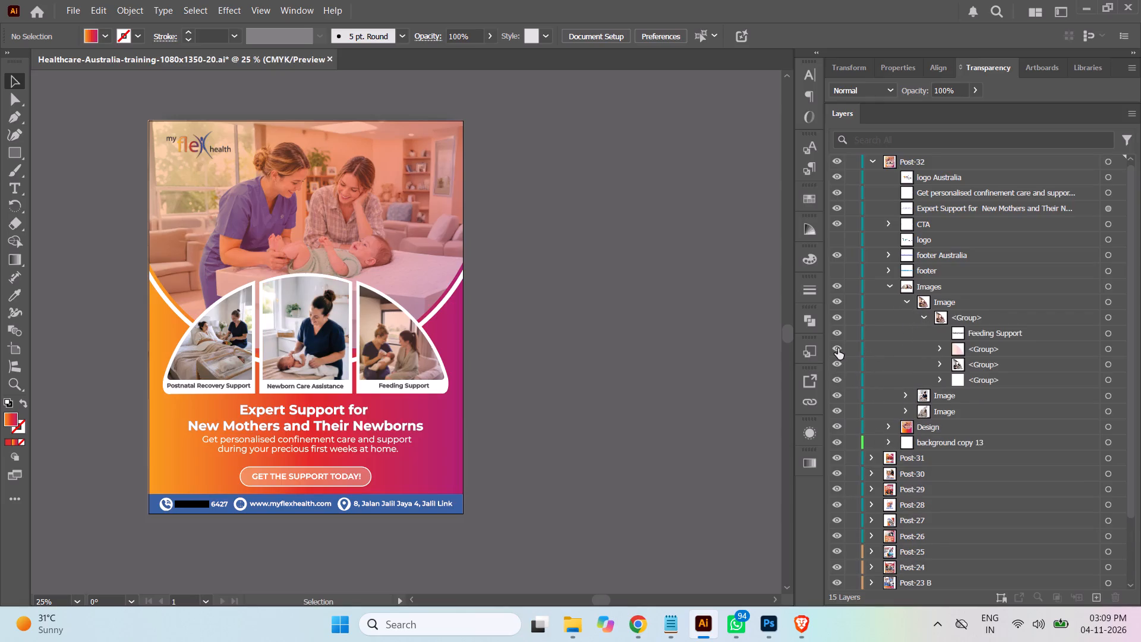
left_click(838, 348)
left_click(922, 315)
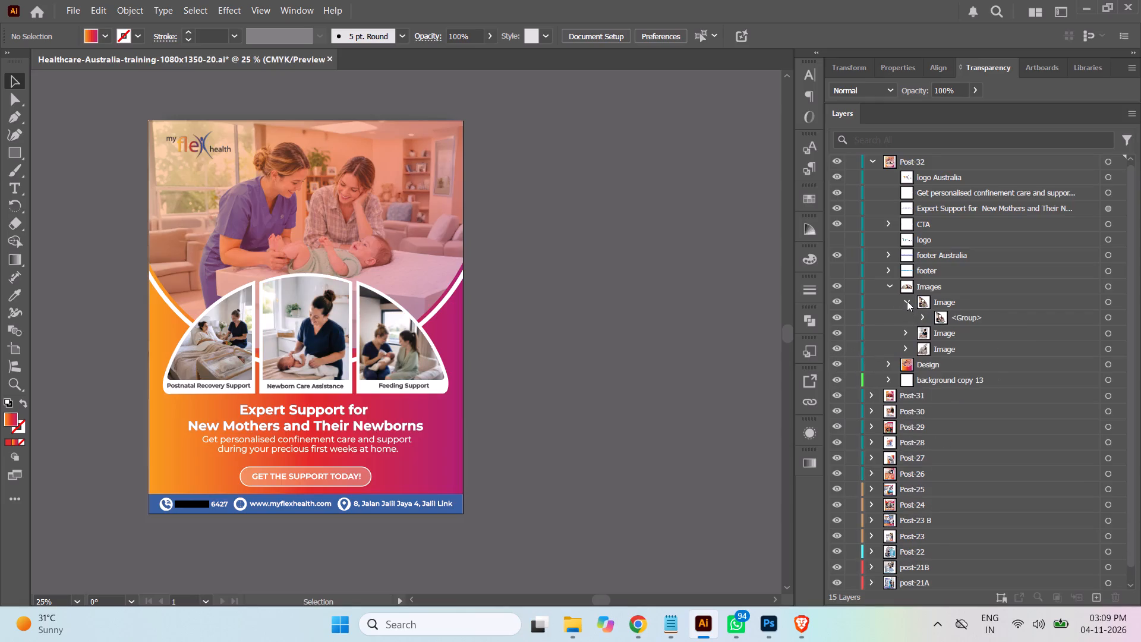
left_click(907, 301)
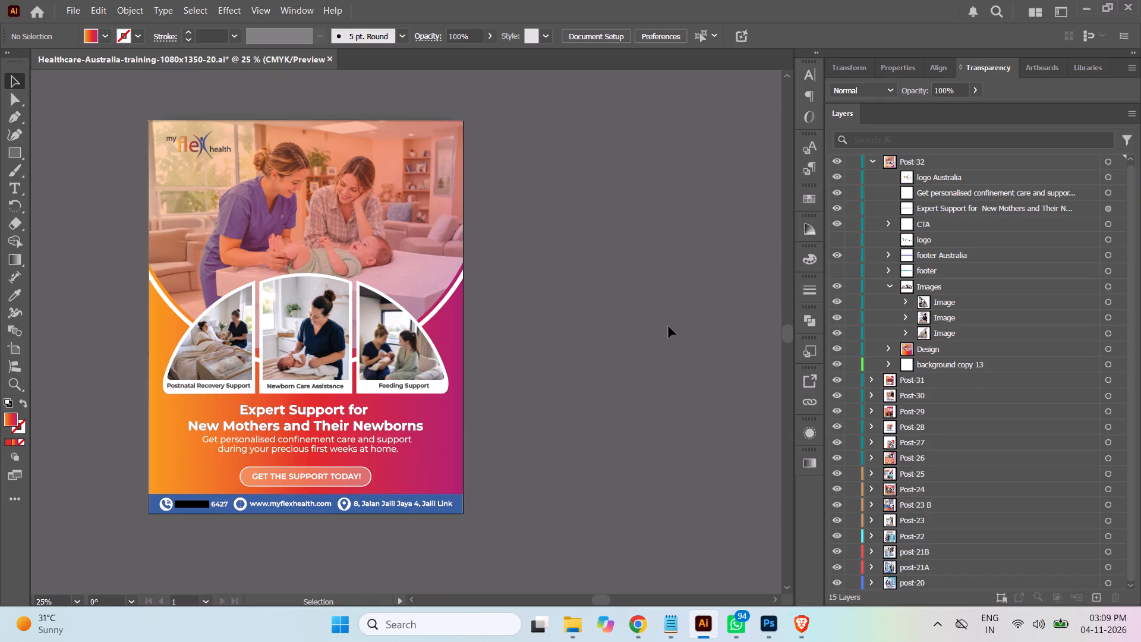
left_click(669, 326)
Collapse the Images group and the Post-32 layer so only the top-level layers are listed.
left_click(890, 286)
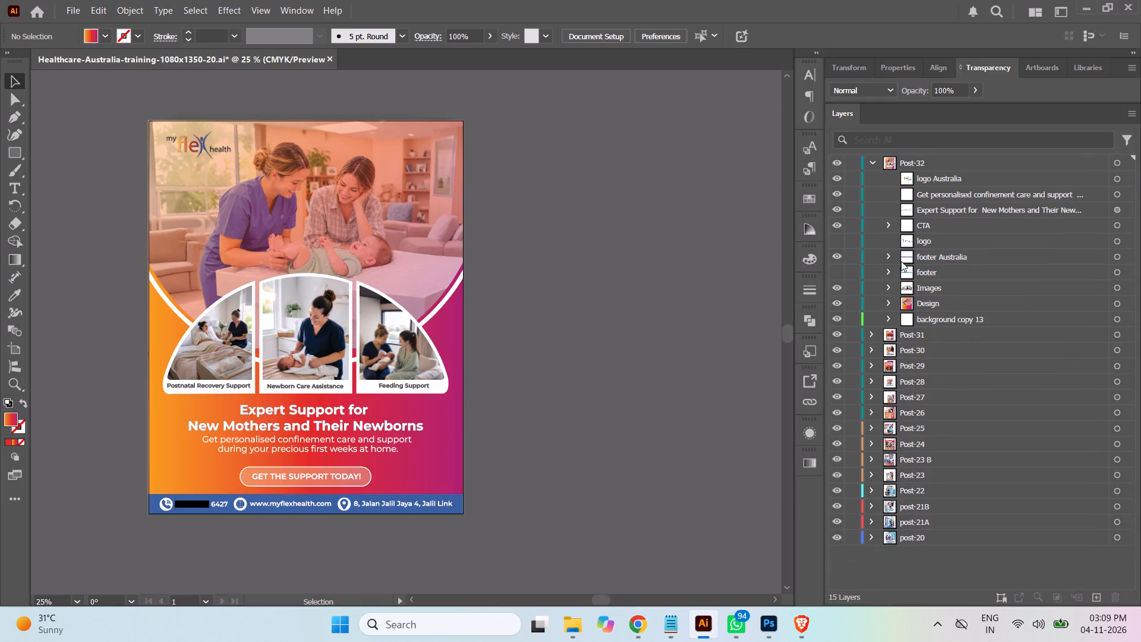
left_click(872, 161)
left_click(684, 236)
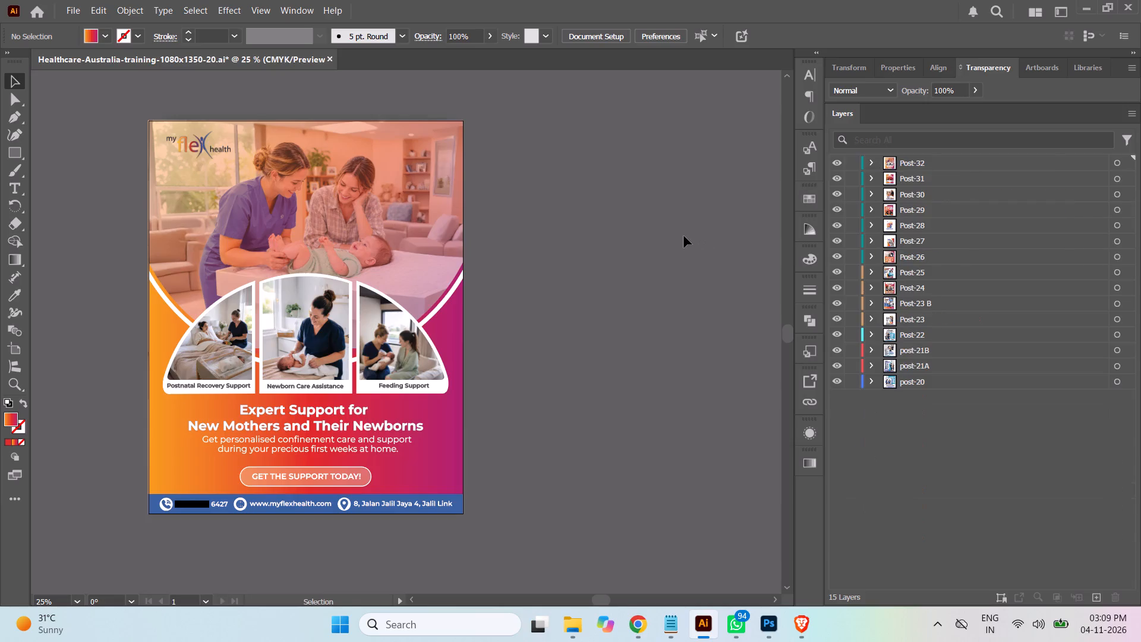
Save the document.
key("ctrl+s")
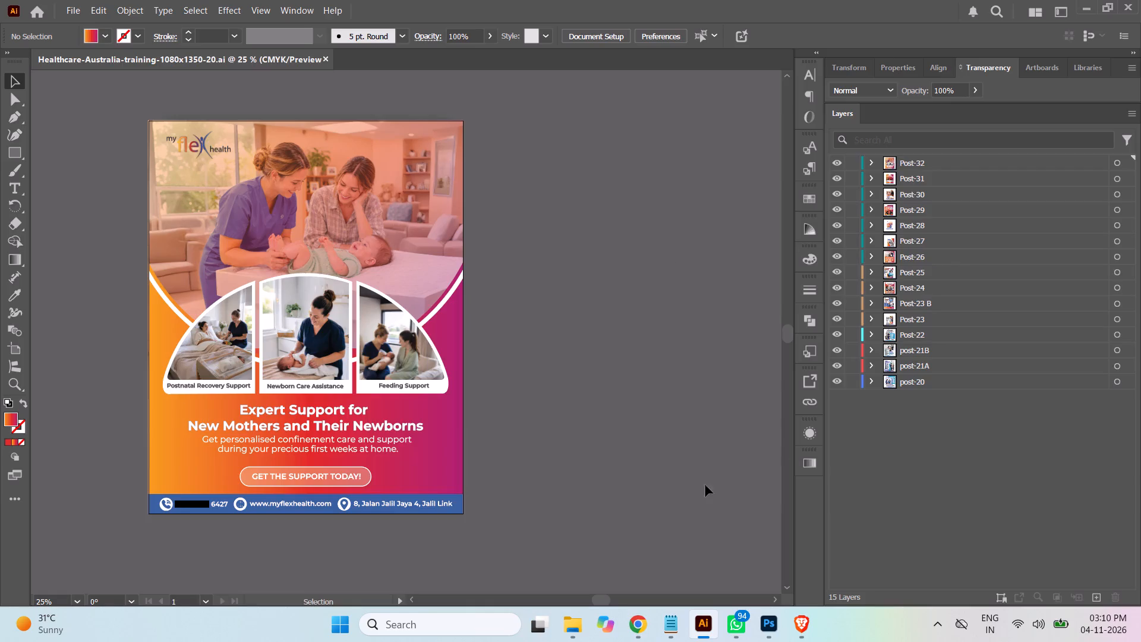
left_click(639, 401)
key("ctrl+s")
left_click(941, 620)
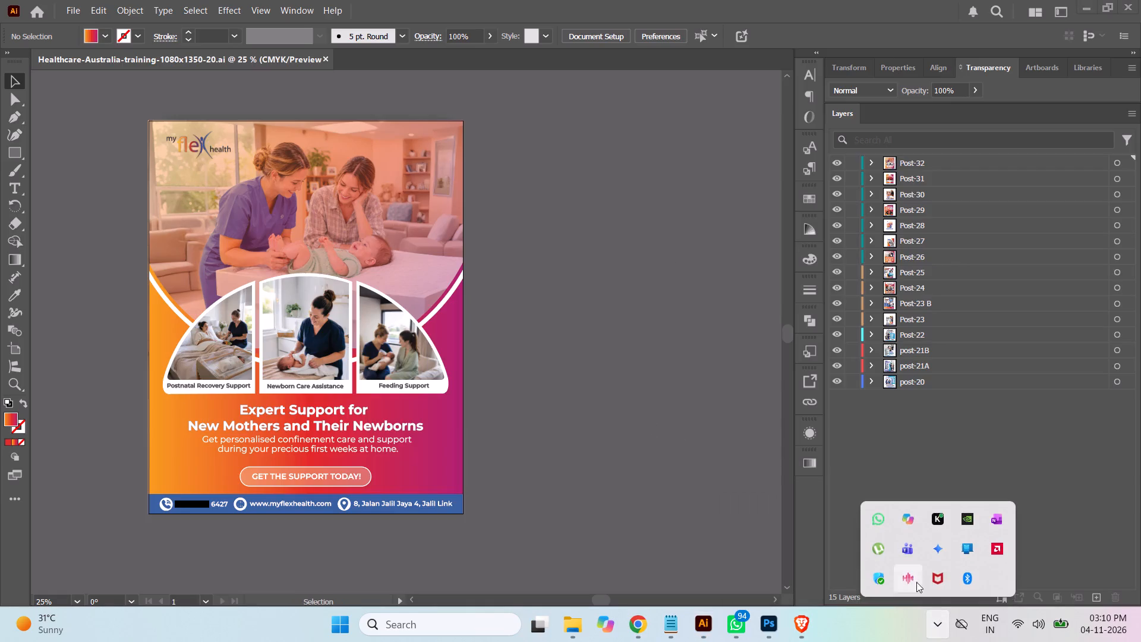
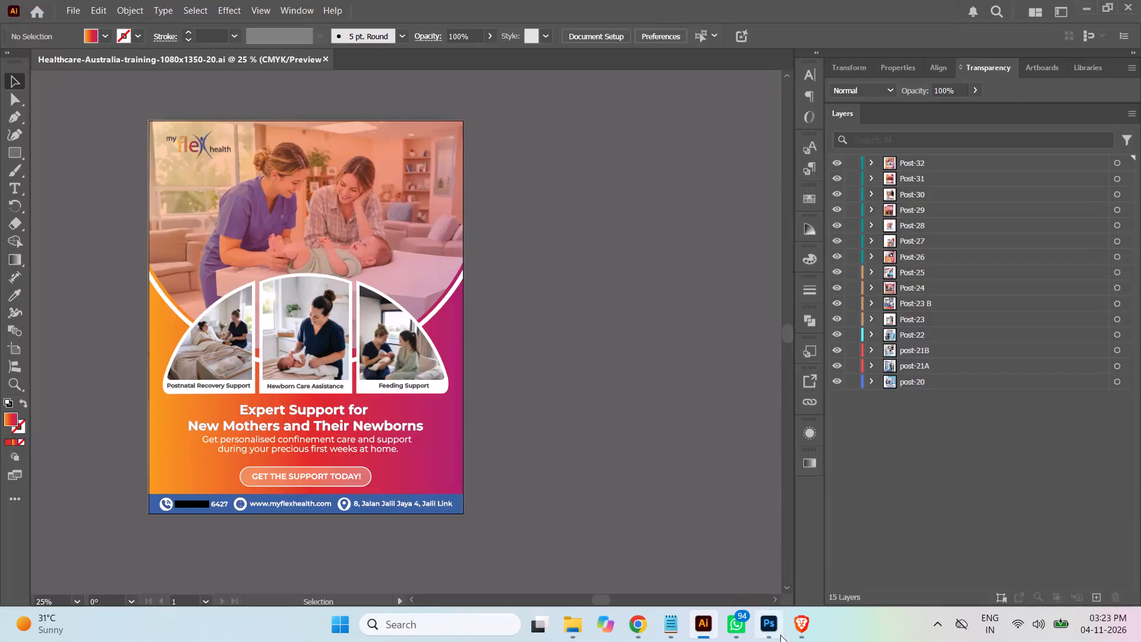
Switch to Photoshop and bring up the CaringMomentsattheChangingTable (1).png document.
left_click(774, 631)
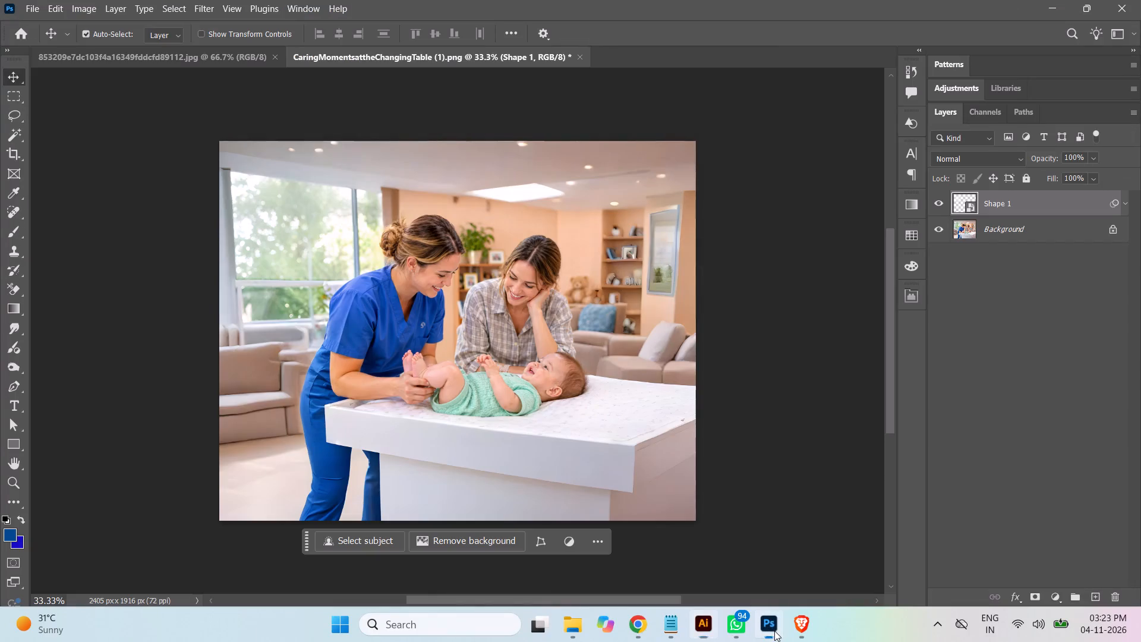
left_click(187, 59)
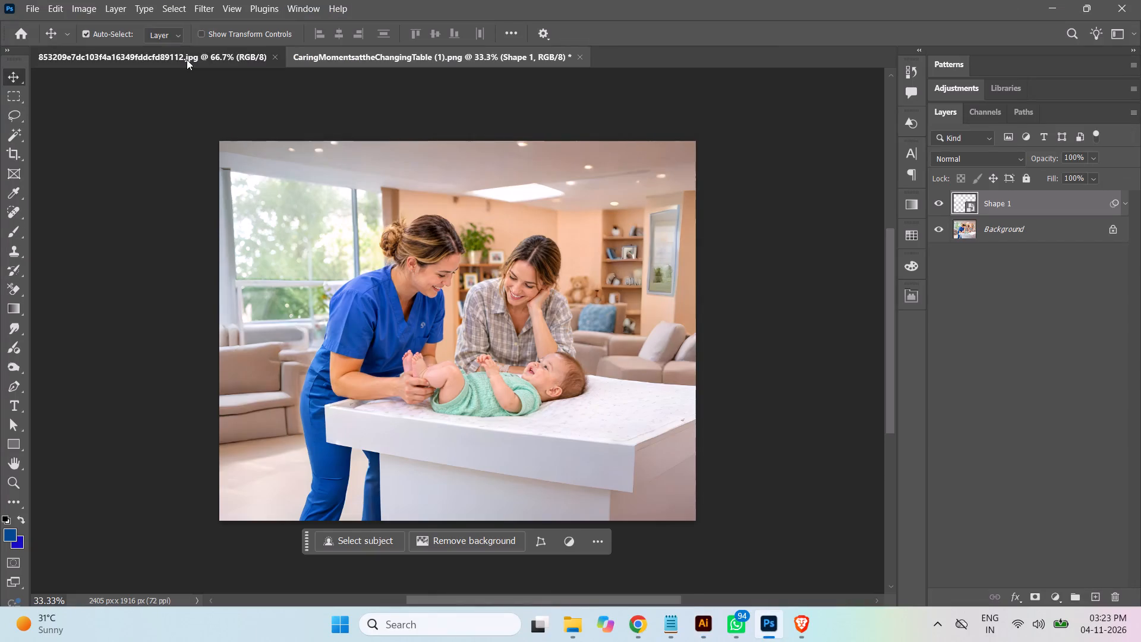
left_click(387, 54)
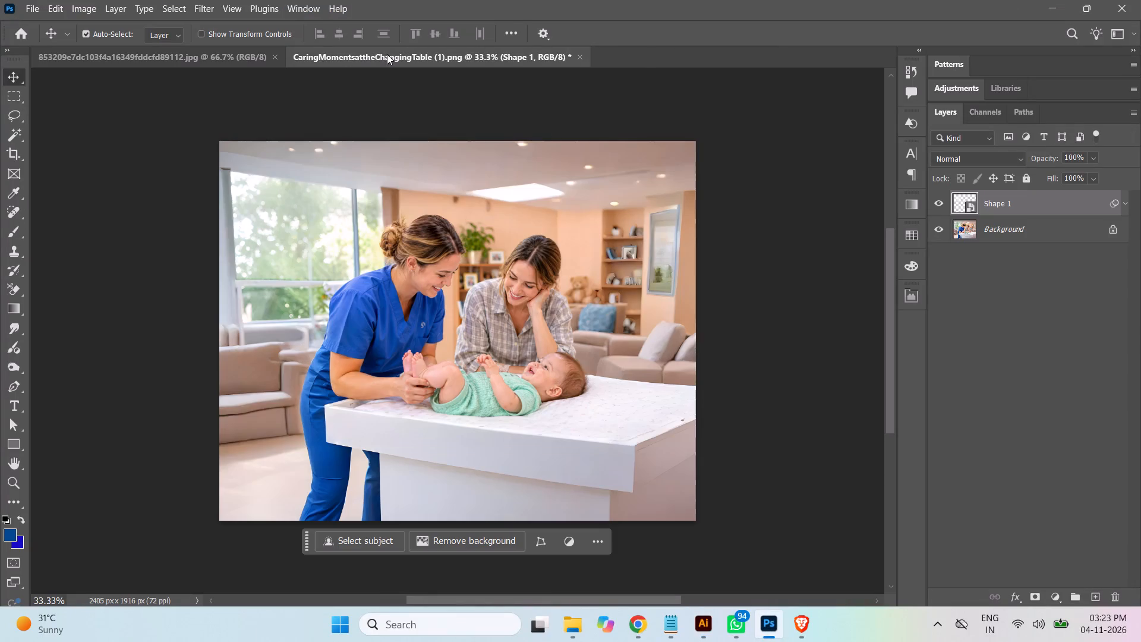
Examine the blending options of the Gaussian Blur smart filter on the Shape 1 layer, leaving them as they are.
left_click(1073, 202)
left_click(1126, 203)
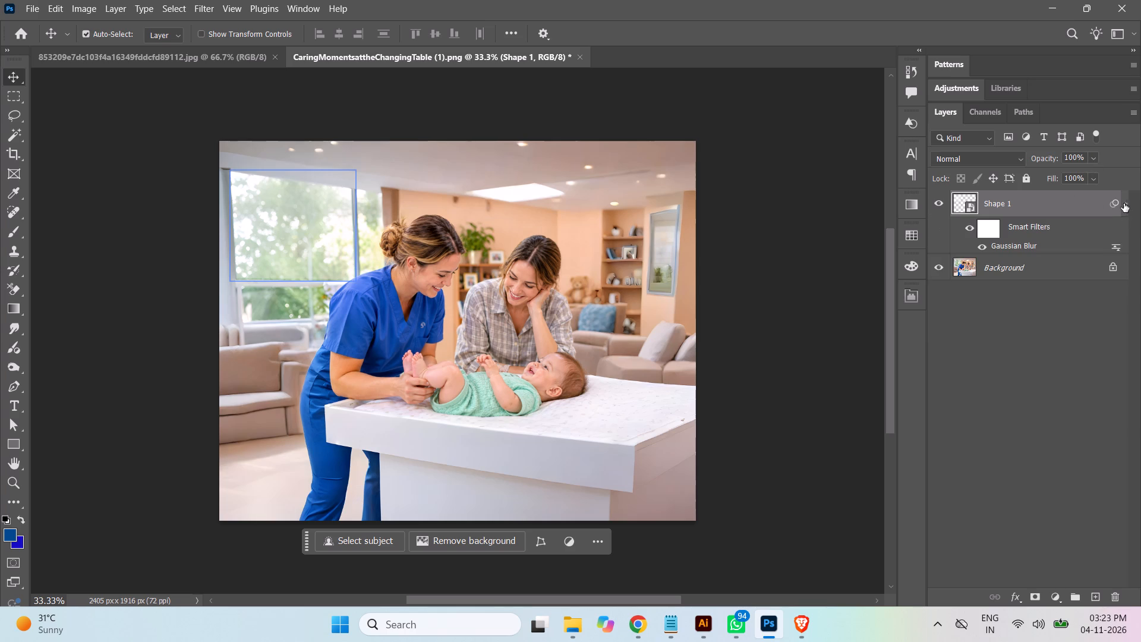
double_click(1116, 248)
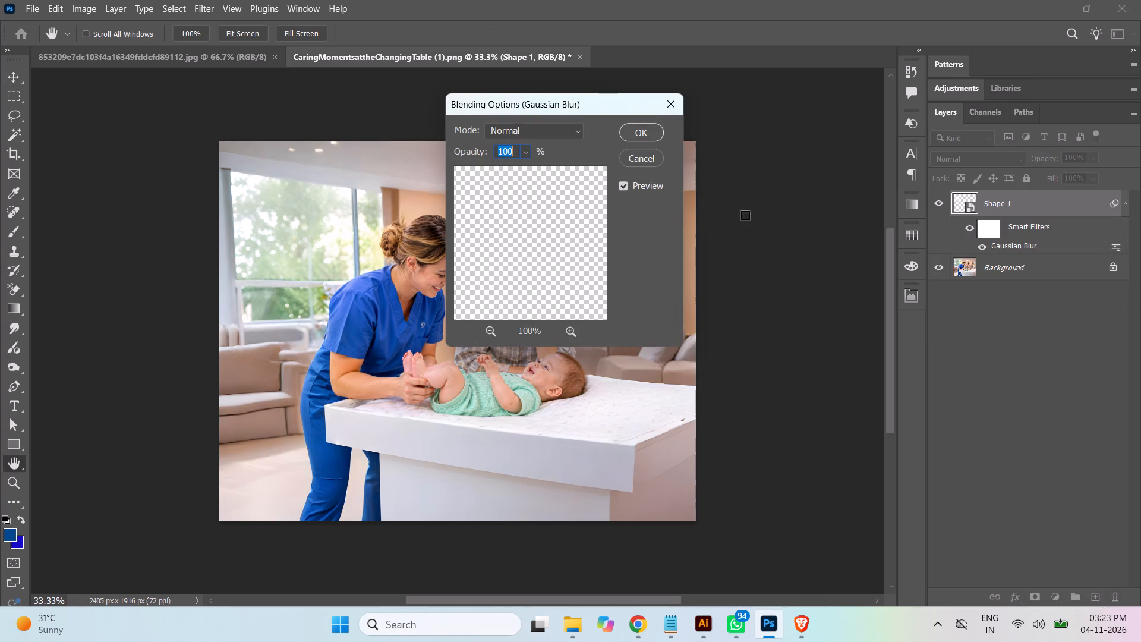
left_click_drag(605, 107, 777, 103)
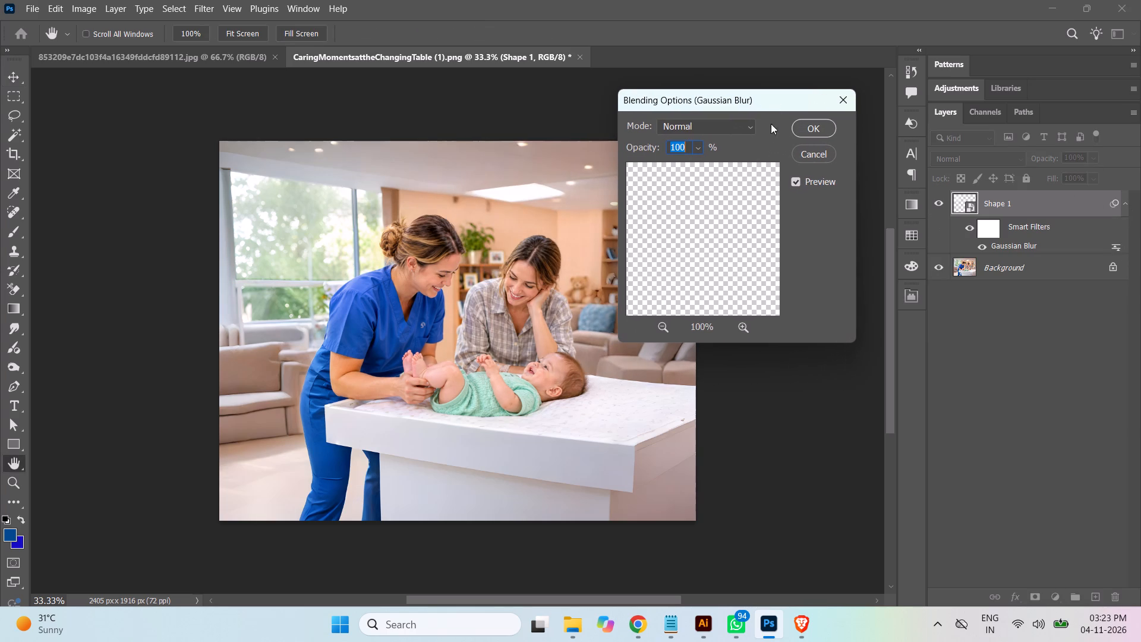
triple_click(662, 328)
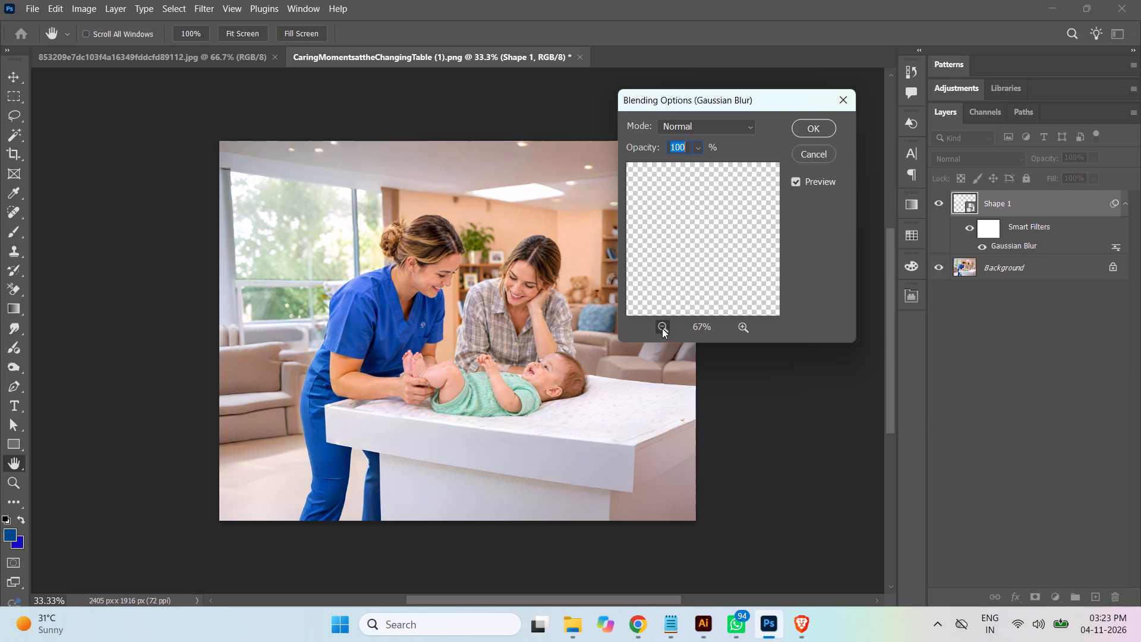
triple_click(662, 328)
double_click(661, 328)
left_click(661, 328)
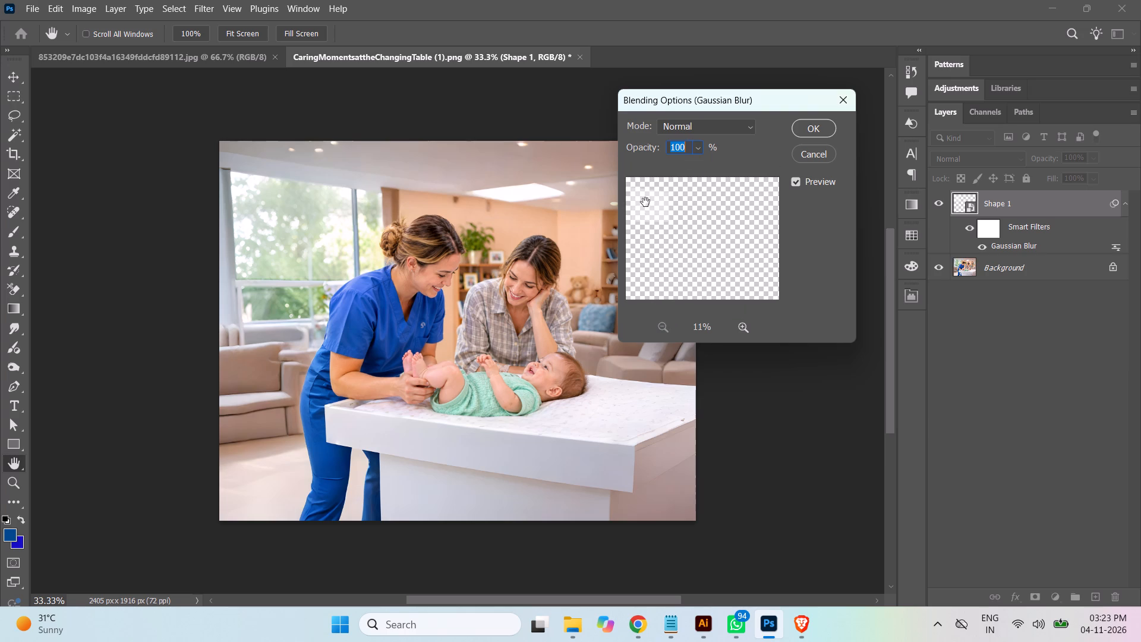
left_click_drag(646, 206, 691, 242)
left_click(811, 158)
Compare the window highlight with Shape 1's Gaussian Blur and its smart filters switched off and on.
left_click(979, 248)
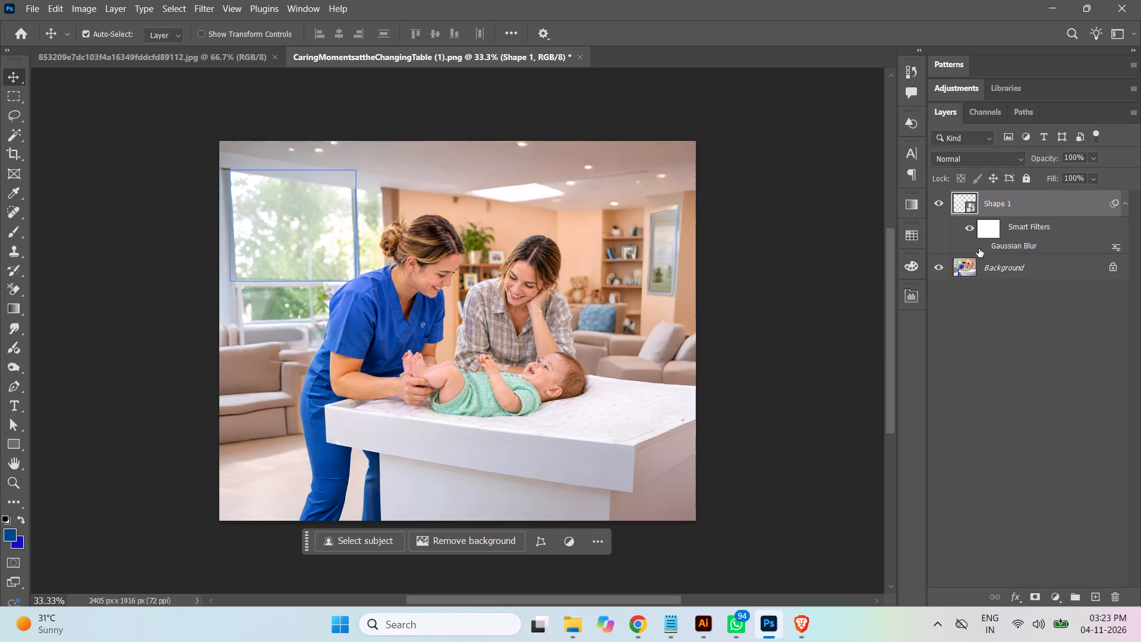
left_click(979, 248)
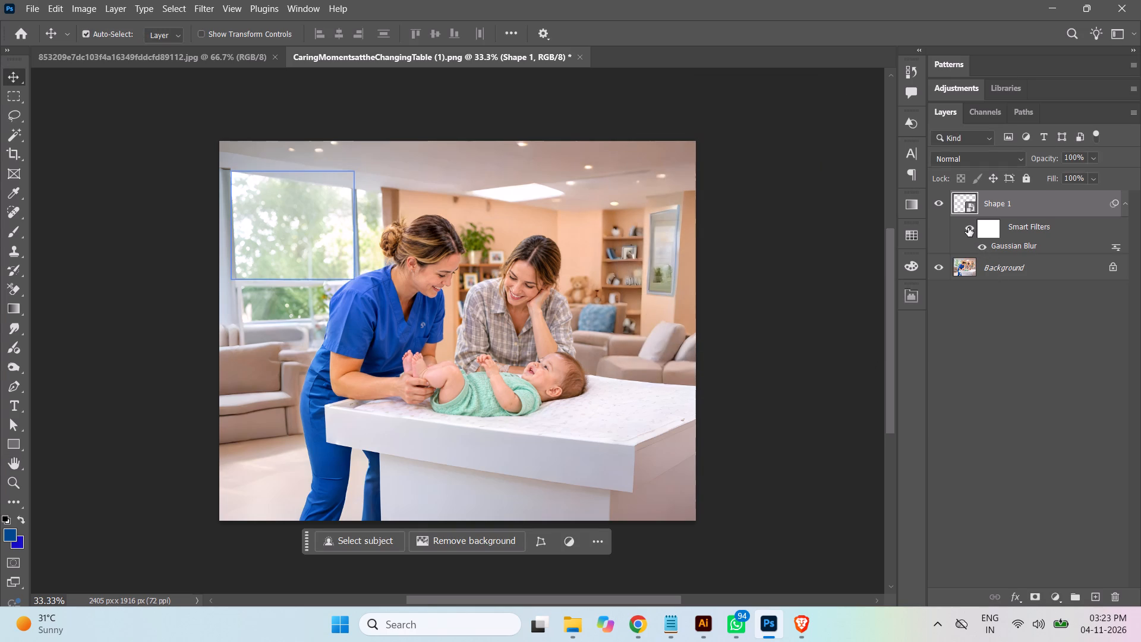
left_click(969, 228)
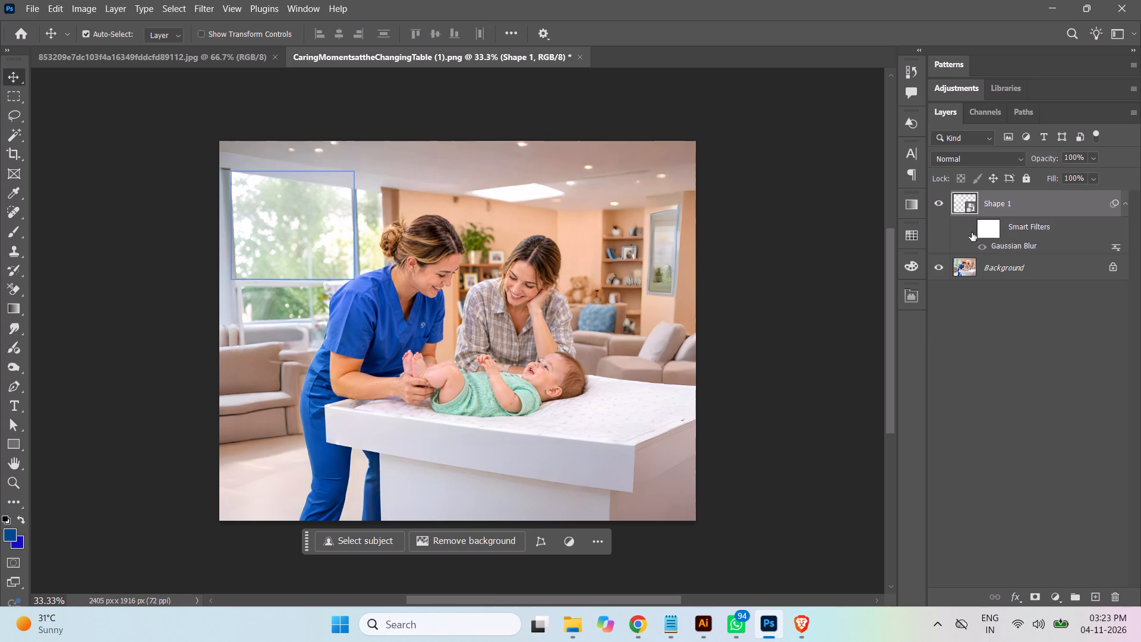
left_click(968, 228)
left_click(1075, 206)
left_click(1125, 203)
left_click(1045, 203)
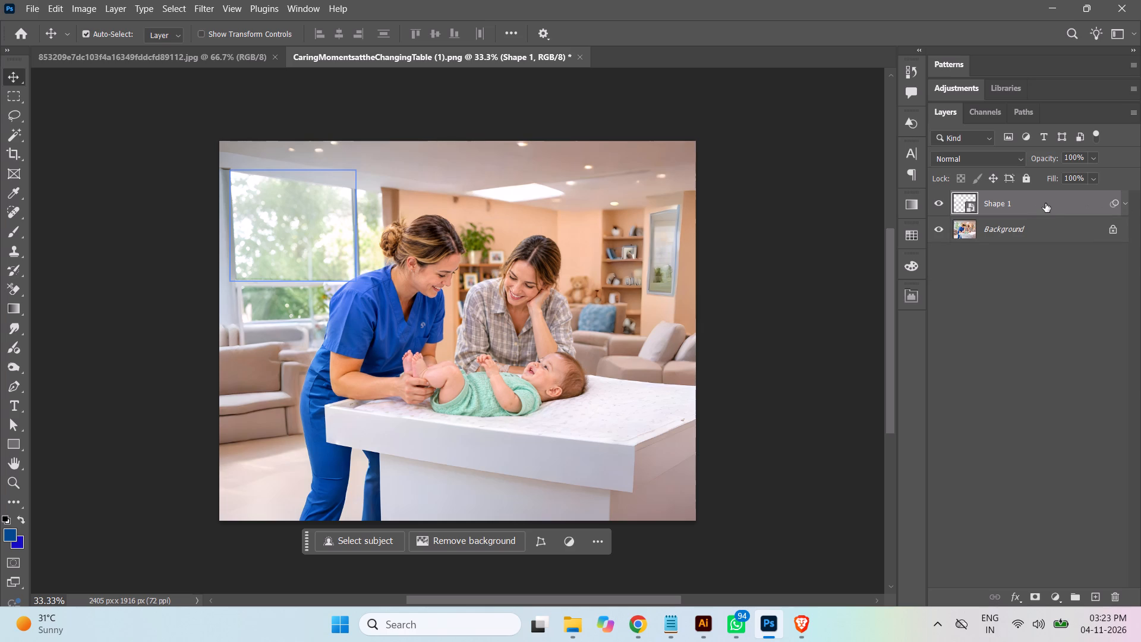
Set the white shape's opacity to 60% inside the Shape 1 smart object and save the smart object.
double_click(970, 209)
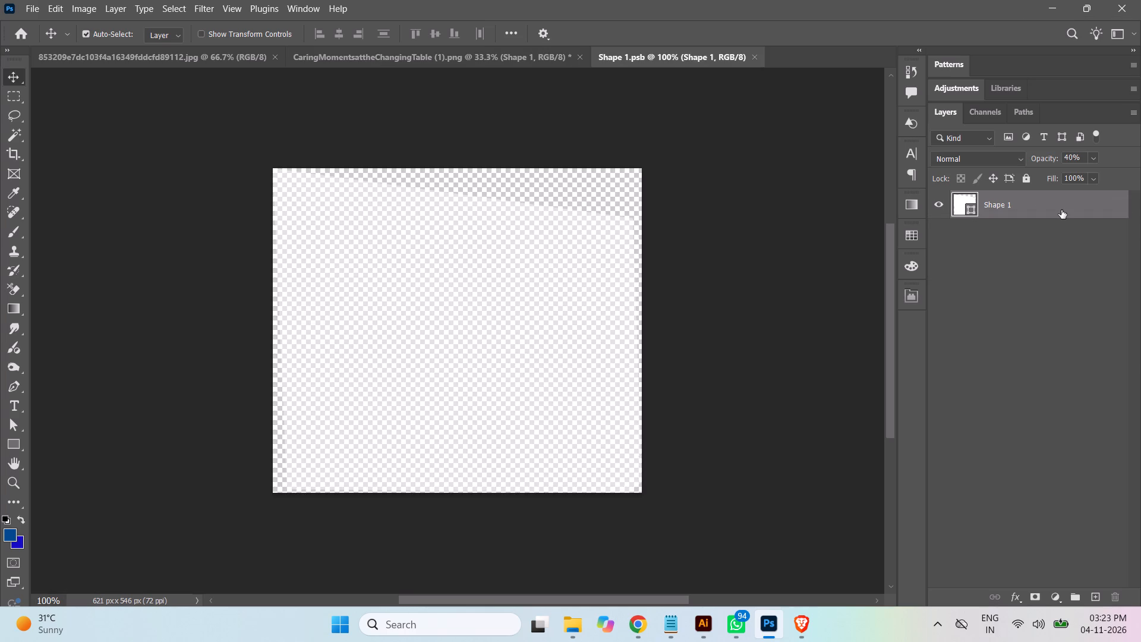
left_click(1061, 210)
left_click_drag(1079, 154, 1039, 168)
left_click_drag(1039, 168, 1039, 168)
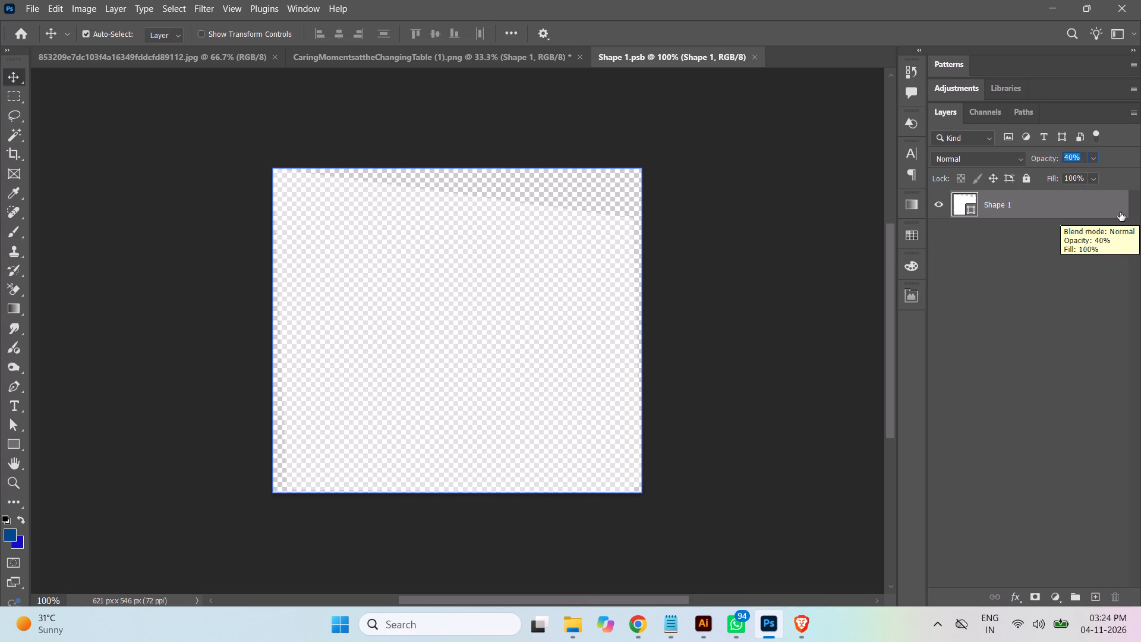
type("60")
key("Return")
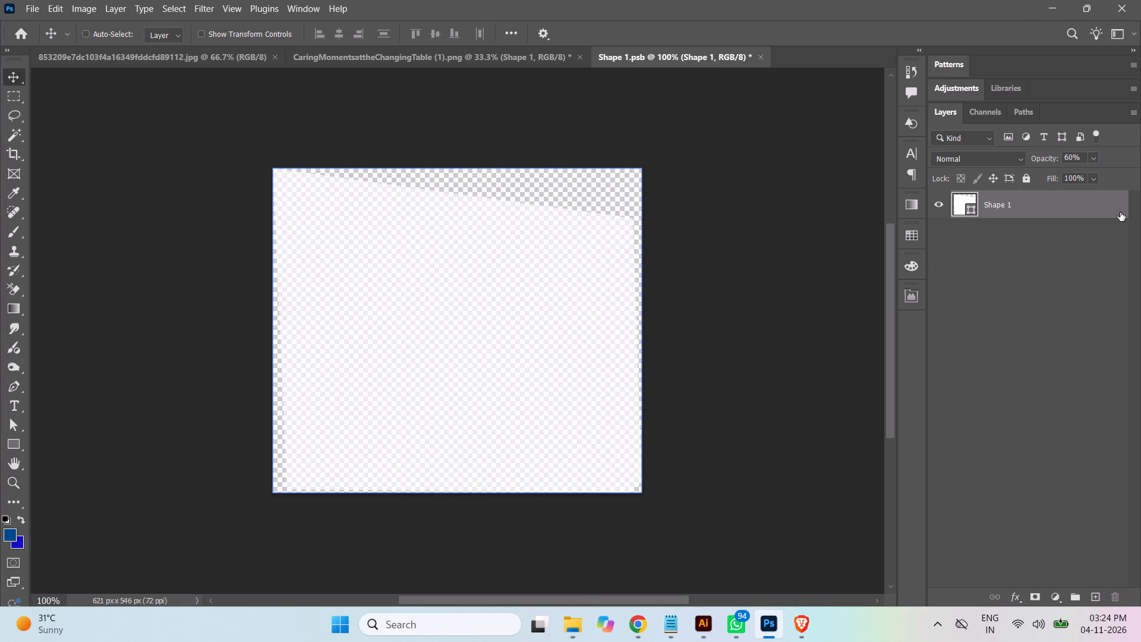
key("ctrl+s")
Save a PNG copy of the photo to Downloads as CaringMomentsattheChangingTable (1).png, with large file size (fastest saving).
left_click(504, 58)
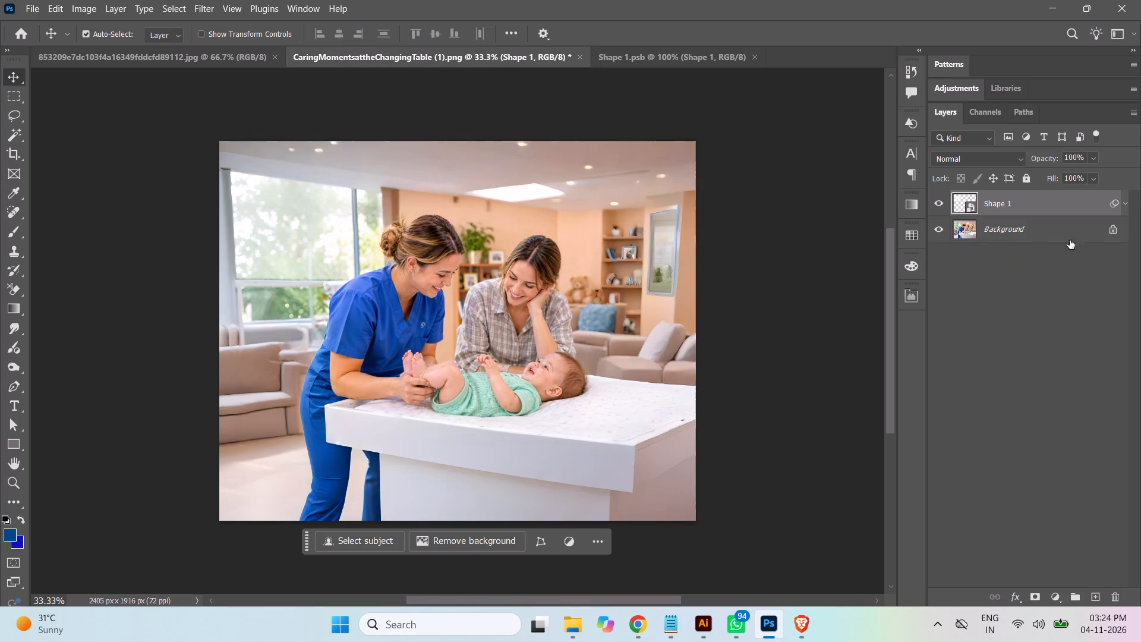
left_click(1079, 203)
key("ctrl+s")
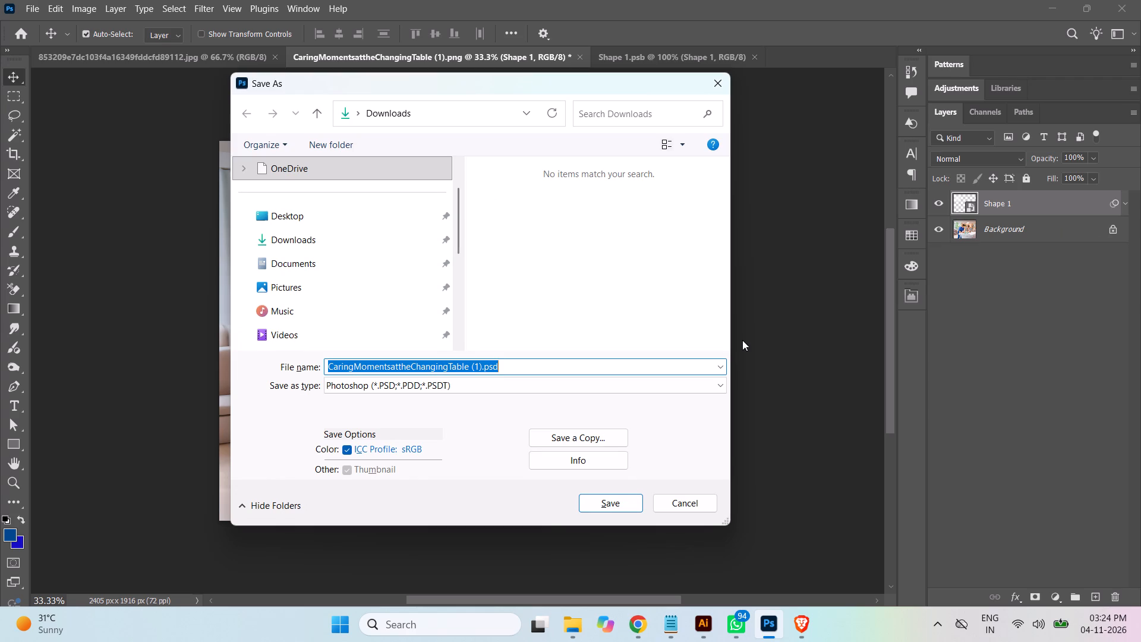
left_click(679, 507)
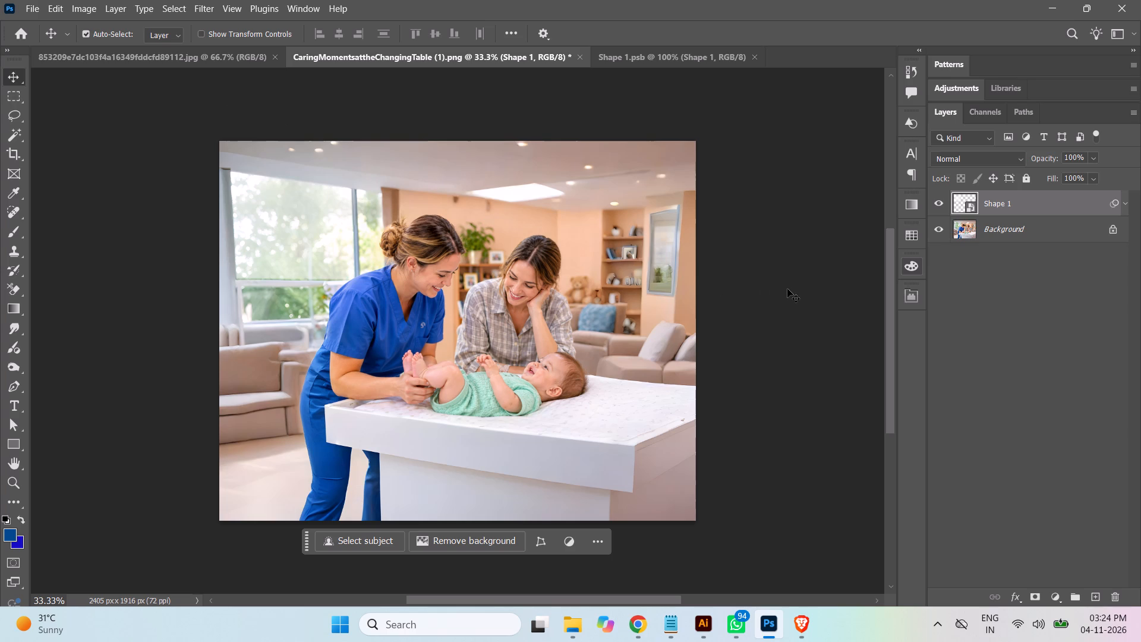
left_click(32, 10)
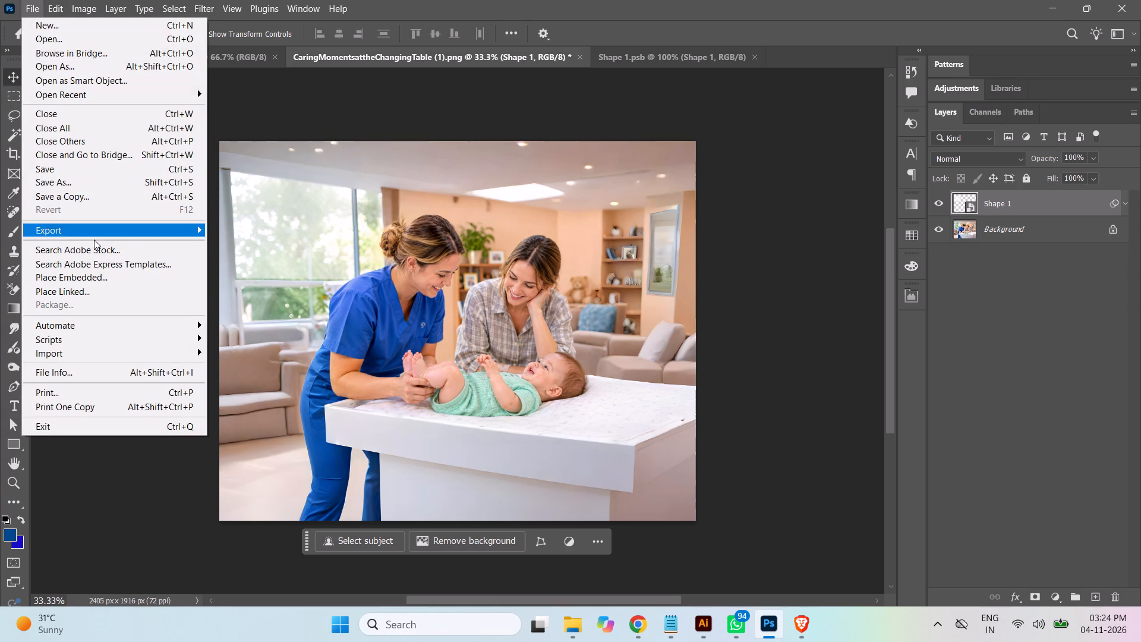
left_click(91, 198)
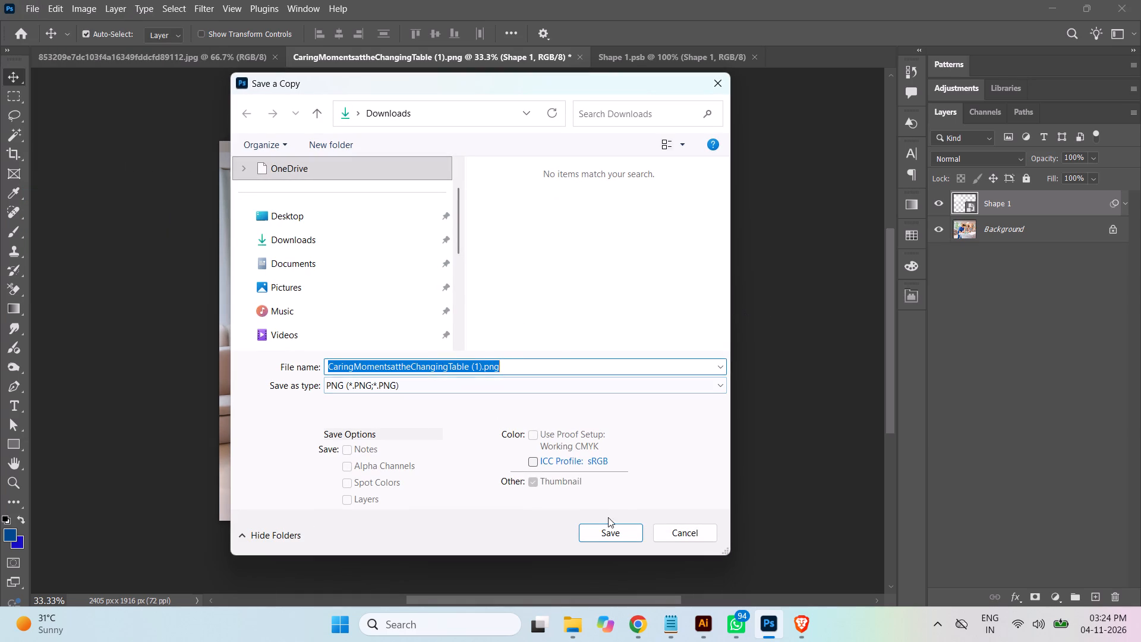
left_click(604, 532)
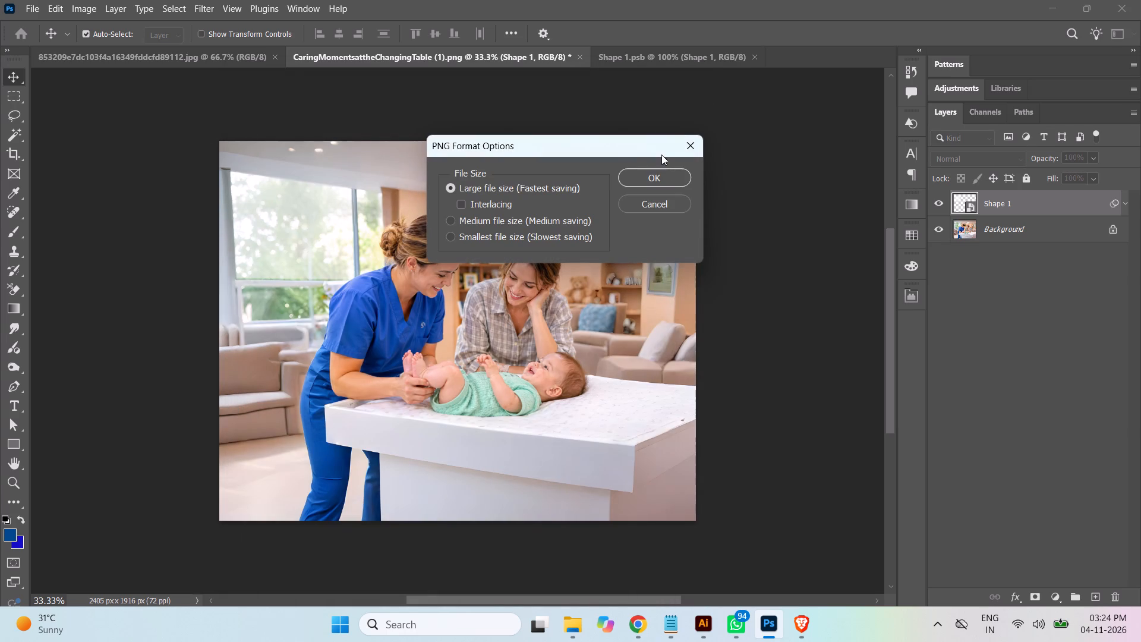
left_click(667, 180)
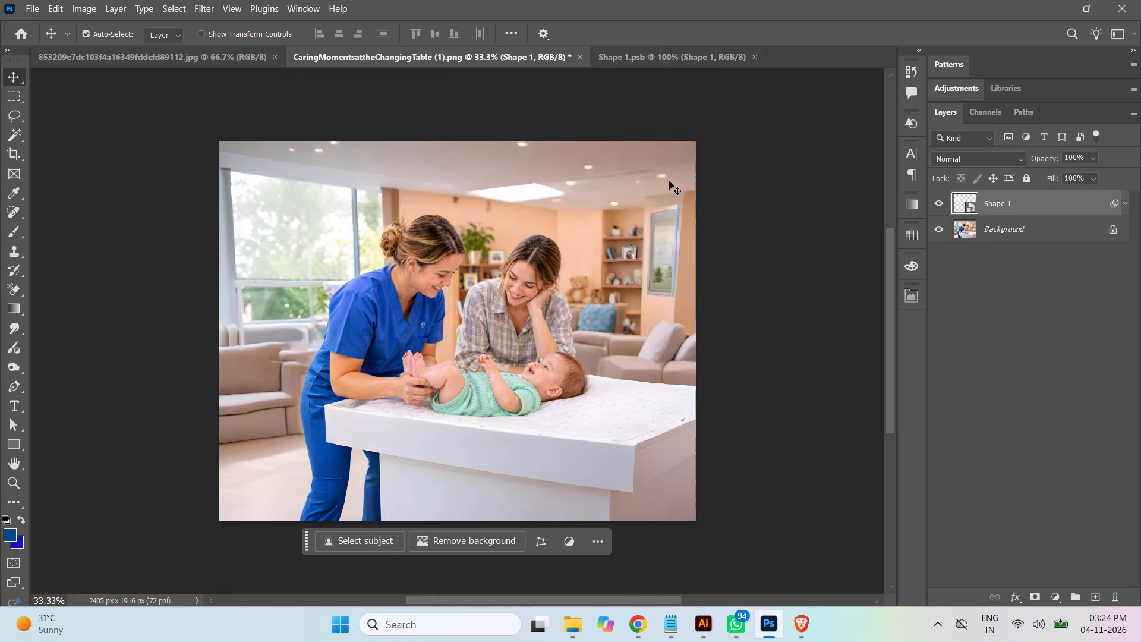
Move CaringMomentsattheChangingTable (1).png from Downloads to the Health Services folder in File Explorer, replacing the existing file.
left_click(581, 632)
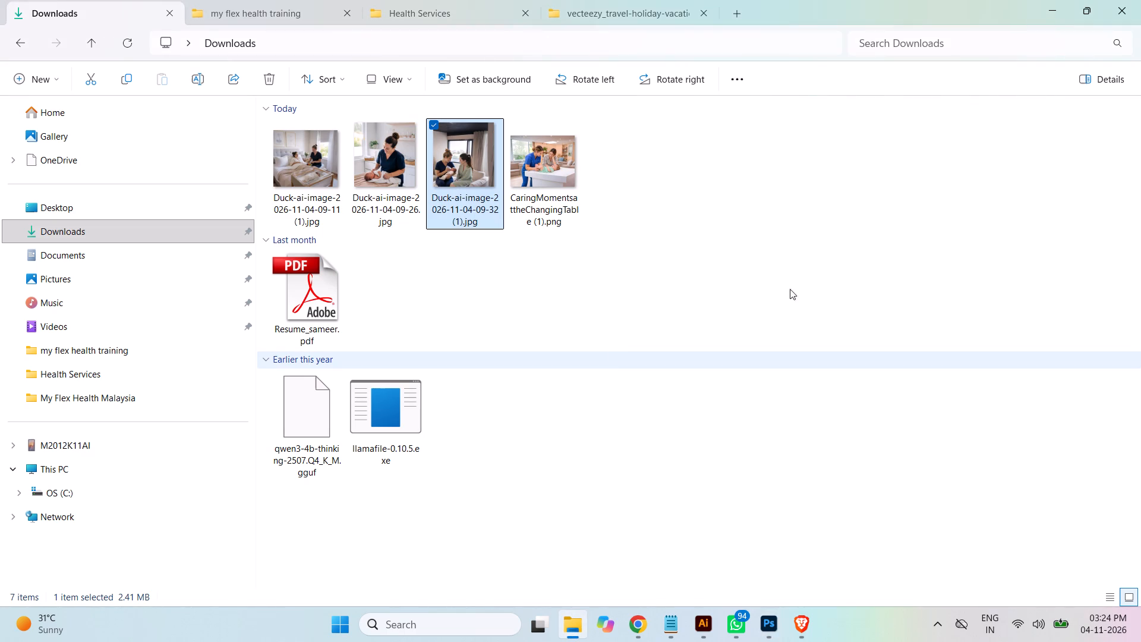
left_click(735, 262)
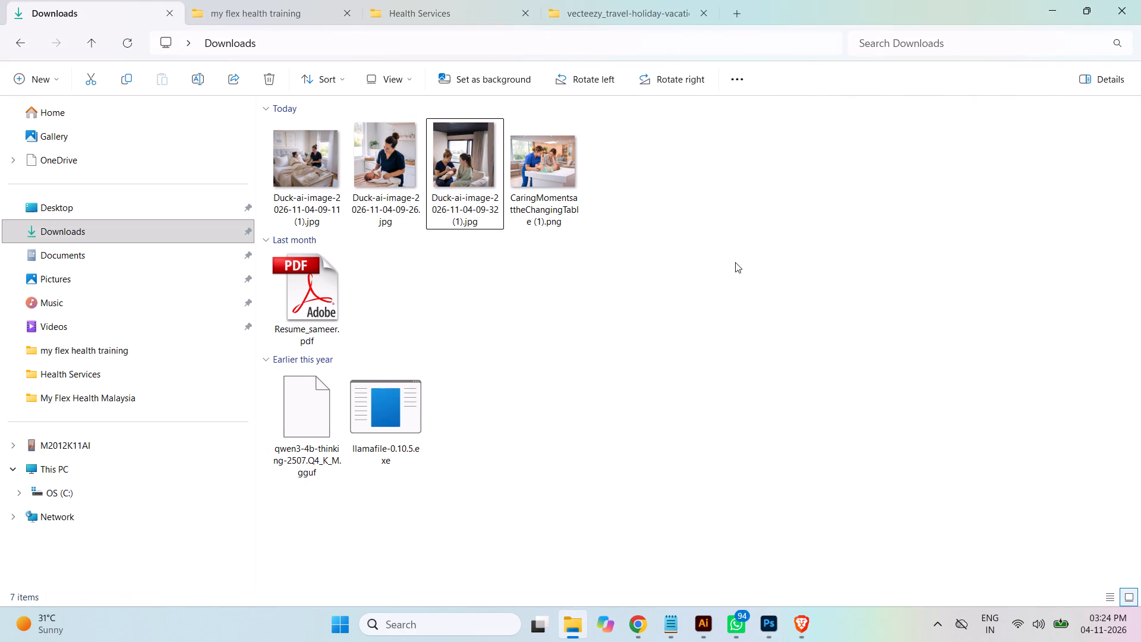
left_click(568, 181)
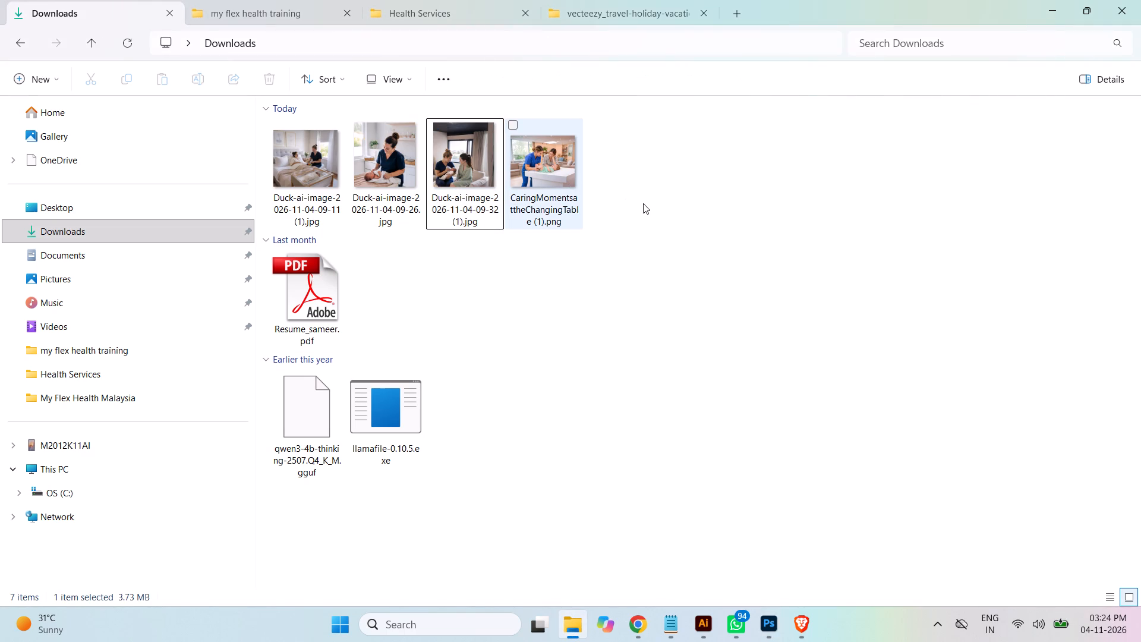
key("ctrl+x")
left_click(445, 7)
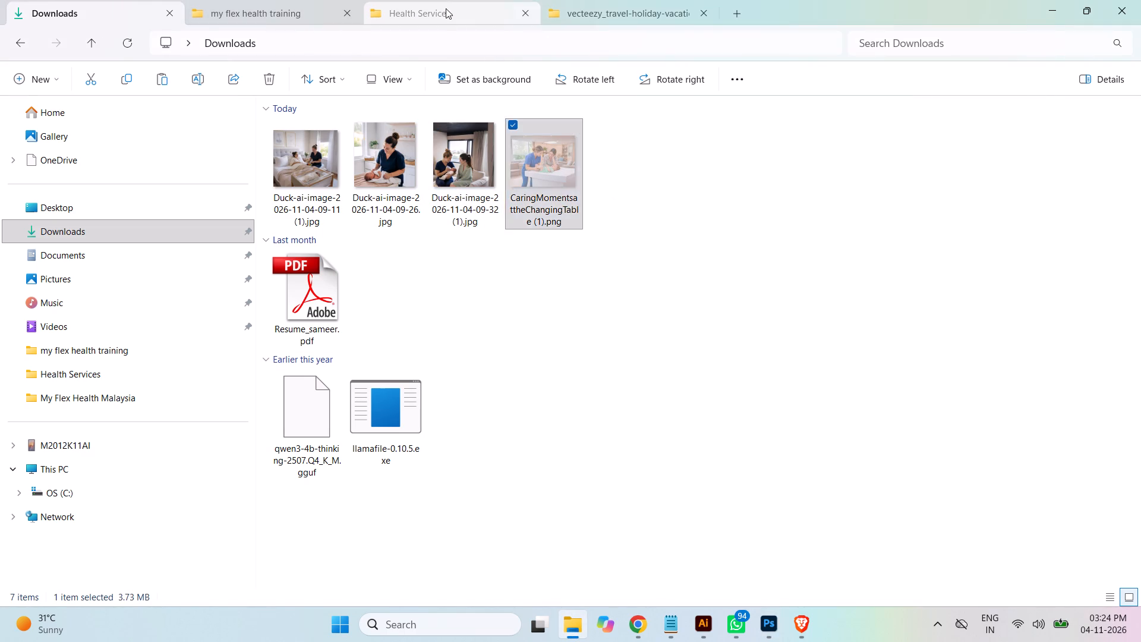
key("ctrl+v")
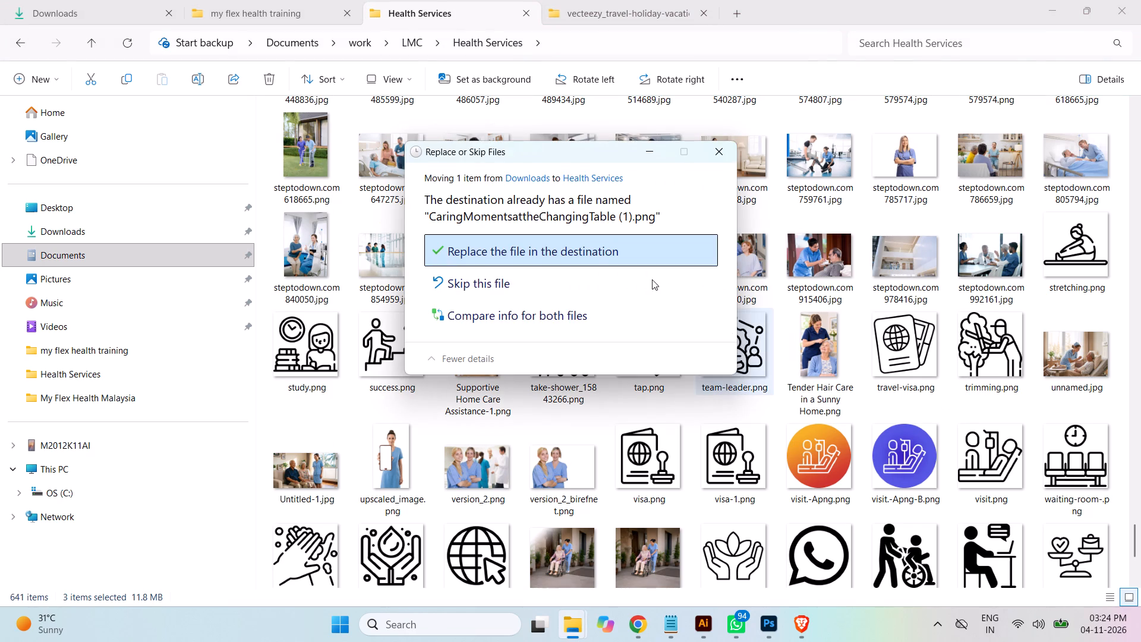
left_click(608, 253)
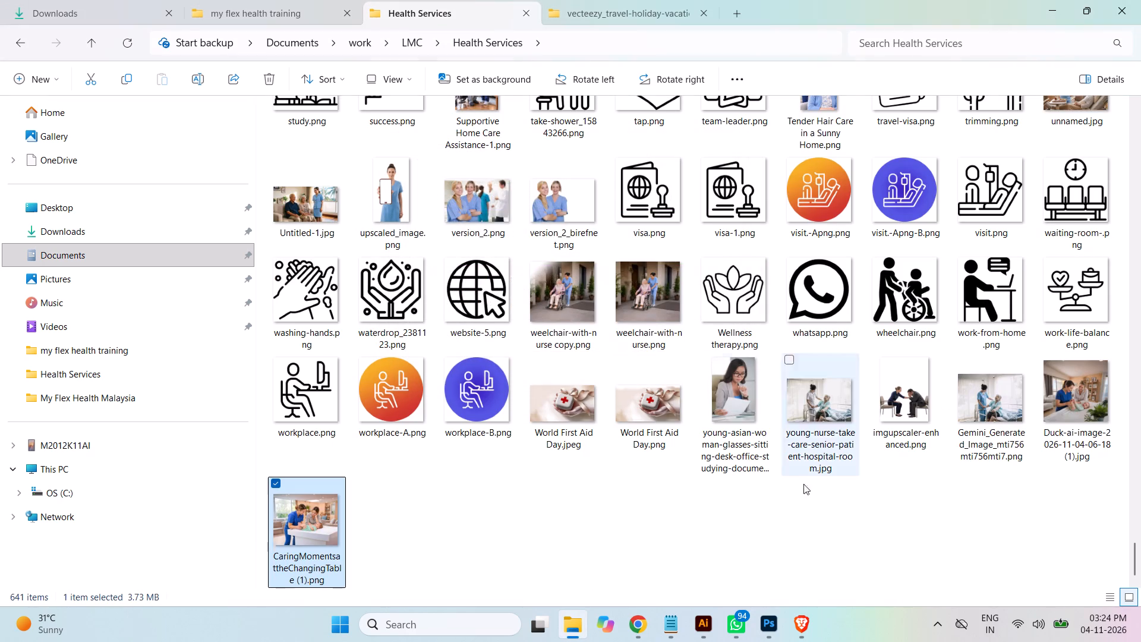
Switch back to the Healthcare-Australia-training design in Illustrator.
left_click(702, 621)
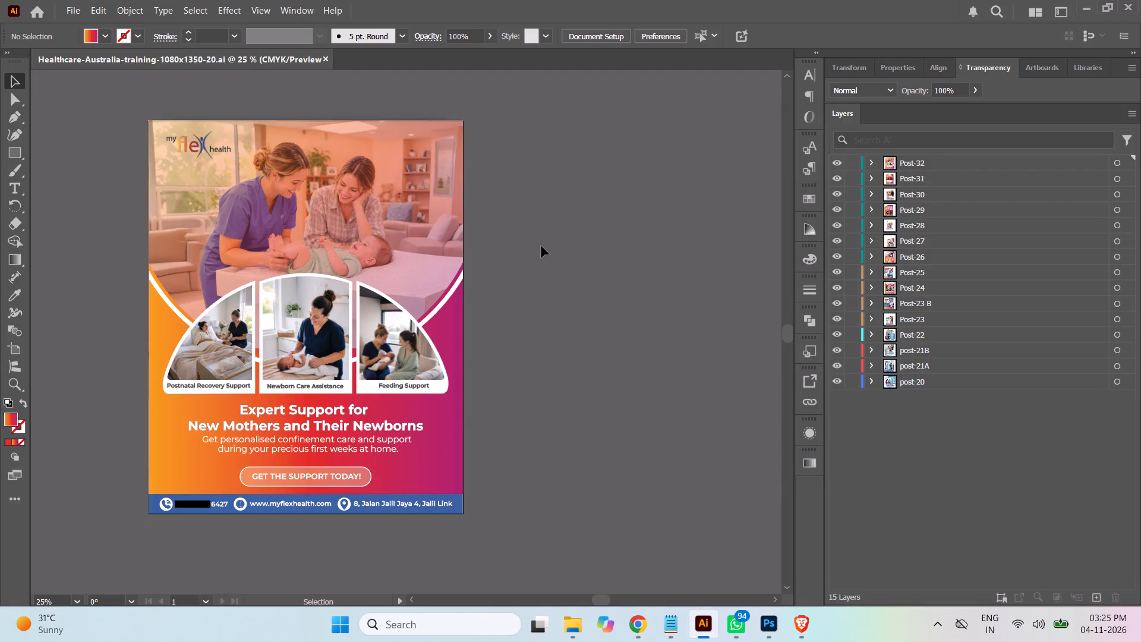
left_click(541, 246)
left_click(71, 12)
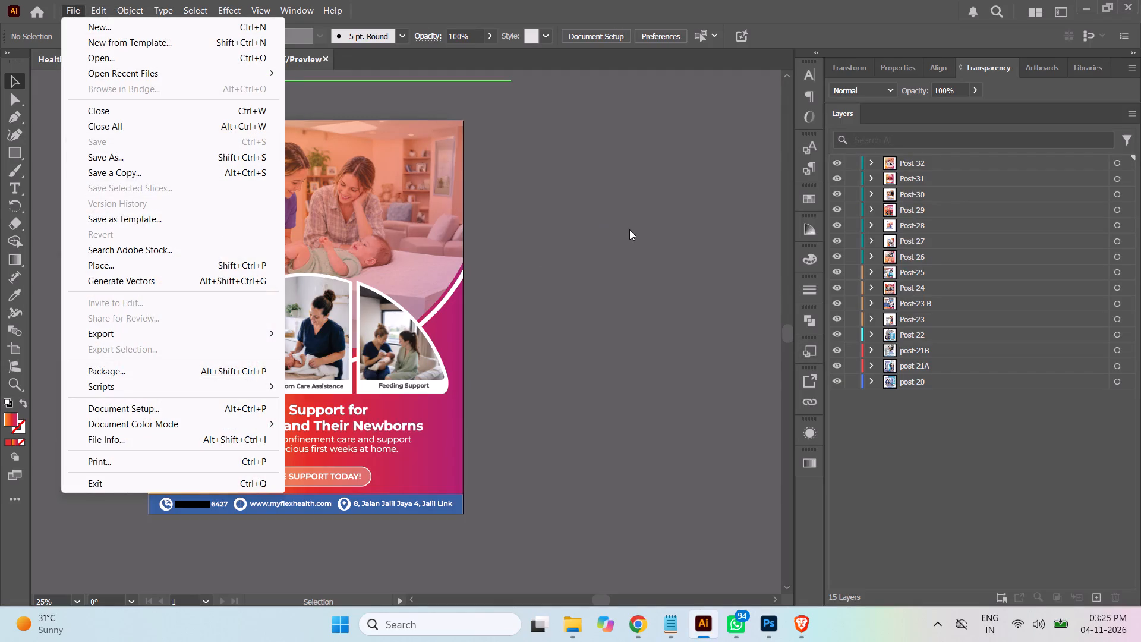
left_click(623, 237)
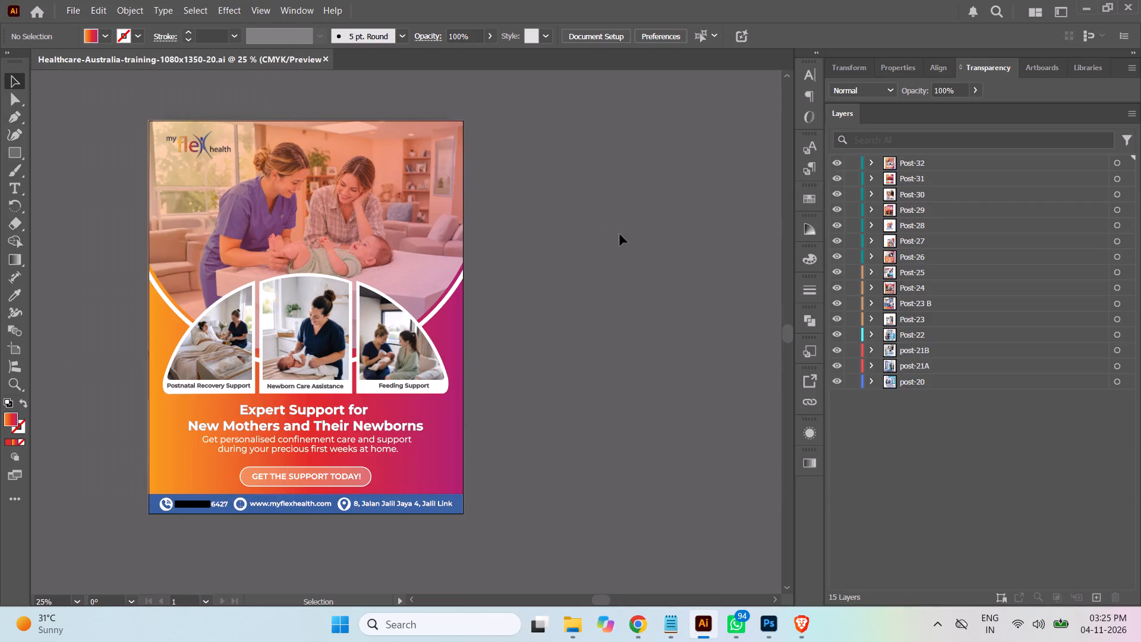
Review the earlier post designs by hiding layers Post-32 through Post-26 one after another, finishing with all of them visible again.
left_click(836, 165)
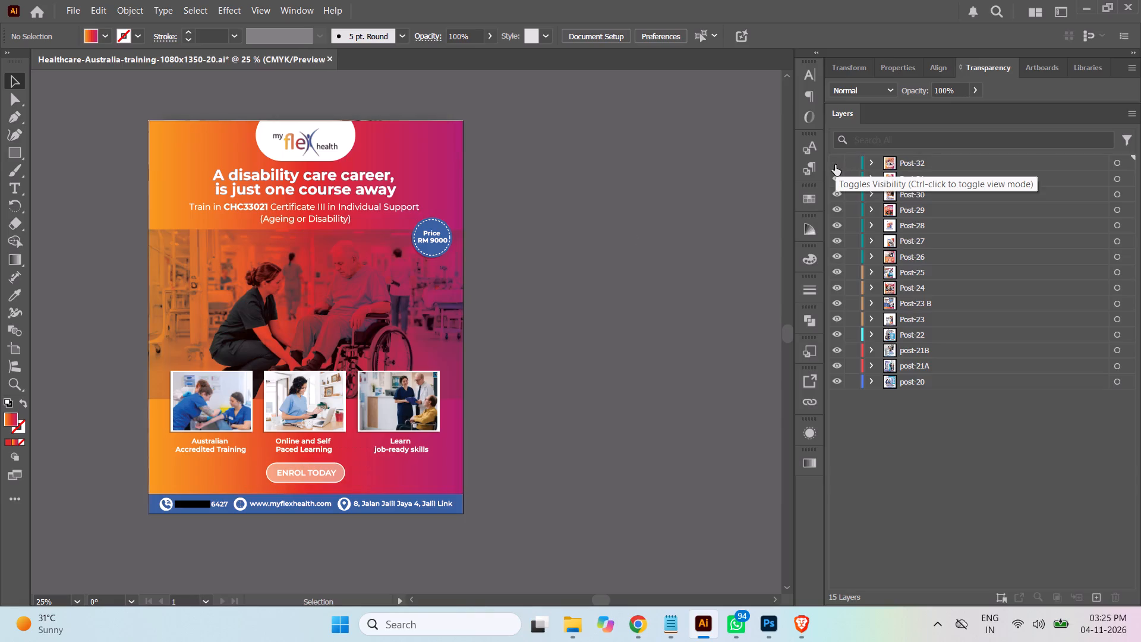
left_click(835, 165)
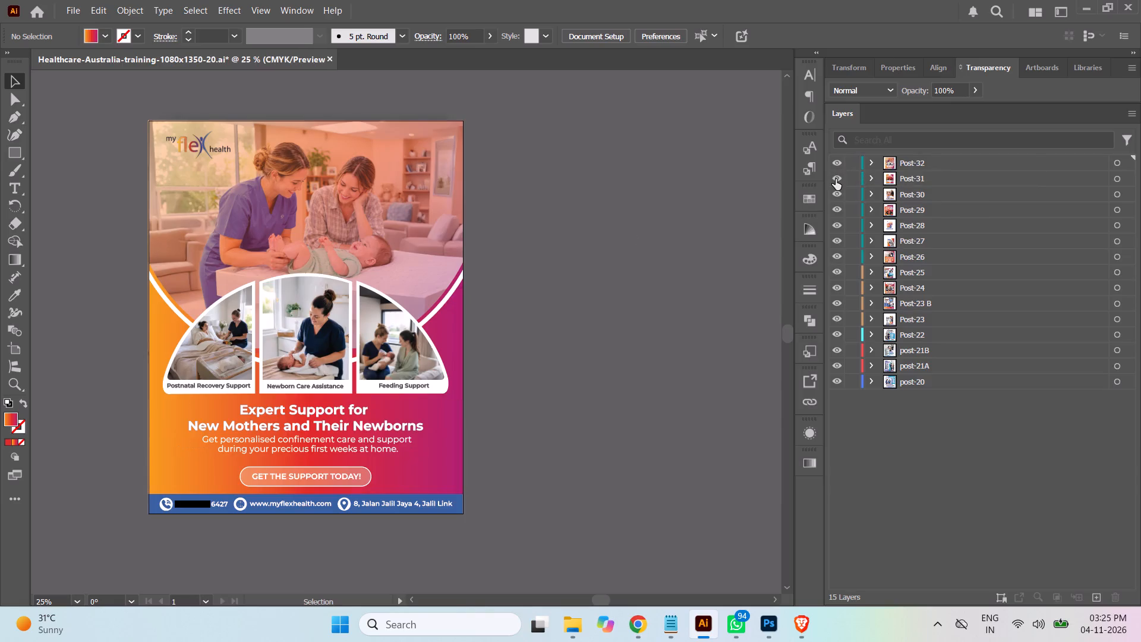
left_click(836, 179)
left_click(840, 163)
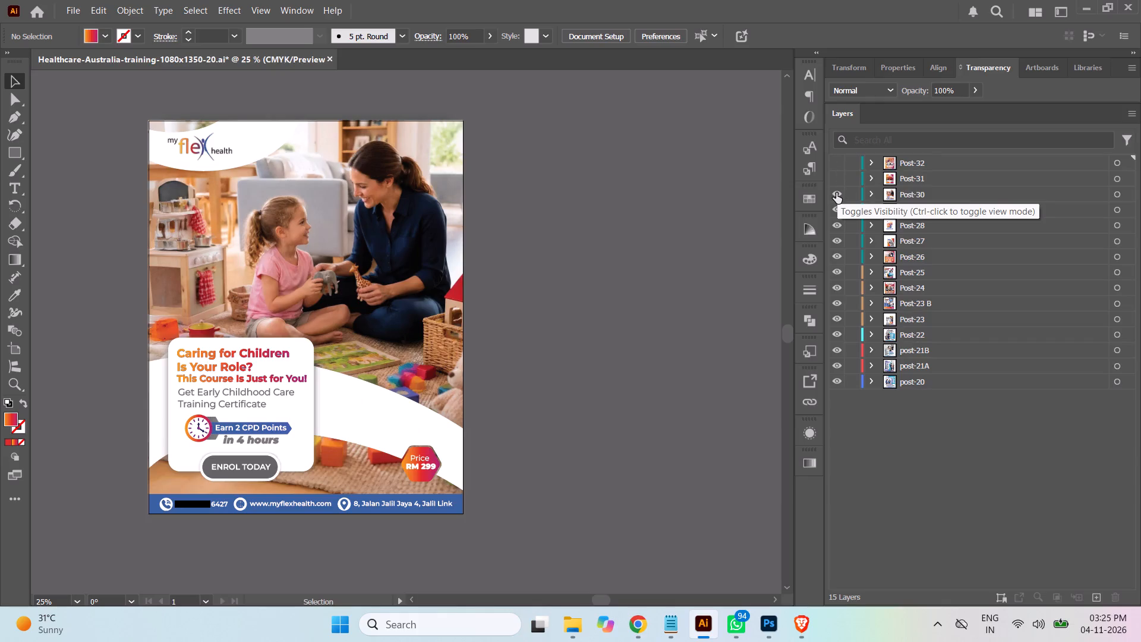
left_click(836, 193)
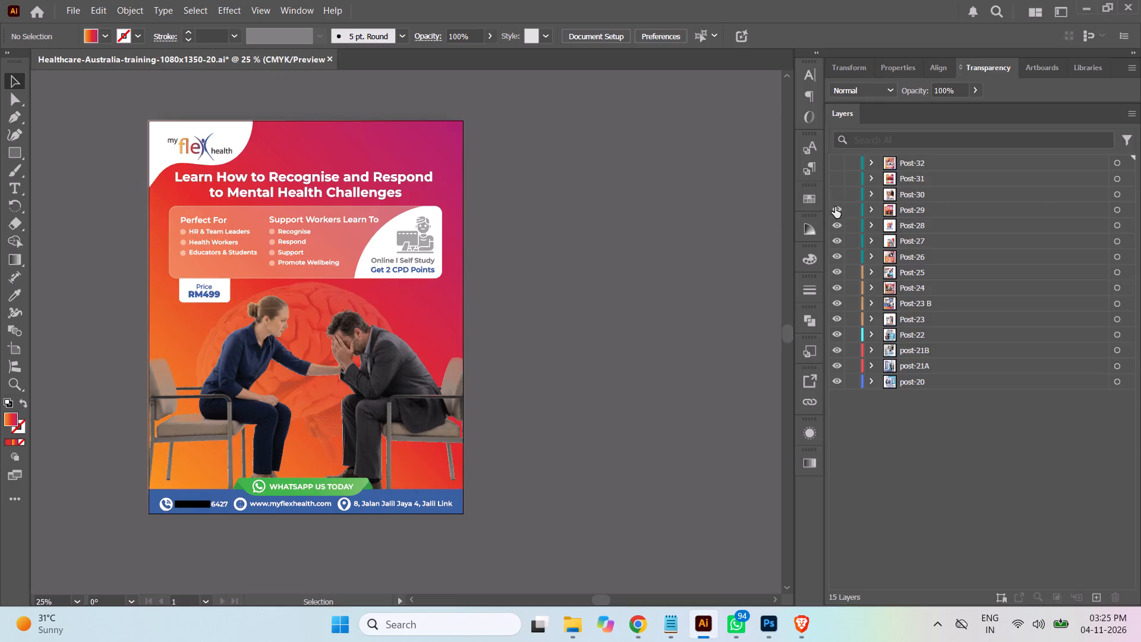
left_click(835, 207)
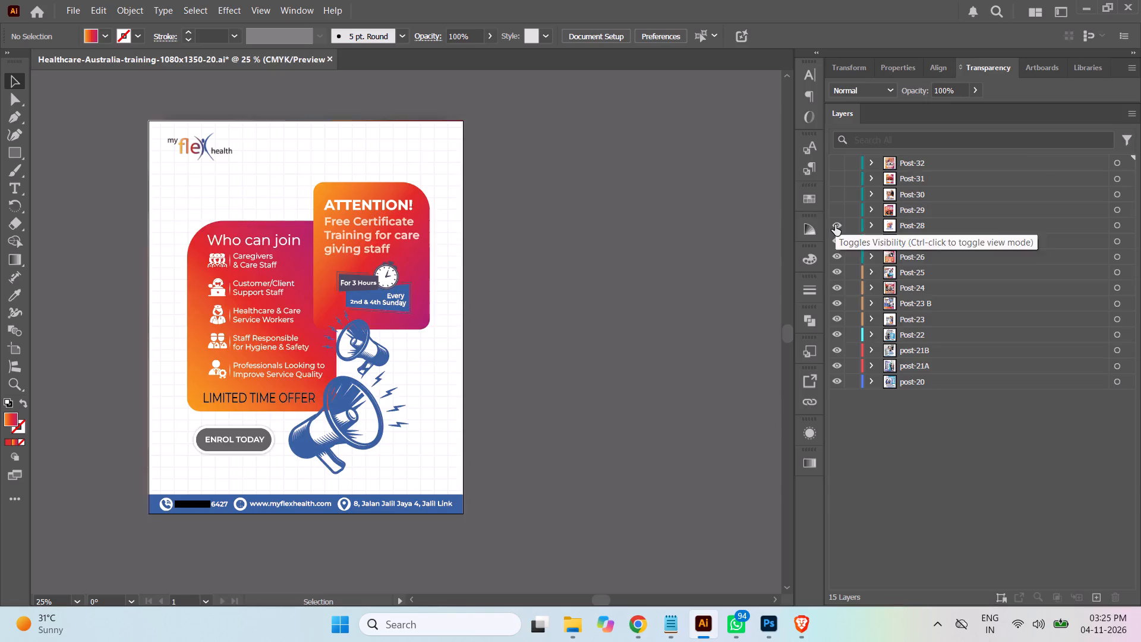
left_click(835, 225)
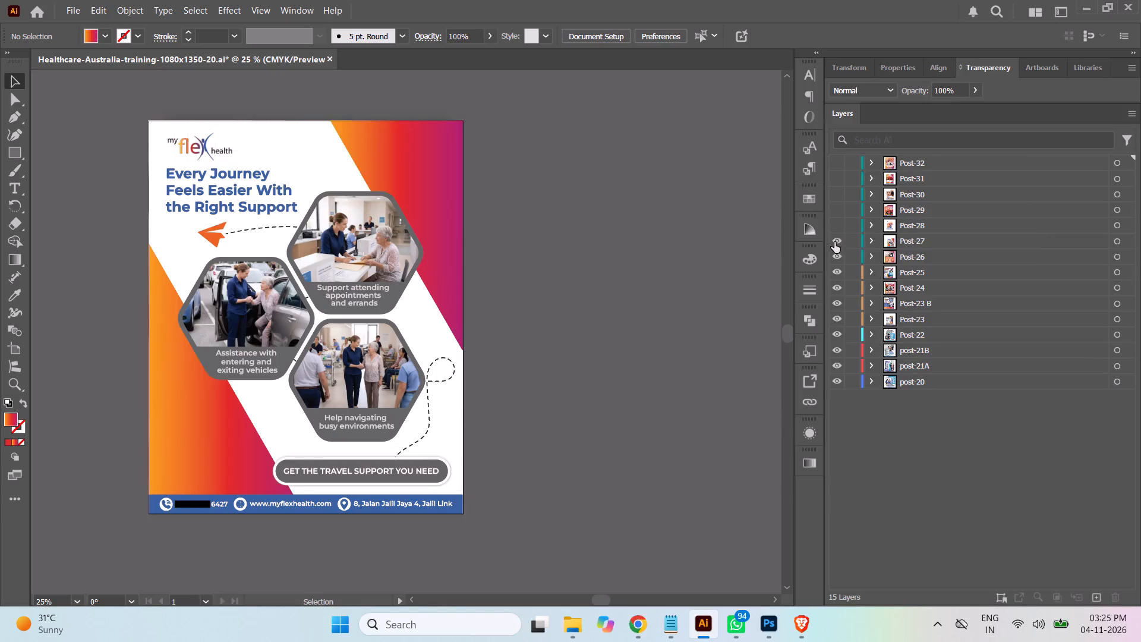
left_click(834, 242)
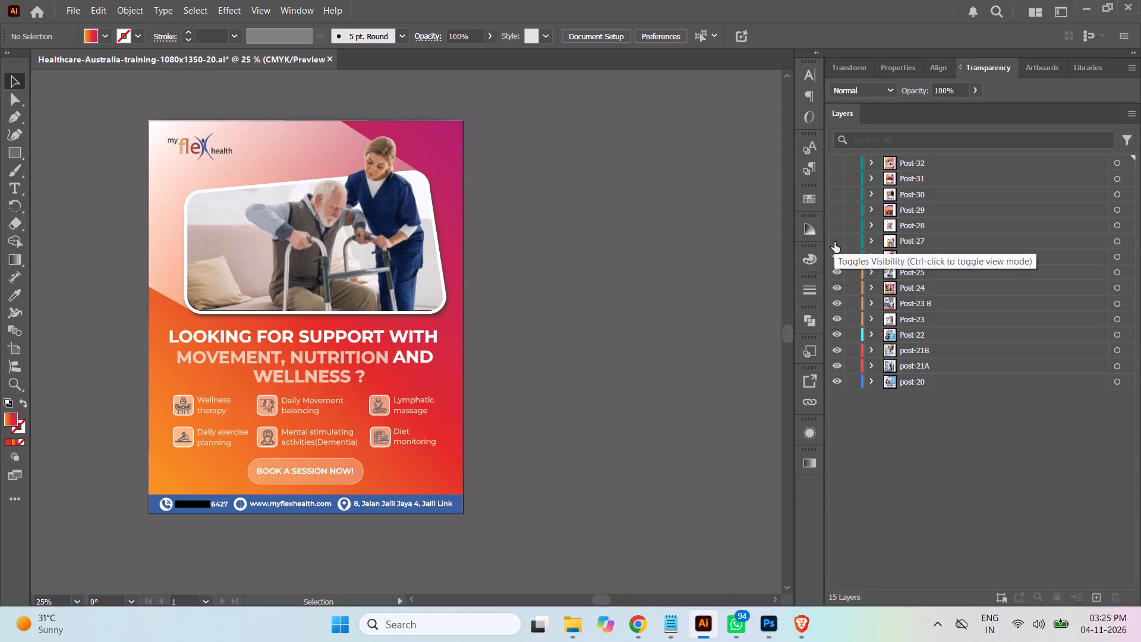
left_click(834, 242)
left_click(834, 242)
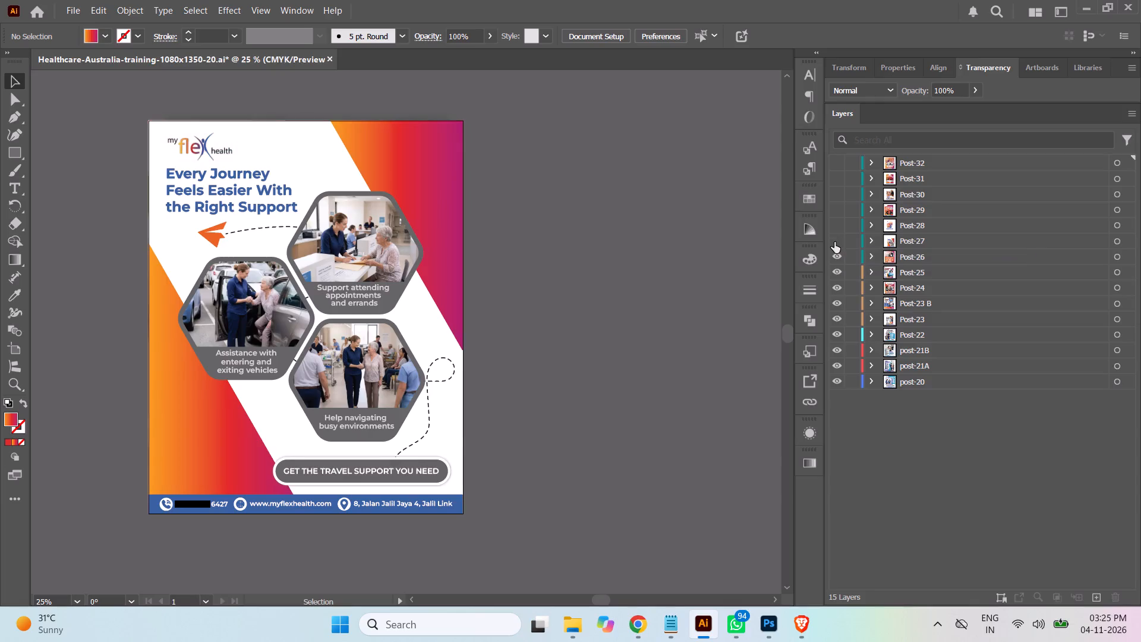
left_click(838, 258)
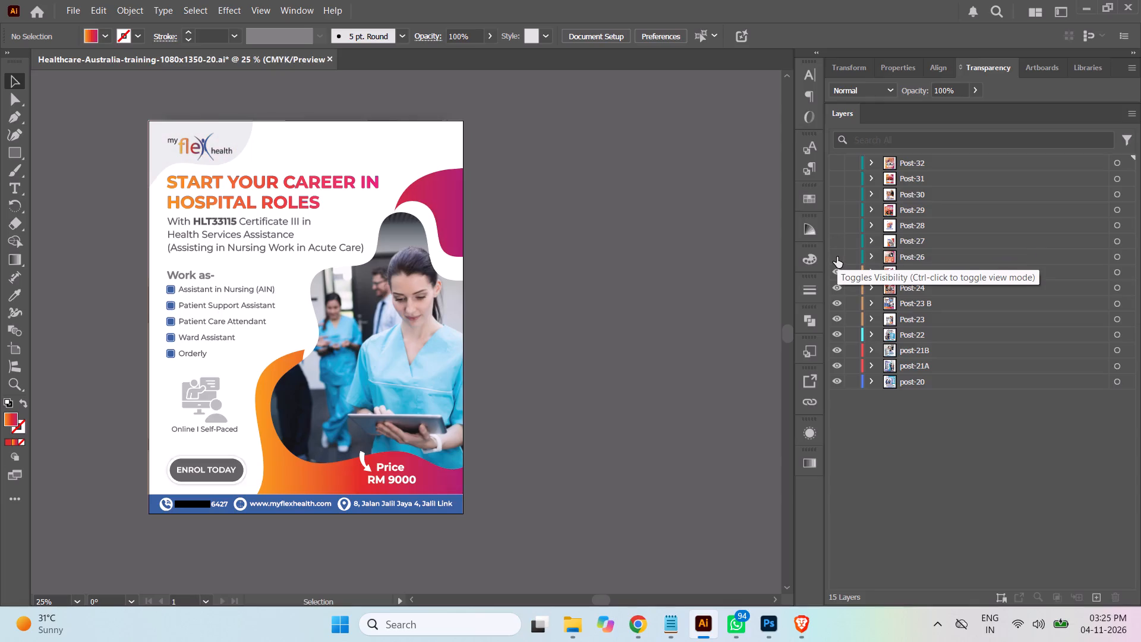
left_click_drag(836, 260, 836, 160)
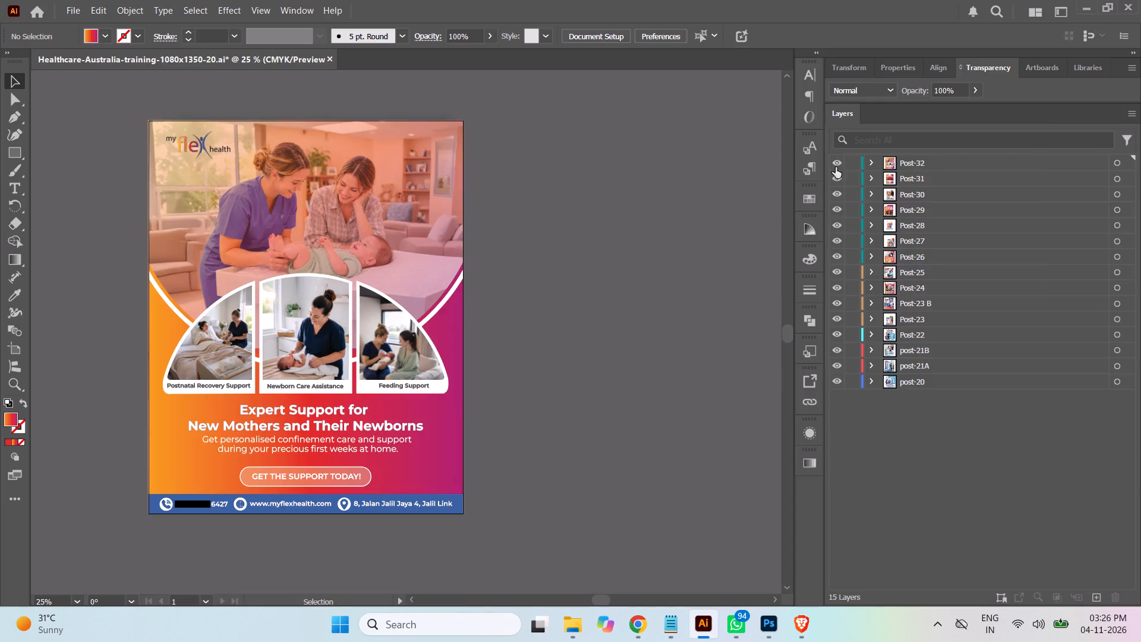
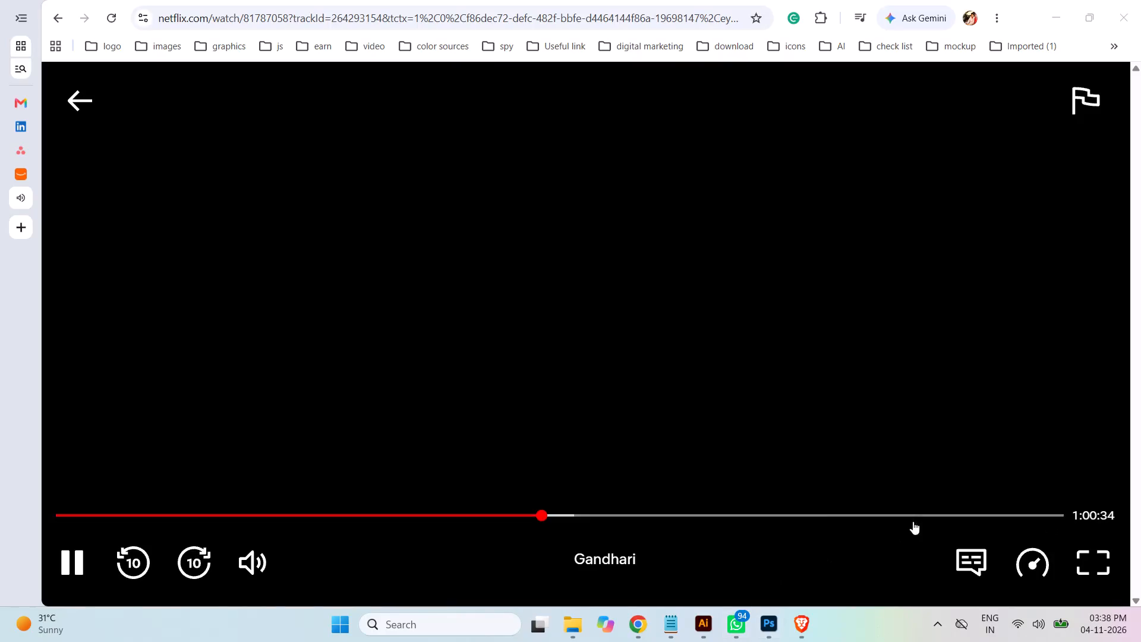
Close the Netflix tab and the Amazon.in Help tab, returning to the Asana task MFHM - Confinement Care.
left_click(667, 376)
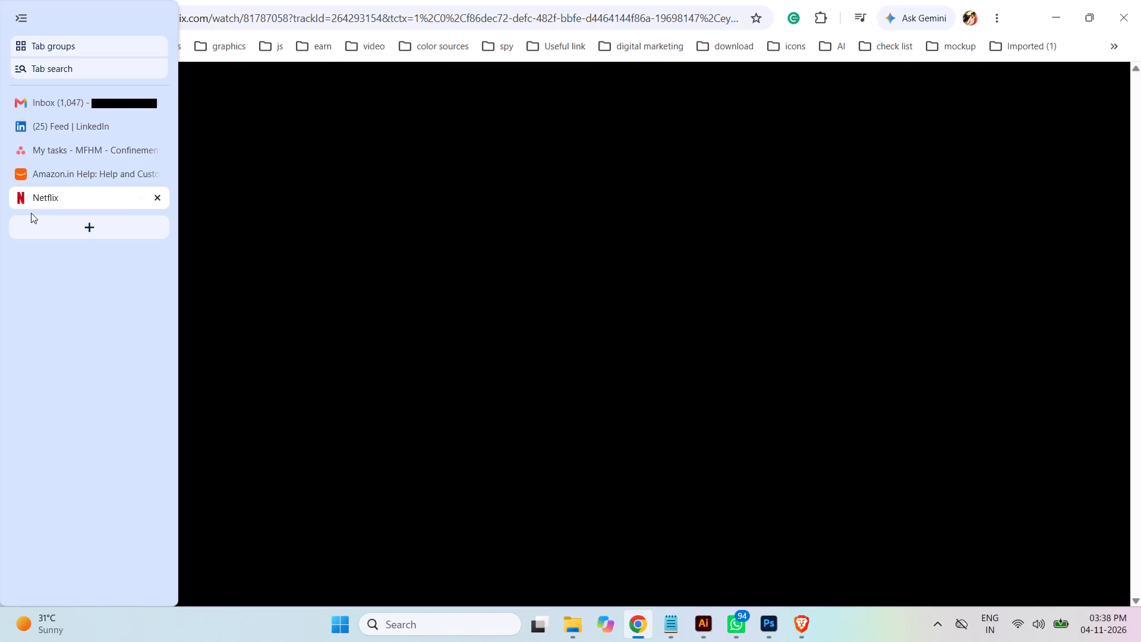
left_click(156, 199)
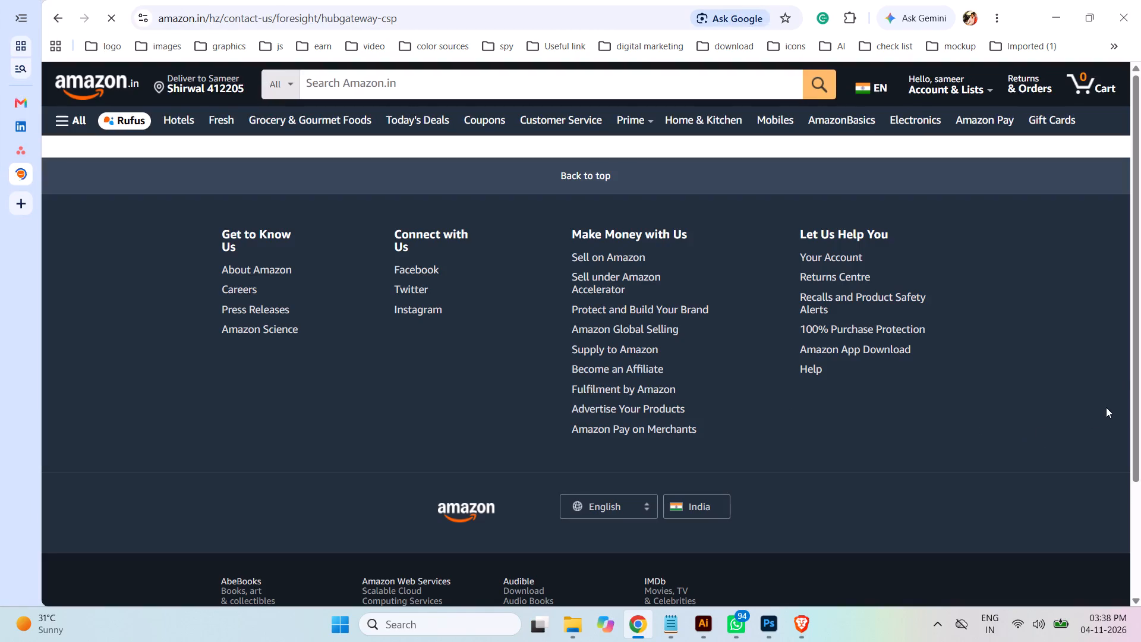
scroll(1107, 405, "up", 4)
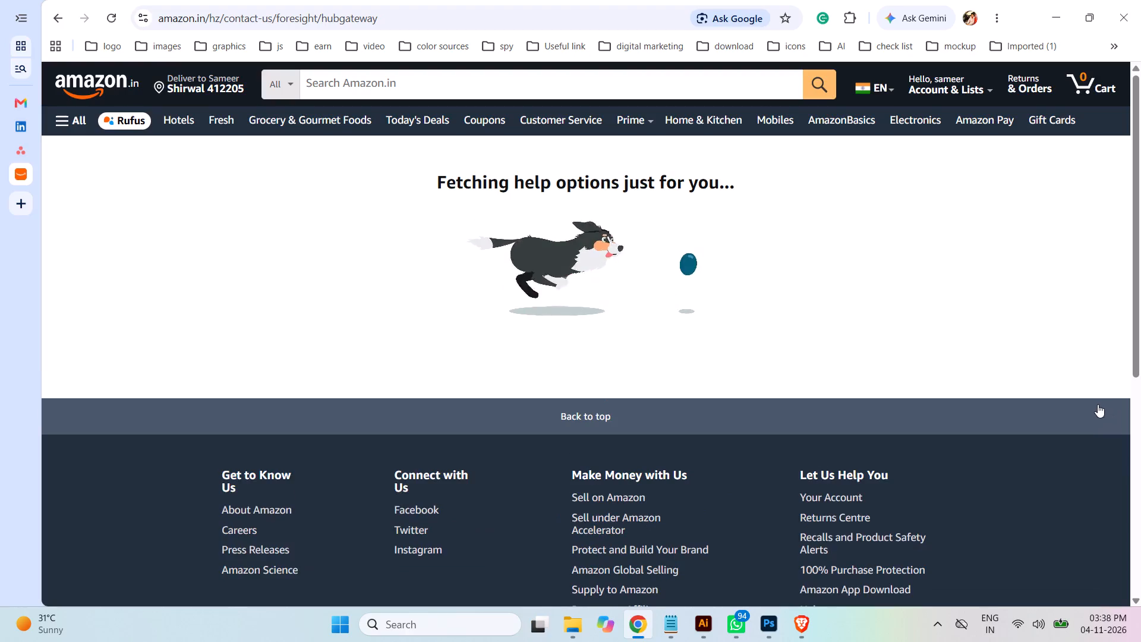
scroll(1090, 399, "up", 4)
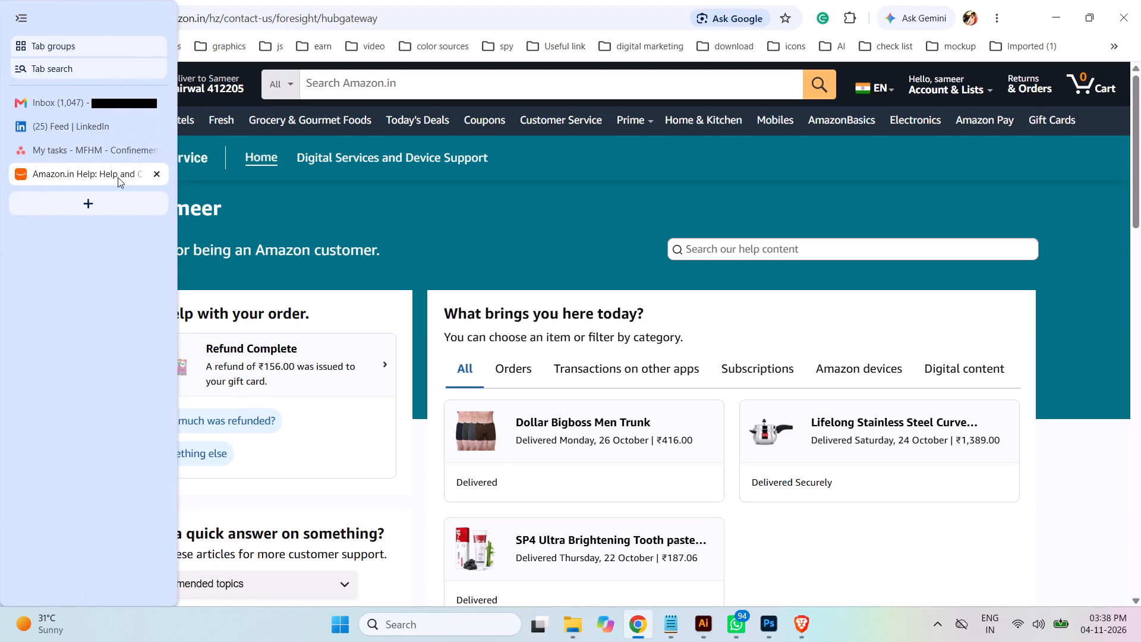
left_click(160, 177)
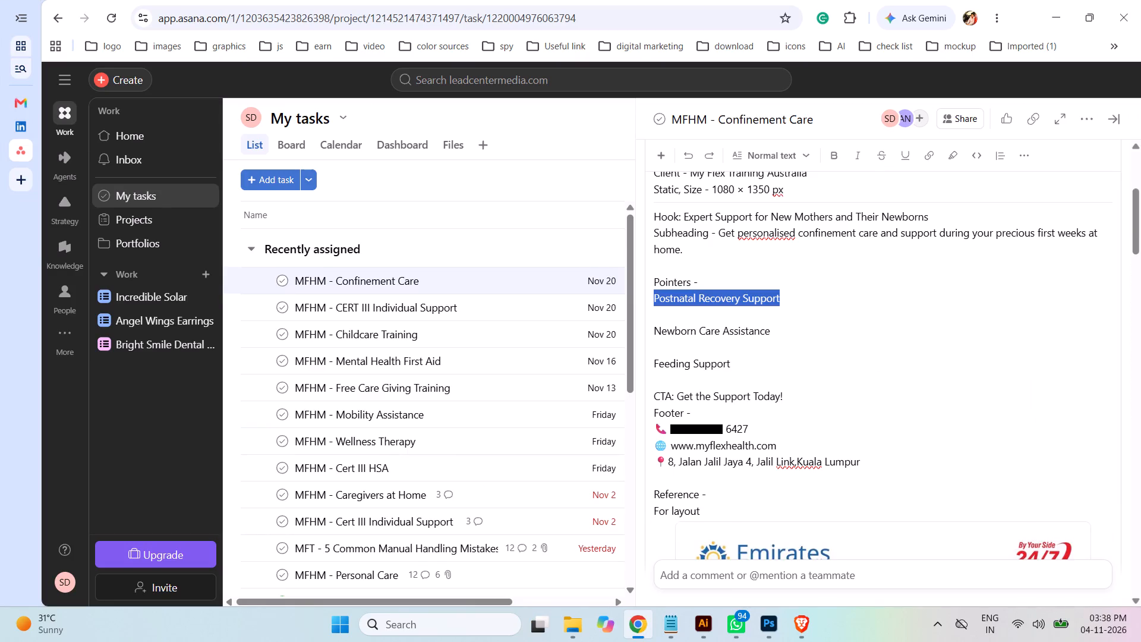
Open amazon.in in a new tab and look through the orders placed in the past 3 months.
left_click(58, 181)
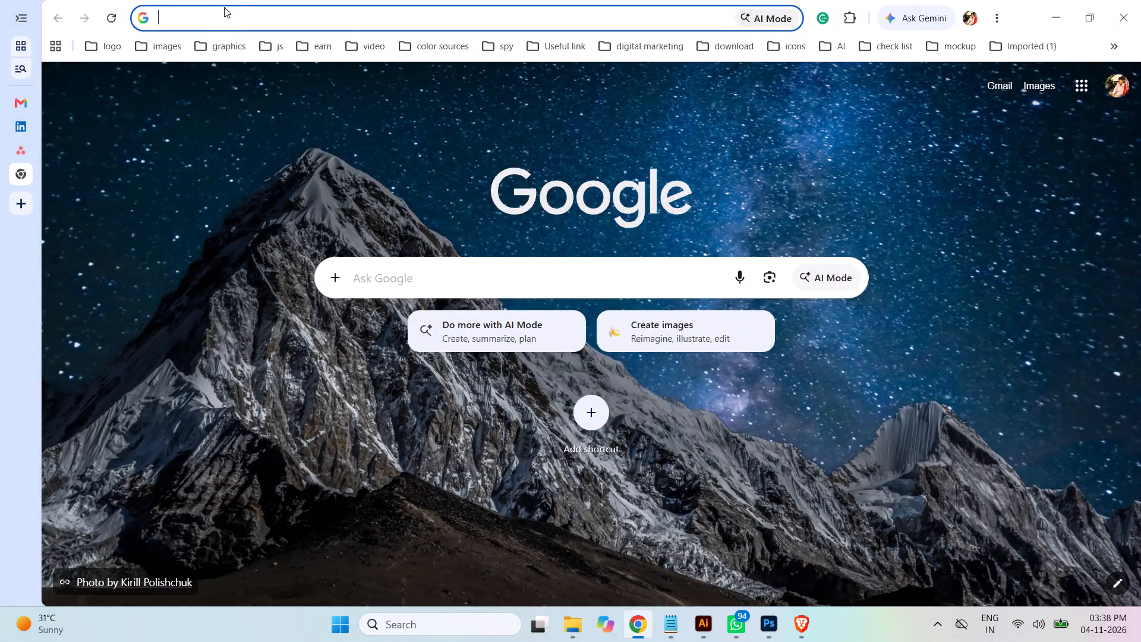
key("a")
left_click(253, 78)
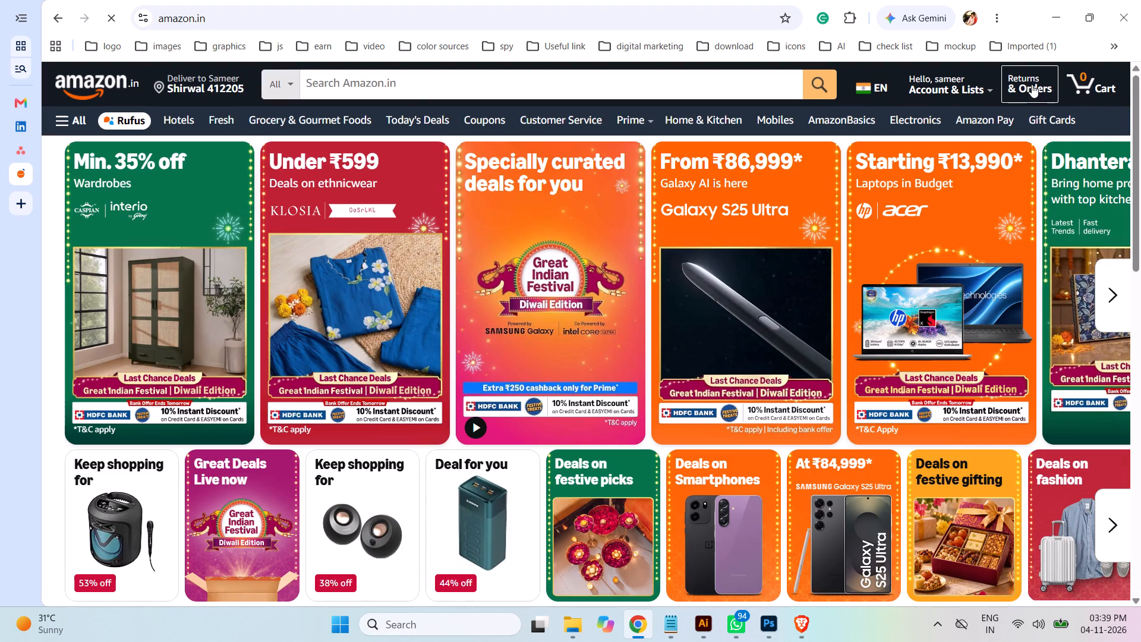
left_click(1030, 84)
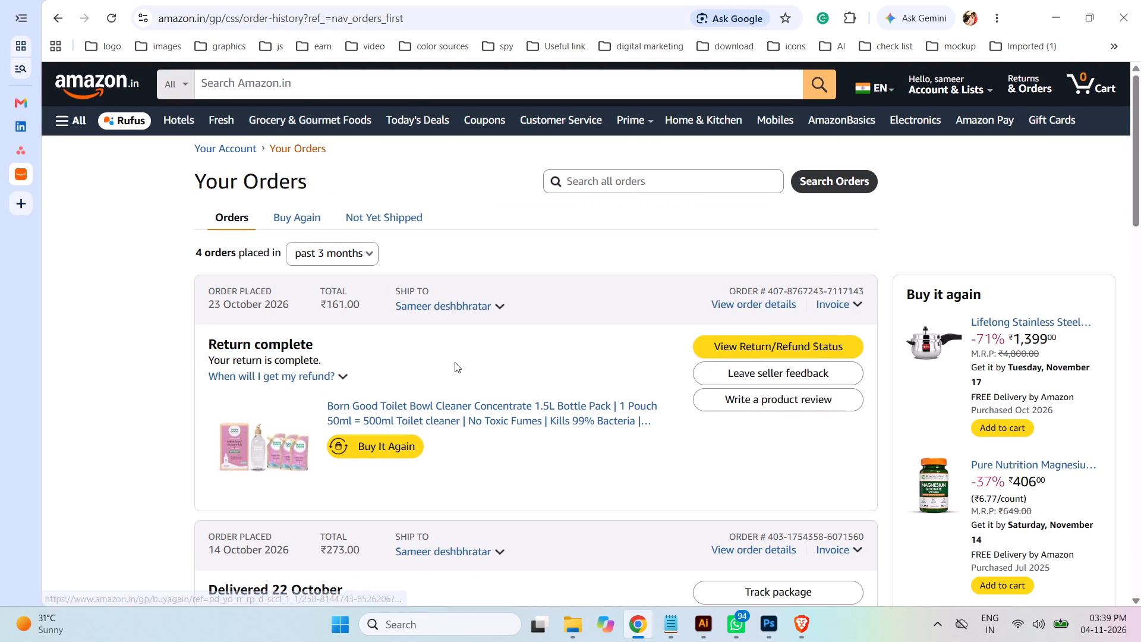
scroll(497, 351, "up", 1)
scroll(520, 353, "down", 11)
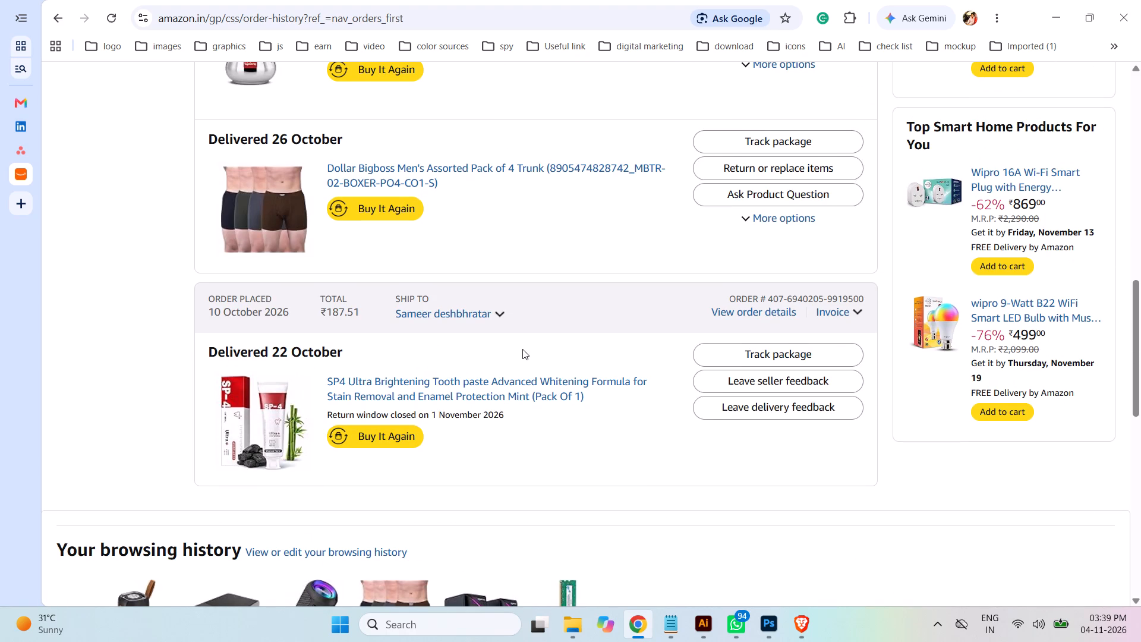
scroll(522, 349, "up", 1)
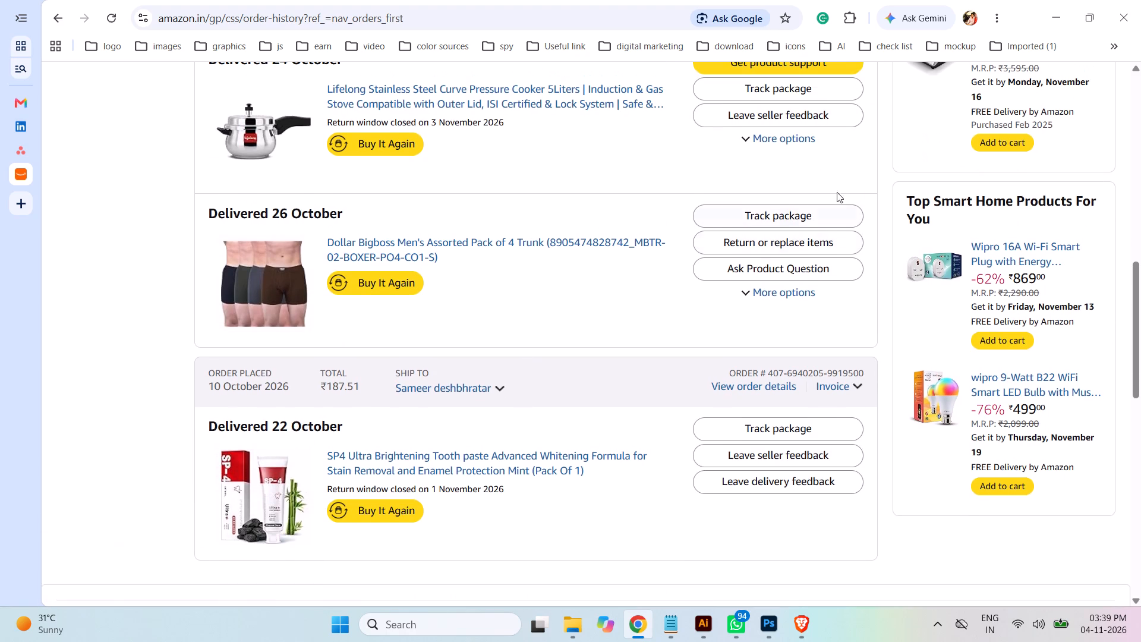
Expand the further options for the Dollar Bigboss trunk pack and view its package tracking.
left_click(746, 294)
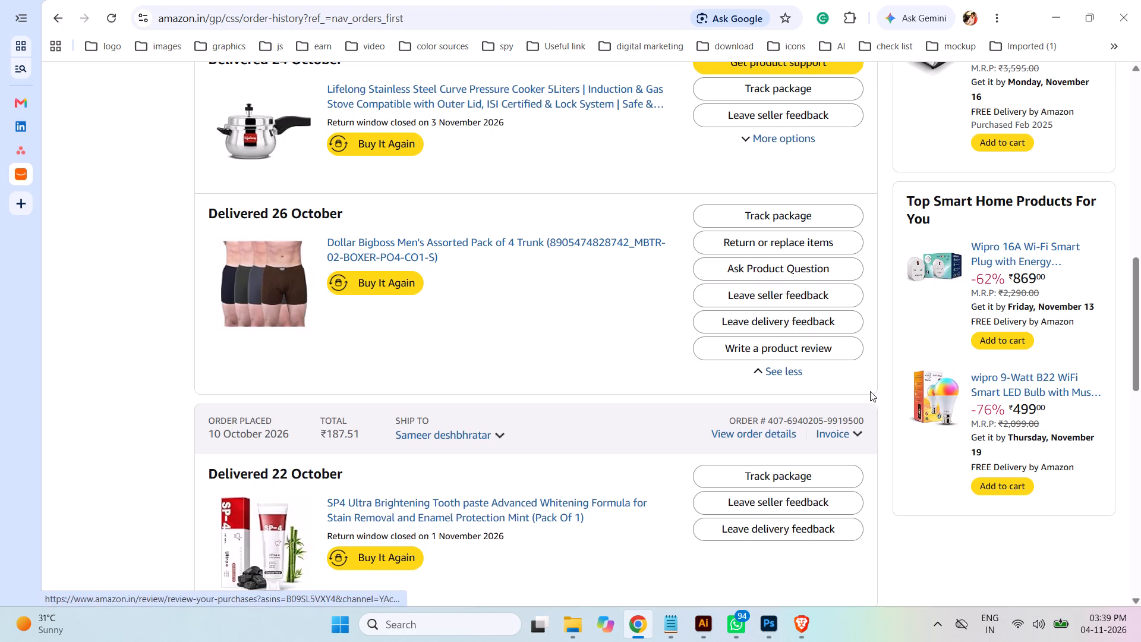
left_click(800, 216)
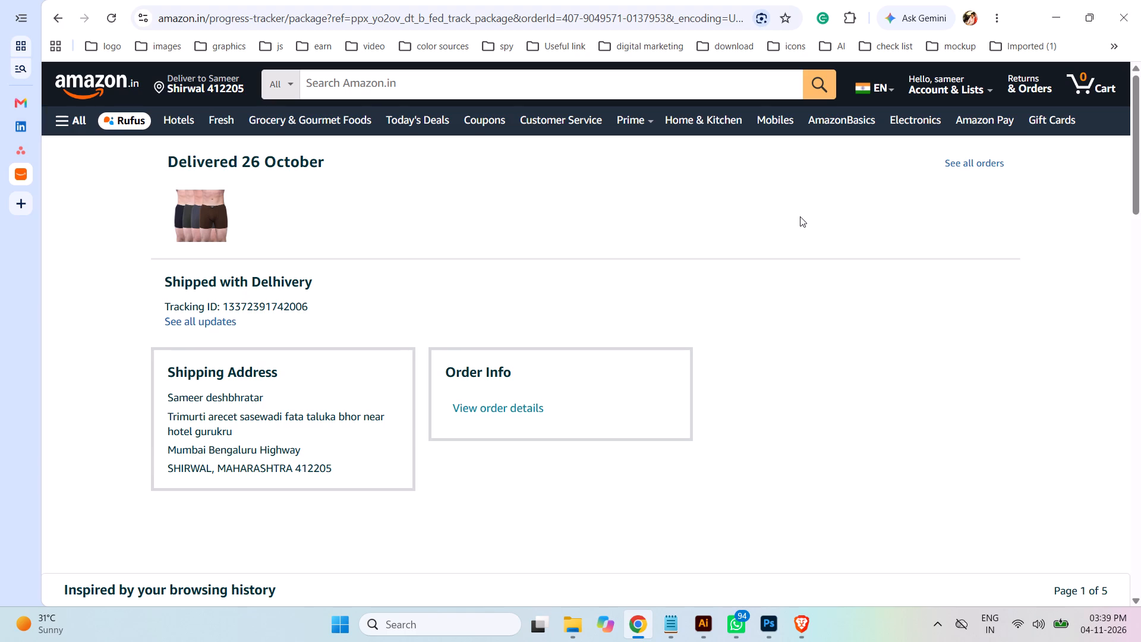
Examine the order details for the trunk pack's order, including its order summary and items, and close the Amazon tab.
left_click(531, 408)
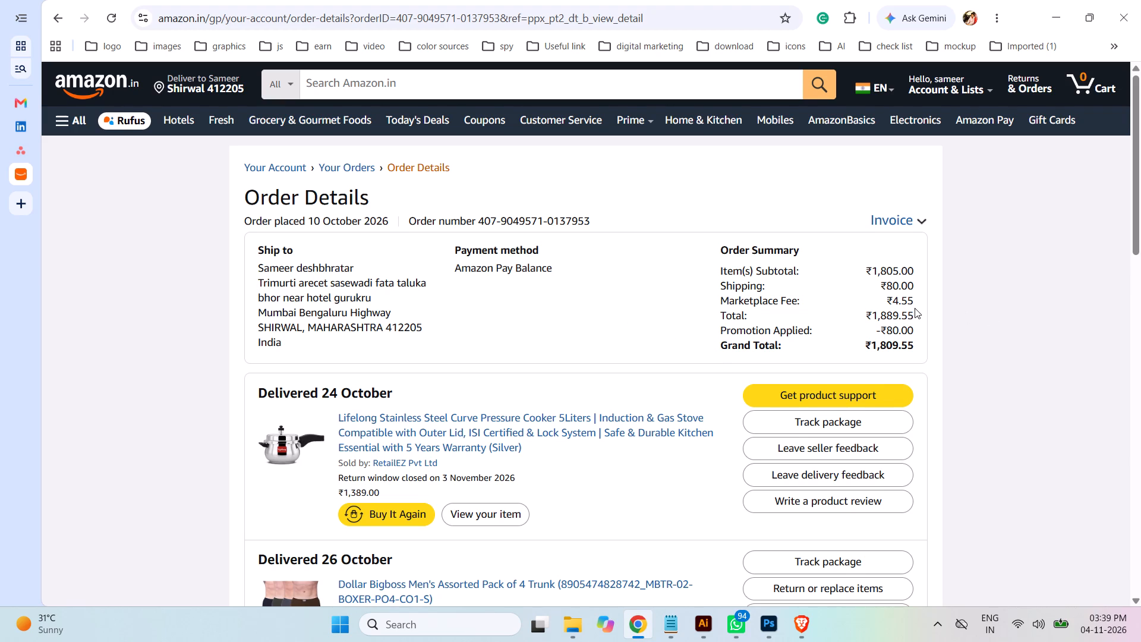
scroll(915, 308, "down", 1)
scroll(915, 308, "up", 1)
scroll(915, 308, "down", 3)
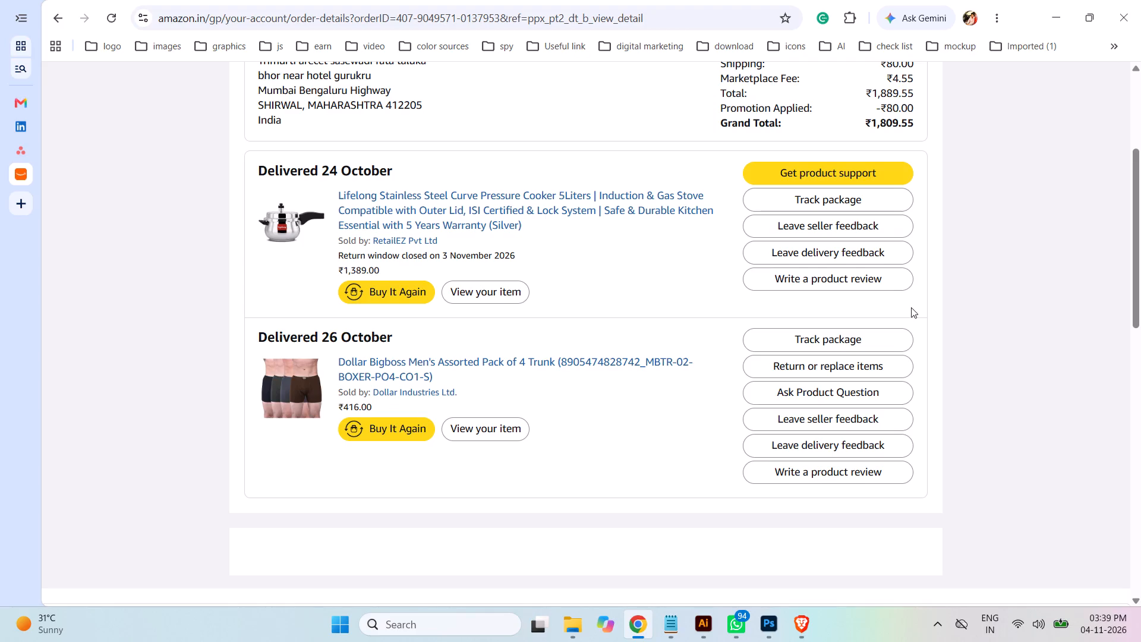
scroll(911, 307, "up", 1)
scroll(911, 307, "down", 1)
scroll(911, 307, "up", 1)
scroll(911, 307, "down", 1)
scroll(911, 307, "up", 3)
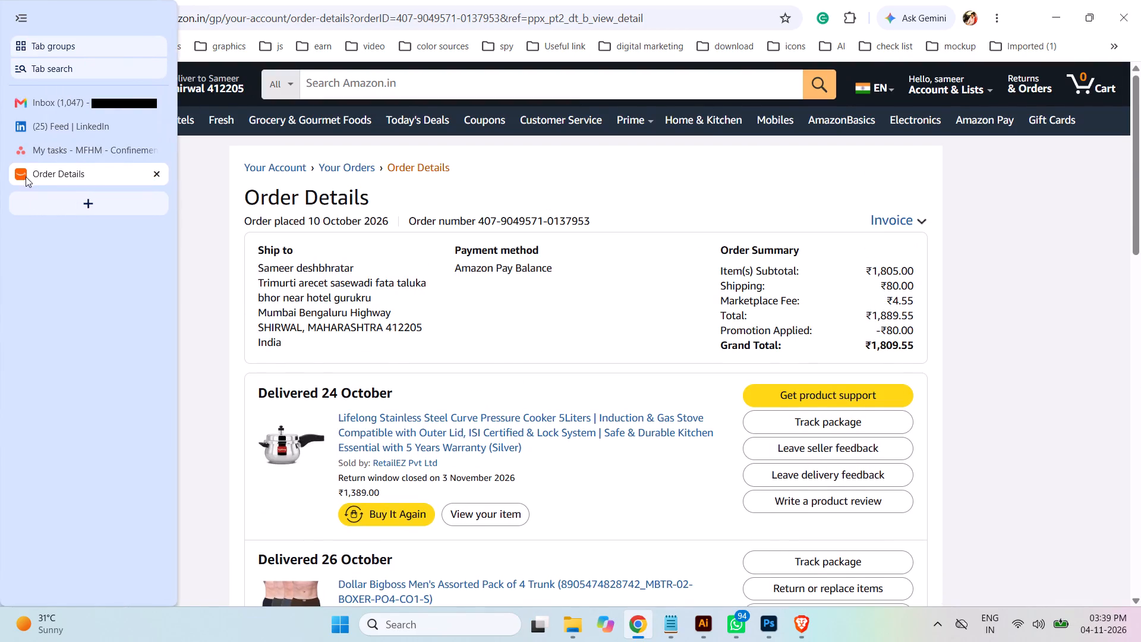
left_click(157, 175)
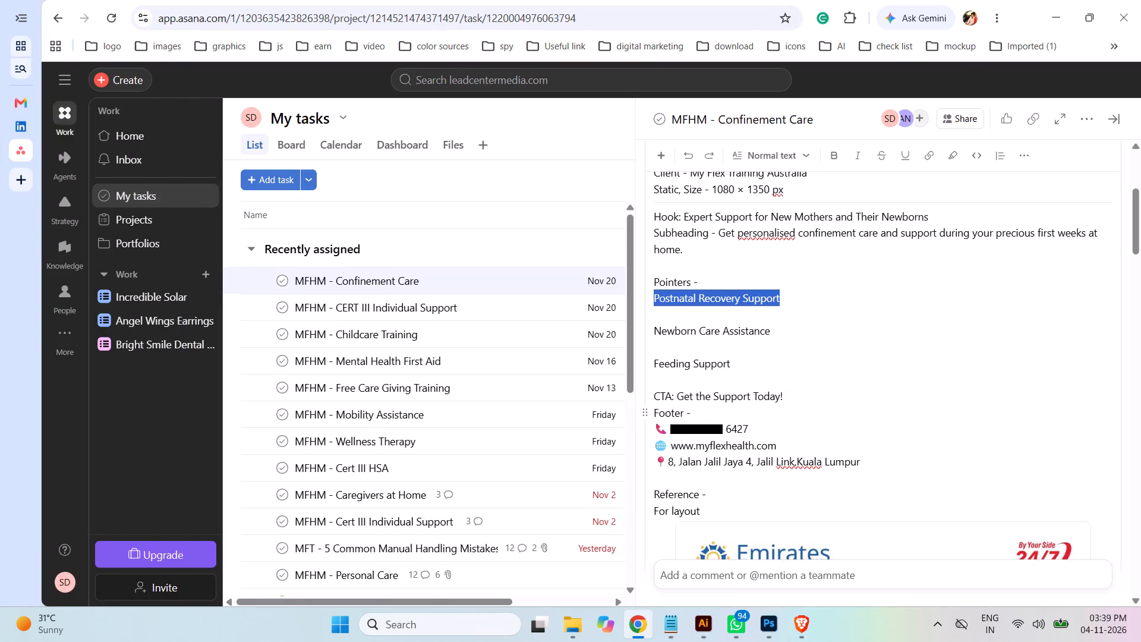
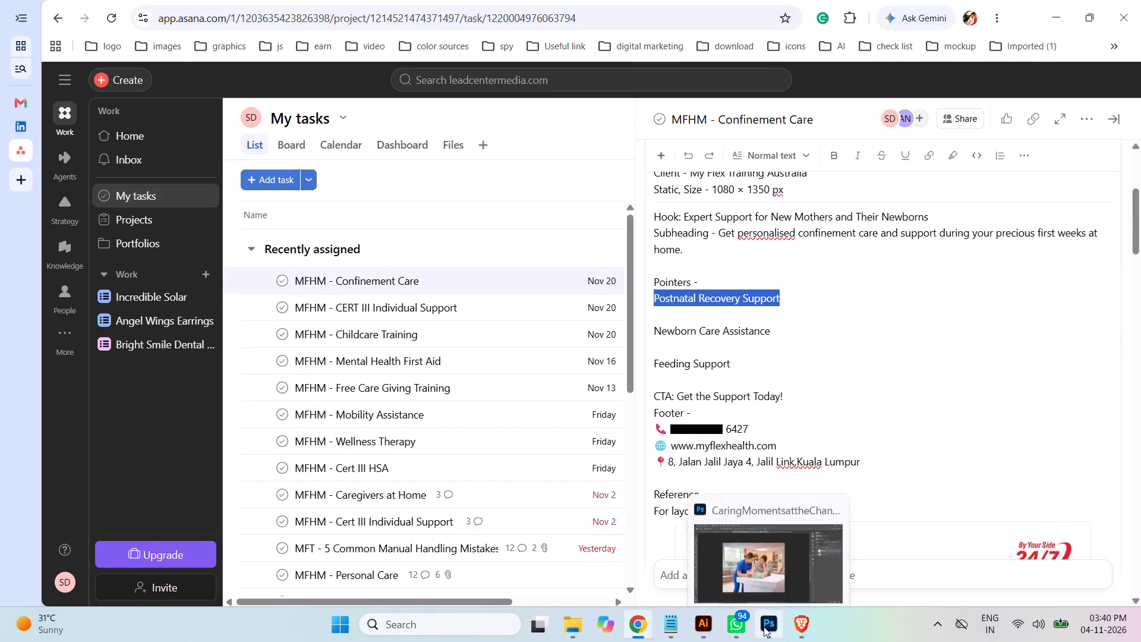
Switch to Illustrator and hide layers Post-32 through Post-25, toggling Post-24 and Post-23 B to check the designs beneath.
left_click(710, 626)
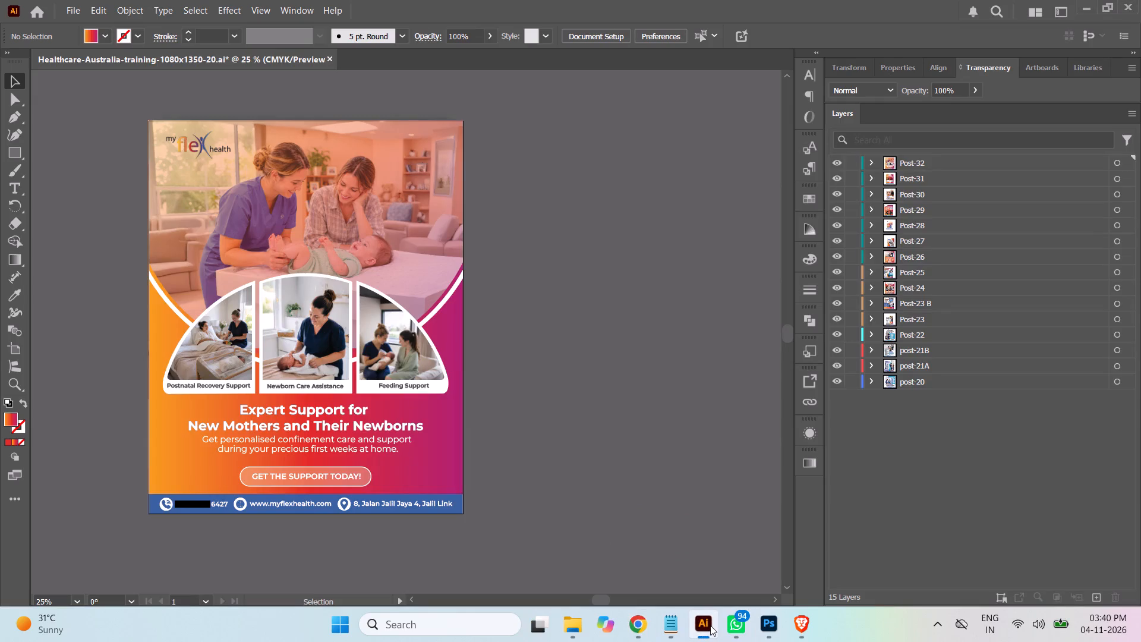
left_click_drag(839, 162, 837, 287)
left_click_drag(837, 287, 837, 303)
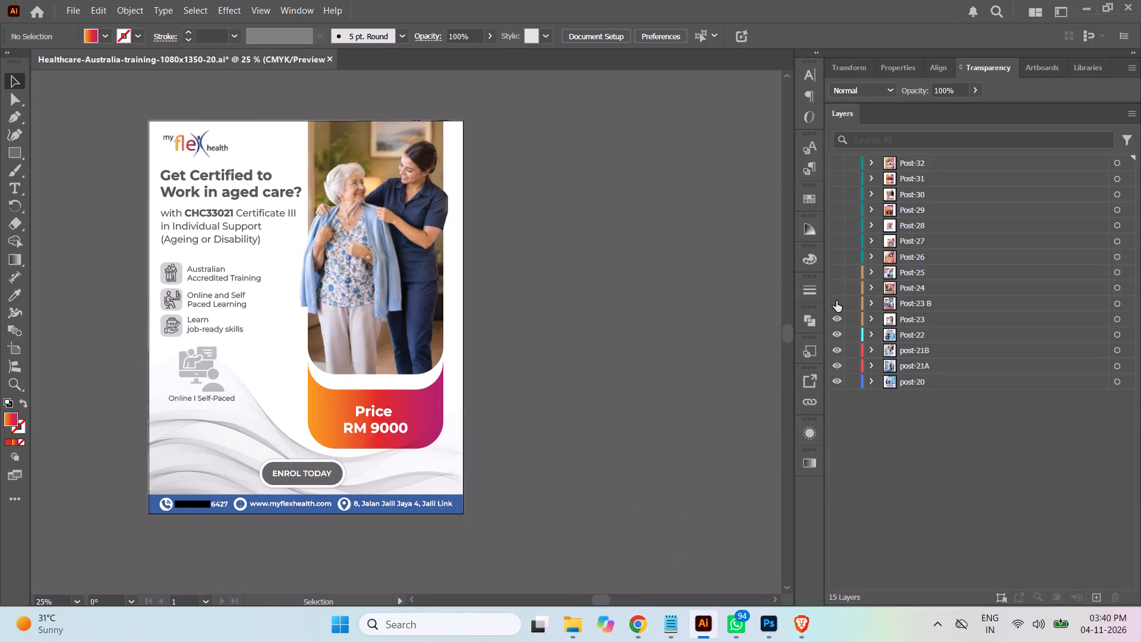
left_click(836, 304)
left_click(836, 287)
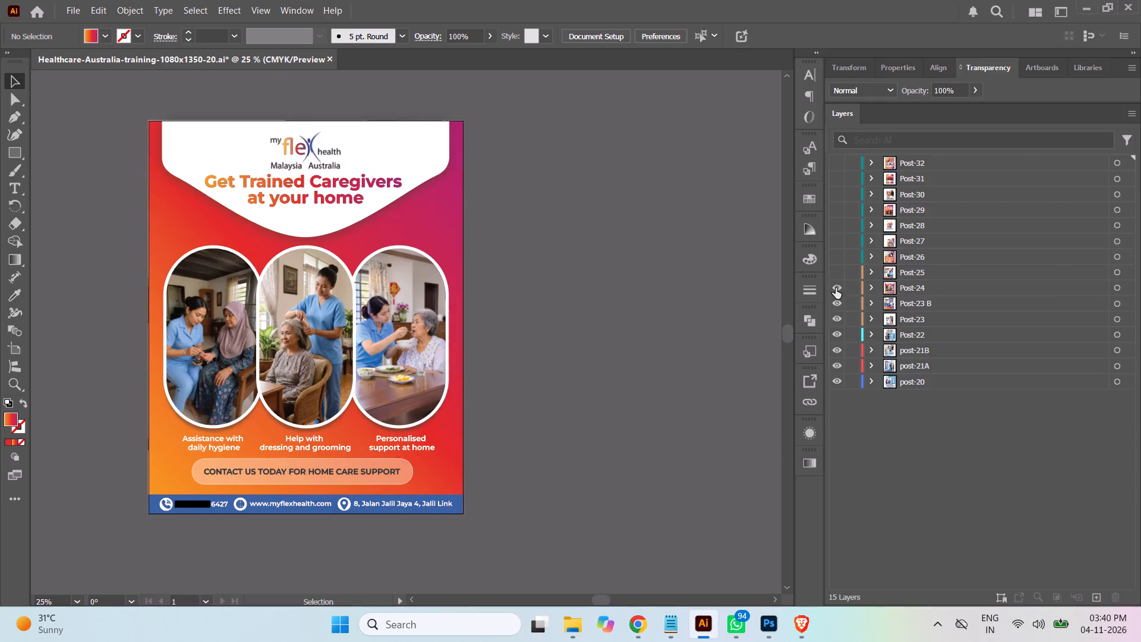
left_click(839, 303)
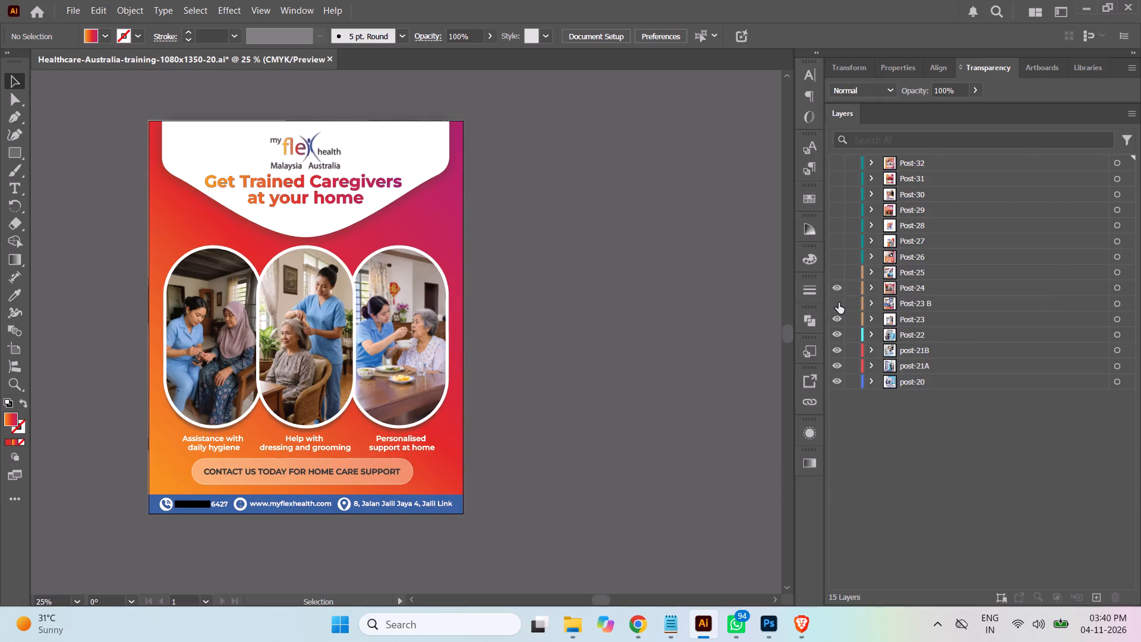
left_click(840, 285)
left_click(834, 304)
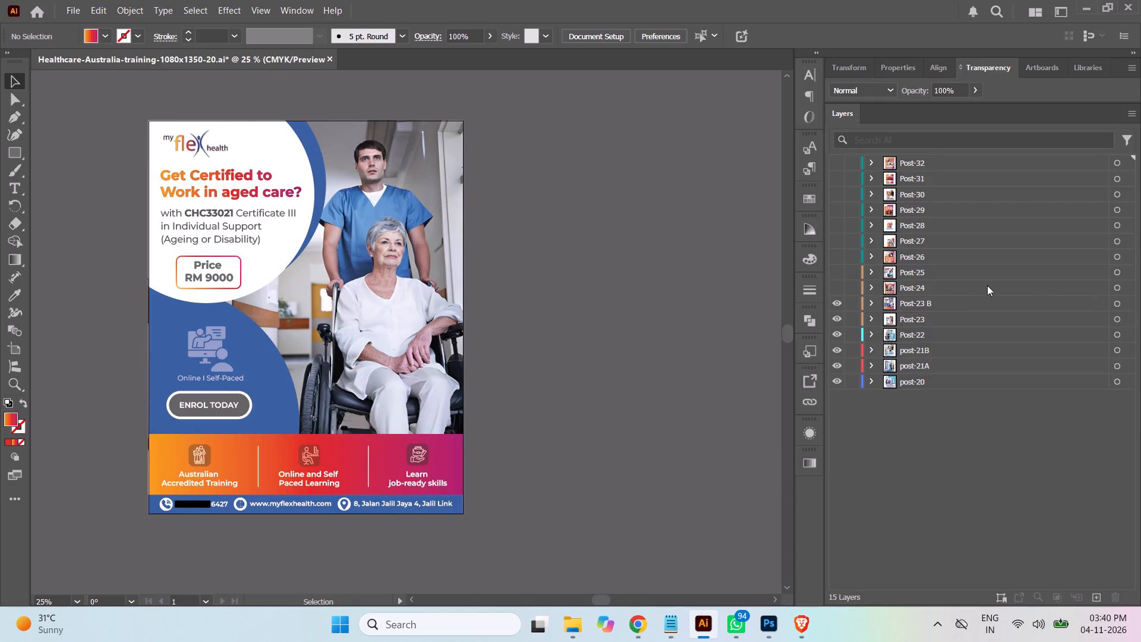
left_click(837, 290)
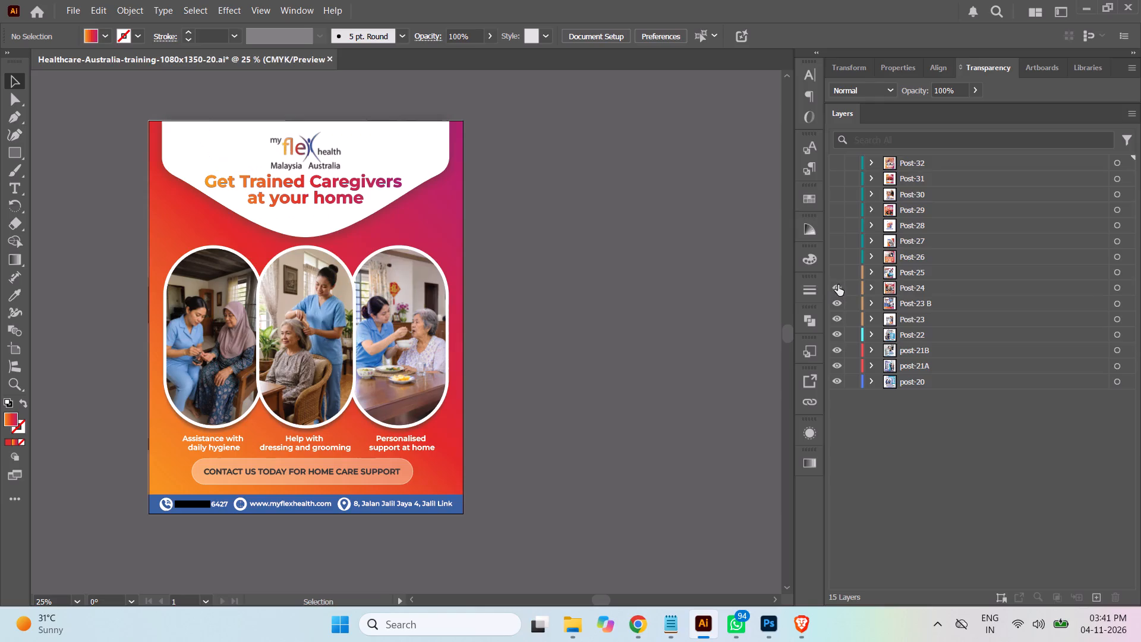
Show the Post-25 layer and select all of its artwork, keeping its sublayers collapsed.
left_click(835, 269)
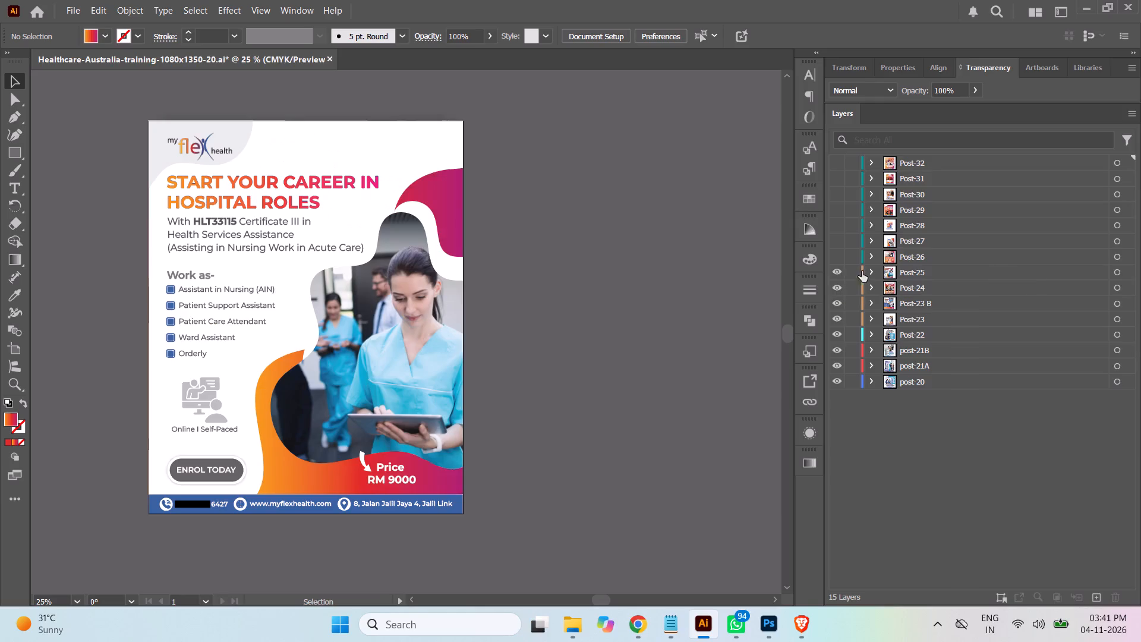
left_click(1120, 273)
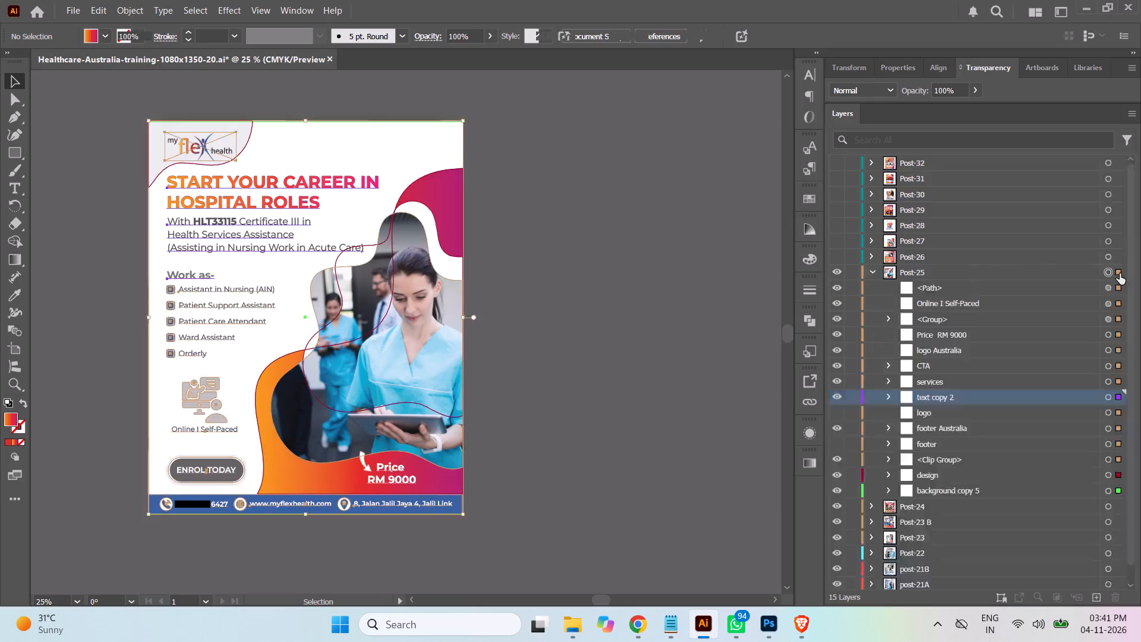
left_click(871, 272)
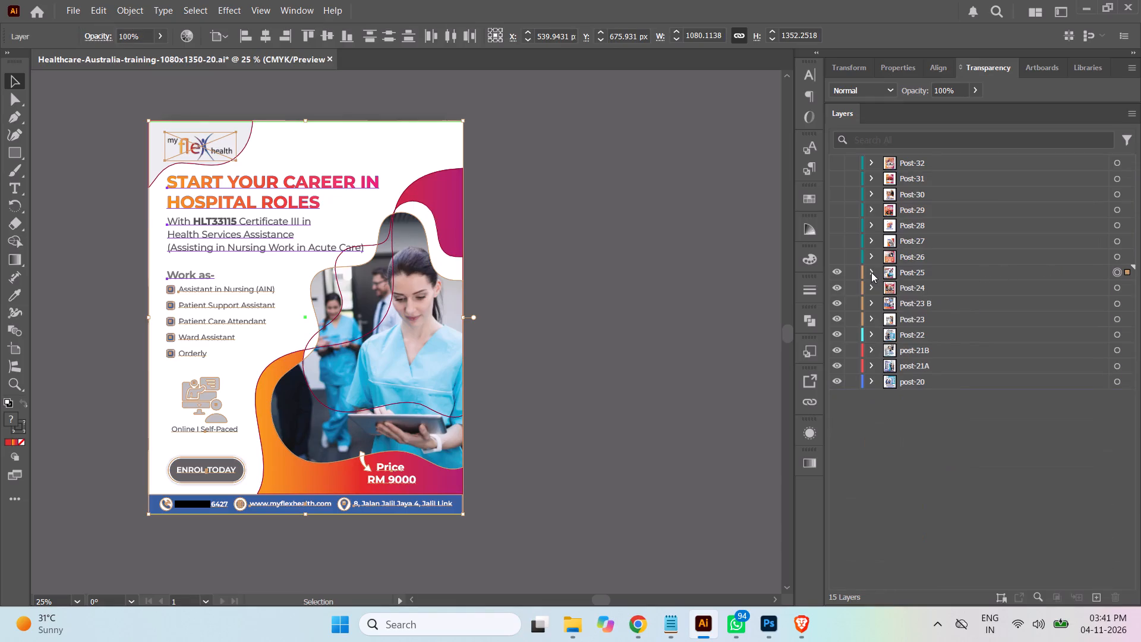
left_click(948, 273)
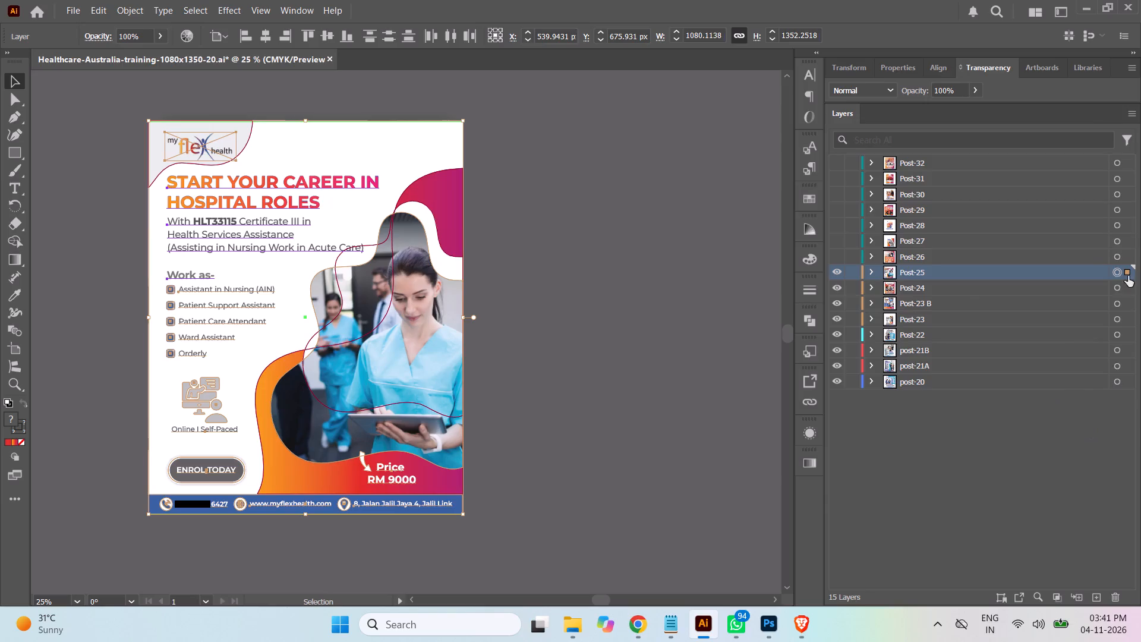
Export the Post-25 design as a JPEG named Healthcare-Australia-training-1080x1350-25.jpg in the my flex health training folder.
left_click(71, 8)
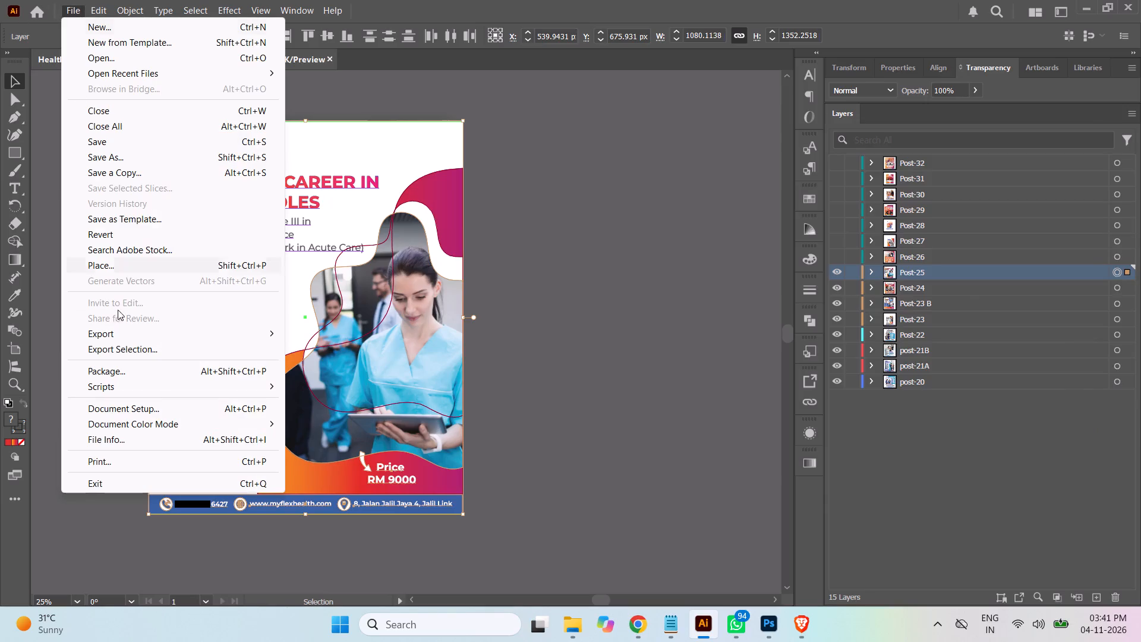
left_click(333, 351)
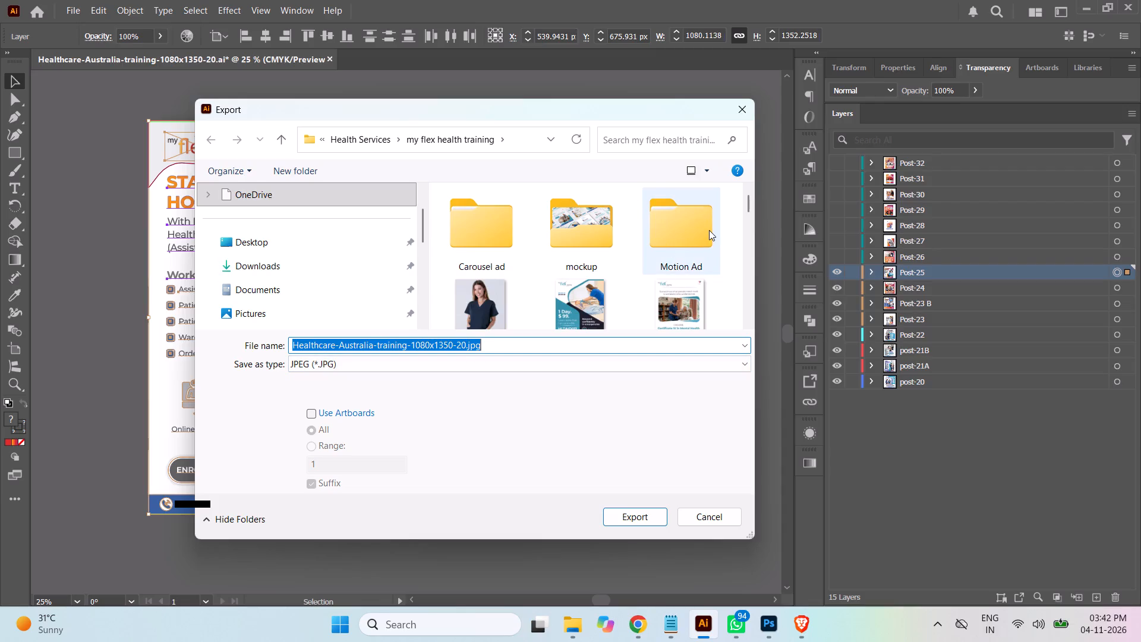
left_click_drag(750, 203, 752, 244)
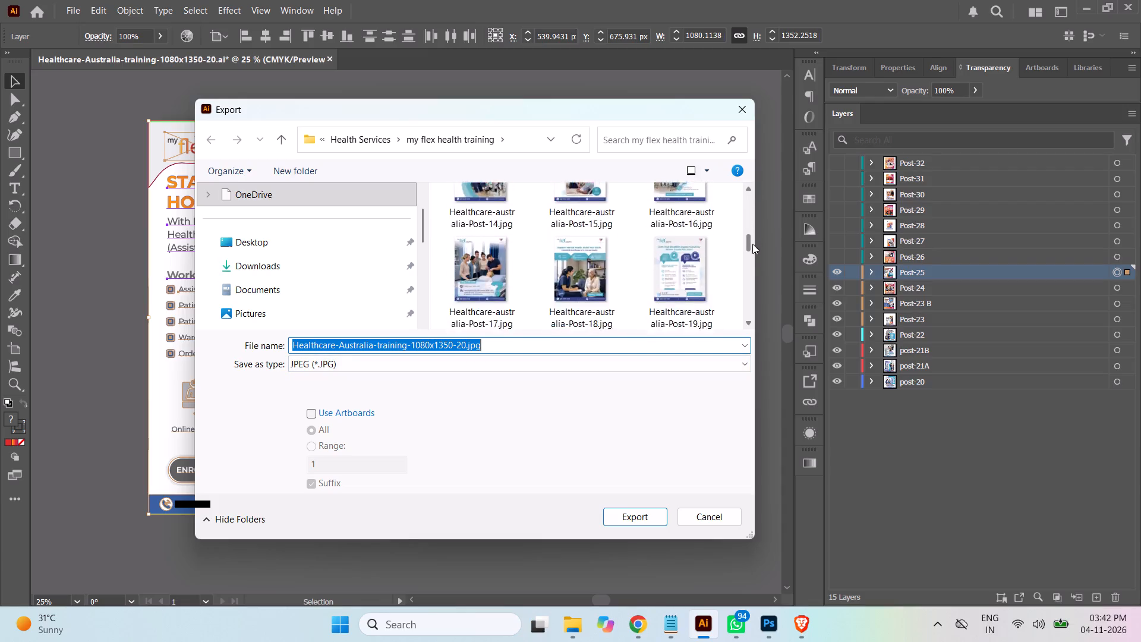
left_click_drag(752, 244, 754, 260)
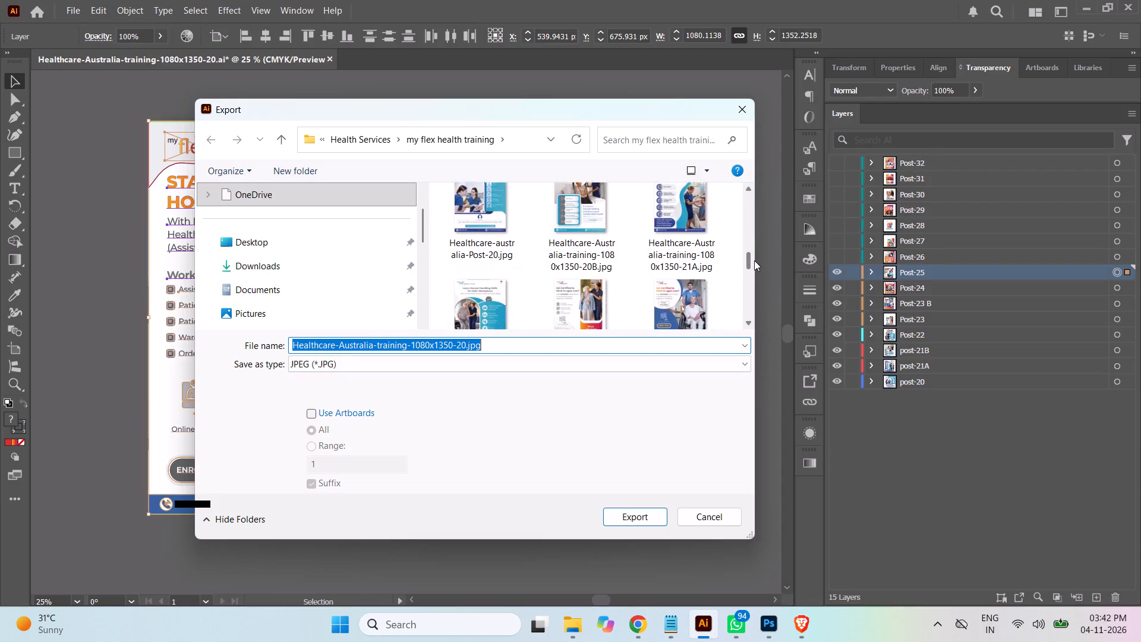
left_click_drag(754, 260, 757, 271)
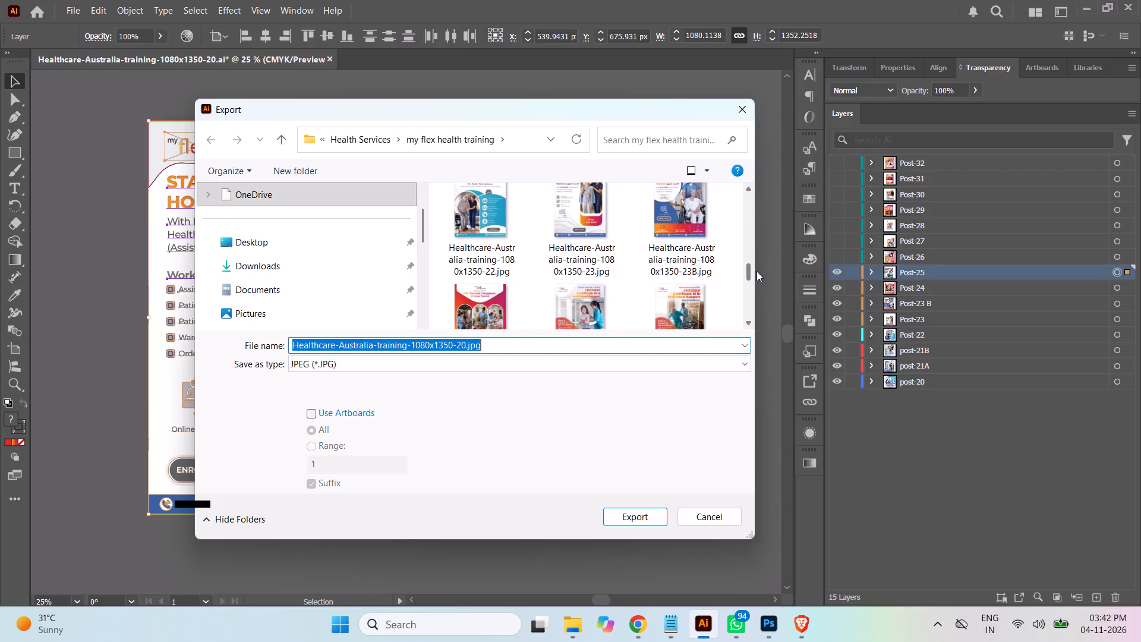
left_click_drag(757, 271, 758, 279)
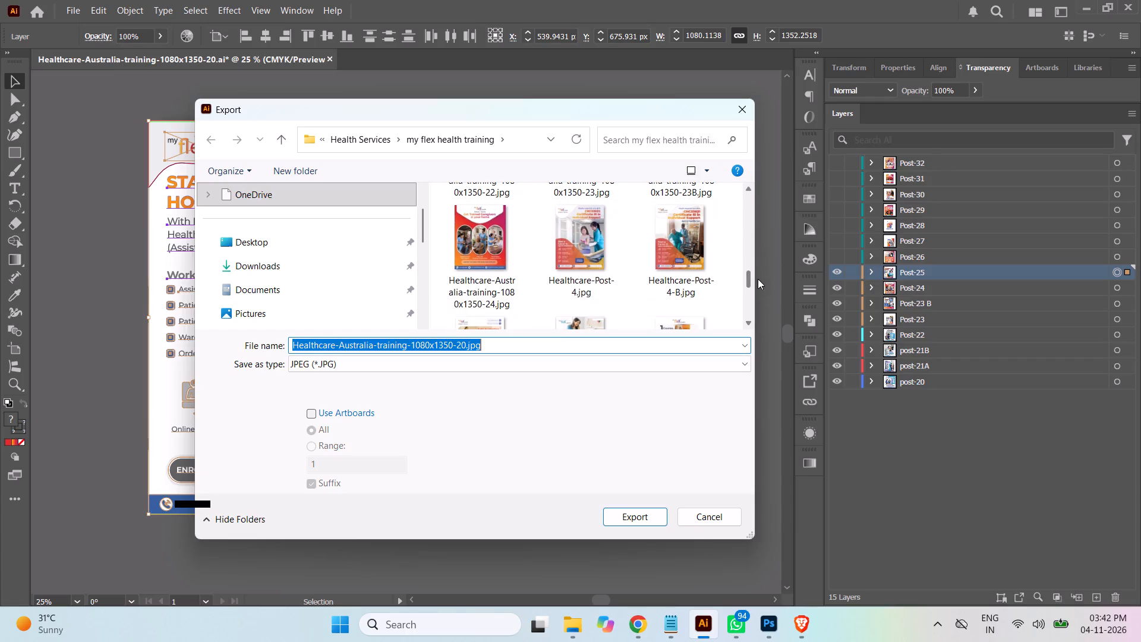
left_click_drag(758, 279, 758, 279)
left_click(463, 276)
left_click(497, 347)
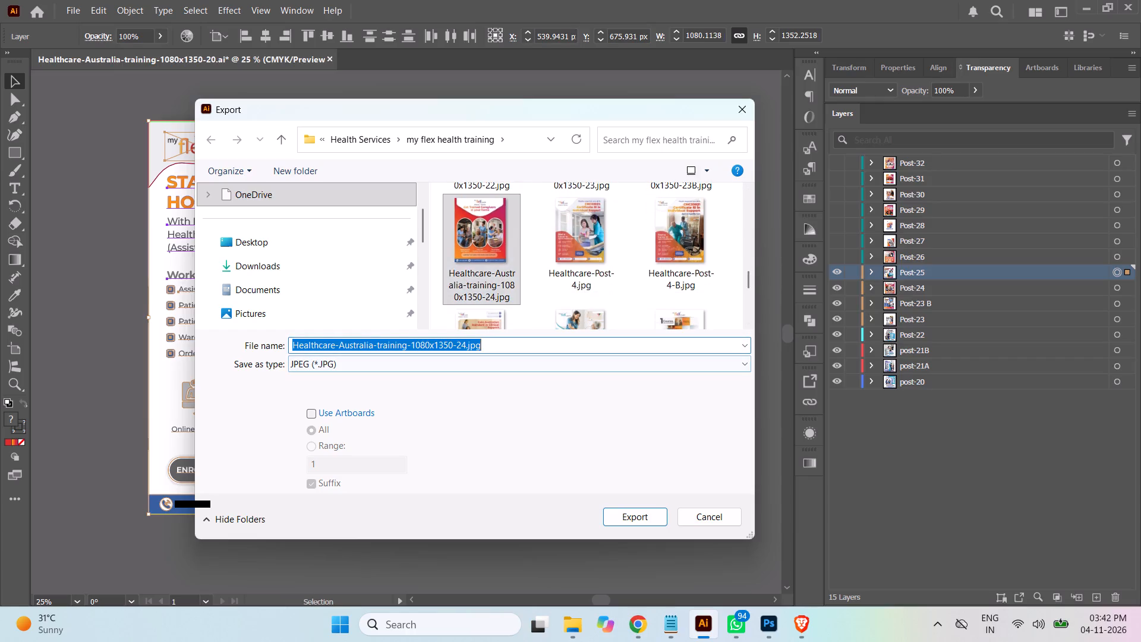
left_click(467, 346)
key("BackSpace")
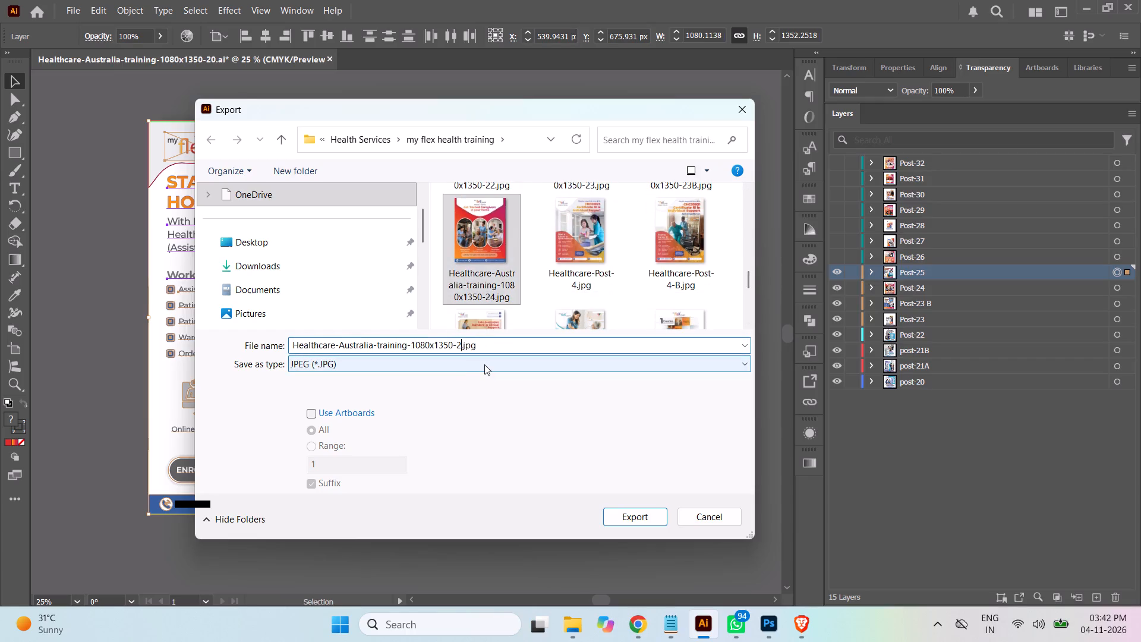
key("5")
left_click(632, 514)
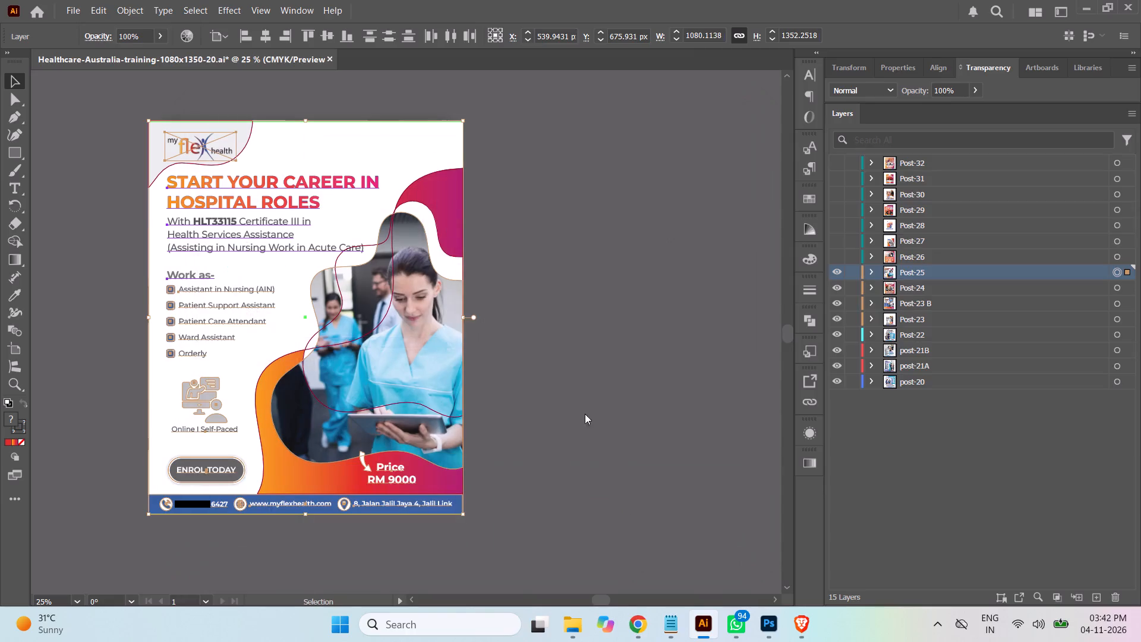
Set the JPEG colour model to RGB and complete the export.
left_click(531, 288)
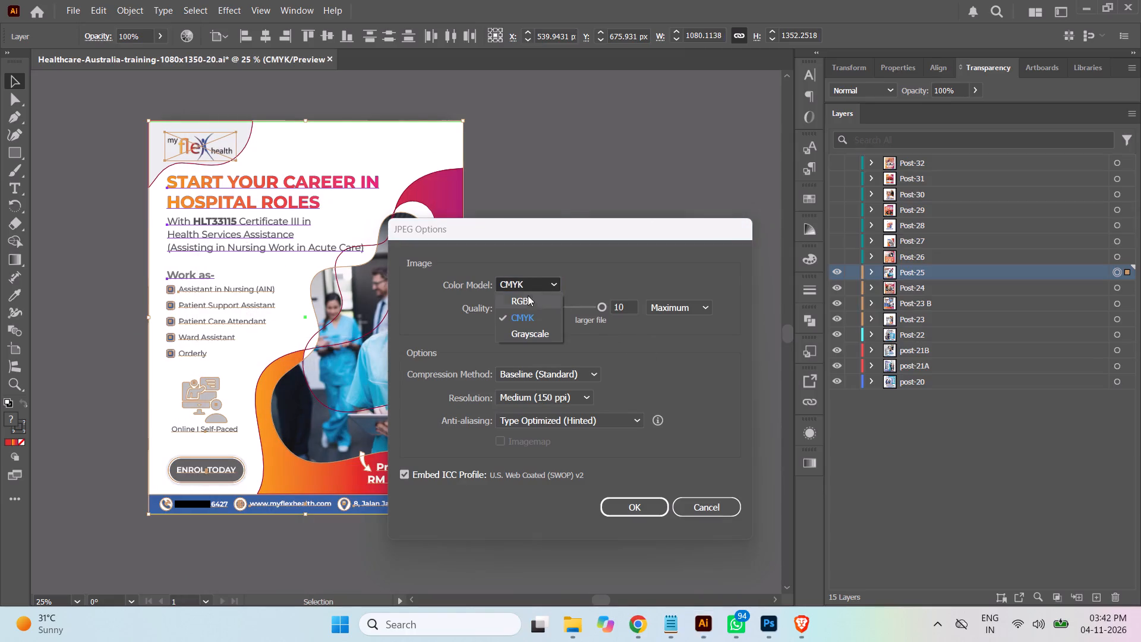
left_click(528, 300)
left_click(634, 505)
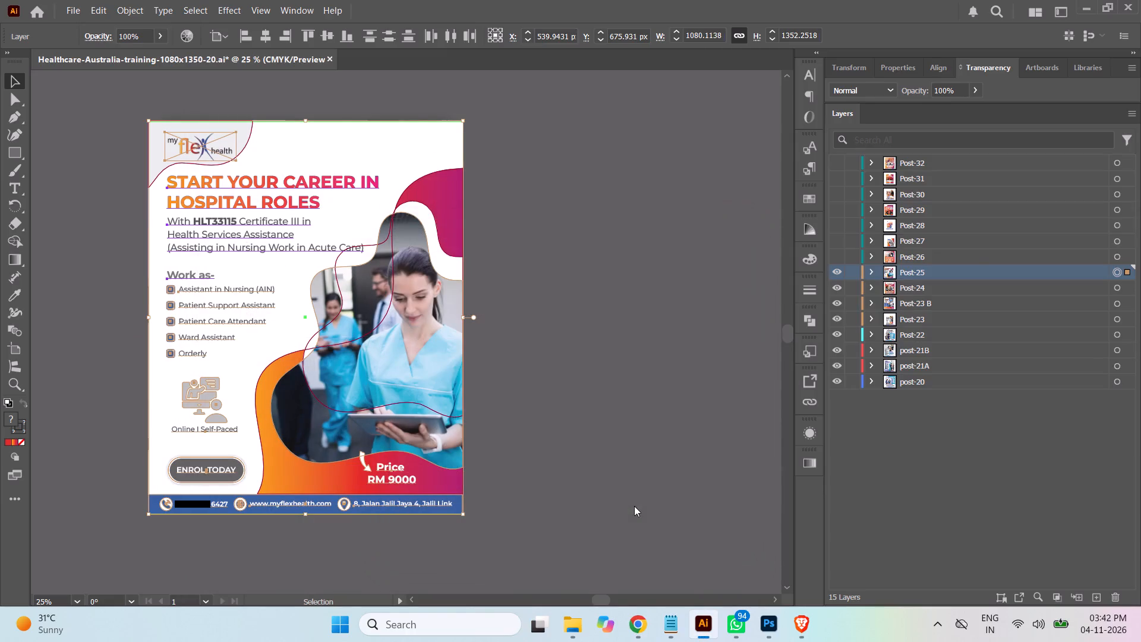
Show the Post-26 layer, check which artwork belongs to it, and leave it collapsed with nothing selected.
left_click(837, 256)
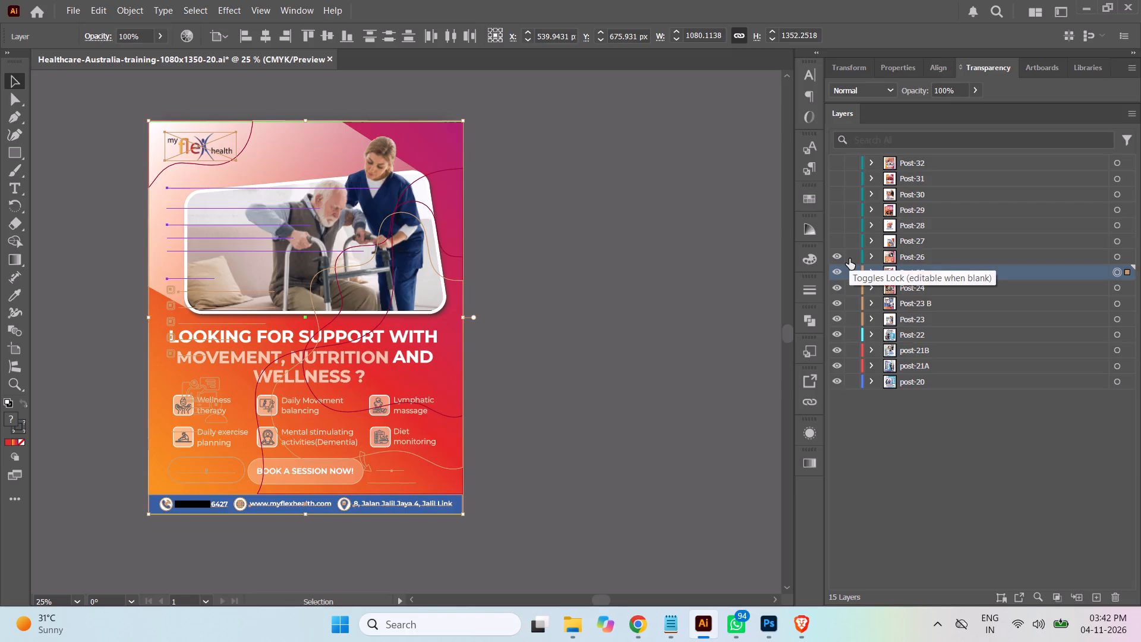
left_click(1117, 257)
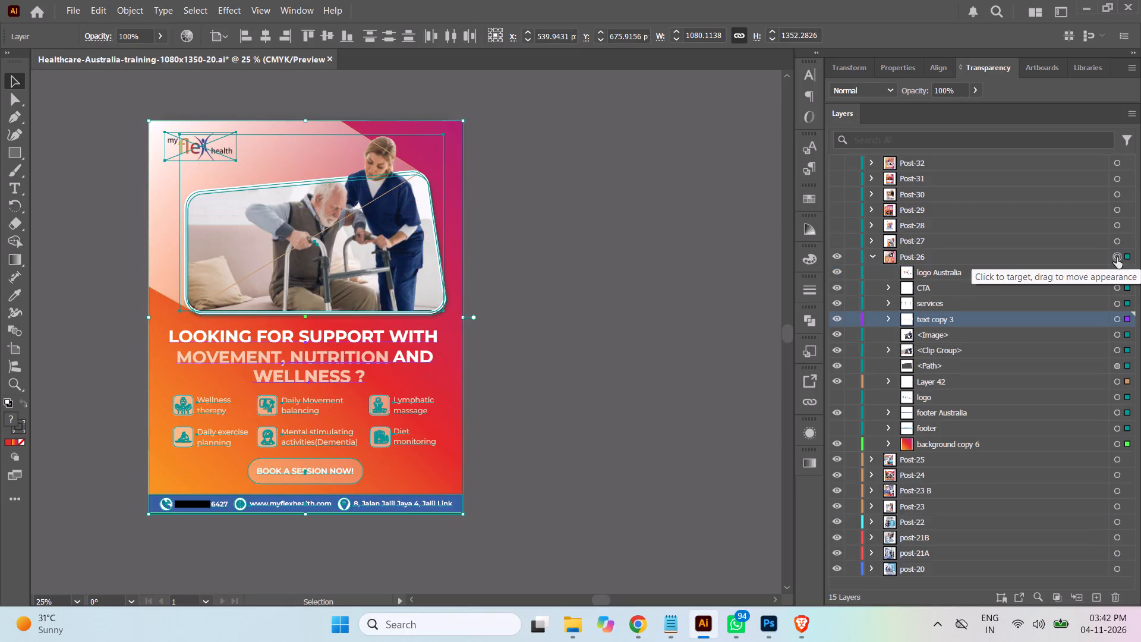
left_click(615, 162)
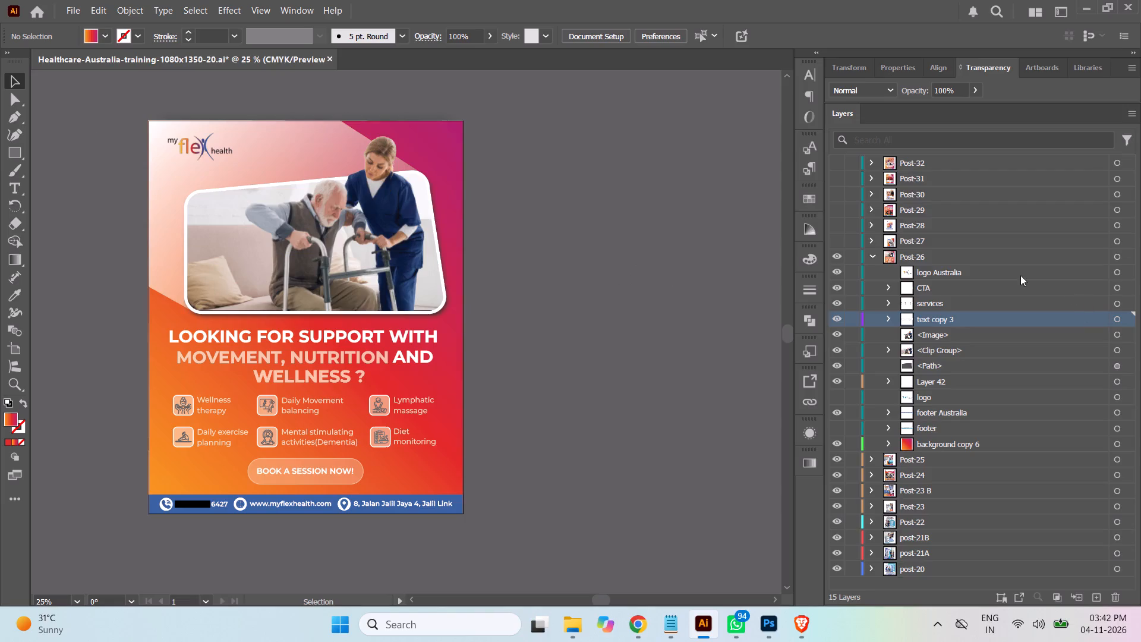
left_click(872, 257)
left_click(1115, 258)
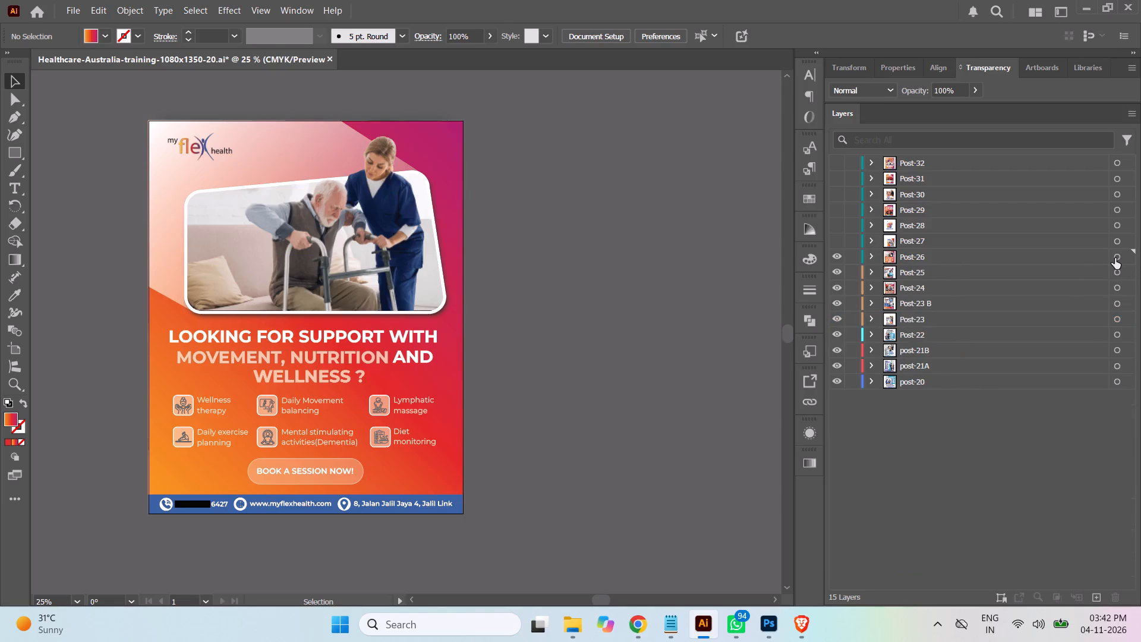
left_click(651, 217)
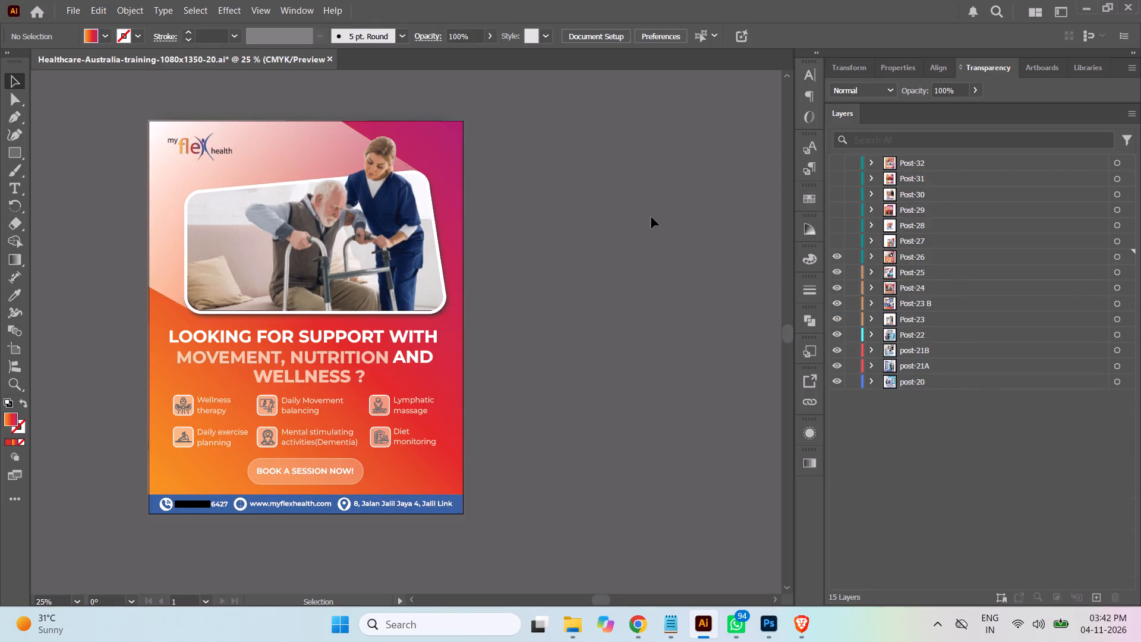
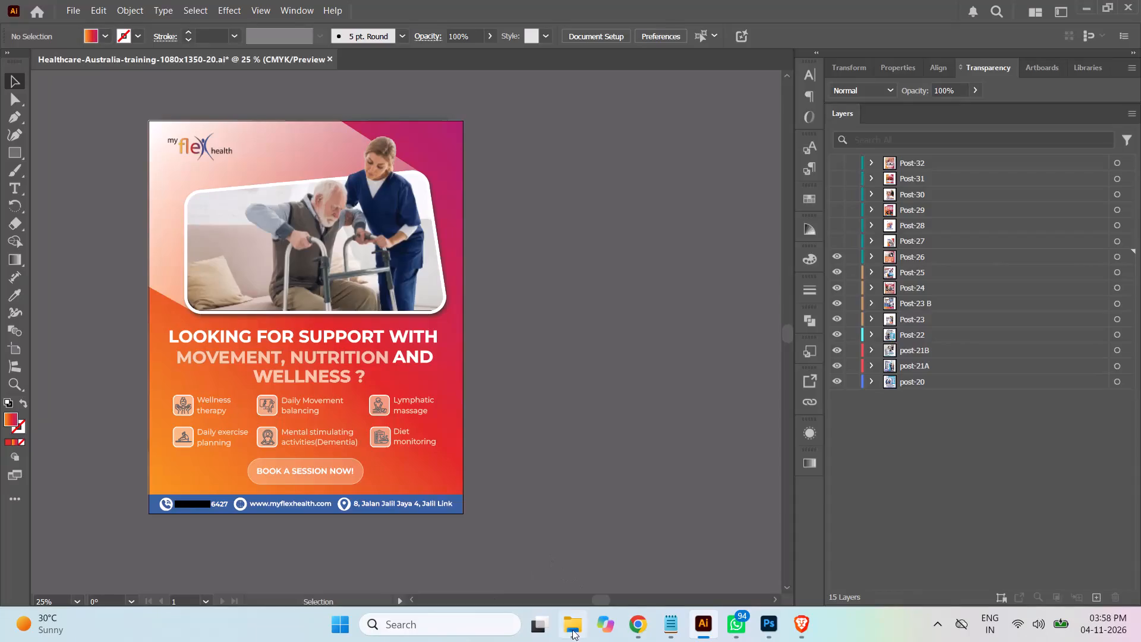
Switch to File Explorer, refresh the my flex health training folder, check its exported post images, and return to Illustrator.
left_click(569, 627)
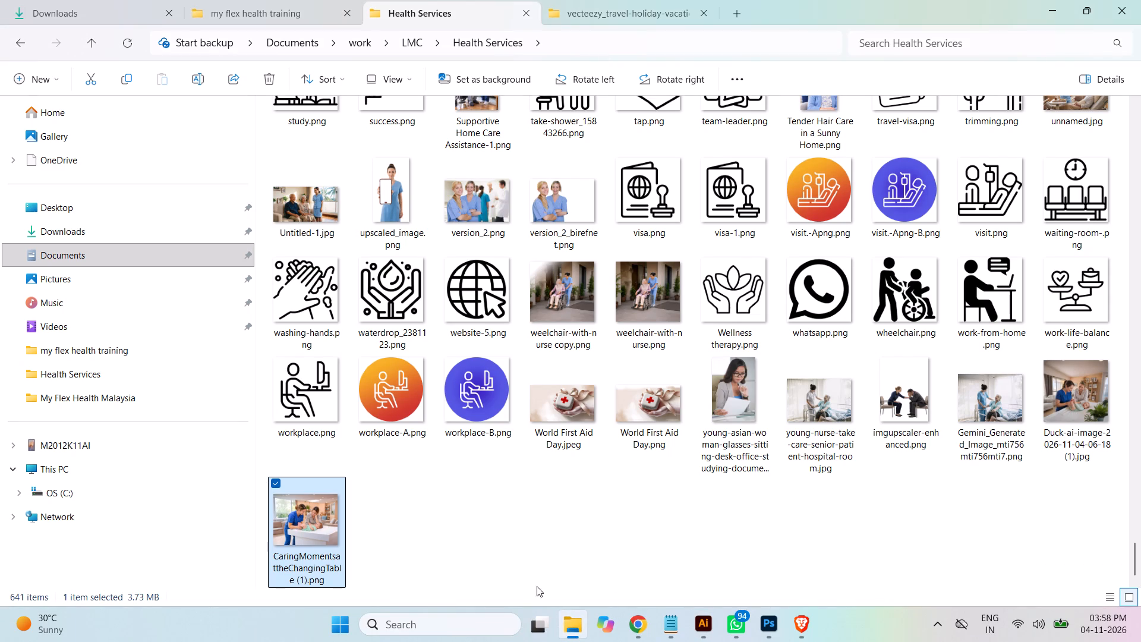
left_click(261, 6)
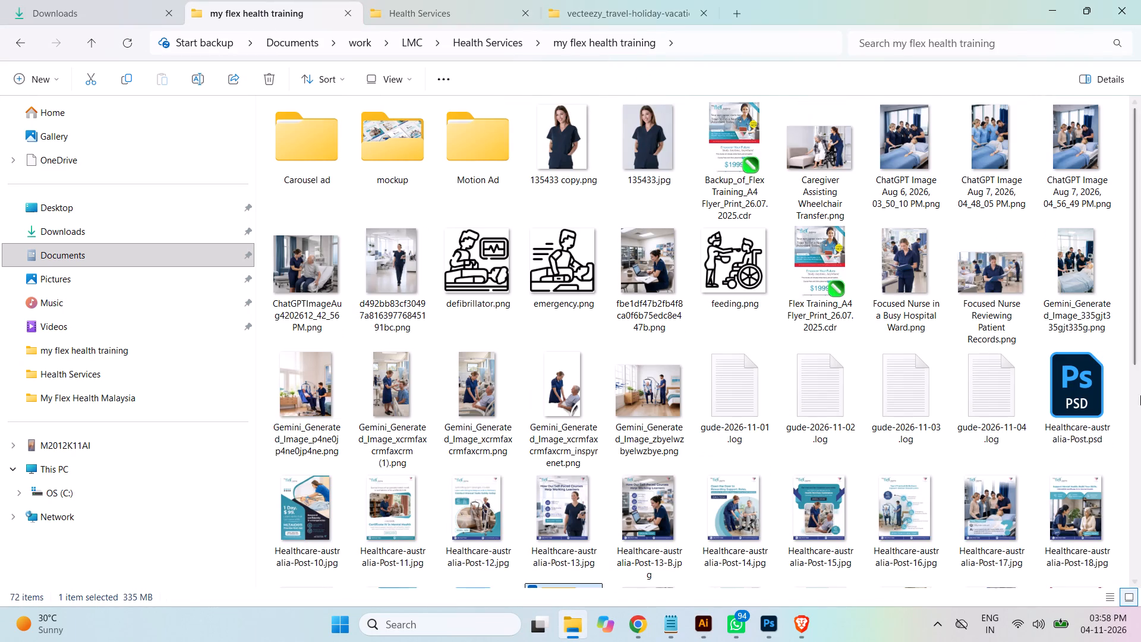
left_click_drag(1132, 247, 1140, 518)
right_click(774, 505)
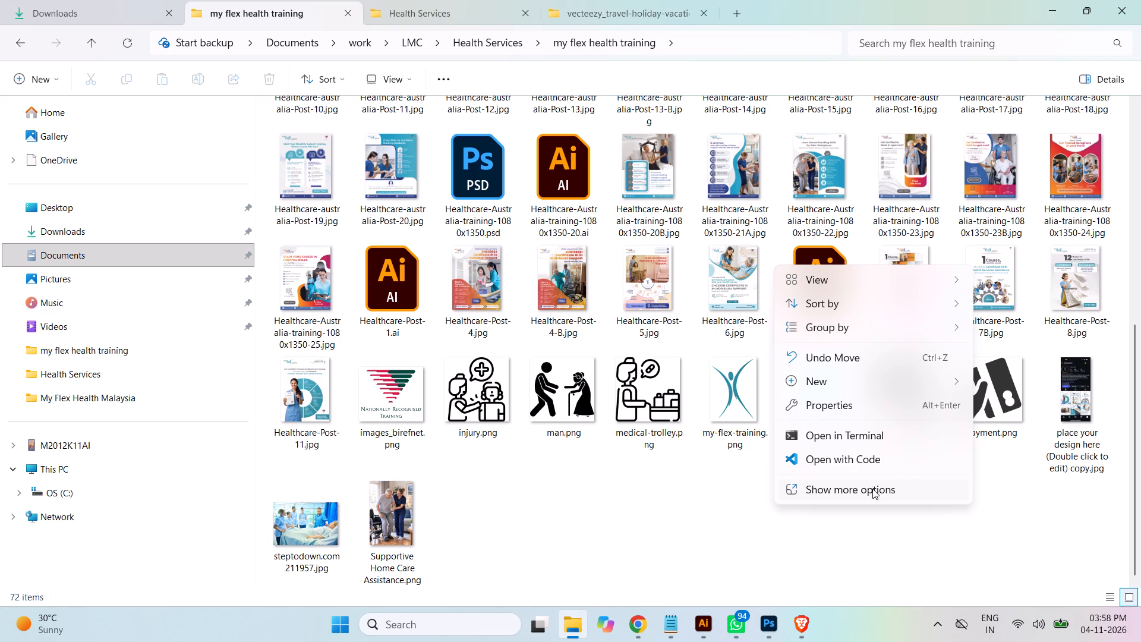
left_click(873, 492)
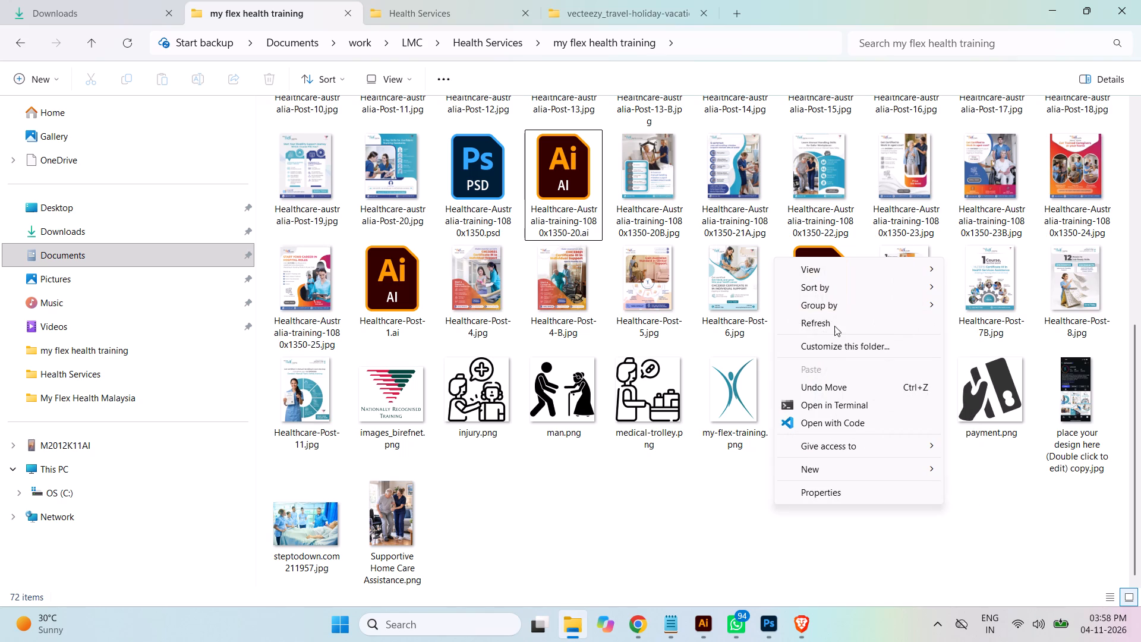
left_click(830, 326)
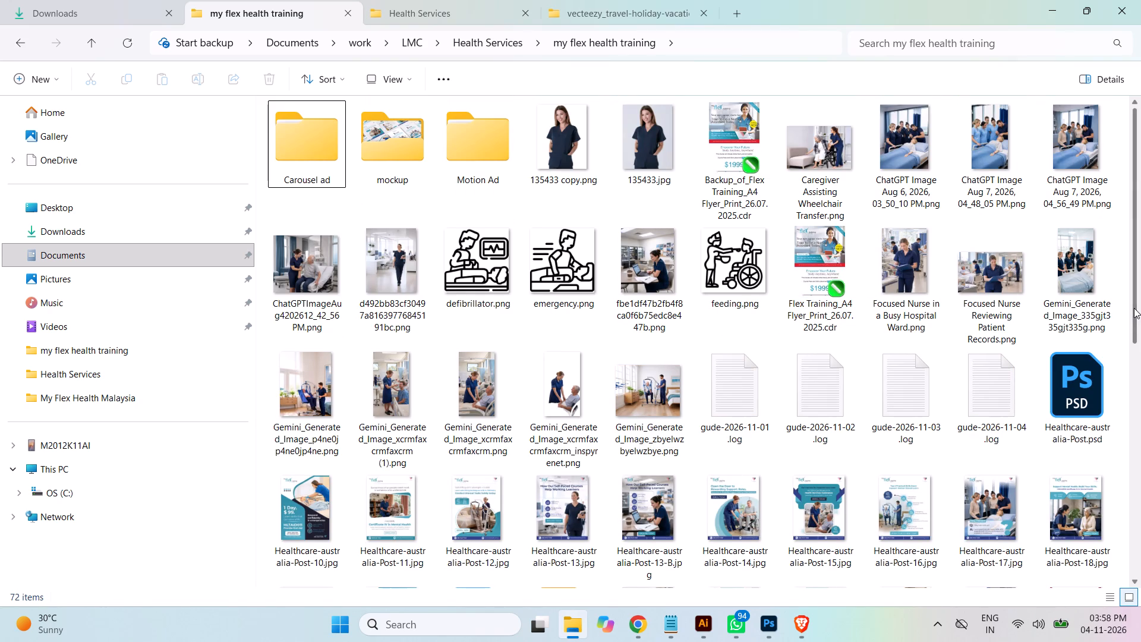
left_click_drag(1134, 308, 1140, 517)
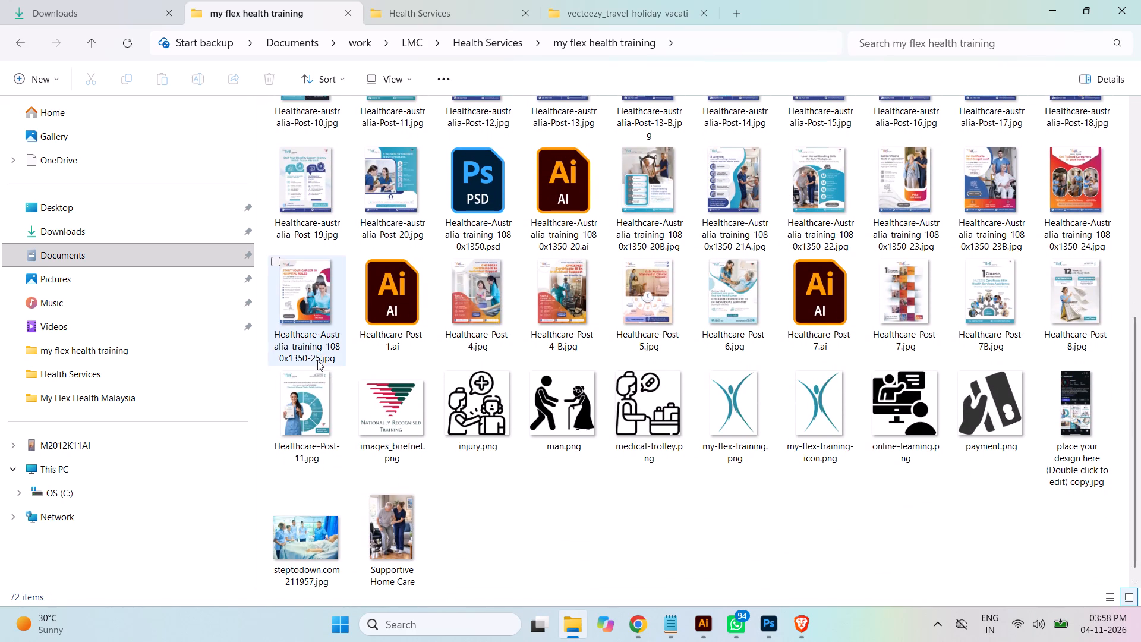
left_click(707, 623)
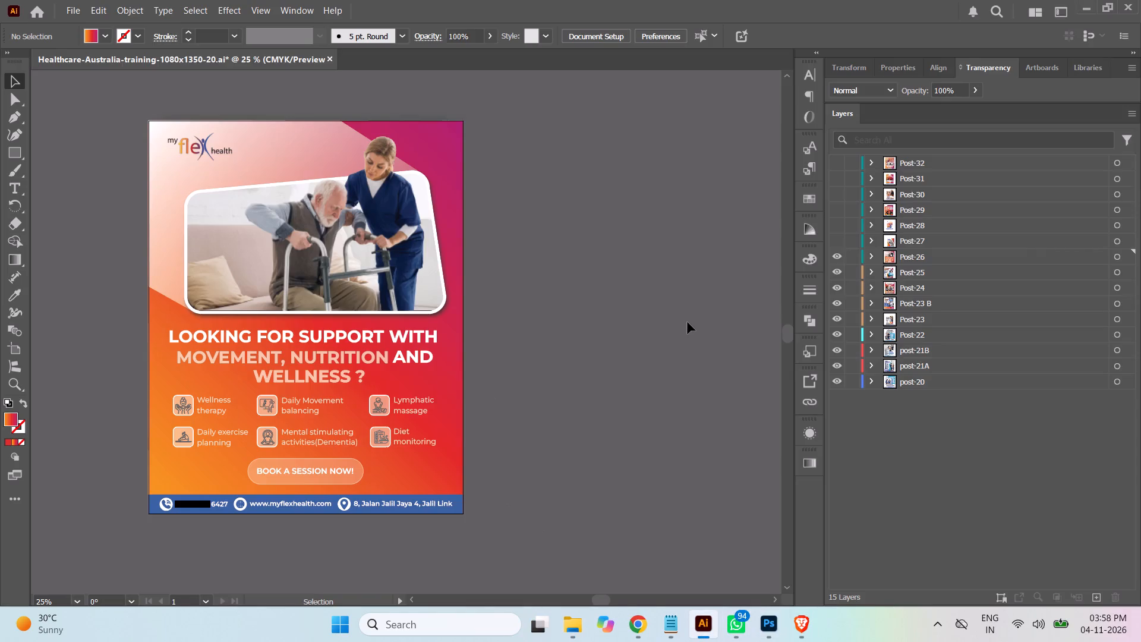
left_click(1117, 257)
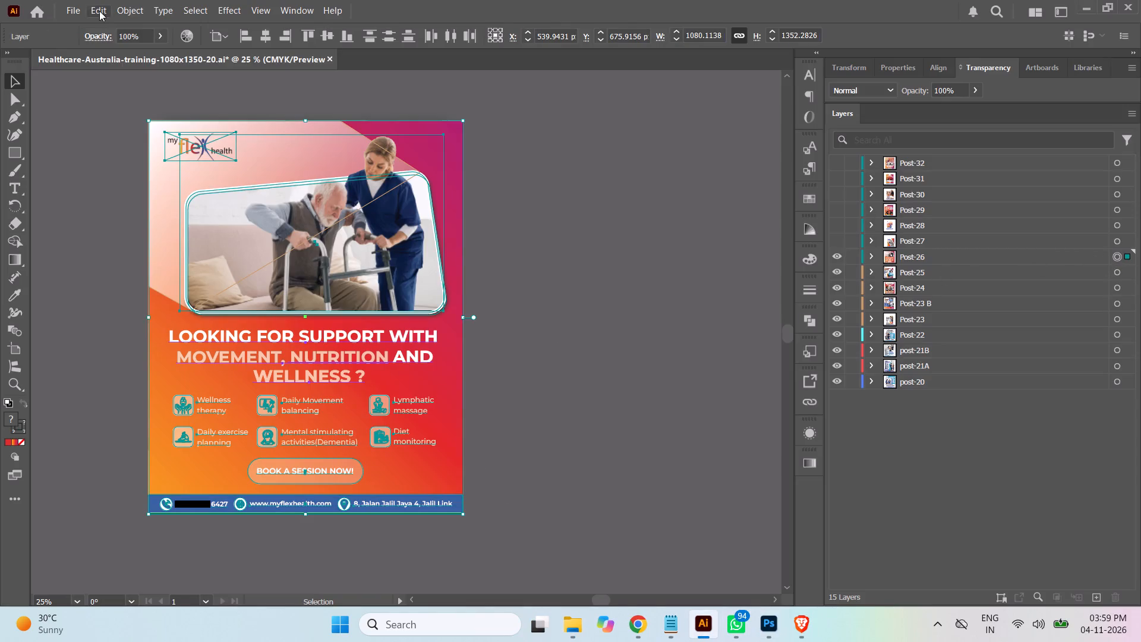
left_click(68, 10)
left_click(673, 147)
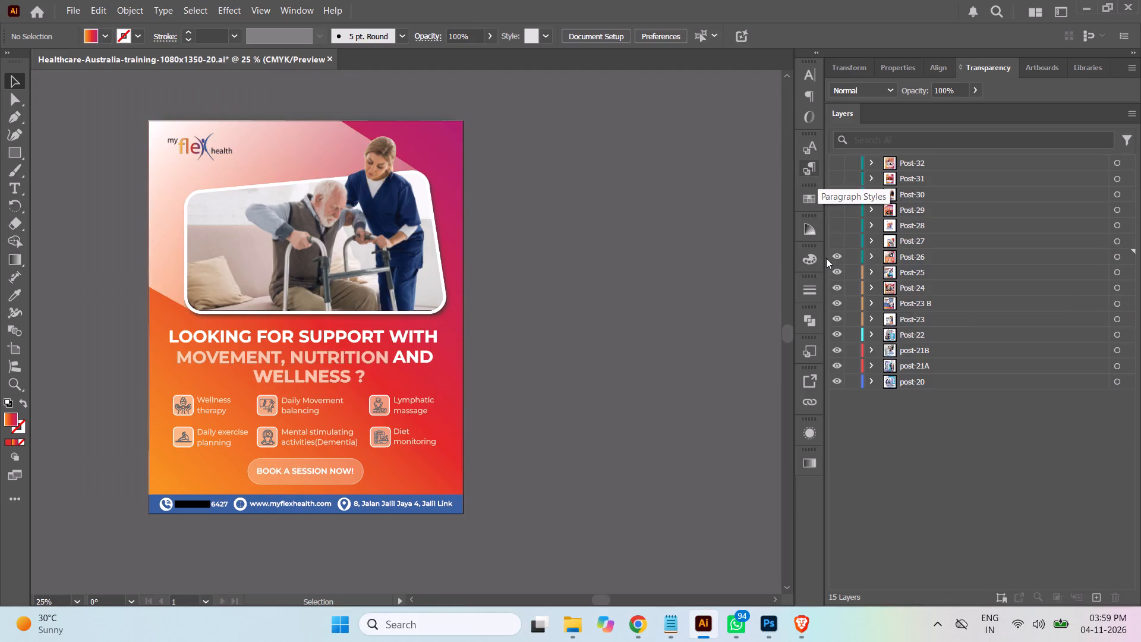
Select all Post-26 artwork and export it as a JPEG named Healthcare-Australia-training-1080x1350-26.jpg in the my flex health training folder.
left_click(1118, 258)
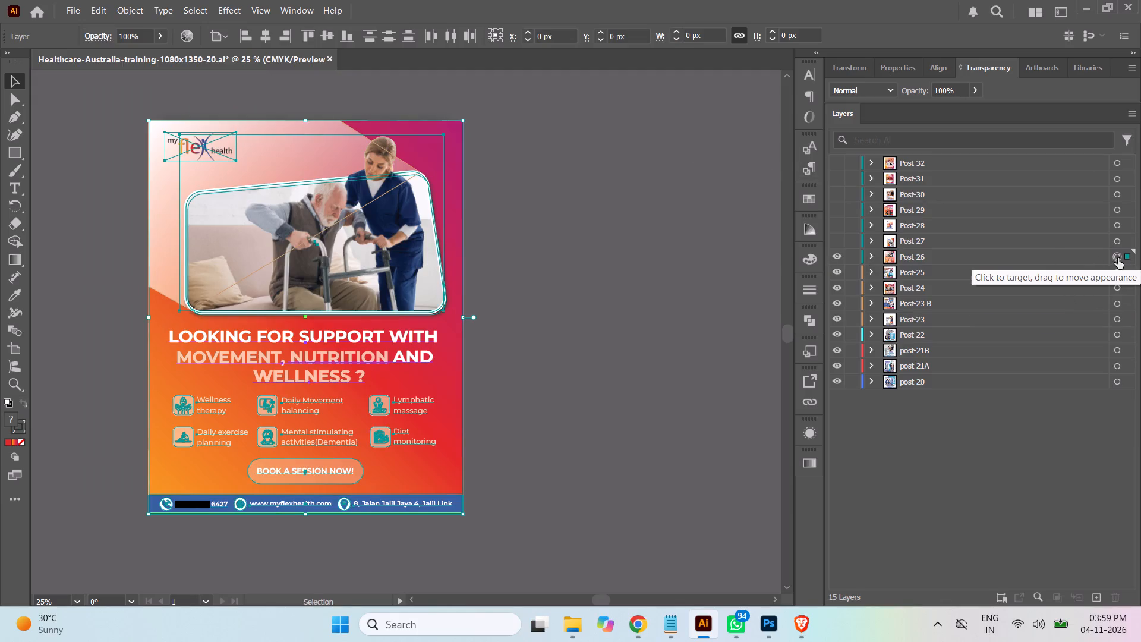
left_click(75, 12)
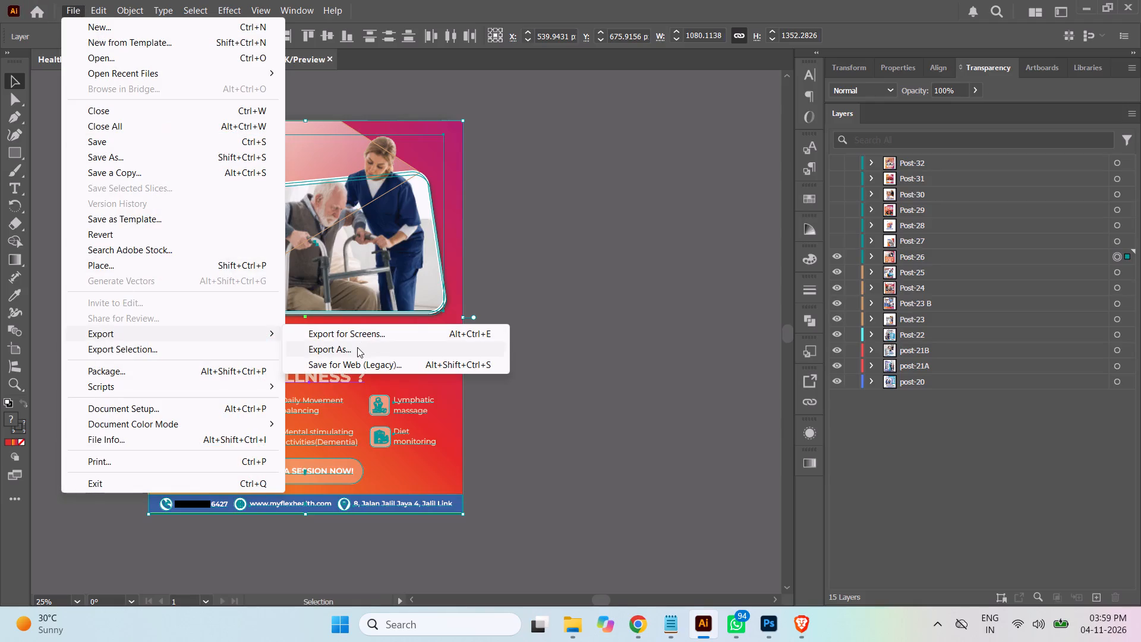
left_click(357, 347)
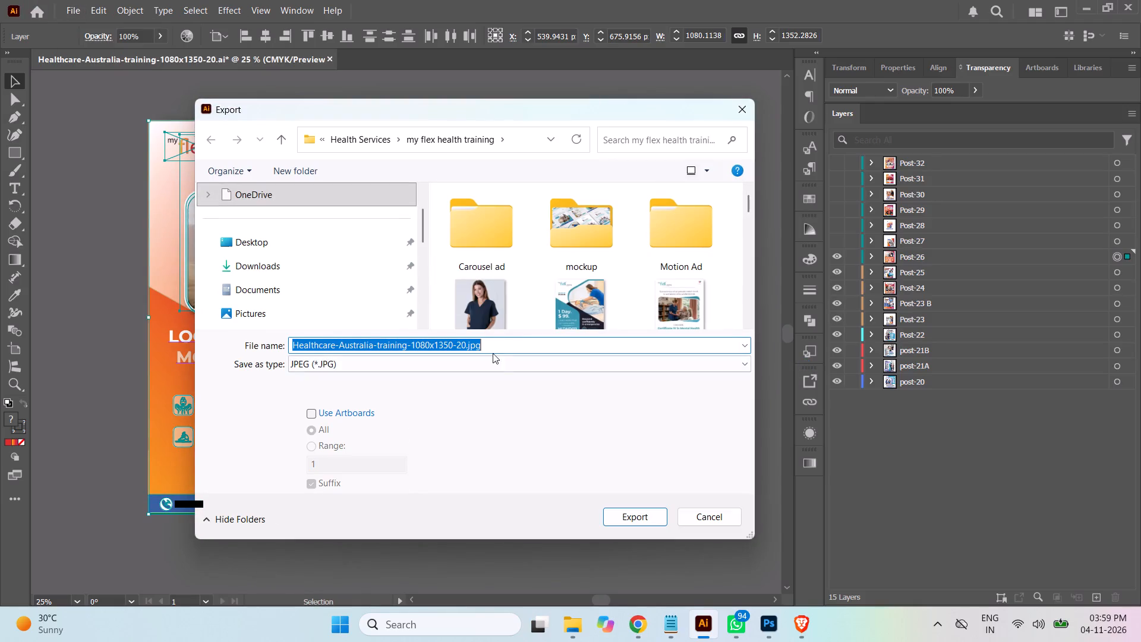
left_click(513, 347)
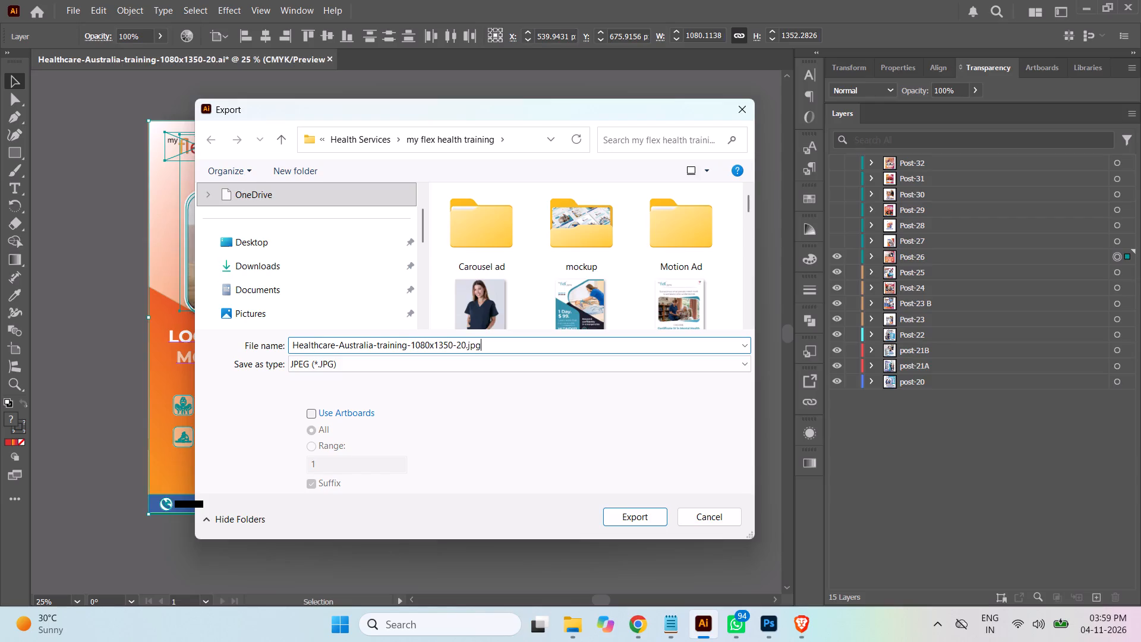
left_click_drag(464, 345, 459, 342)
key("6")
left_click(637, 518)
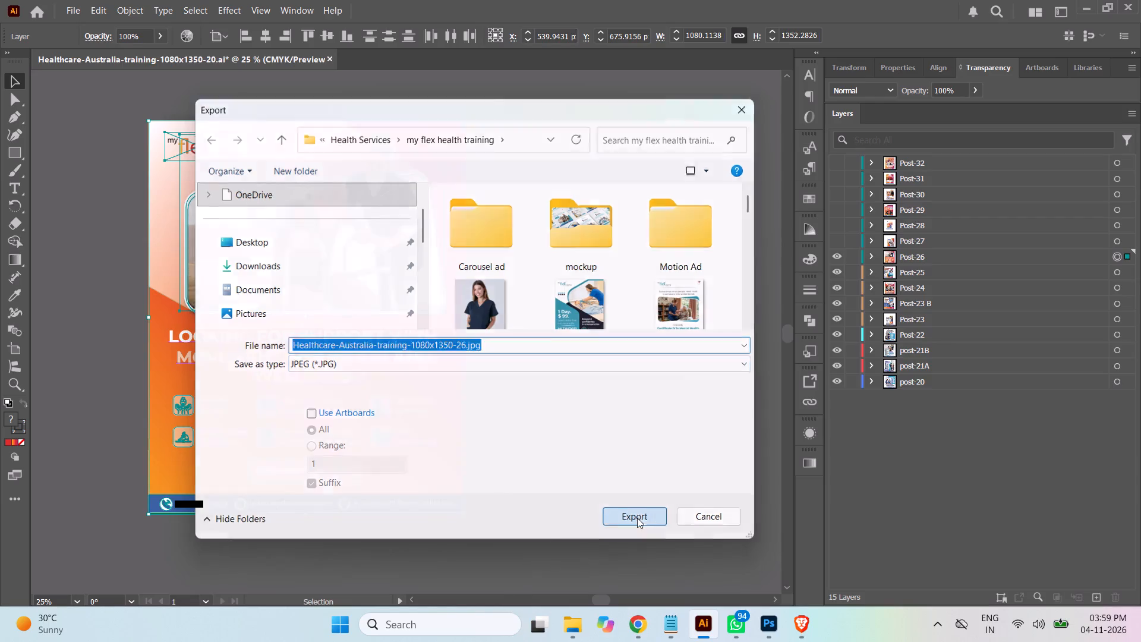
Set the Post-26 JPEG's colour model to RGB and complete the export.
left_click(518, 288)
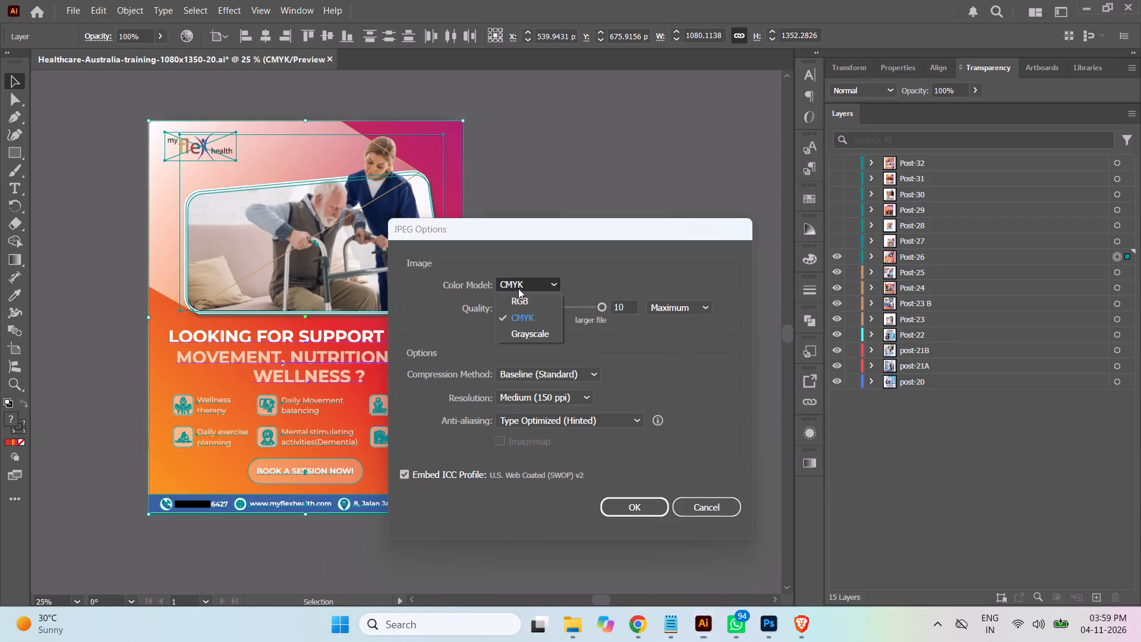
left_click(524, 303)
left_click(635, 503)
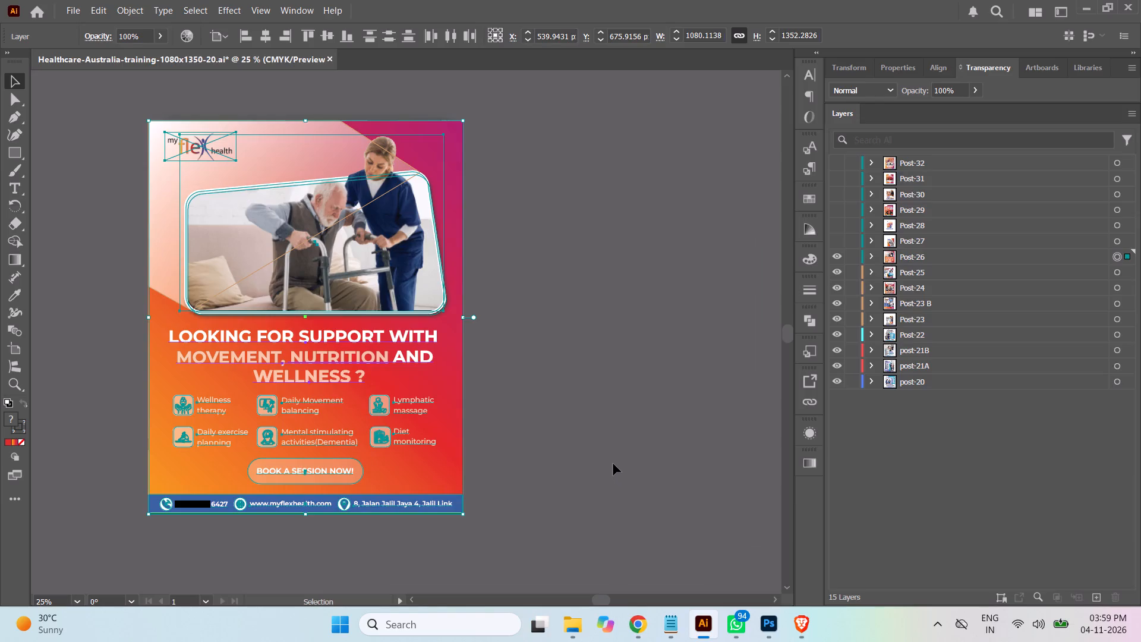
Save the Illustrator document.
key("ctrl+s")
Show the Post-27 layer and select all of its artwork, keeping its sublayers collapsed.
left_click(830, 245)
left_click(834, 241)
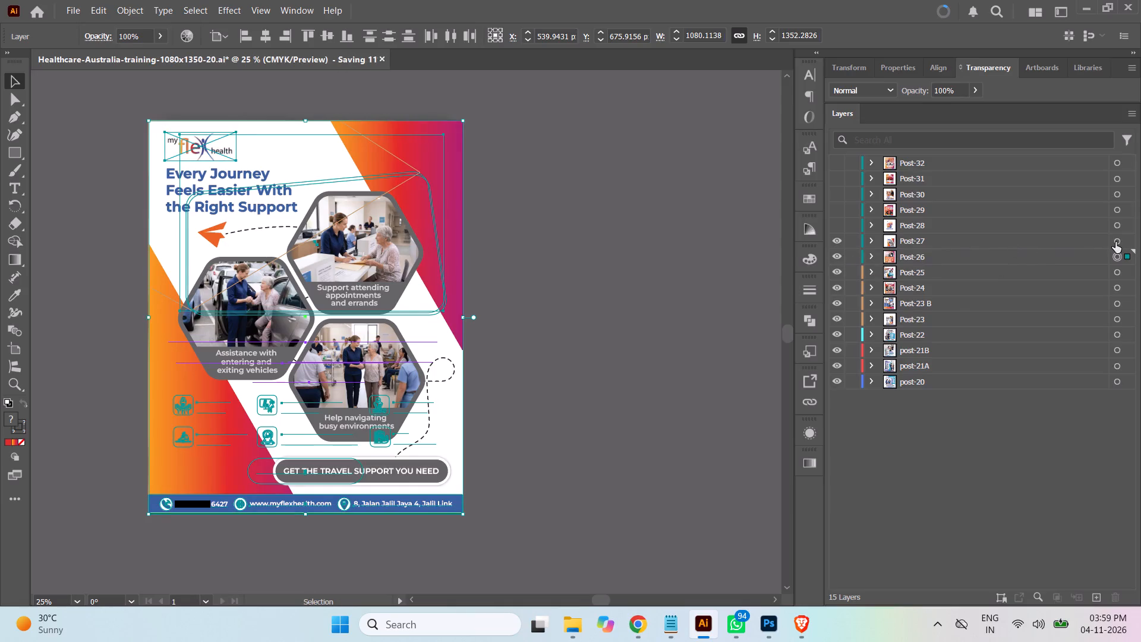
left_click(1115, 242)
left_click(872, 238)
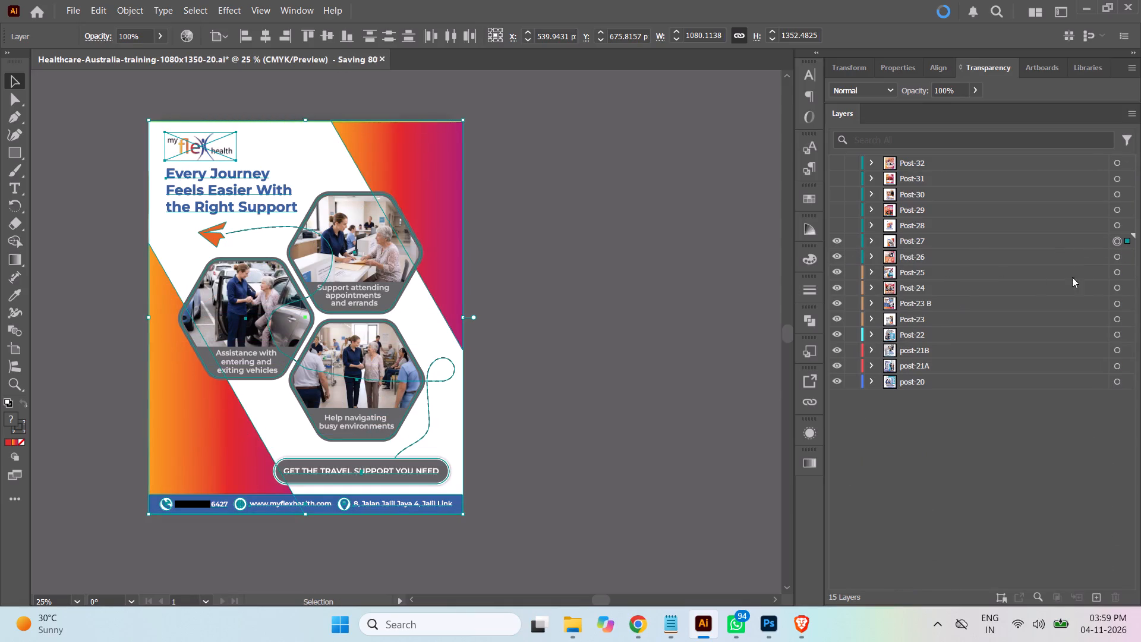
Export the Post-27 design as a JPEG named Healthcare-Australia-training-1080x1350-27.jpg in the my flex health training folder.
left_click(73, 14)
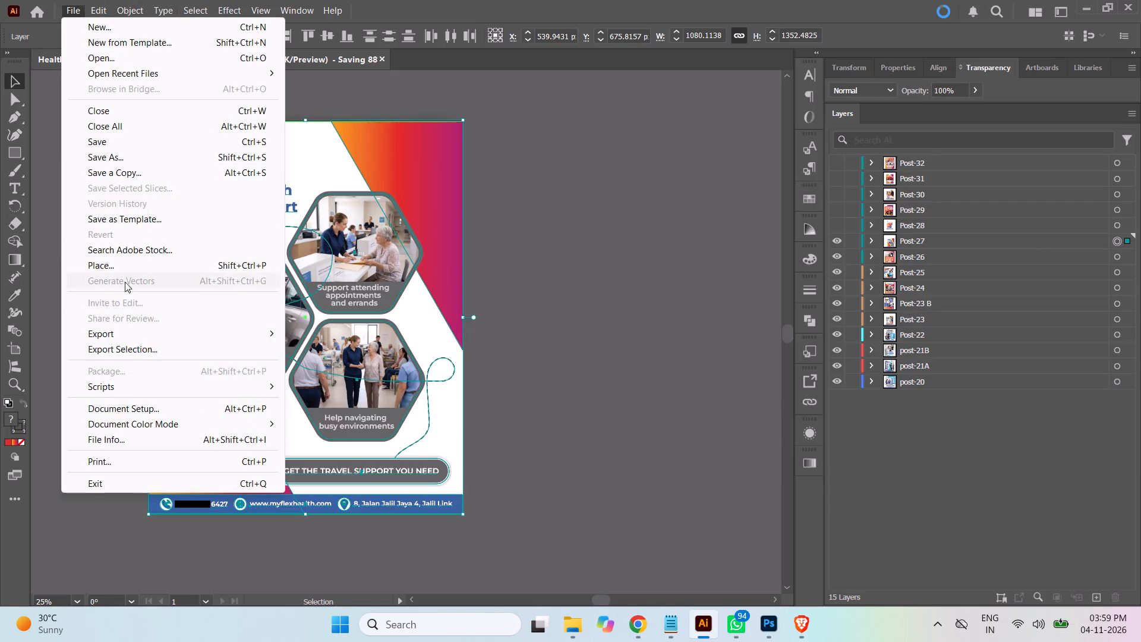
left_click(322, 348)
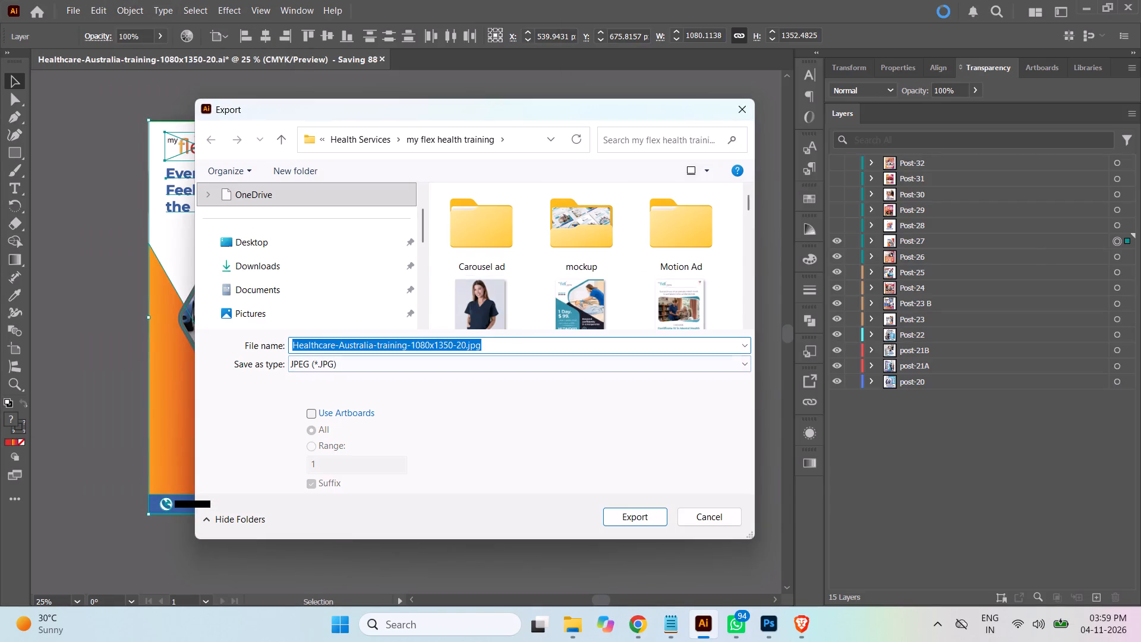
left_click(465, 347)
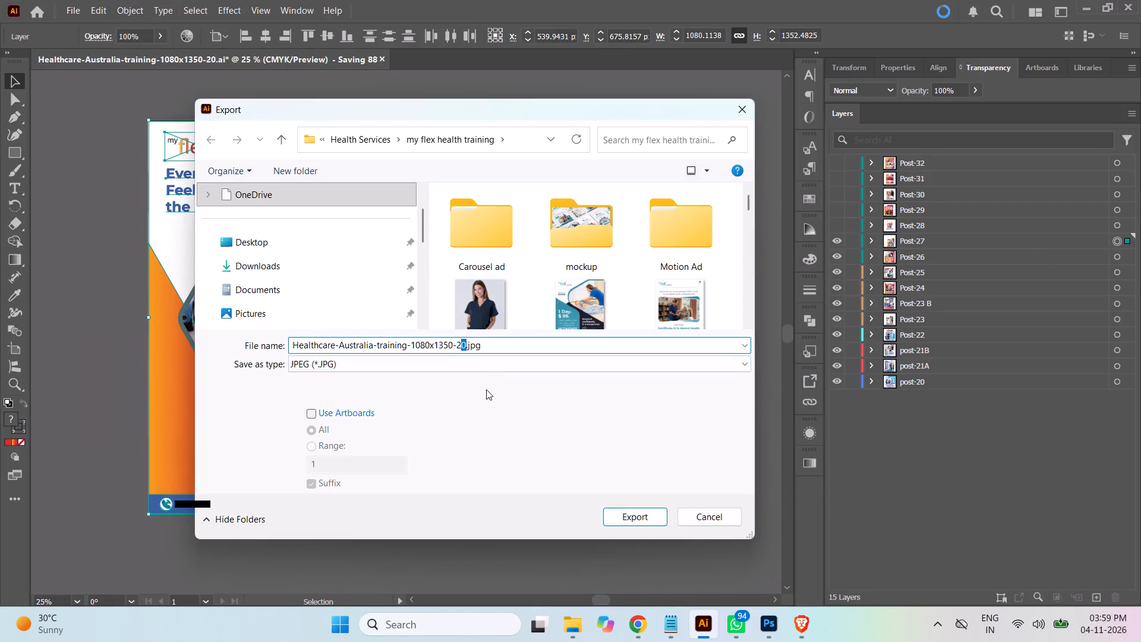
key("7")
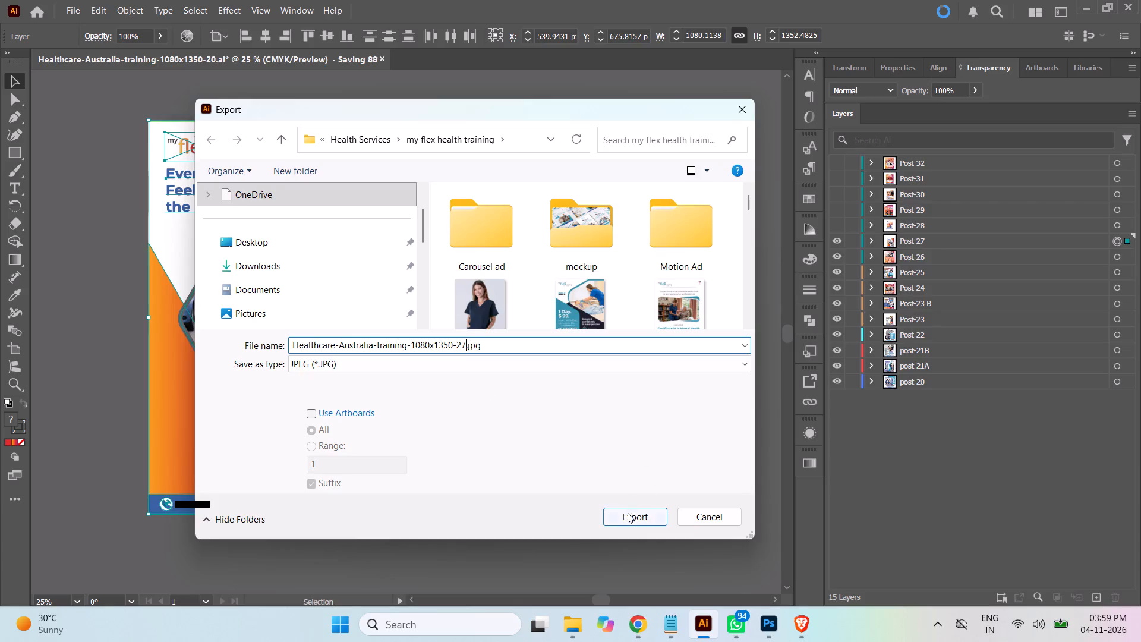
left_click(629, 514)
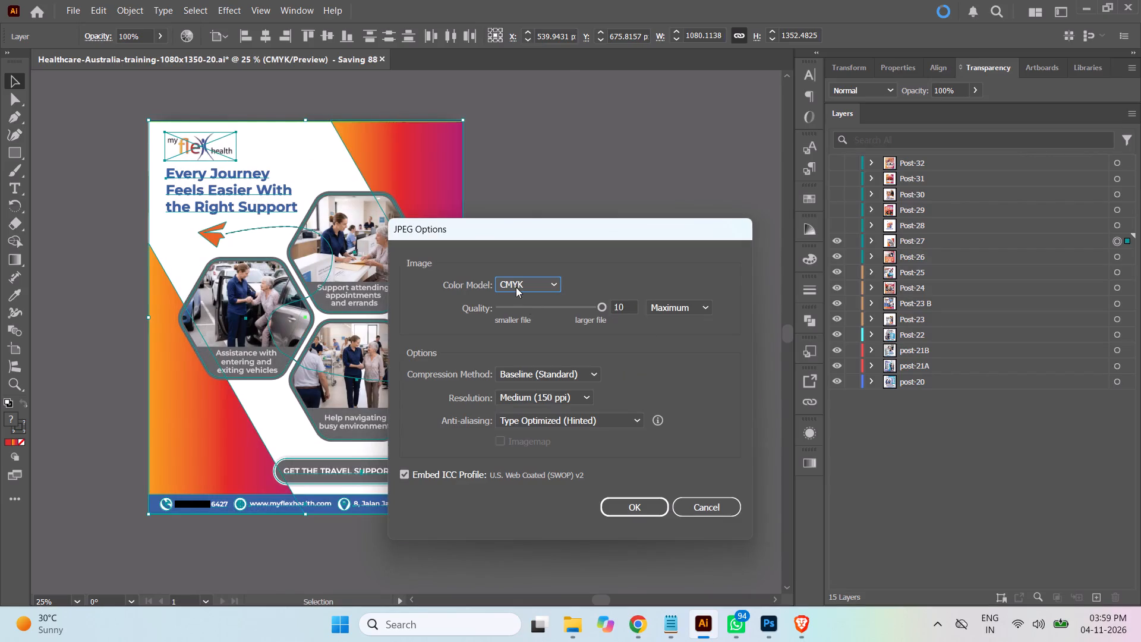
Set the Post-27 JPEG's colour model to RGB and complete the export.
left_click(515, 284)
left_click(514, 301)
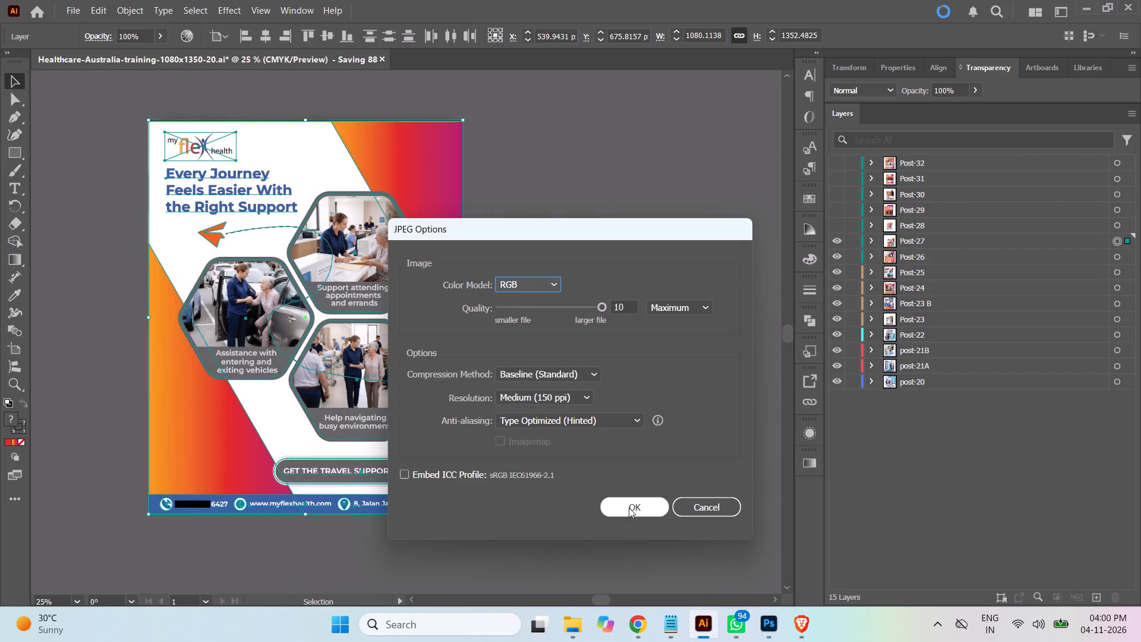
left_click(629, 508)
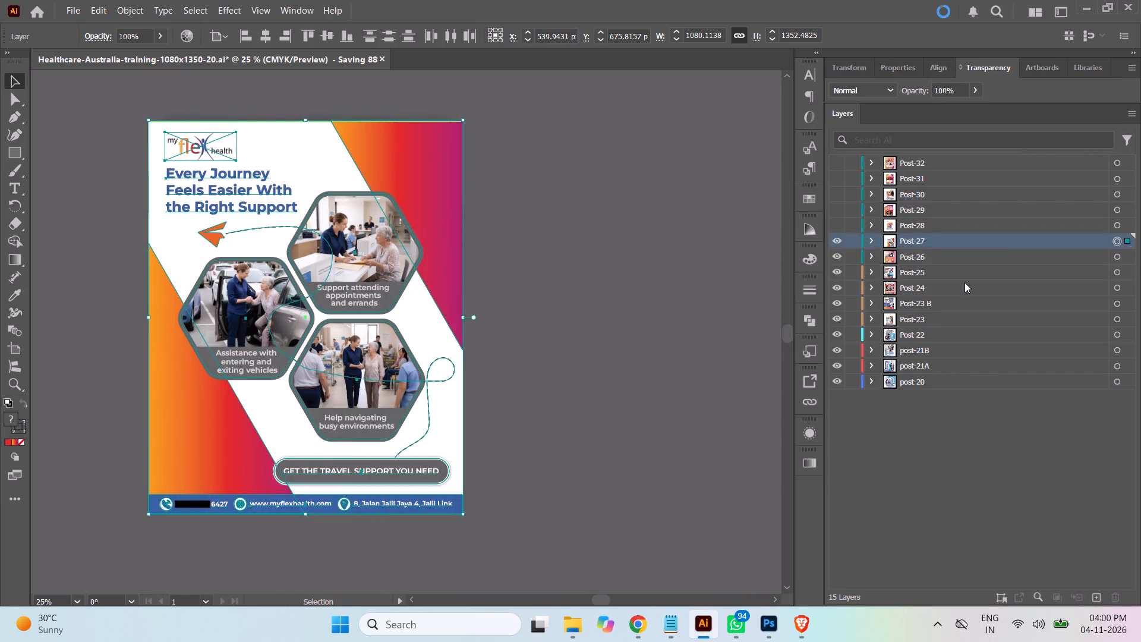
Show the Post-28 layer and select all of its artwork, keeping its sublayers collapsed.
left_click(837, 226)
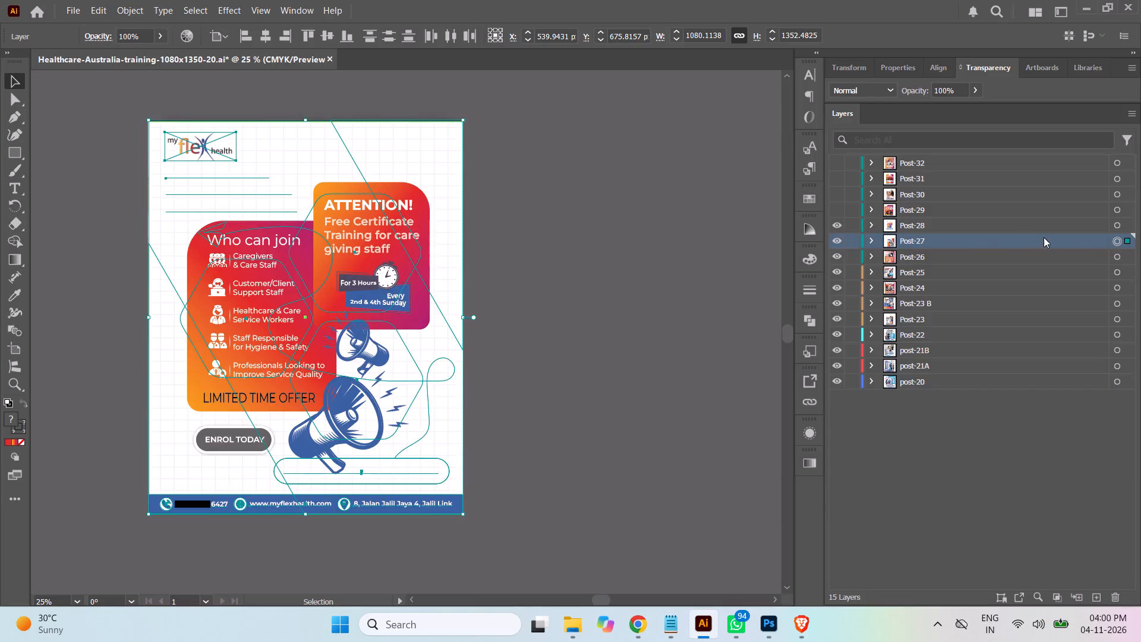
left_click(1115, 224)
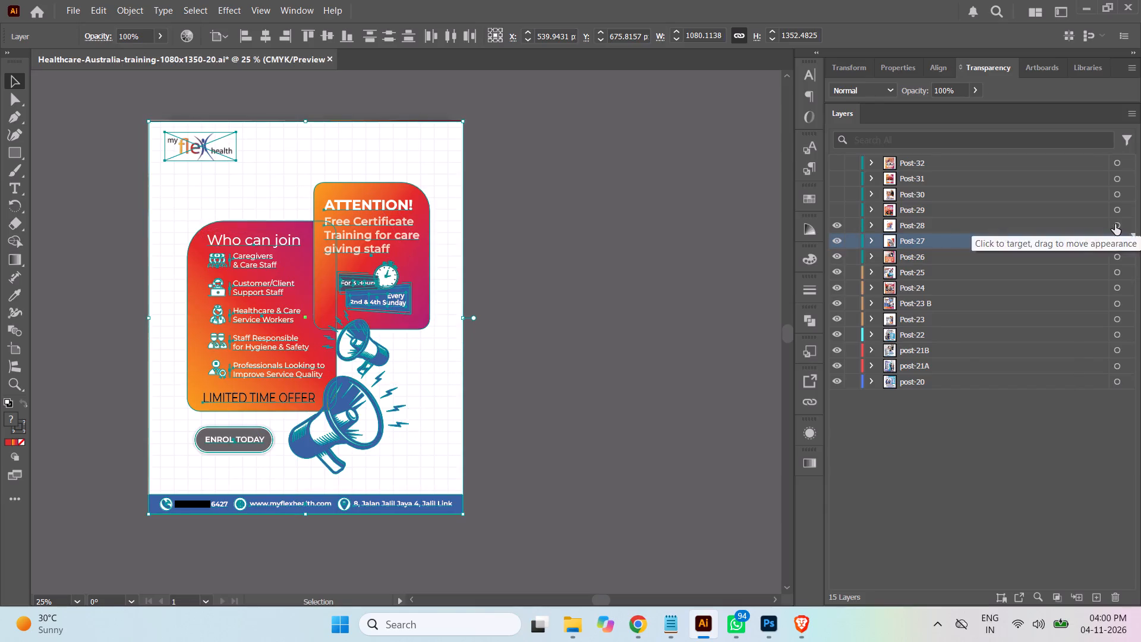
left_click(870, 227)
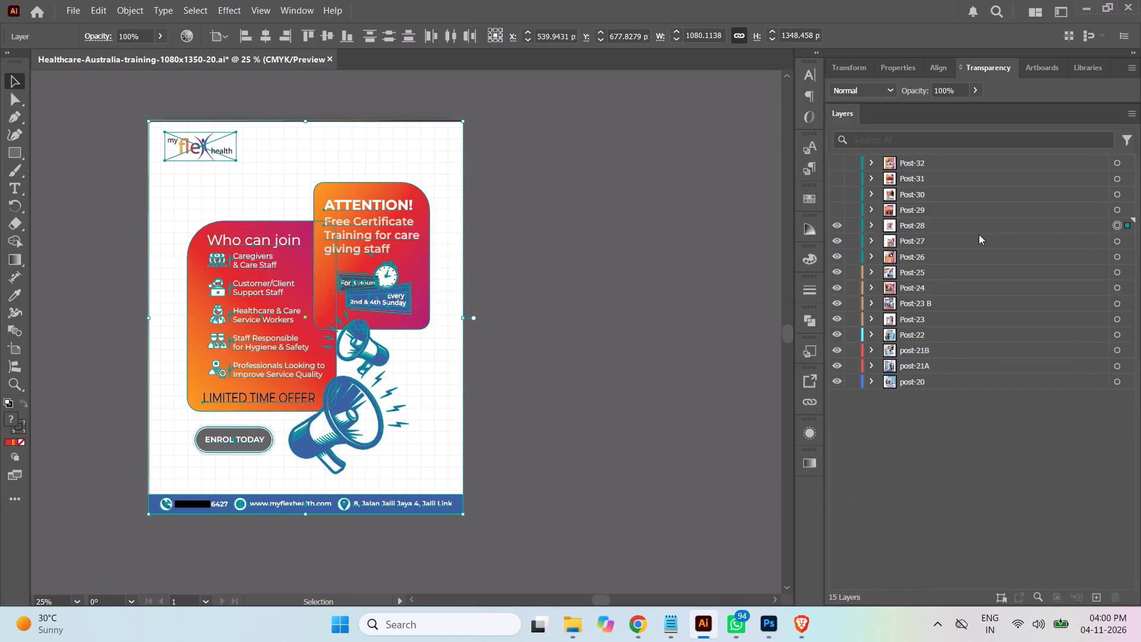
left_click(982, 225)
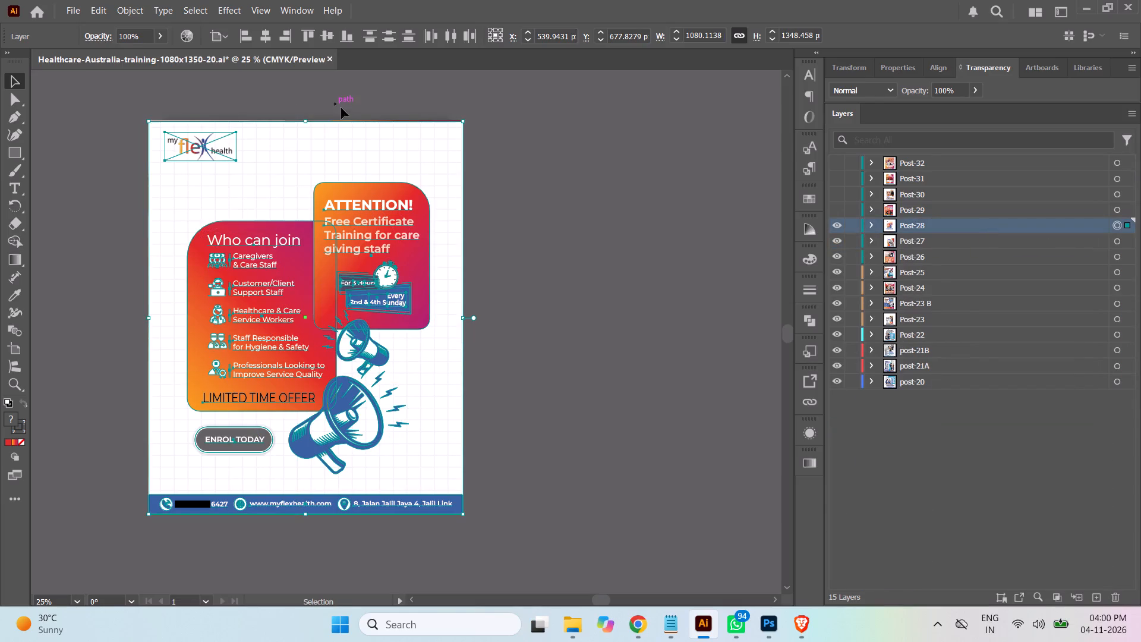
Export the Post-28 design as an RGB JPEG named Healthcare-Australia-training-1080x1350-28.jpg in the my flex health training folder.
left_click(75, 8)
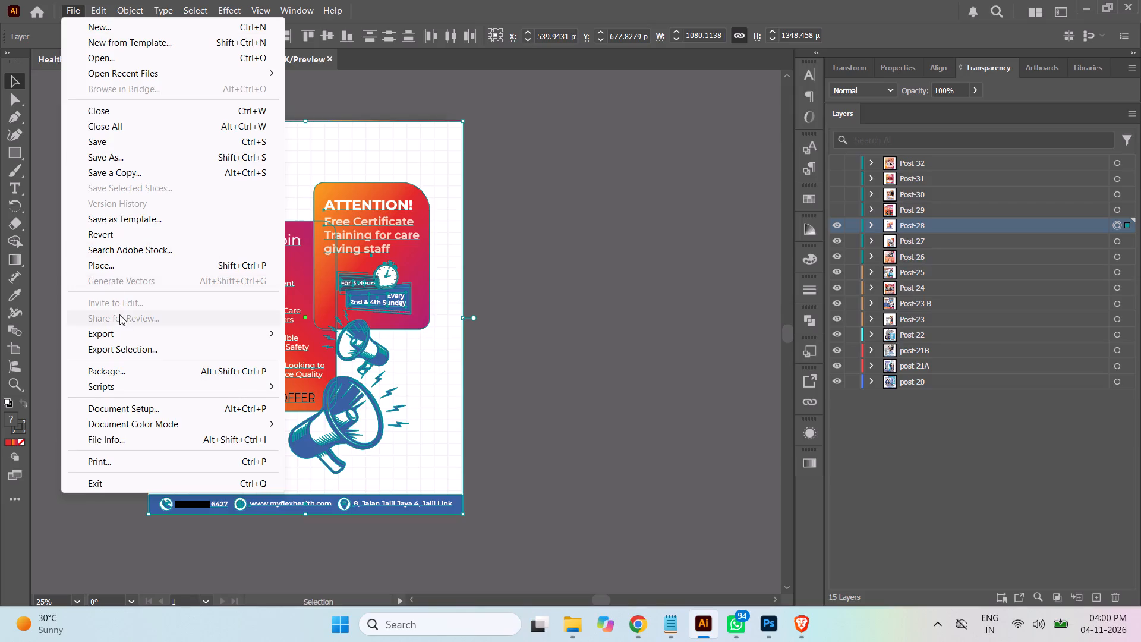
left_click(353, 348)
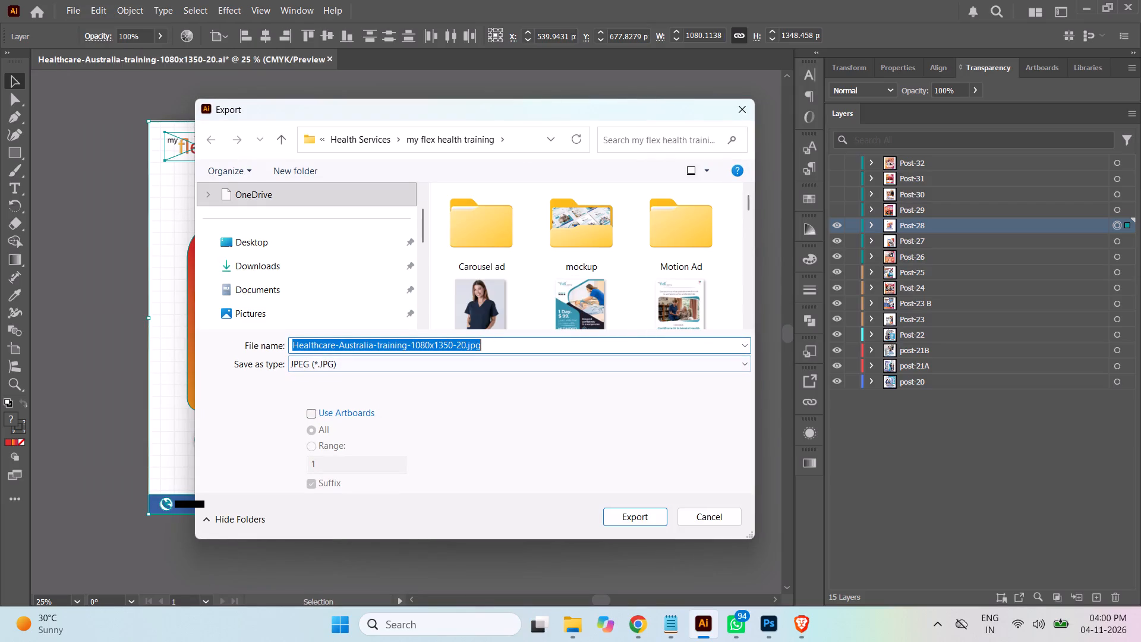
left_click(465, 347)
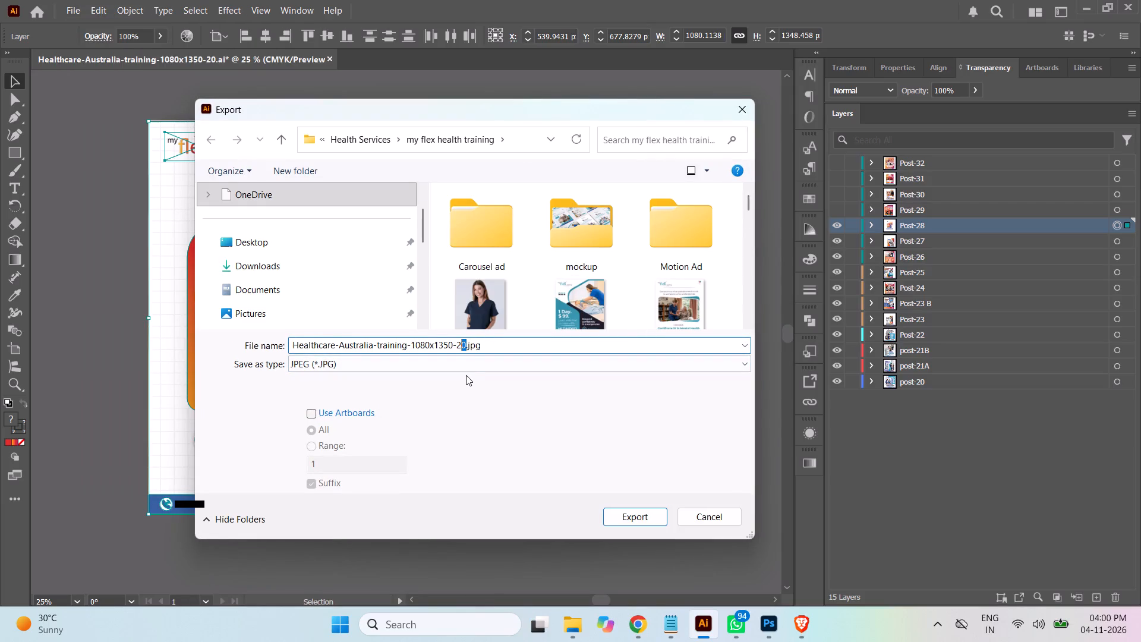
key("8")
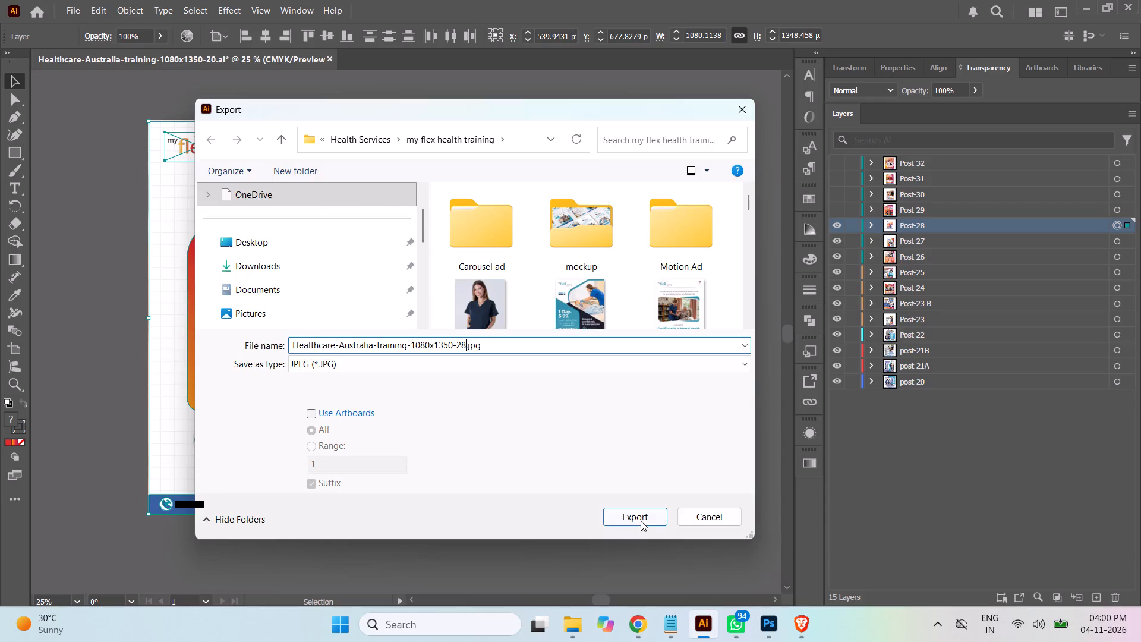
left_click(634, 517)
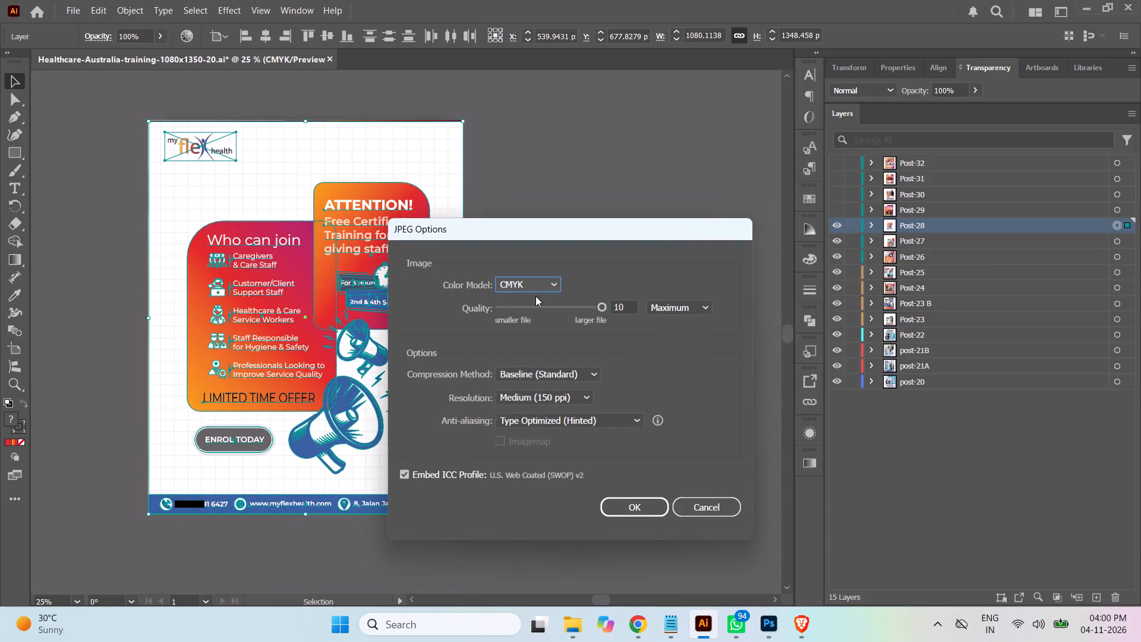
left_click(530, 289)
left_click(531, 304)
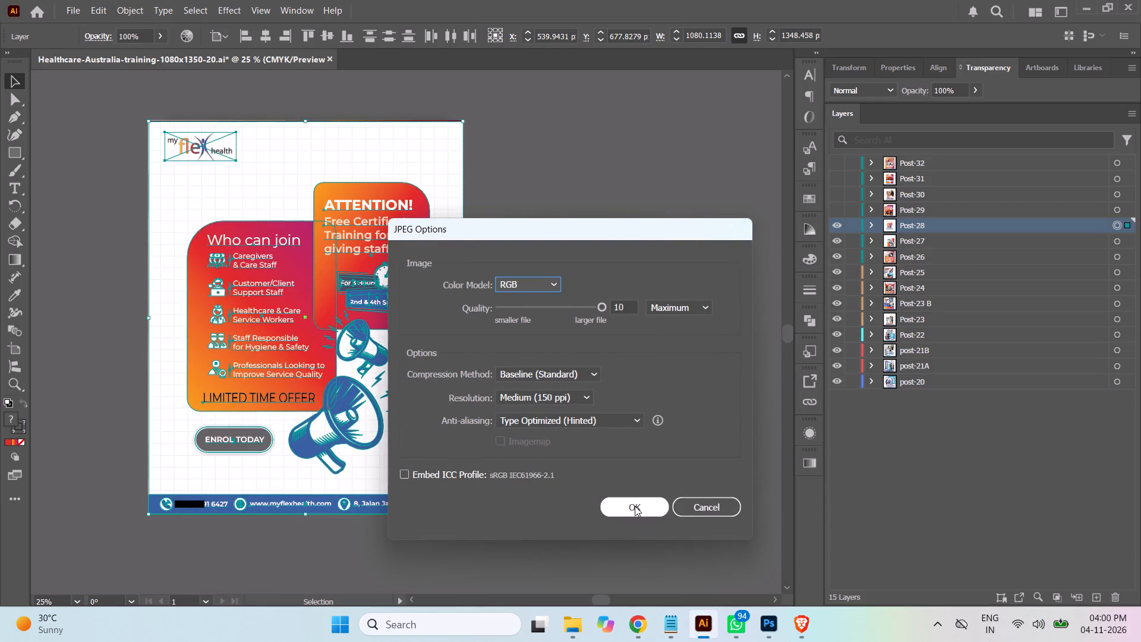
left_click(635, 506)
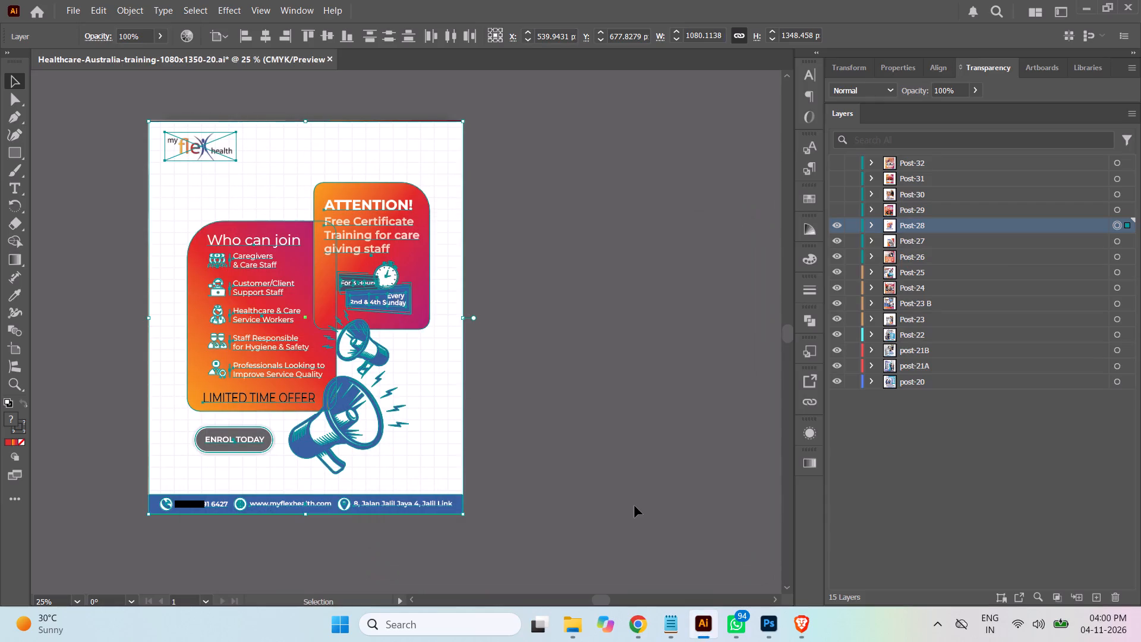
Show the Post-29 layer and select all of its artwork, keeping its sublayers collapsed.
left_click(836, 212)
left_click(1117, 212)
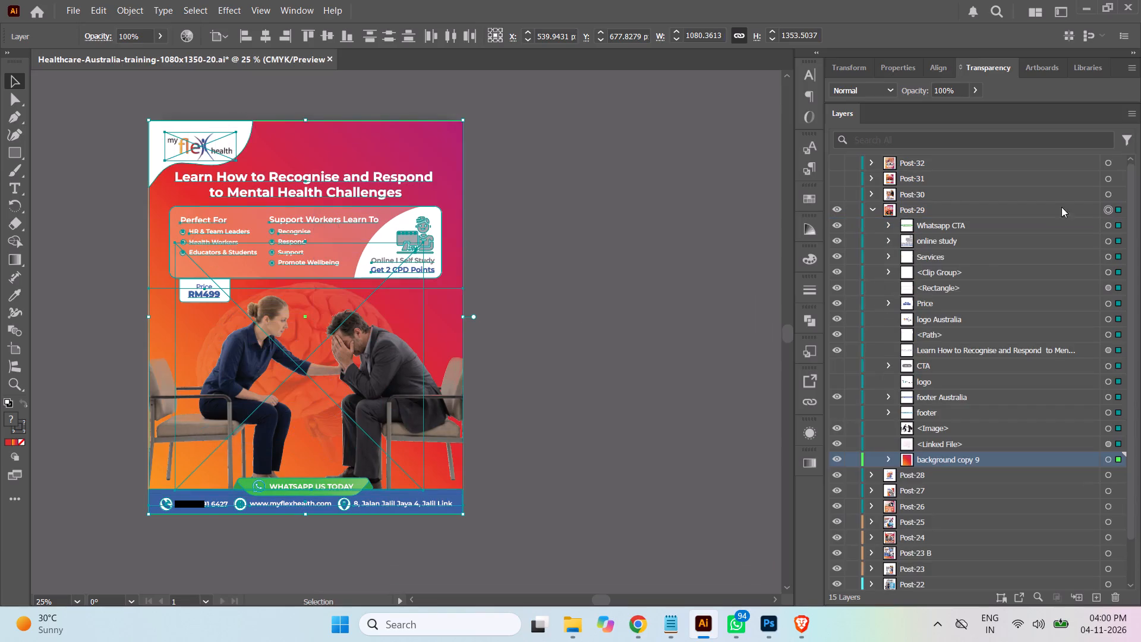
left_click(1023, 212)
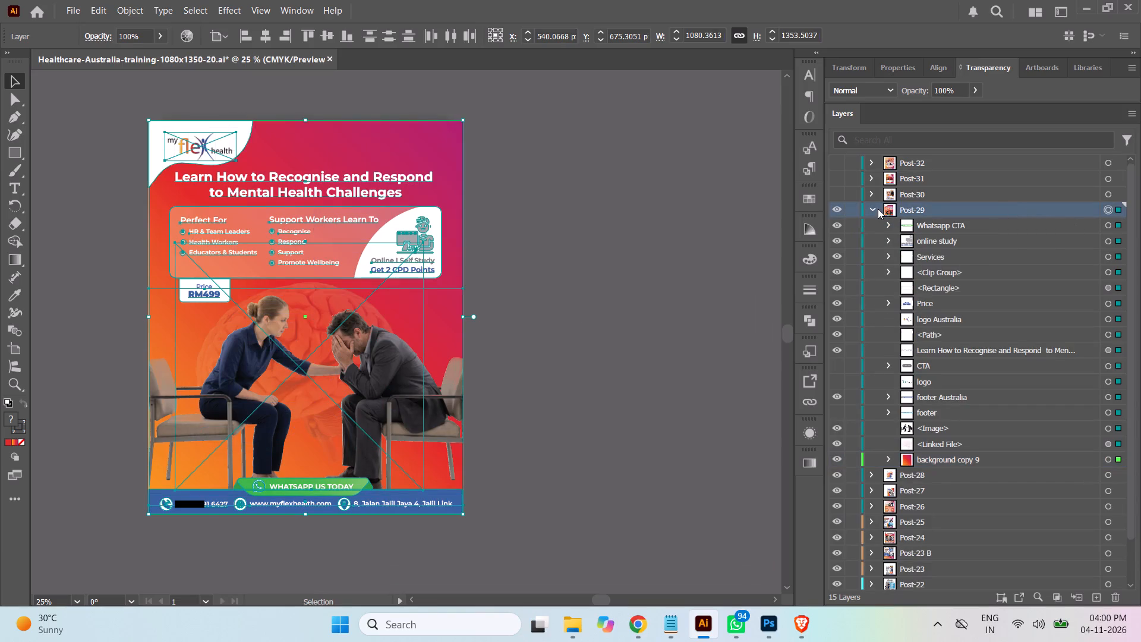
left_click(872, 208)
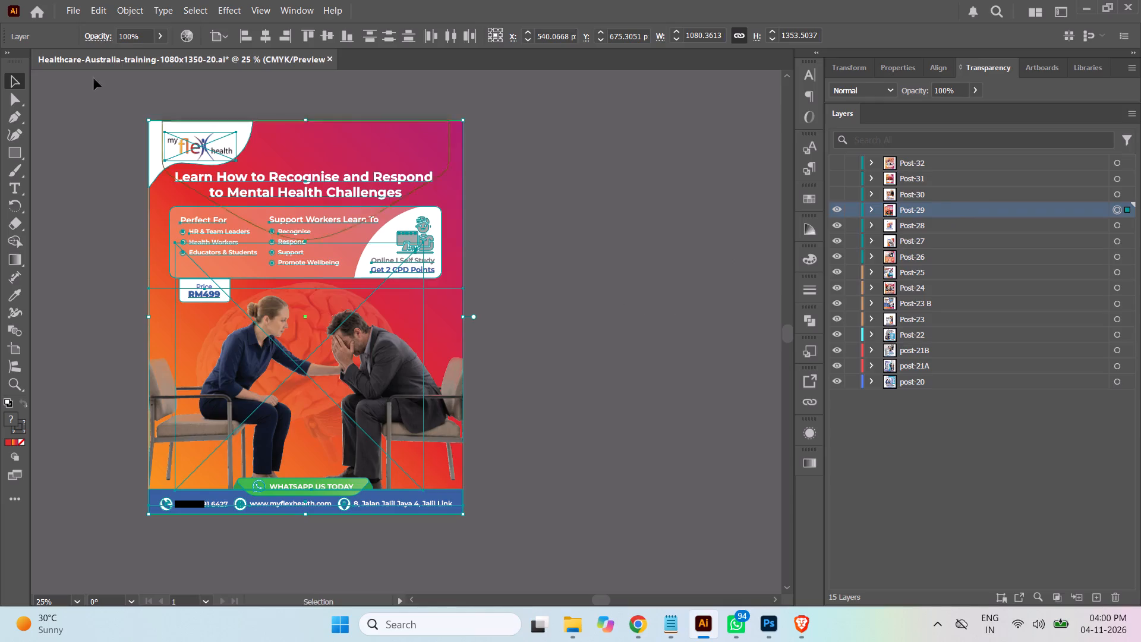
Export the Post-29 design as an RGB JPEG named Healthcare-Australia-training-1080x1350-29.jpg in the my flex health training folder.
left_click(71, 12)
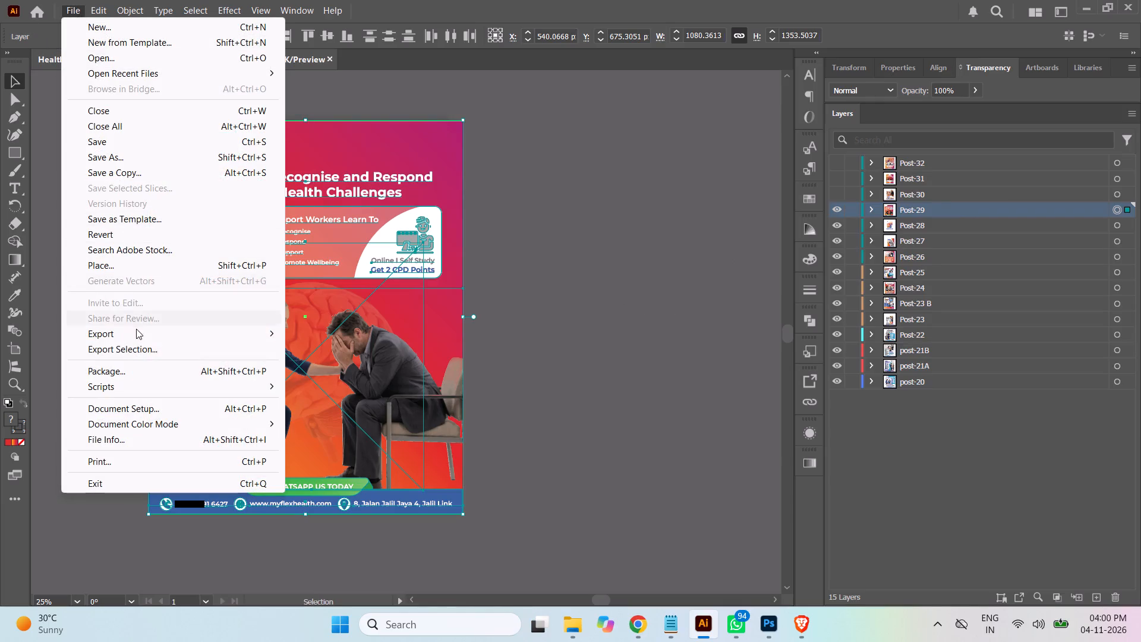
left_click(348, 348)
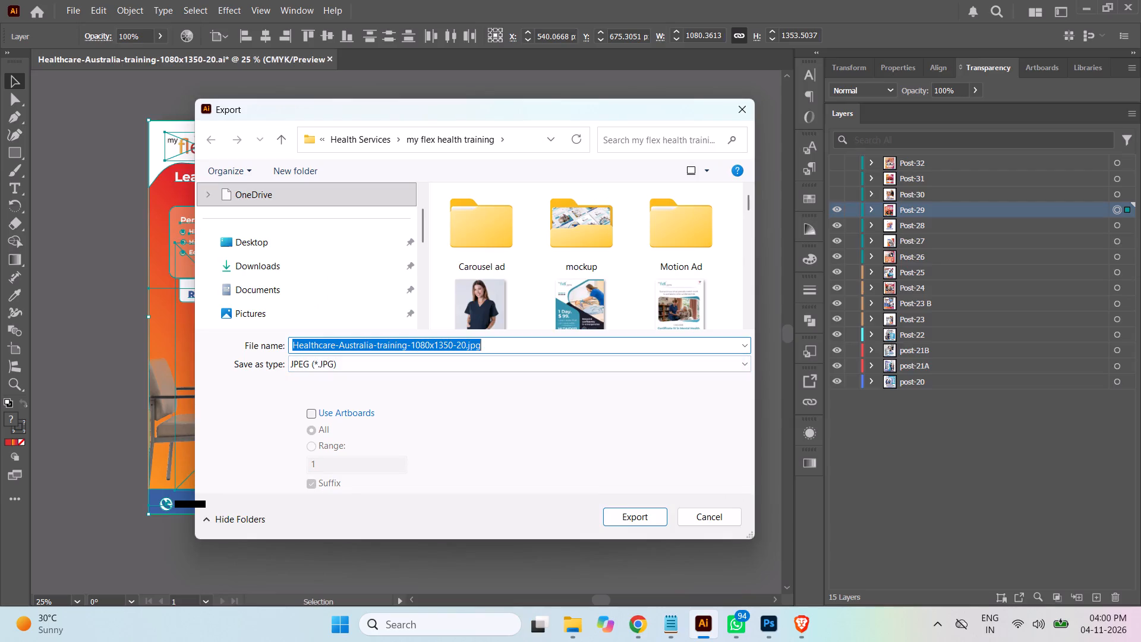
left_click(465, 346)
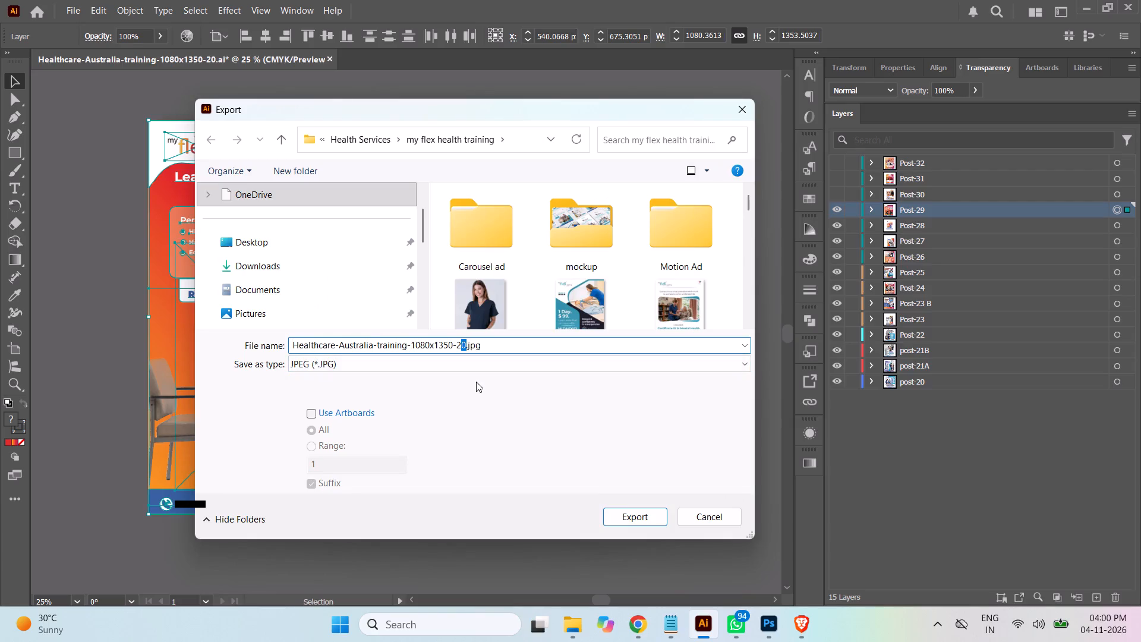
key("9")
left_click(634, 515)
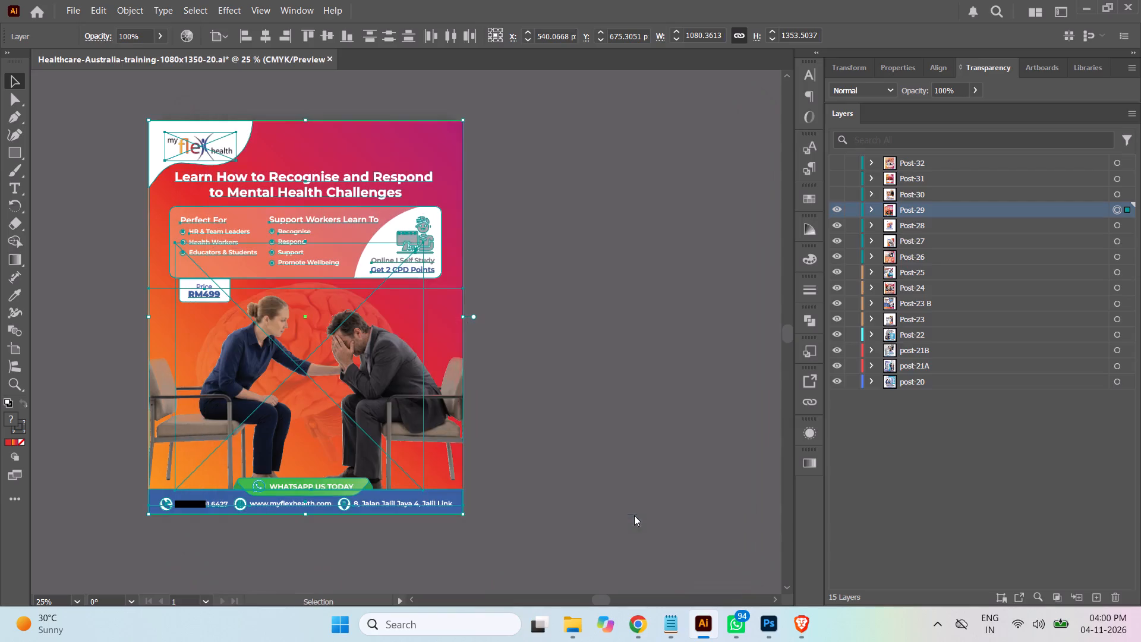
left_click(519, 286)
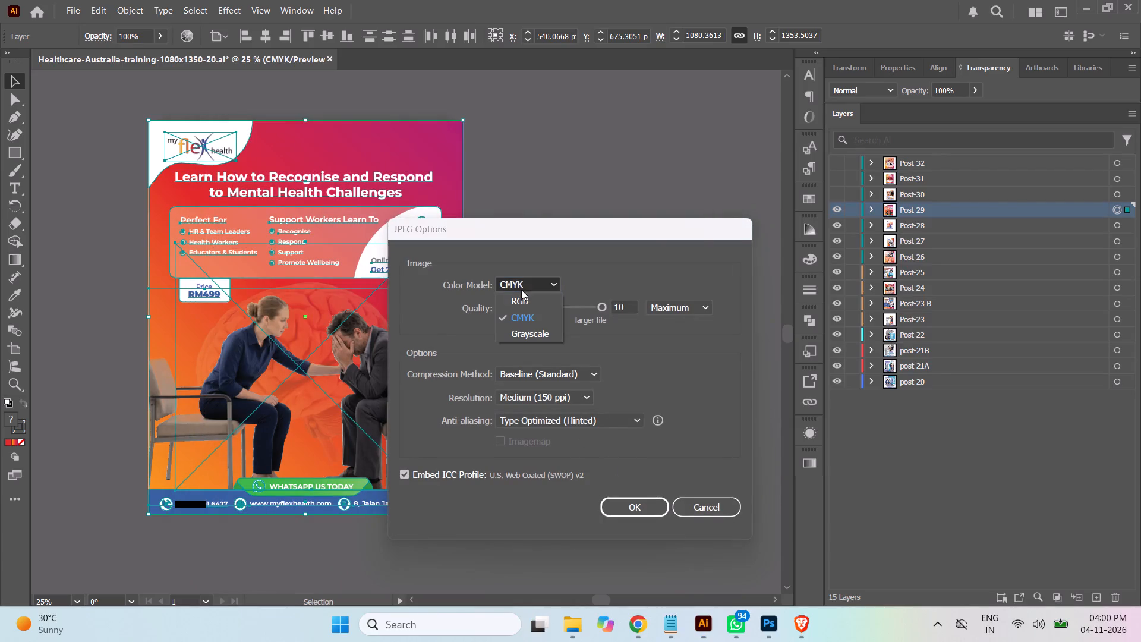
left_click(527, 304)
left_click(622, 505)
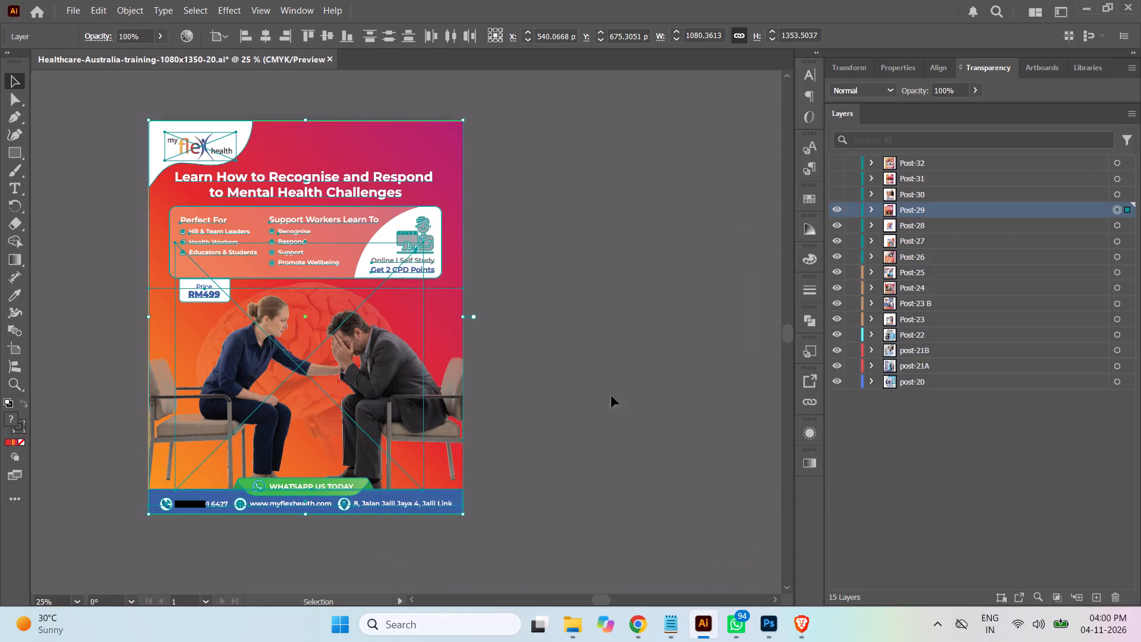
Show the Post-30 layer and select all of its artwork, keeping its sublayers collapsed.
left_click(833, 191)
left_click(1119, 194)
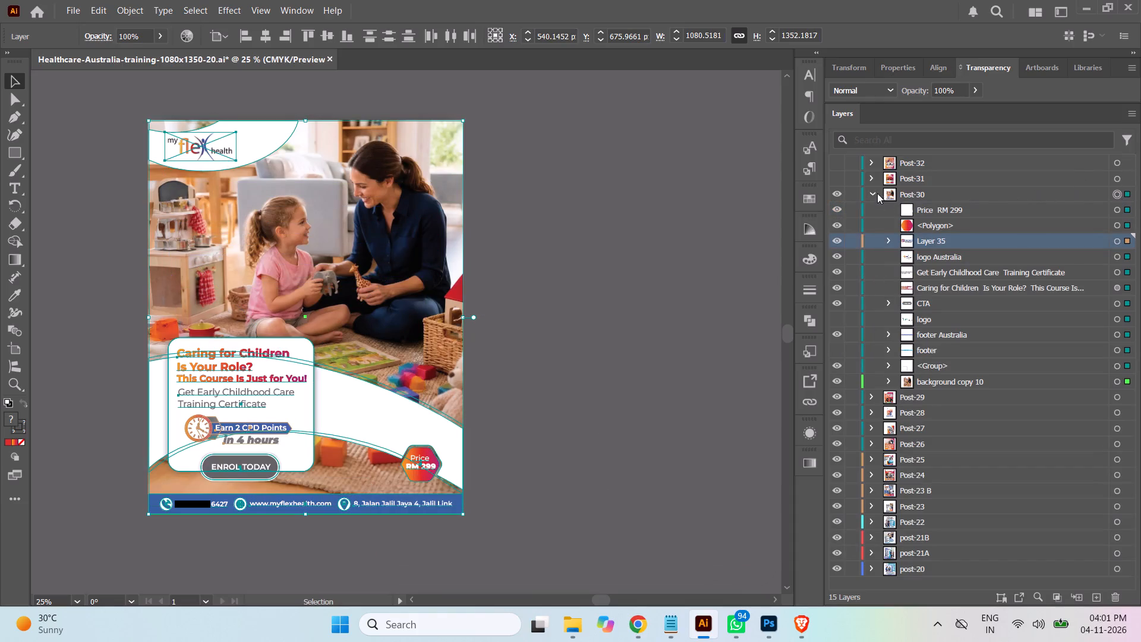
left_click(872, 193)
left_click(972, 194)
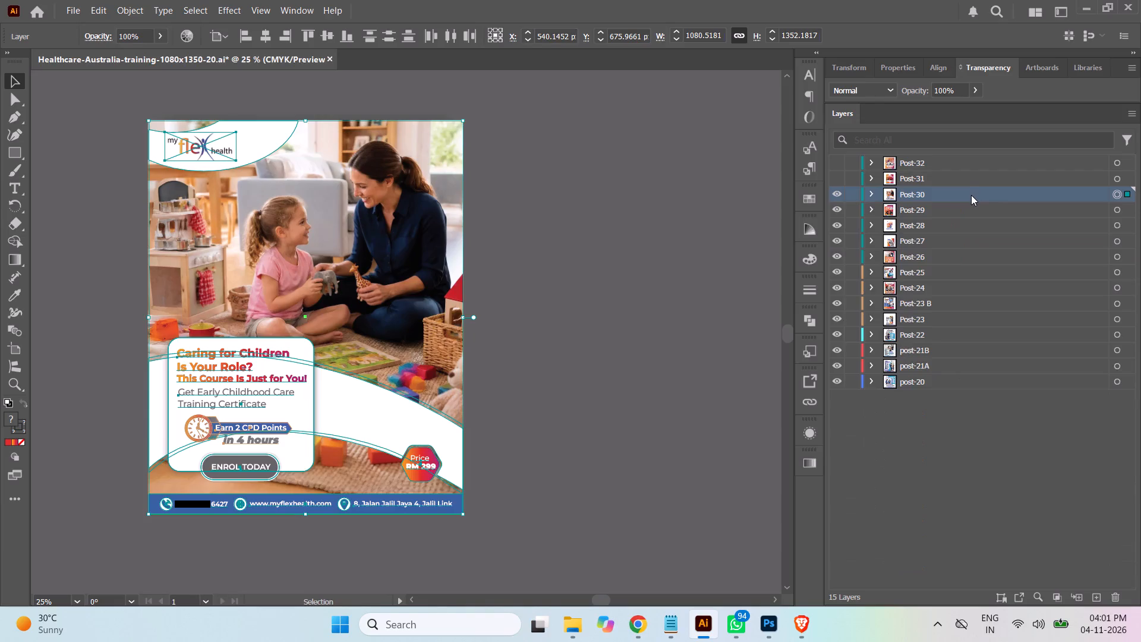
Export the Post-30 design as an RGB JPEG named Healthcare-Australia-training-1080x1350-30.jpg in the my flex health training folder.
left_click(73, 11)
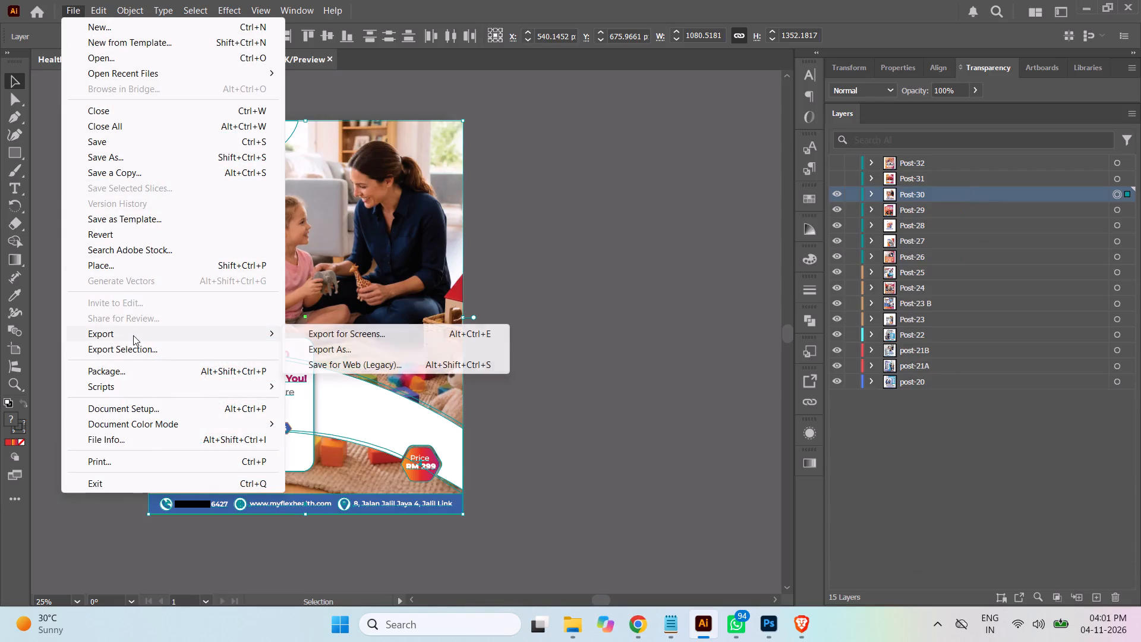
left_click(338, 350)
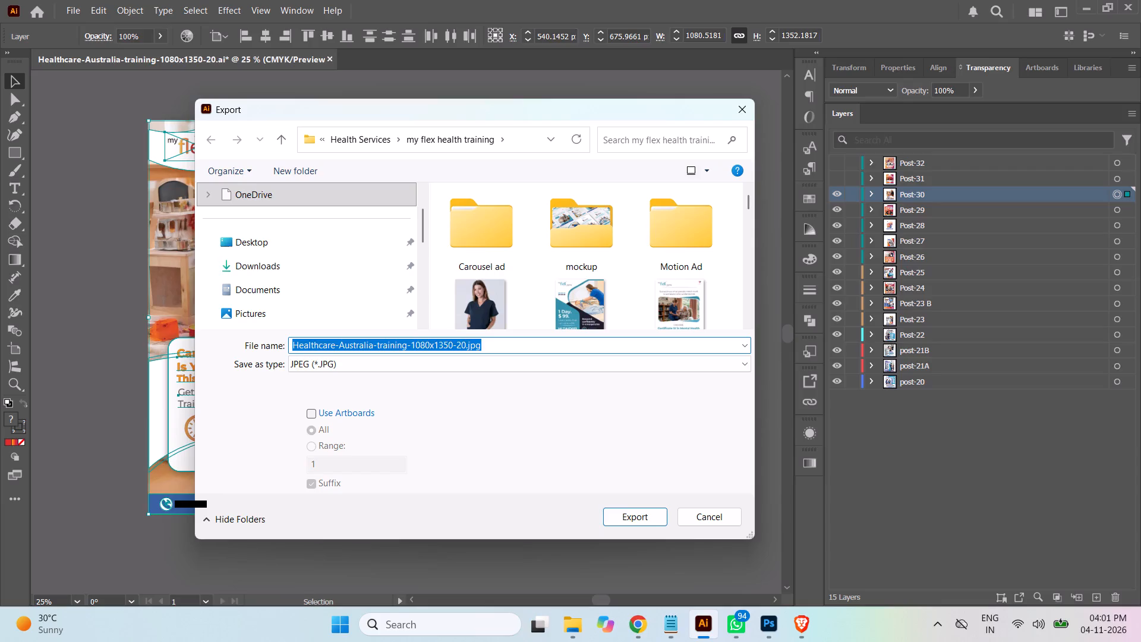
left_click(464, 343)
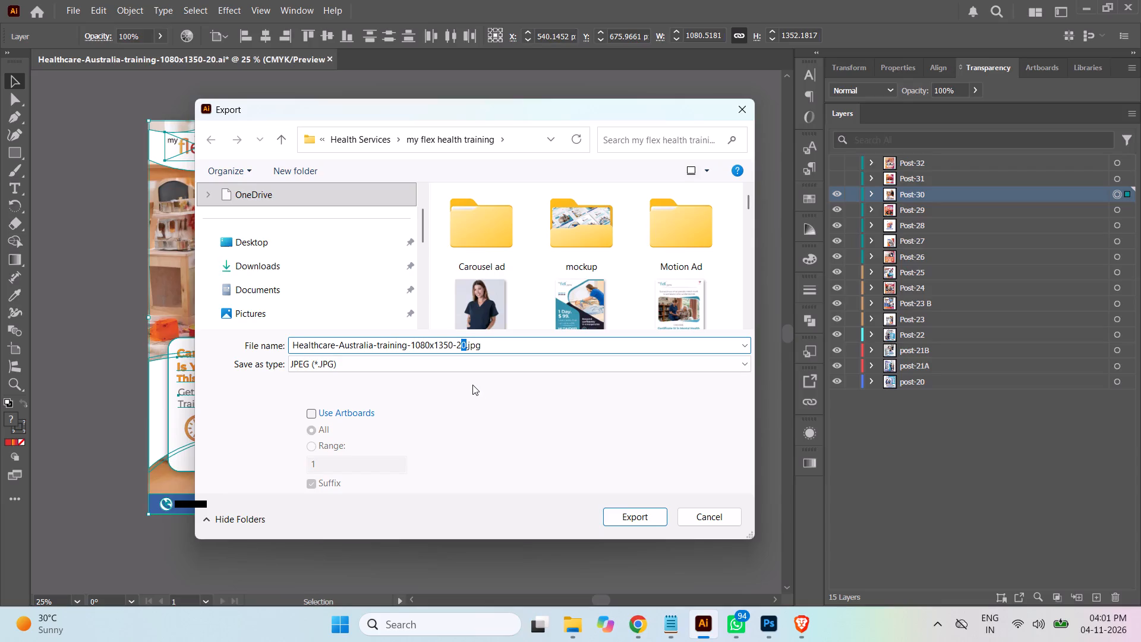
key("BackSpace")
key("BackSpace")
type("30")
left_click(623, 514)
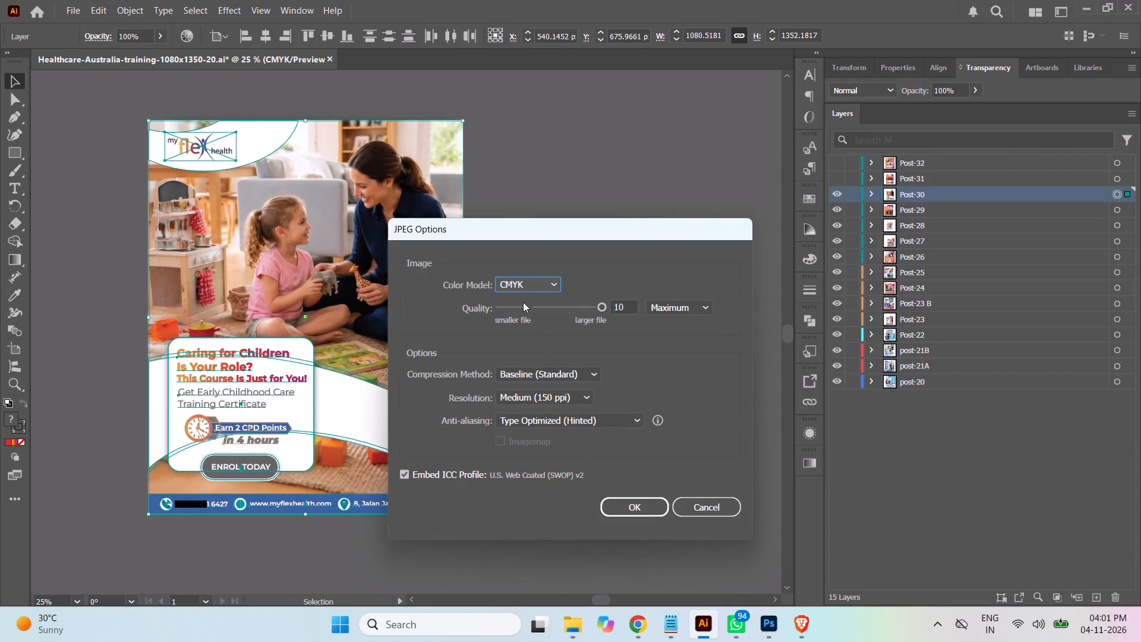
left_click(521, 284)
left_click(524, 299)
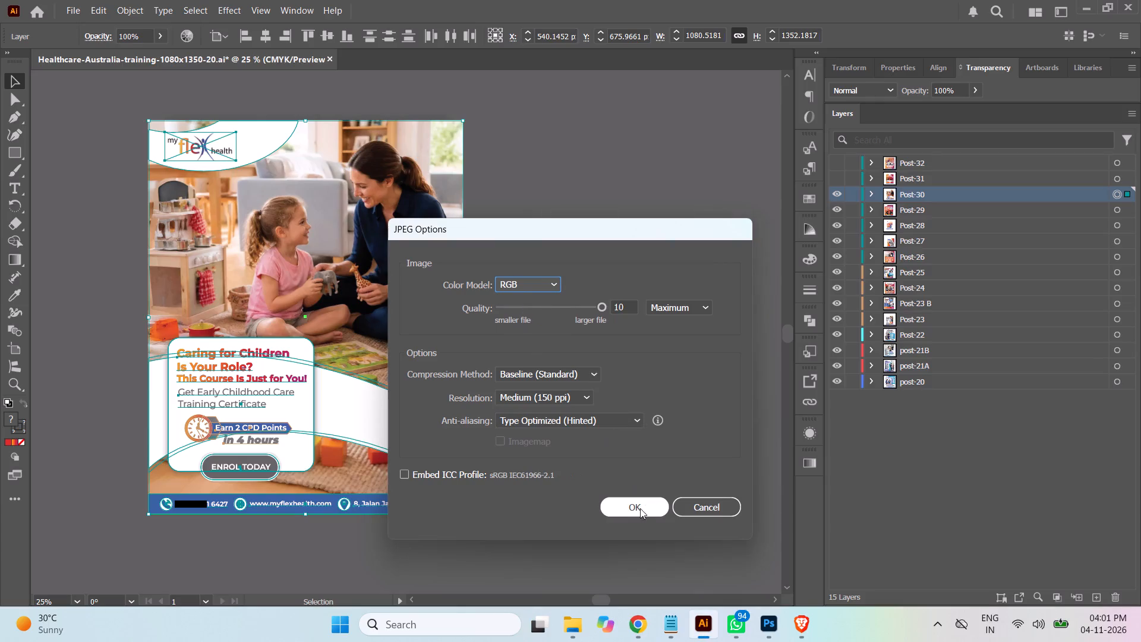
left_click(640, 508)
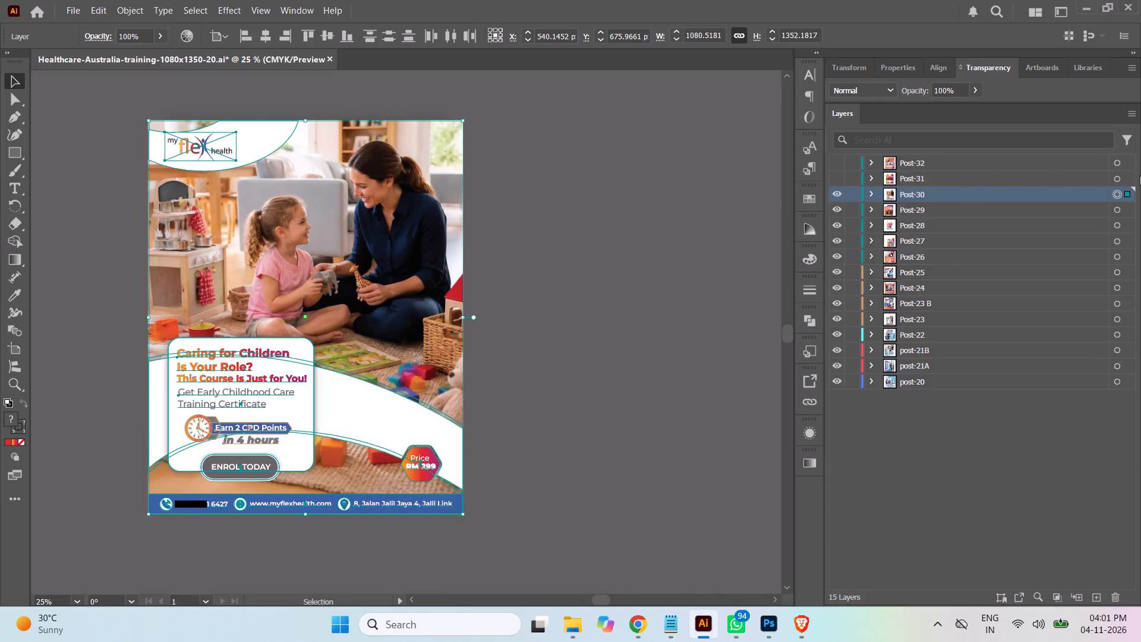
Show the Post-31 layer and select all of its artwork.
left_click(1116, 175)
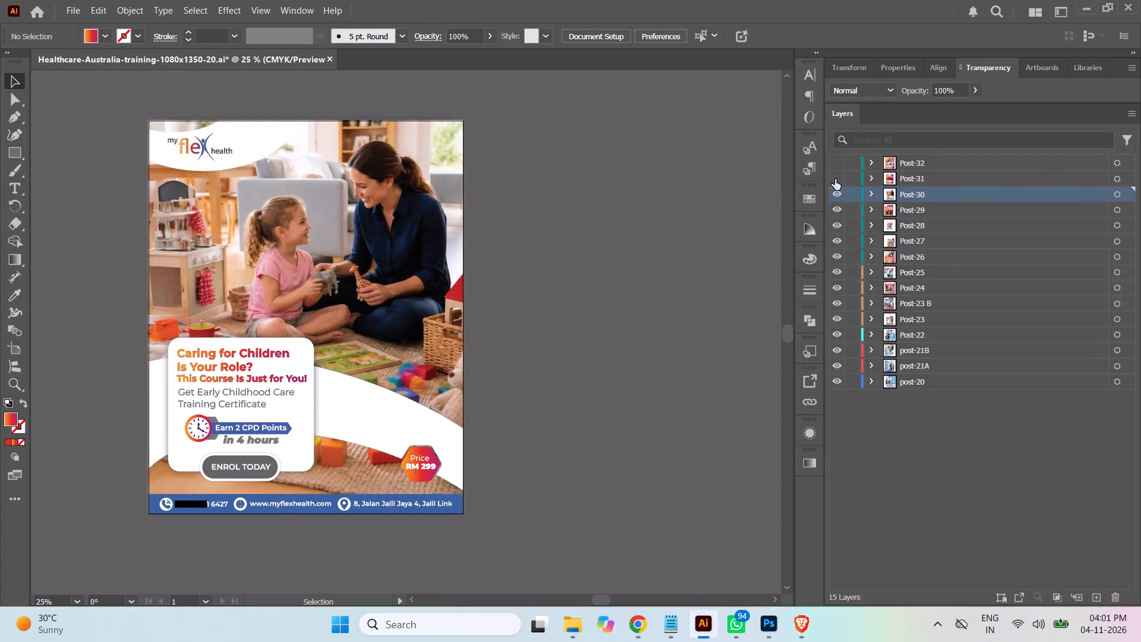
left_click(835, 179)
left_click(1117, 177)
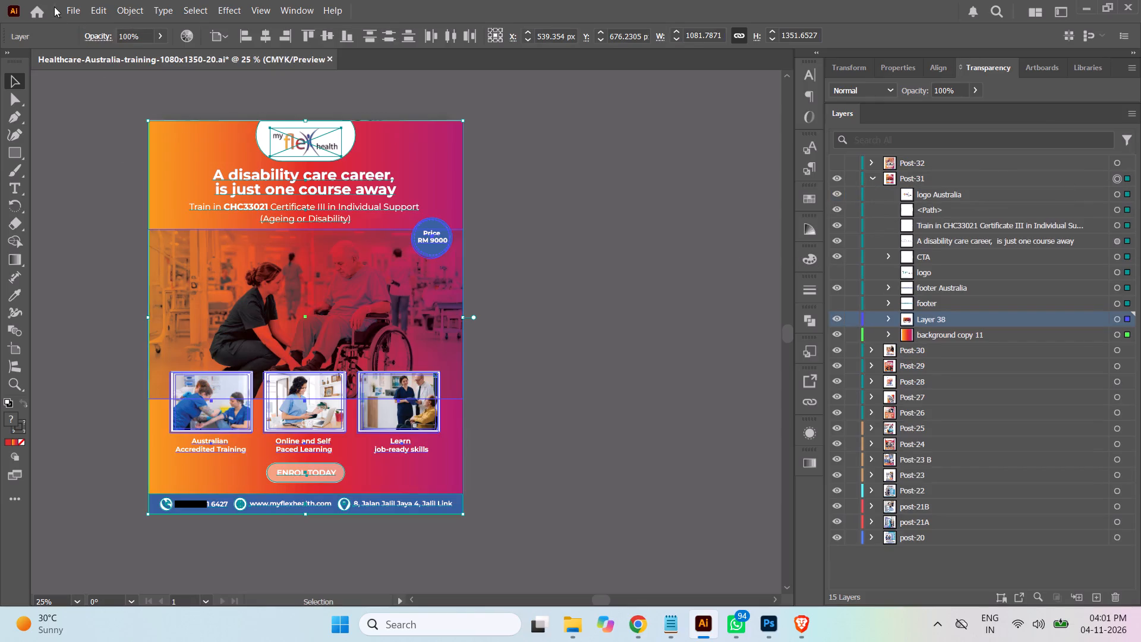
Export the Post-31 design as an RGB JPEG named Healthcare-Australia-training-1080x1350-31.jpg in the my flex health training folder.
left_click(69, 10)
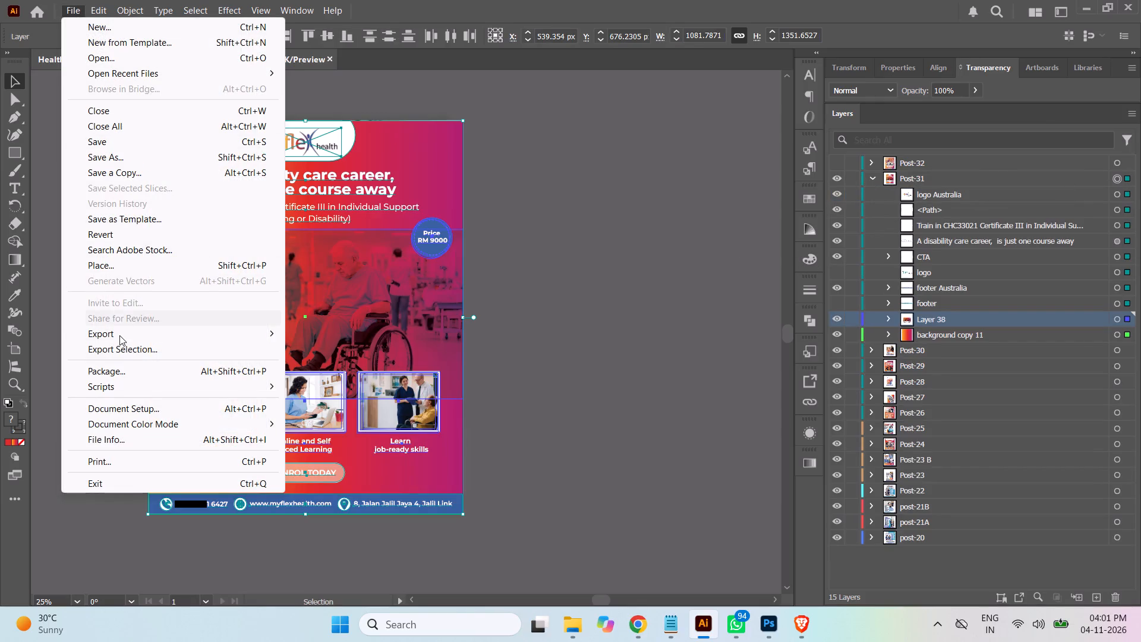
left_click(342, 348)
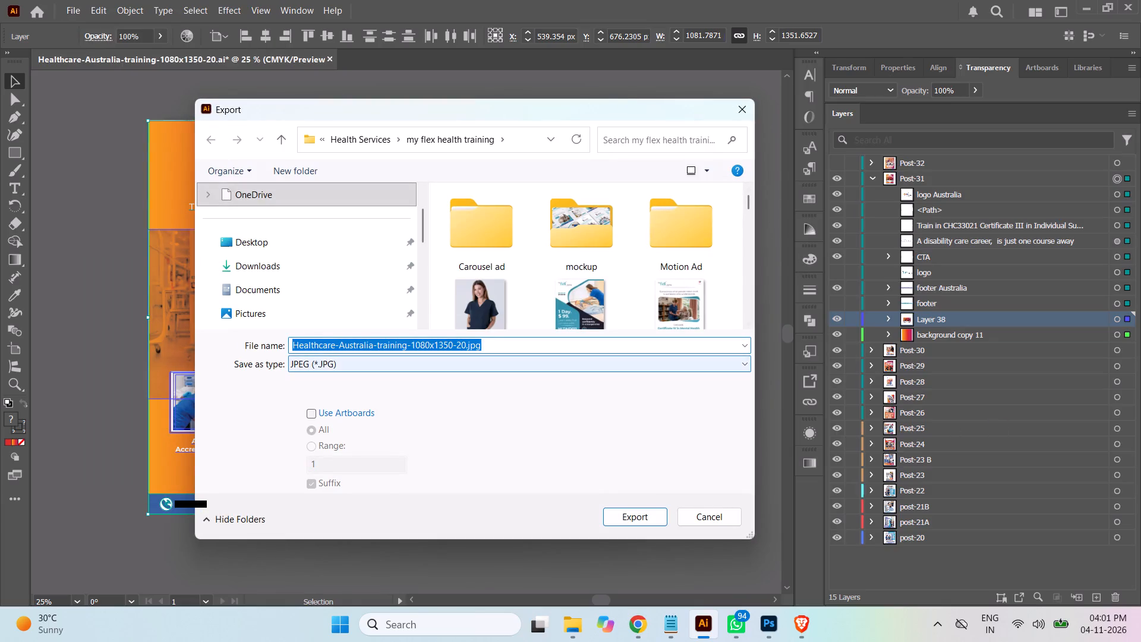
left_click_drag(464, 346, 458, 342)
key("3")
key("1")
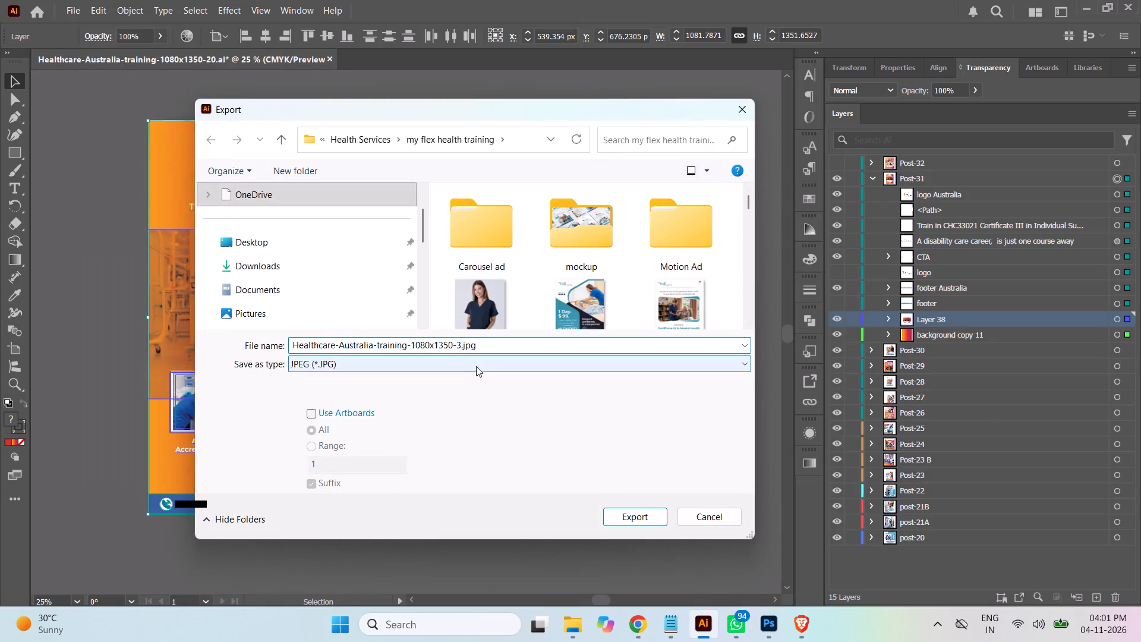
left_click(633, 512)
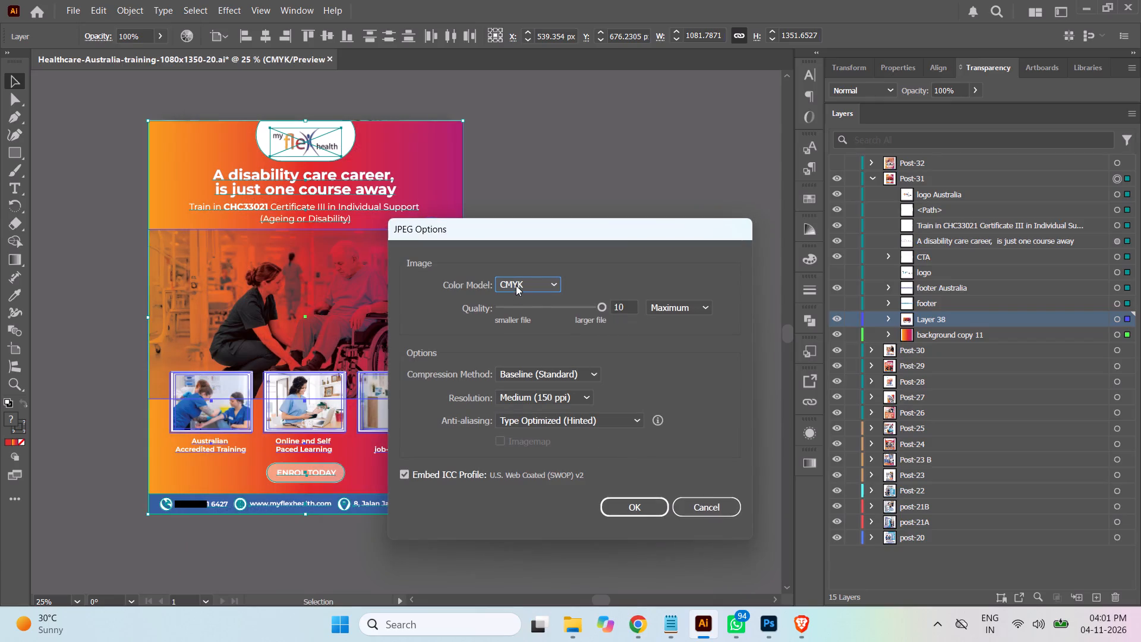
left_click(516, 285)
left_click(521, 301)
left_click(635, 503)
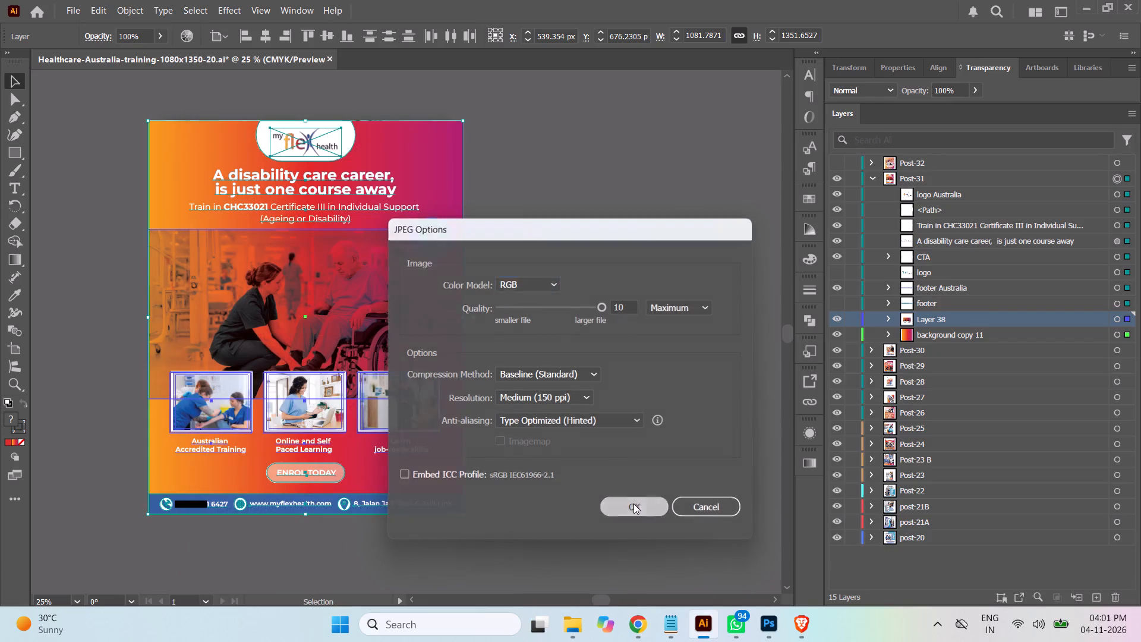
Show the Post-32 layer and select all of its artwork, keeping the Post-31 and Post-32 sublayers collapsed.
left_click(874, 178)
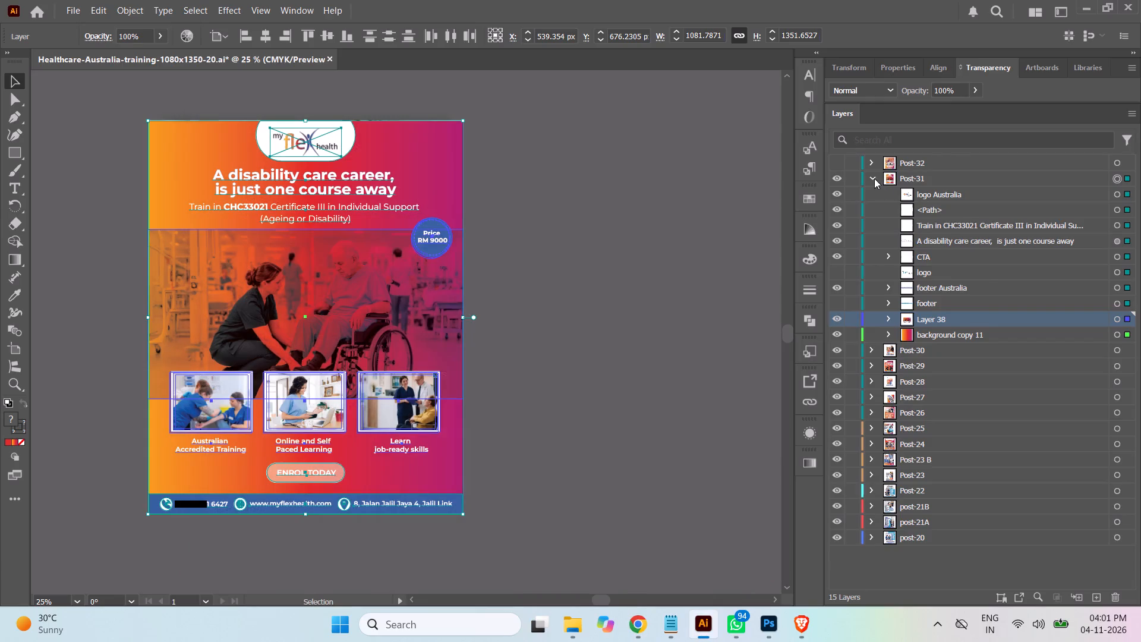
left_click(834, 163)
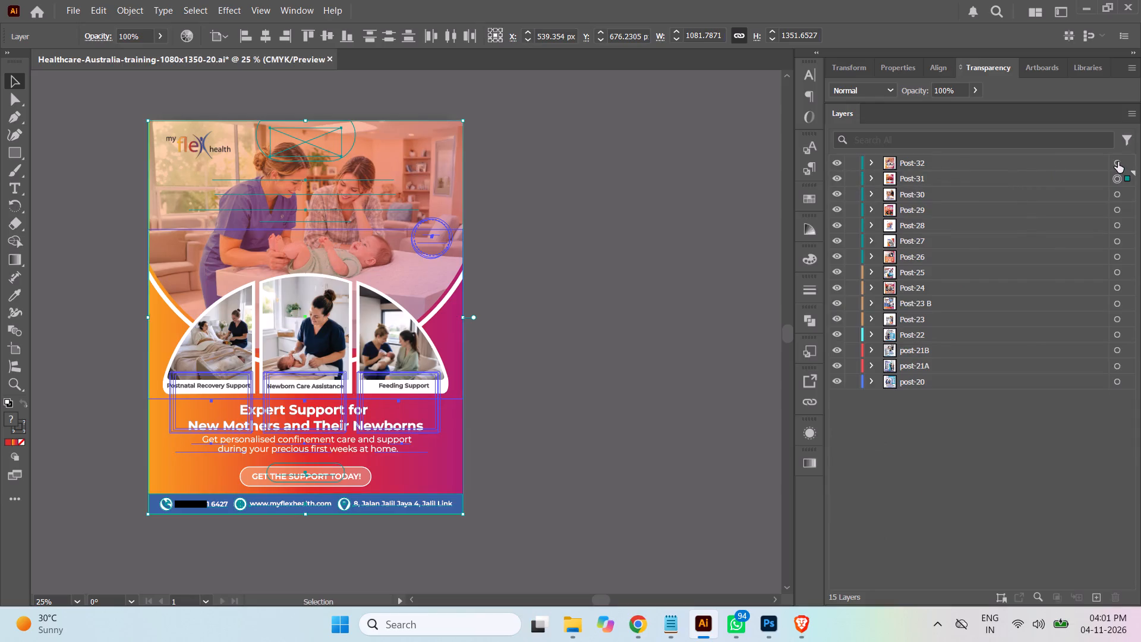
left_click(1118, 162)
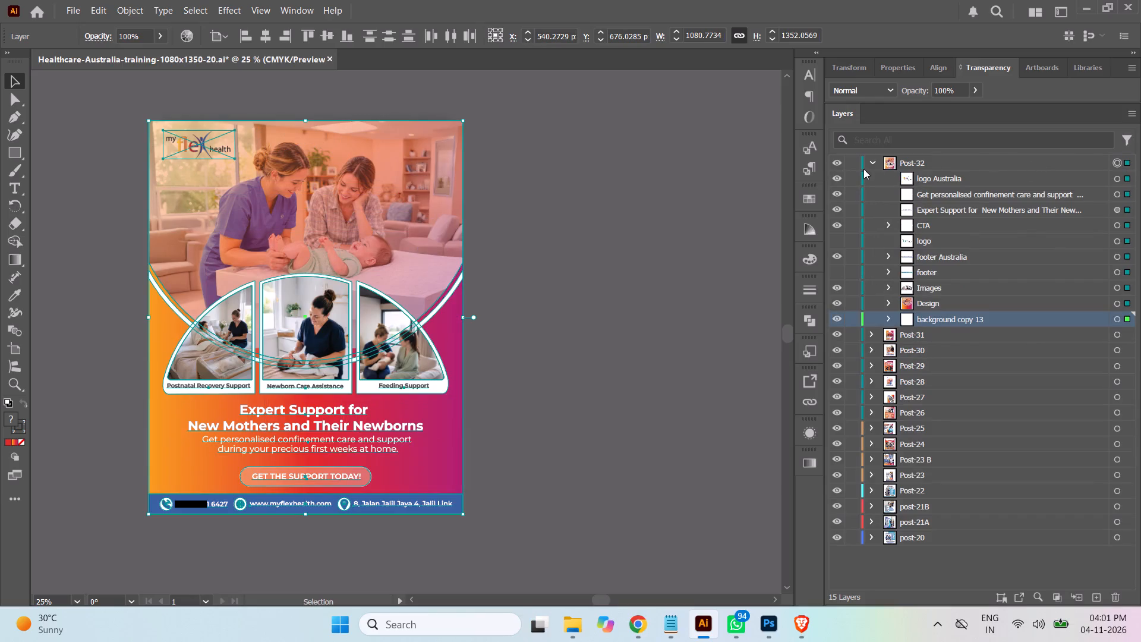
left_click(874, 162)
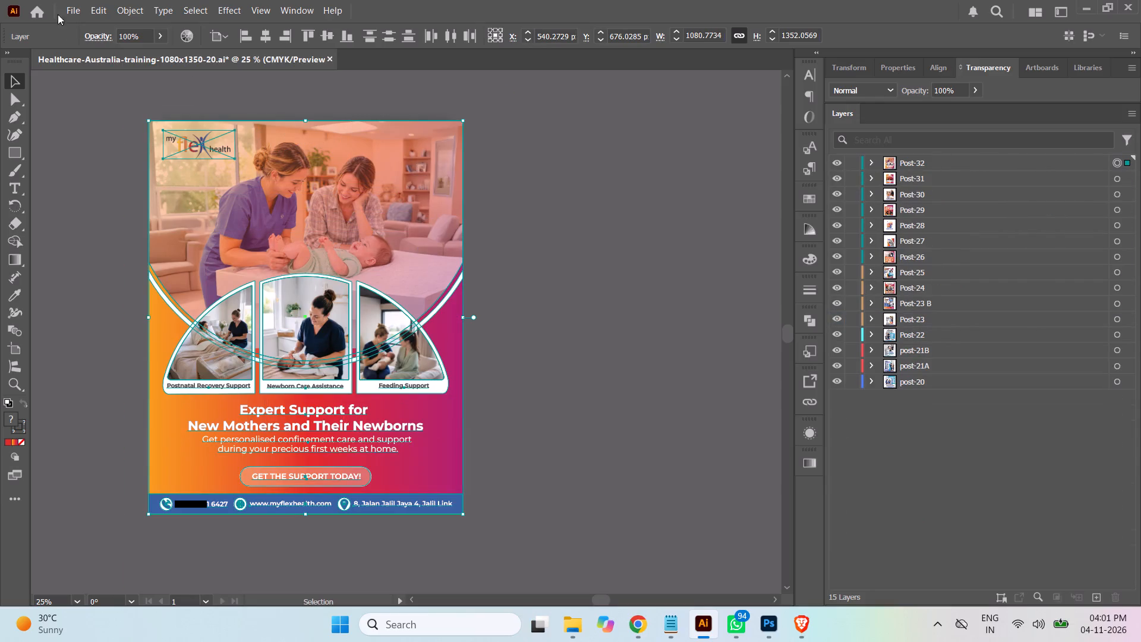
Export the Post-32 design as an RGB JPEG named Healthcare-Australia-training-1080x1350-32.jpg in the my flex health training folder.
left_click(73, 14)
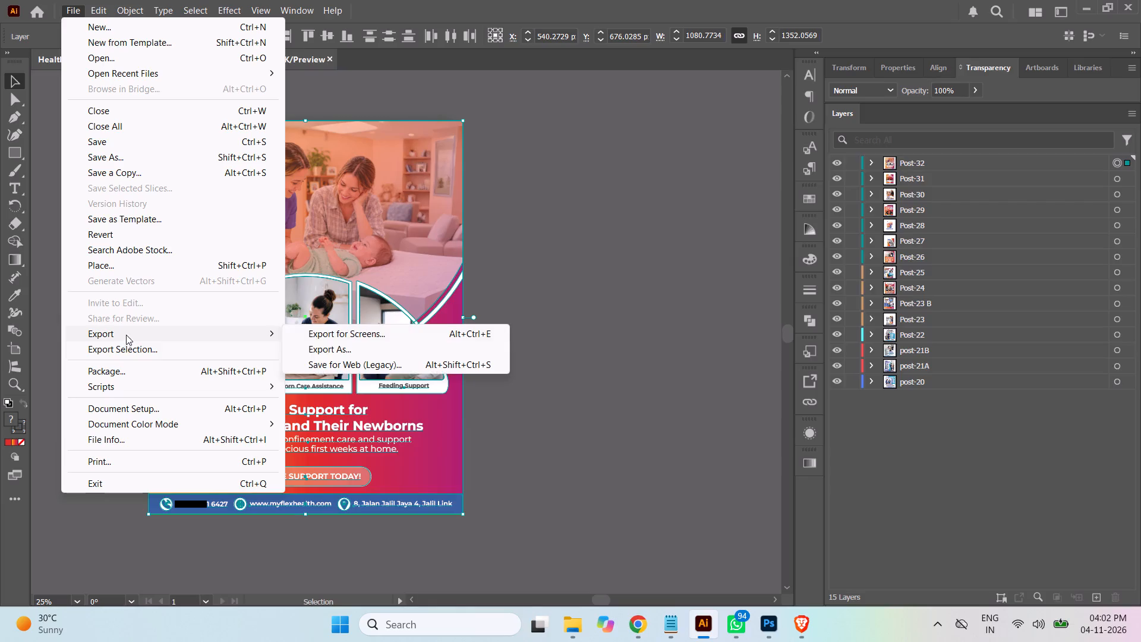
left_click(330, 348)
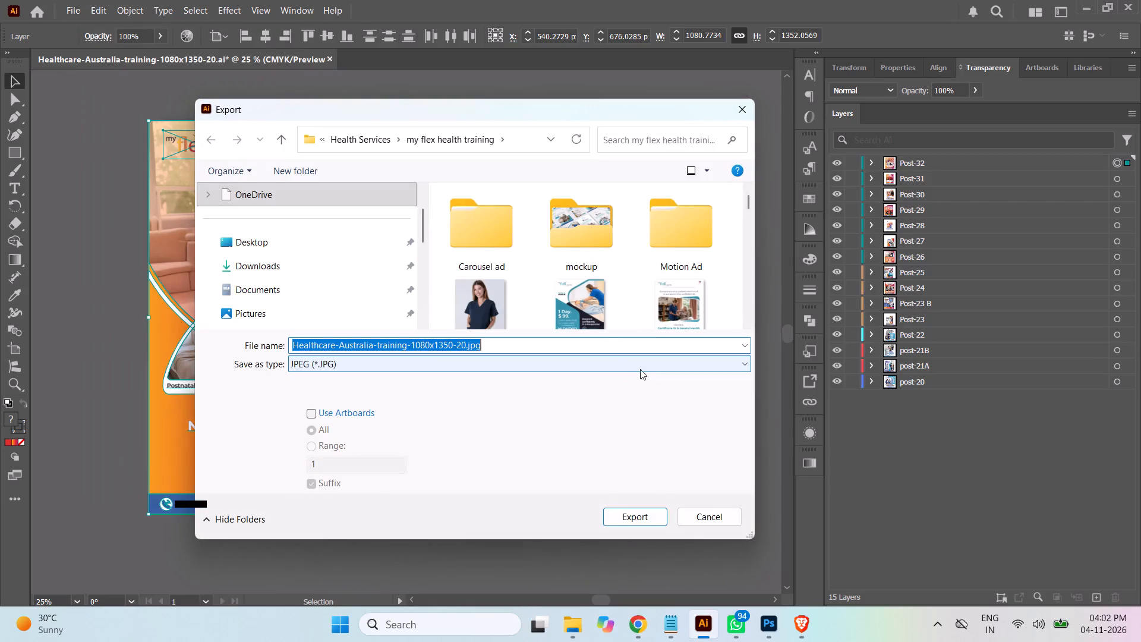
left_click_drag(466, 345, 457, 342)
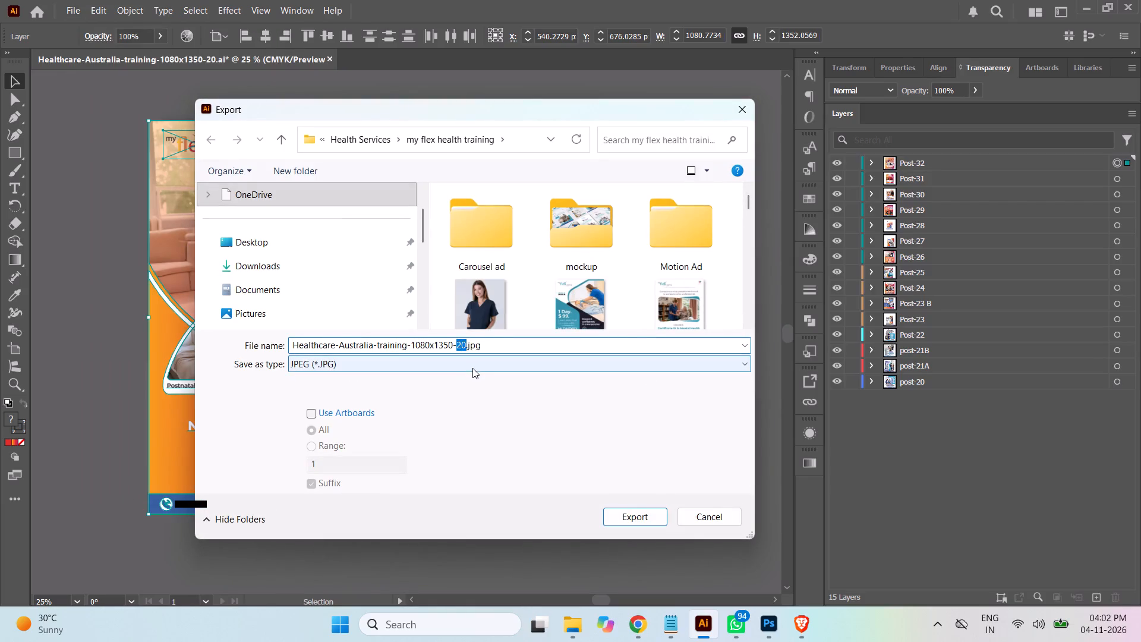
type("32")
left_click(637, 510)
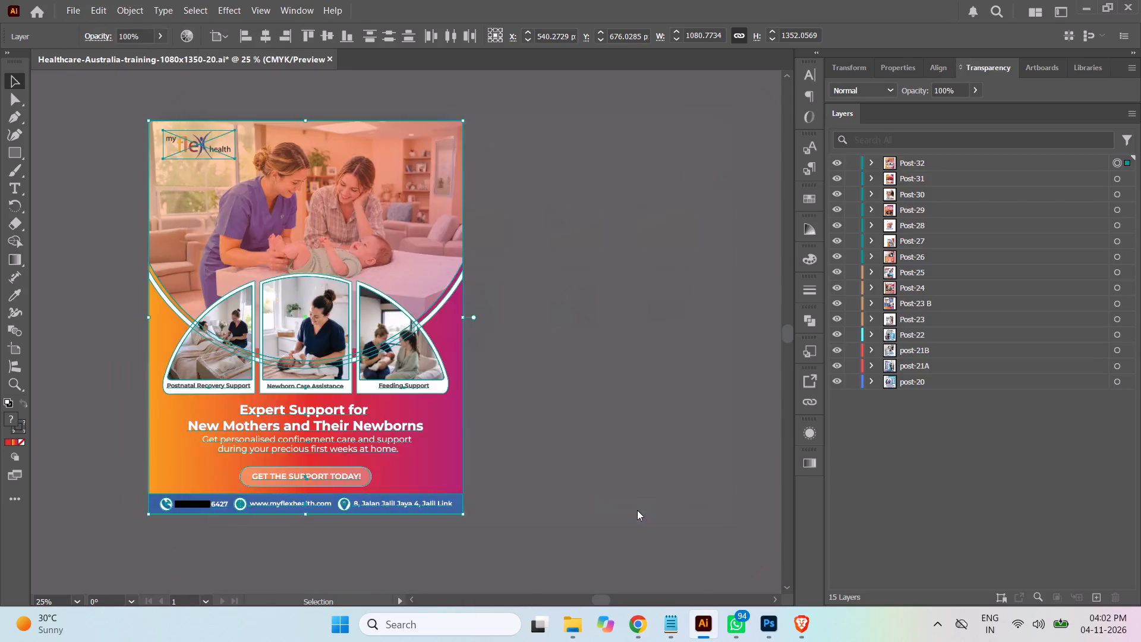
left_click(525, 282)
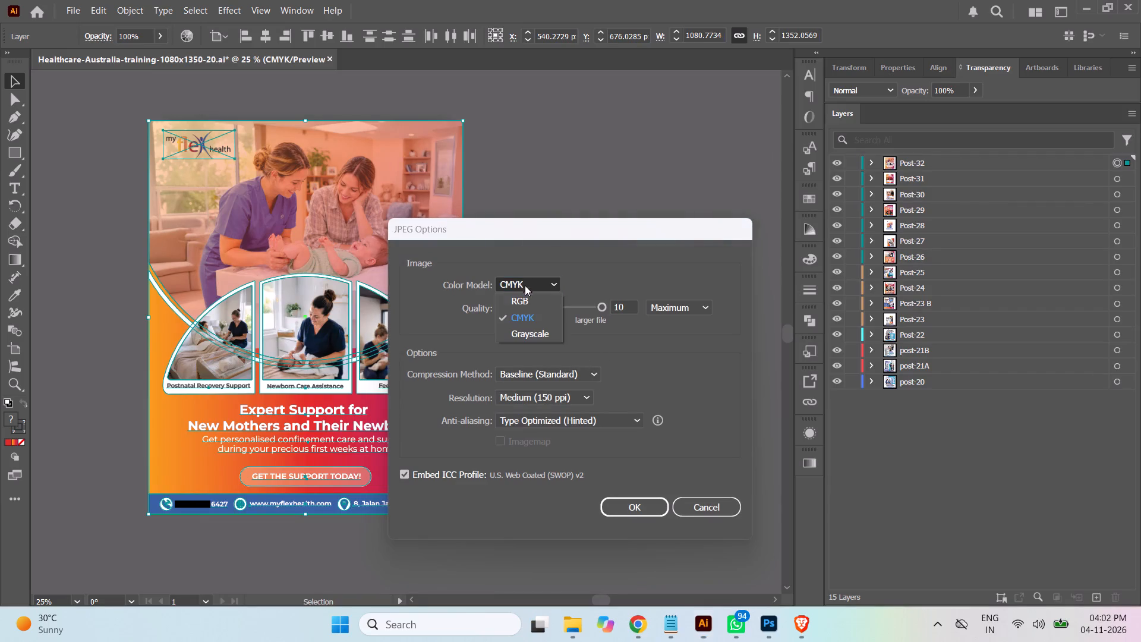
left_click(526, 300)
left_click(635, 495)
left_click(632, 510)
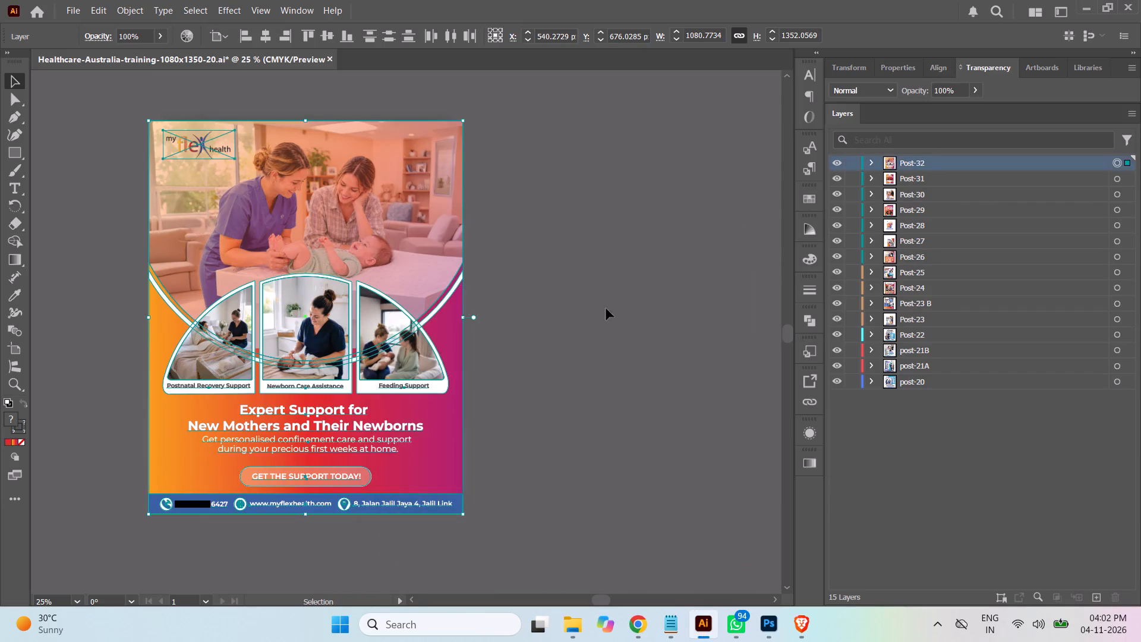
Deselect the artwork and save the Illustrator document.
left_click(620, 289)
key("ctrl+s")
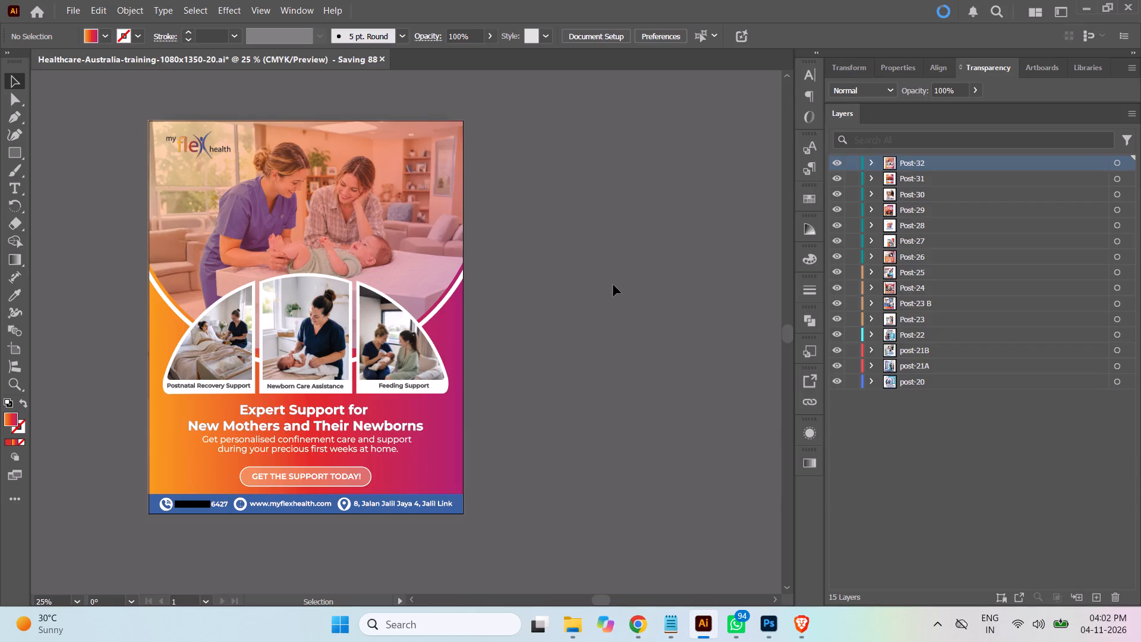
key("ctrl+s")
Switch to File Explorer and inspect the exported Healthcare-Australia-training-1080x1350-26.jpg enlarged in Photos, closing it when done.
left_click(578, 626)
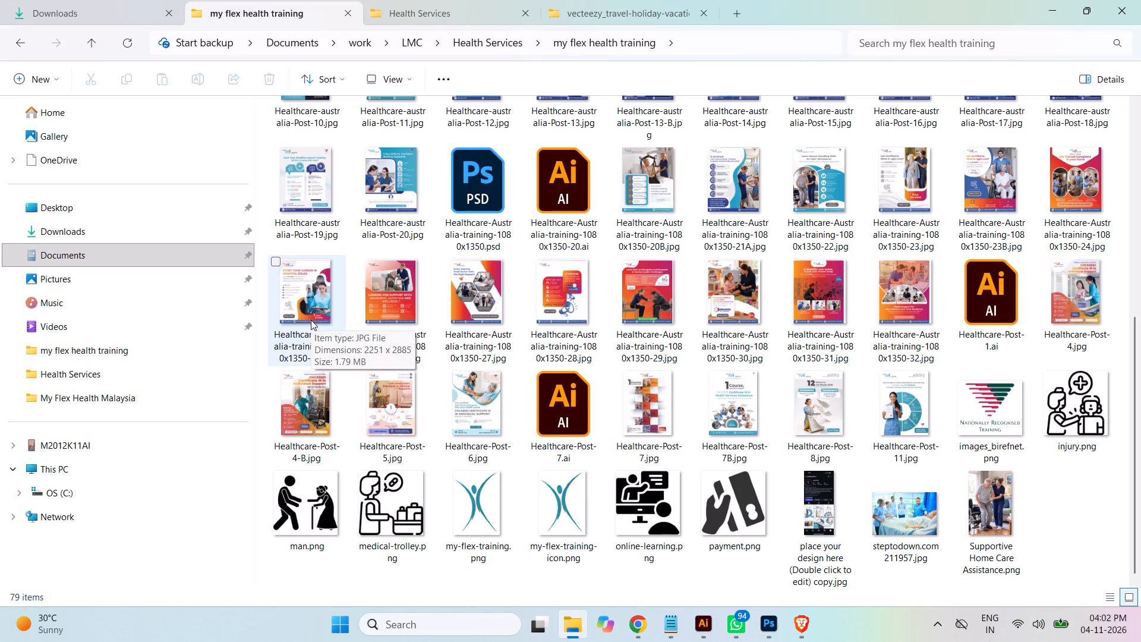
double_click(401, 300)
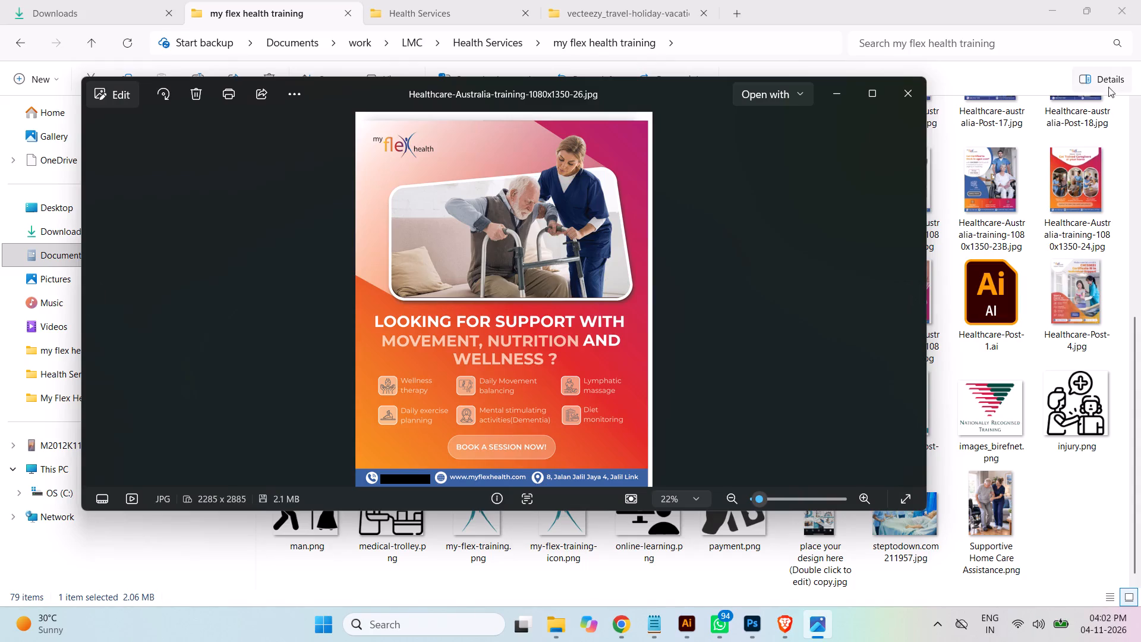
left_click(874, 92)
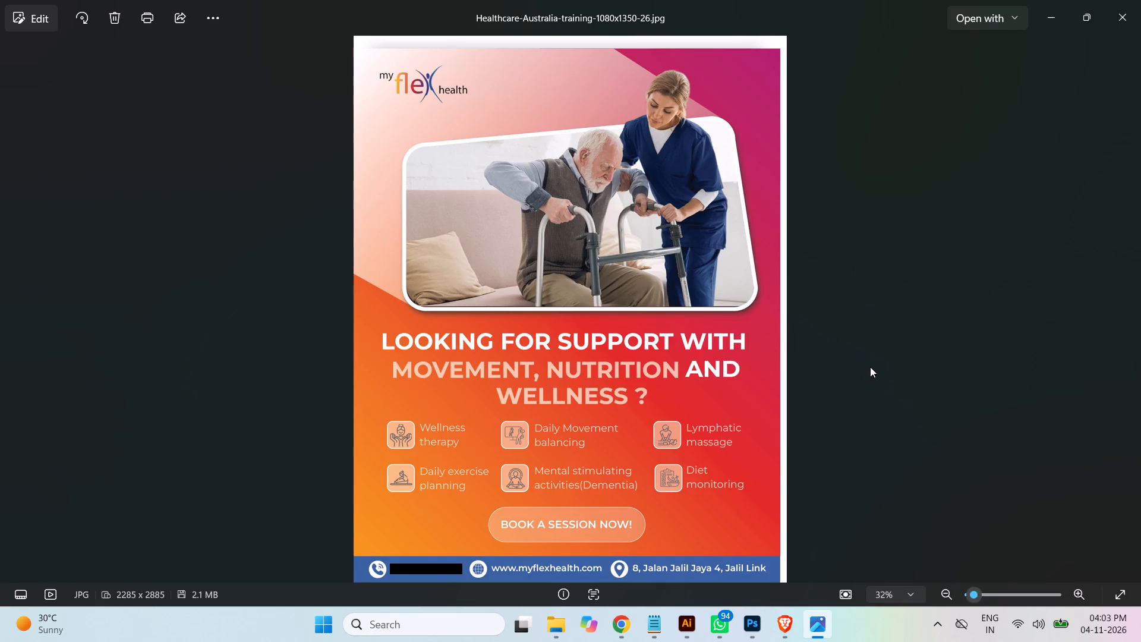
left_click(1124, 16)
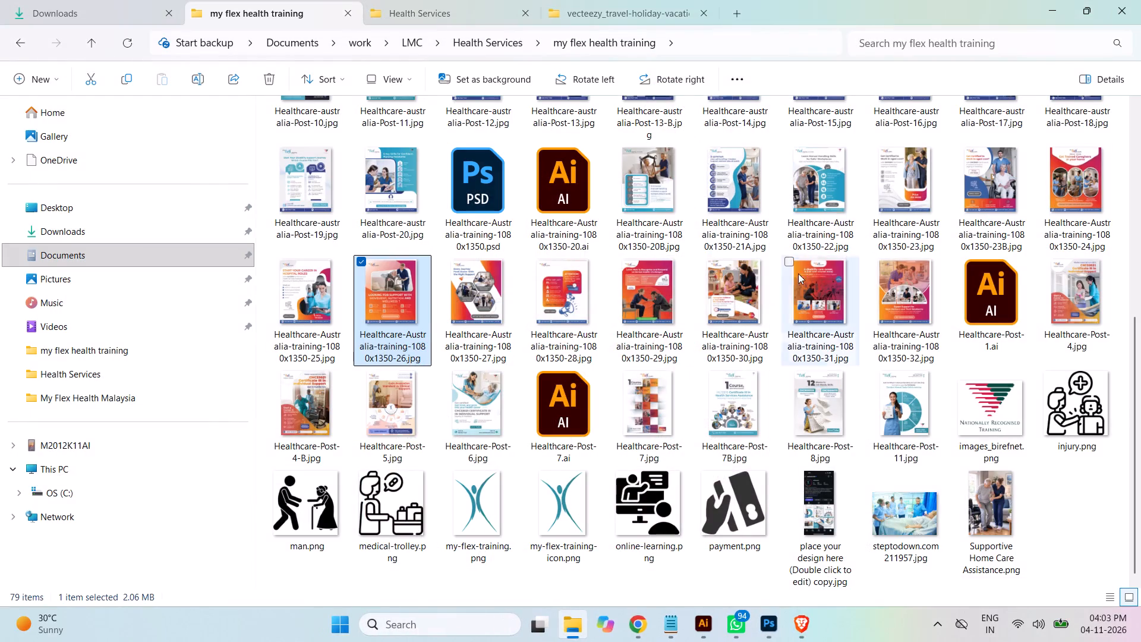
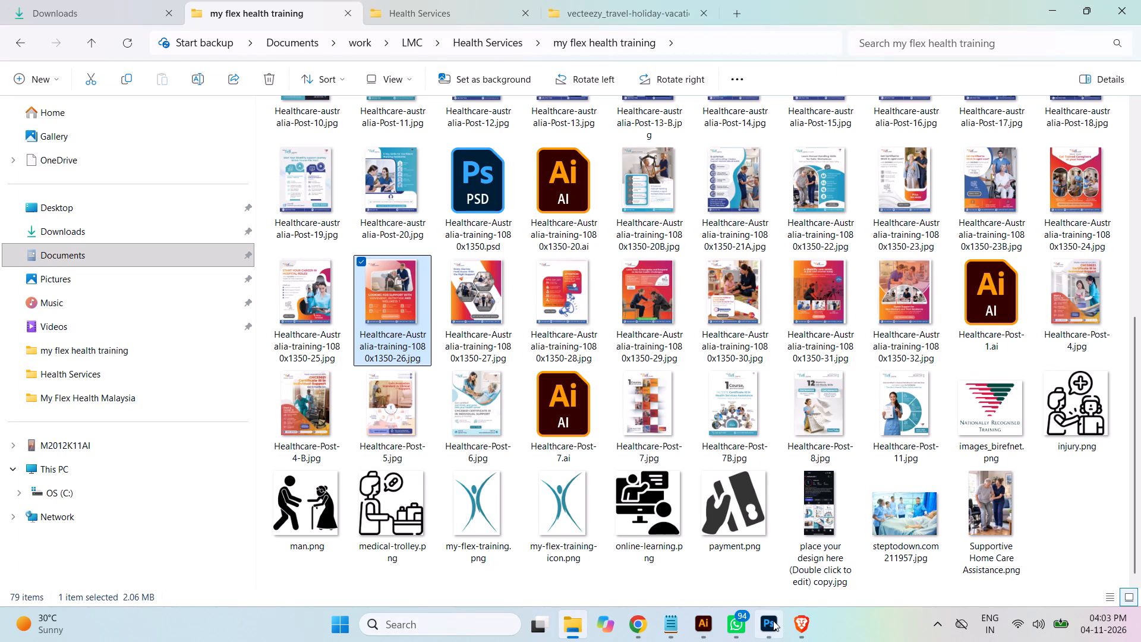
Inspect the exported Healthcare-Australia-training-1080x1350-25.jpg enlarged in Photos, closing it when done.
double_click(301, 301)
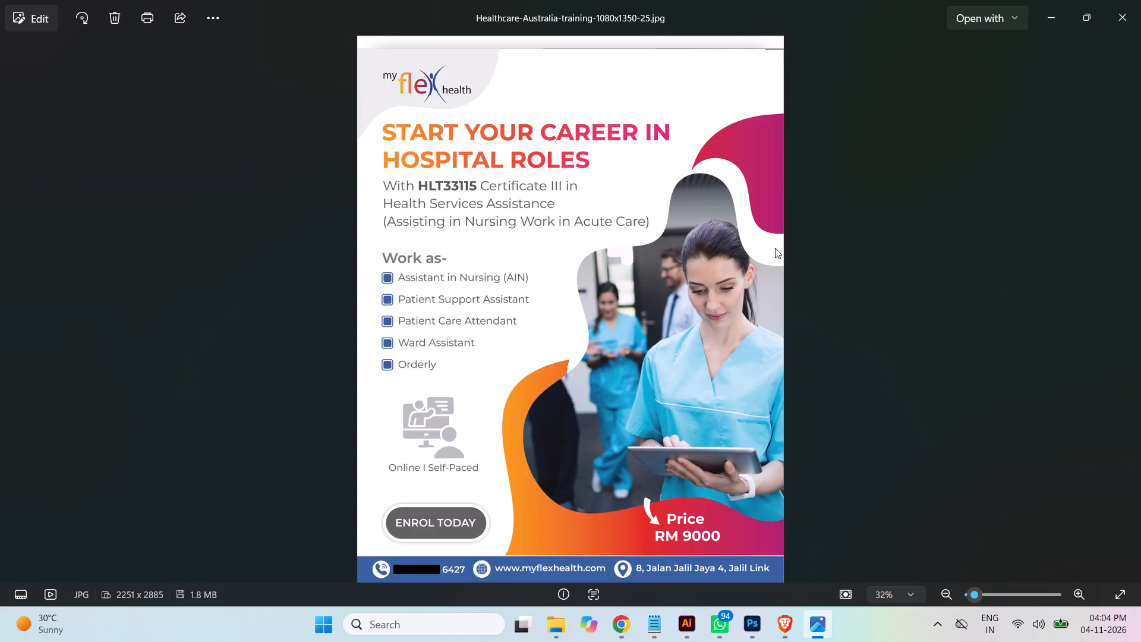
left_click(1131, 14)
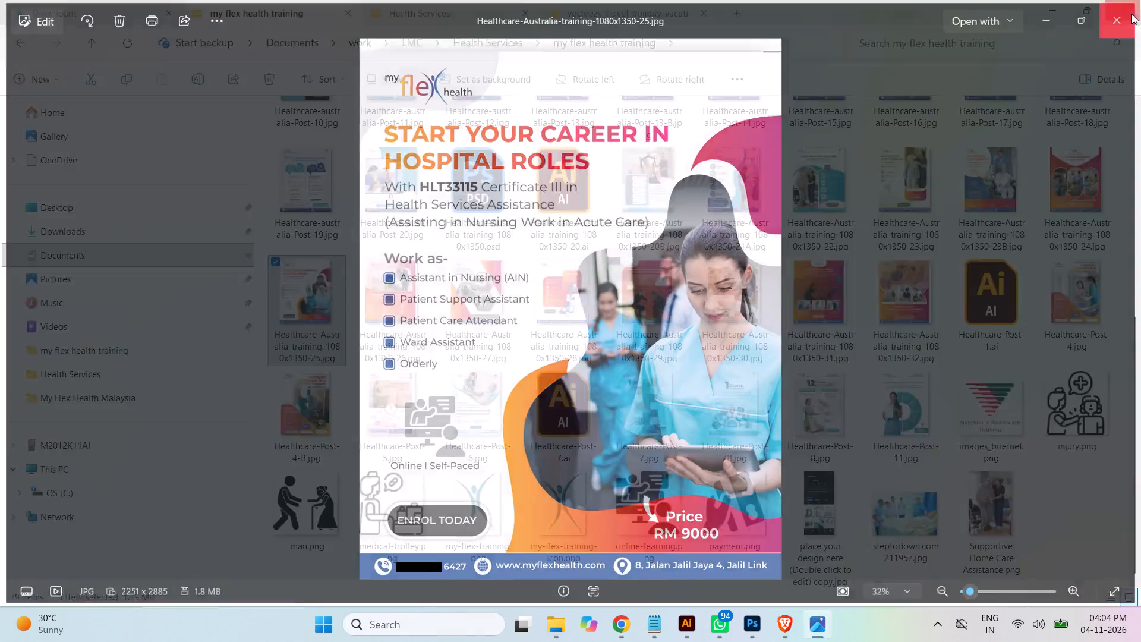
Switch to Illustrator and hide the Post-26 through Post-32 layers, leaving Post-25 as the topmost shown design.
left_click(709, 628)
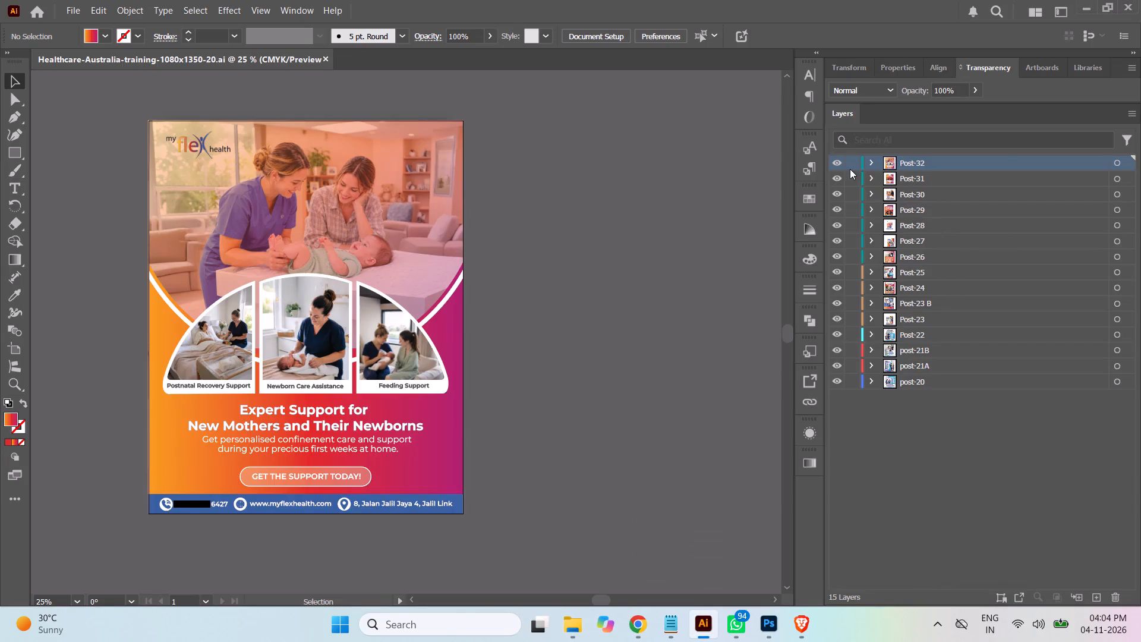
left_click_drag(837, 162, 839, 287)
left_click_drag(839, 287, 839, 304)
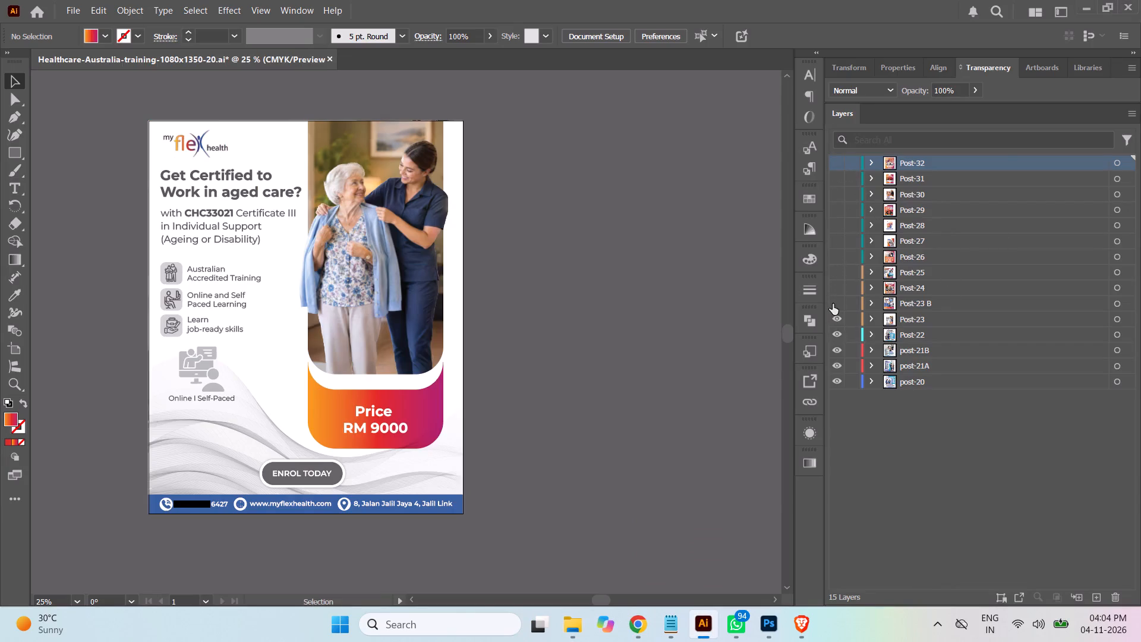
left_click(833, 304)
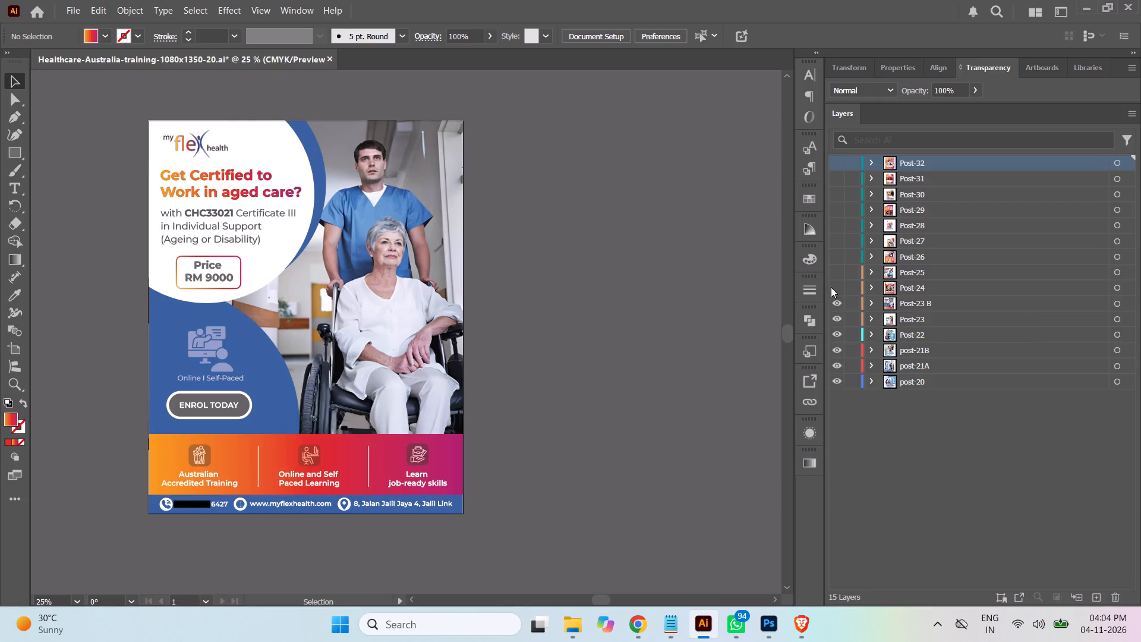
left_click(831, 287)
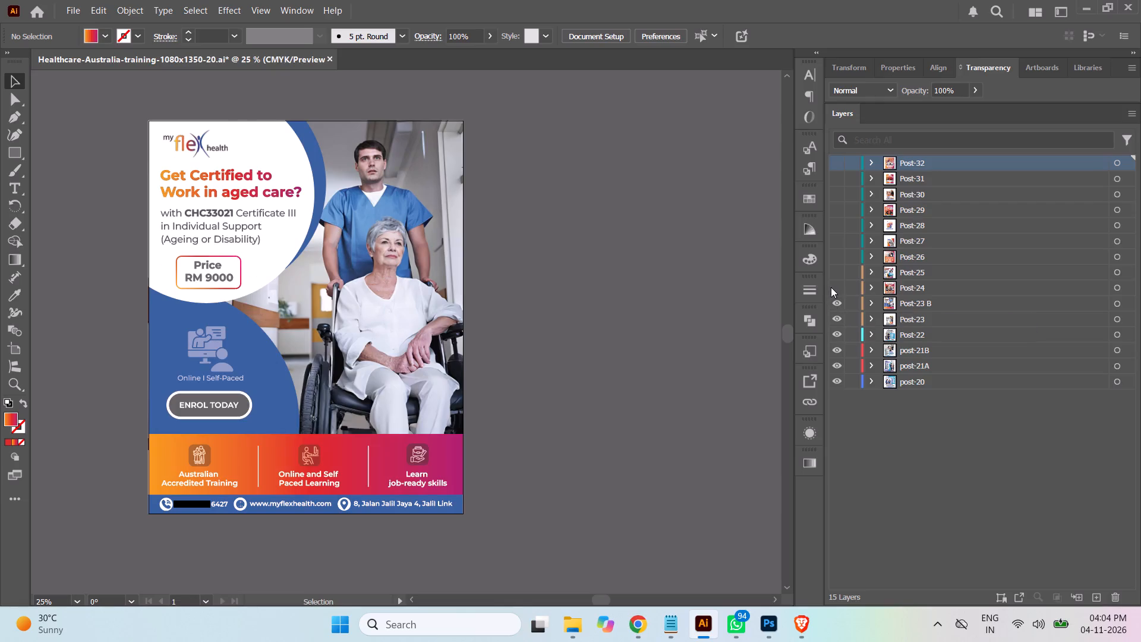
left_click(837, 286)
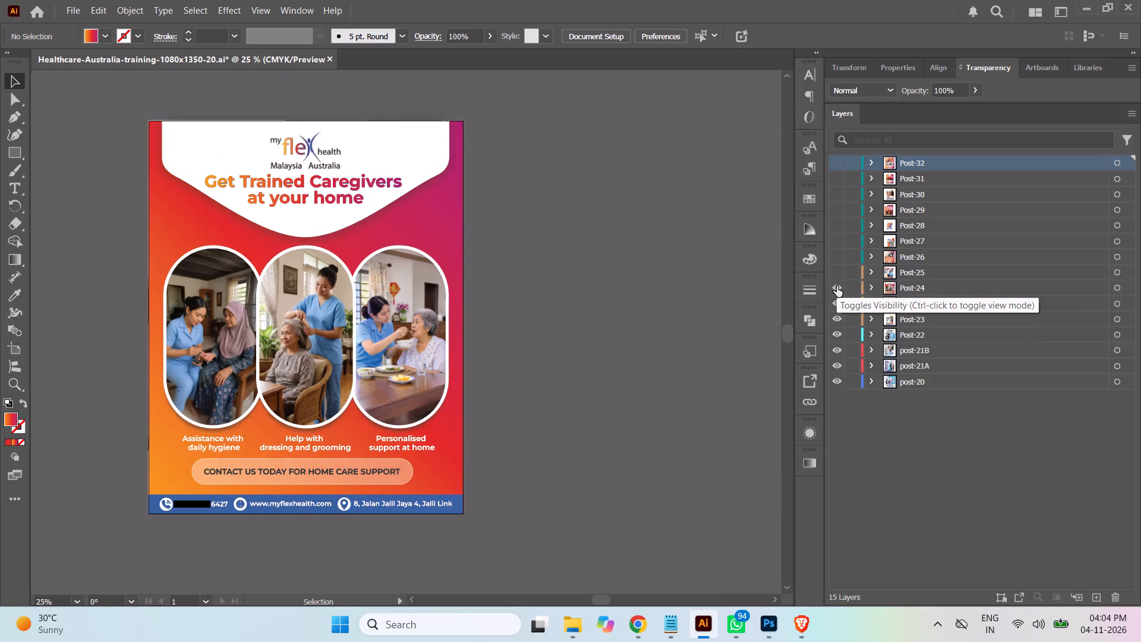
left_click(833, 274)
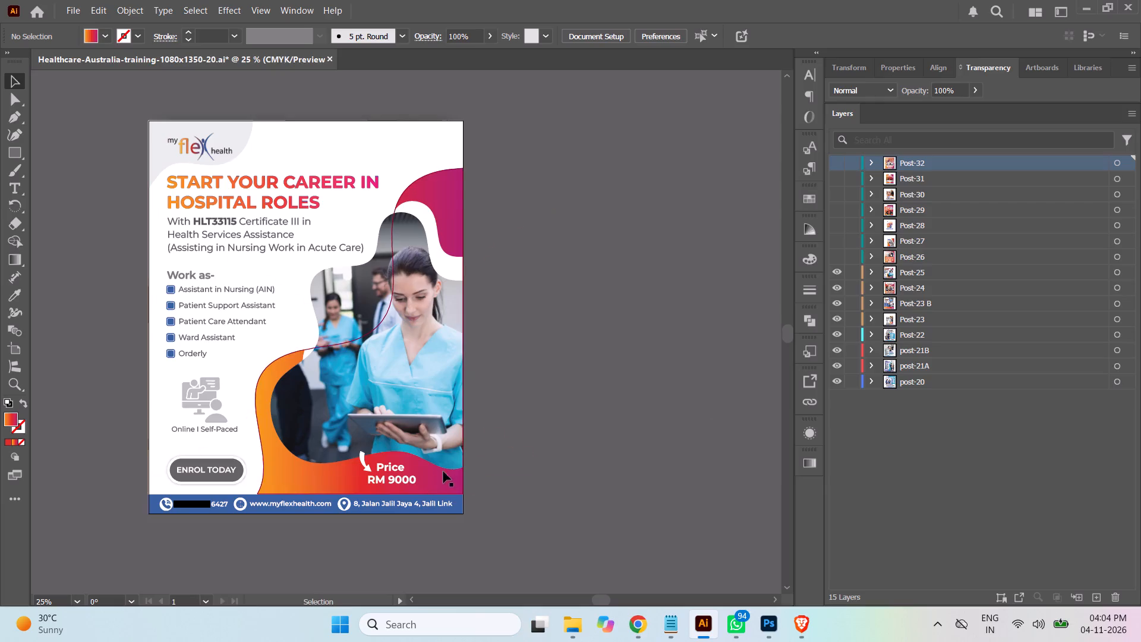
Move the design sublayer's artwork in Post-25 slightly down to cover the thin white gap above the blue footer.
key("z")
left_click_drag(313, 485, 609, 547)
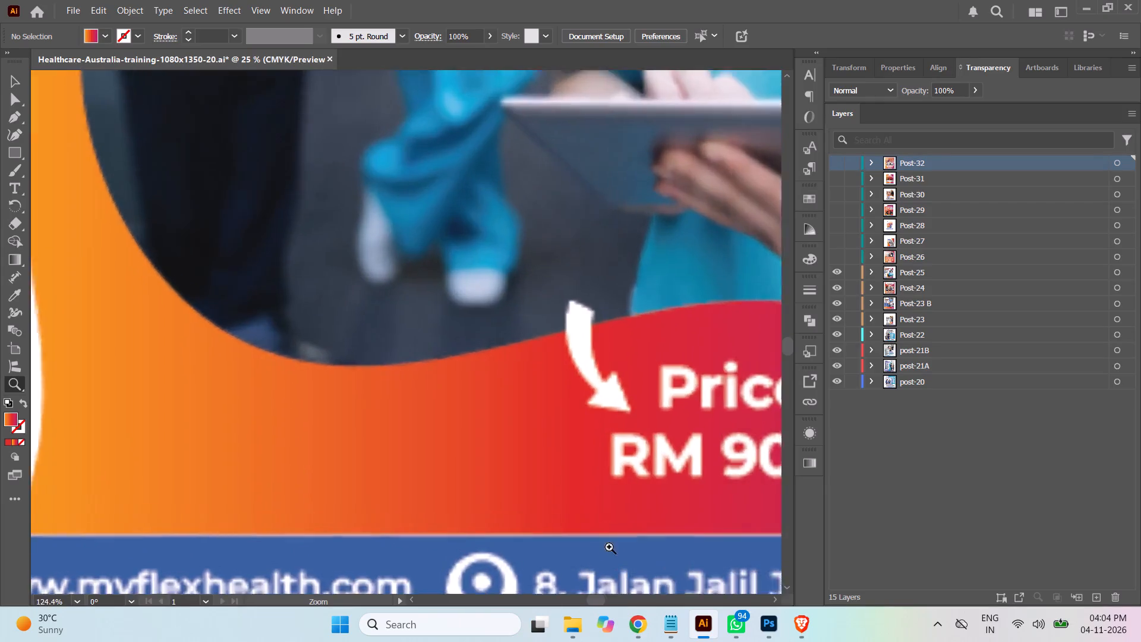
left_click_drag(609, 547, 613, 547)
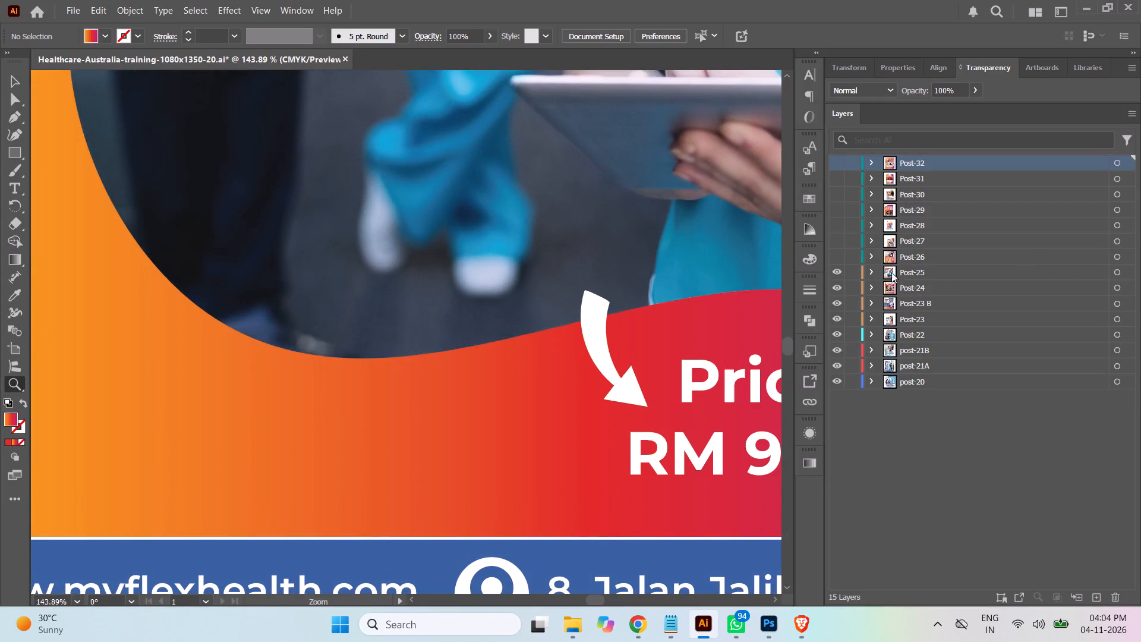
left_click(873, 273)
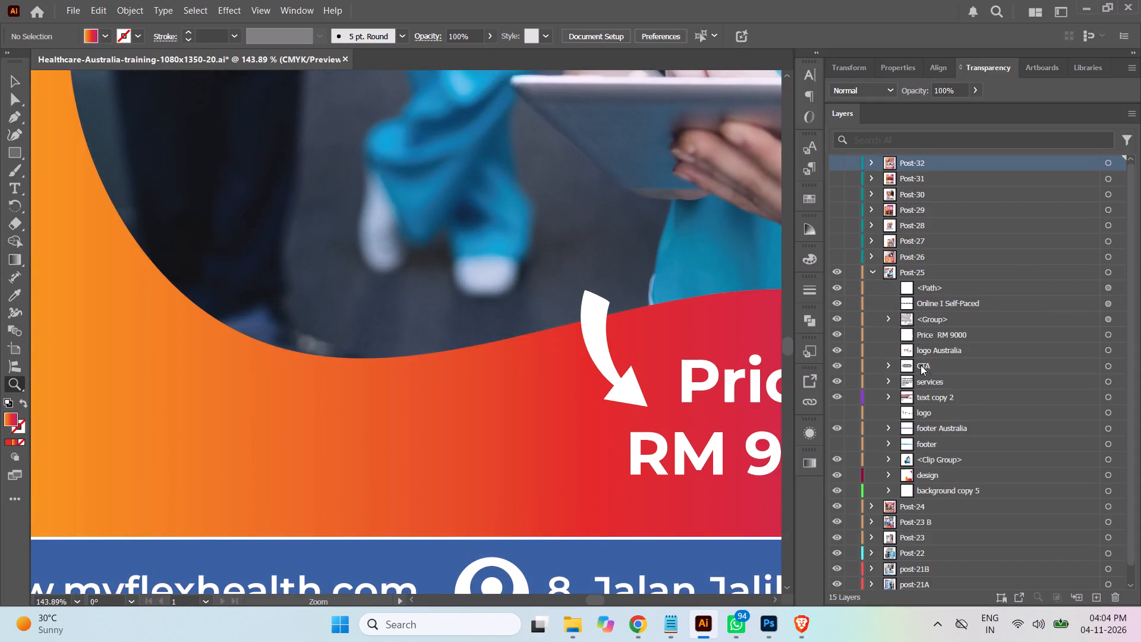
left_click(1109, 476)
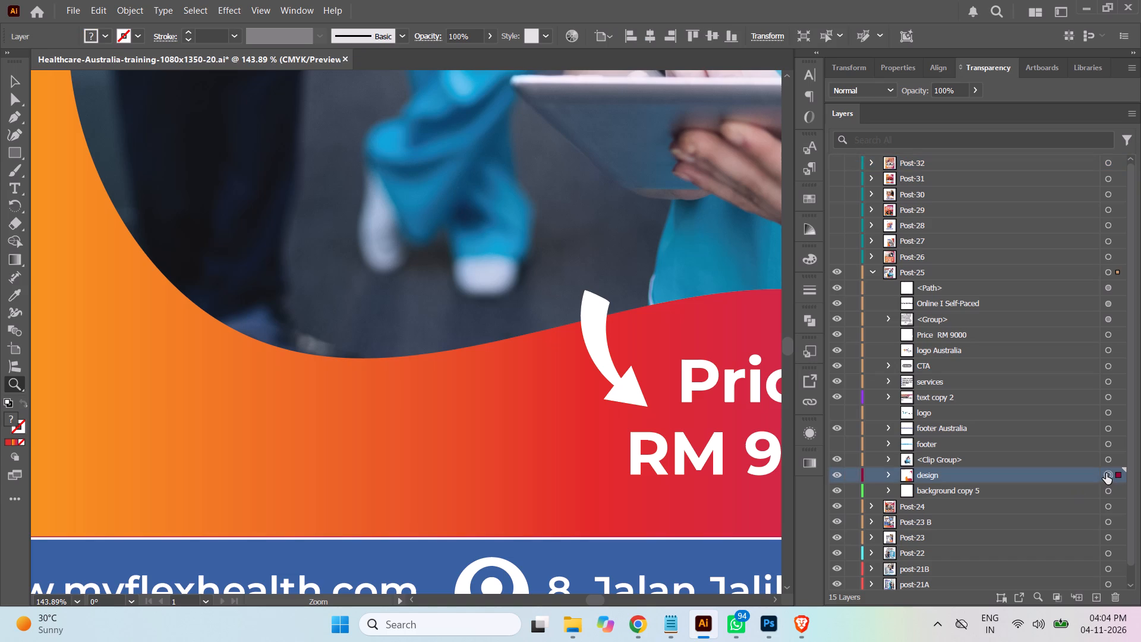
key("Down")
key("Down")
key("Down")
key("Down")
left_click(10, 83)
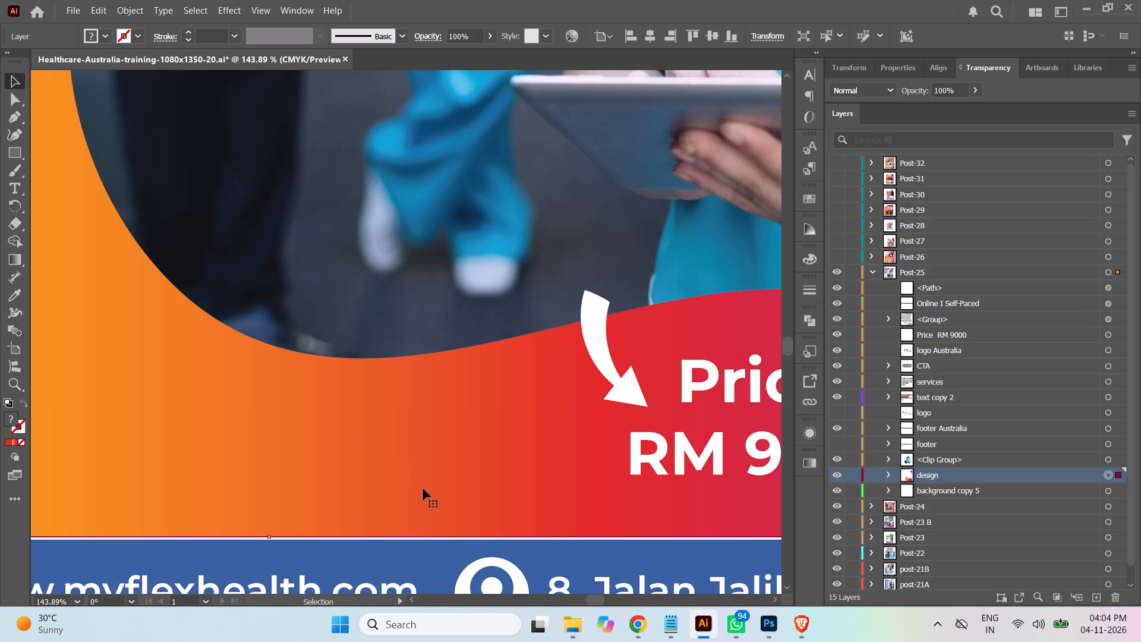
left_click_drag(423, 489, 421, 495)
left_click_drag(477, 499, 475, 499, "shift")
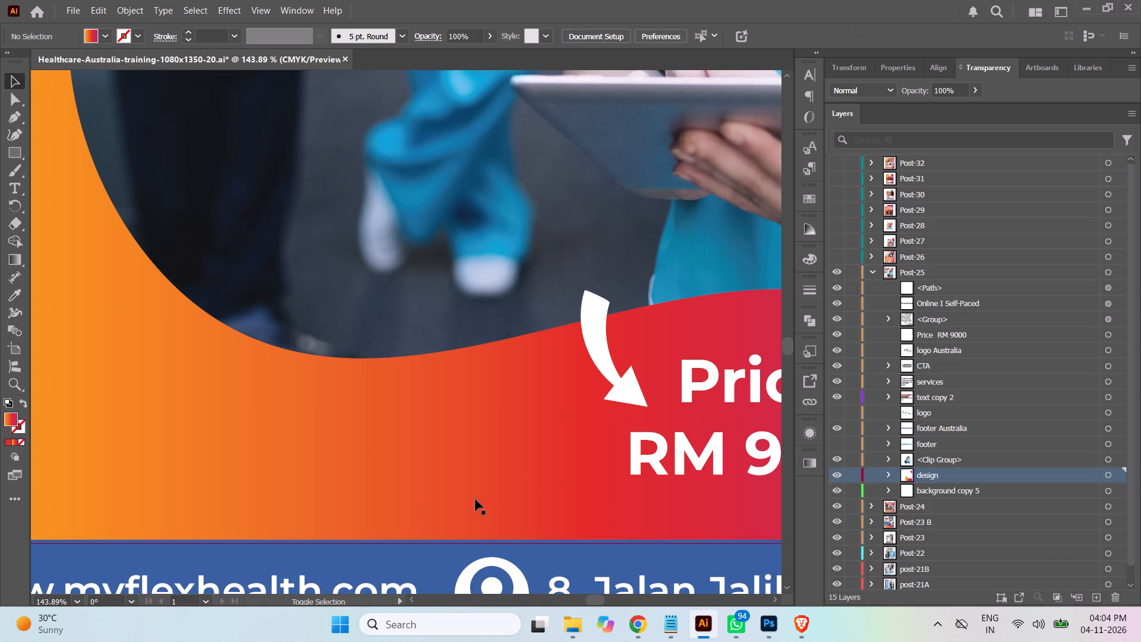
left_click_drag(475, 499, 472, 493, "shift")
left_click_drag(472, 493, 472, 482, "shift")
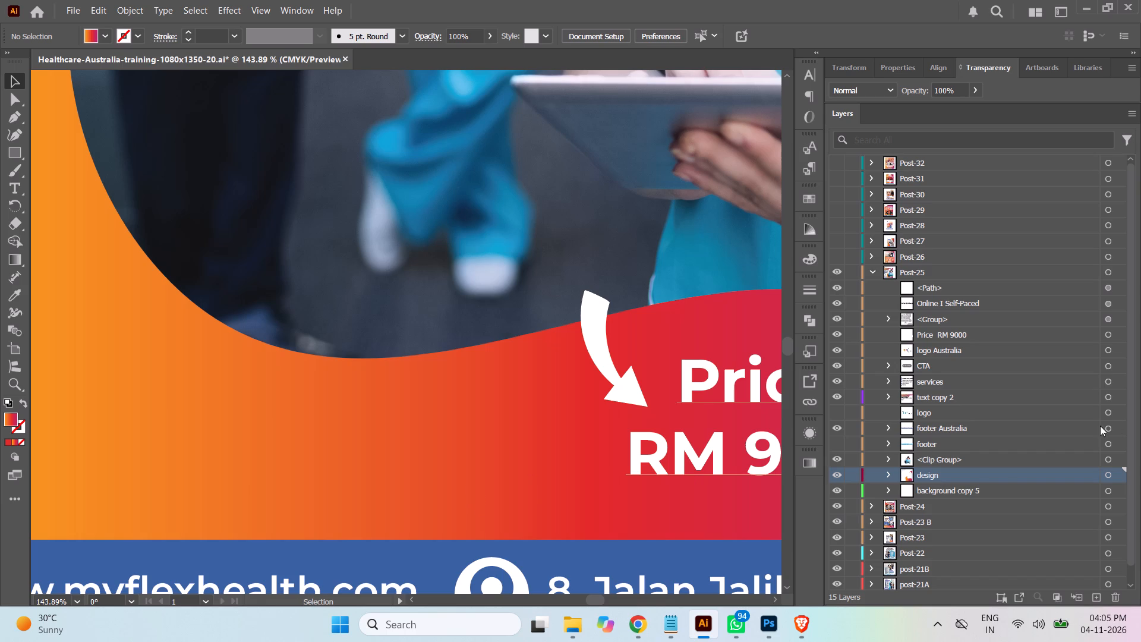
Reselect Post-25's design sublayer, nudge it up to meet the blue footer's upper edge, and deselect it.
left_click(1108, 473)
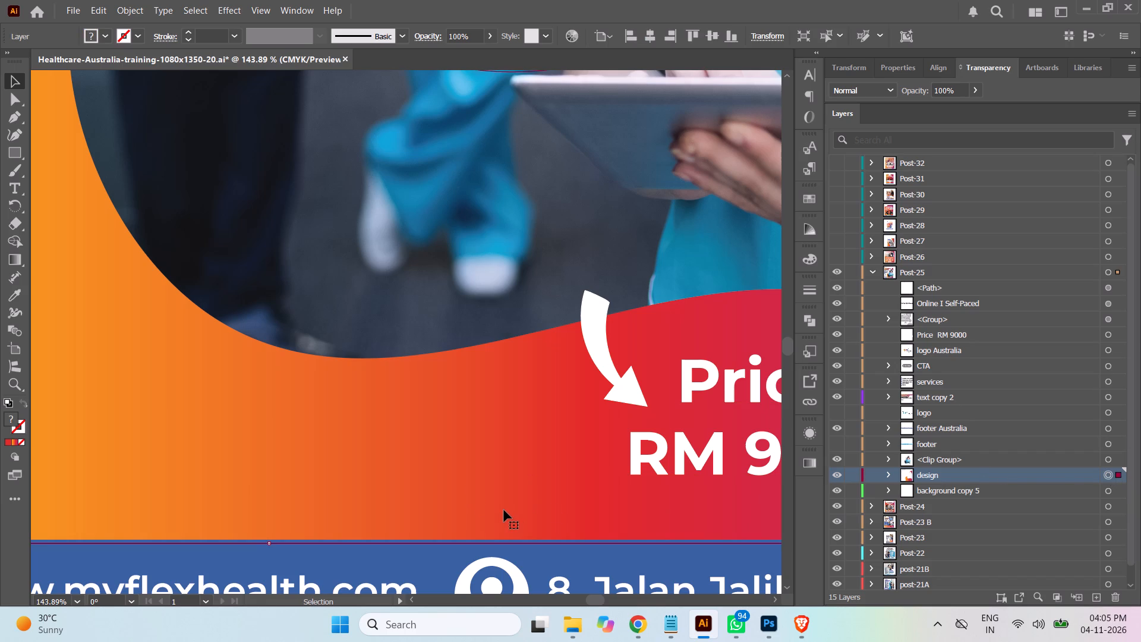
left_click(504, 510)
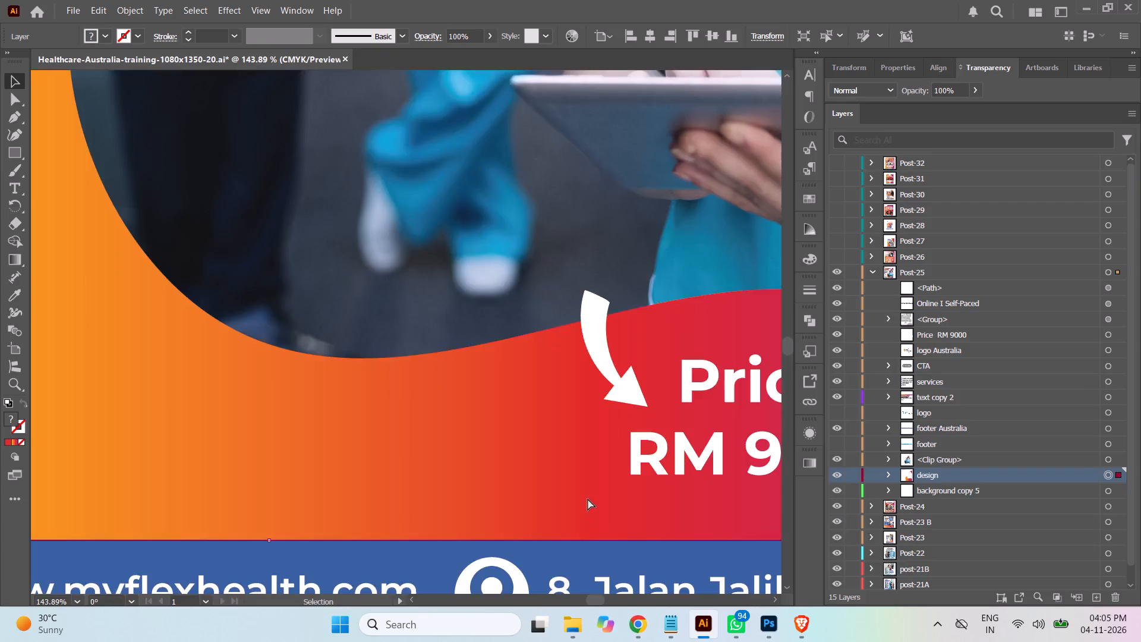
key("ctrl+minus")
key("ctrl+minus")
key("ctrl+minus")
key("ctrl+minus")
key("ctrl+minus")
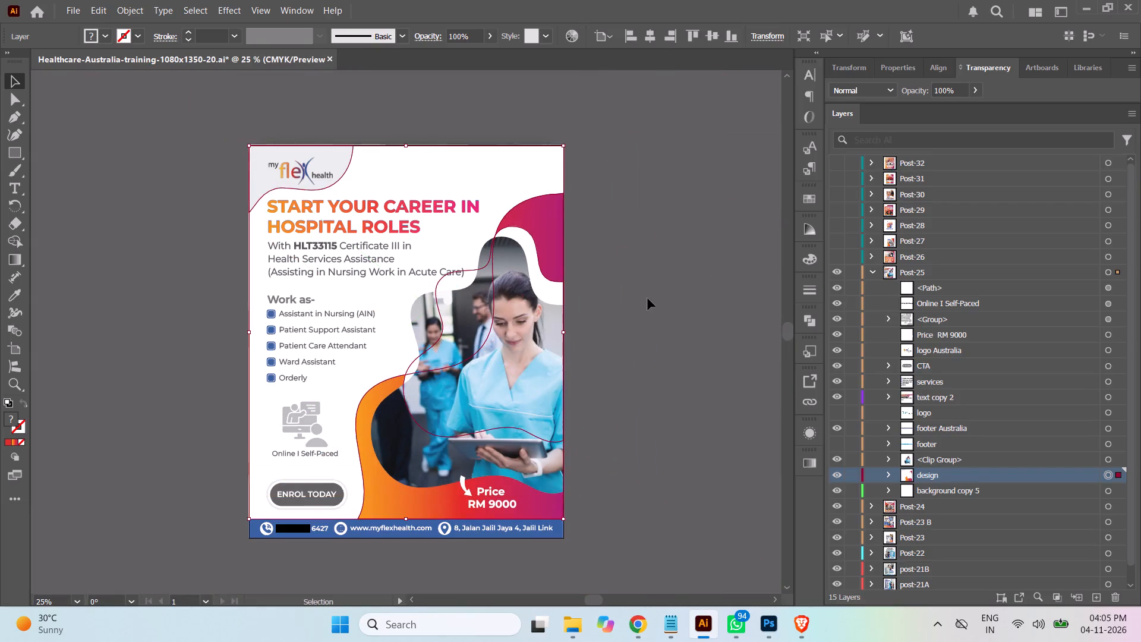
left_click(655, 284)
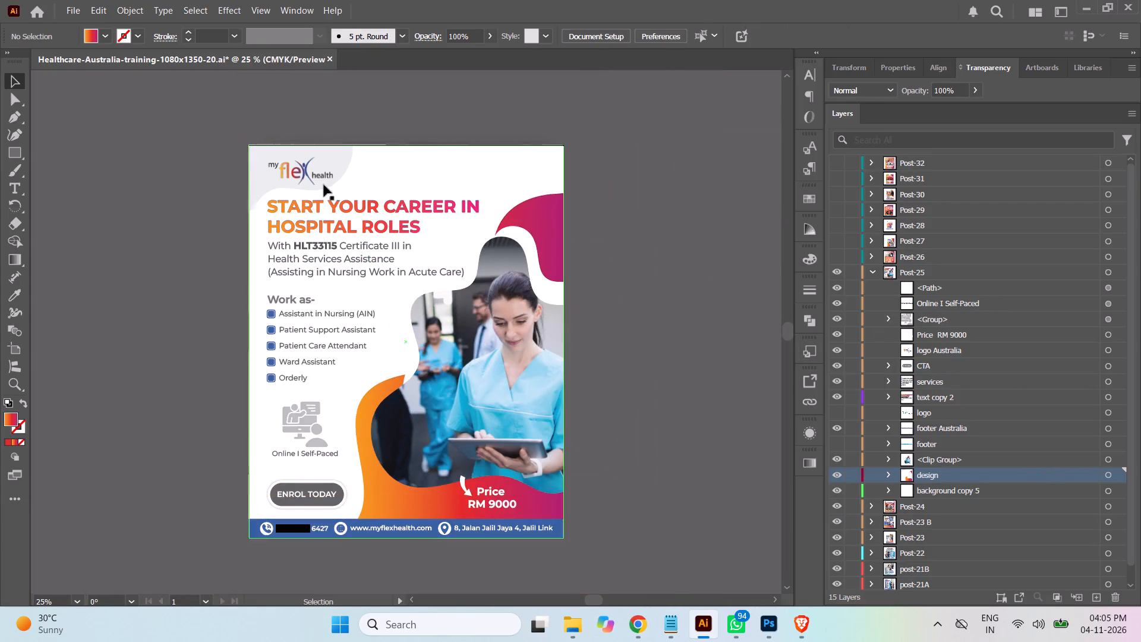
In Post-25's design Shapes group, move the pale grey shape behind the logo up about 2 px to the artboard's top edge.
key("z")
left_click_drag(267, 134, 616, 341)
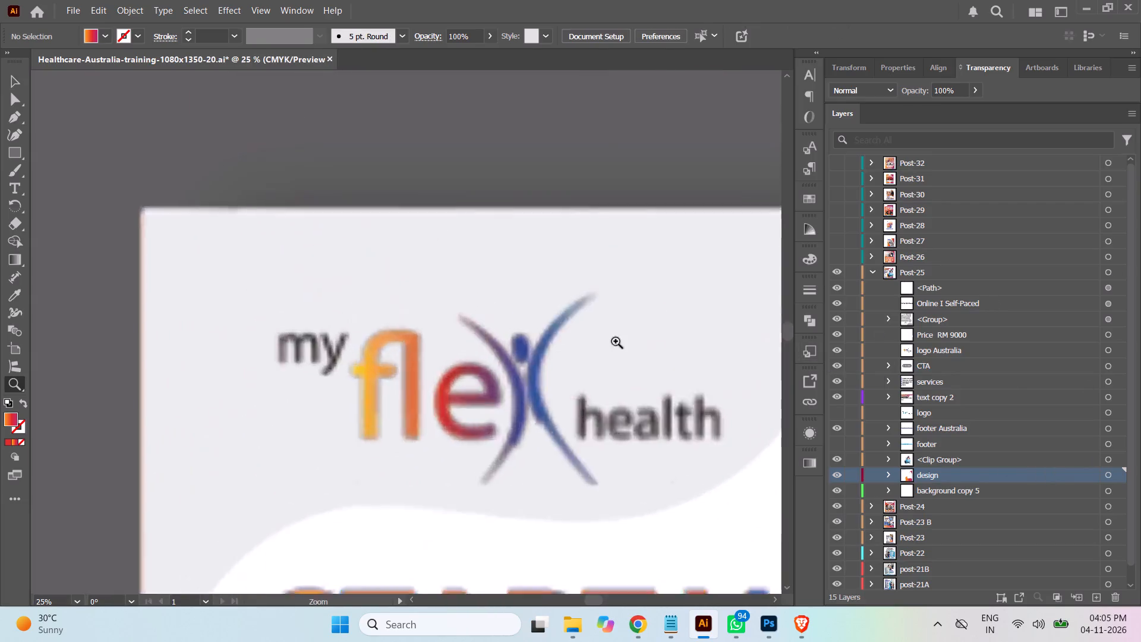
left_click_drag(616, 341, 644, 372)
left_click_drag(315, 230, 507, 376)
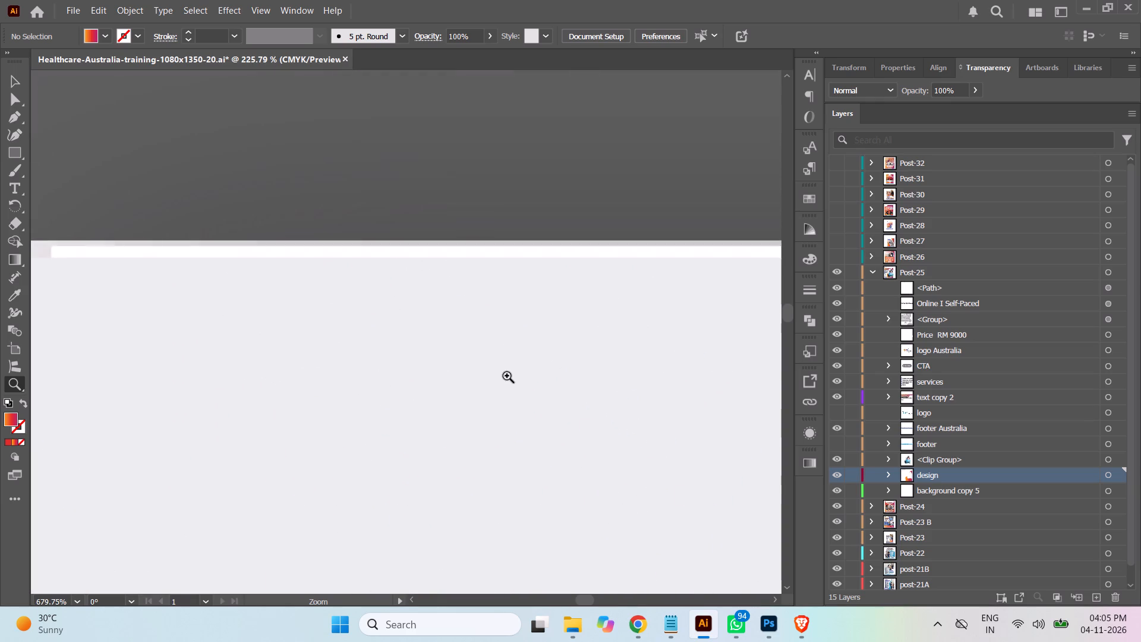
left_click_drag(507, 376, 299, 301)
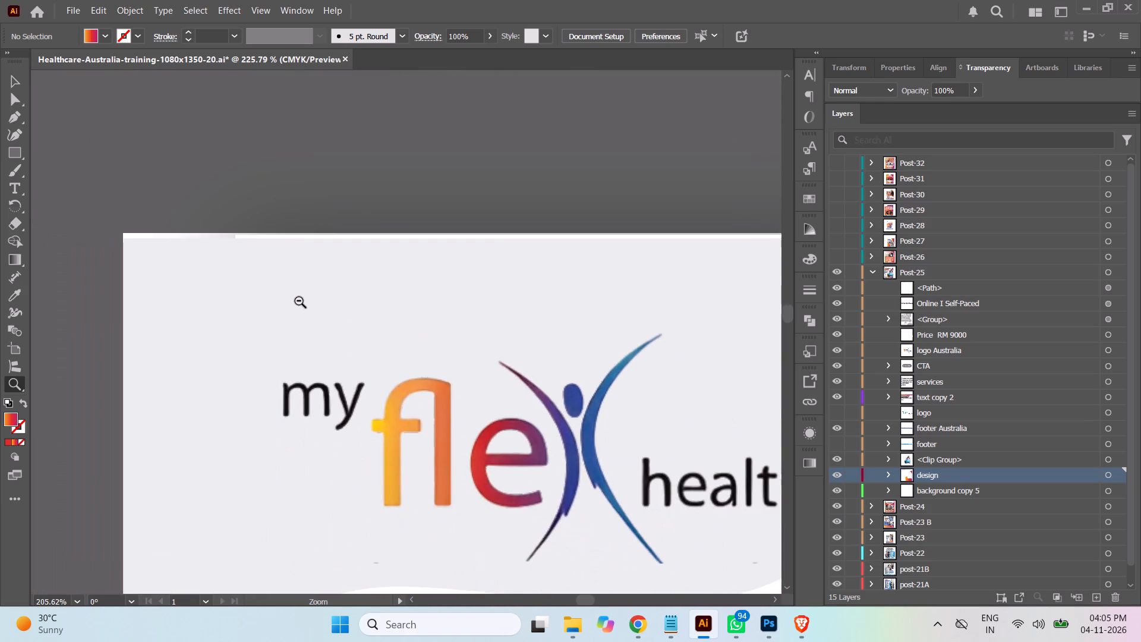
left_click_drag(299, 301, 461, 395)
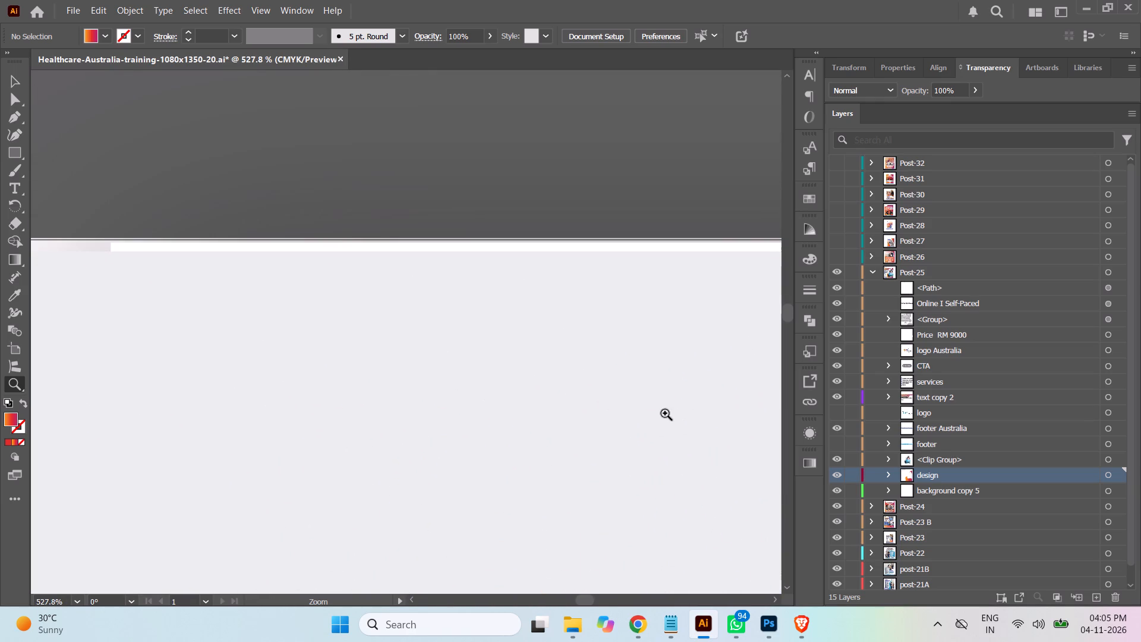
left_click(14, 80)
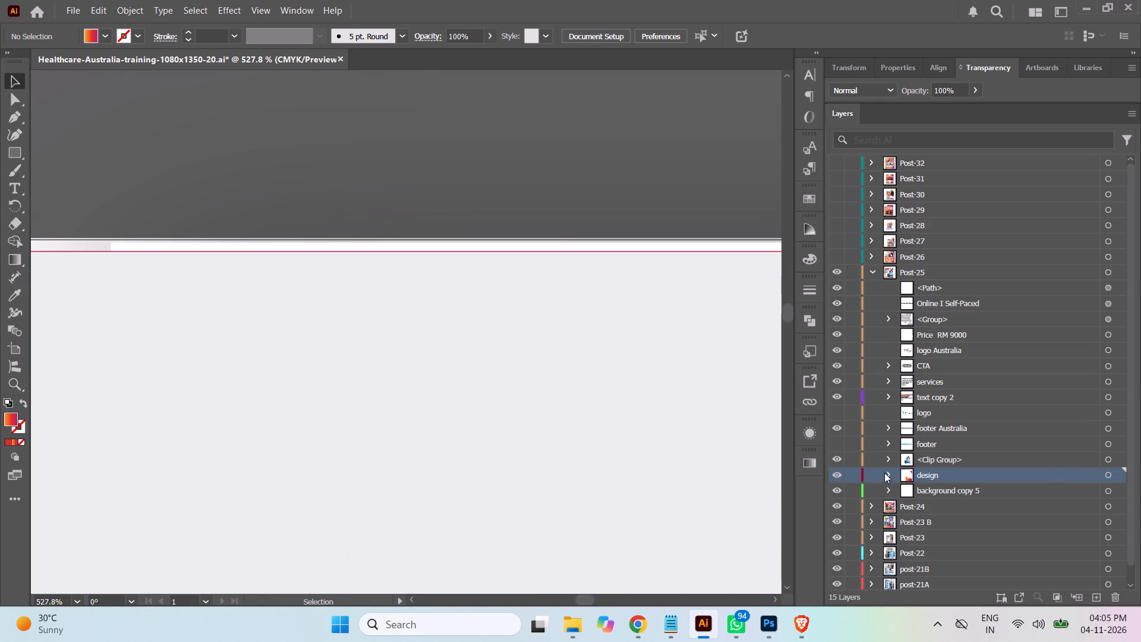
left_click(890, 473)
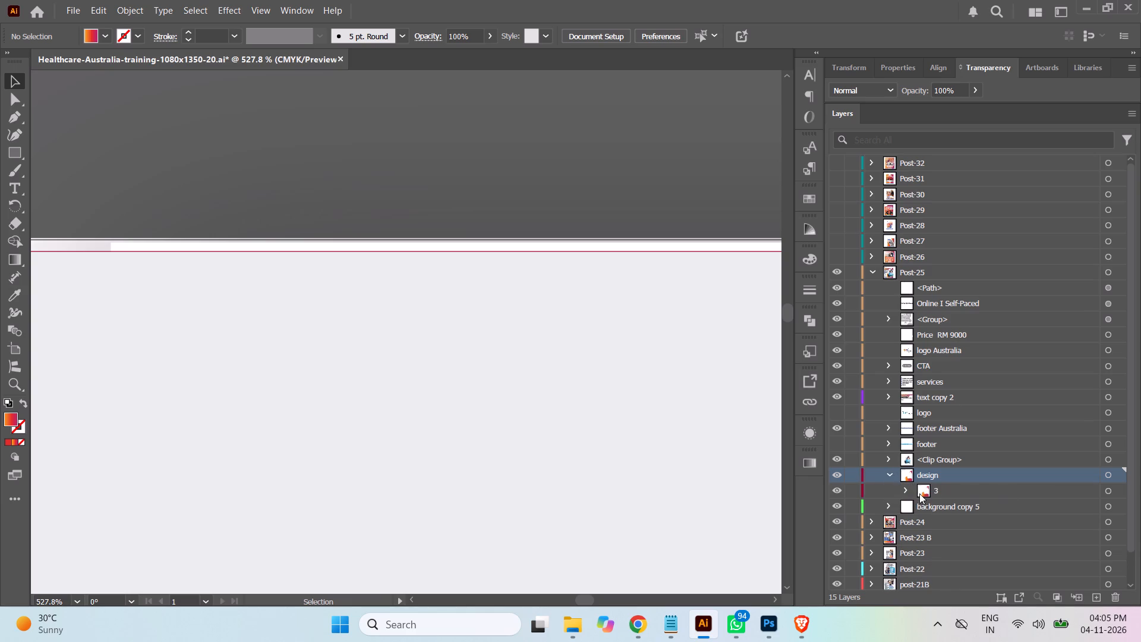
left_click(905, 487)
left_click(920, 506)
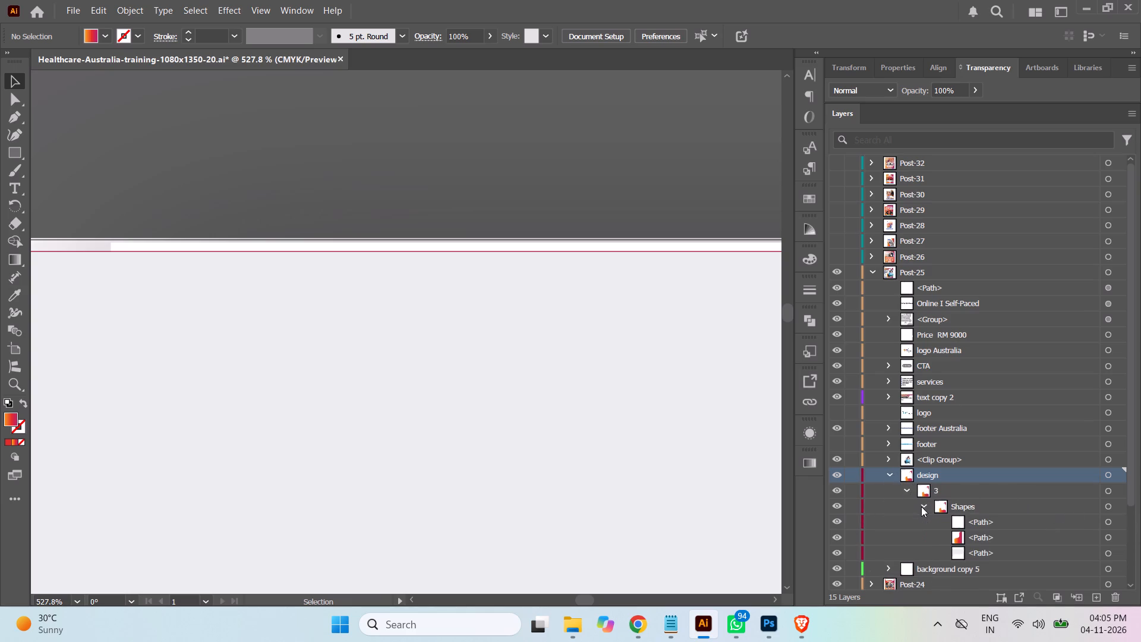
left_click(1108, 522)
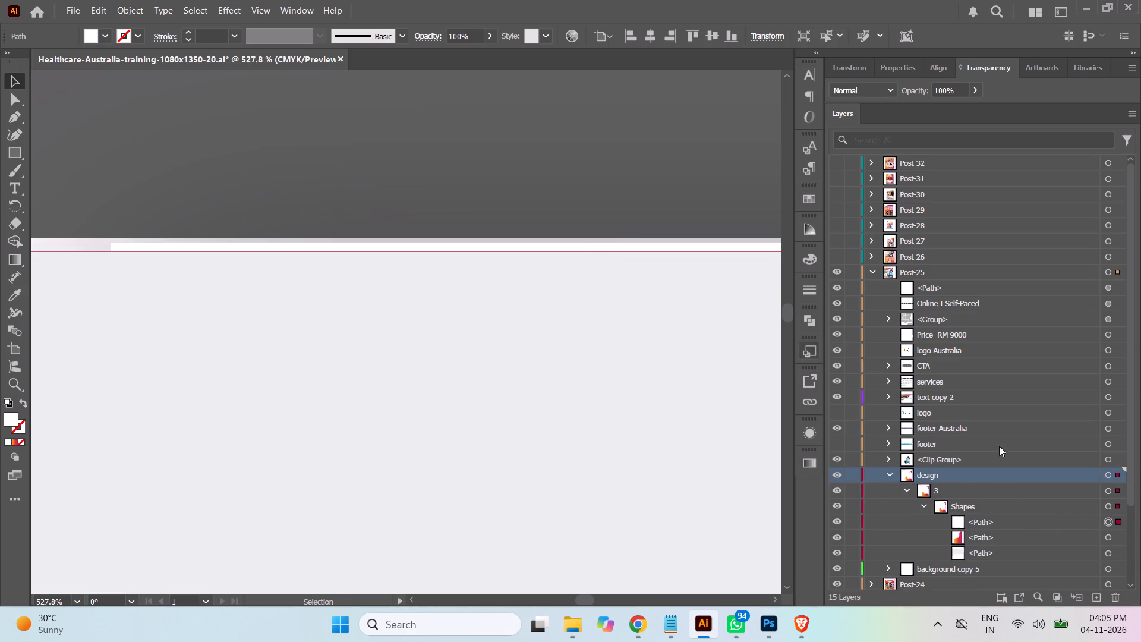
left_click(1109, 553)
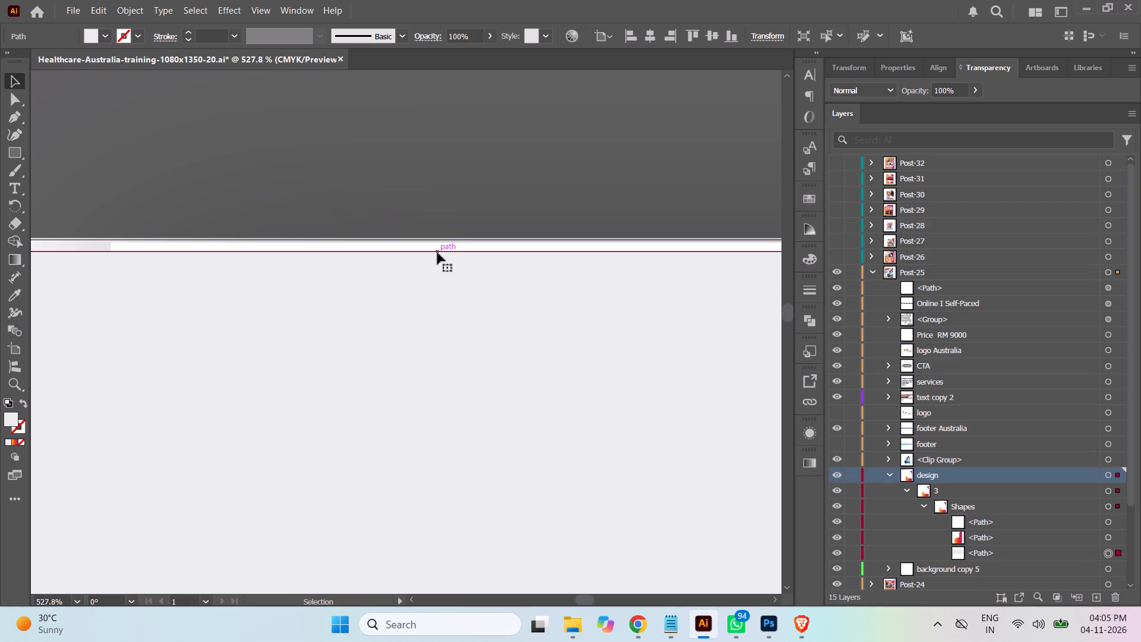
left_click_drag(437, 253, 436, 245)
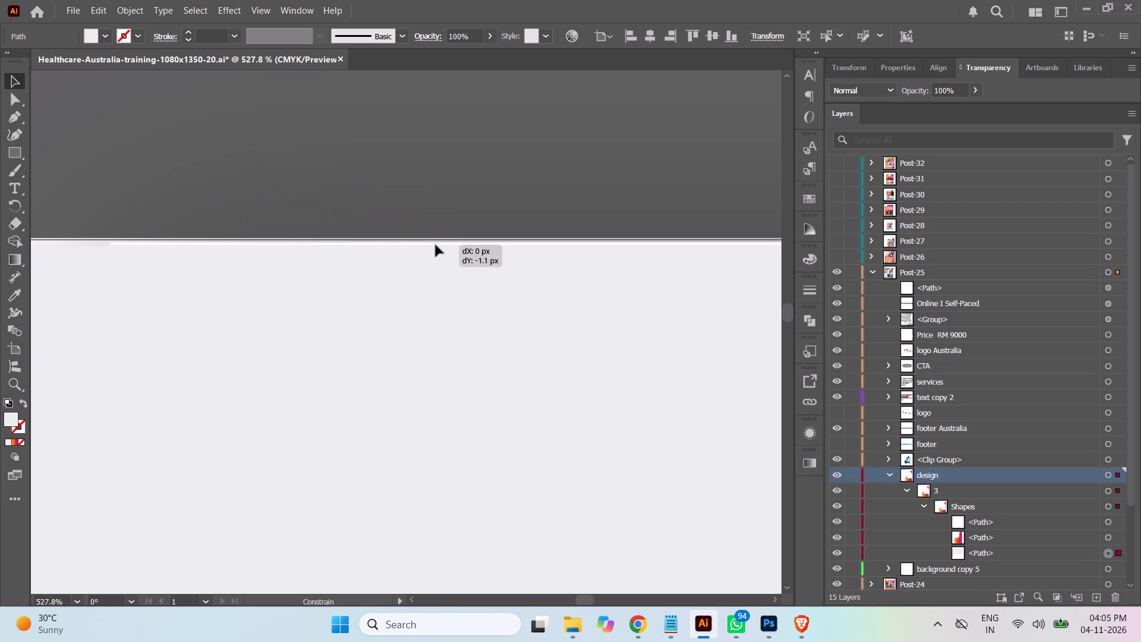
left_click_drag(436, 245, 440, 240)
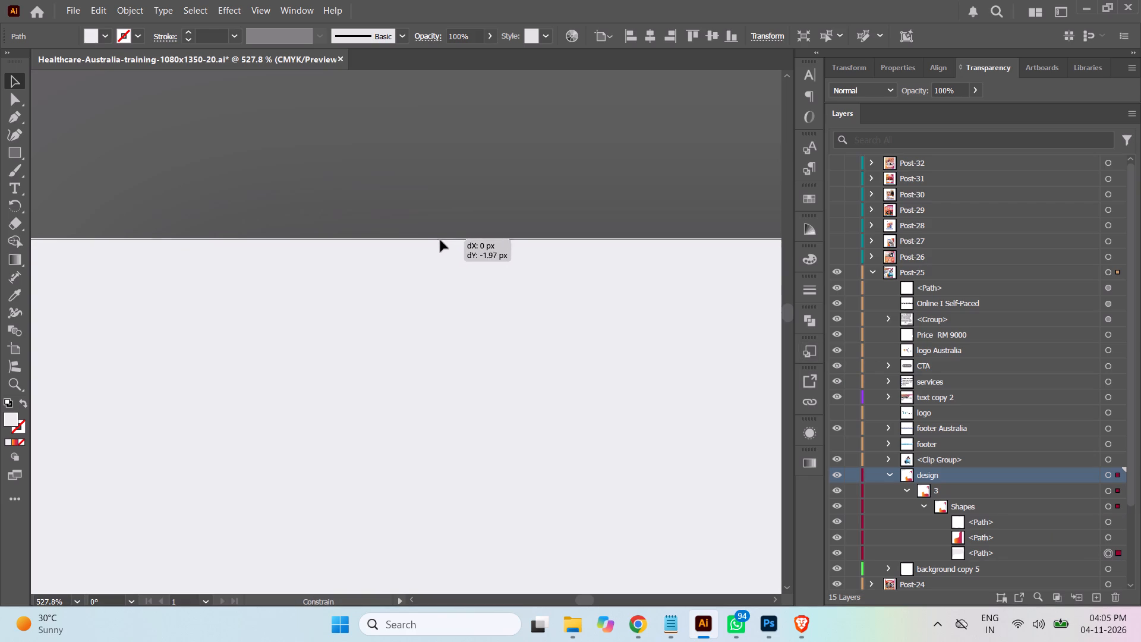
left_click_drag(440, 240, 441, 240)
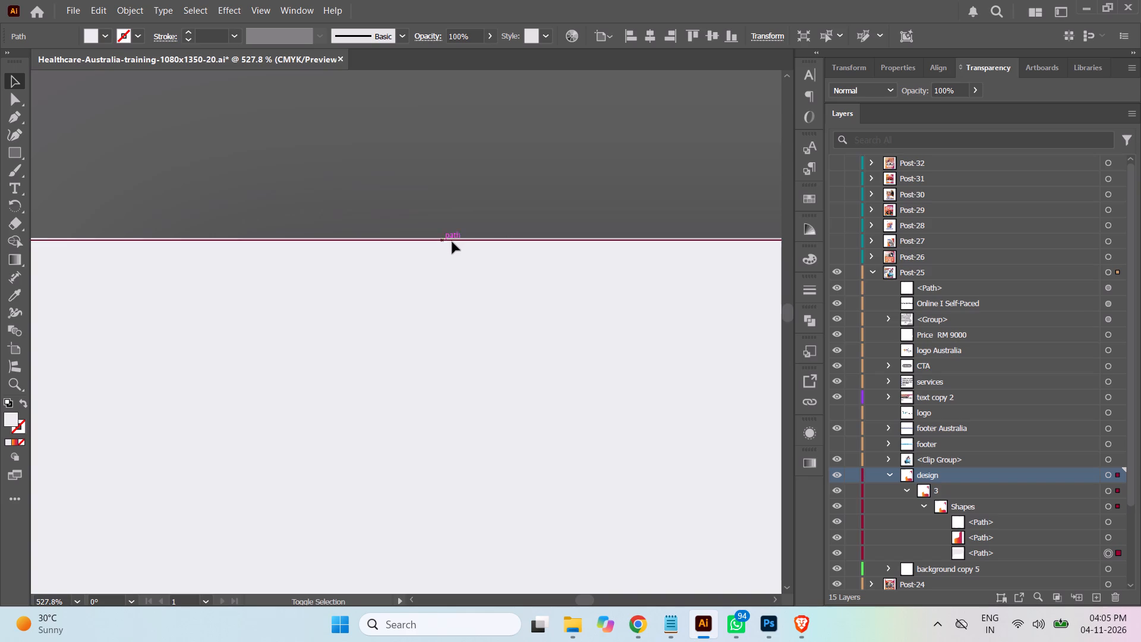
Deselect the pale grey shape and collapse the Shapes, 3 and design sublayers inside Post-25.
key("ctrl+minus")
key("ctrl+minus")
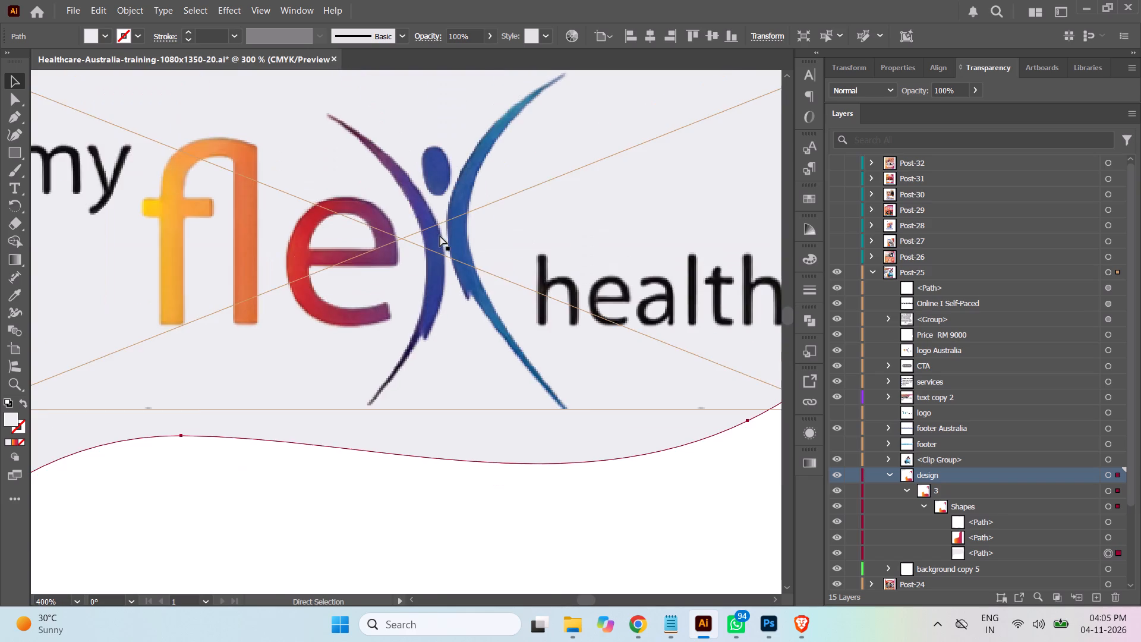
key("ctrl+minus")
key("ctrl+minus")
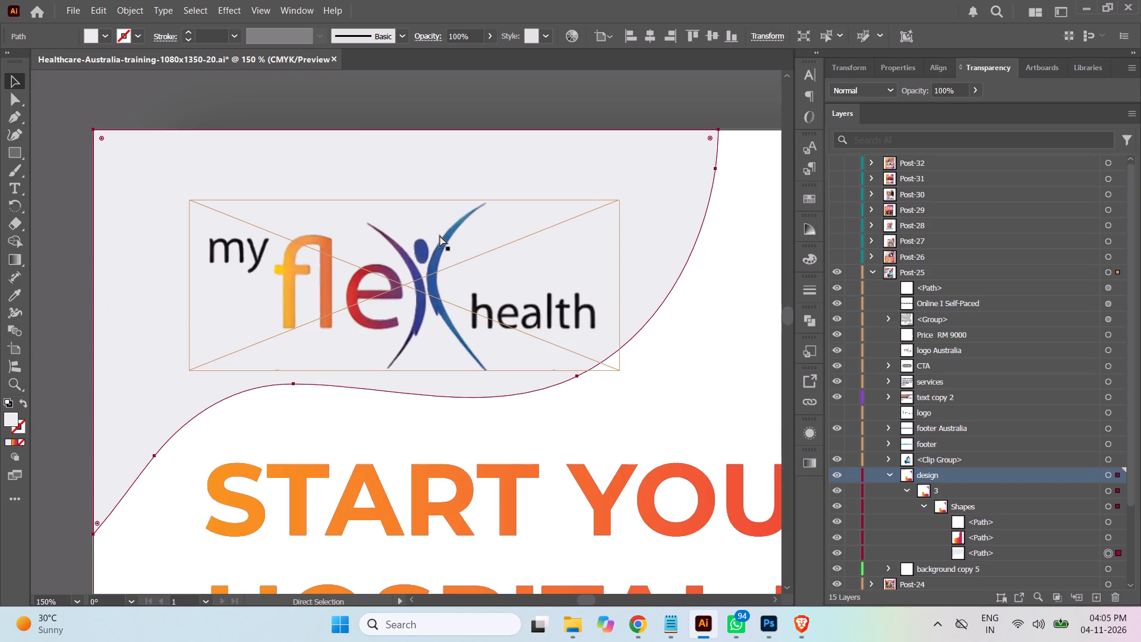
key("ctrl+minus")
key("ctrl+minus")
key("ctrl+minus")
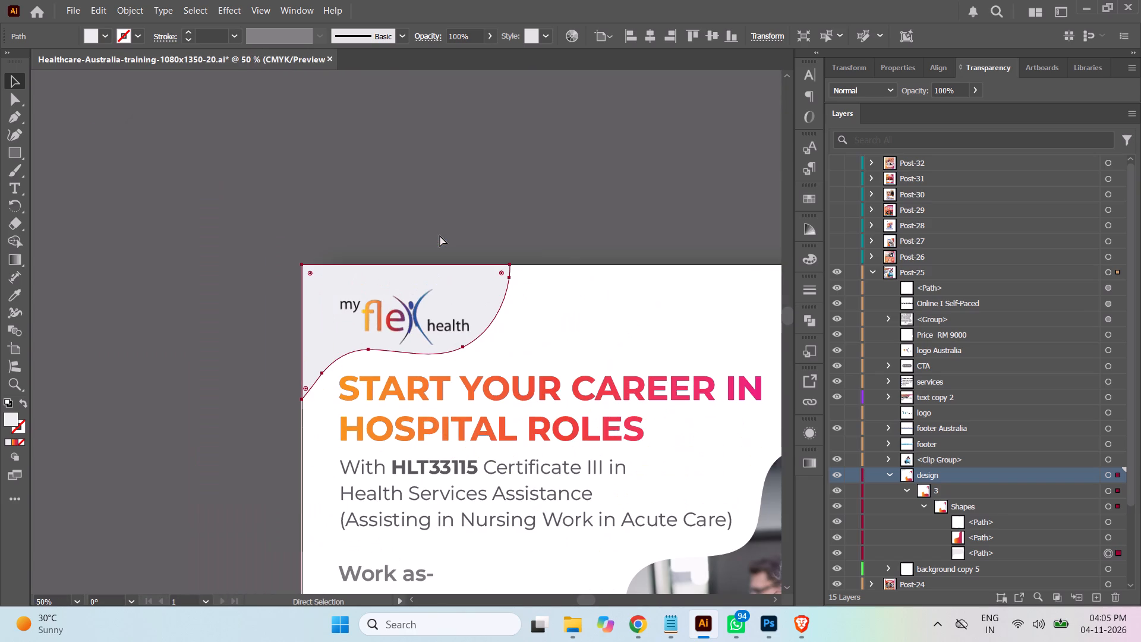
key("ctrl+minus")
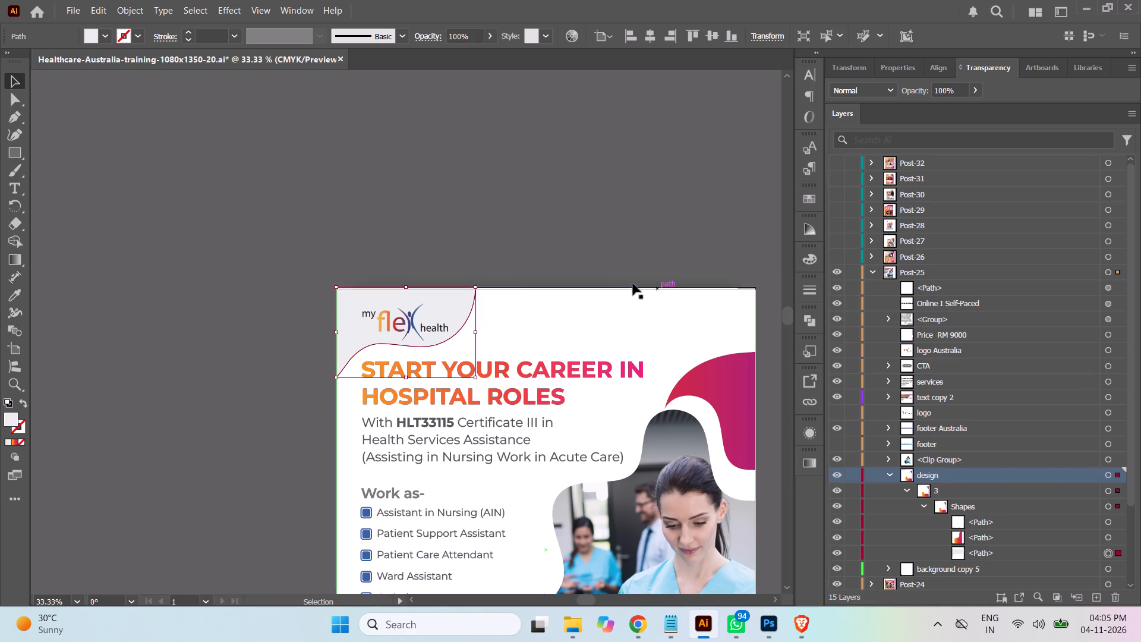
left_click(578, 260)
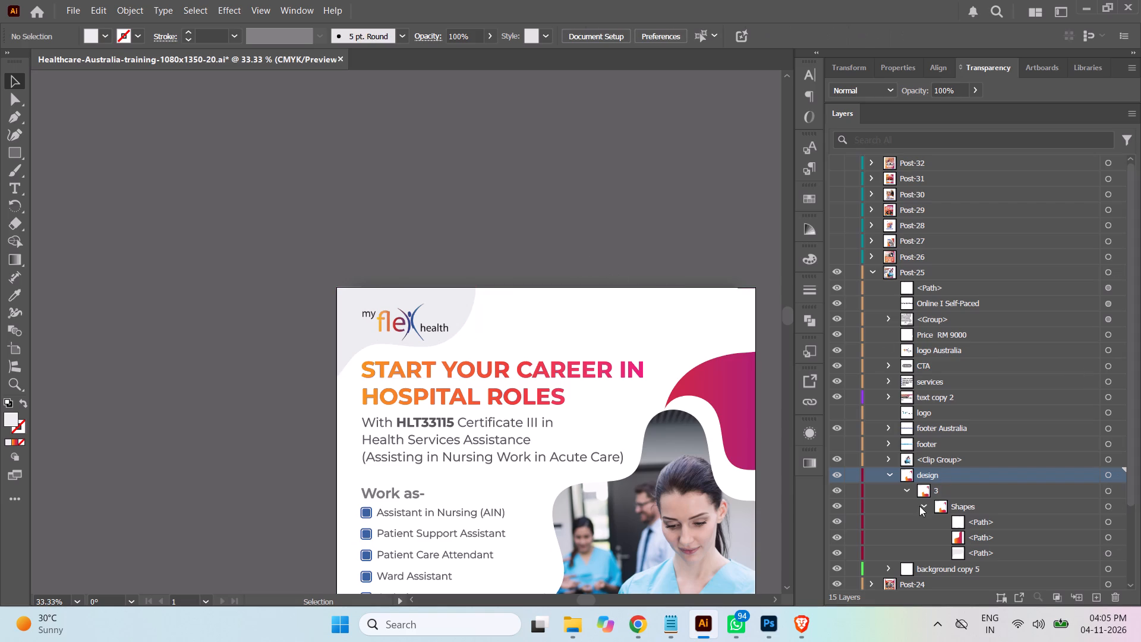
left_click(921, 505)
left_click(907, 489)
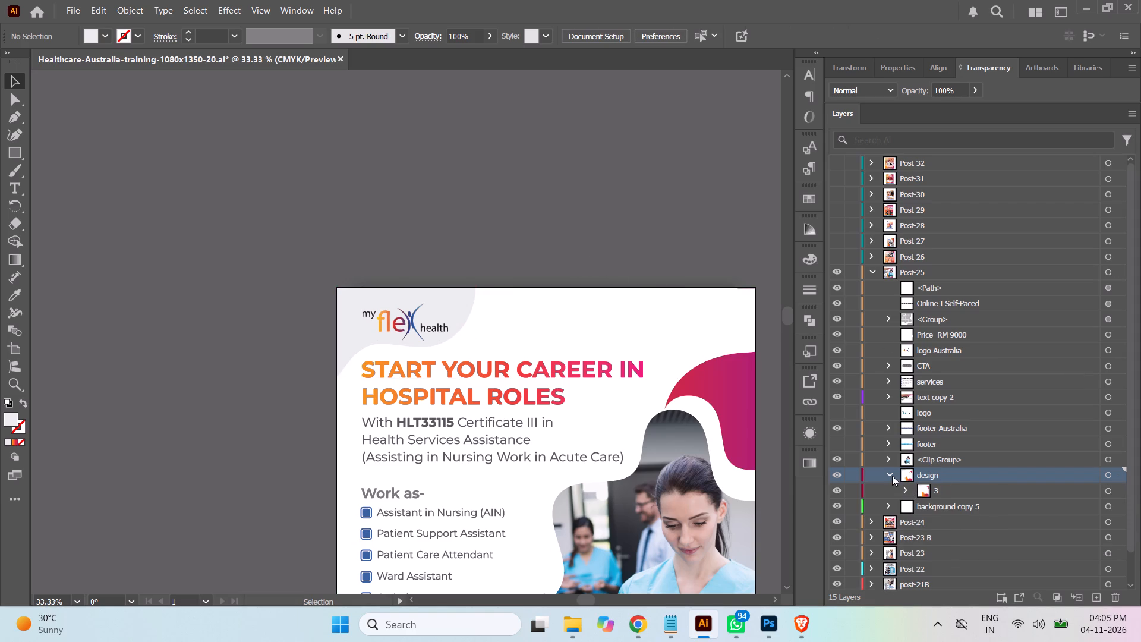
left_click(890, 475)
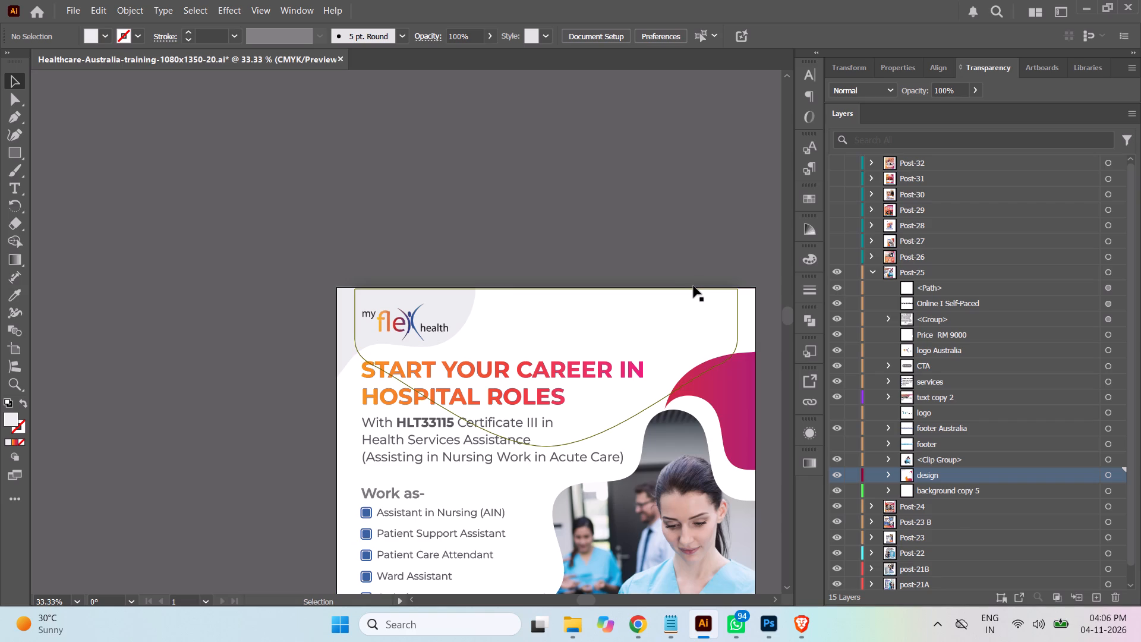
Examine the Post-25 design's top edge along the artboard up close for remaining gaps, and review the whole design.
left_click(694, 286)
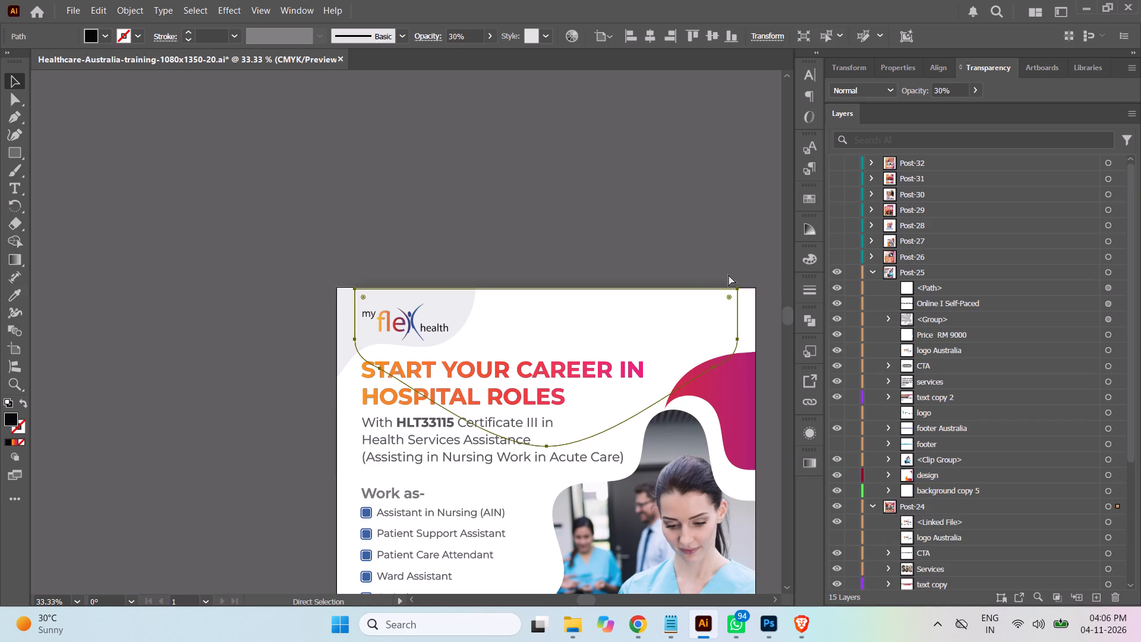
key("ctrl+equal")
key("ctrl+equal")
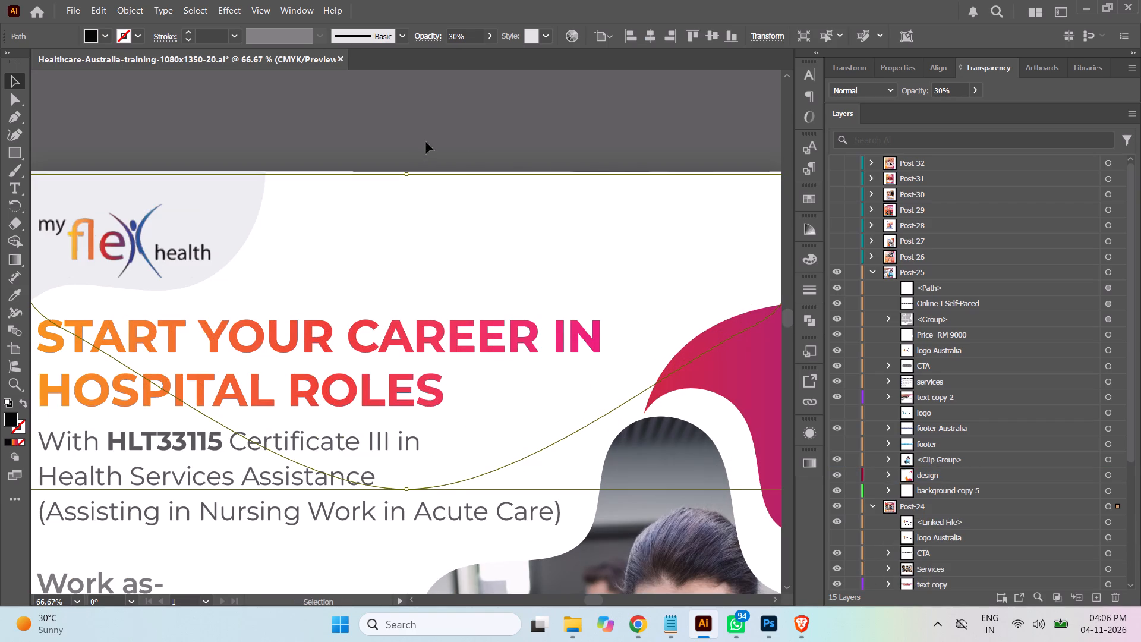
scroll(414, 140, "up", 2)
scroll(413, 139, "down", 4)
scroll(412, 139, "up", 2)
scroll(410, 147, "down", 1)
scroll(411, 149, "up", 2)
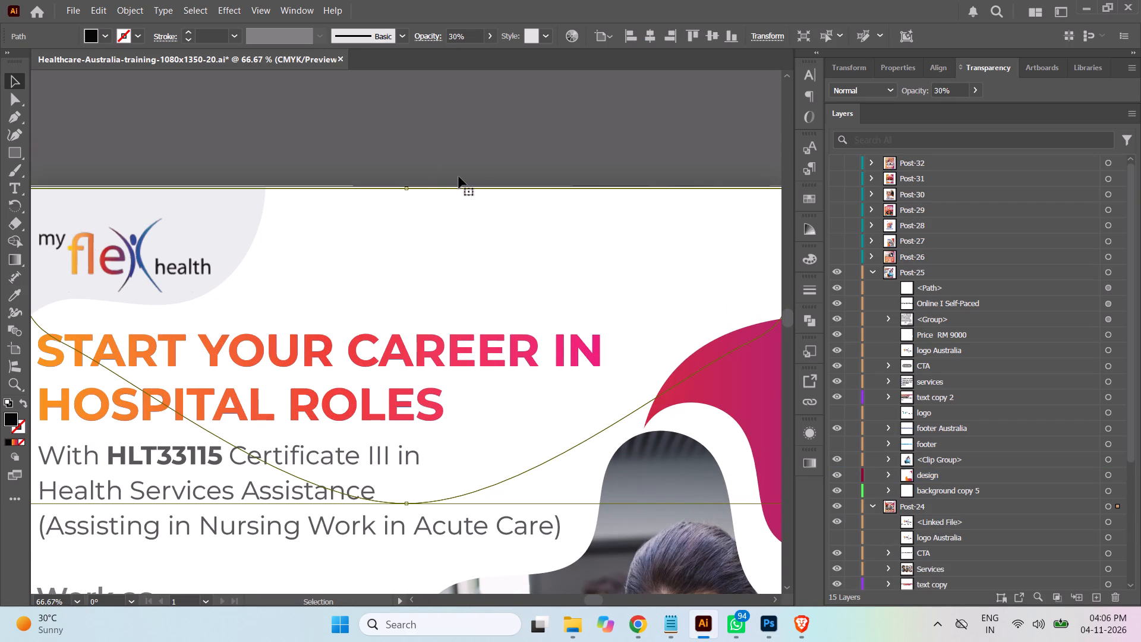
key("z")
key("z")
key("z")
key("z")
key("z")
key("z")
key("z")
key("z")
key("z")
key("z")
key("z")
key("z")
key("z")
key("z")
key("z")
key("z")
key("z")
key("z")
key("z")
key("z")
left_click_drag(387, 162, 581, 401)
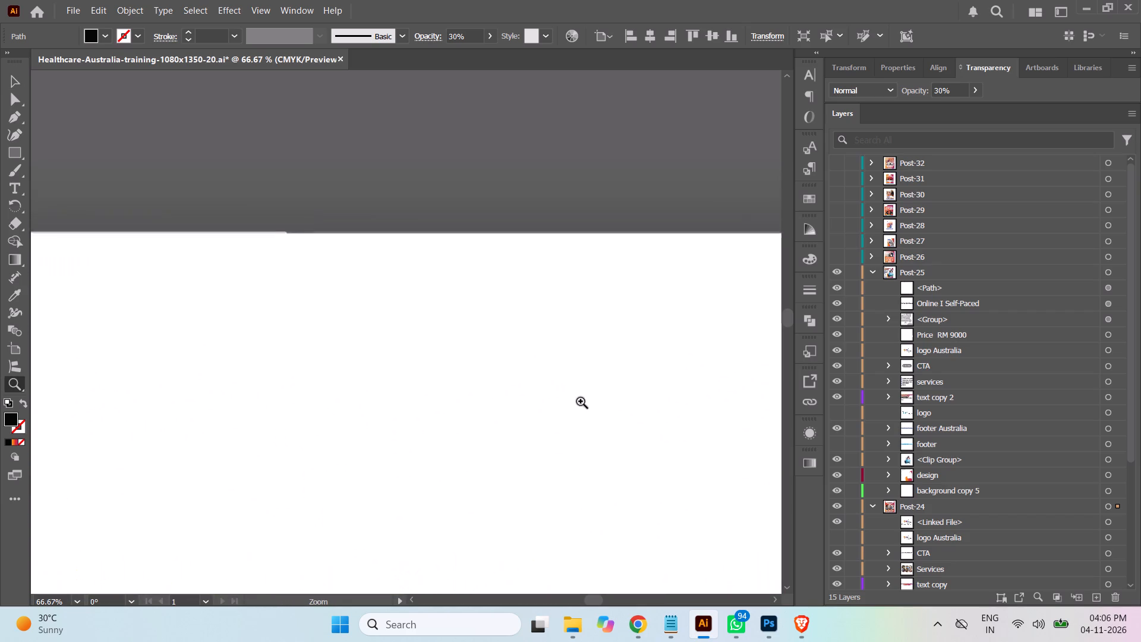
left_click_drag(581, 401, 630, 478)
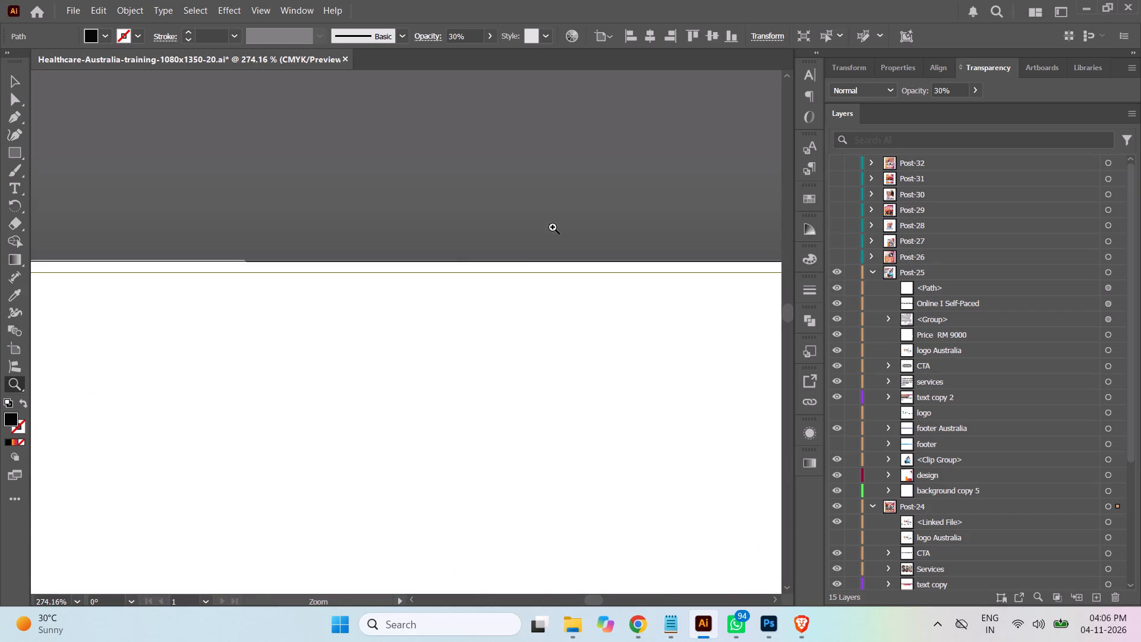
left_click(14, 80)
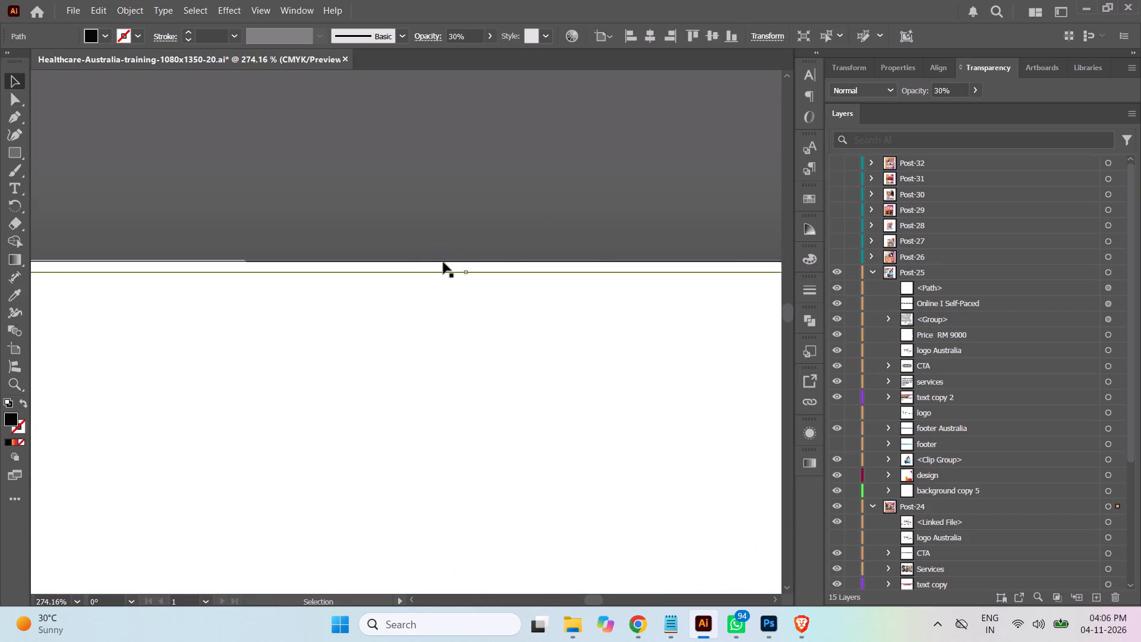
left_click(445, 261)
left_click(508, 204)
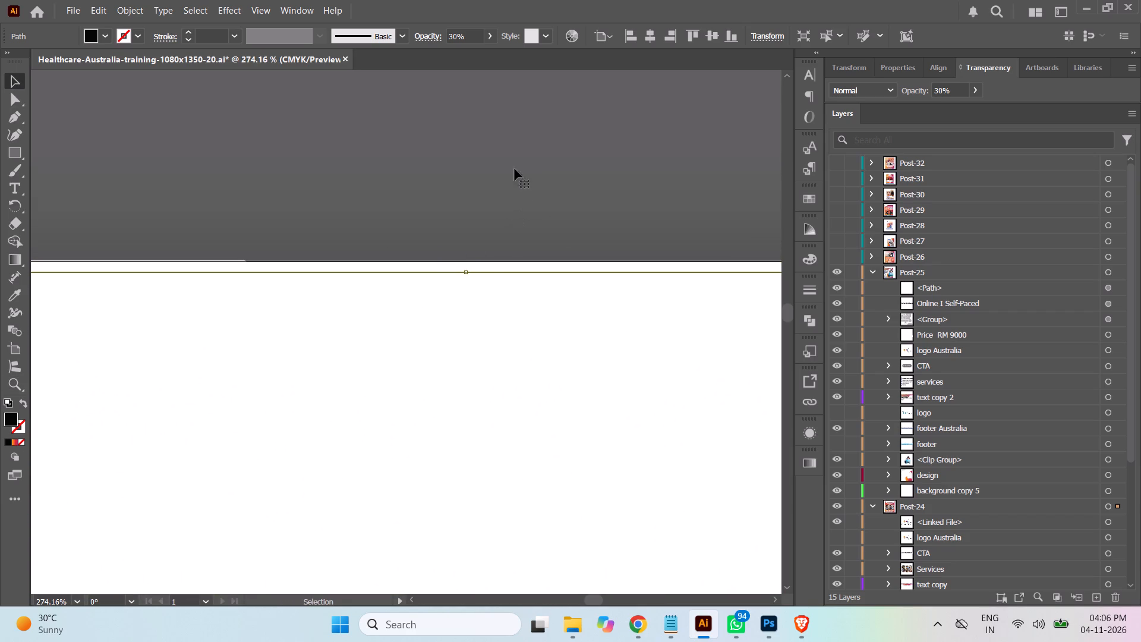
left_click(512, 157)
left_click(573, 195)
key("ctrl+minus")
key("ctrl+minus")
key("ctrl+minus")
key("ctrl+minus")
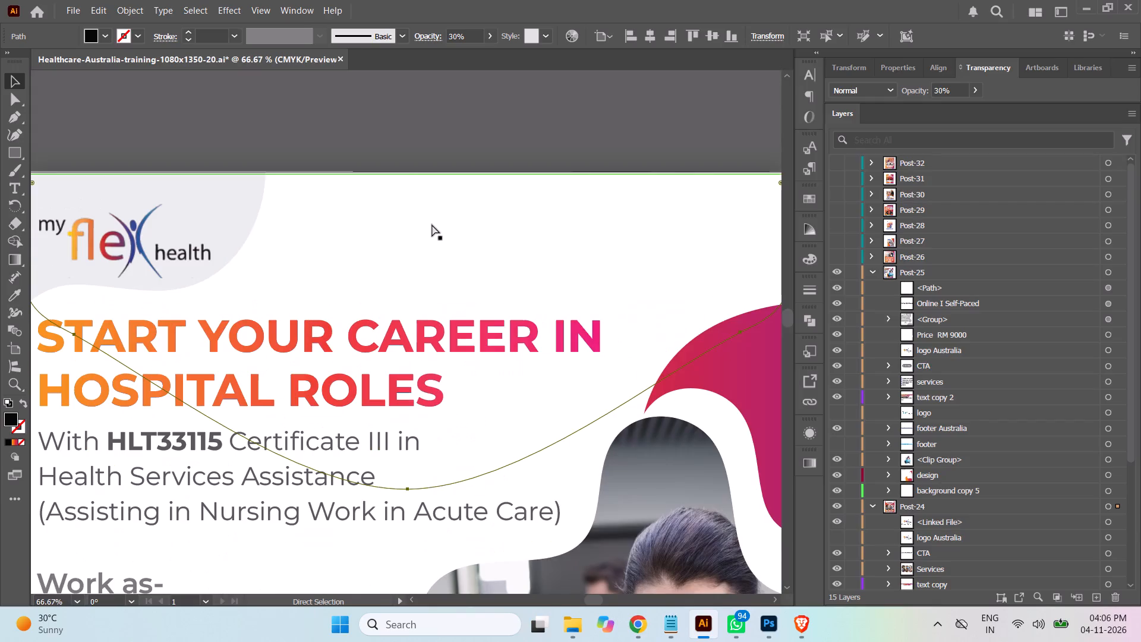
left_click(459, 143)
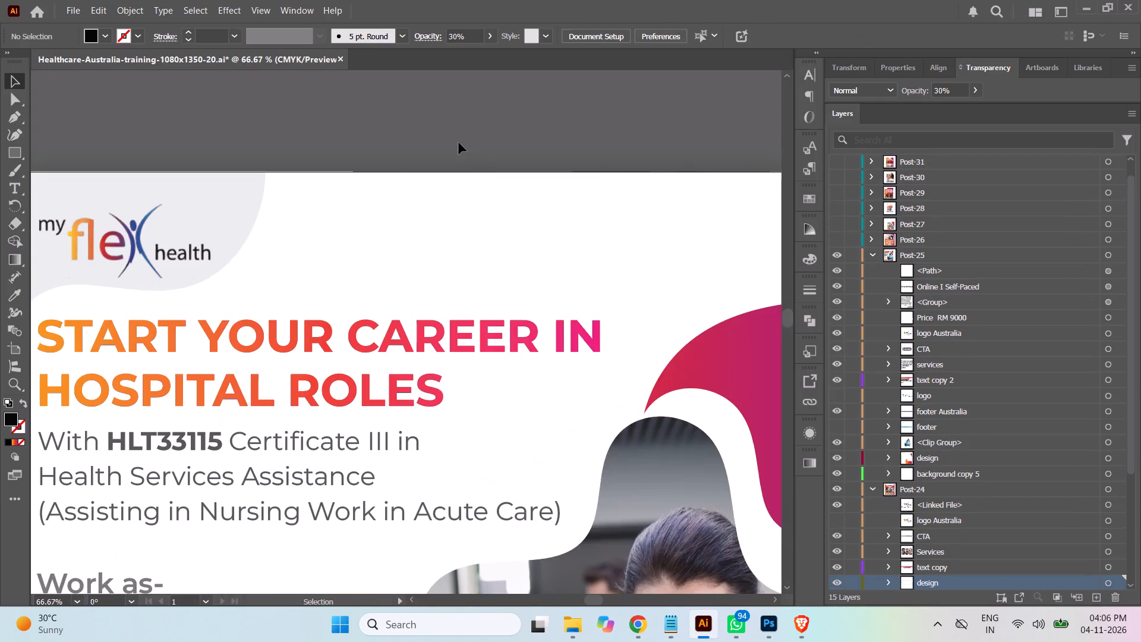
key("ctrl+minus")
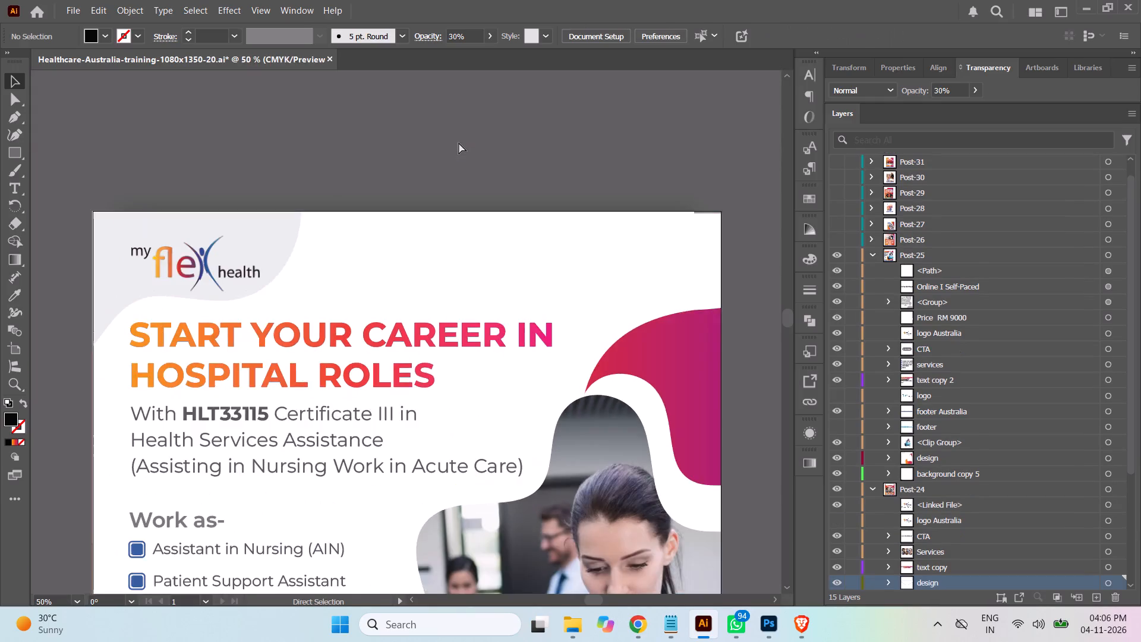
key("ctrl+minus")
key("ctrl+minus")
scroll(508, 152, "down", 5)
scroll(568, 188, "up", 1)
scroll(569, 188, "down", 1)
scroll(576, 190, "up", 1)
scroll(576, 192, "down", 9)
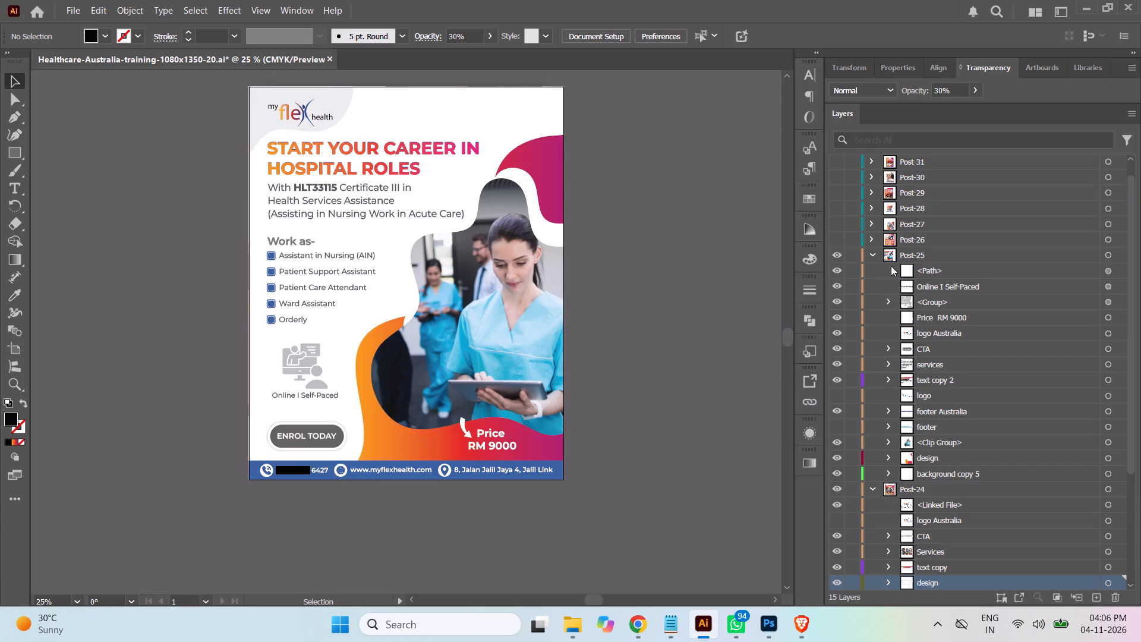
Collapse the Post-24 and Post-25 layers and make Post-25 the active layer with no artwork selected.
left_click(874, 489)
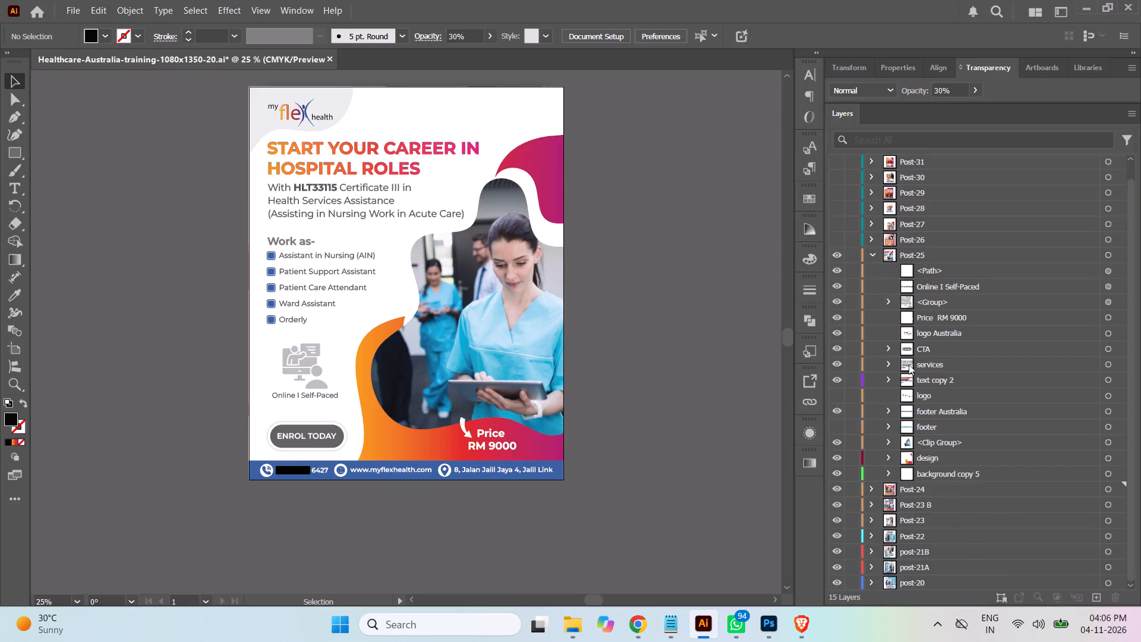
left_click(874, 254)
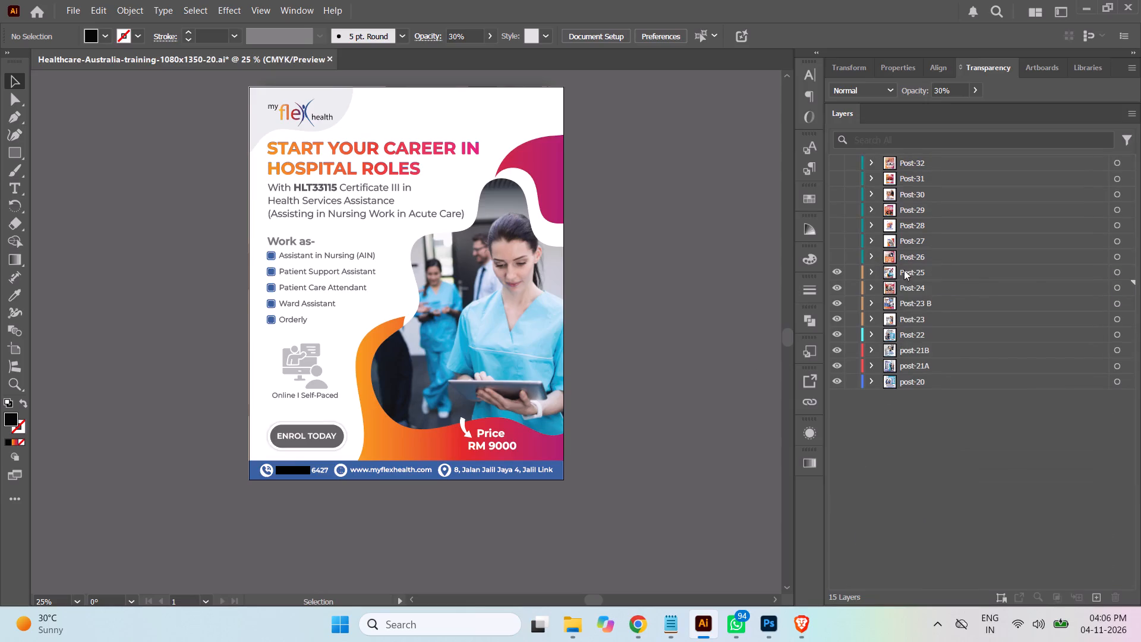
left_click(1116, 272)
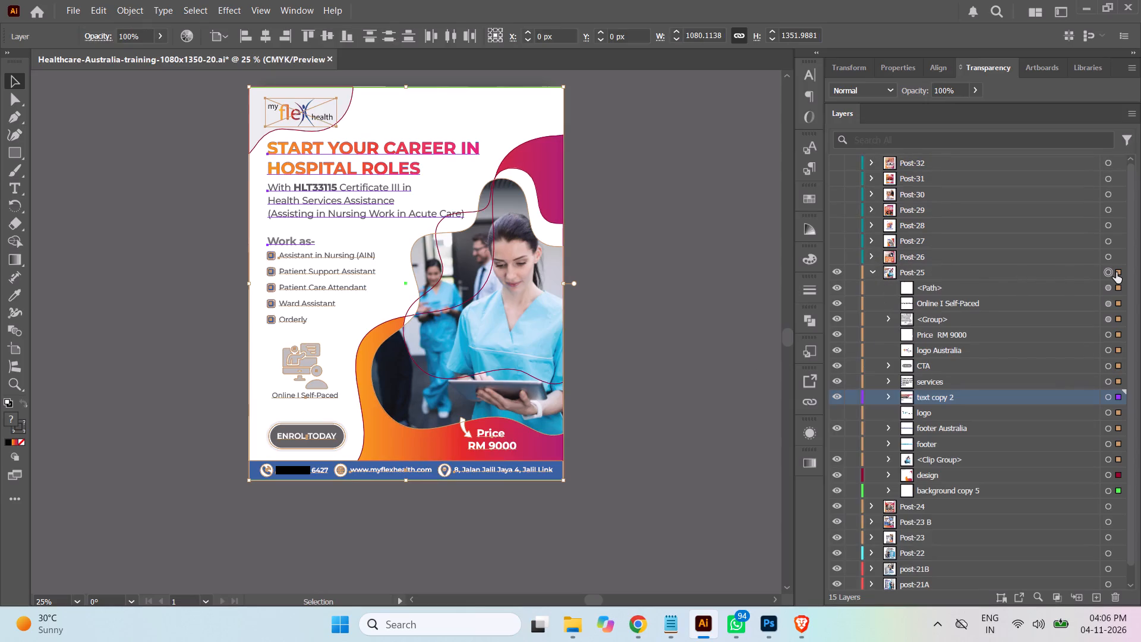
left_click(870, 270)
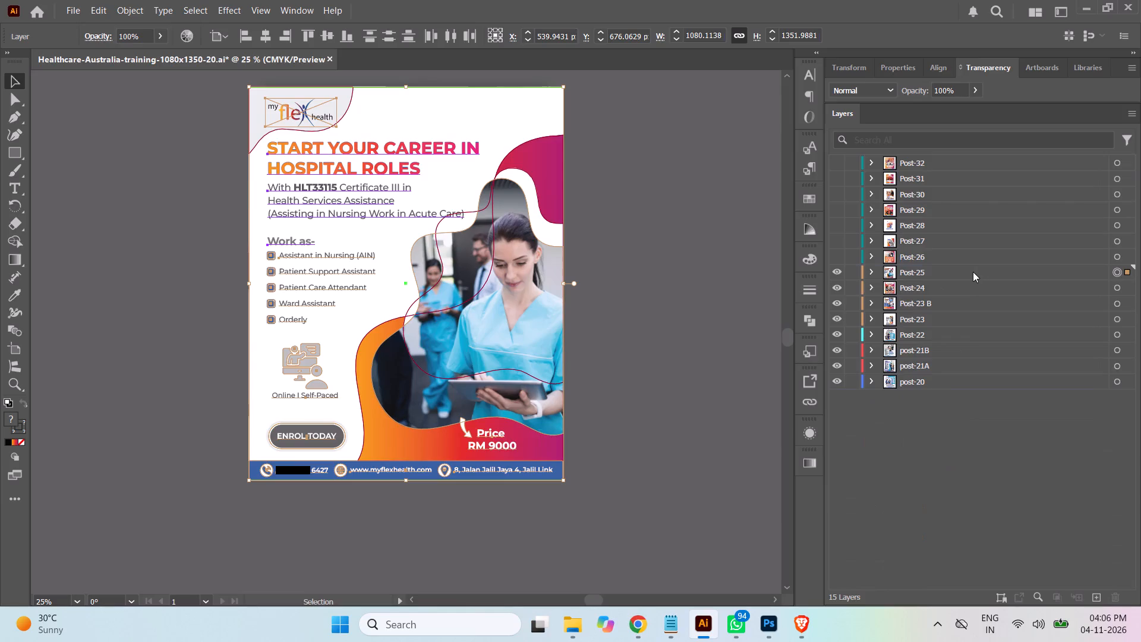
left_click(973, 272)
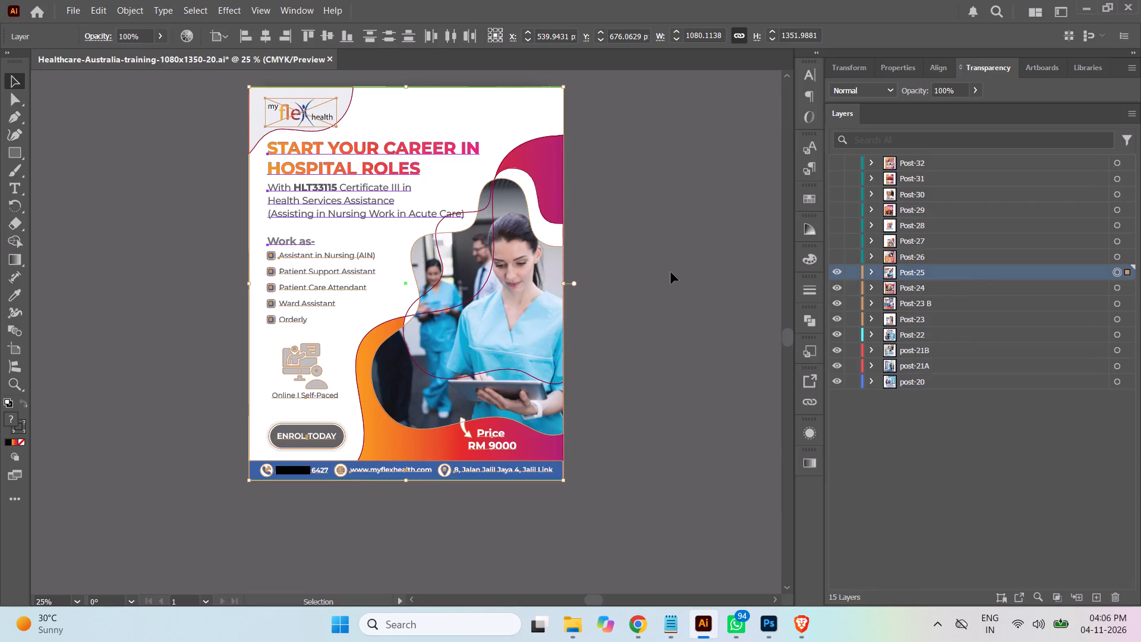
left_click(671, 272)
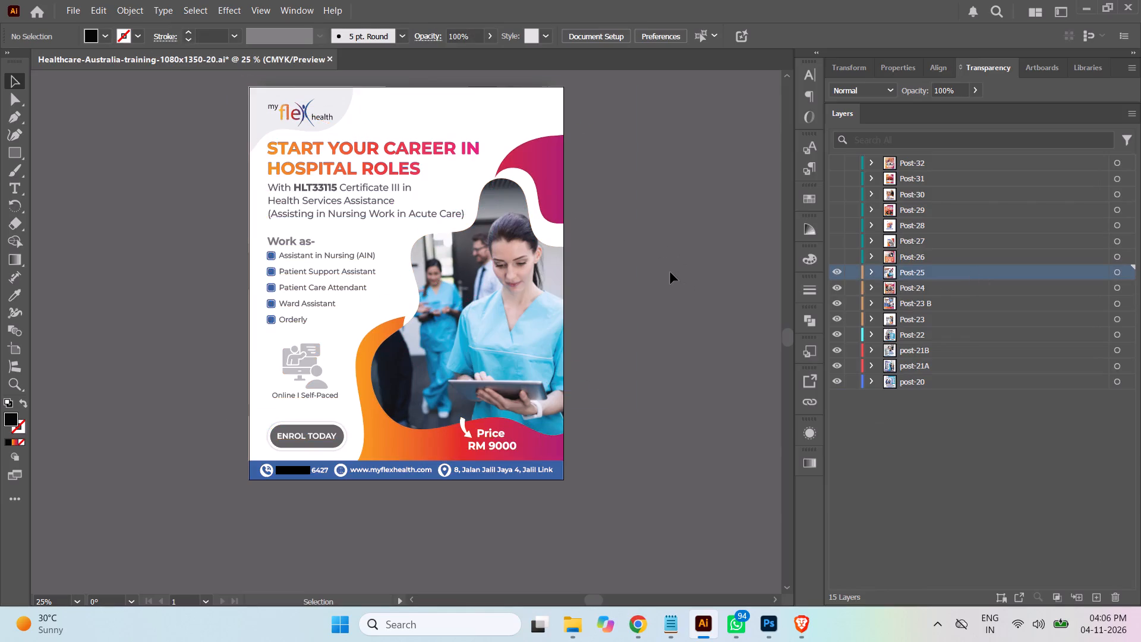
Export the Post-25 design as the JPEG Healthcare-Australia-training-1080x1350-25.jpg, overwriting the existing file in my flex health training, using the RGB color model.
left_click(1115, 271)
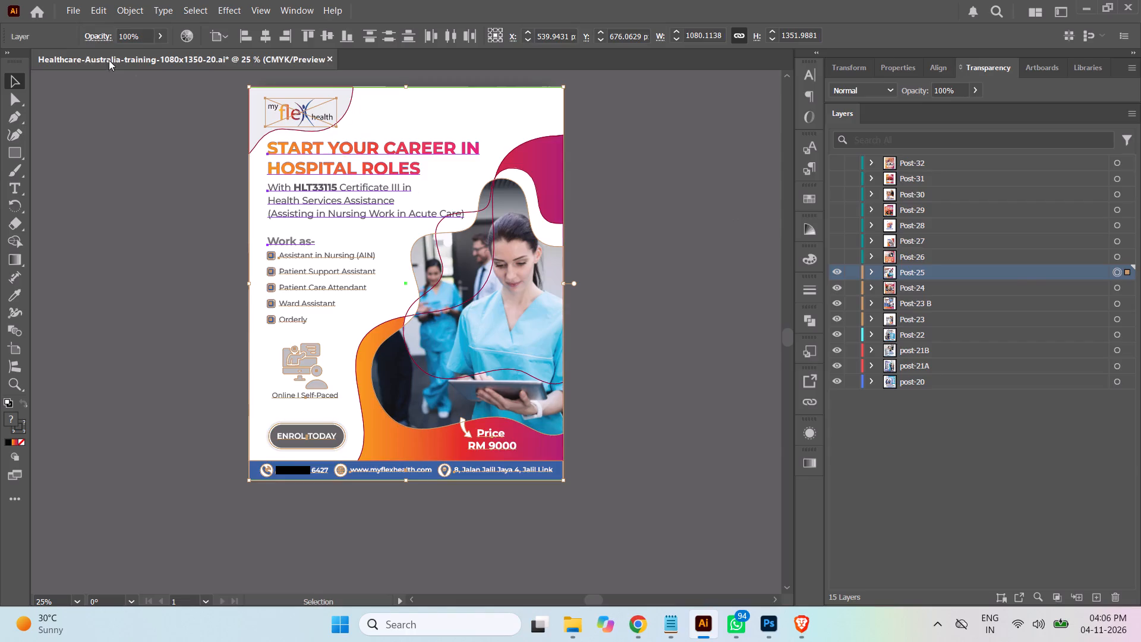
left_click(72, 10)
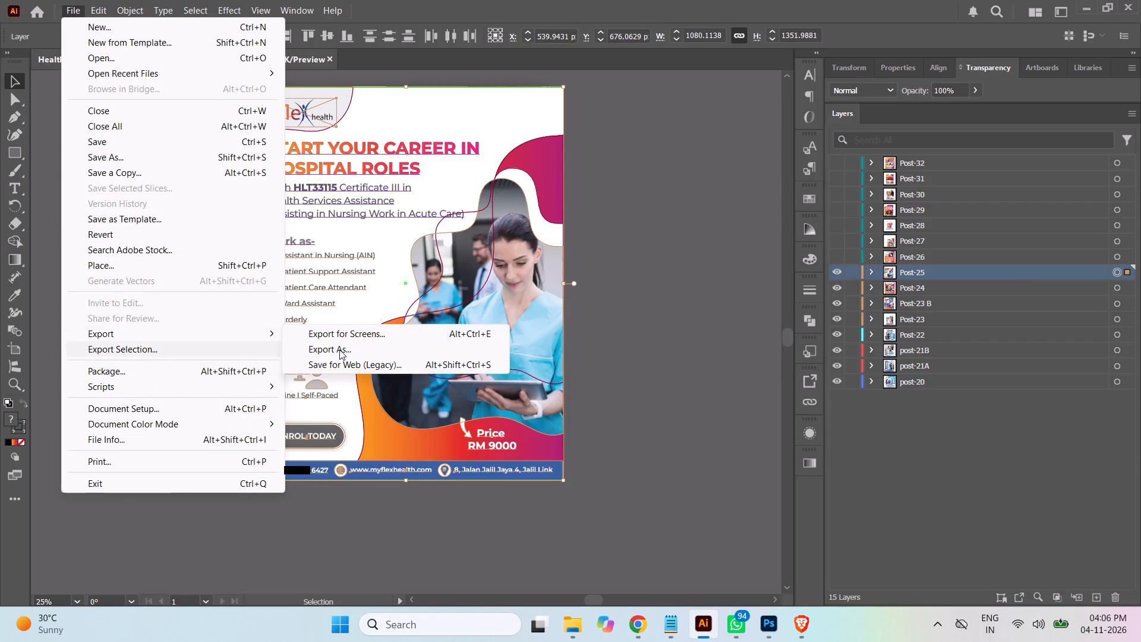
left_click(339, 349)
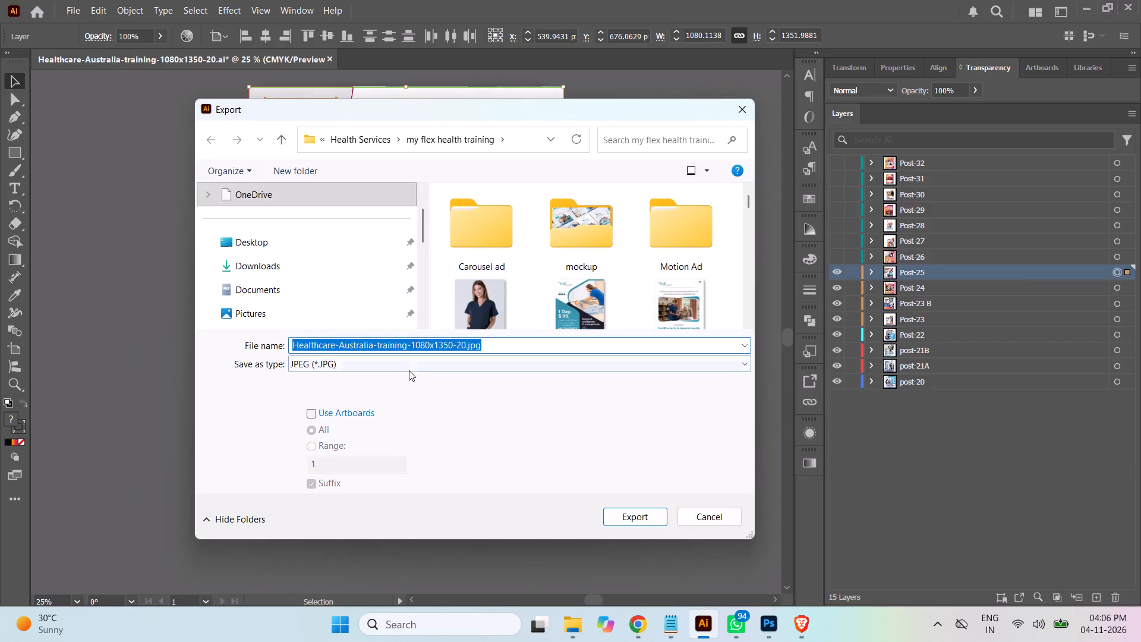
left_click(465, 345)
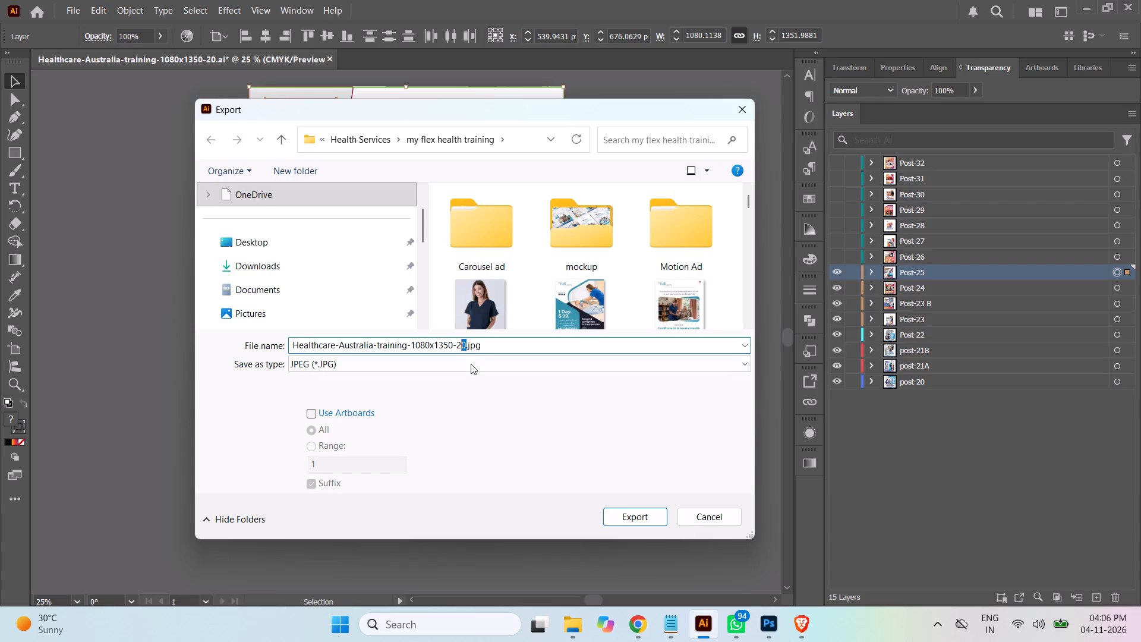
key("5")
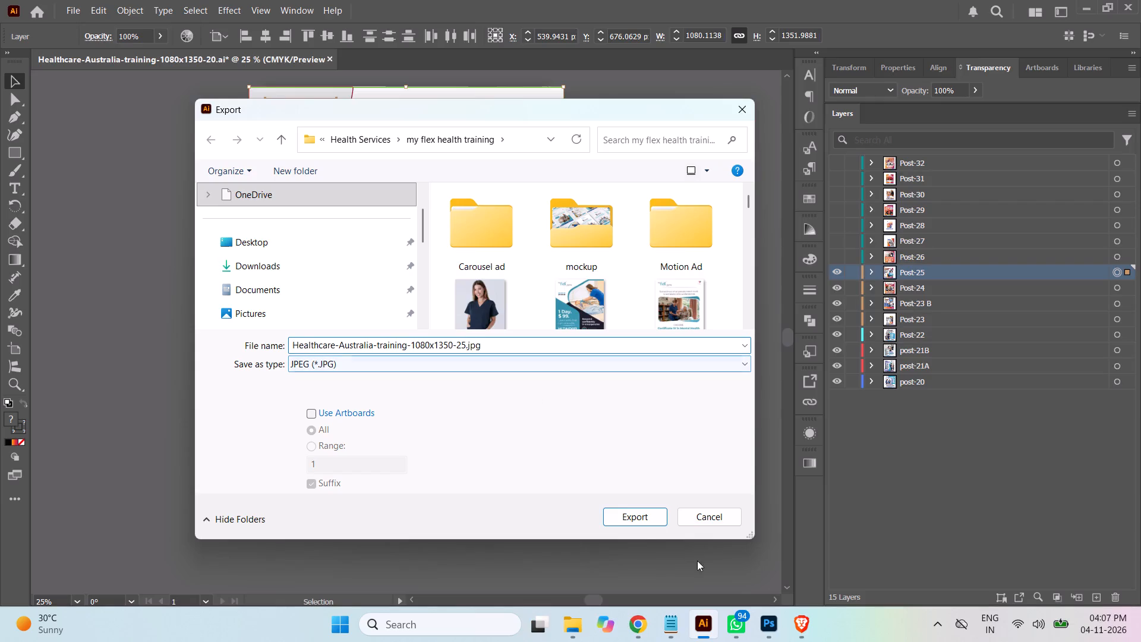
left_click(641, 514)
left_click(630, 377)
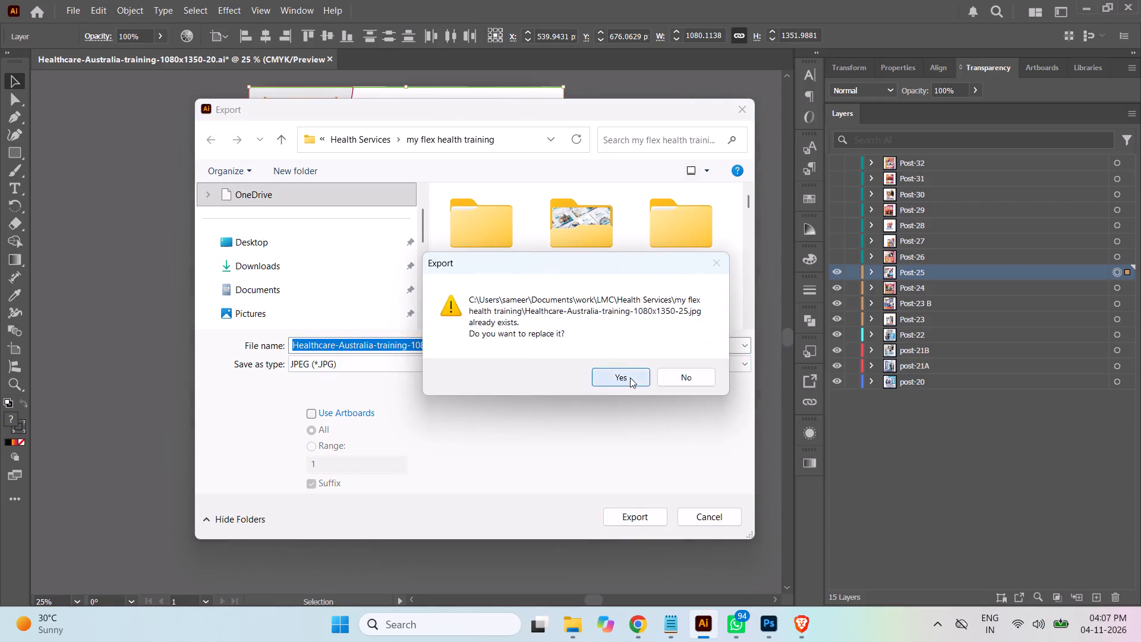
left_click(522, 286)
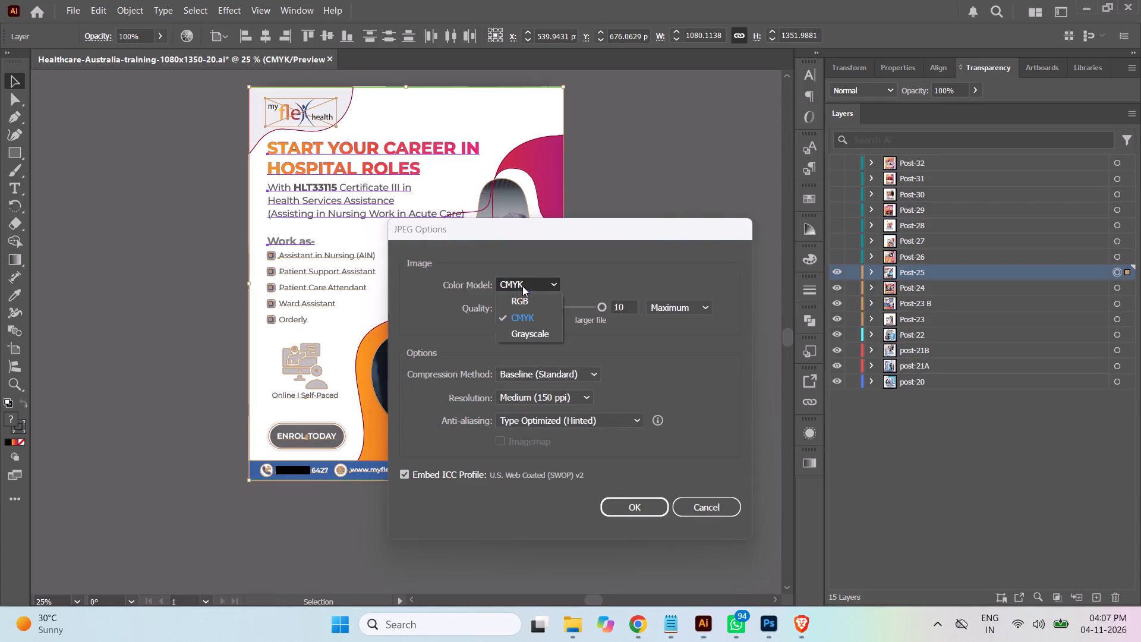
left_click(521, 300)
left_click(625, 507)
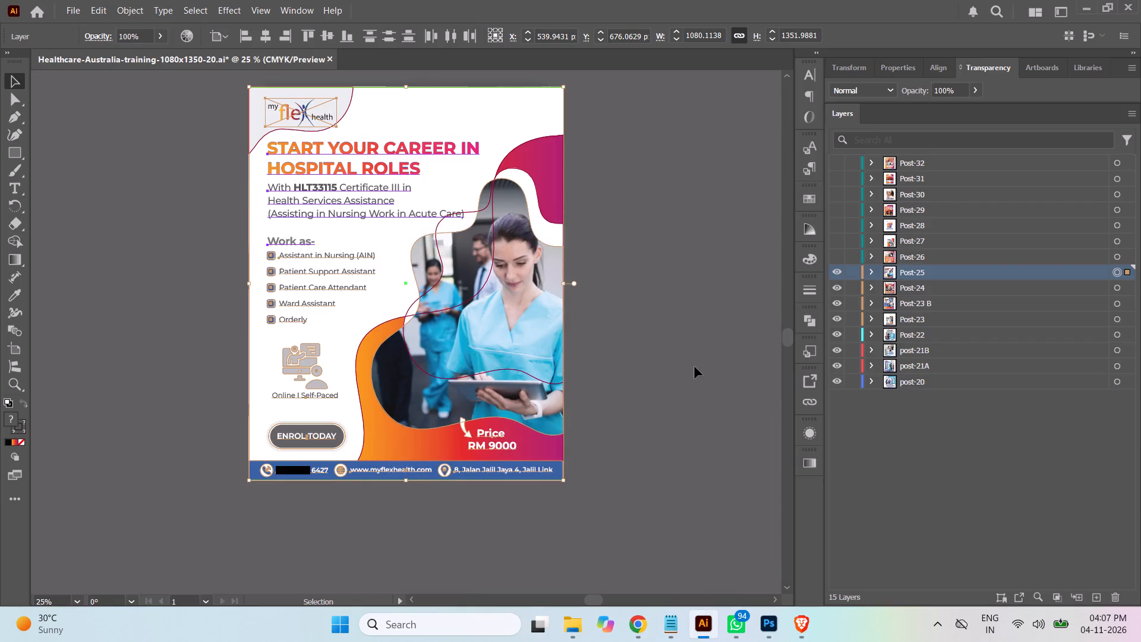
left_click(674, 339)
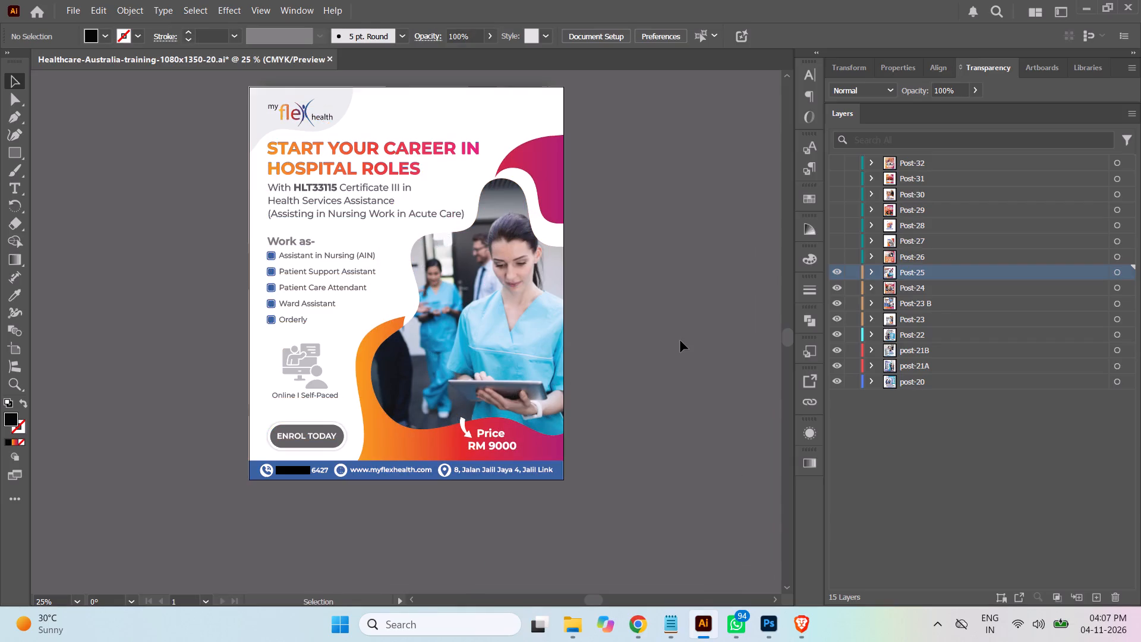
Save the Illustrator document with the corrected Post-25 design.
key("ctrl+s")
Review the exported JPEGs in my flex health training from Healthcare-Australia-training-1080x1350-25.jpg through 32 for white edges, then close the viewer.
left_click(582, 622)
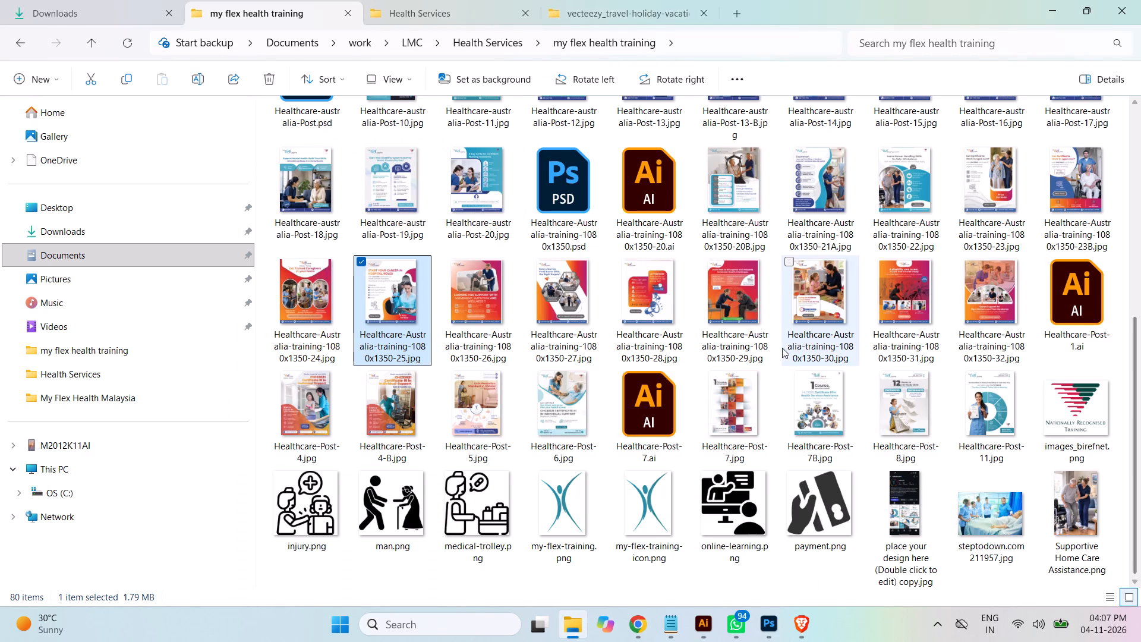
double_click(393, 310)
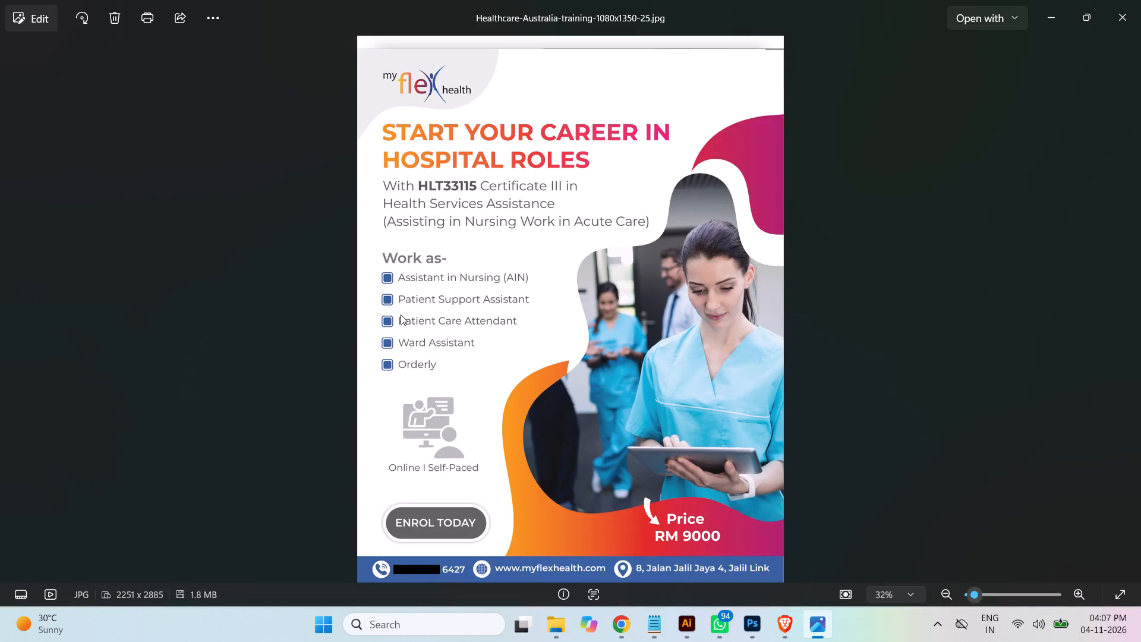
key("Right")
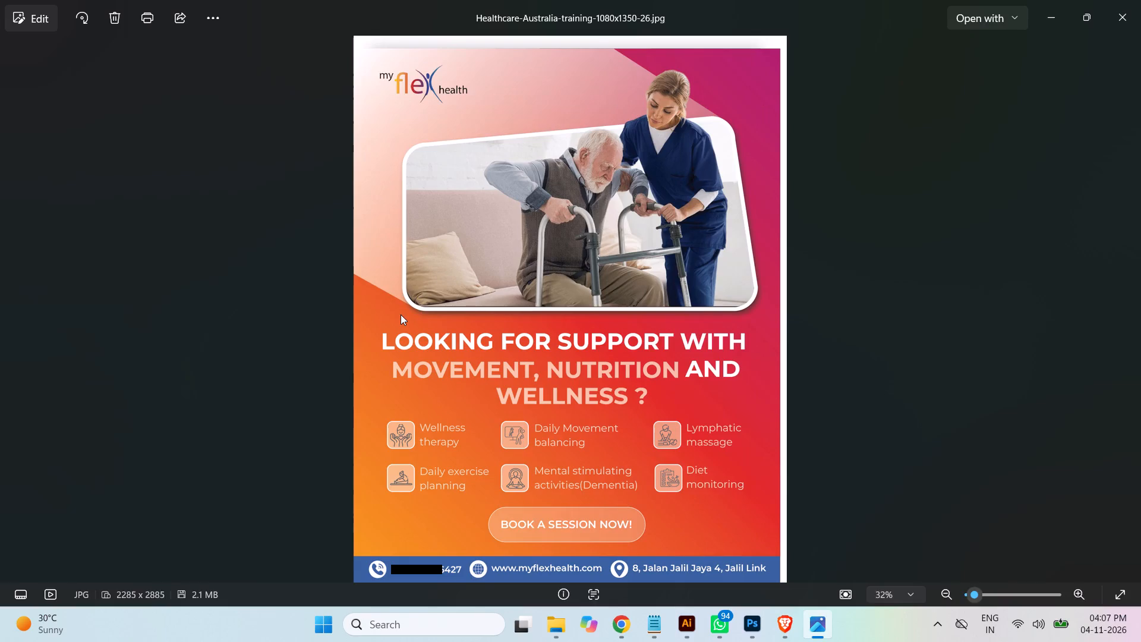
key("Right")
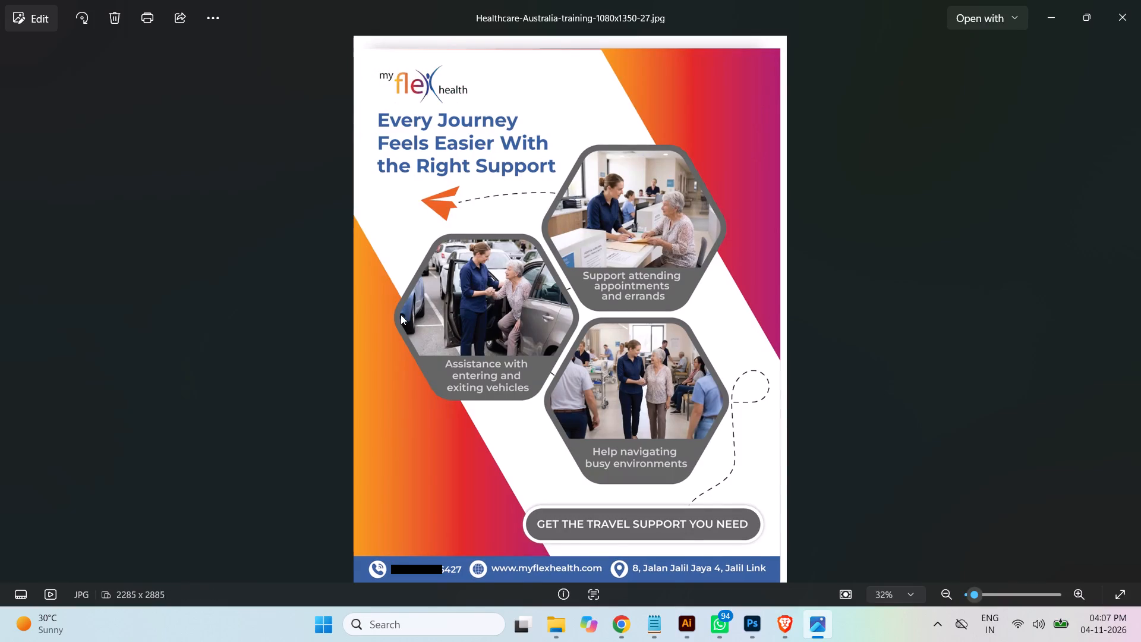
key("Right")
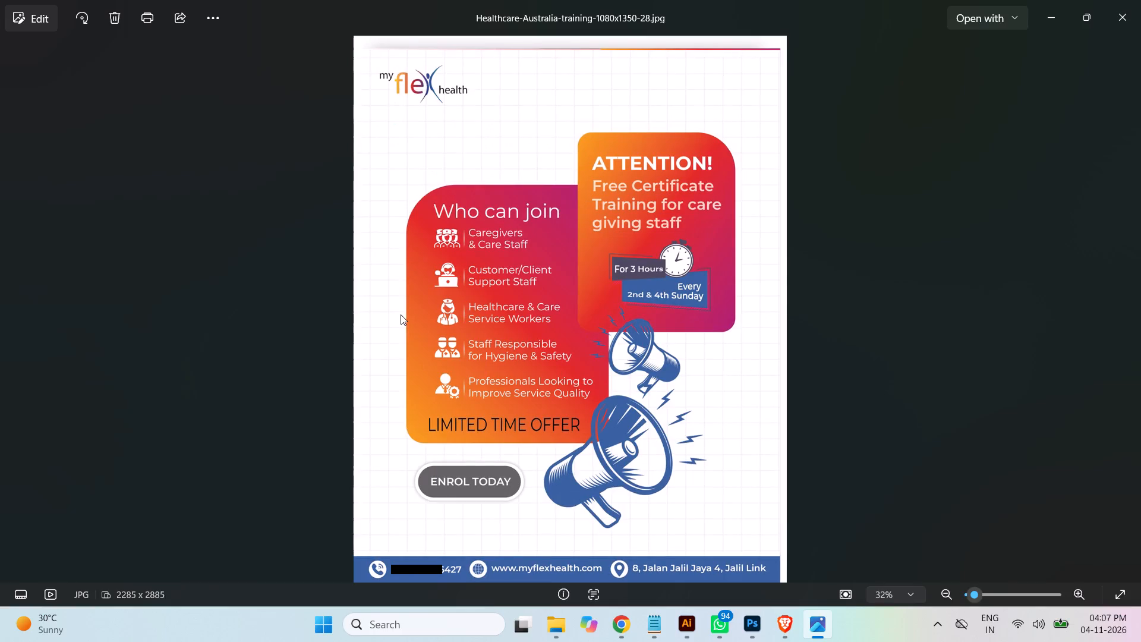
key("Right")
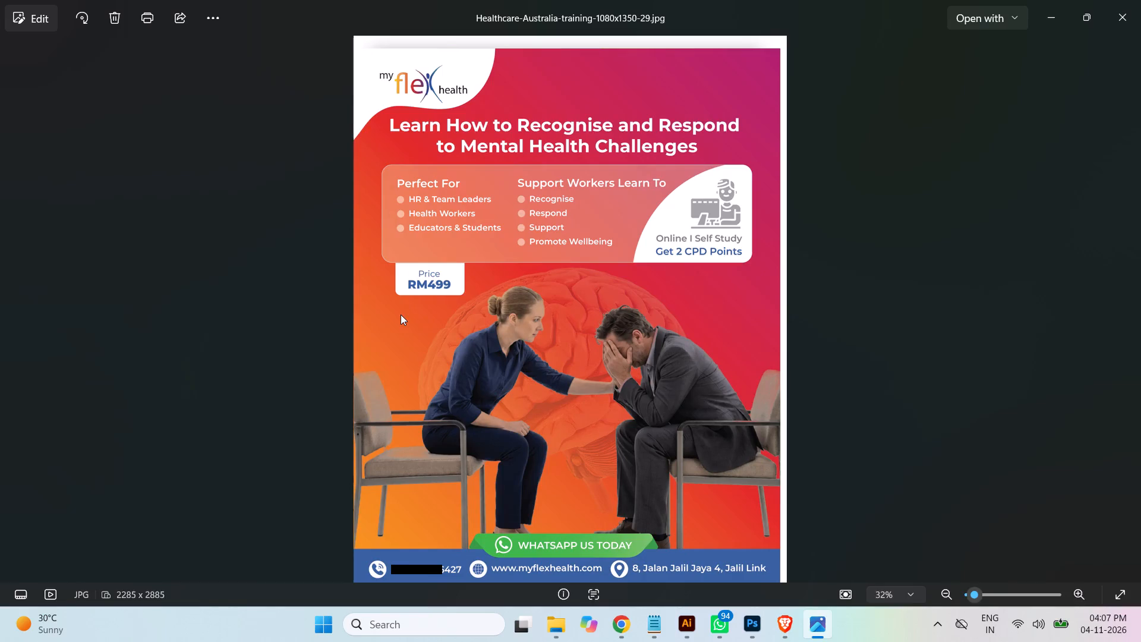
key("Right")
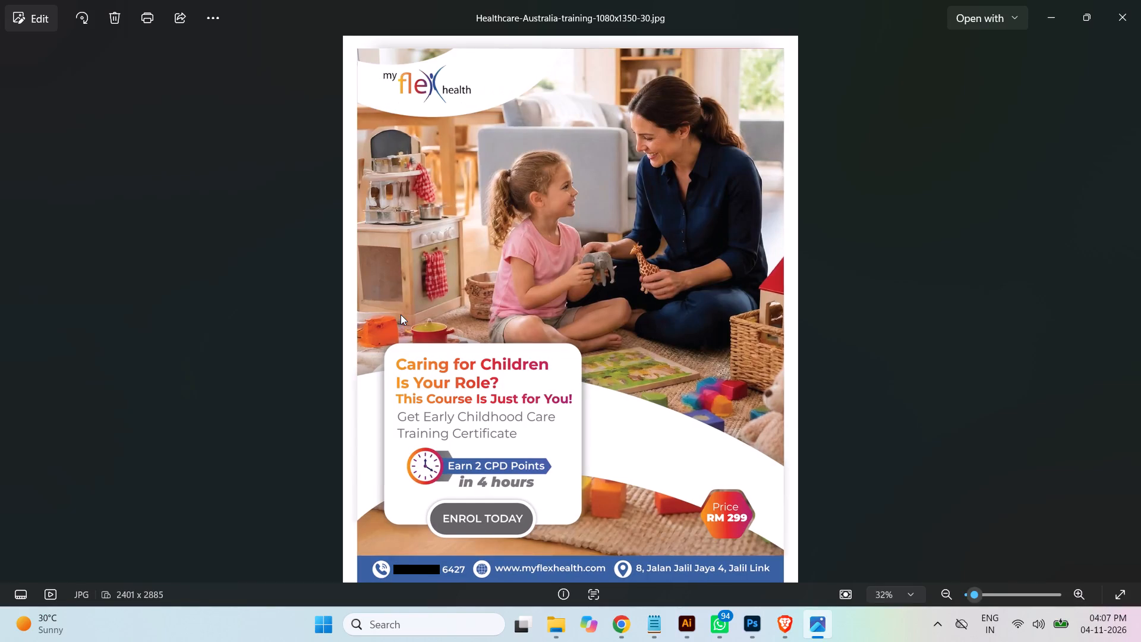
key("Right")
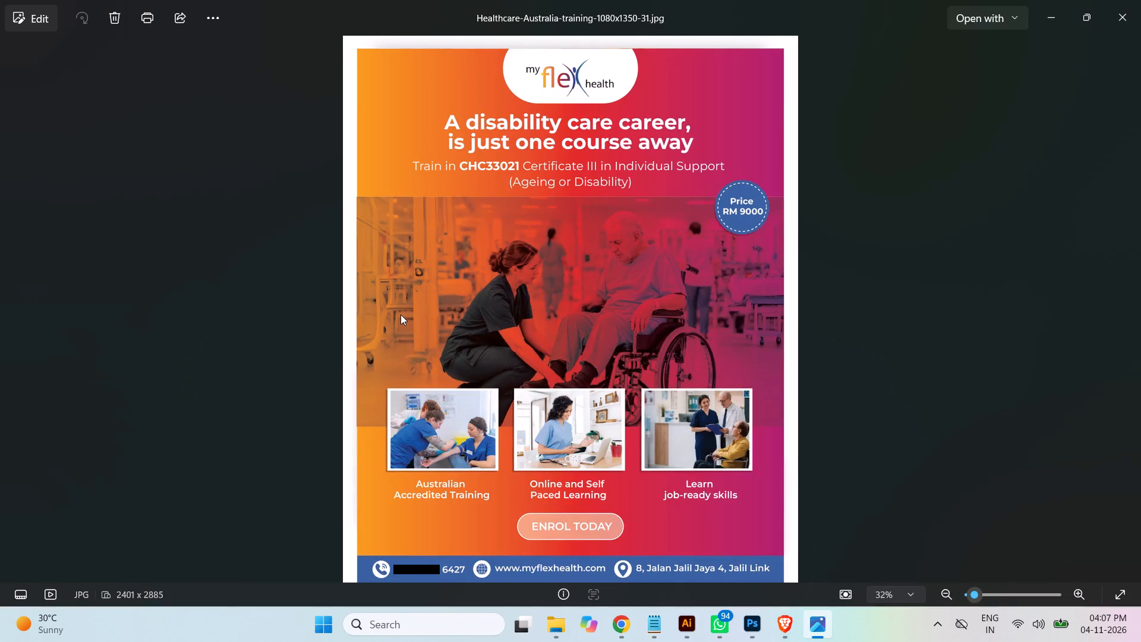
key("Right")
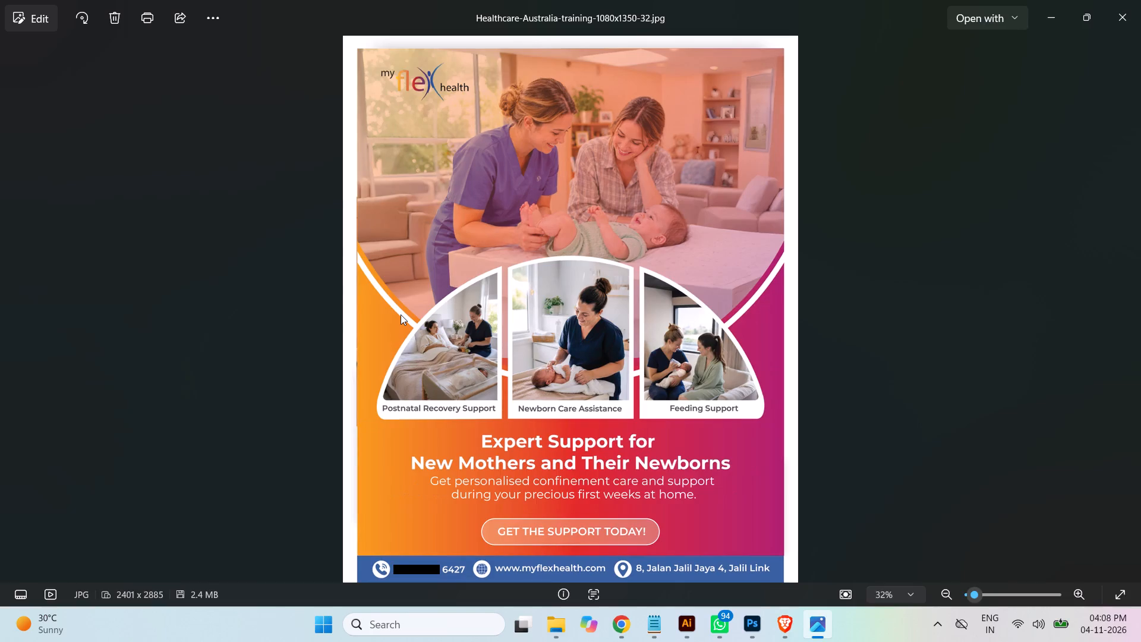
key("Right")
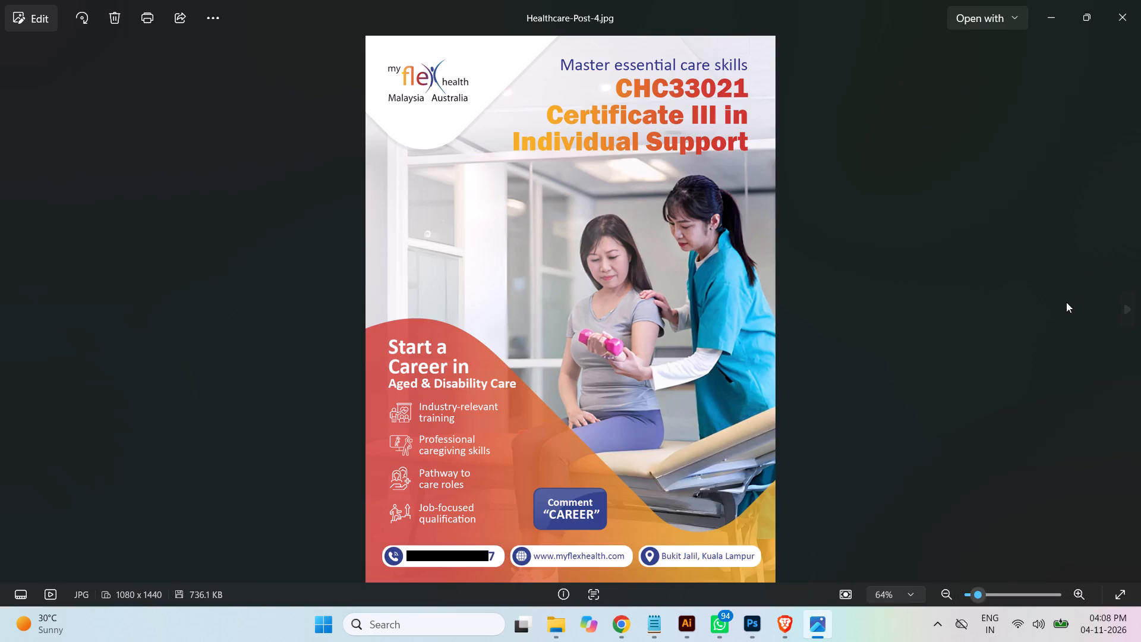
left_click(1121, 15)
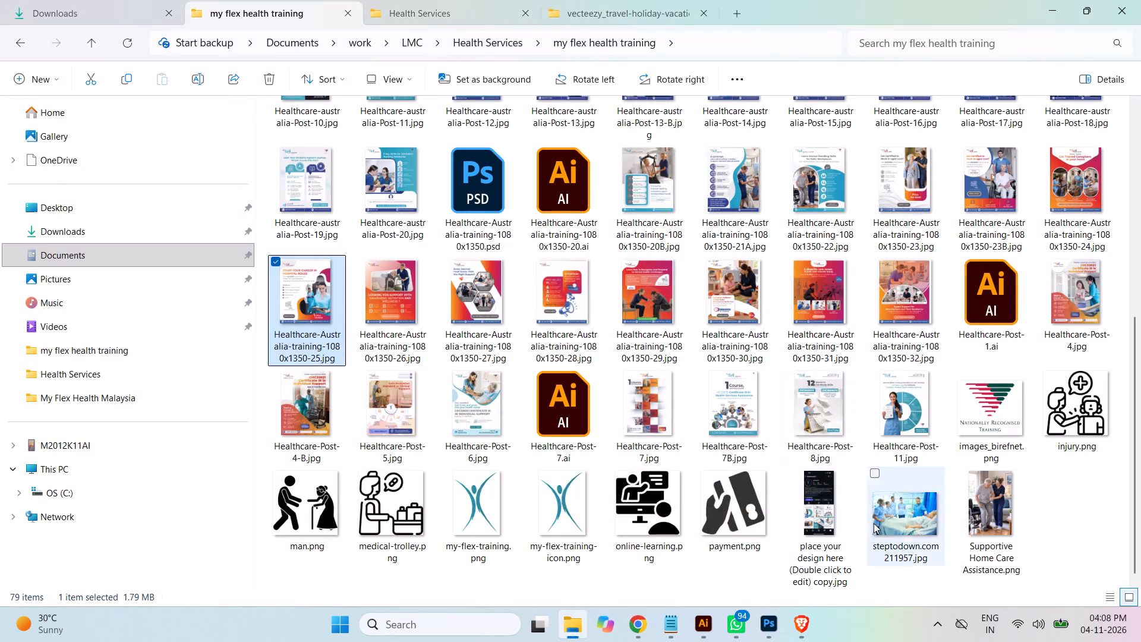
Switch back to Illustrator and close the application.
left_click(708, 624)
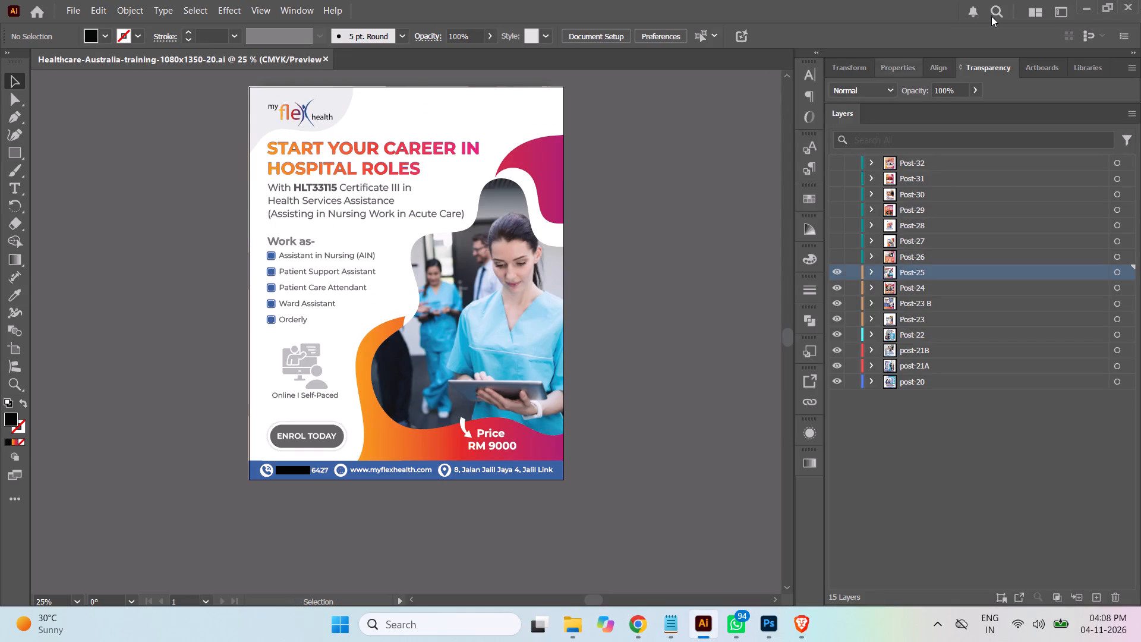
left_click(1129, 8)
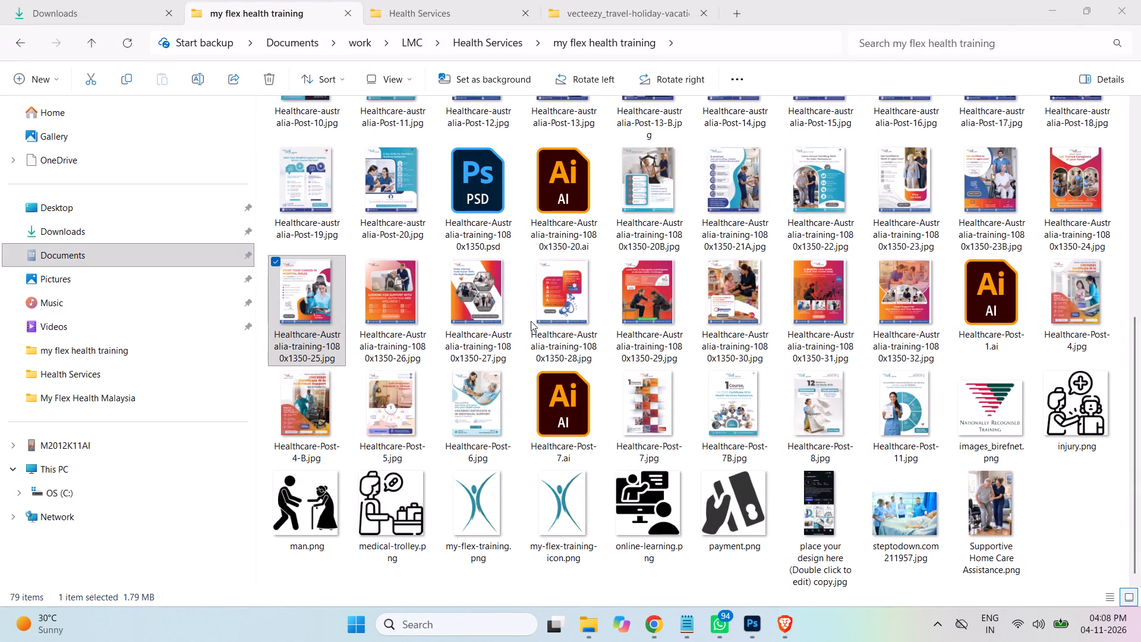
Open Healthcare-Australia-training-1080x1350-25.jpg from the my flex health training folder in Photoshop as its own document.
left_click_drag(314, 307, 756, 632)
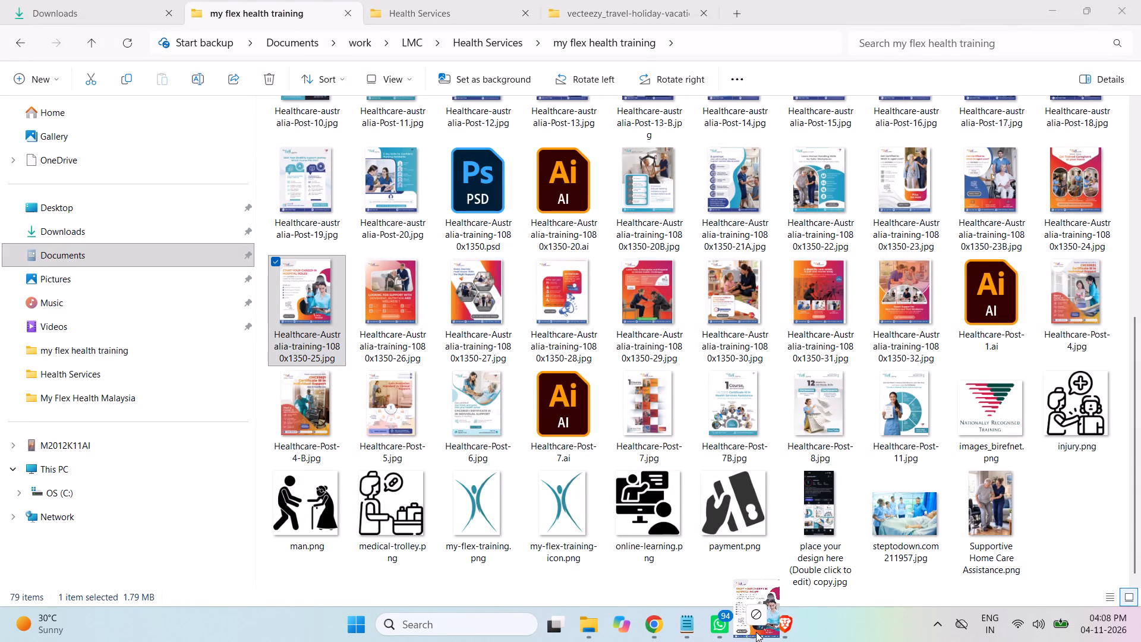
left_click_drag(756, 632, 808, 61)
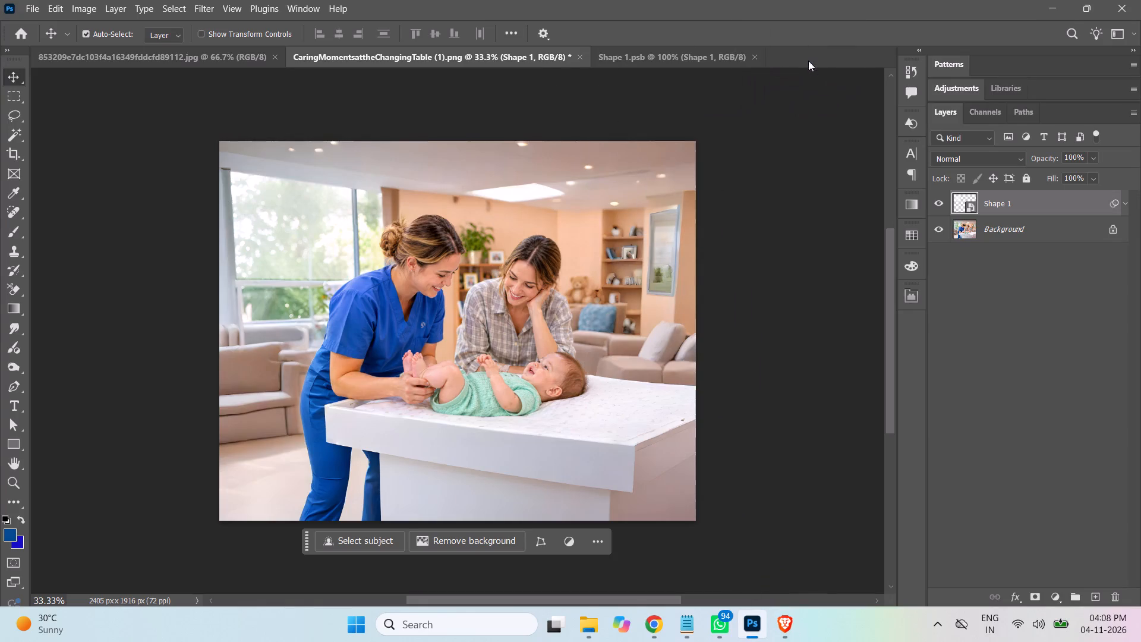
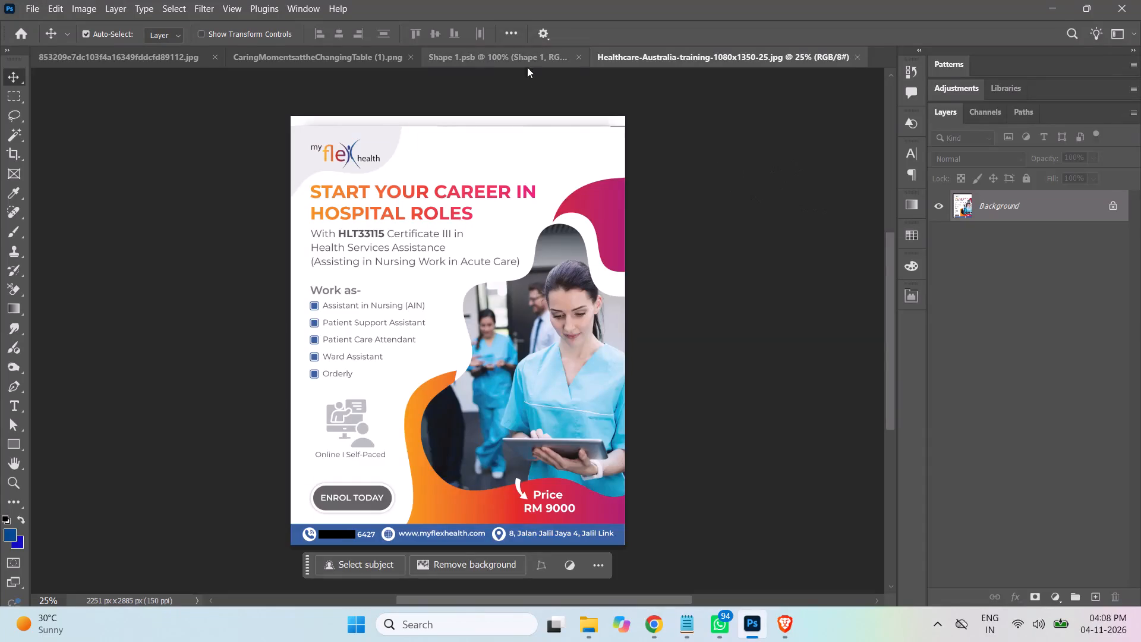
Close Shape 1.psb, CaringMomentsattheChangingTable (1).png and the 853209e7… JPEG without saving, keeping only the Post-25 document open.
left_click(481, 55)
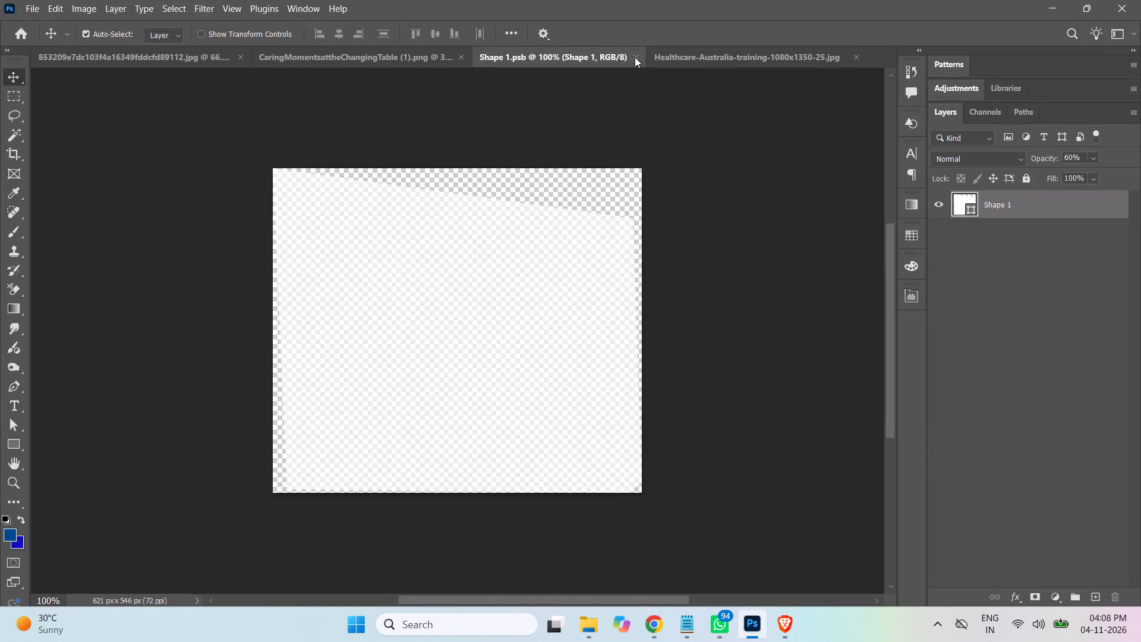
left_click(635, 57)
left_click(458, 55)
left_click(581, 58)
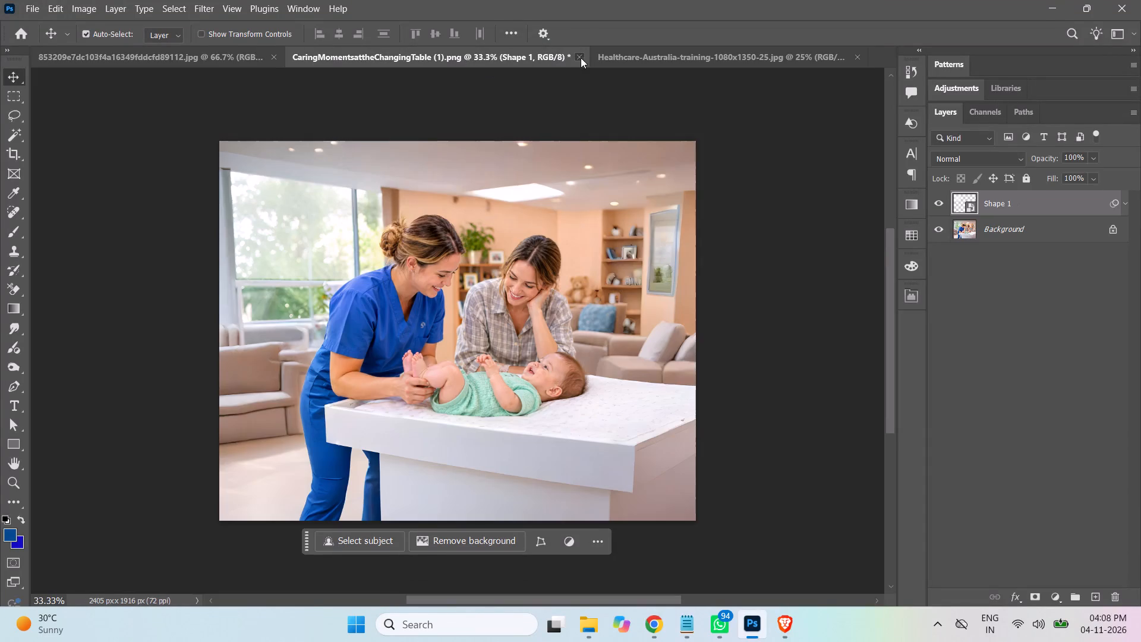
left_click(450, 240)
left_click(209, 57)
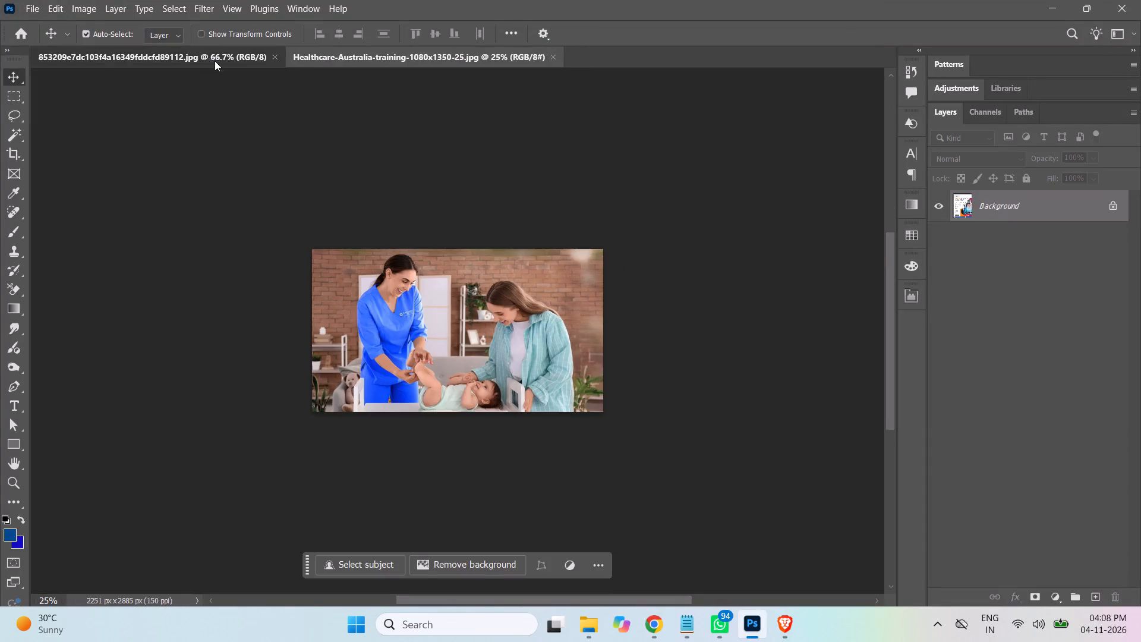
left_click(273, 56)
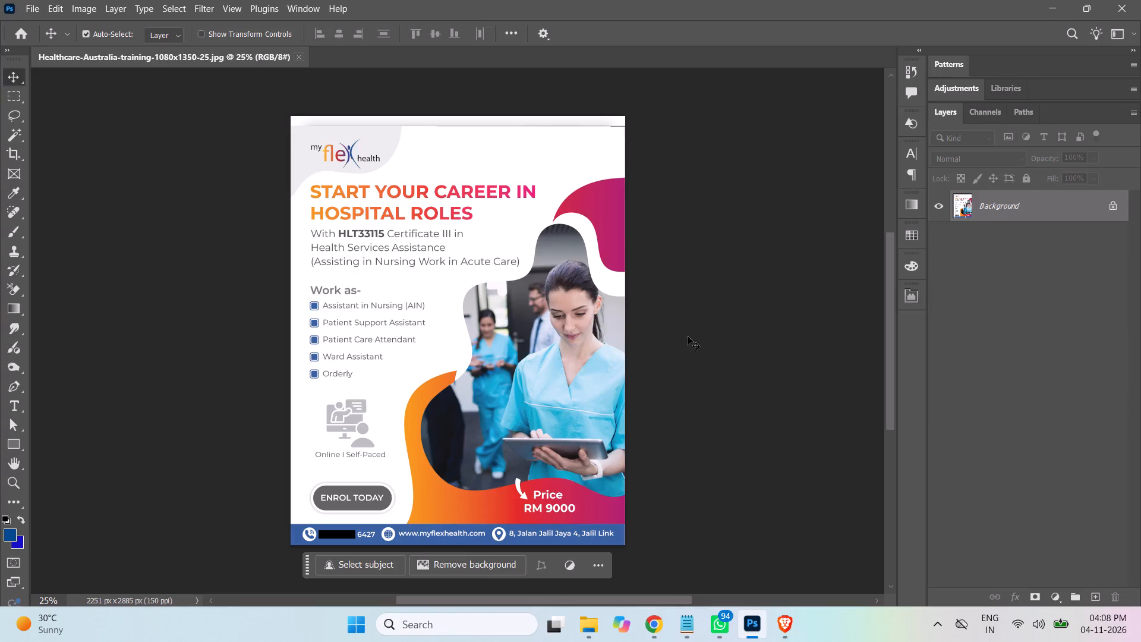
Convert the locked Background into an editable layer with the default name Layer 0.
double_click(1039, 204)
left_click(685, 184)
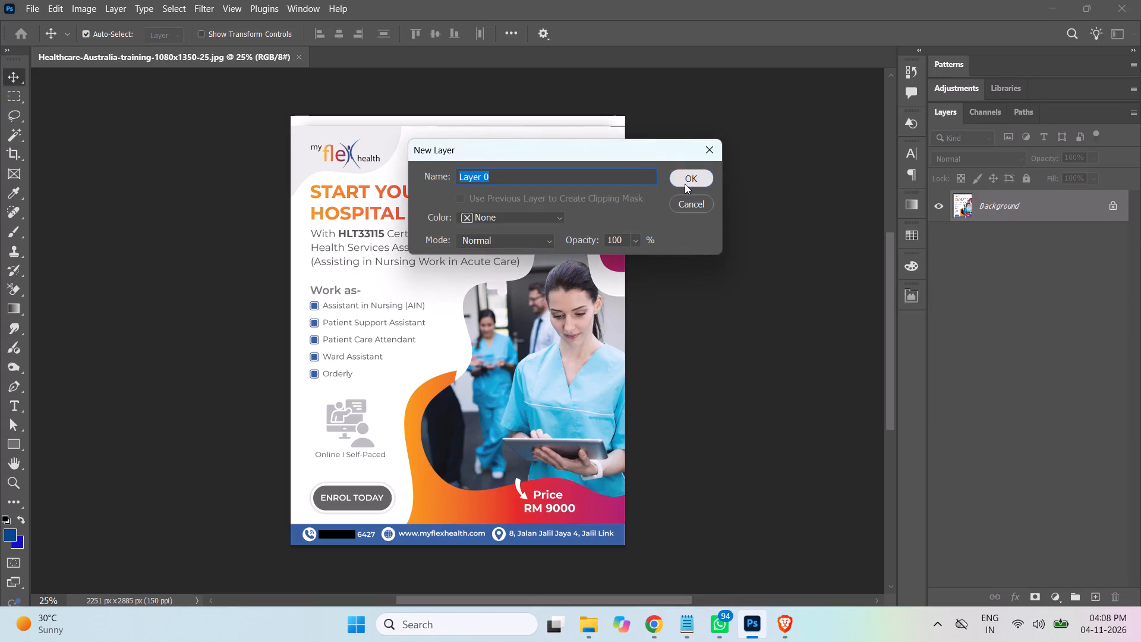
Set the canvas size to 2250 x 2813 pixels with a centred anchor, accepting the clipping.
left_click(85, 6)
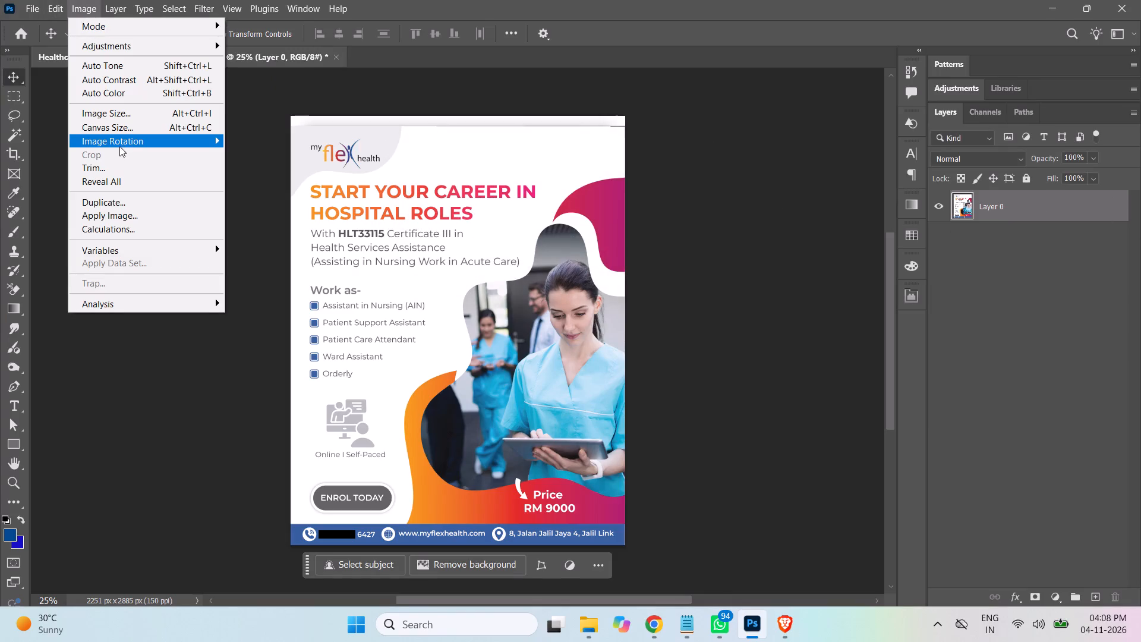
left_click(122, 130)
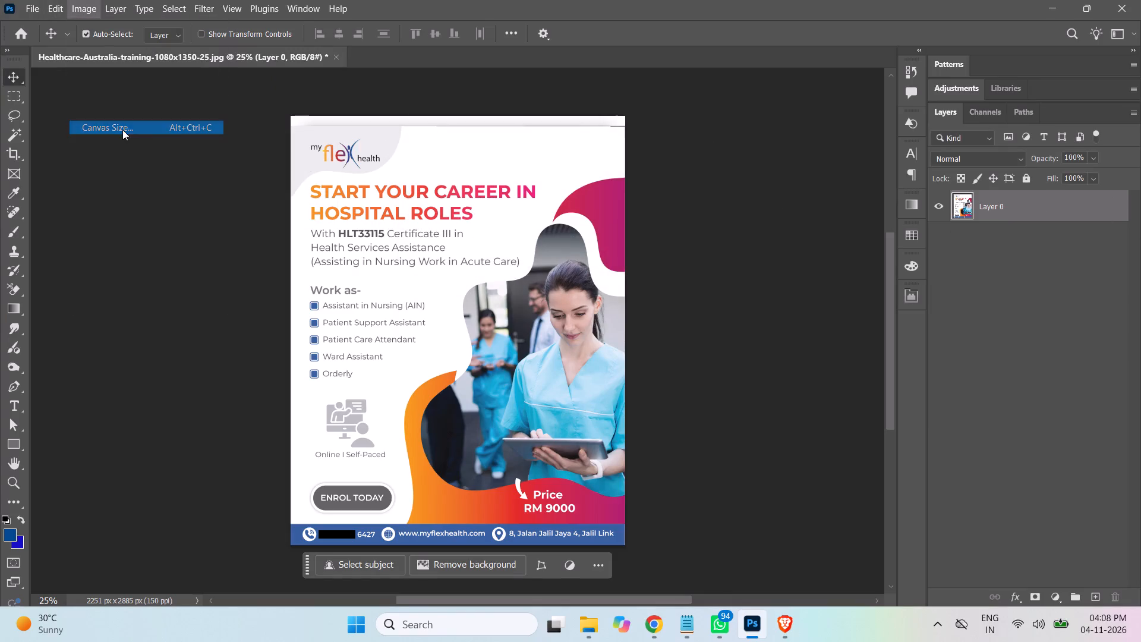
left_click_drag(544, 206, 571, 211)
key("0")
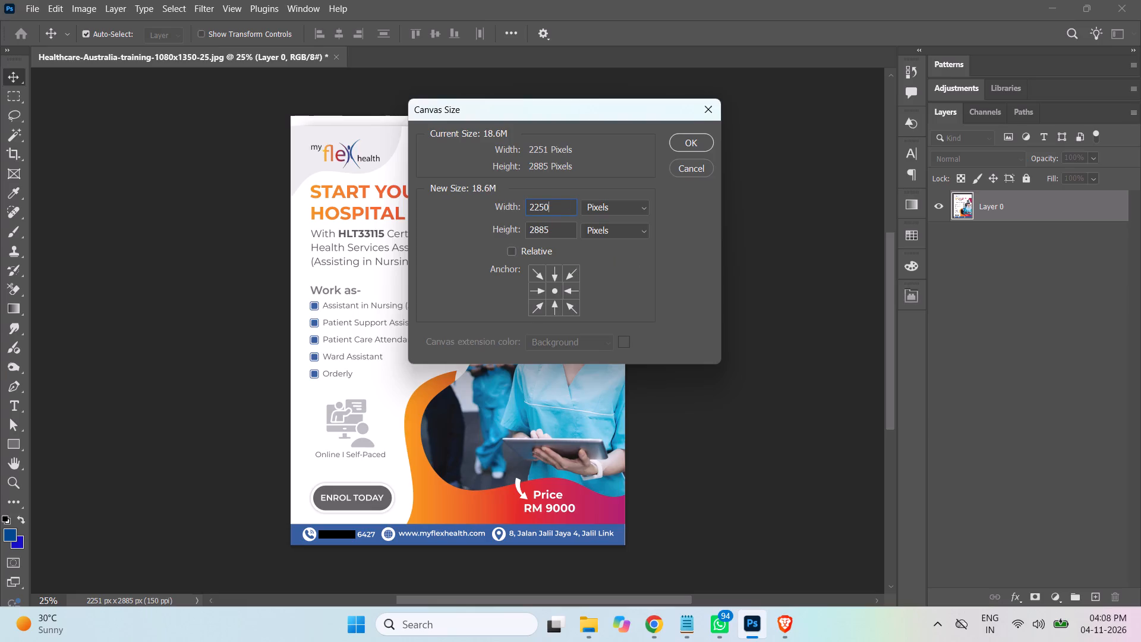
left_click_drag(540, 229, 588, 232)
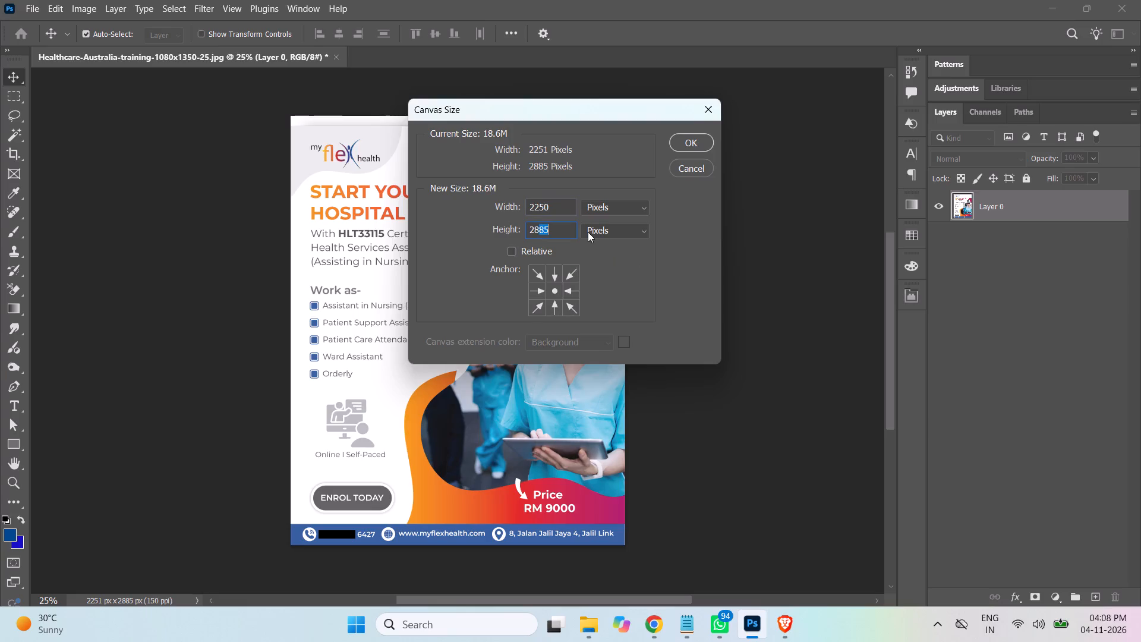
type("13")
left_click(690, 141)
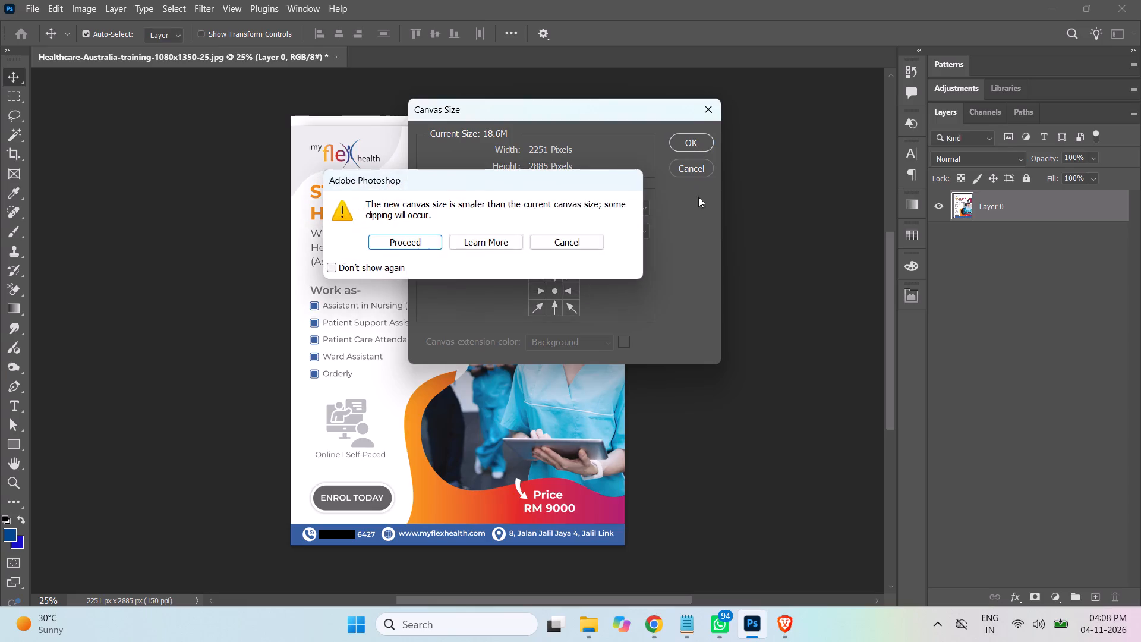
left_click(401, 243)
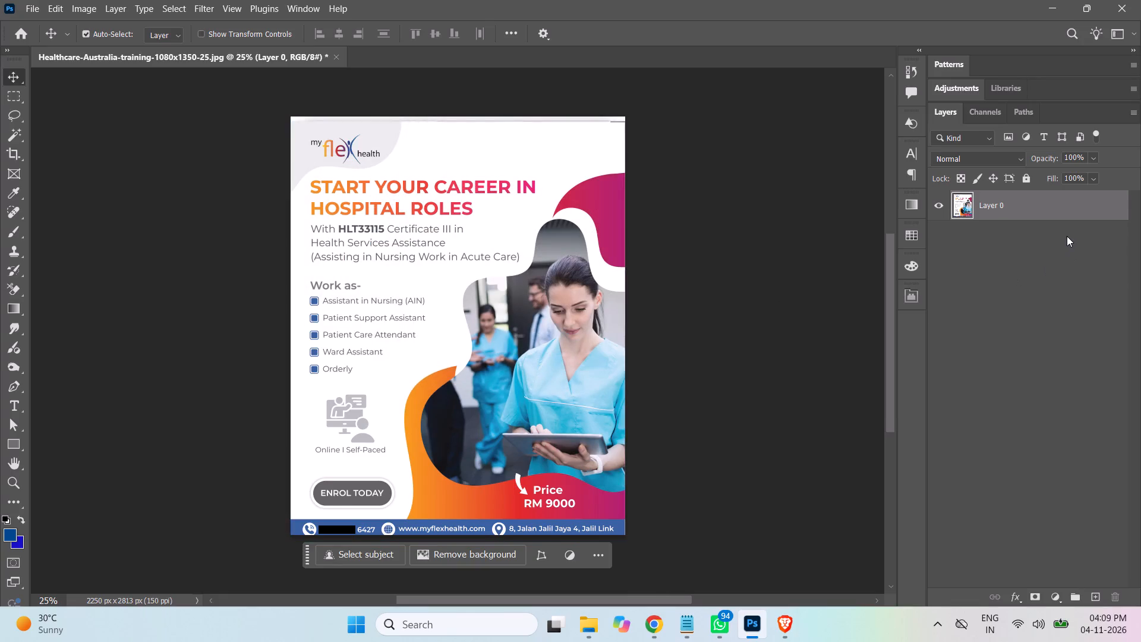
Nudge the Post-25 artwork layer upward until the white strip and line at its top edge leave the canvas.
key("Up")
key("Up")
key("Up")
key("Up")
key("Up")
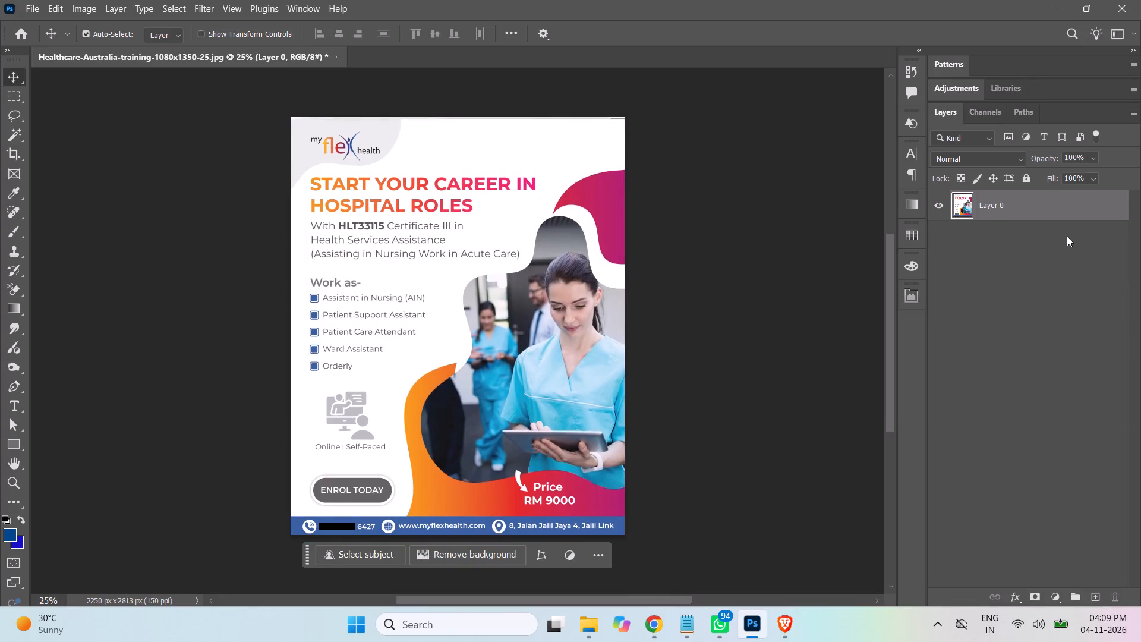
key("Up")
key("Up")
key("Up")
key("Up")
key("Up")
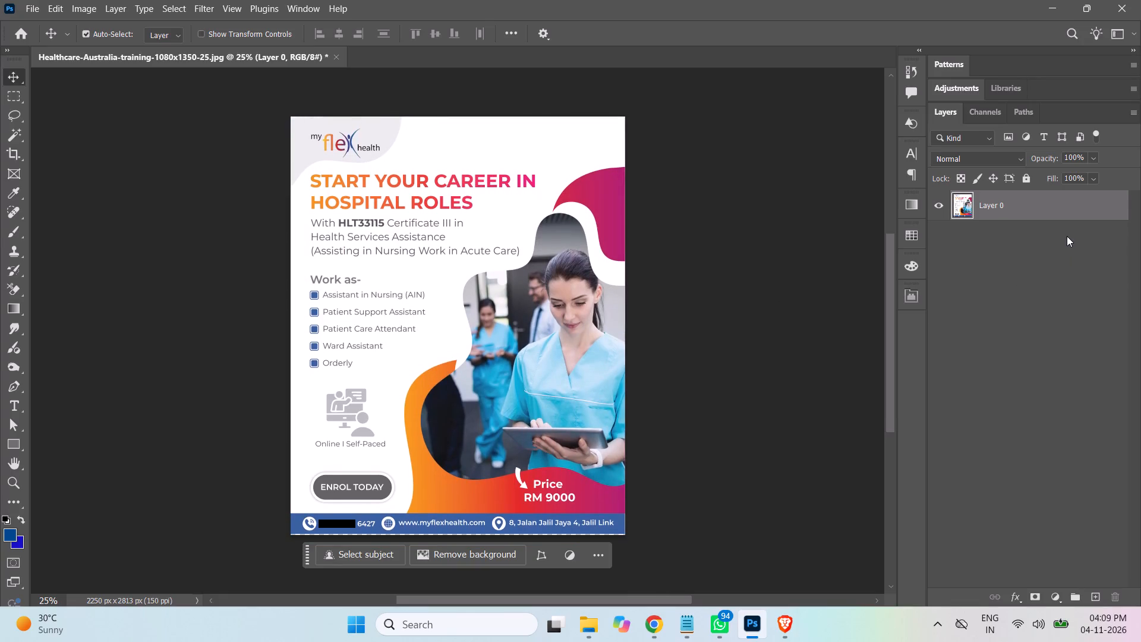
key("Up")
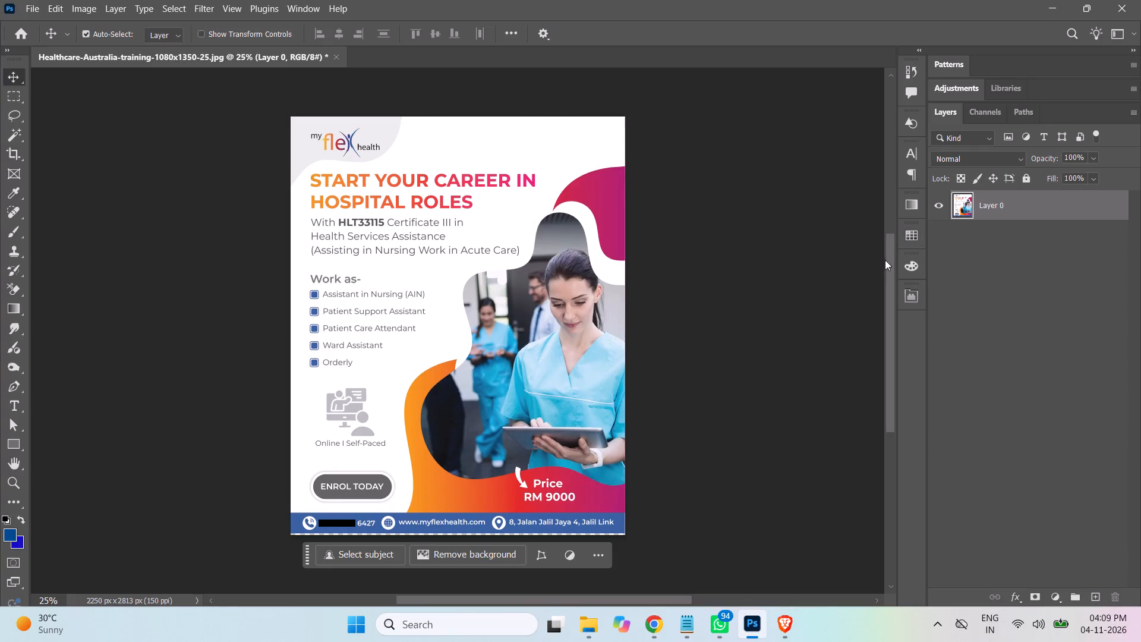
Stretch the artwork layer's bottom edge down to about 100.28% height to fill the canvas, and inspect the lower corner closely.
key("ctrl+t")
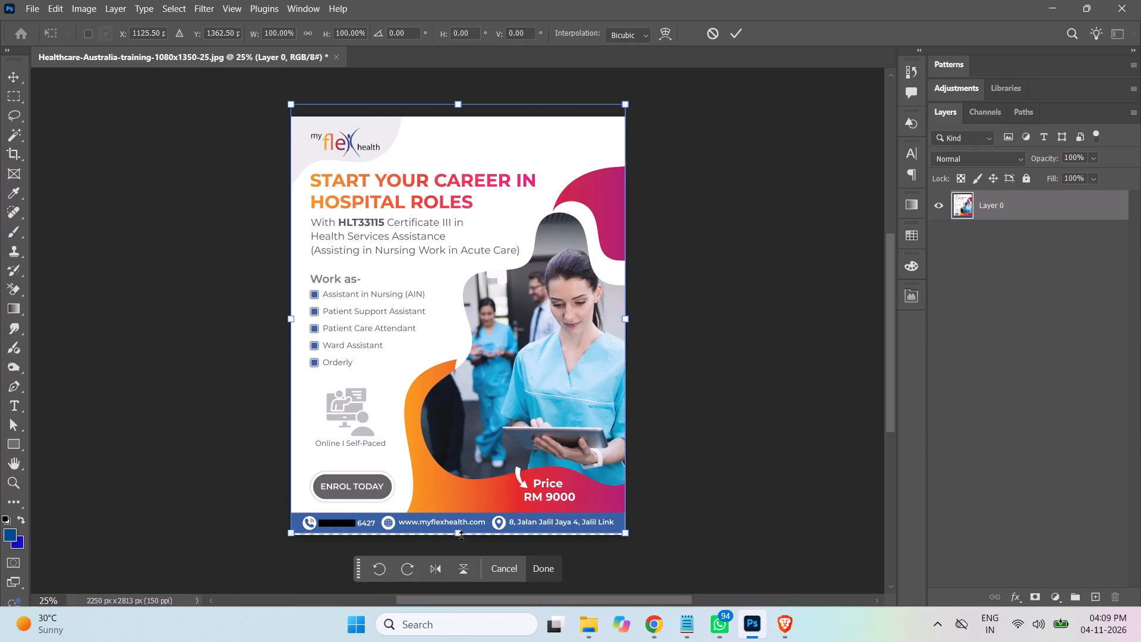
left_click_drag(459, 536, 459, 543)
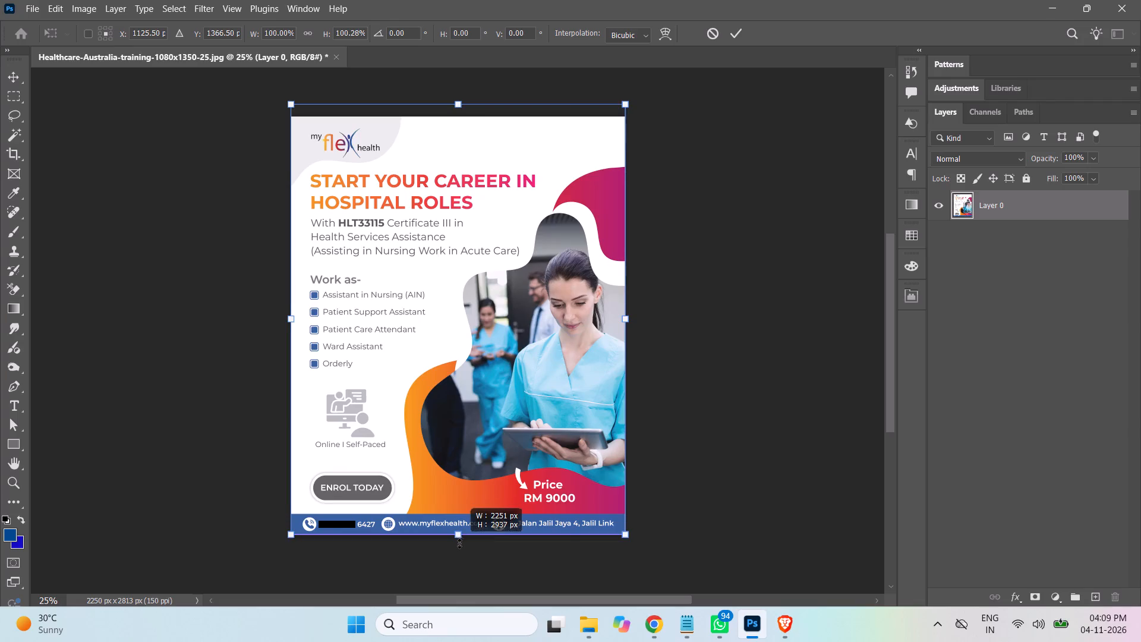
left_click_drag(459, 543, 460, 541)
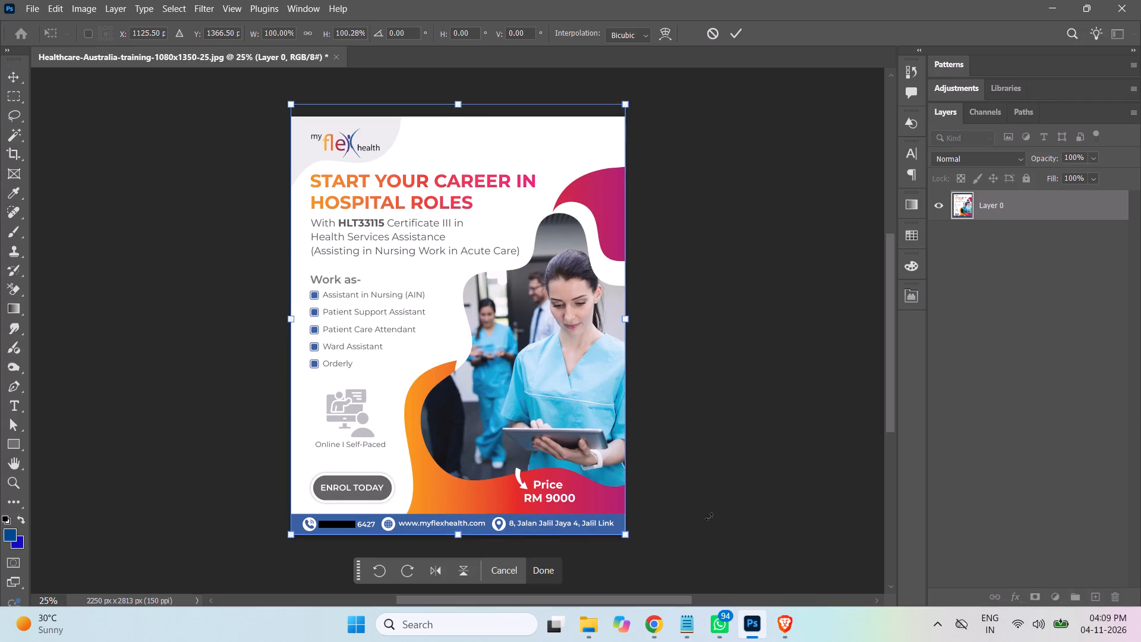
key("Return")
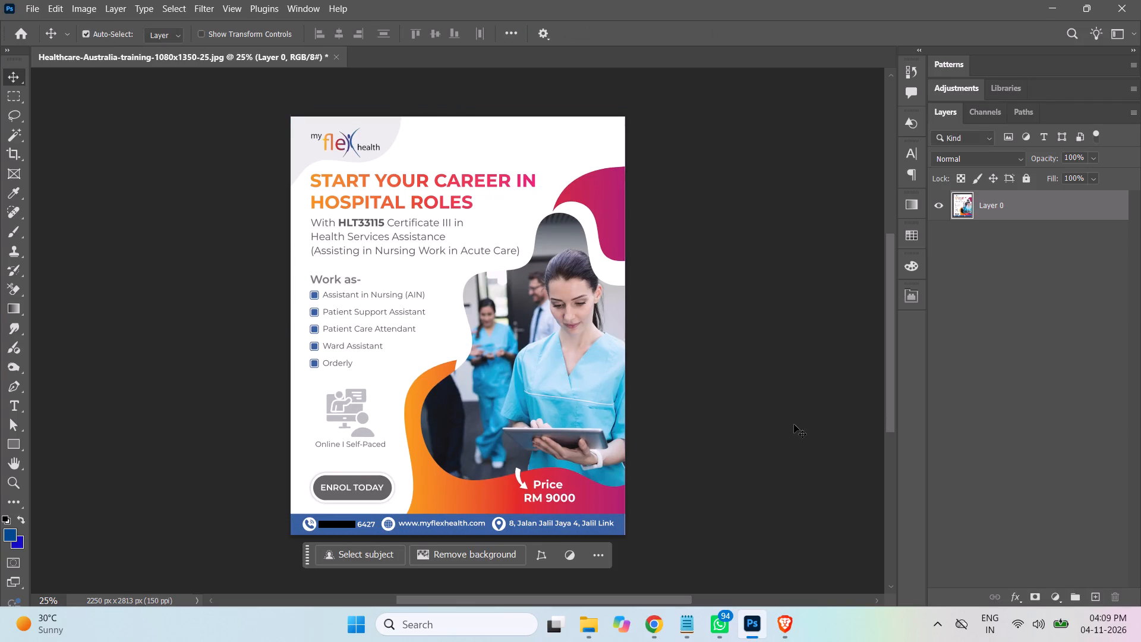
key("z")
left_click_drag(622, 517, 739, 575)
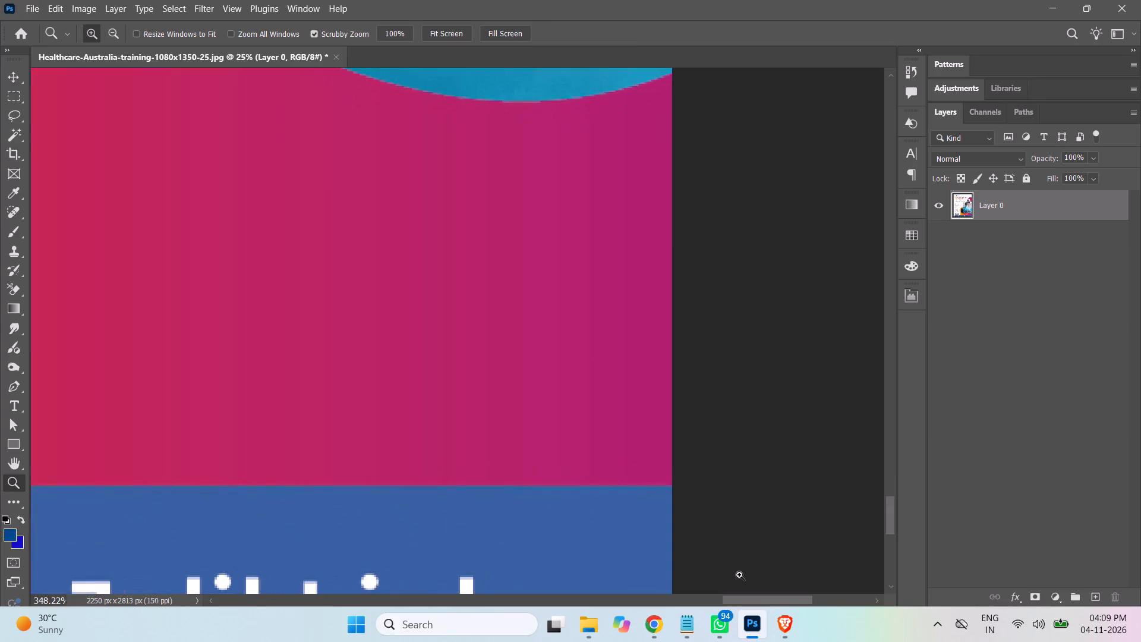
left_click_drag(739, 575, 635, 424)
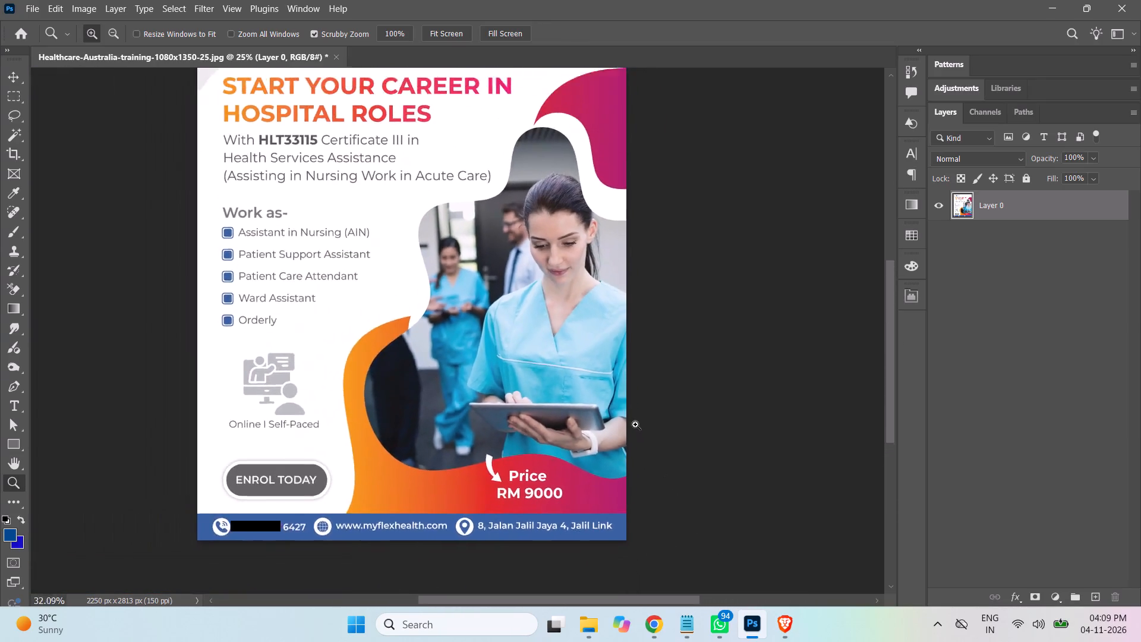
left_click_drag(635, 424, 629, 374)
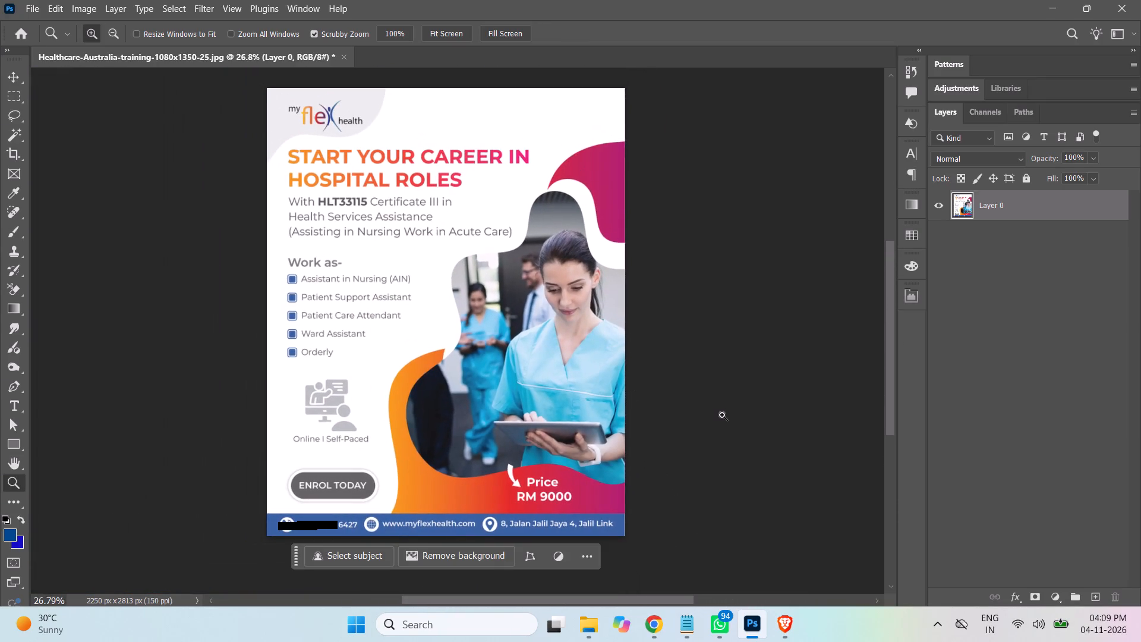
Save a JPEG copy as Healthcare-Australia-training-1080x1350-25.jpg at quality 12 in my flex health training, replacing the existing file.
key("ctrl+s")
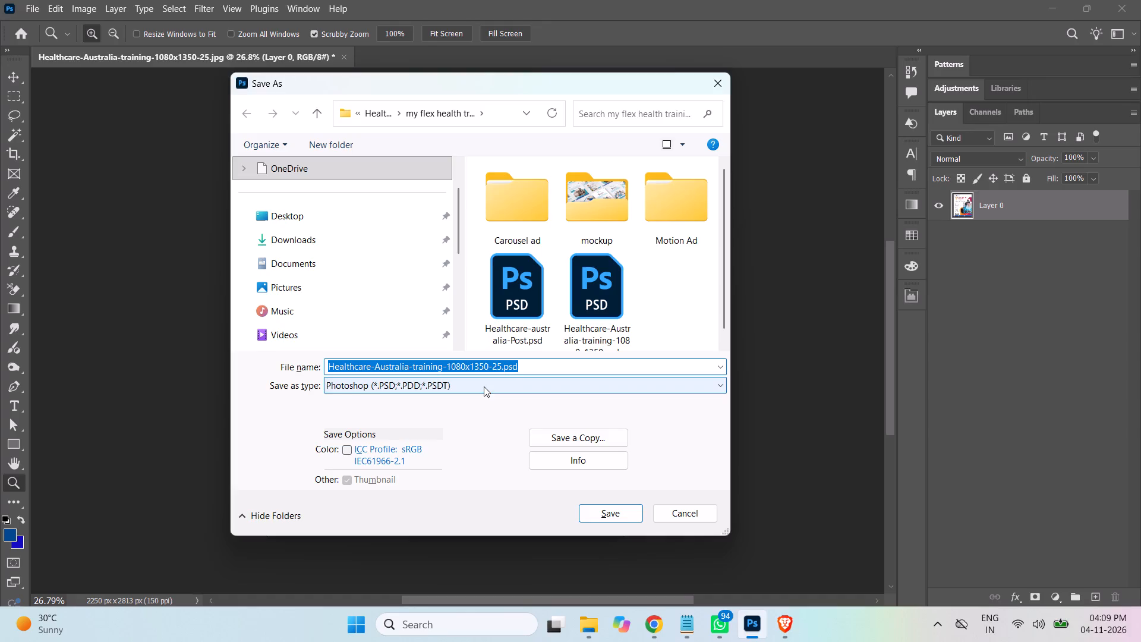
left_click(573, 439)
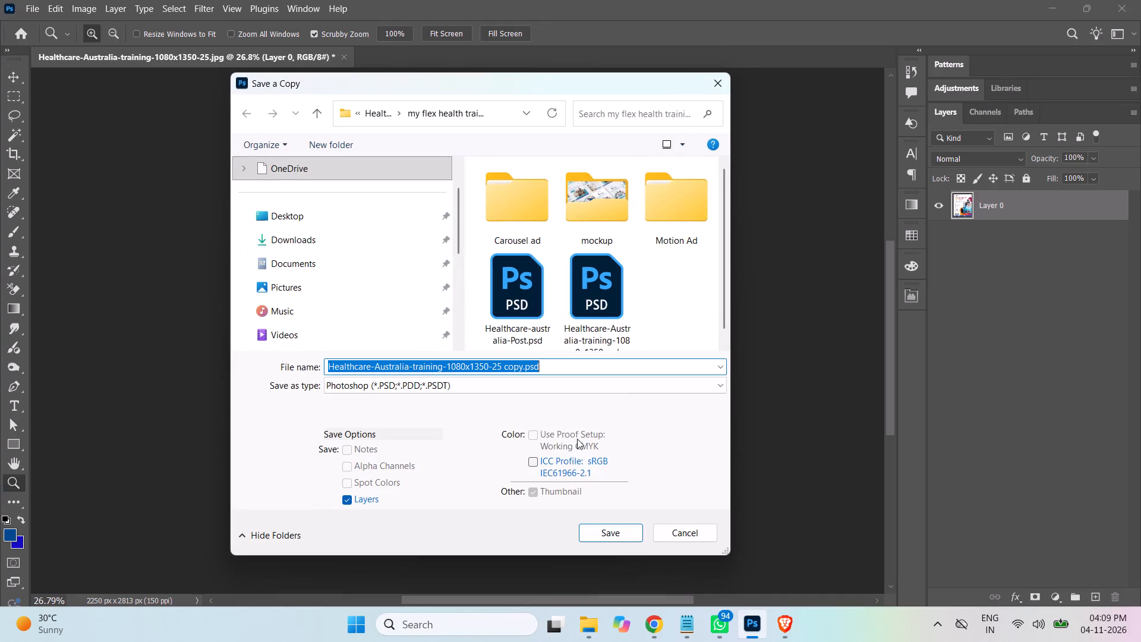
left_click(522, 366)
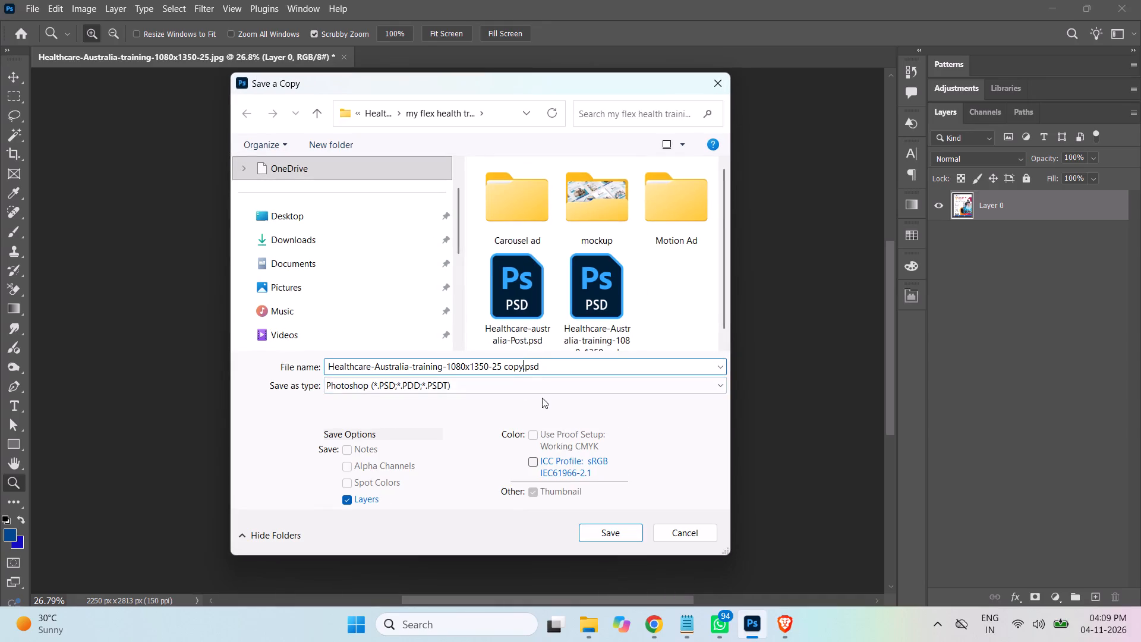
left_click(478, 388)
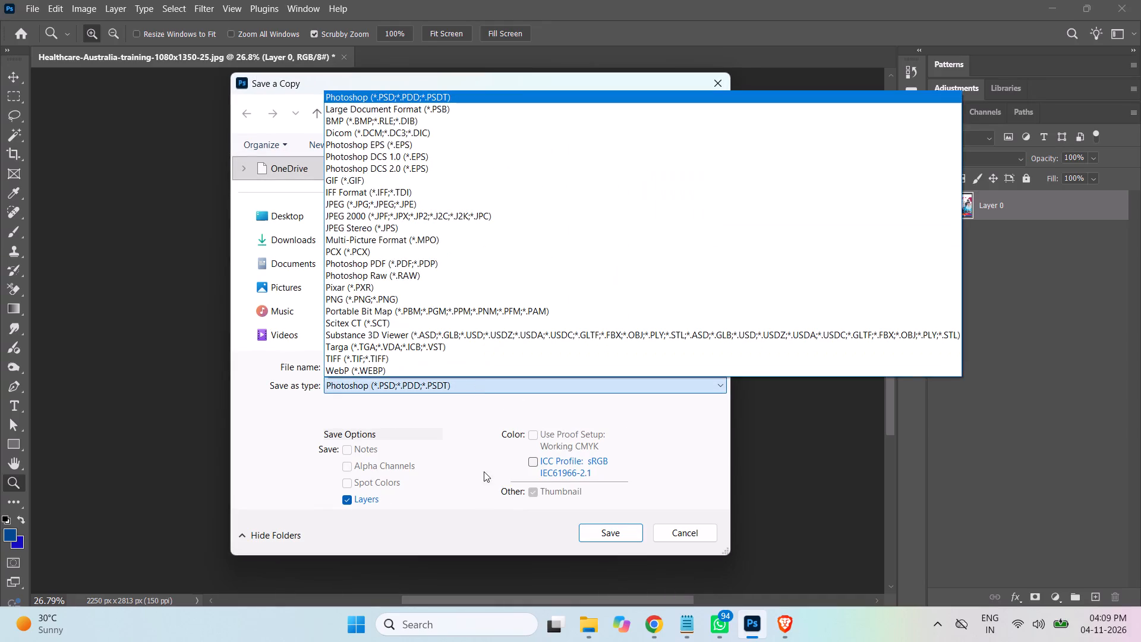
left_click(371, 204)
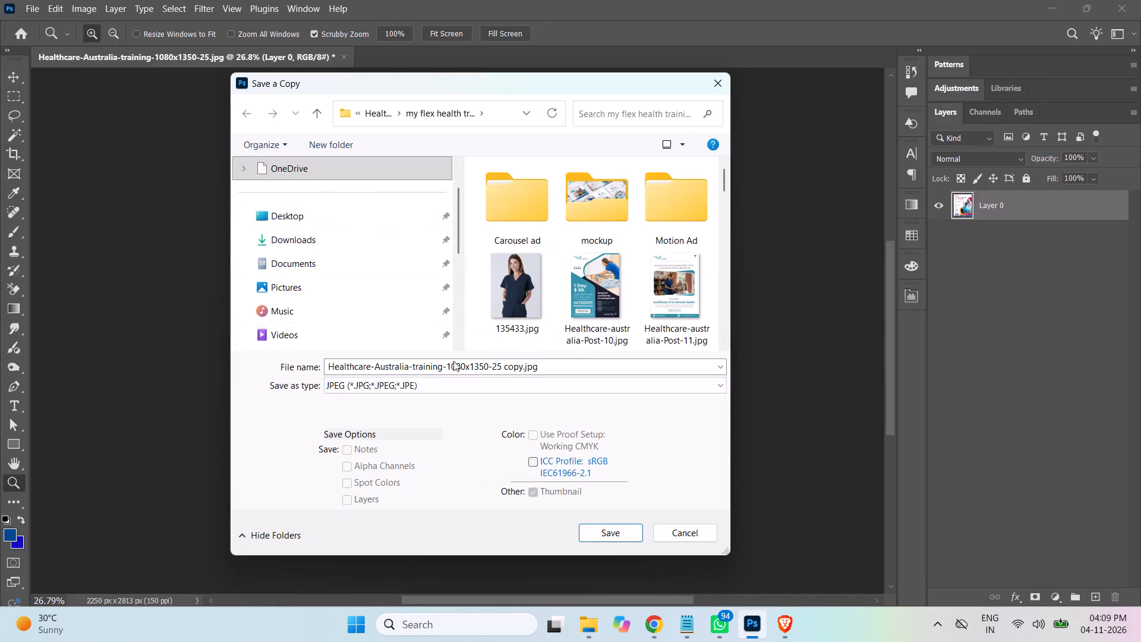
left_click(522, 365)
left_click(523, 367)
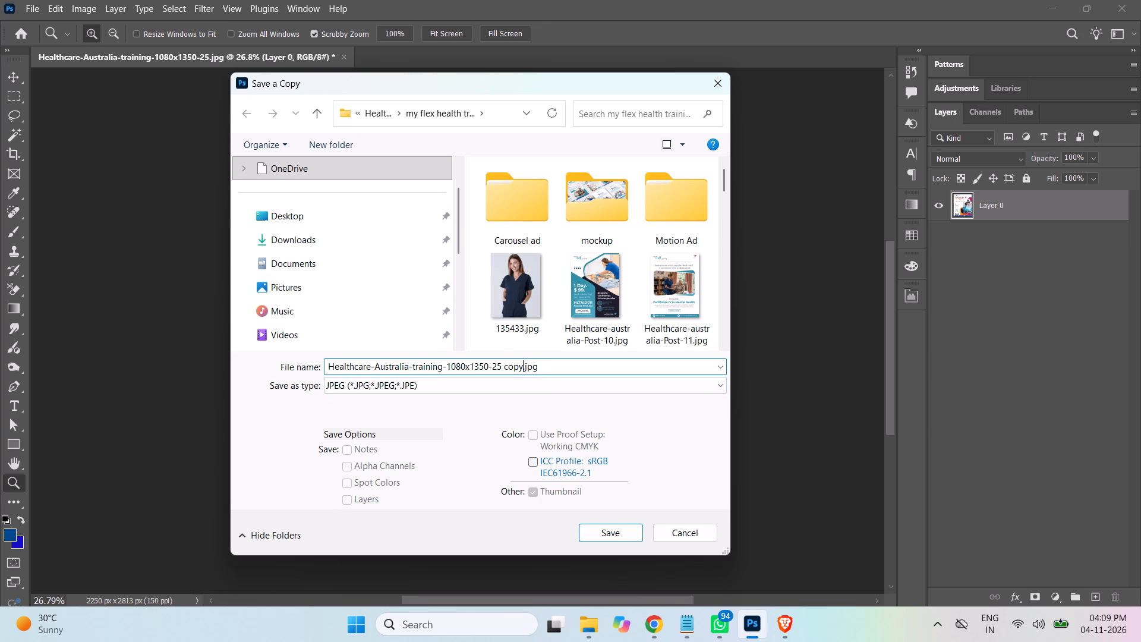
key("BackSpace")
key("BackSpace")
key("BackSpace")
key("BackSpace")
key("BackSpace")
left_click(625, 536)
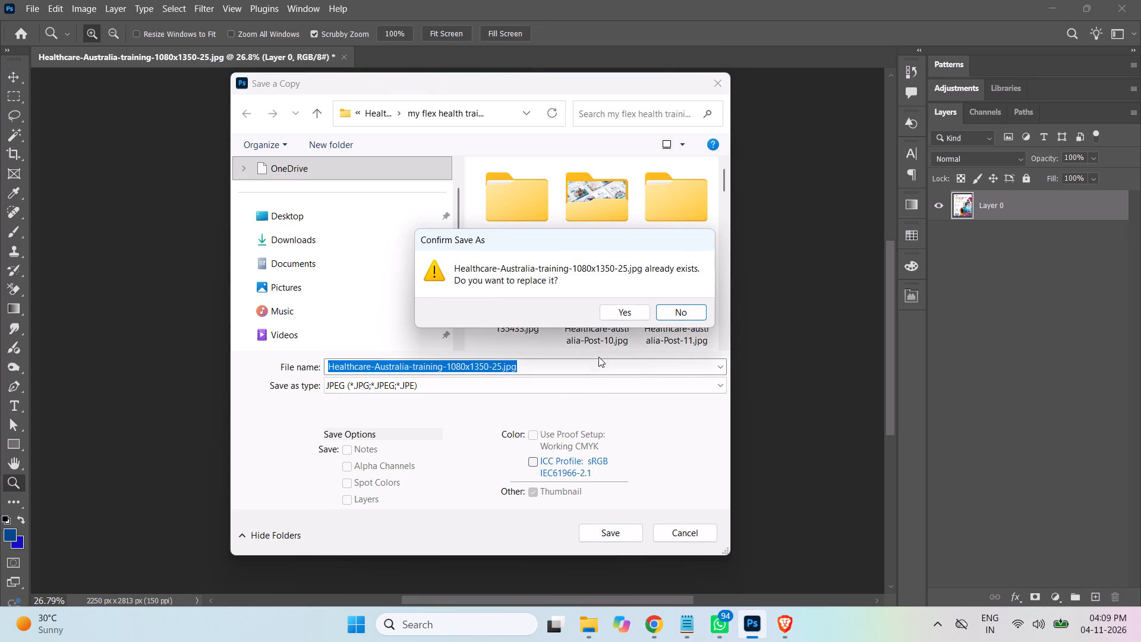
left_click(622, 314)
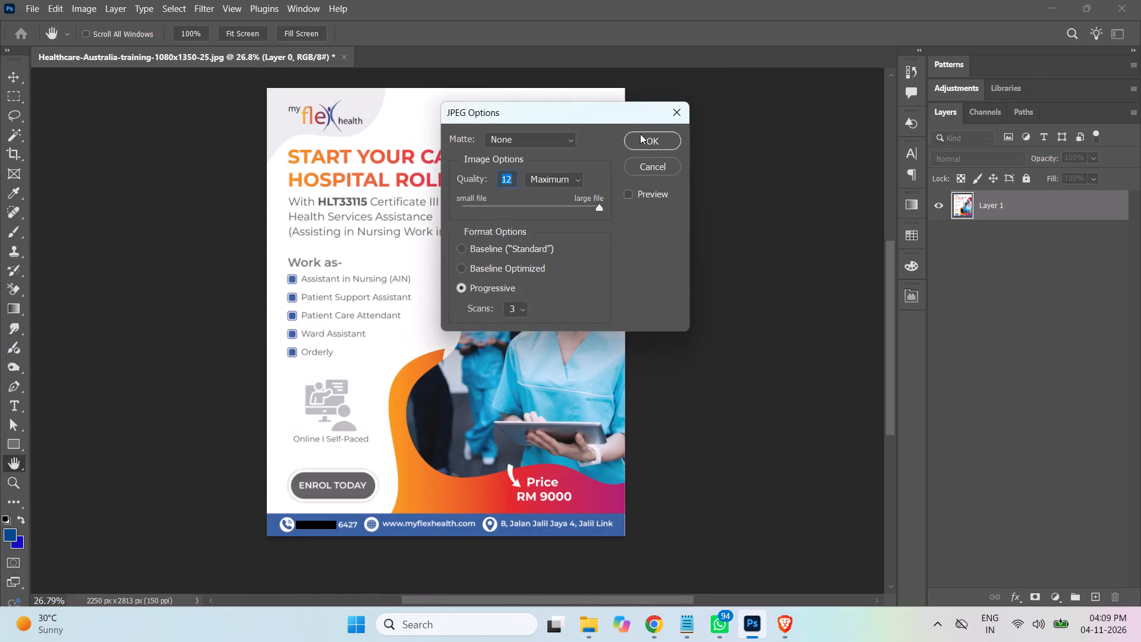
left_click(652, 143)
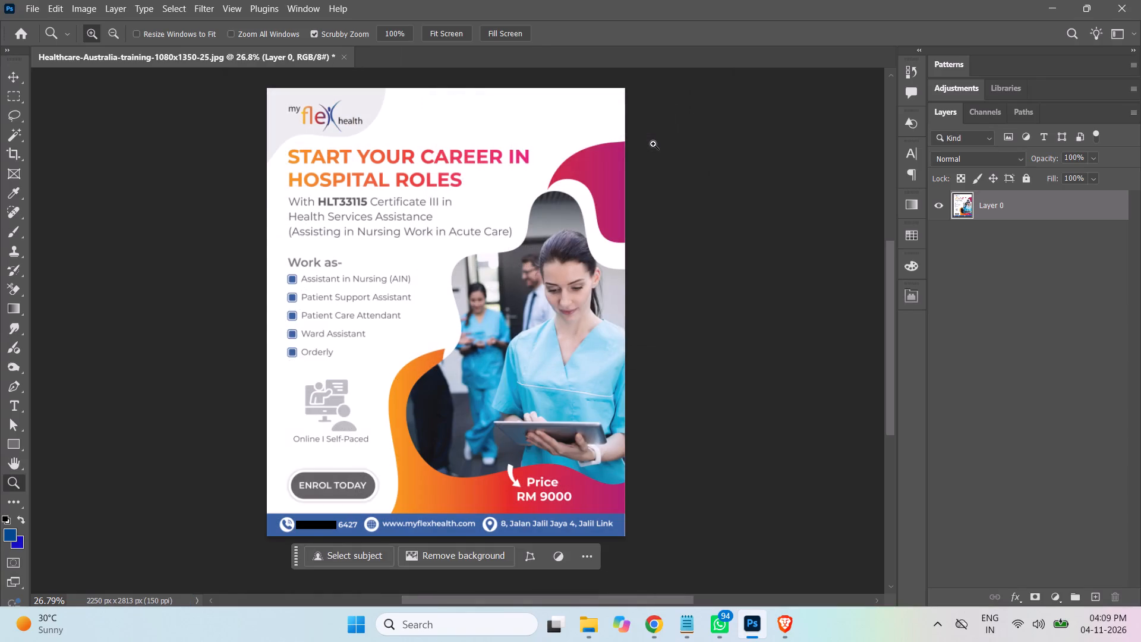
Close the Post-25 document without saving its layered changes.
left_click(343, 57)
left_click(465, 240)
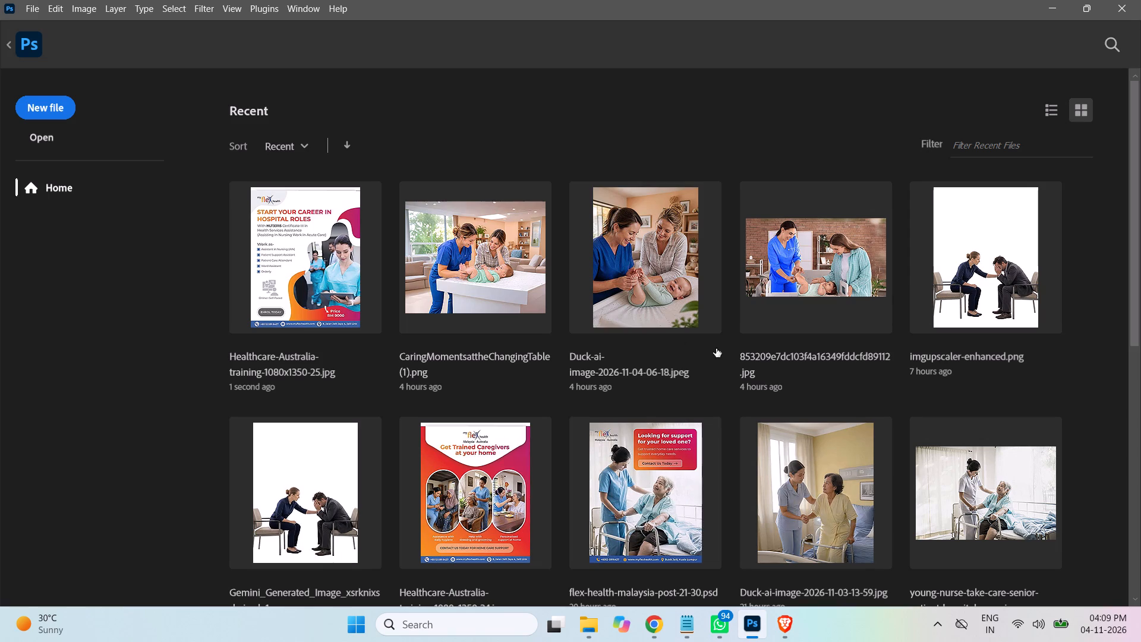
Open Healthcare-Australia-training-1080x1350-26.jpg from the my flex health training folder as a document in Photoshop.
left_click(588, 630)
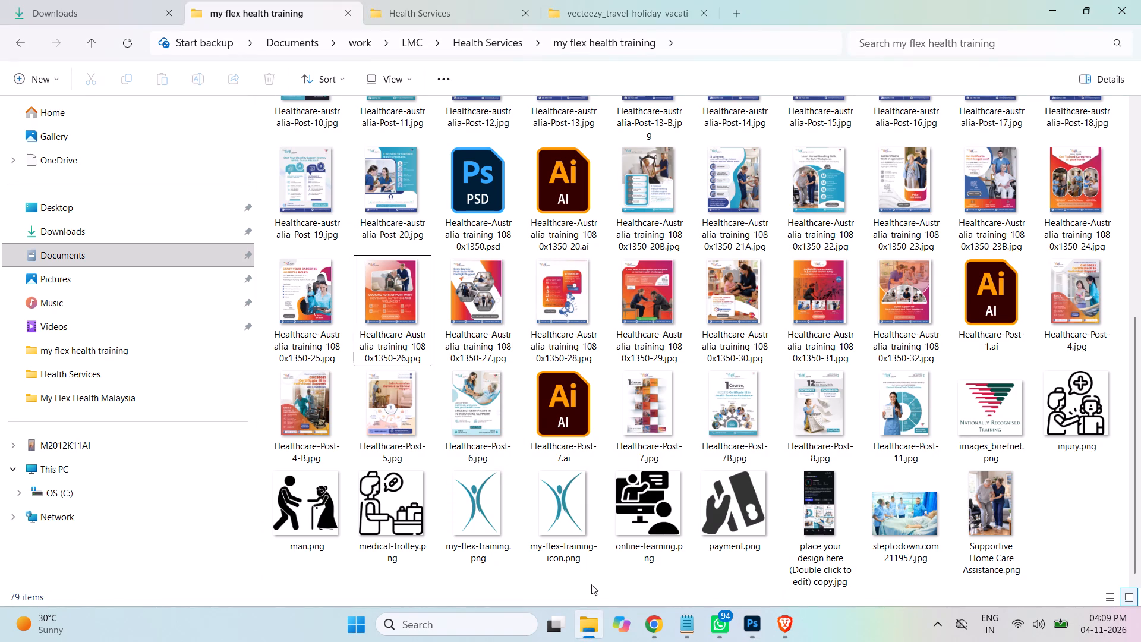
left_click(407, 313)
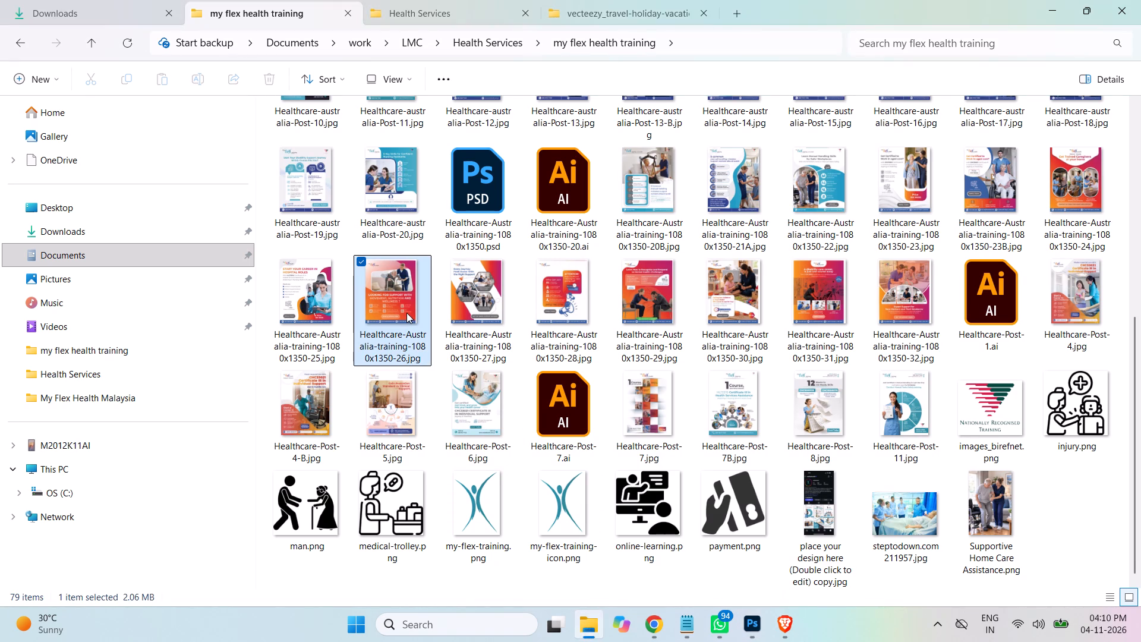
left_click_drag(406, 313, 756, 632)
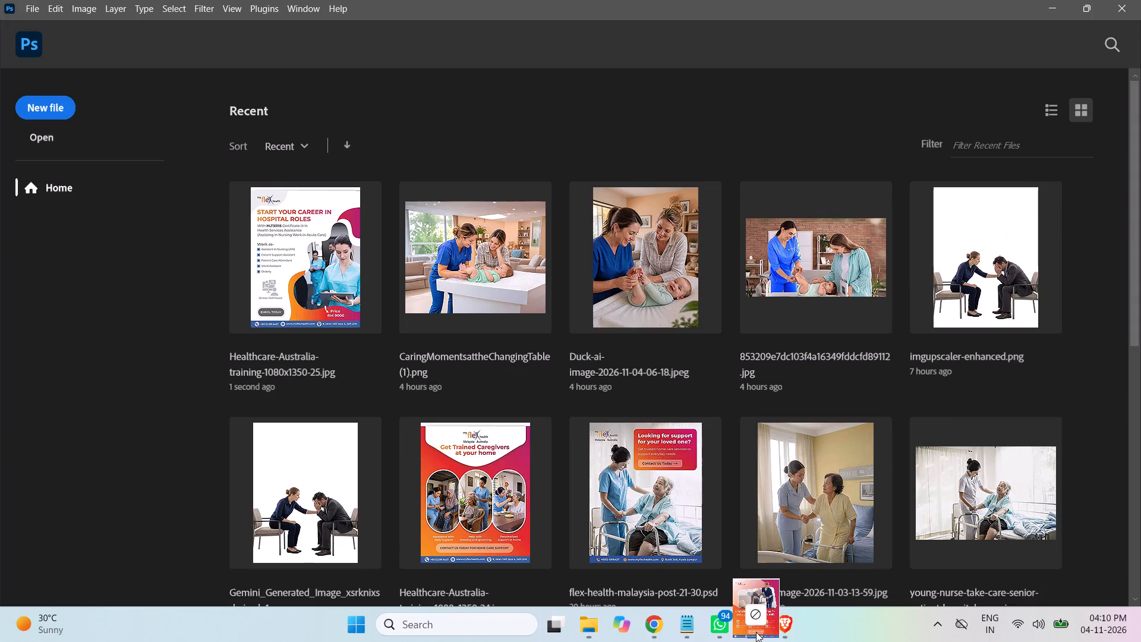
left_click_drag(756, 632, 585, 131)
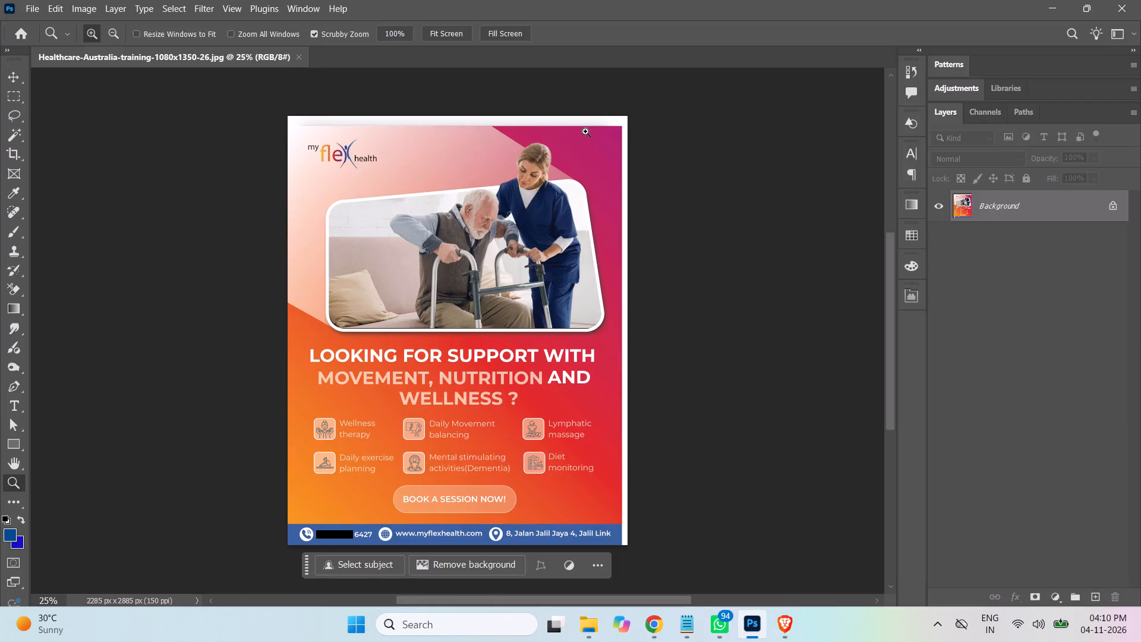
Convert the locked Background into a regular layer with the default name, Normal mode and 100% opacity.
double_click(1036, 213)
left_click(686, 178)
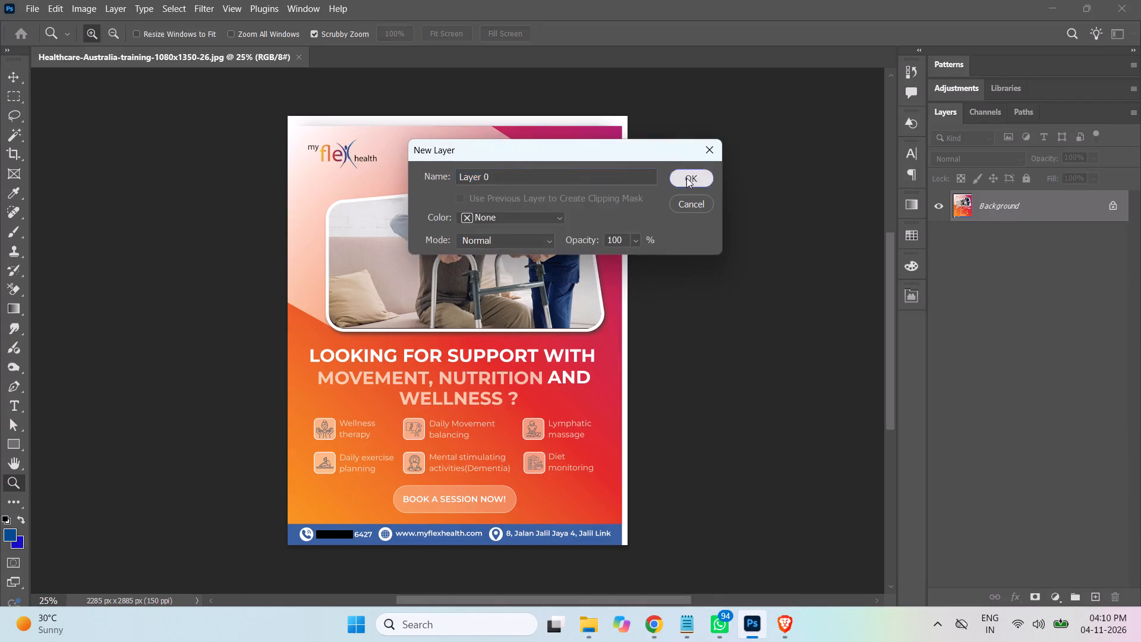
Reduce the canvas size to 2250 by 2813 pixels with the centre anchor, accepting the clipping.
left_click(87, 11)
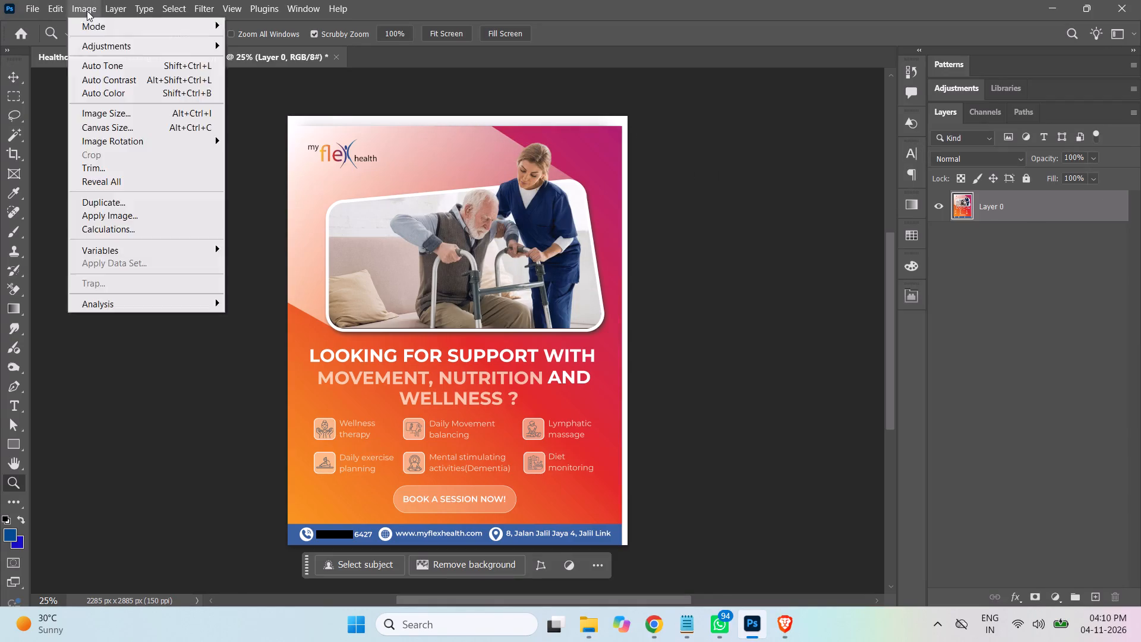
left_click(121, 127)
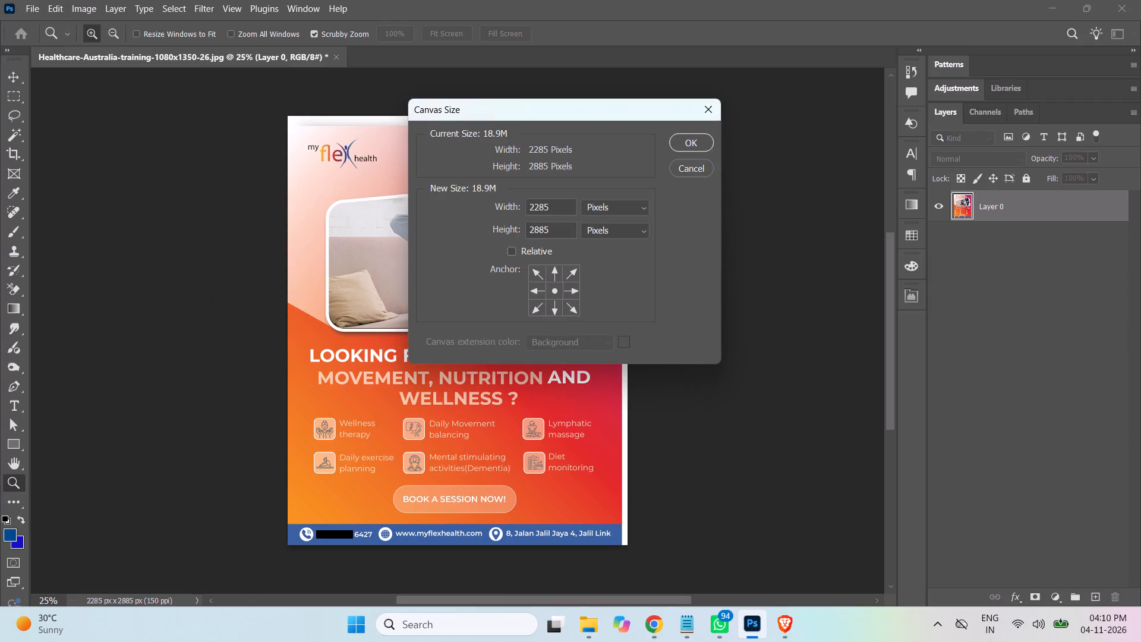
left_click_drag(538, 206, 576, 203)
type("50")
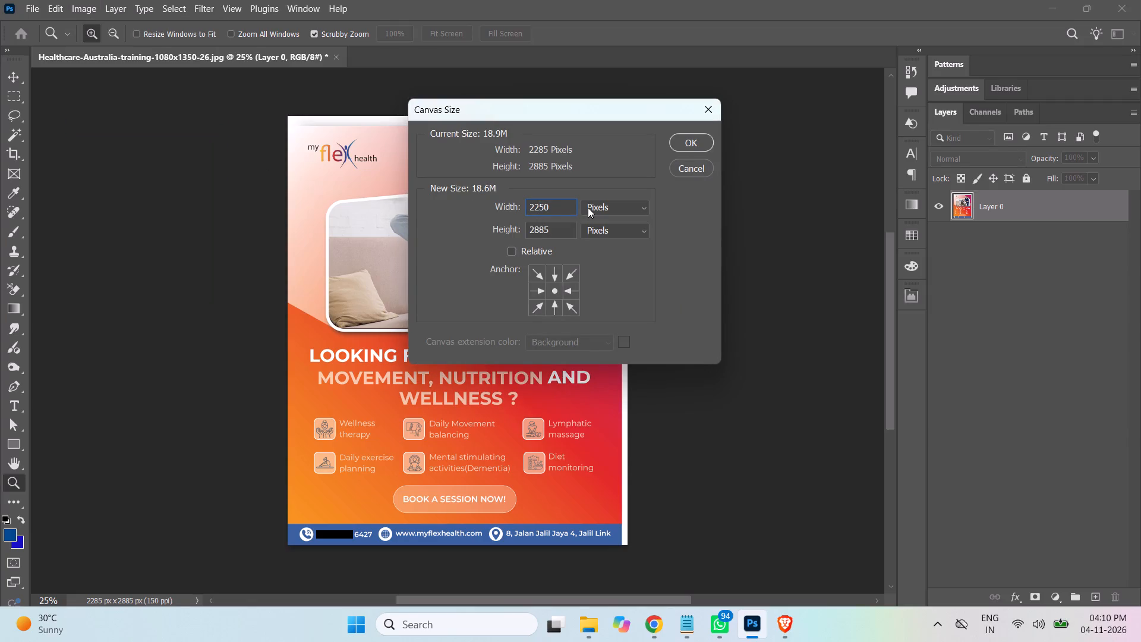
left_click_drag(540, 226, 596, 235)
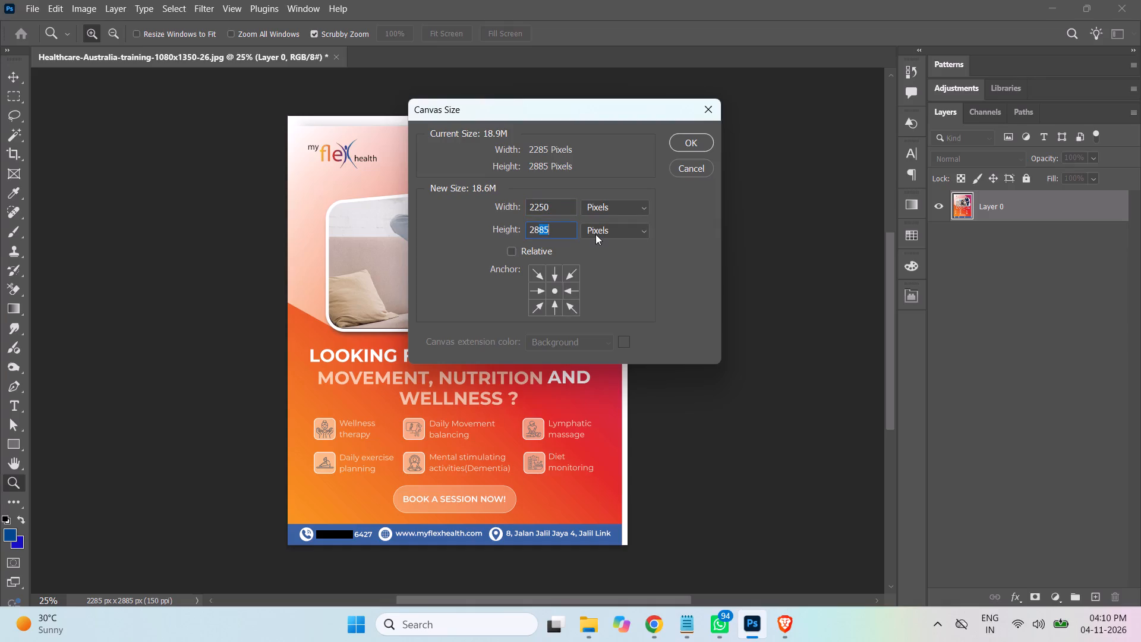
type("13")
left_click(689, 143)
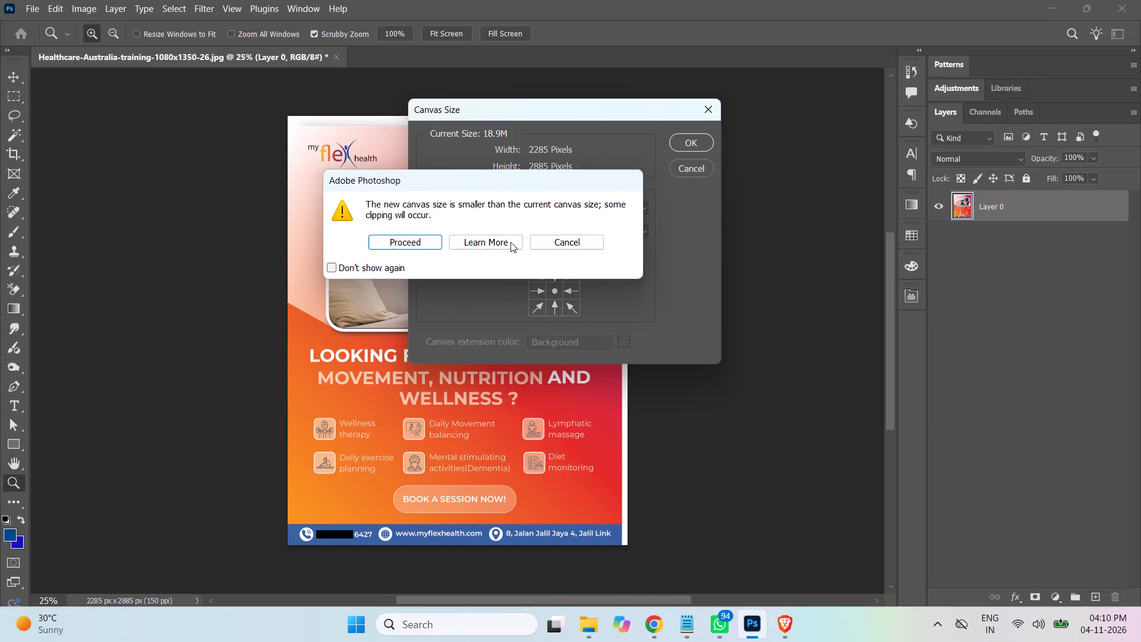
left_click(401, 244)
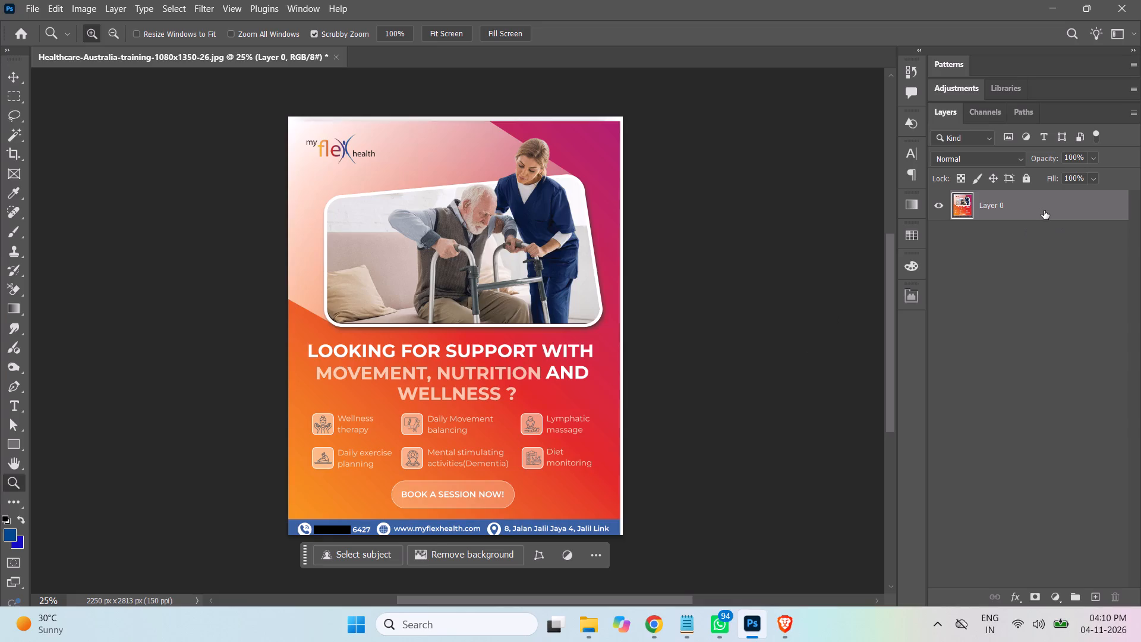
Nudge the Post-26 artwork layer upward until the white strip at its top edge leaves the canvas.
key("Up")
key("Up")
key("Up")
key("v")
key("Up")
key("Up")
key("Up")
key("Up")
key("Up")
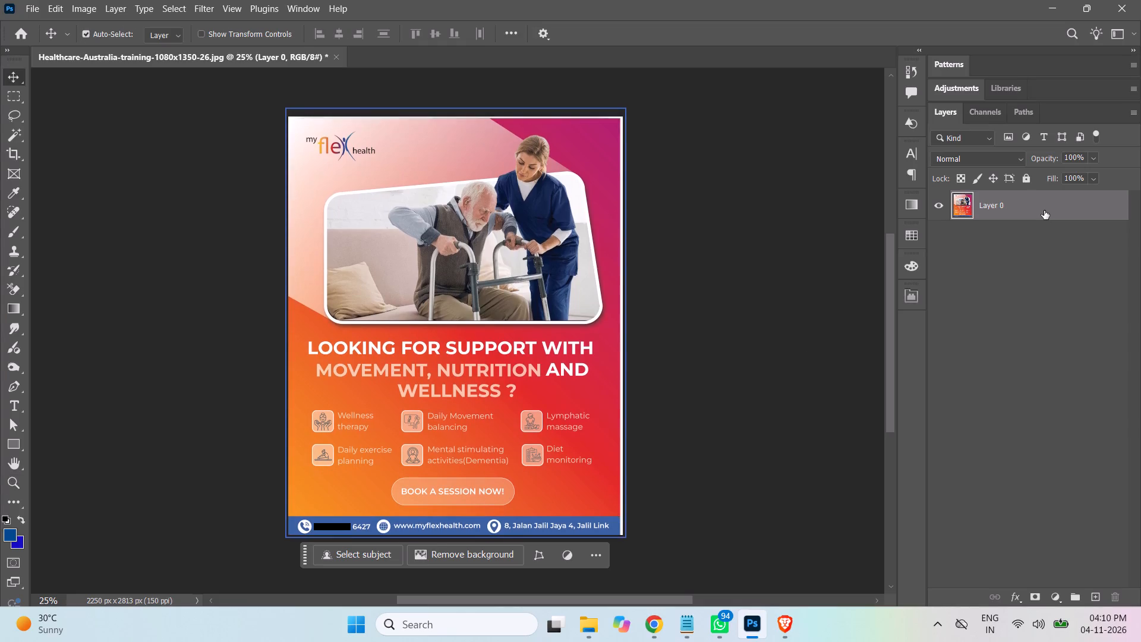
key("Up")
key("Up")
key("Up")
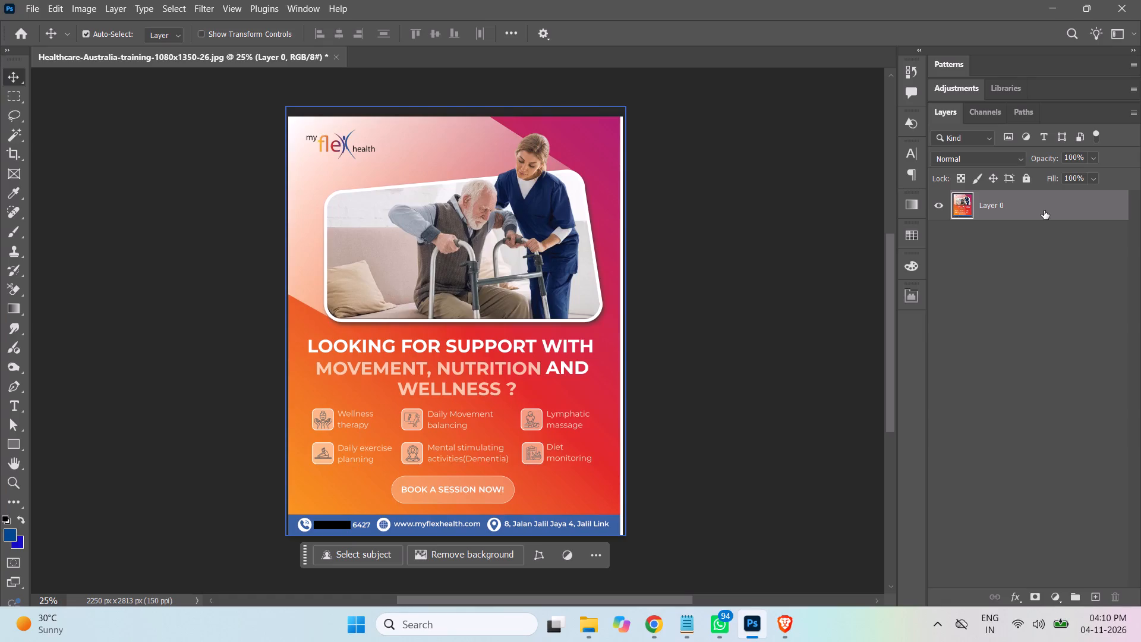
Nudge the artwork layer right until its white right-hand strip leaves the canvas, with a slight nudge back to cover the left edge.
key("Right")
key("Right")
key("Right")
key("Right")
key("Right")
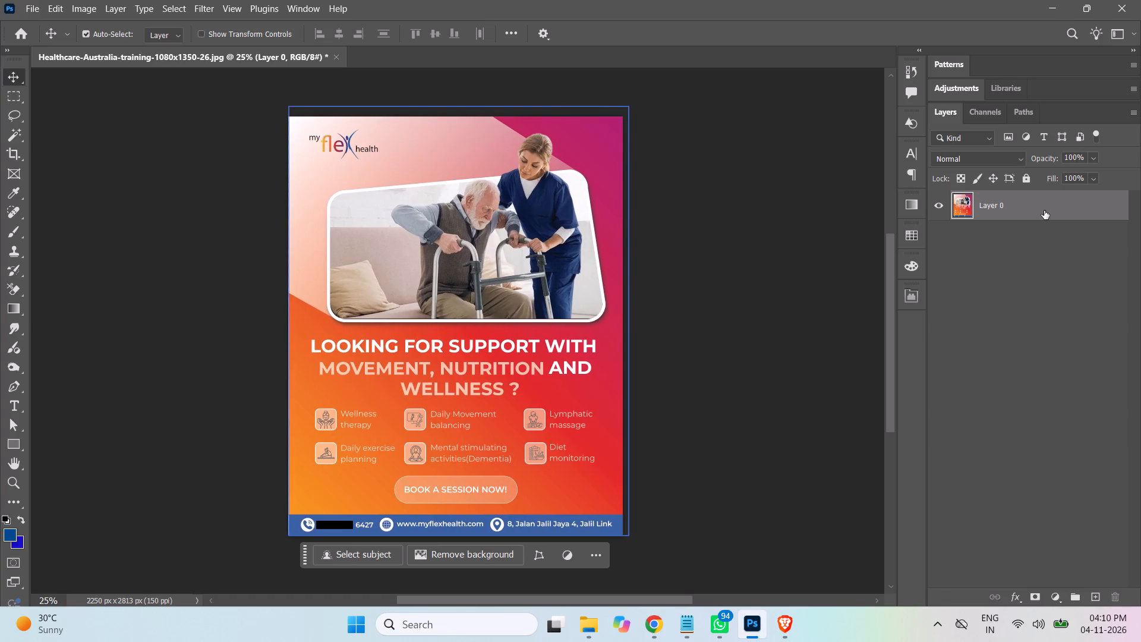
left_click(788, 228)
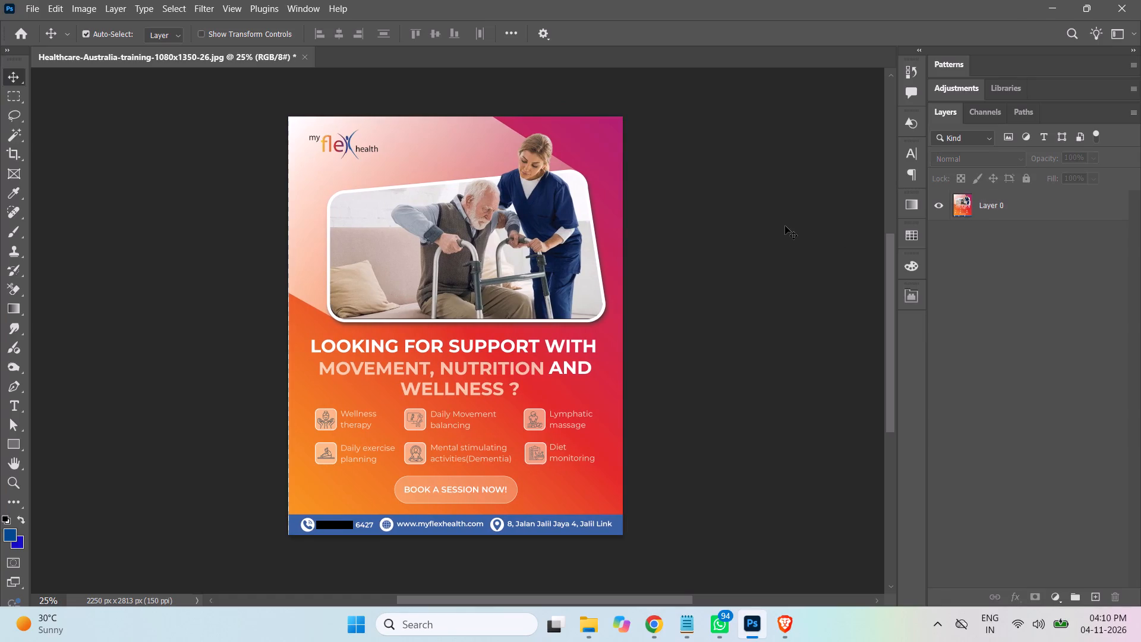
left_click(1054, 209)
key("Left")
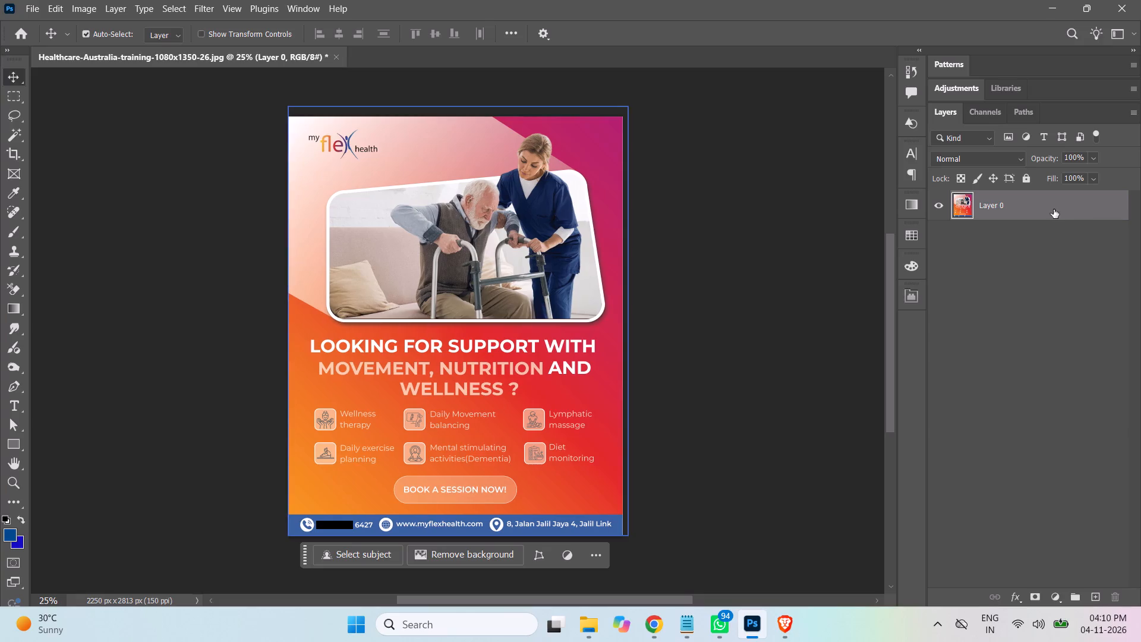
left_click(821, 302)
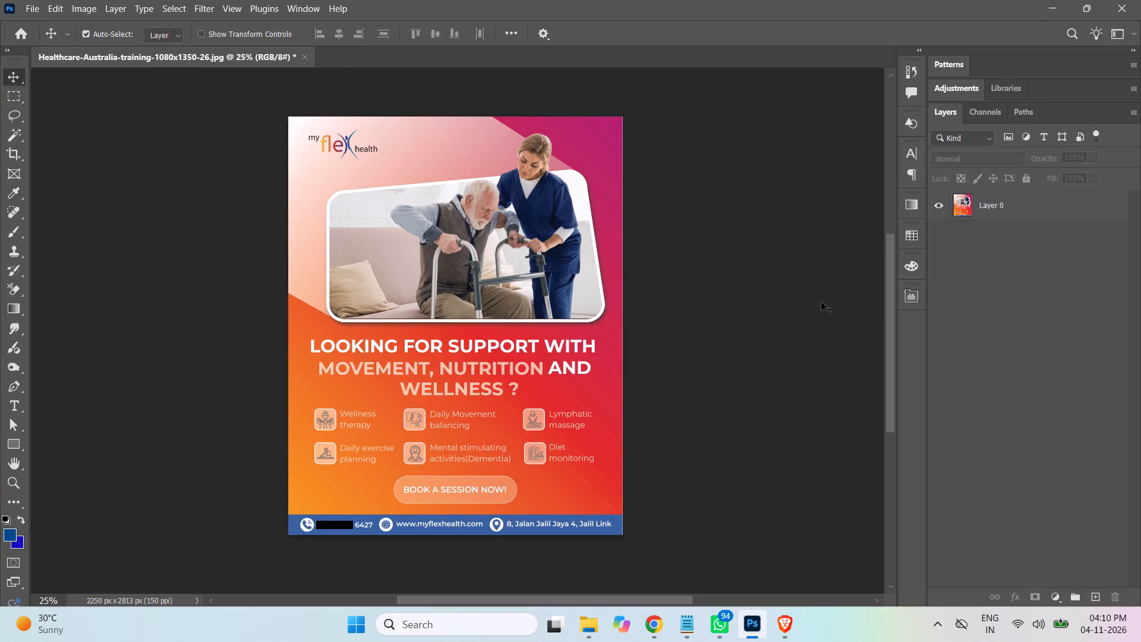
Inspect the right edge closely, stretch the artwork layer to about 100.79% width, and shift it left to about X 1135.5 px.
key("z")
left_click_drag(621, 240, 654, 293)
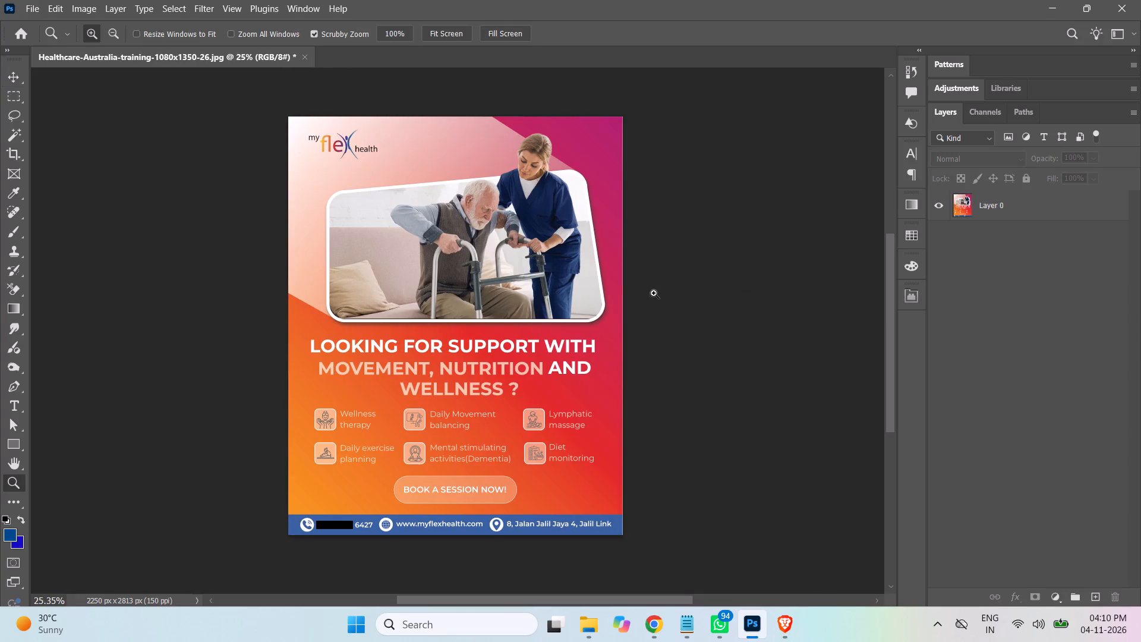
left_click_drag(654, 293, 650, 222)
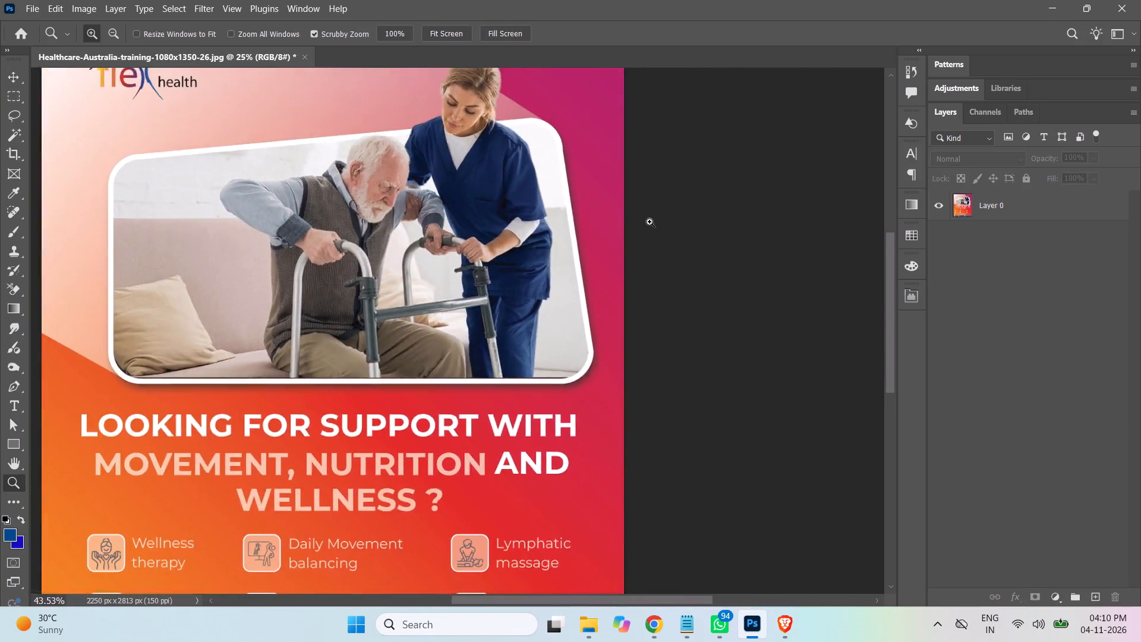
left_click_drag(650, 222, 631, 213)
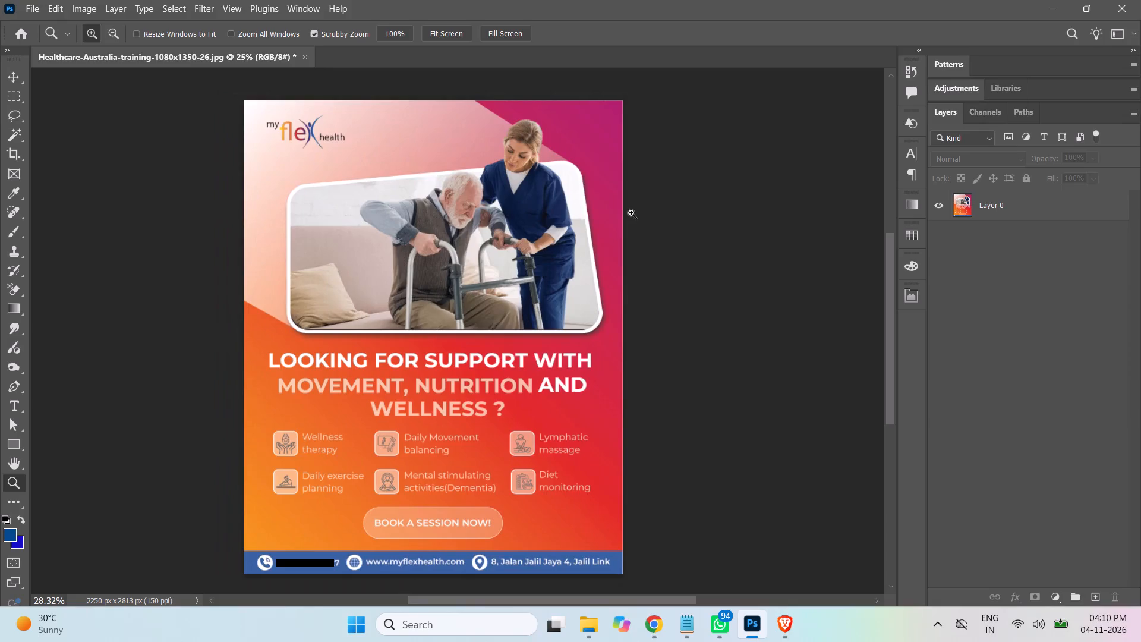
left_click(1039, 211)
key("ctrl+t")
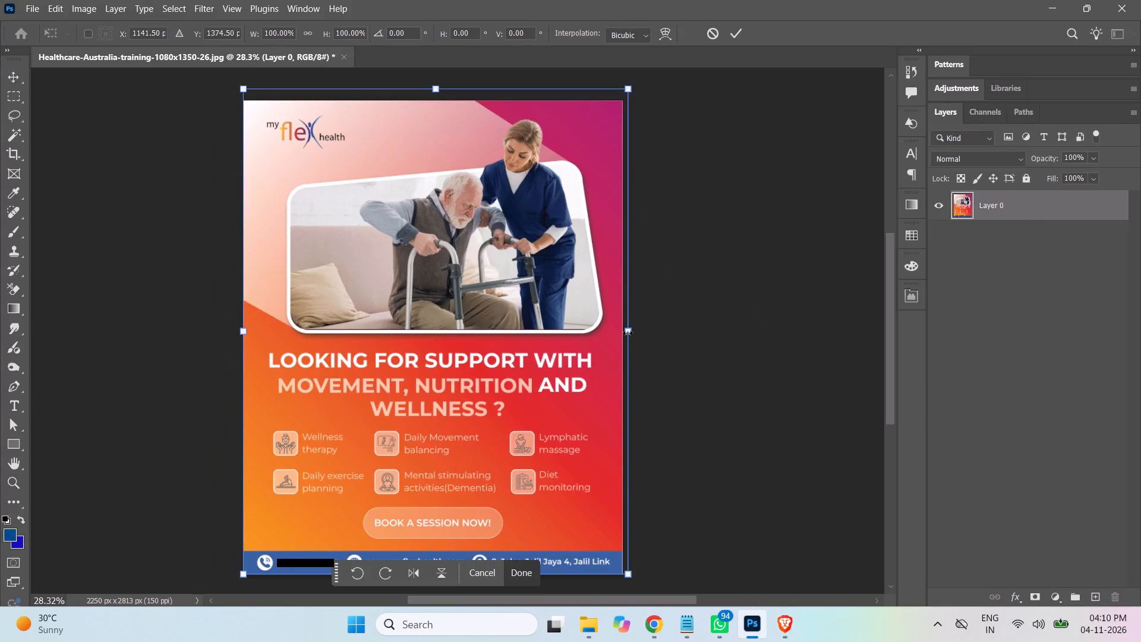
left_click(628, 333)
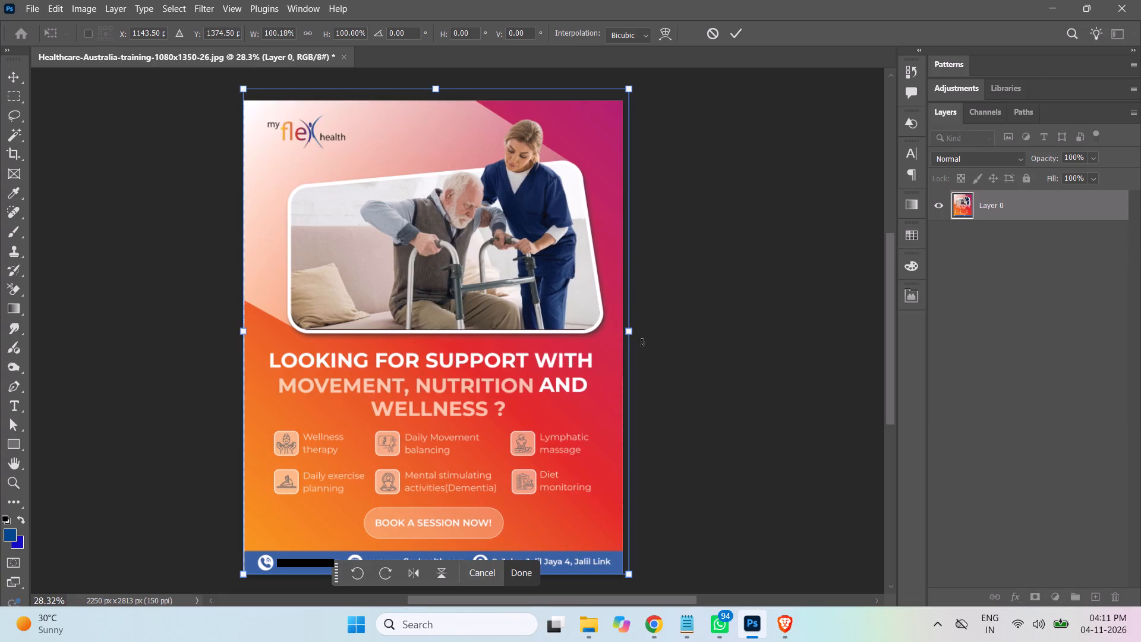
key("Left")
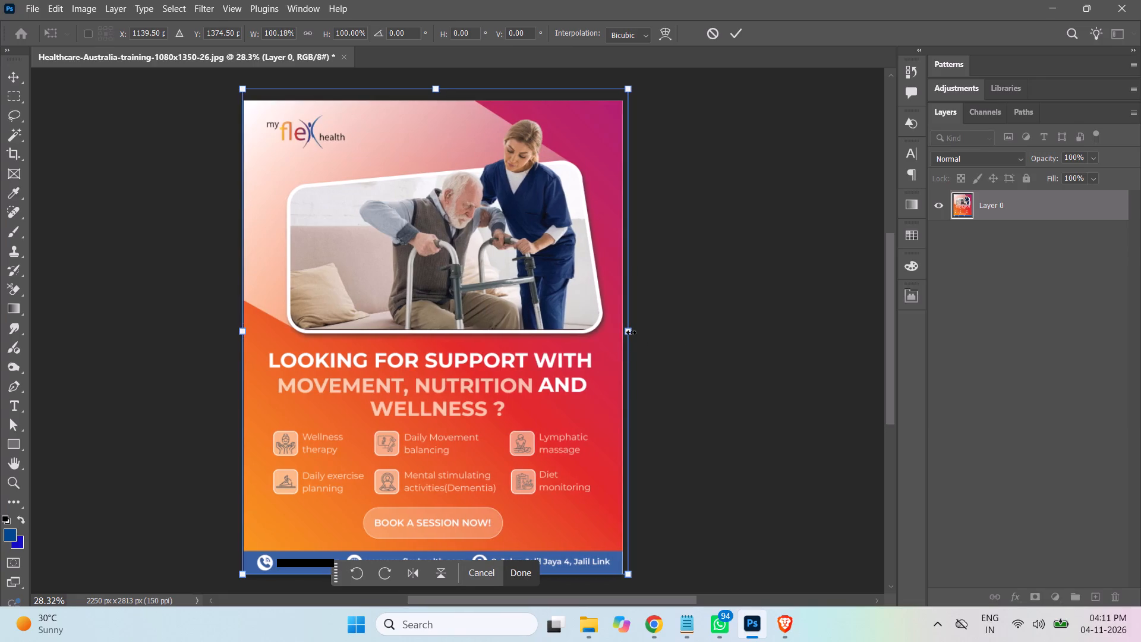
left_click(631, 332)
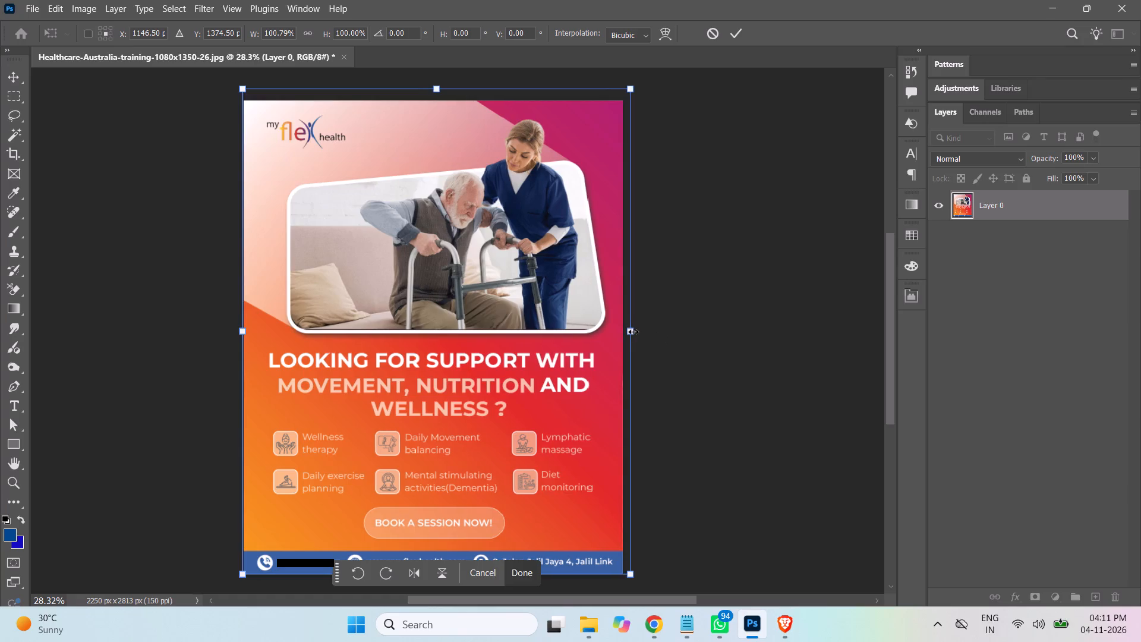
key("Left")
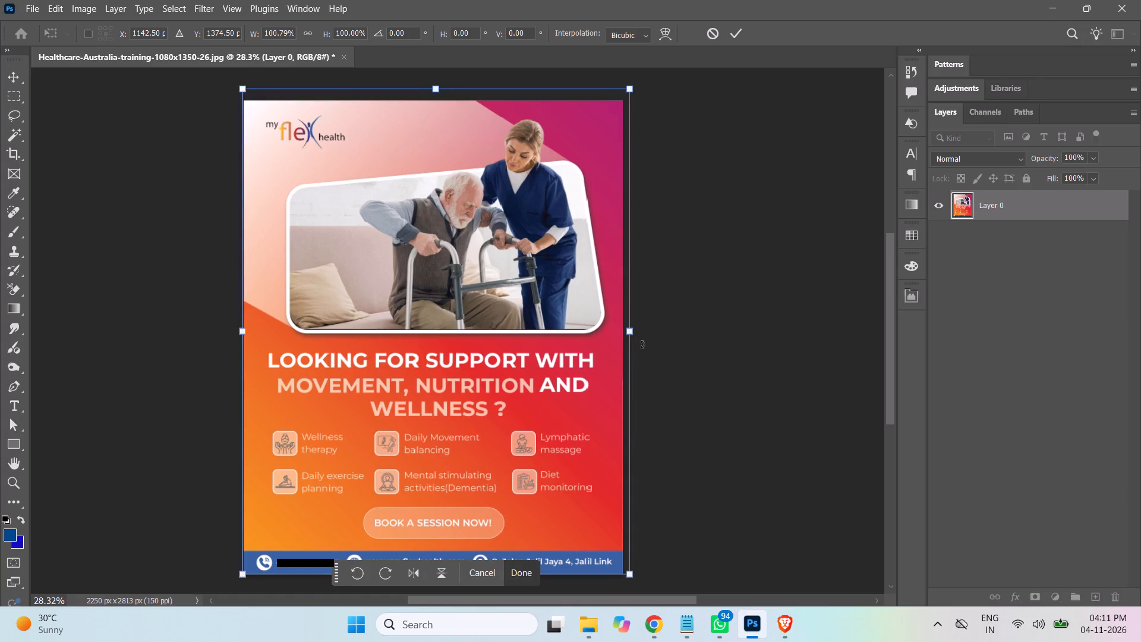
key("Left")
key("Left")
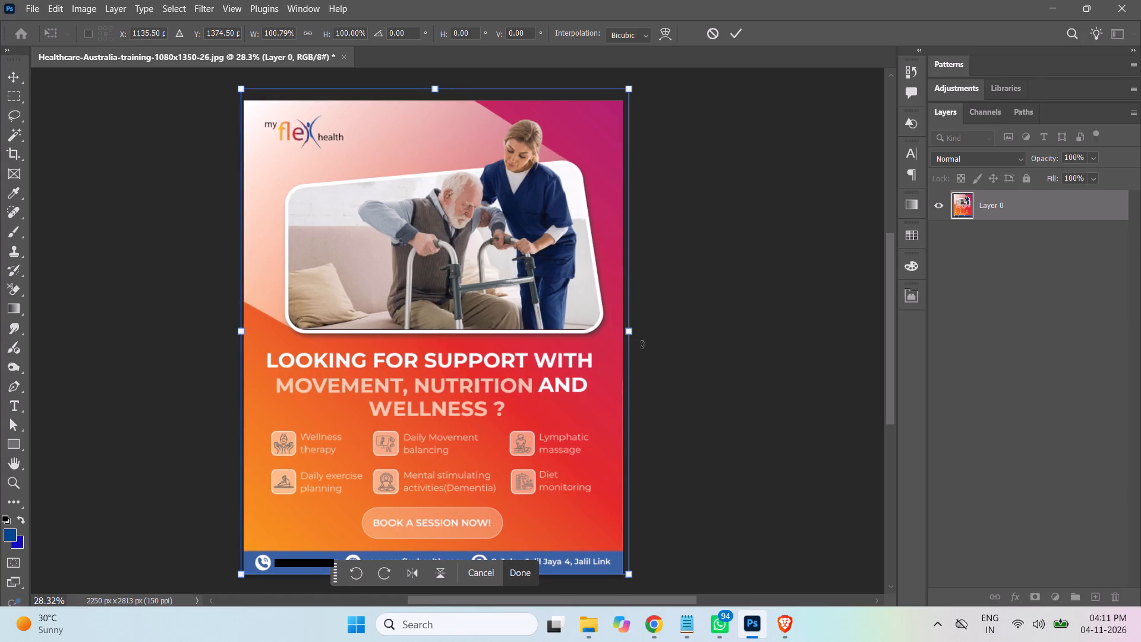
key("Return")
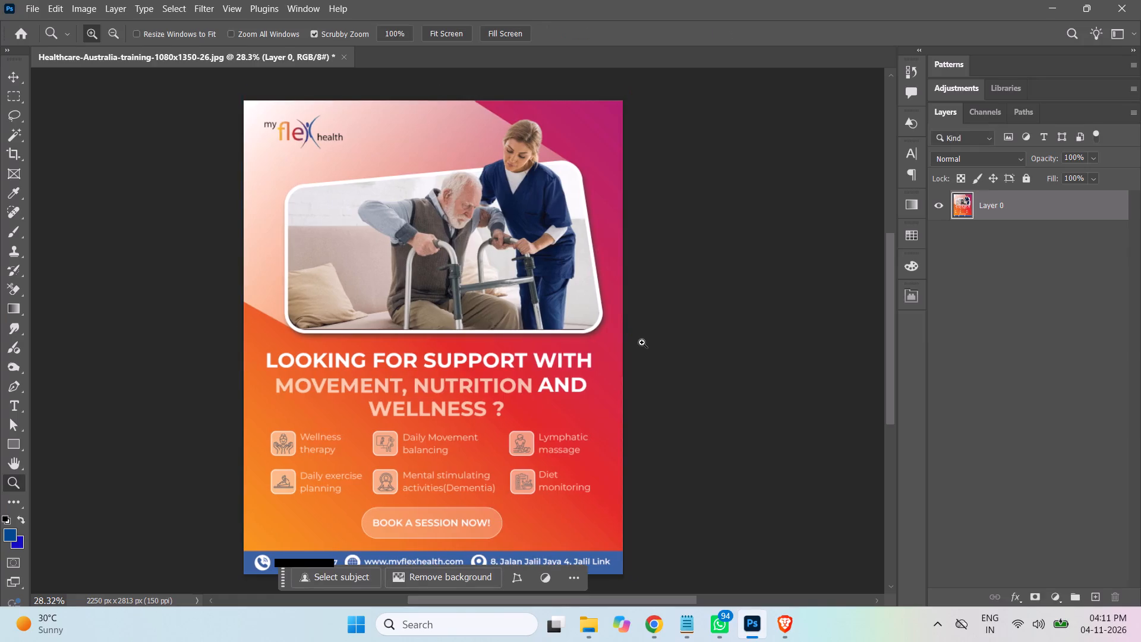
Save a JPEG copy named Healthcare-Australia-training-1080x1350-26.jpg at quality 12, replacing the original file.
scroll(750, 344, "down", 1)
scroll(750, 345, "up", 1)
scroll(748, 346, "down", 3)
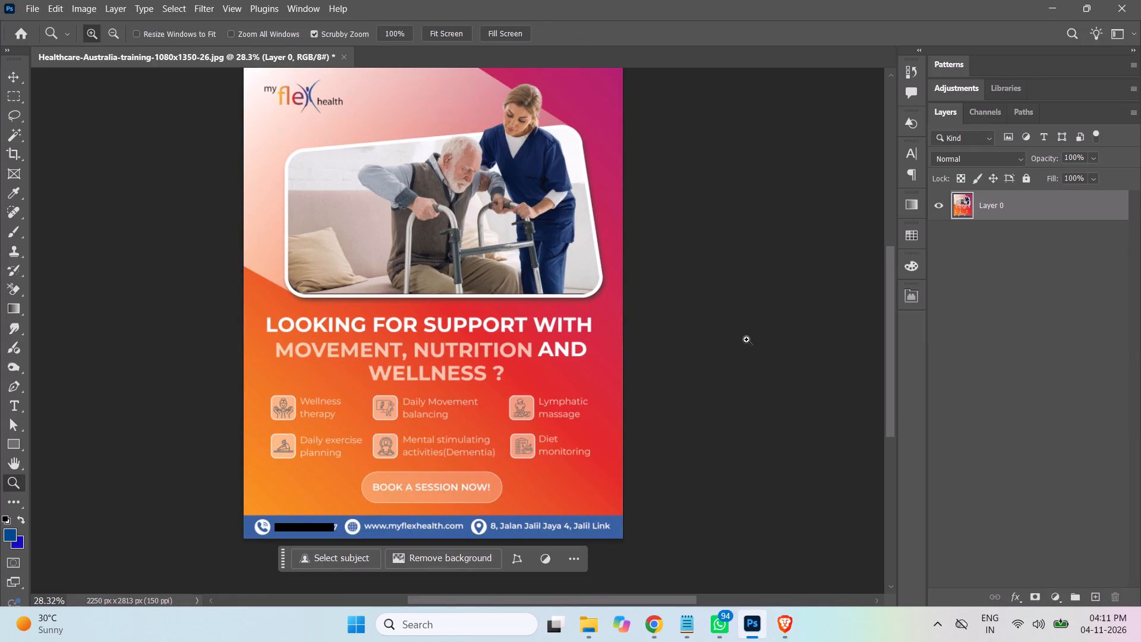
key("ctrl+s")
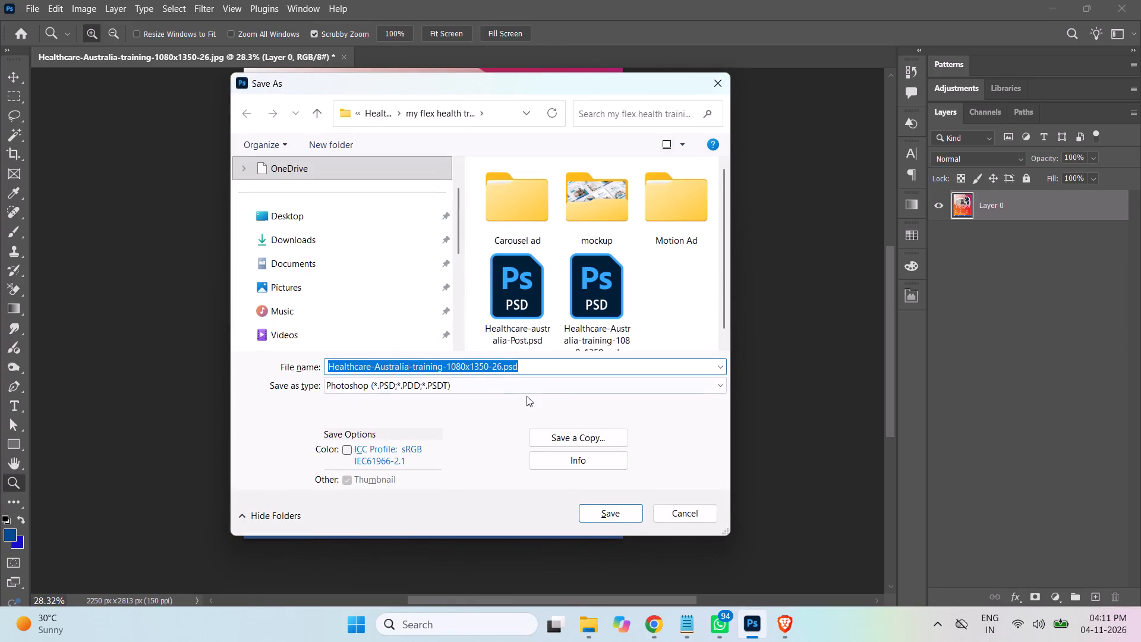
left_click(568, 438)
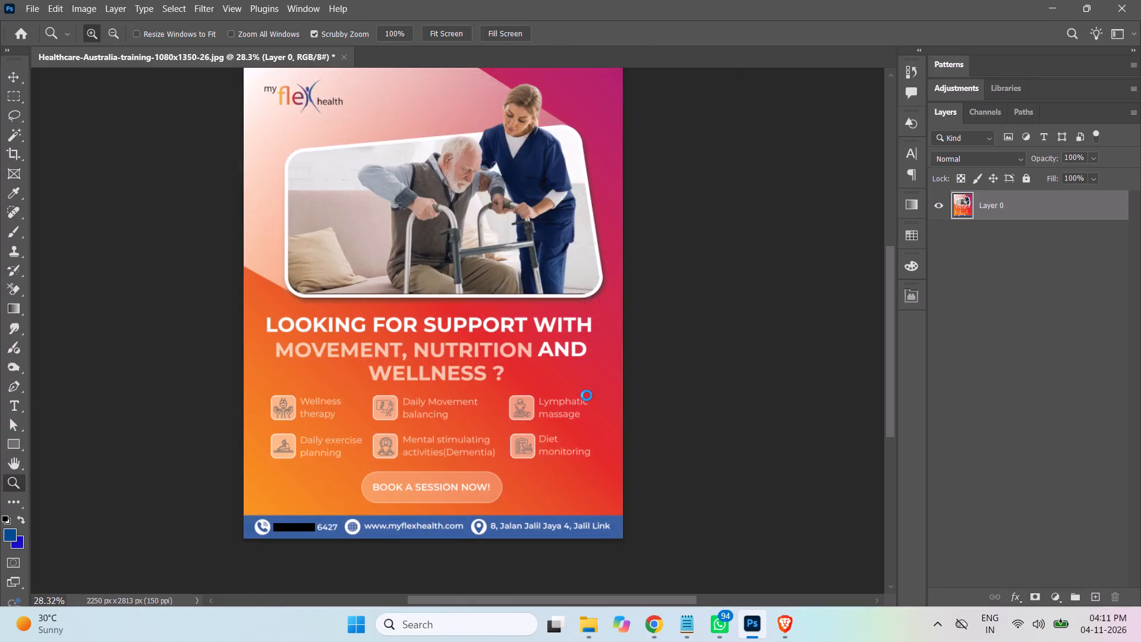
left_click(500, 388)
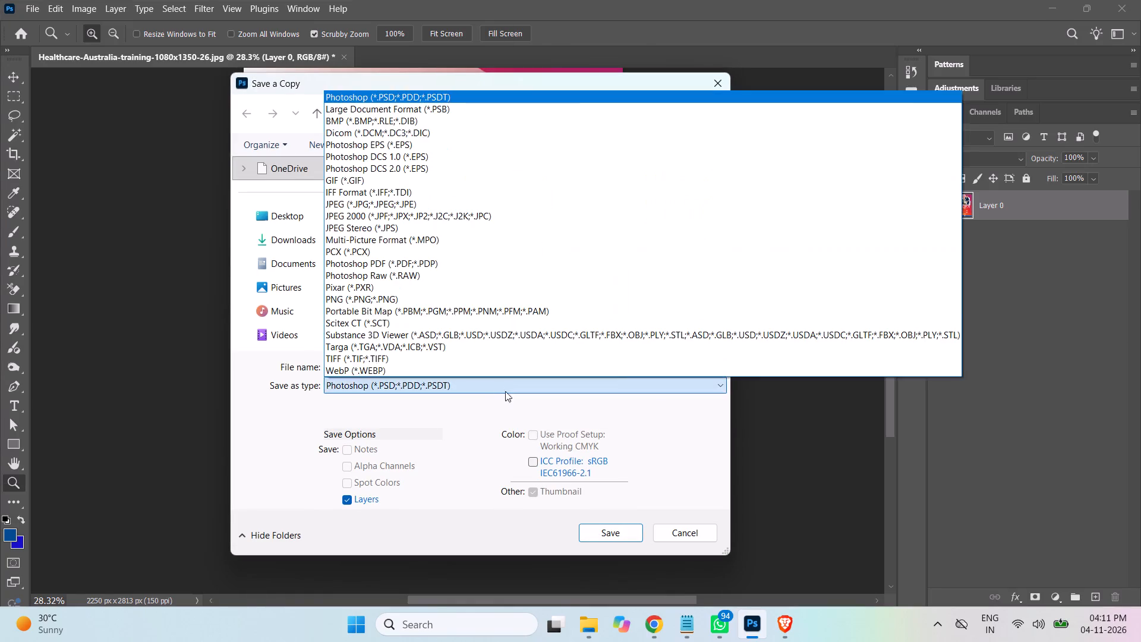
left_click(419, 203)
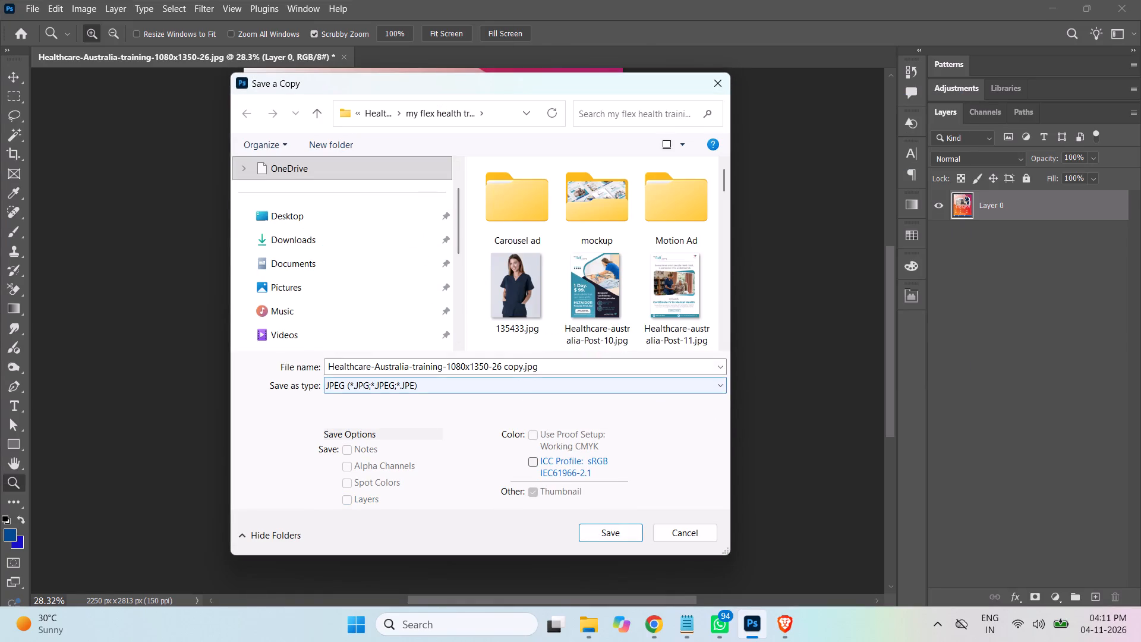
left_click(522, 366)
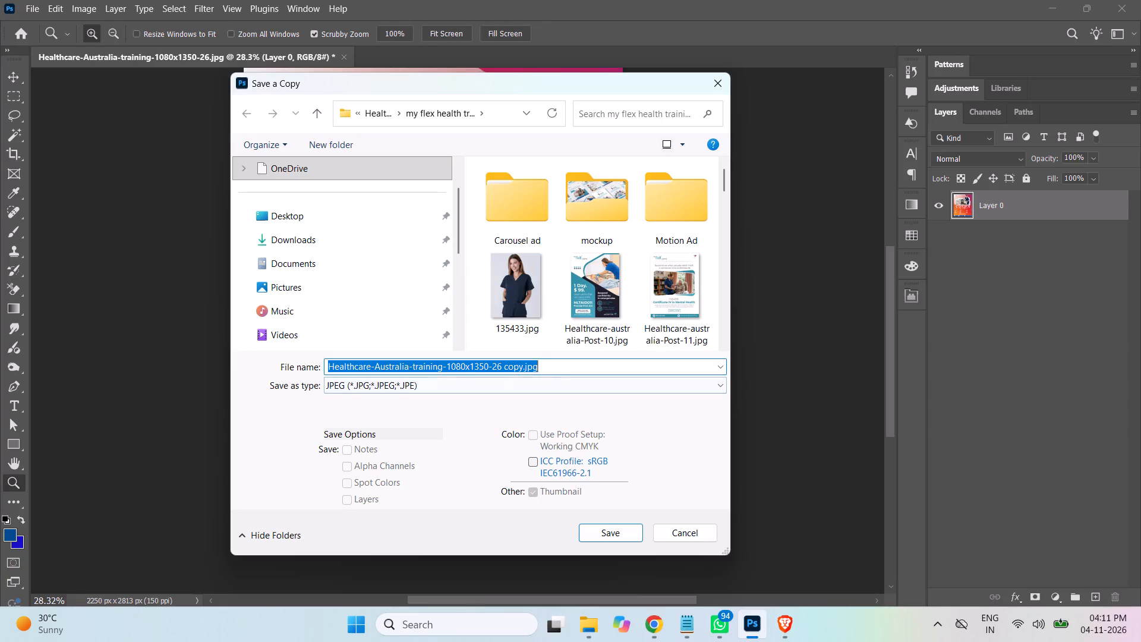
left_click(523, 367)
key("BackSpace")
key("BackSpace")
key("BackSpace")
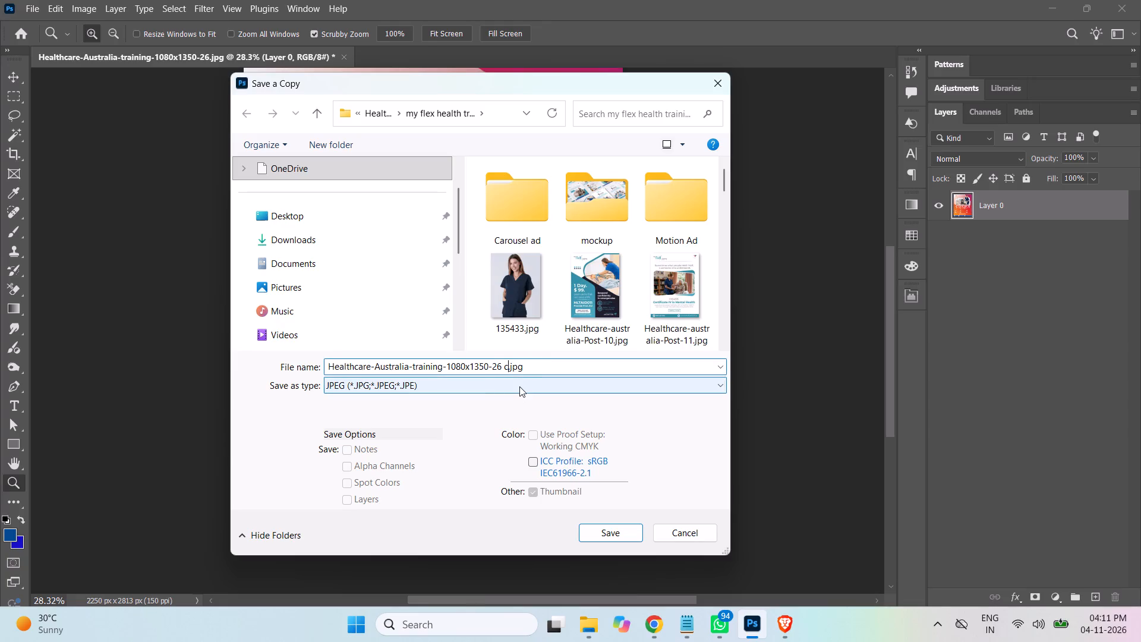
key("BackSpace")
key("BackSpace")
left_click(603, 531)
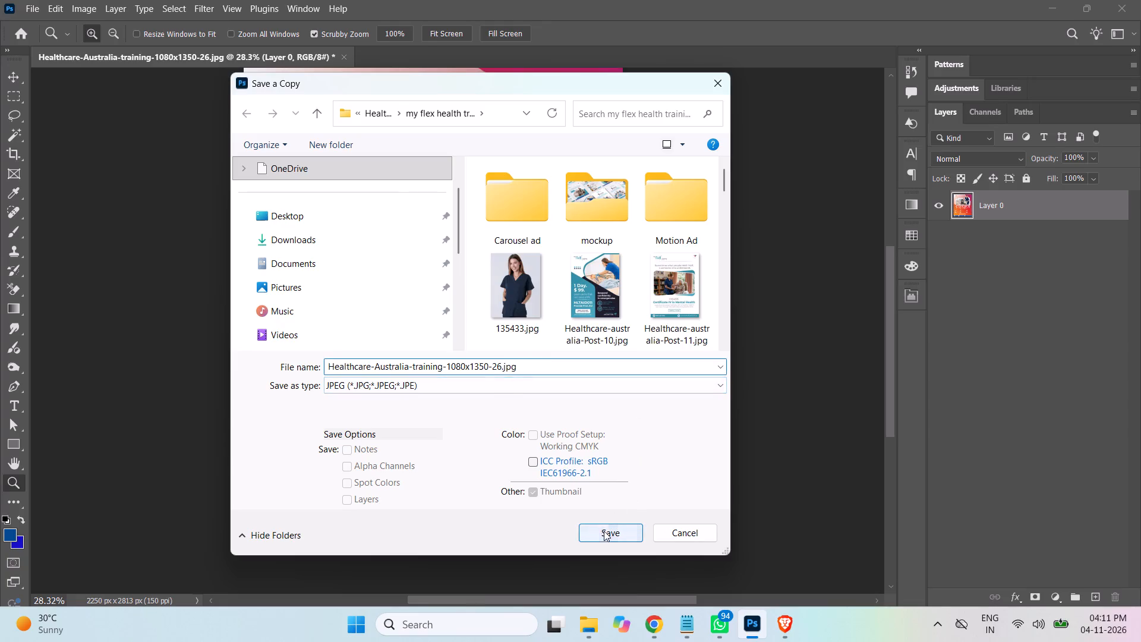
left_click(617, 314)
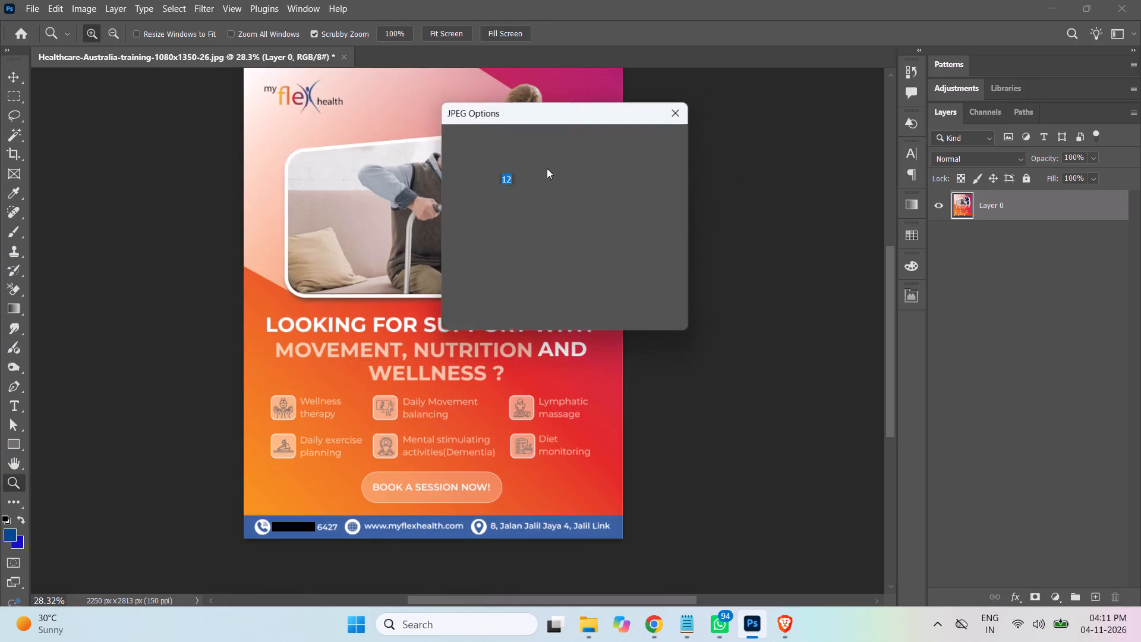
left_click(660, 137)
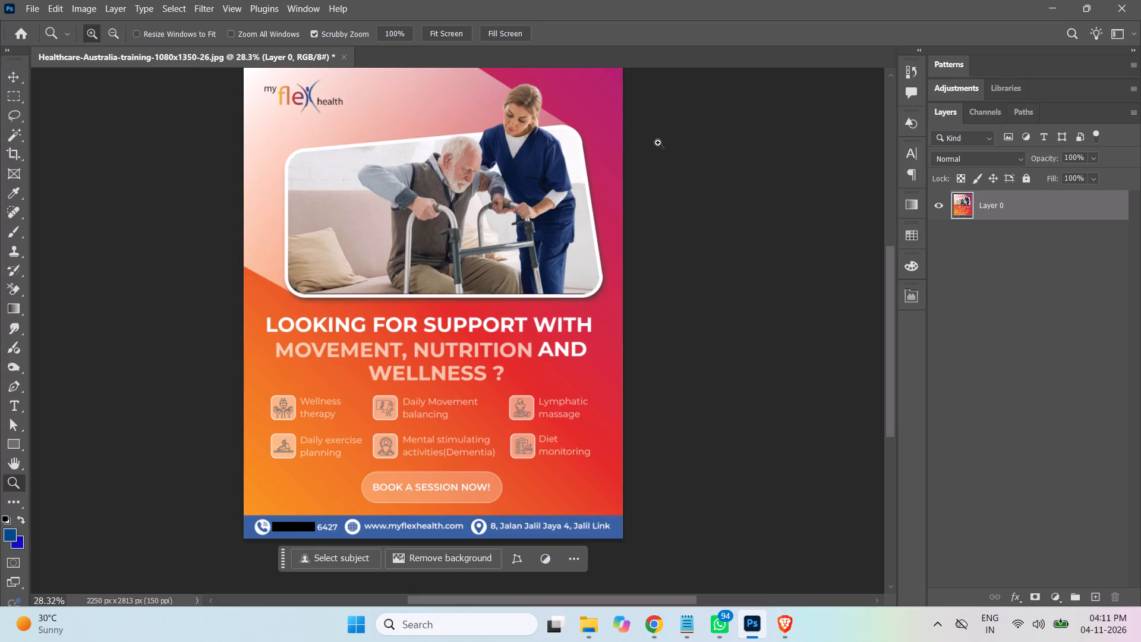
Close the Post-26 document without saving its remaining layered changes.
left_click(346, 55)
left_click(464, 241)
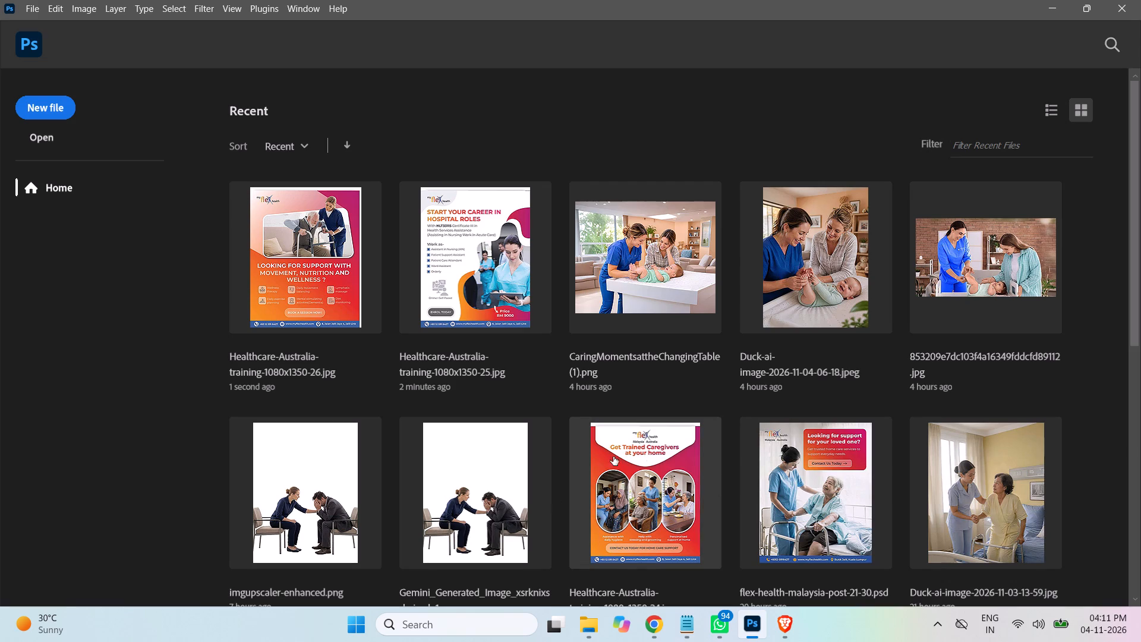
Open Healthcare-Australia-training-1080x1350-27.jpg in Photoshop from the my flex health training folder in File Explorer.
left_click(588, 628)
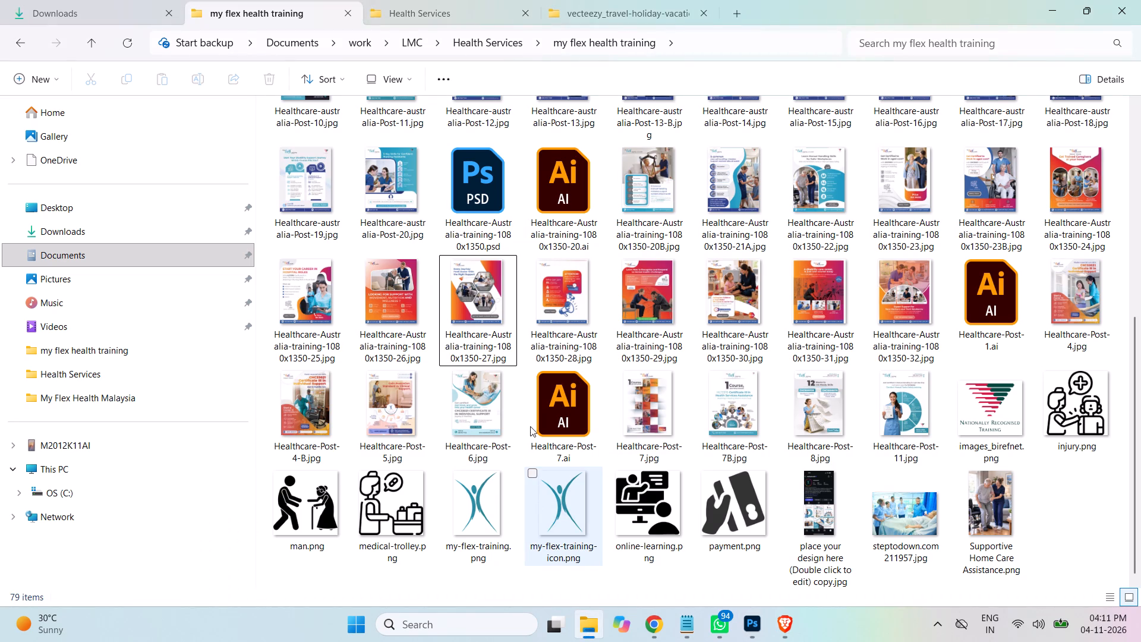
left_click(480, 295)
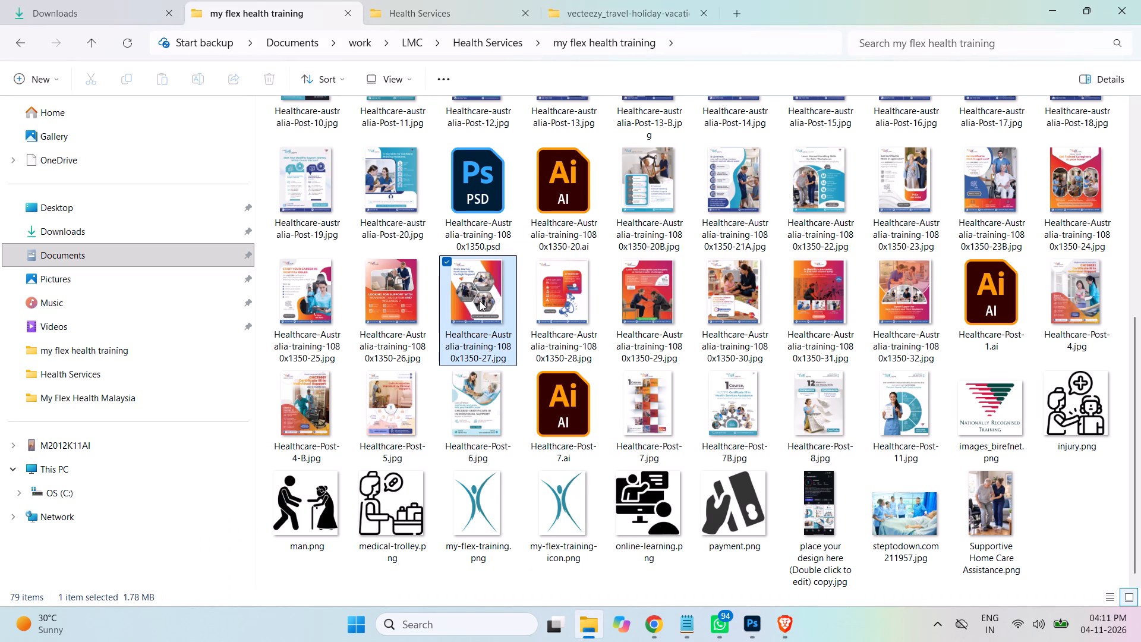
left_click_drag(478, 303, 756, 631)
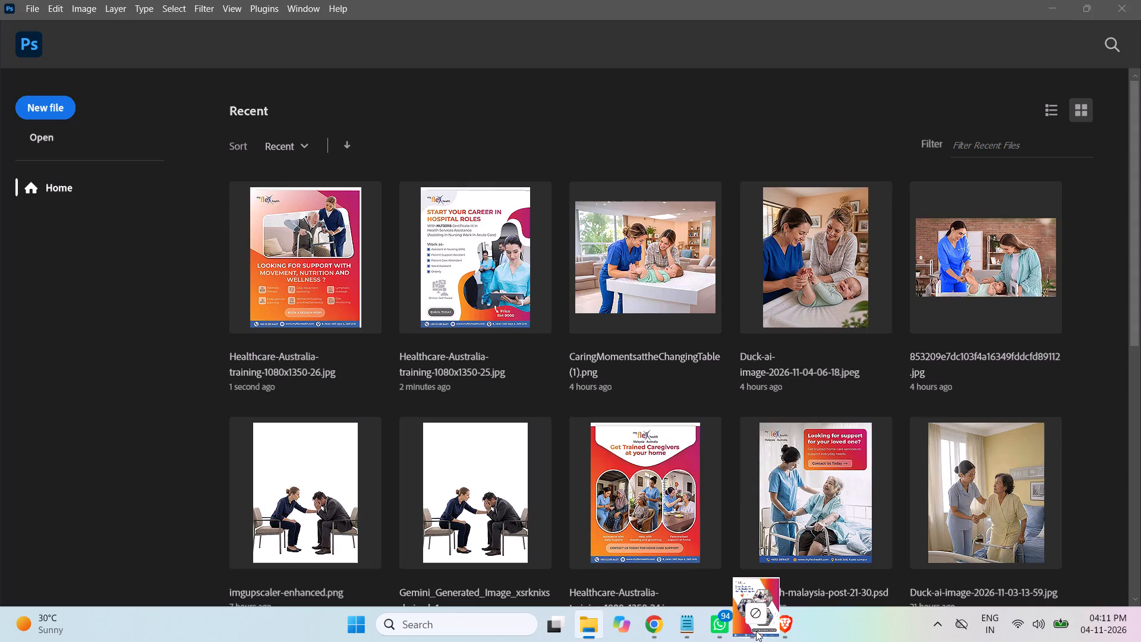
left_click_drag(756, 631, 564, 136)
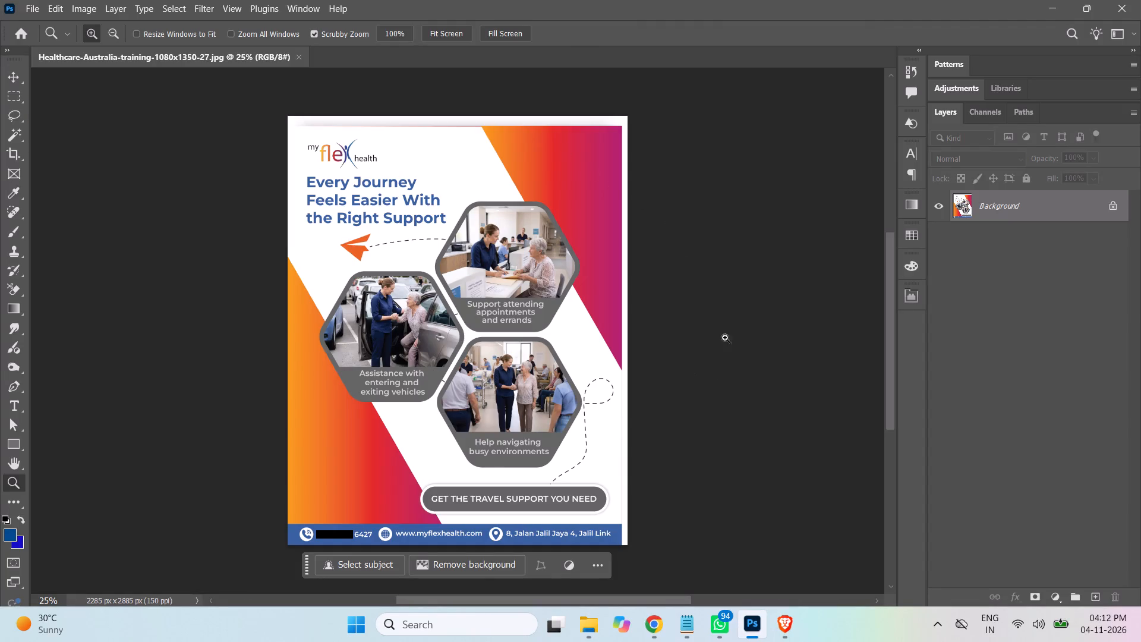
Convert the locked Background of the Post-27 image into a regular layer with the default settings.
double_click(1058, 203)
left_click(692, 180)
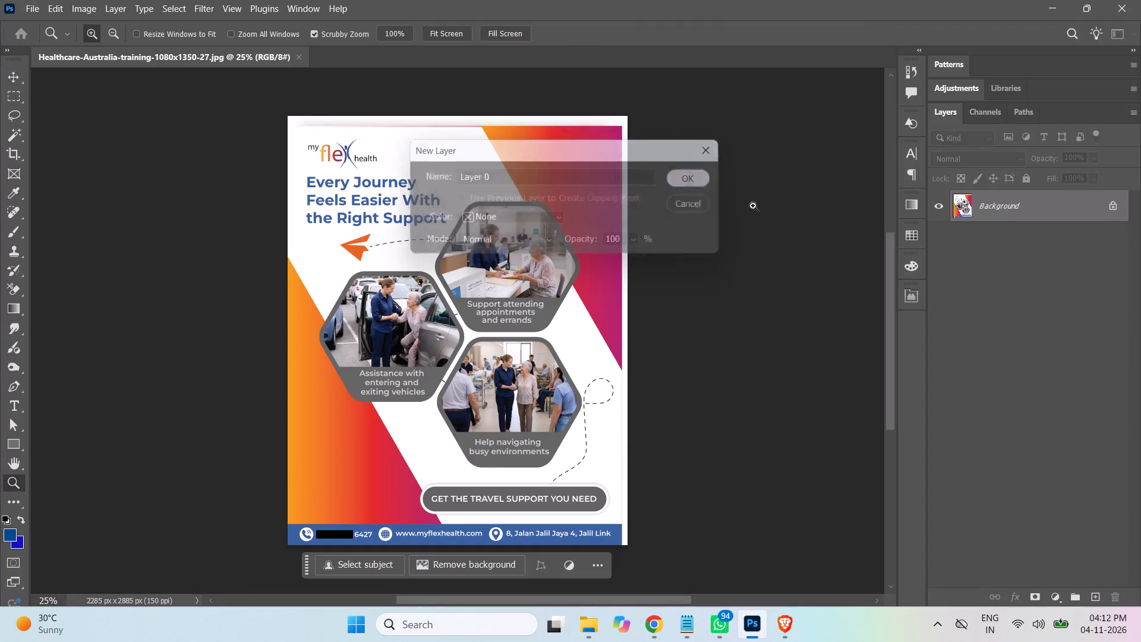
Reduce the Post-27 canvas size to 2250 by 2813 pixels with the centre anchor, accepting the clipping.
left_click(84, 14)
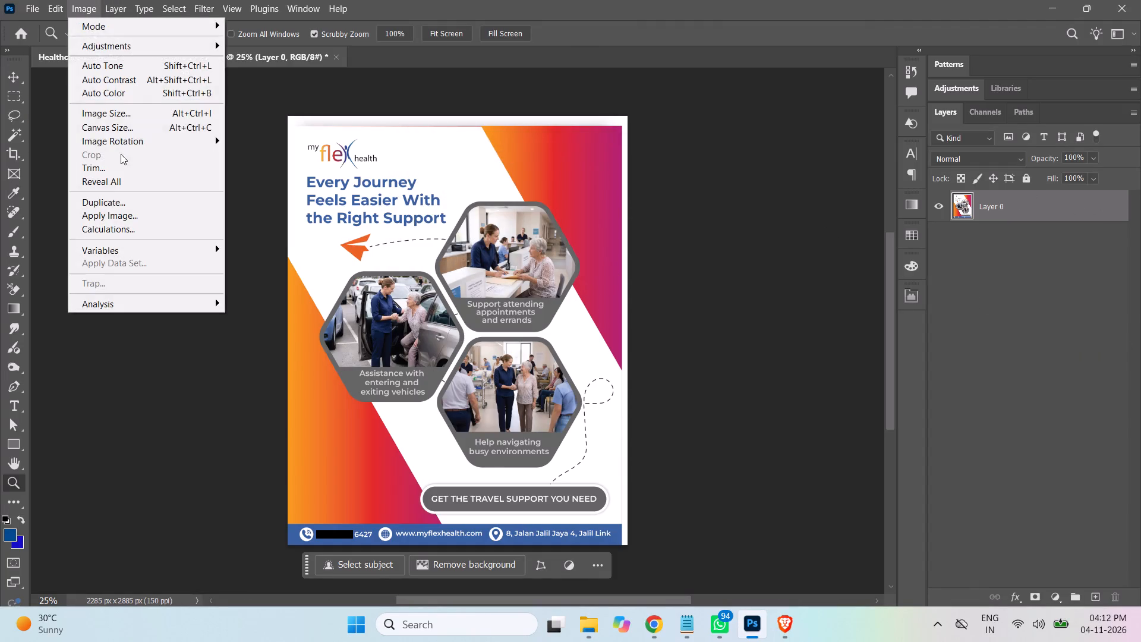
left_click(122, 127)
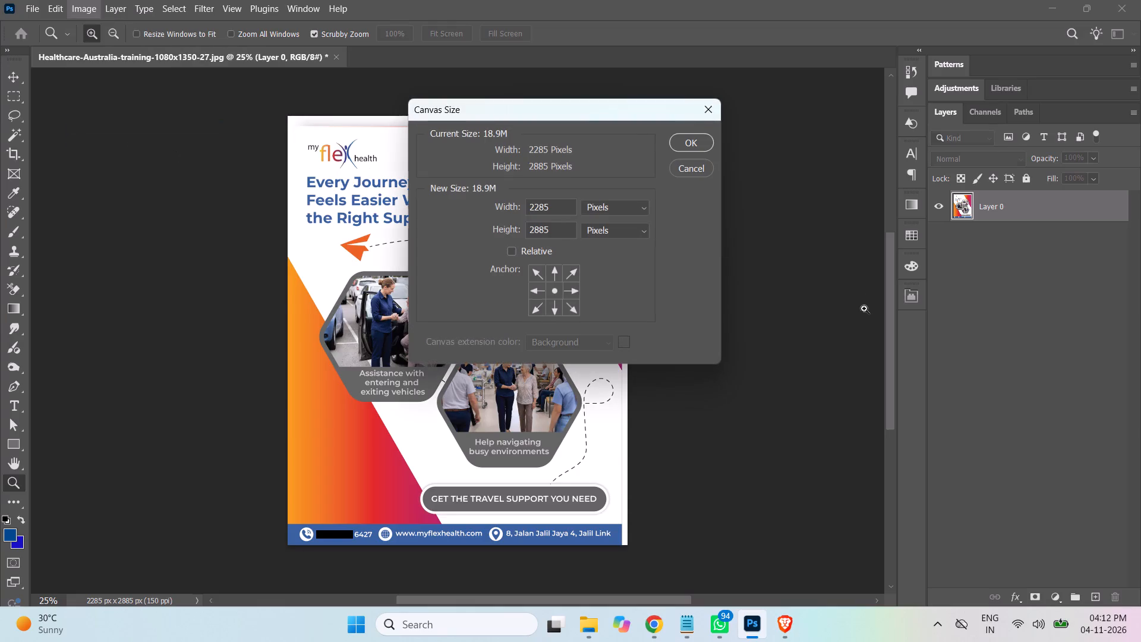
left_click_drag(540, 205, 569, 205)
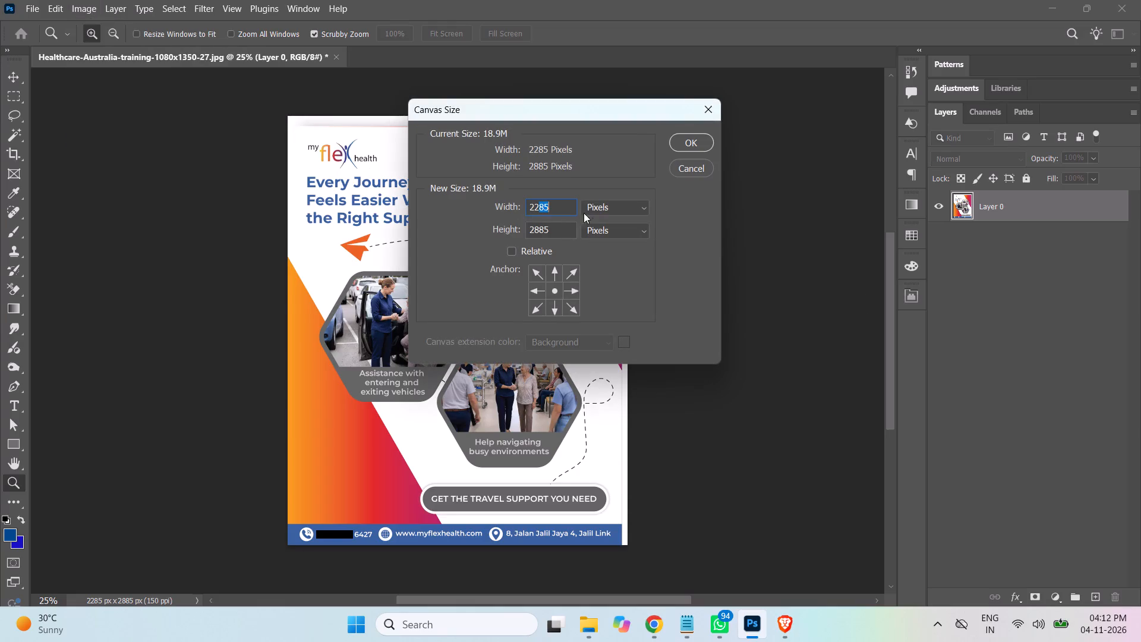
type("50")
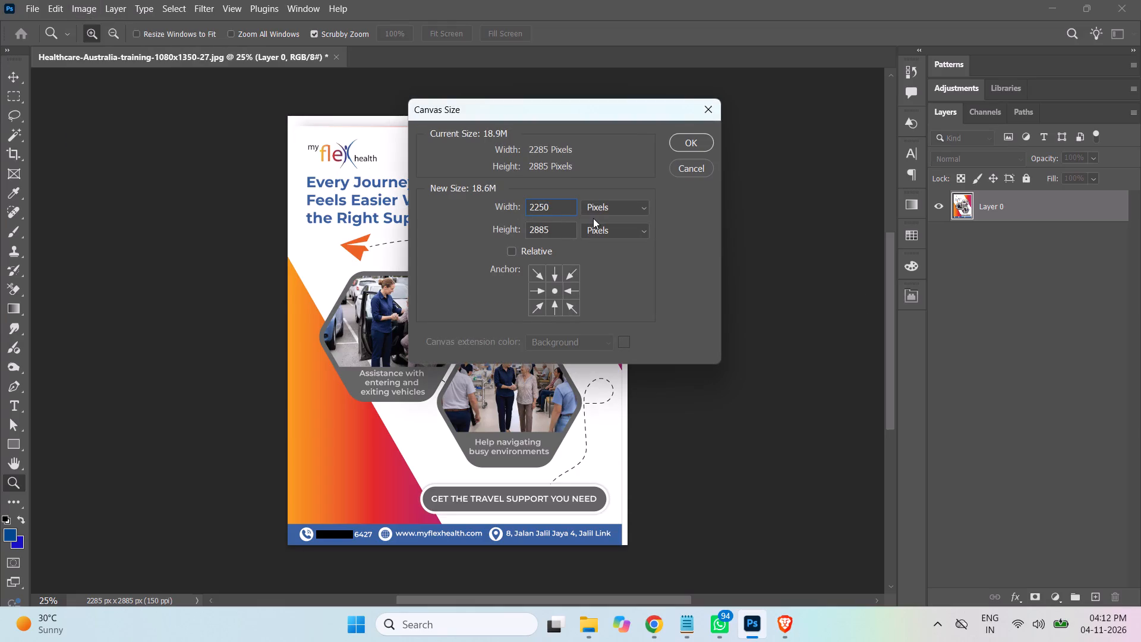
left_click_drag(539, 228, 578, 228)
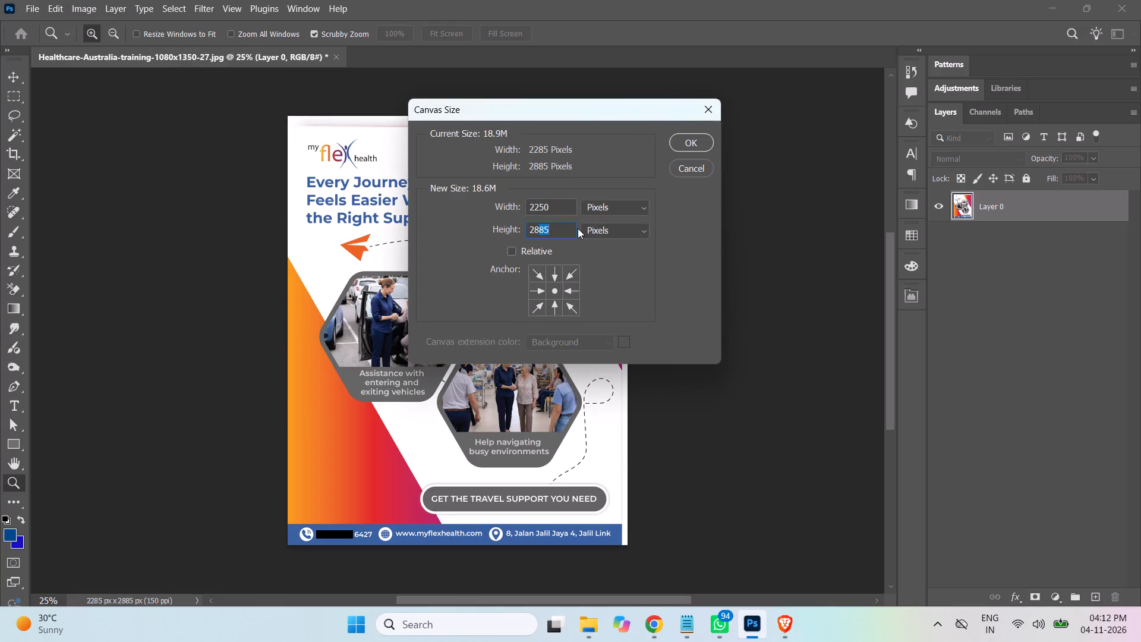
type("13")
key("Return")
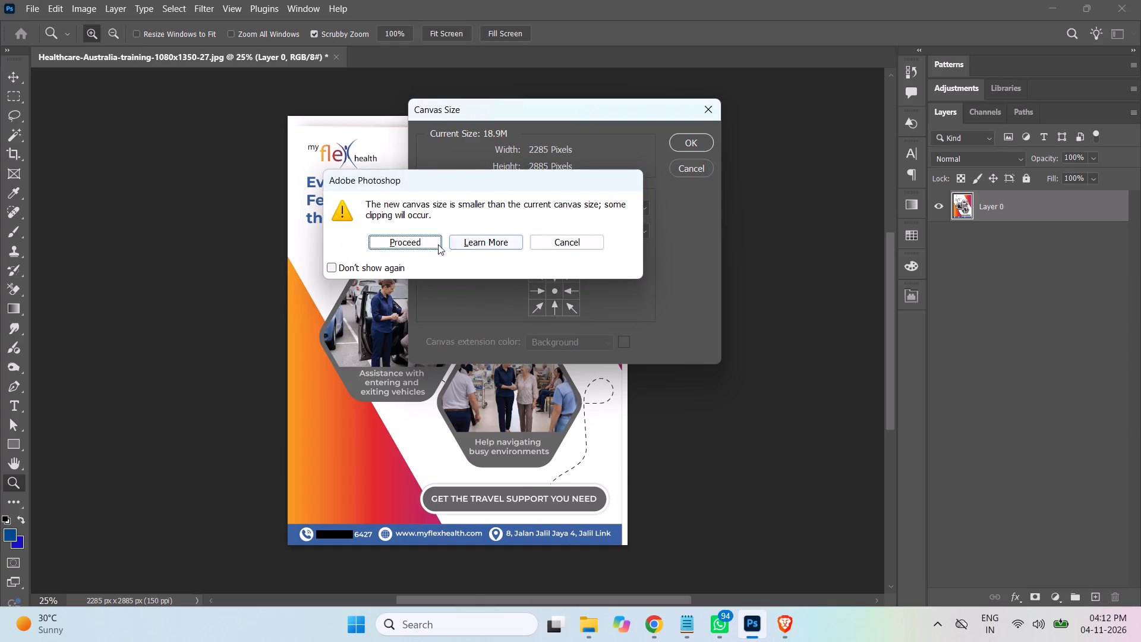
left_click(402, 241)
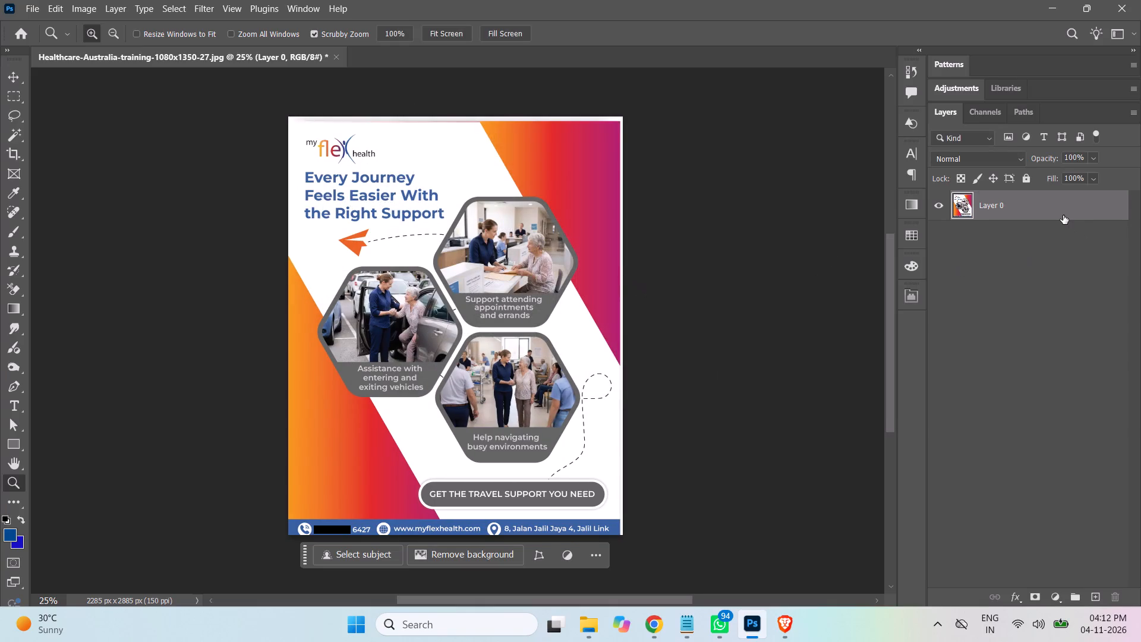
Nudge the Post-27 artwork layer right with the Move tool until its white right-hand strip leaves the canvas.
left_click(1063, 215)
key("Right")
key("Right")
key("Right")
key("Right")
key("v")
key("Right")
key("Right")
key("Right")
key("Right")
key("Right")
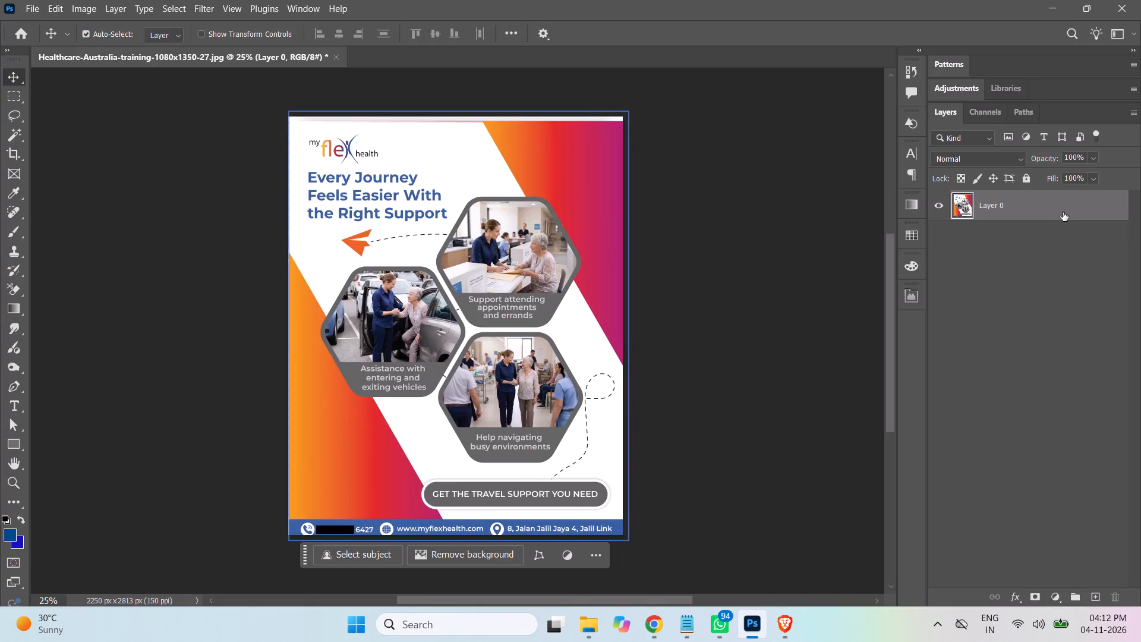
Nudge the artwork layer upward until the white strip at its top edge leaves the canvas, and deselect the layer.
key("Up")
key("Up")
key("Up")
key("Up")
key("Up")
key("Up")
key("Up")
key("Up")
key("Up")
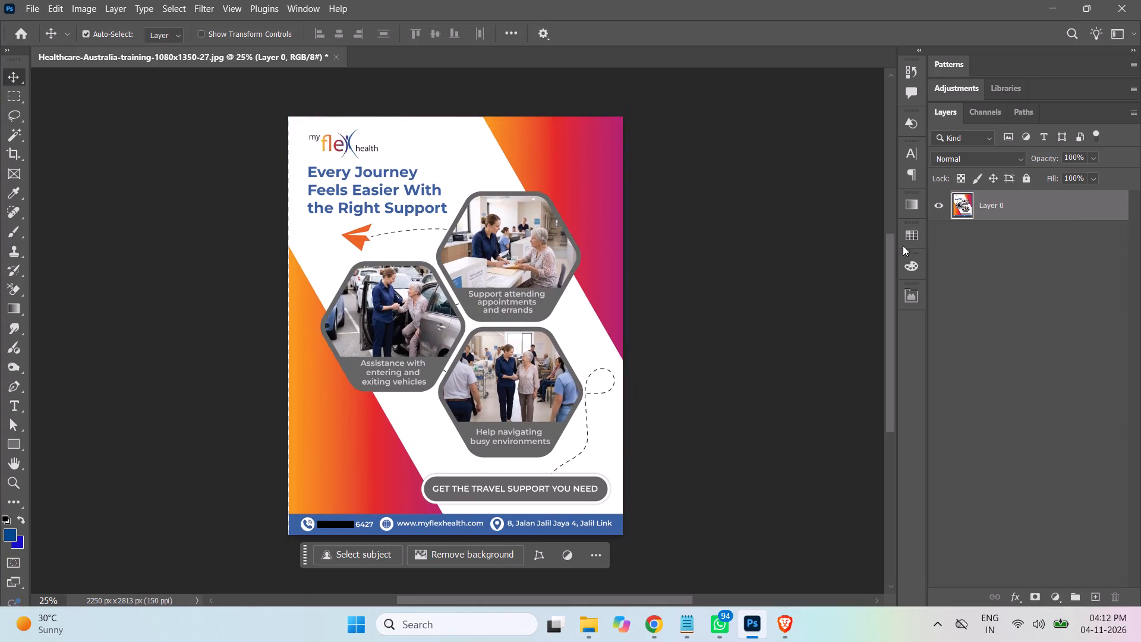
left_click(819, 289)
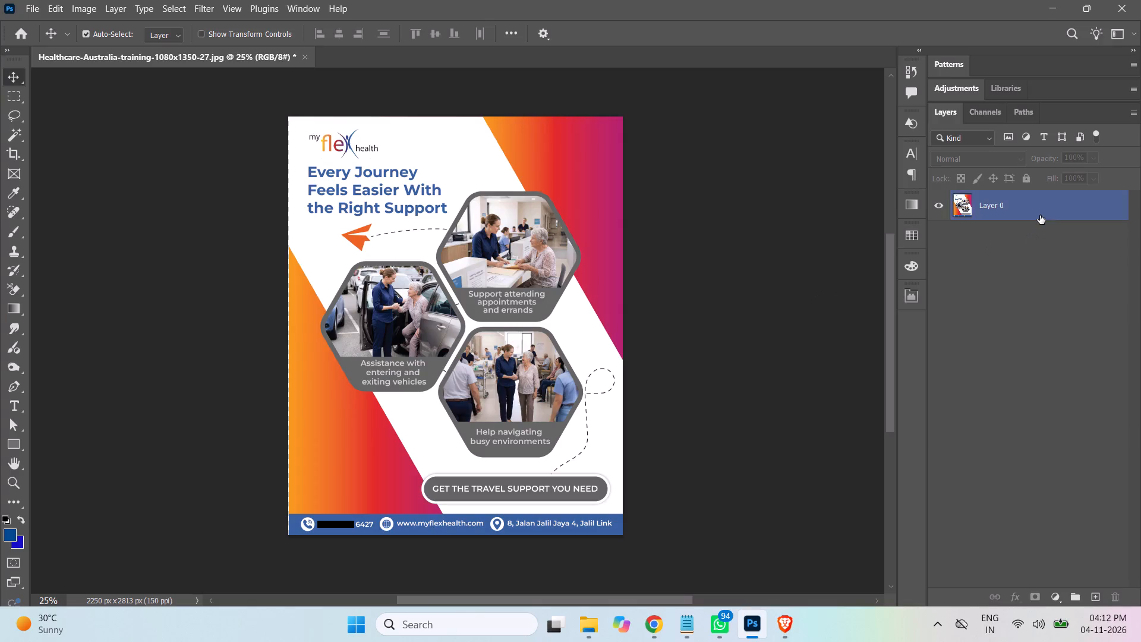
Stretch the artwork layer's left edge outward to about 100.13% width to cover the canvas's left edge.
left_click(1040, 208)
key("ctrl+t")
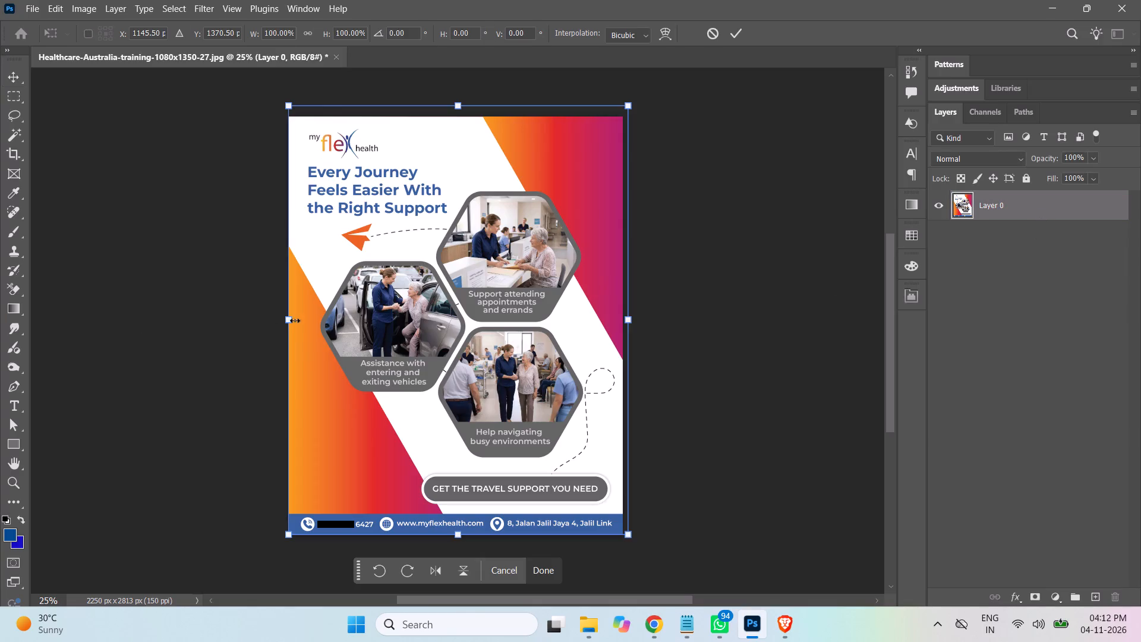
left_click_drag(286, 321, 285, 321)
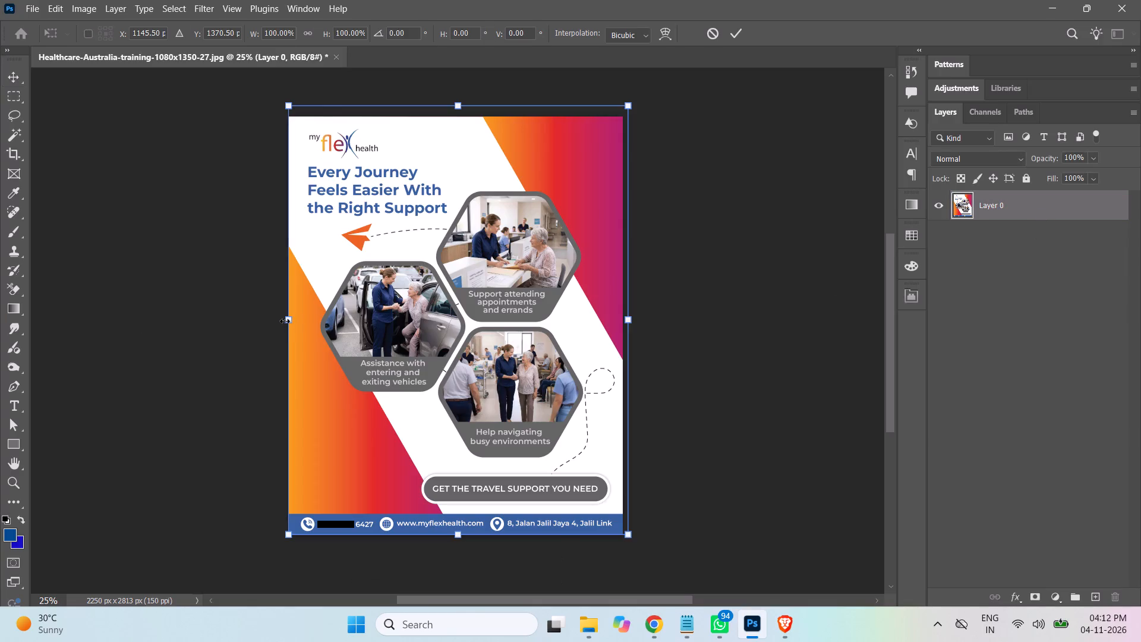
left_click_drag(285, 321, 280, 320)
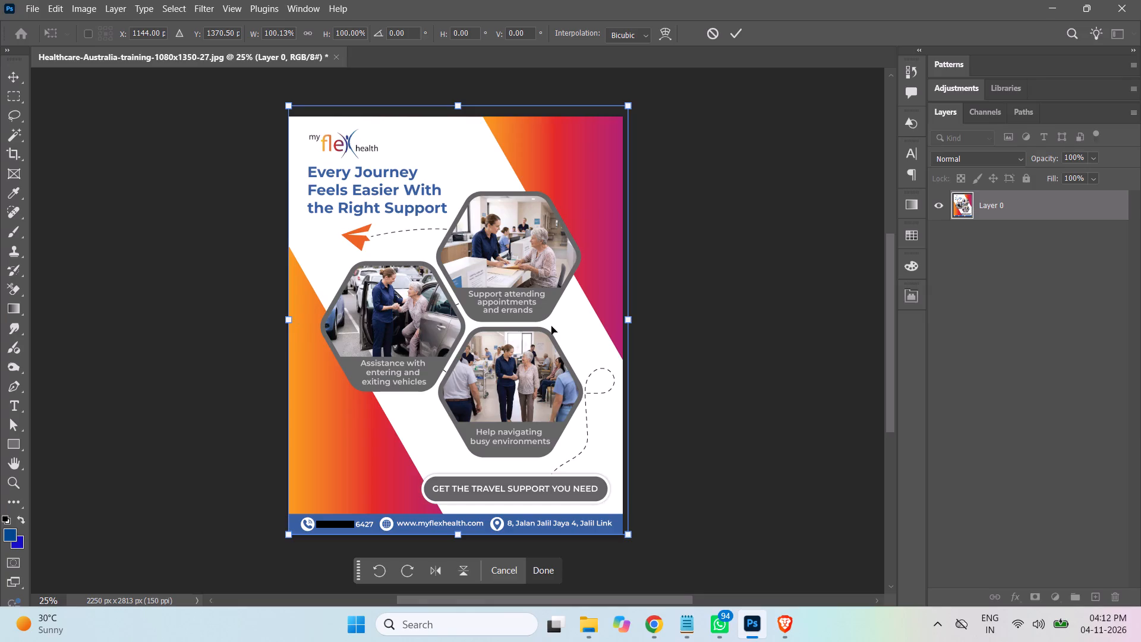
key("Return")
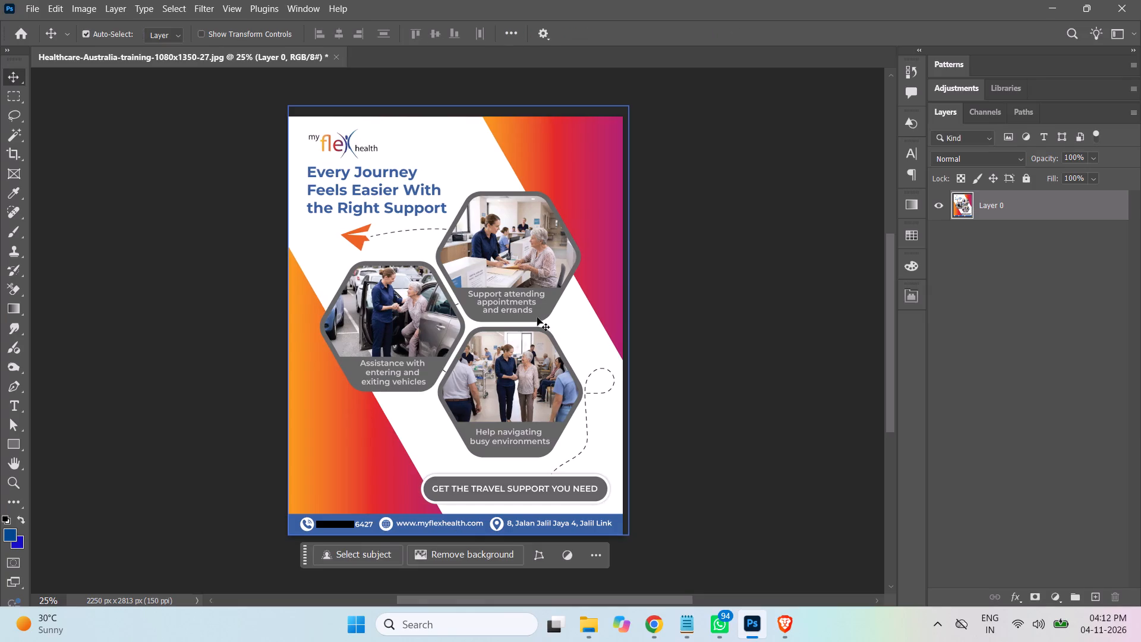
left_click(690, 295)
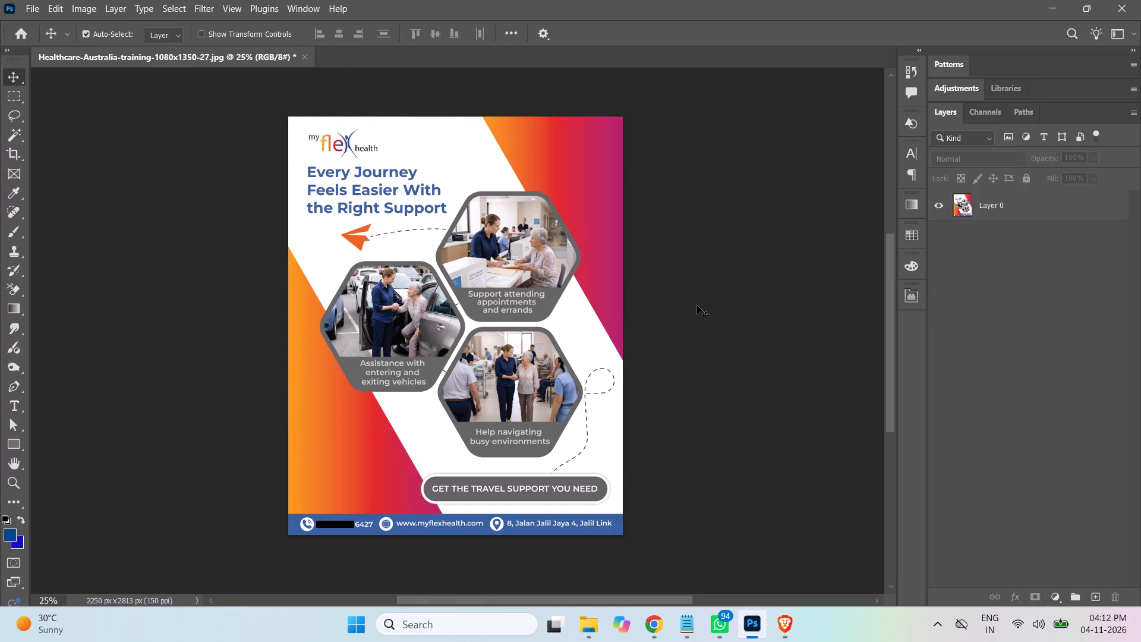
Save a JPEG copy of the corrected post over the original as Healthcare-Australia-training-1080x1350-27.jpg, accepting the replacement and the JPEG options.
key("ctrl+s")
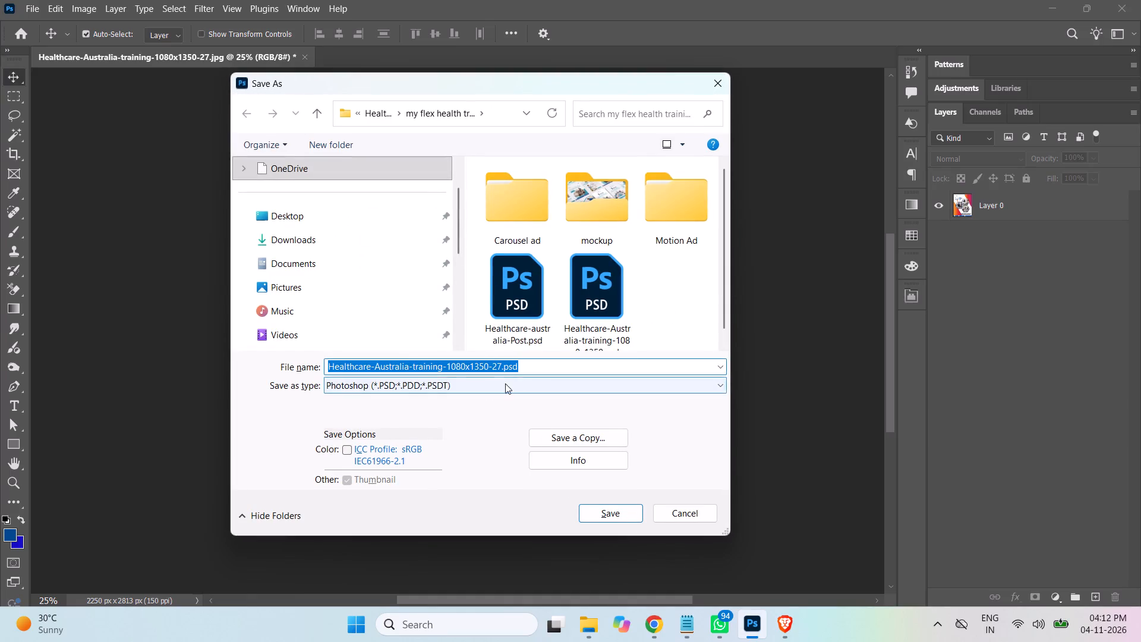
left_click(505, 385)
left_click(505, 387)
left_click(553, 436)
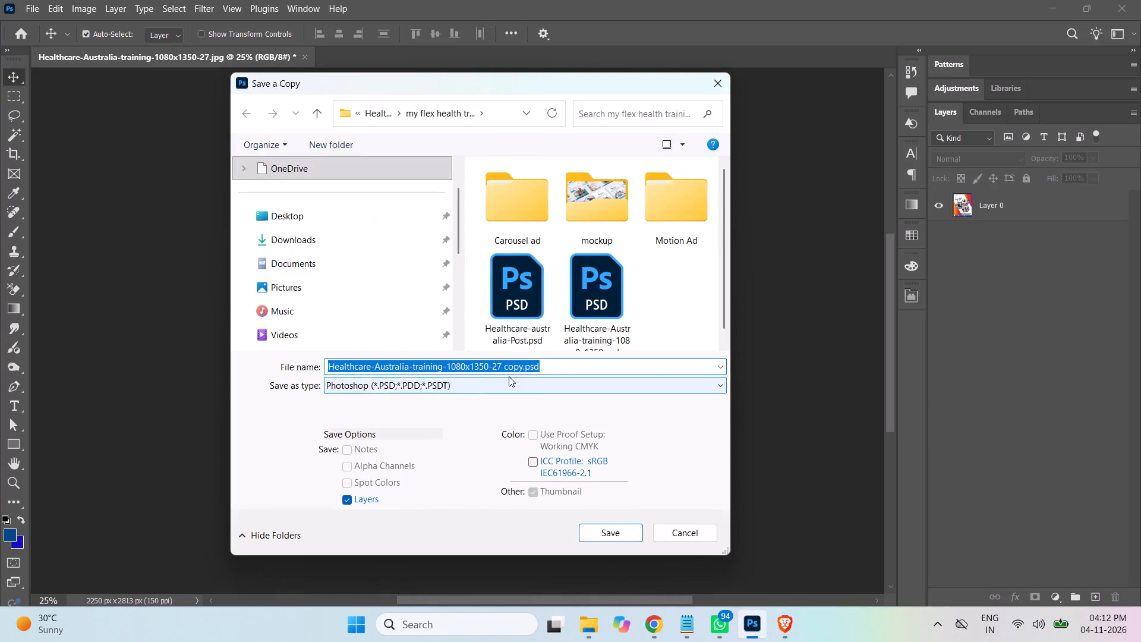
left_click(474, 388)
left_click(404, 203)
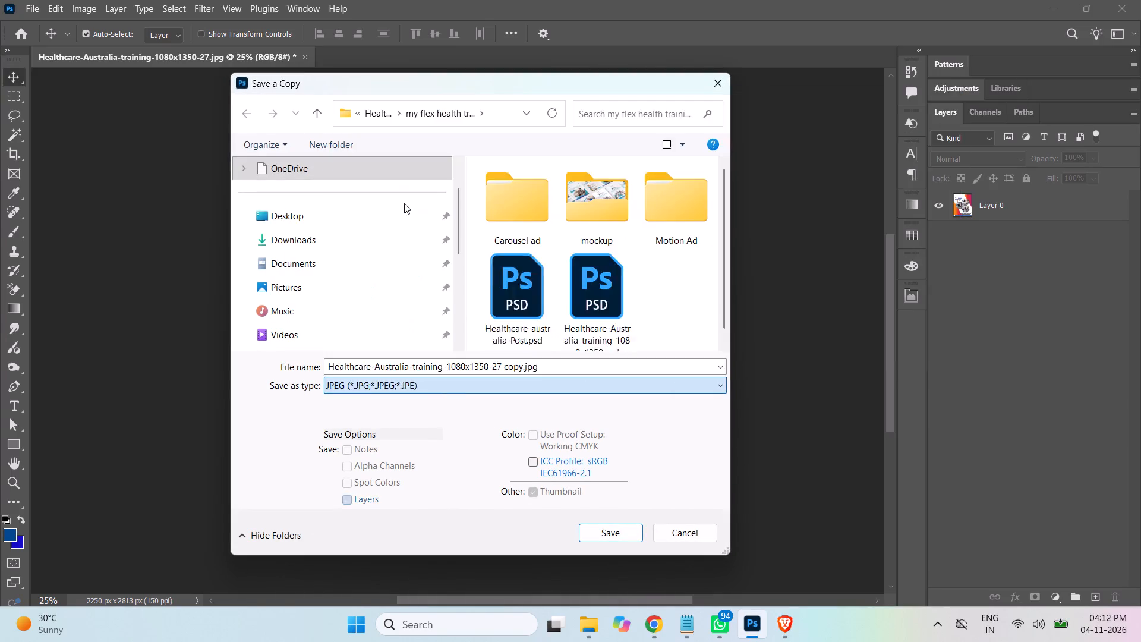
left_click(522, 368)
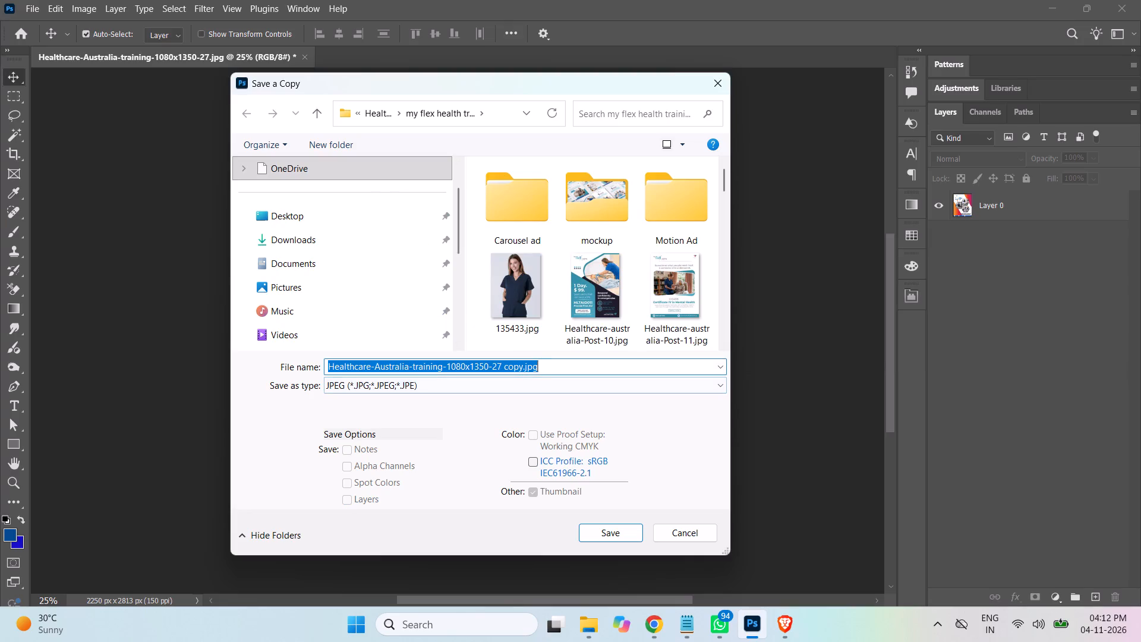
left_click(523, 367)
key("BackSpace")
key("BackSpace")
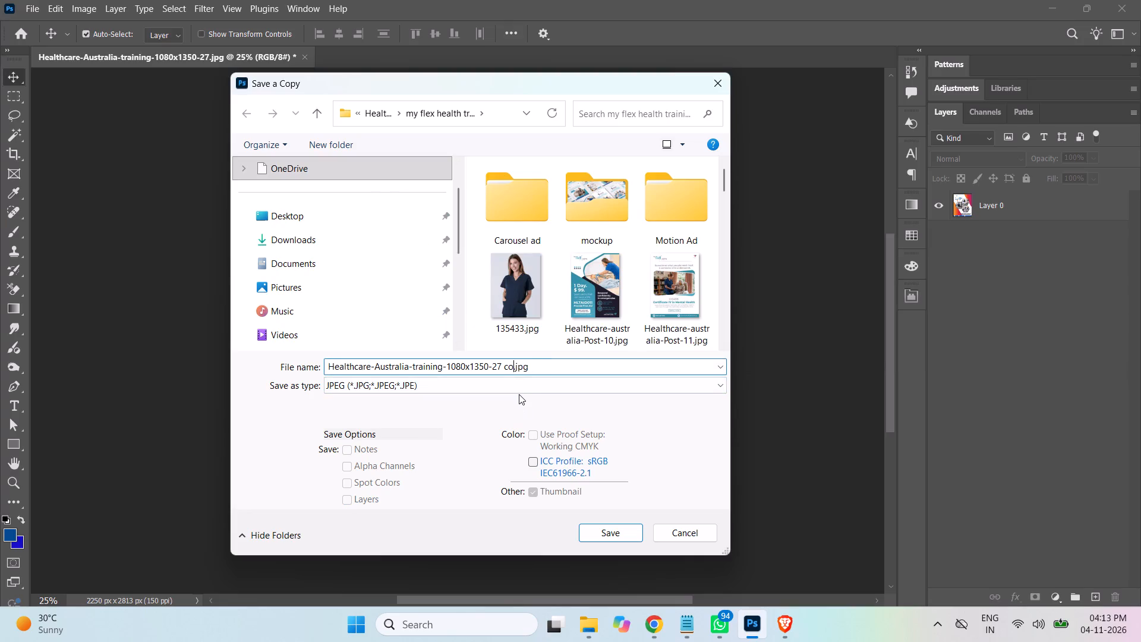
key("BackSpace")
key("BackSpace")
key("BackSpace")
left_click(614, 536)
left_click(631, 313)
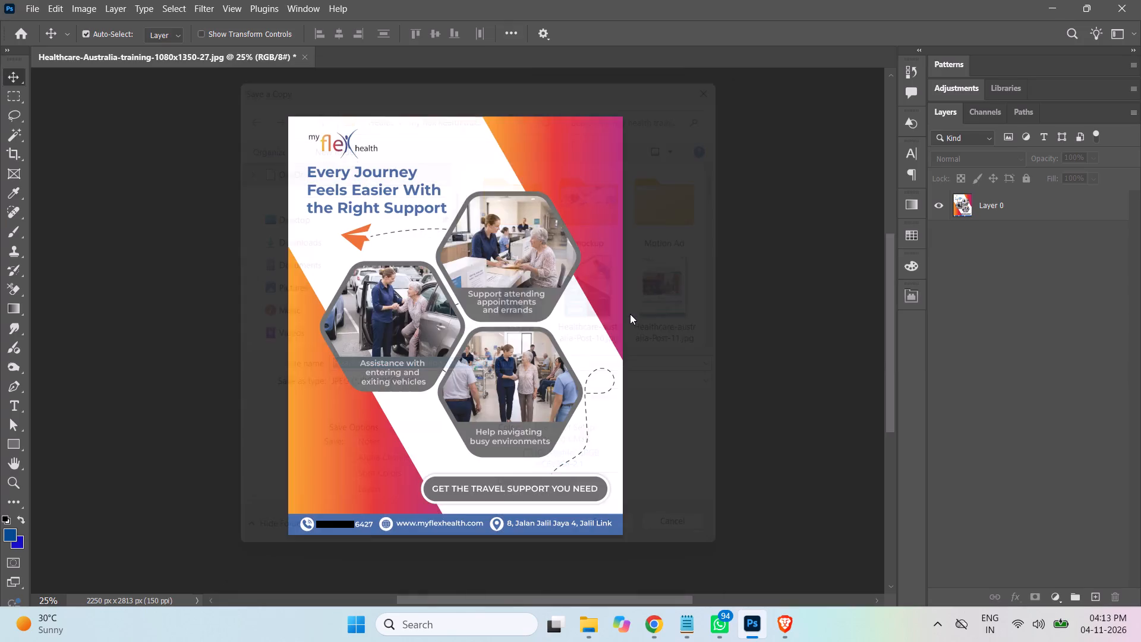
left_click(659, 140)
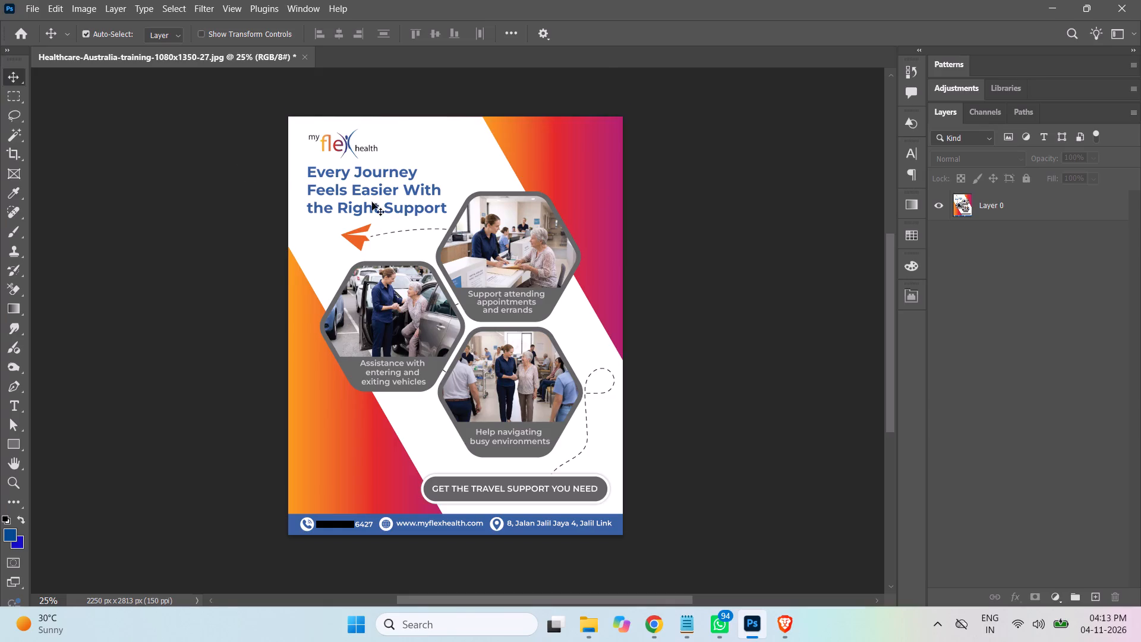
Close the Post-27 document without saving its layered changes.
left_click(305, 56)
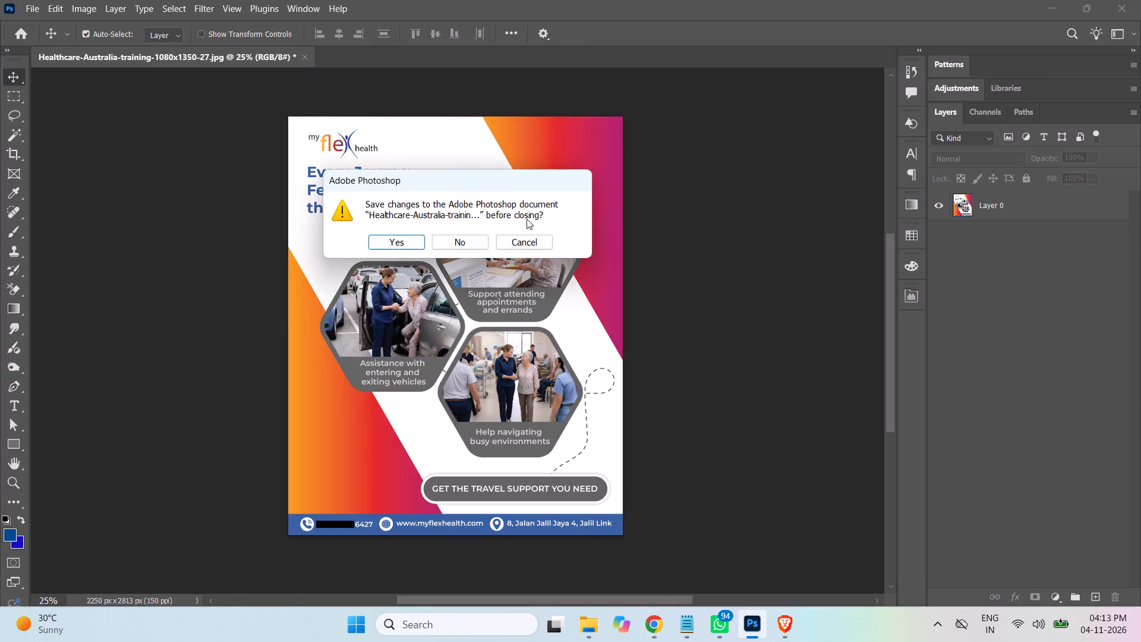
left_click(458, 244)
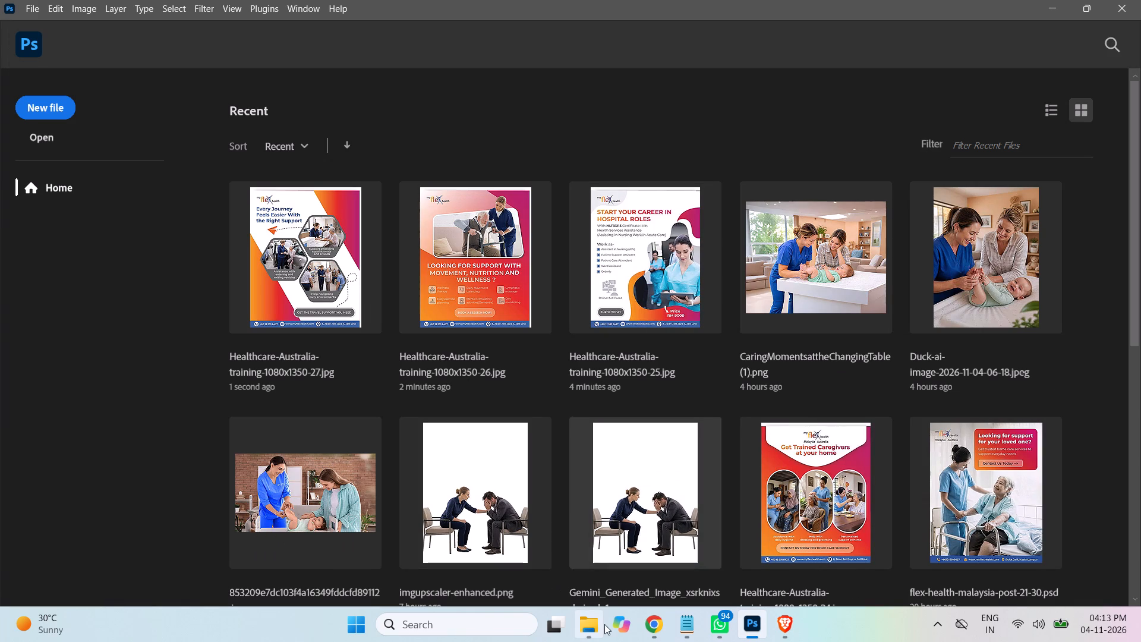
Open Healthcare-Australia-training-1080x1350-28.jpg from the my flex health training folder in Photoshop and convert its Background into a regular layer.
left_click(589, 625)
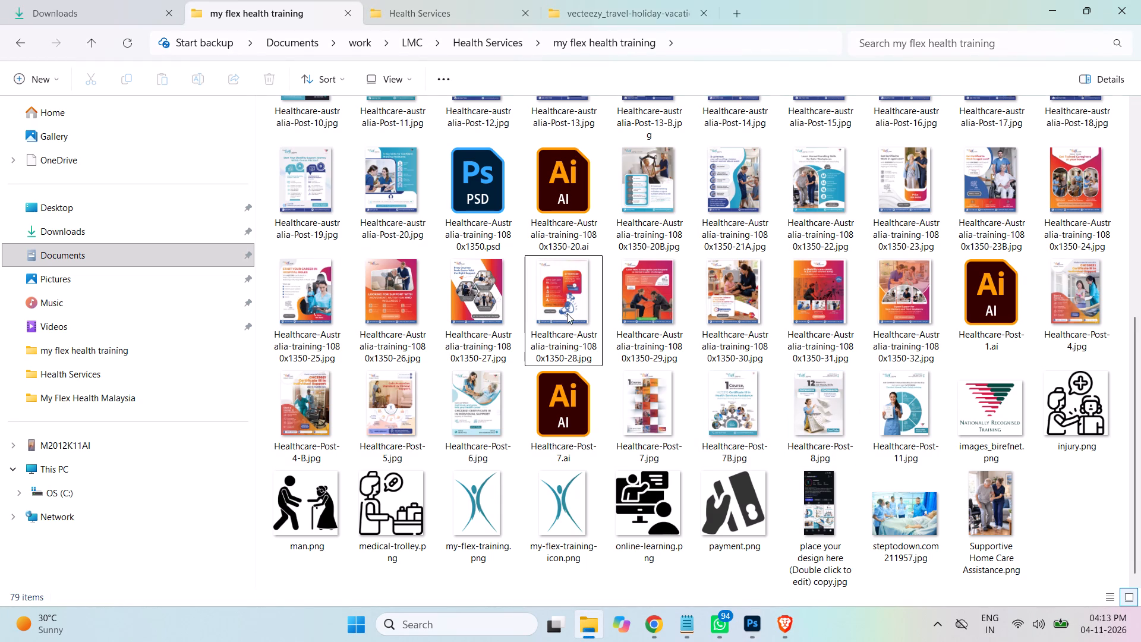
left_click_drag(567, 313, 592, 142)
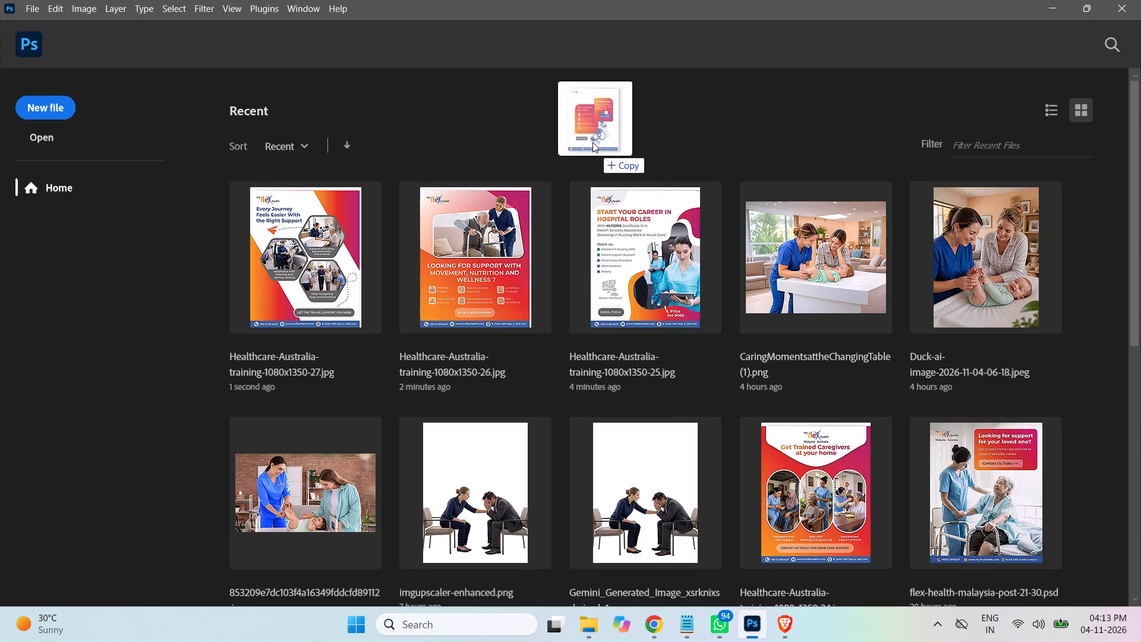
left_click_drag(592, 142, 592, 141)
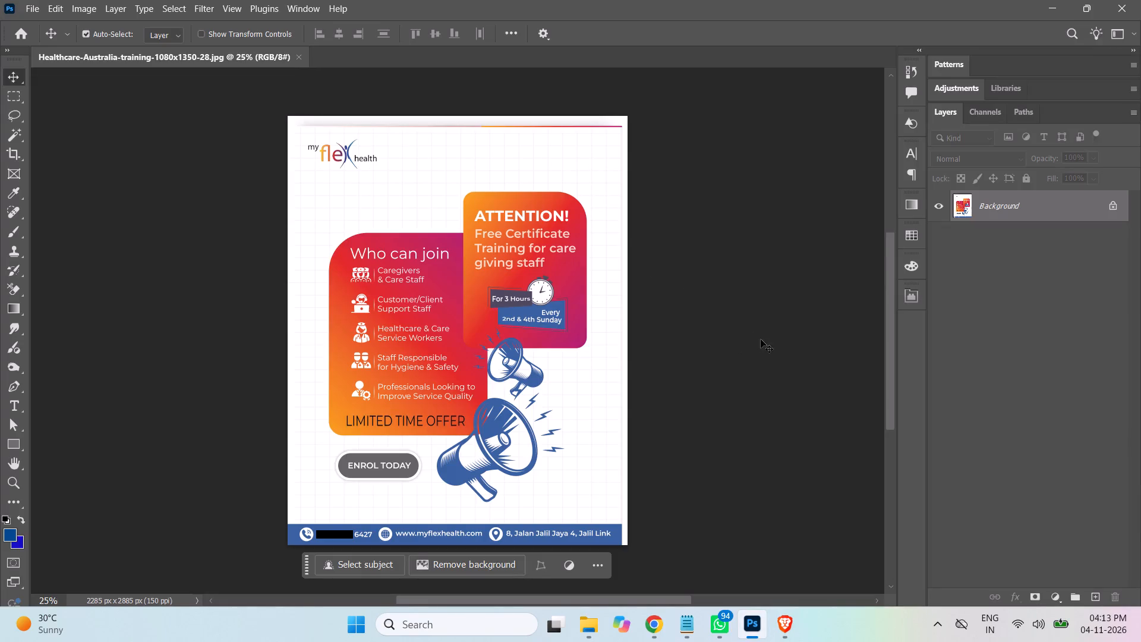
double_click(1042, 207)
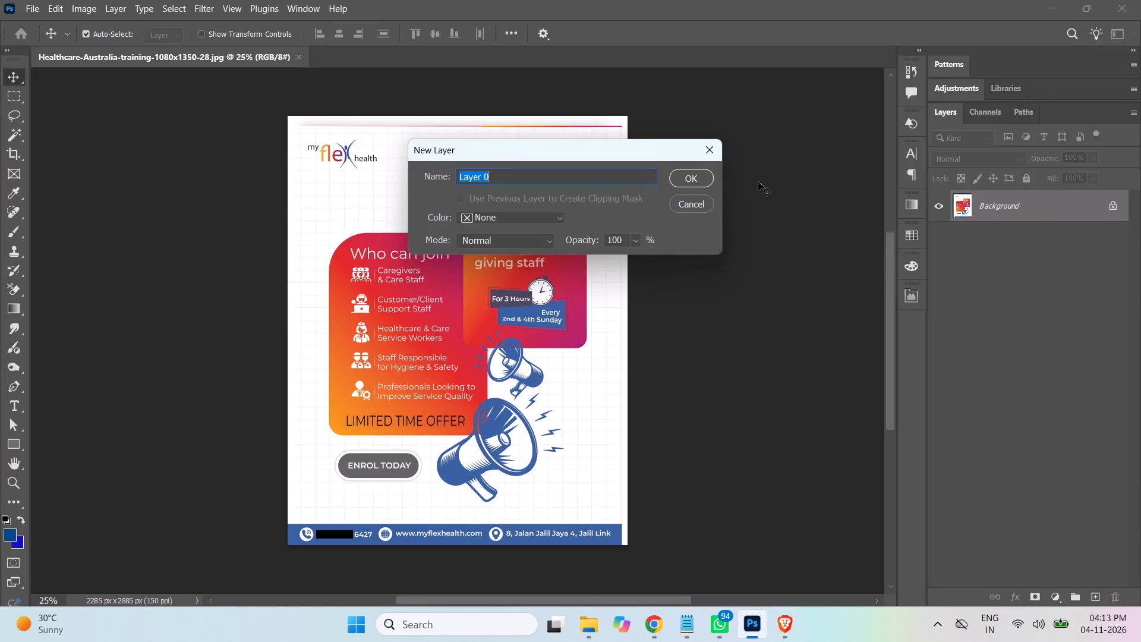
left_click(683, 177)
Reduce the Post-28 canvas size to 2250 by 2813 pixels with the centre anchor, accepting the clipping.
left_click(88, 10)
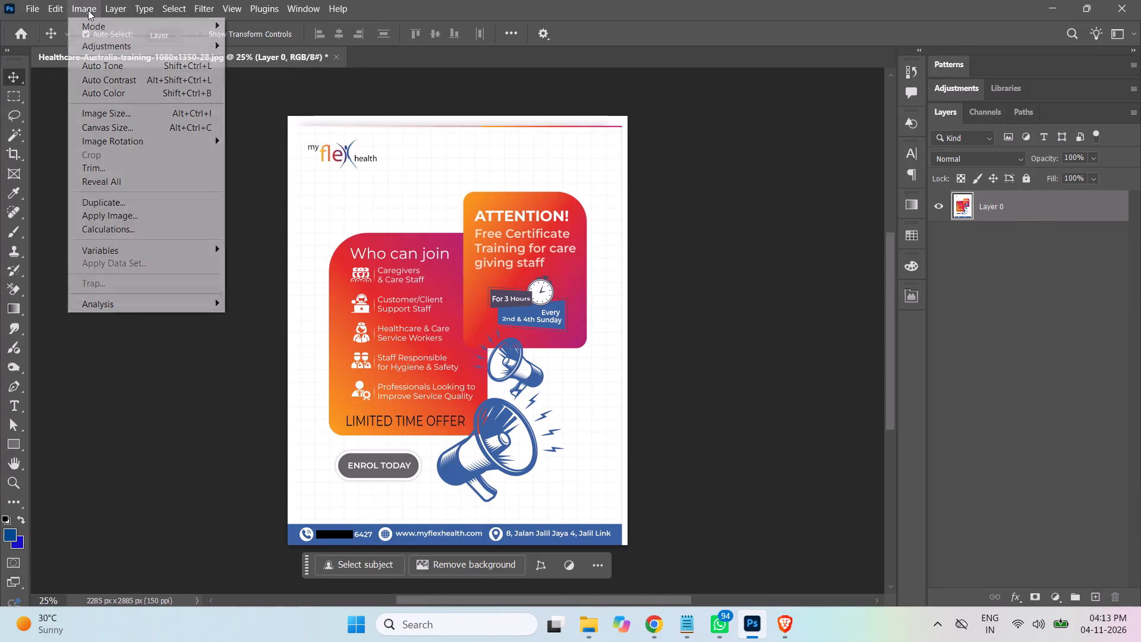
left_click(116, 127)
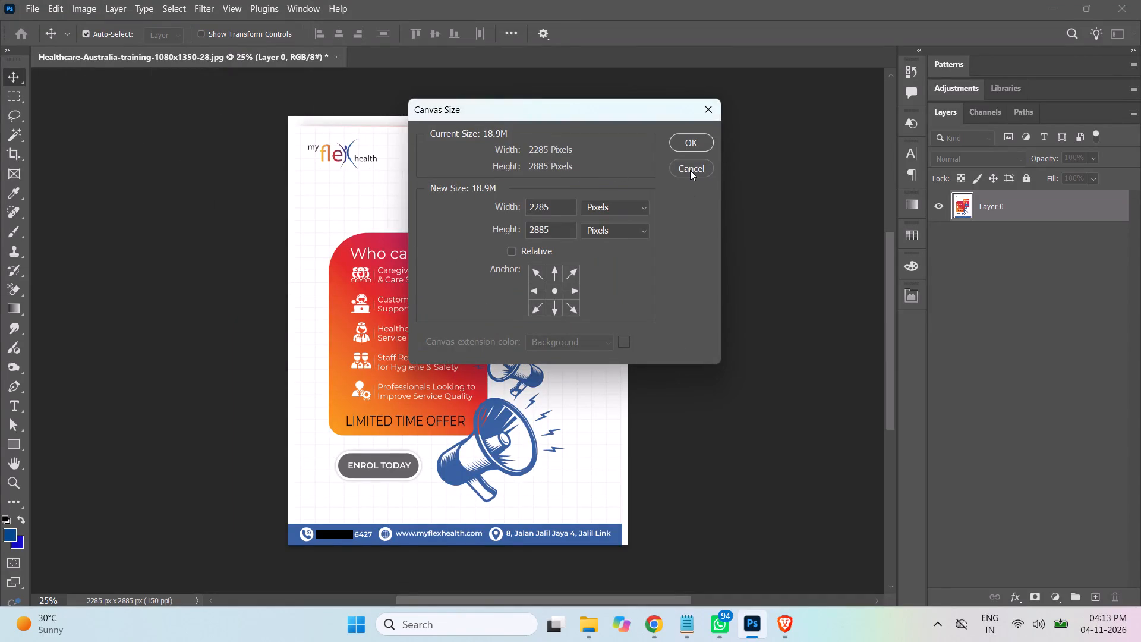
left_click(543, 206)
left_click_drag(540, 206, 610, 207)
type("50")
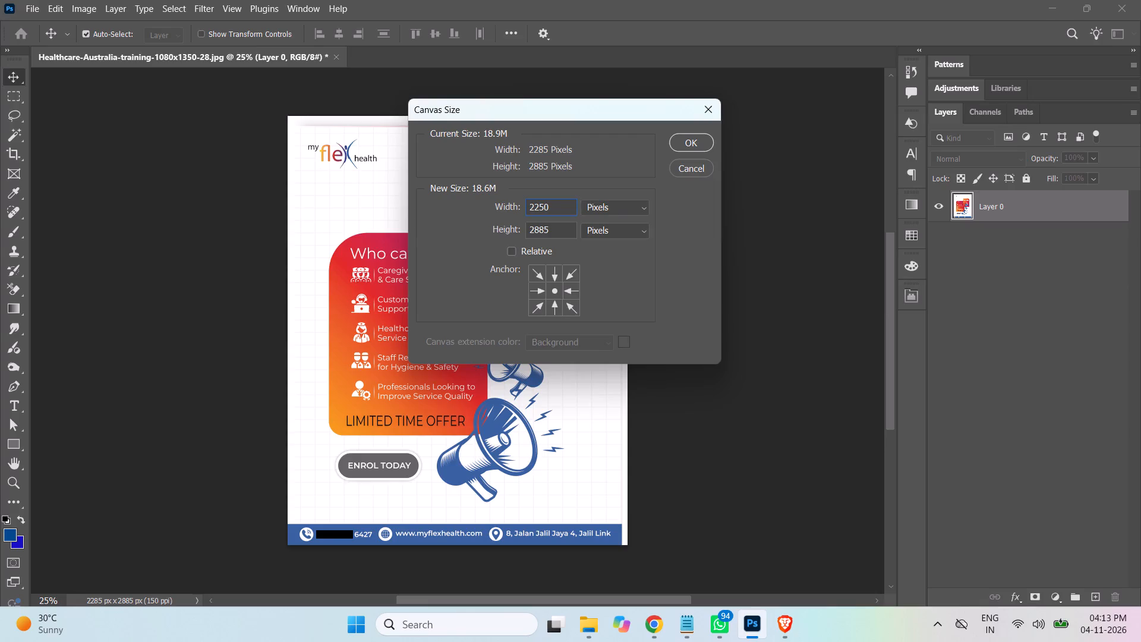
left_click_drag(540, 227, 553, 234)
type("13")
left_click(694, 140)
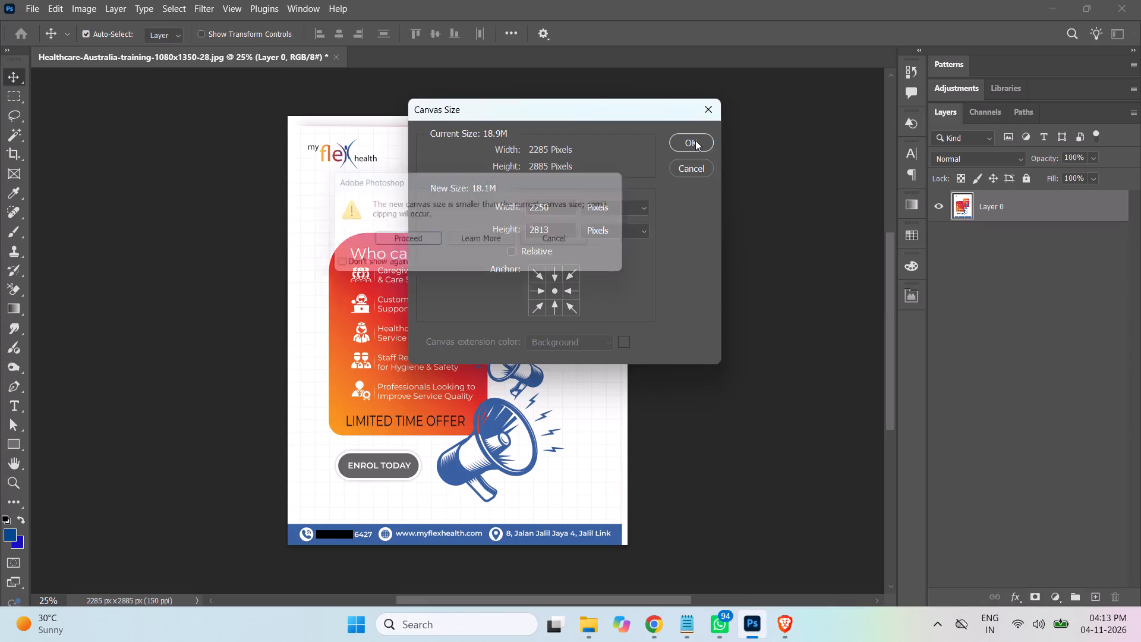
left_click(409, 244)
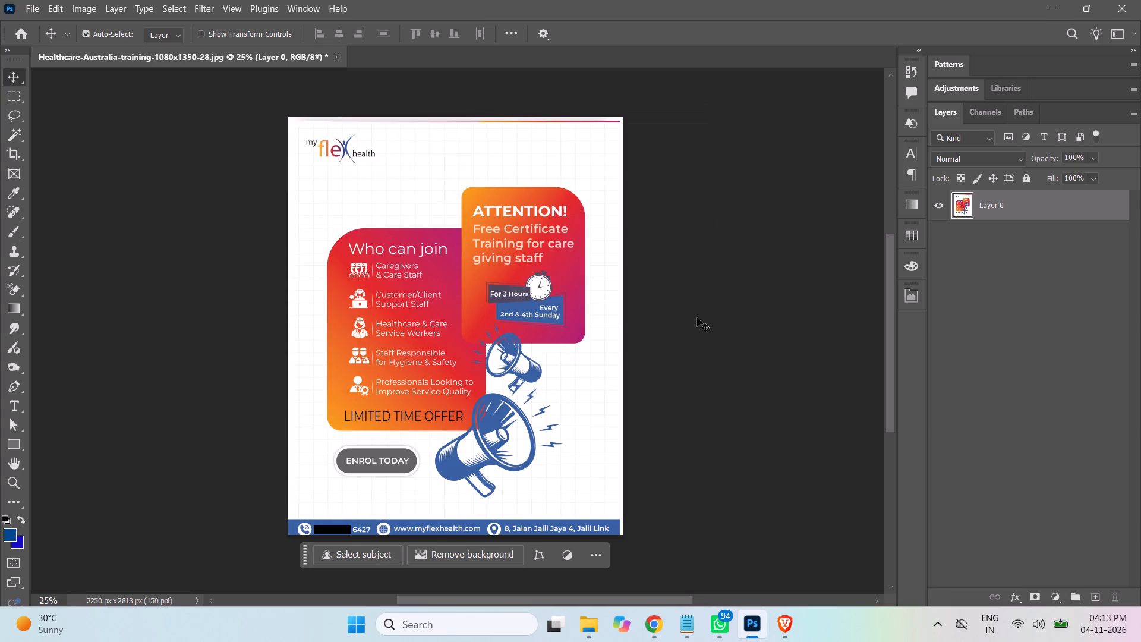
Nudge the Post-28 artwork layer upward until the white strip above its top gradient line leaves the canvas.
key("Up")
key("Up")
key("Up")
key("Up")
key("Up")
key("Up")
key("Up")
key("Up")
key("Up")
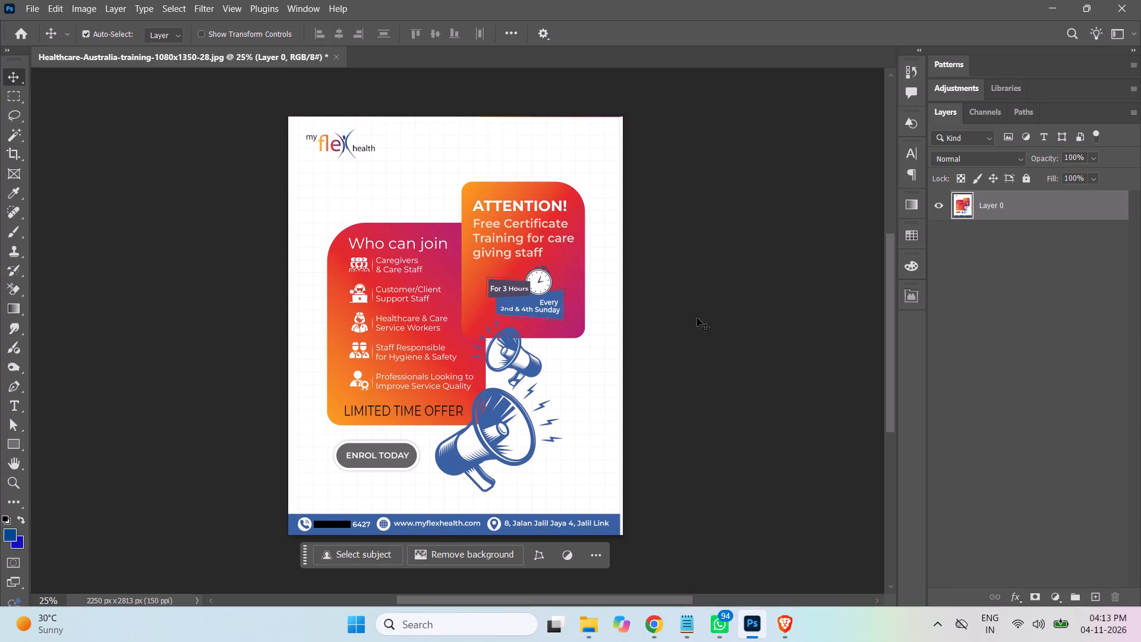
Nudge the artwork layer right until the white strip along its right-hand edge leaves the canvas.
key("Right")
key("Right")
key("Right")
key("Right")
key("Right")
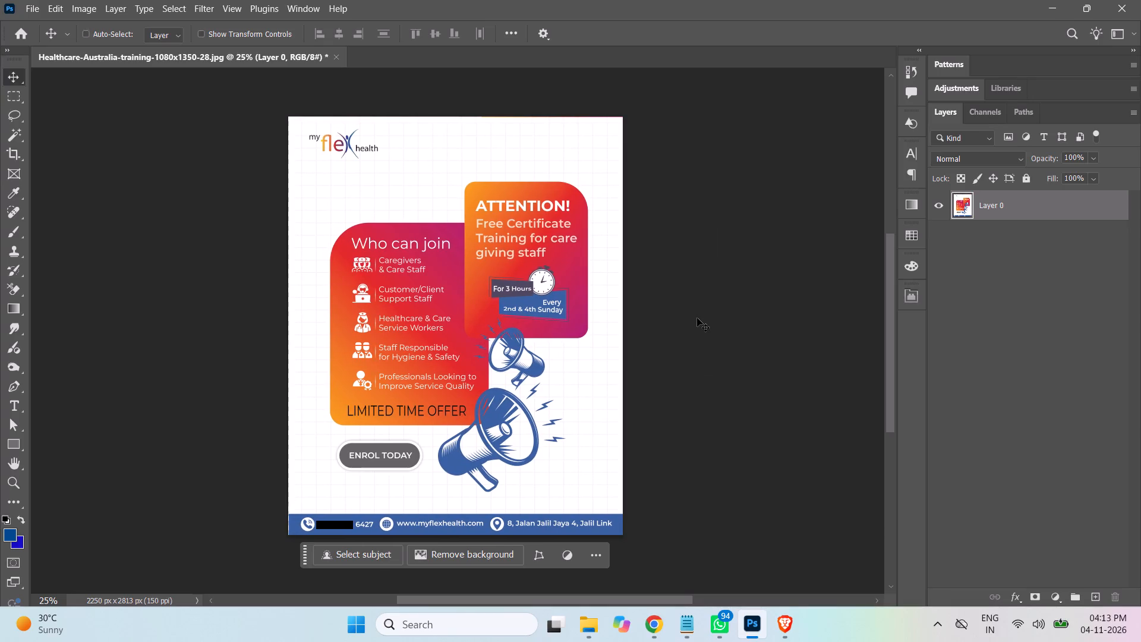
Stretch the artwork layer's left edge outward to about 100.13% width to cover the canvas's left edge.
key("ctrl+t")
left_click(288, 317)
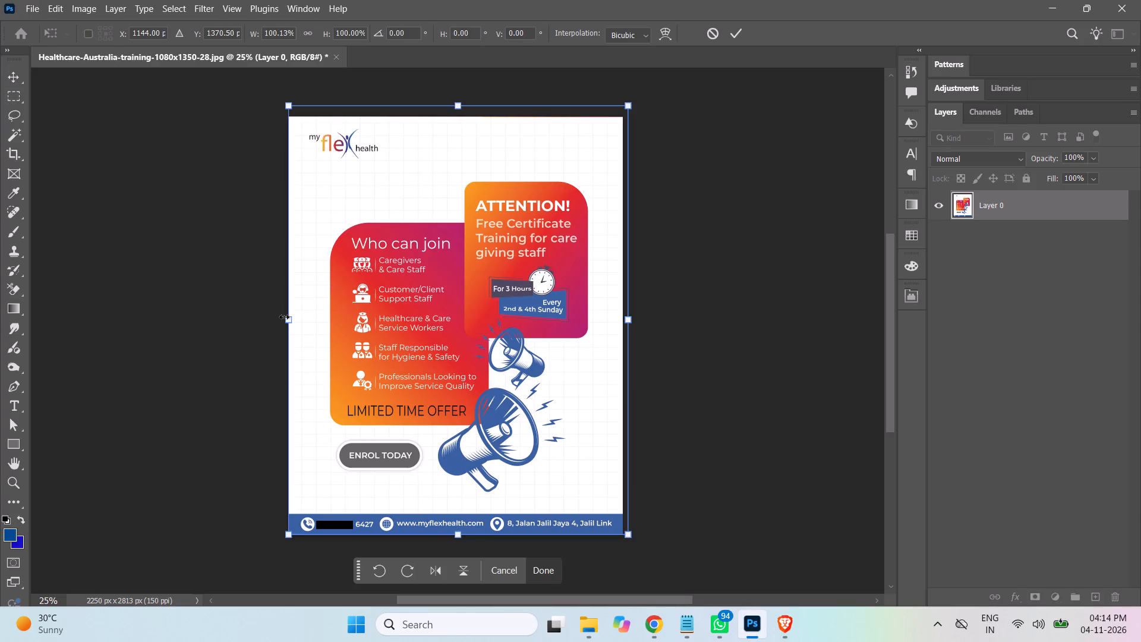
key("Return")
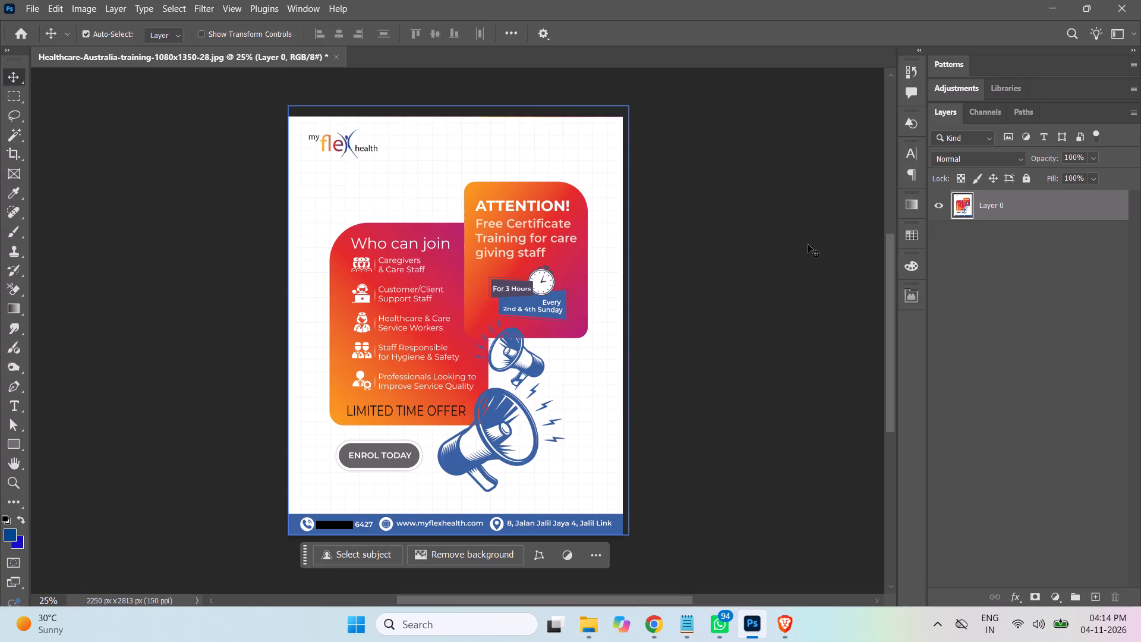
Save a JPEG copy of the corrected post over the original as Healthcare-Australia-training-1080x1350-28.jpg, accepting the replacement and the JPEG options.
left_click(32, 8)
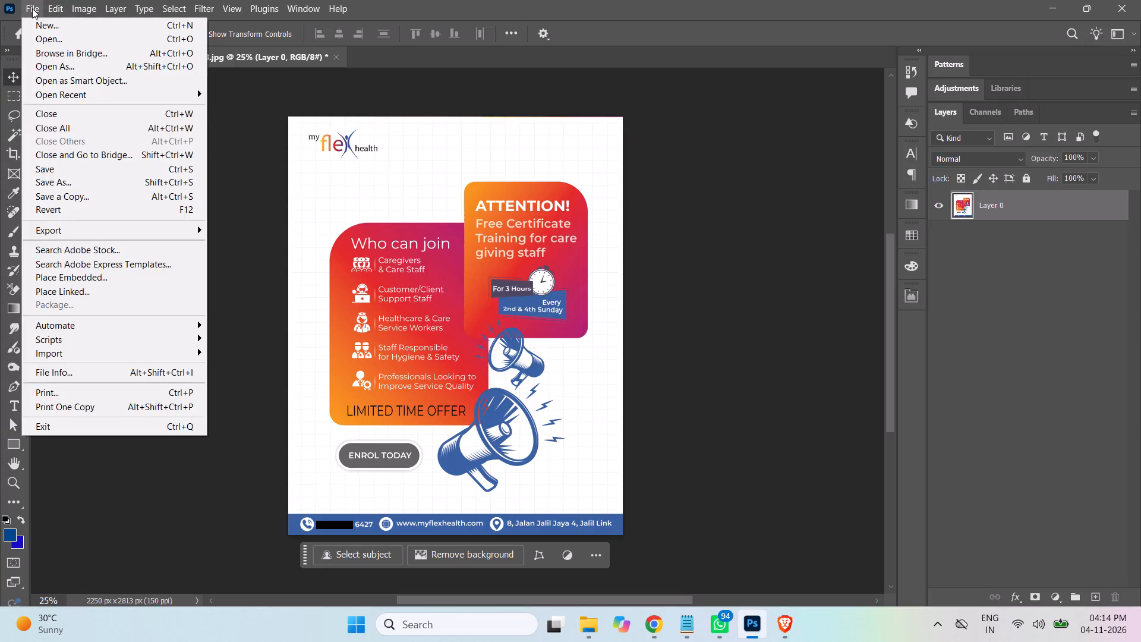
left_click(96, 197)
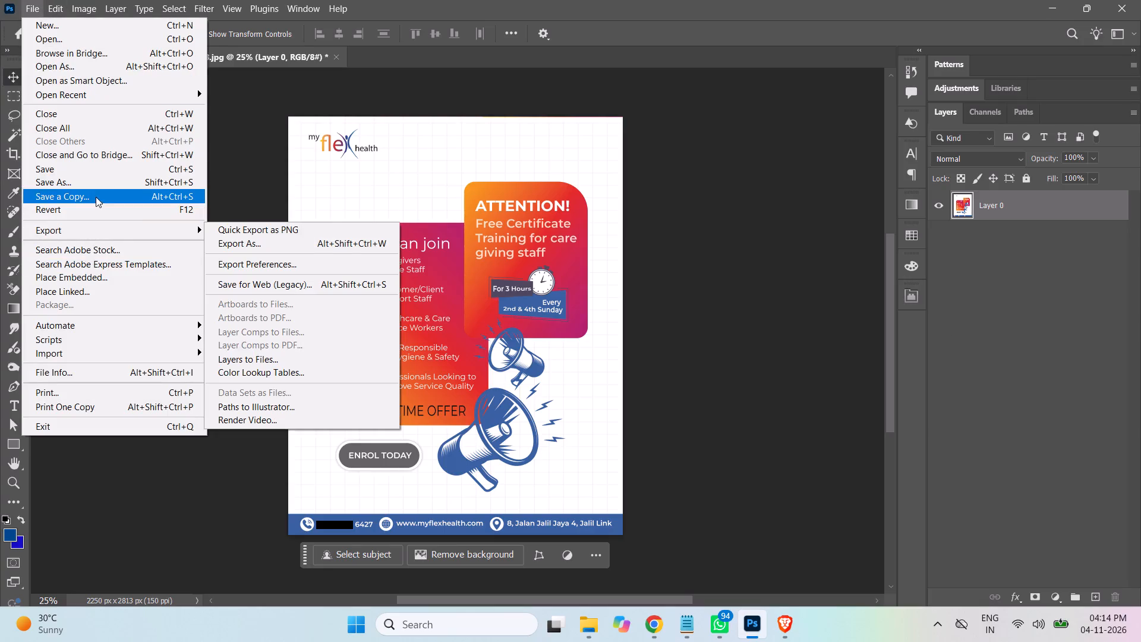
left_click(418, 386)
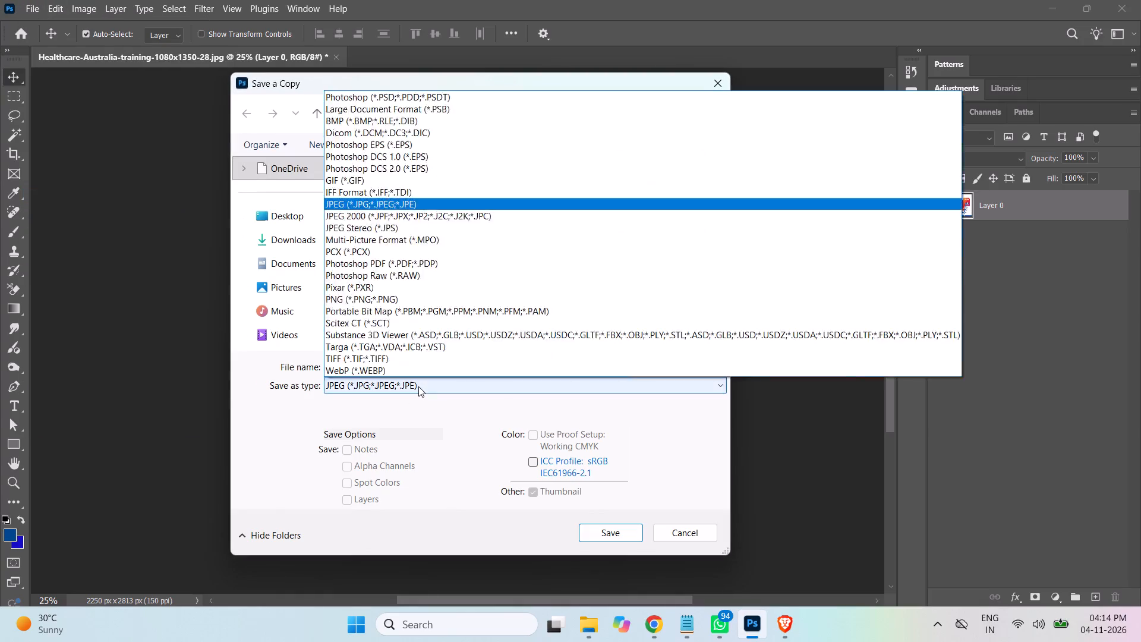
left_click(418, 386)
left_click(521, 369)
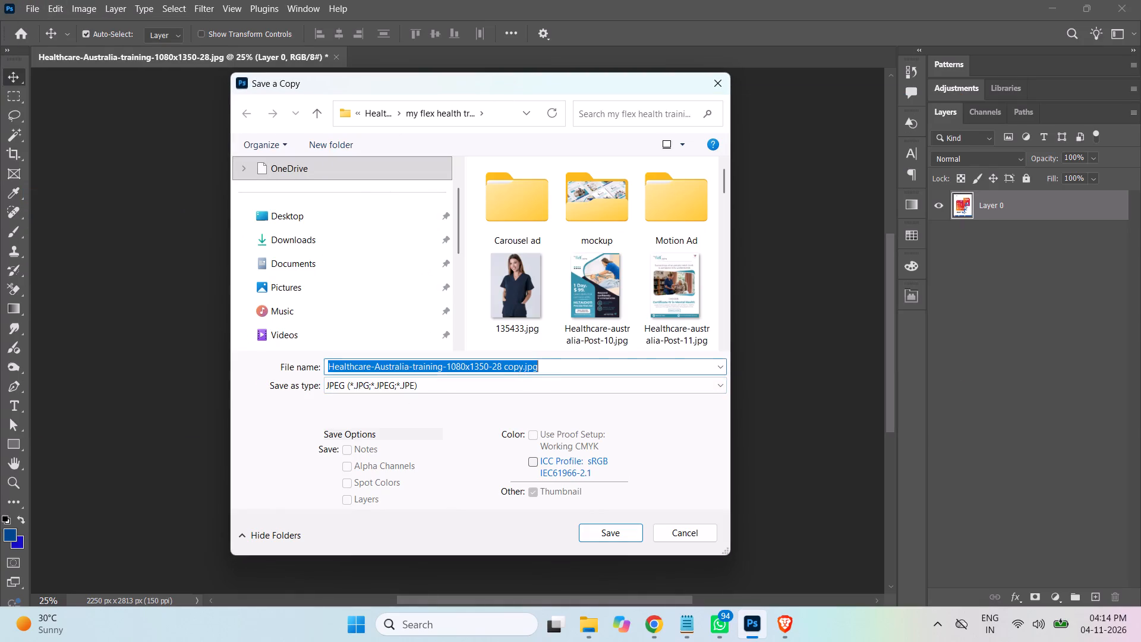
left_click(522, 366)
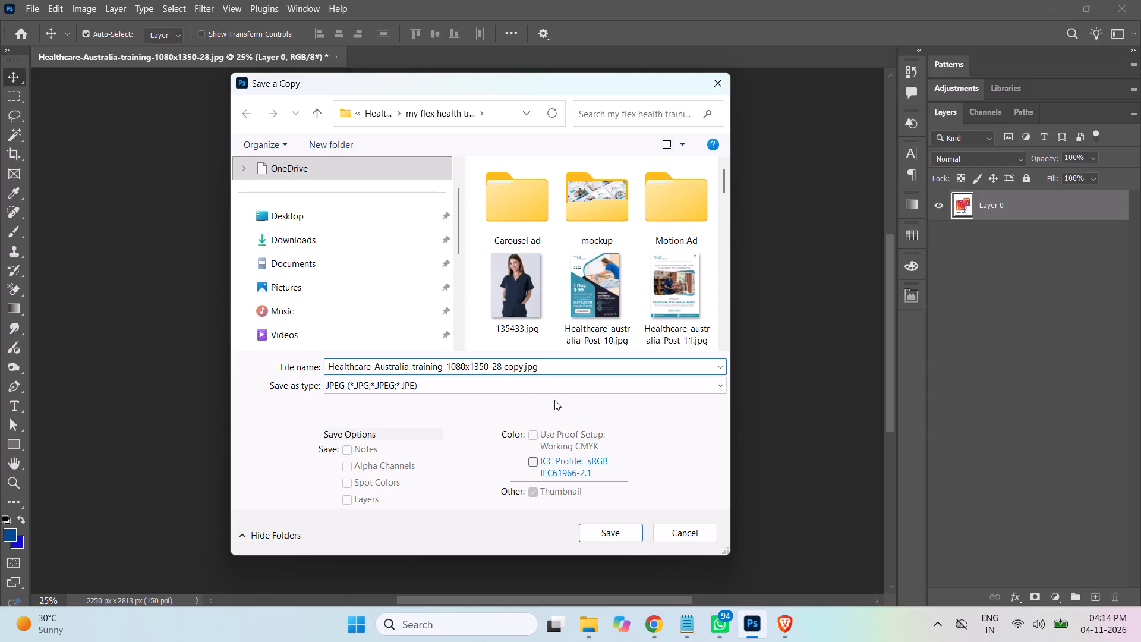
key("BackSpace")
key("BackSpace")
key("BackSpace")
key("BackSpace")
key("BackSpace")
left_click(617, 531)
left_click(631, 311)
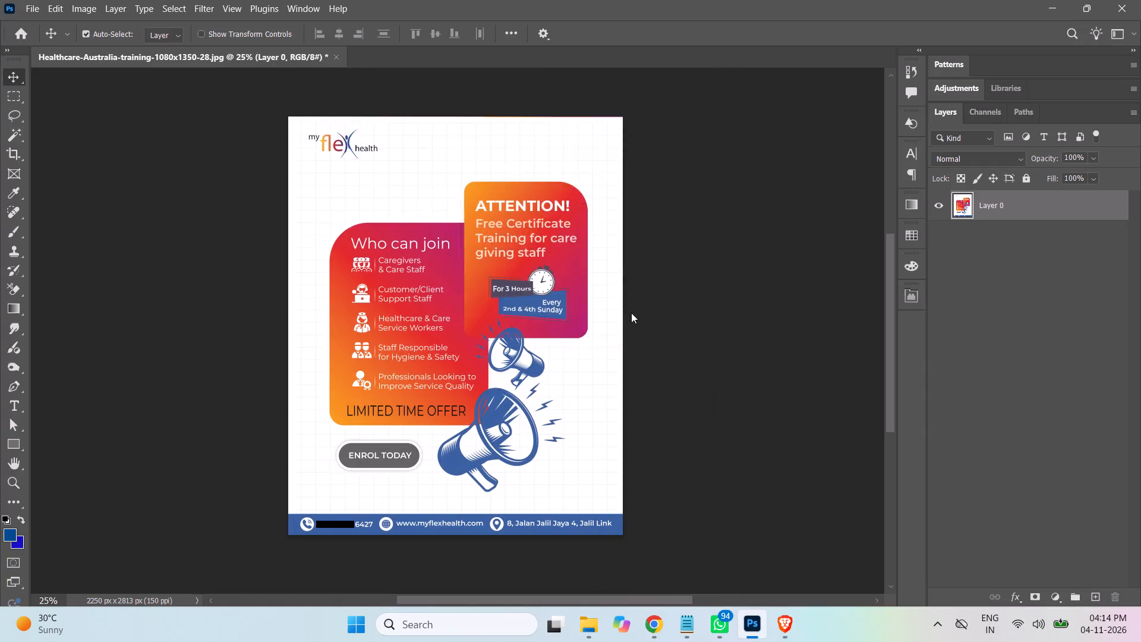
left_click(658, 144)
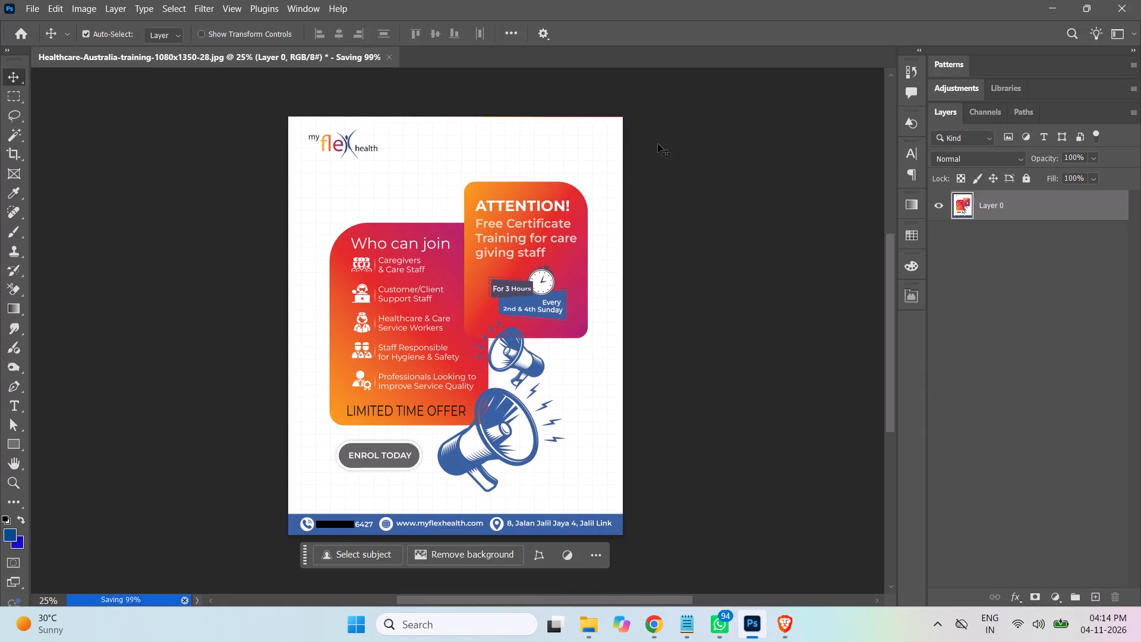
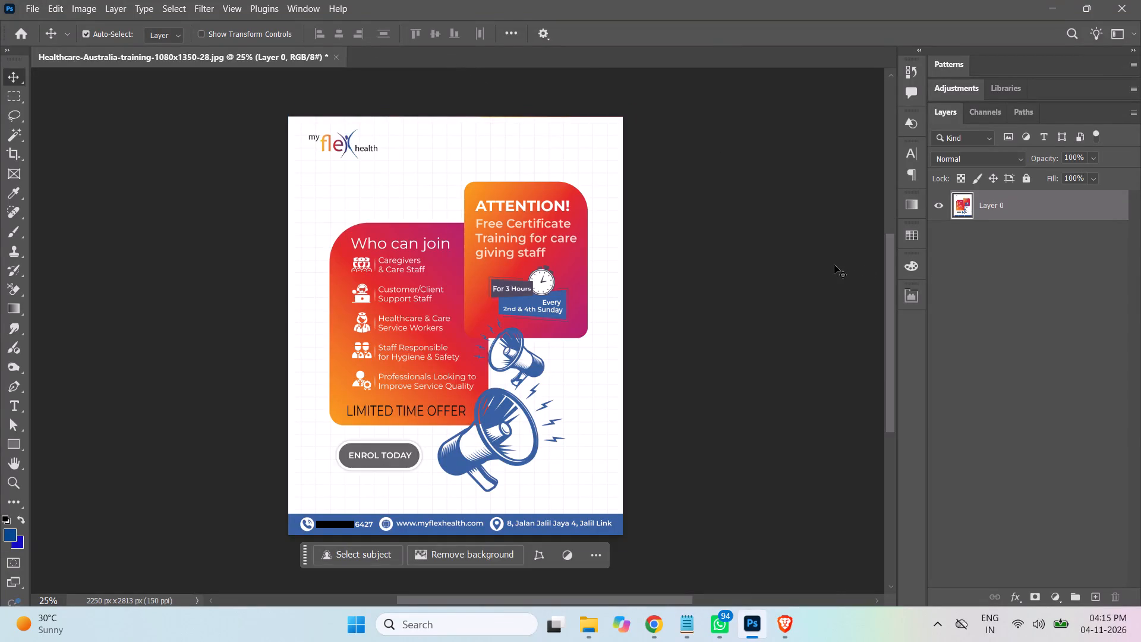
Close the Post-28 document without saving the open working file.
left_click(336, 56)
left_click(450, 243)
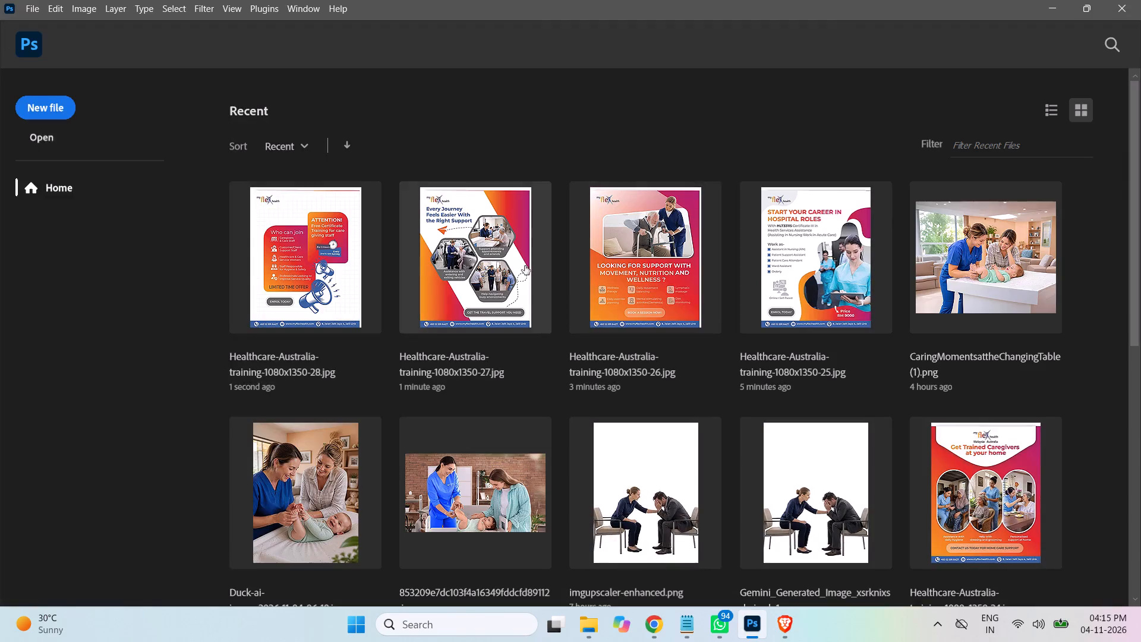
Open Healthcare-Australia-training-1080x1350-29.jpg in Photoshop from the my flex health training folder.
left_click(588, 621)
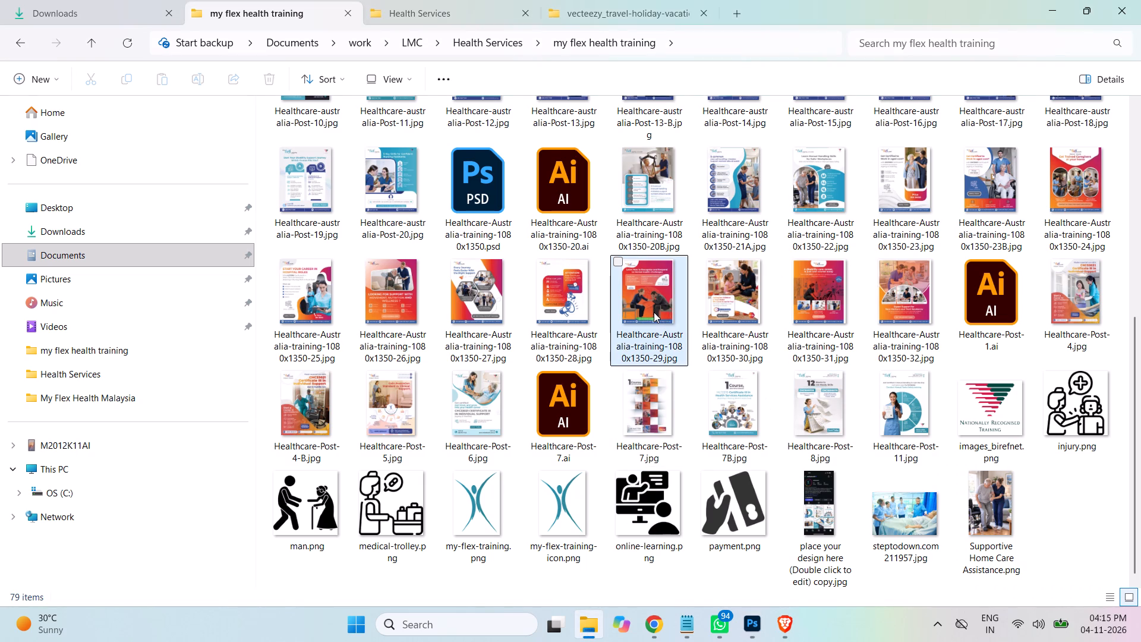
left_click_drag(654, 312, 578, 134)
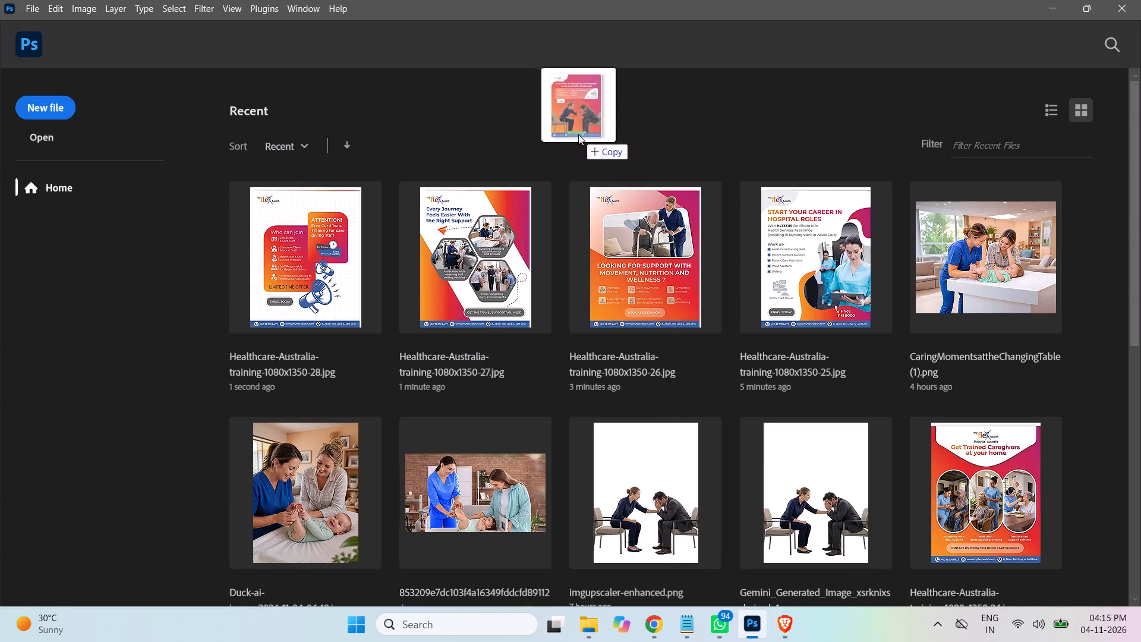
left_click_drag(578, 134, 578, 134)
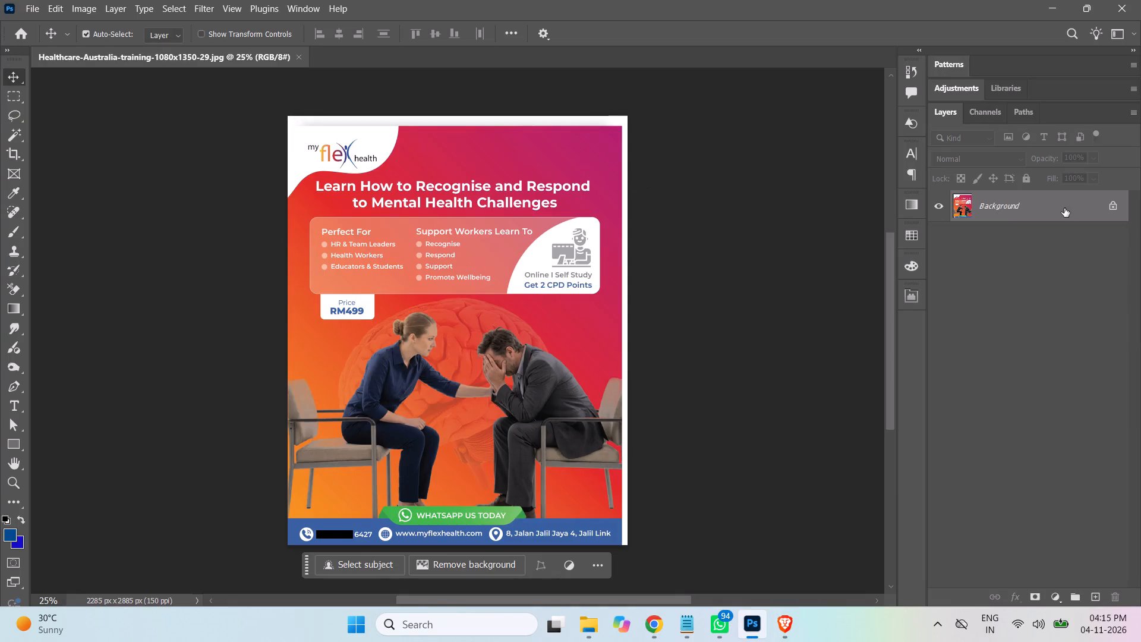
Convert the locked Background of Post-29 into an editable layer, keeping the default name Layer 0.
double_click(1064, 208)
left_click(686, 179)
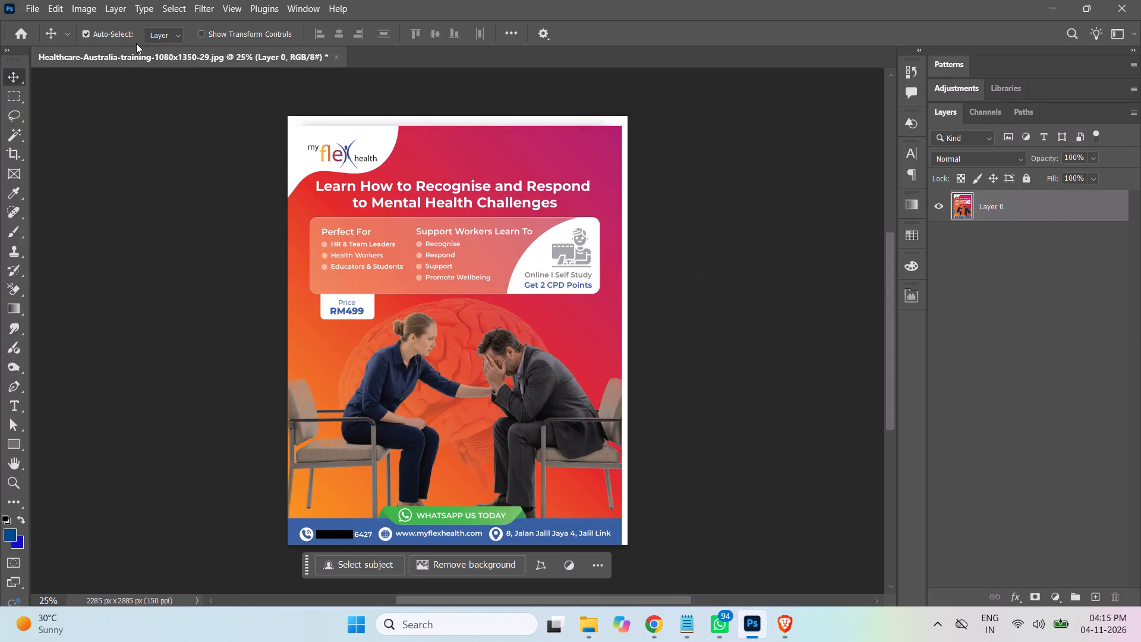
Resize the Post-29 canvas to 2250 x 2813 pixels from the centre anchor, accepting the clipping.
left_click(81, 11)
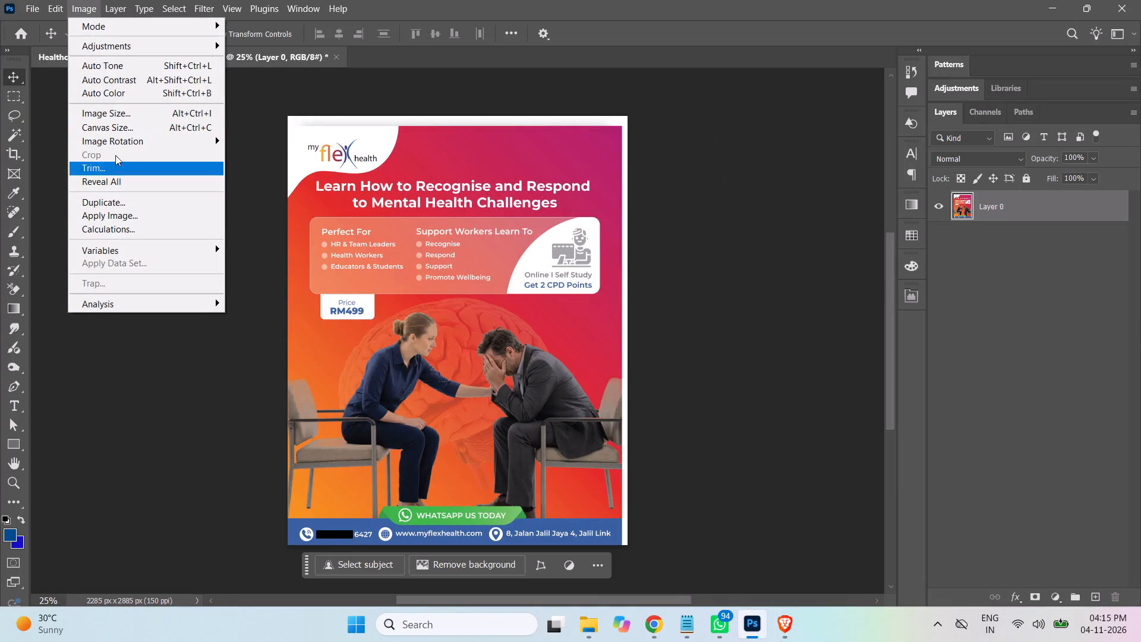
left_click(120, 126)
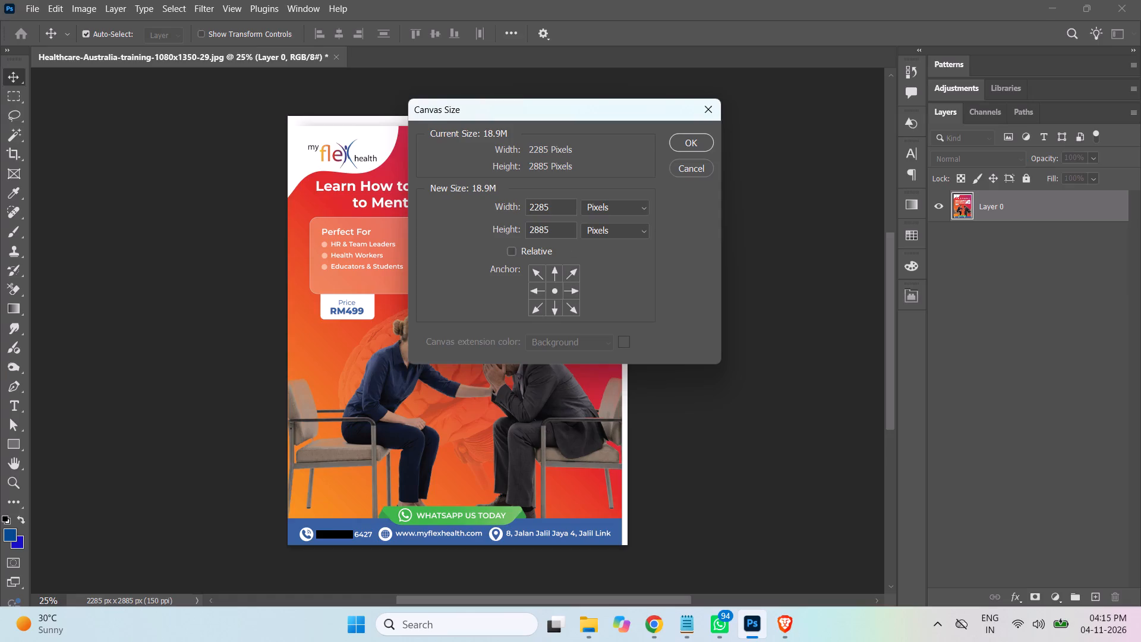
left_click_drag(540, 205, 584, 209)
type("50")
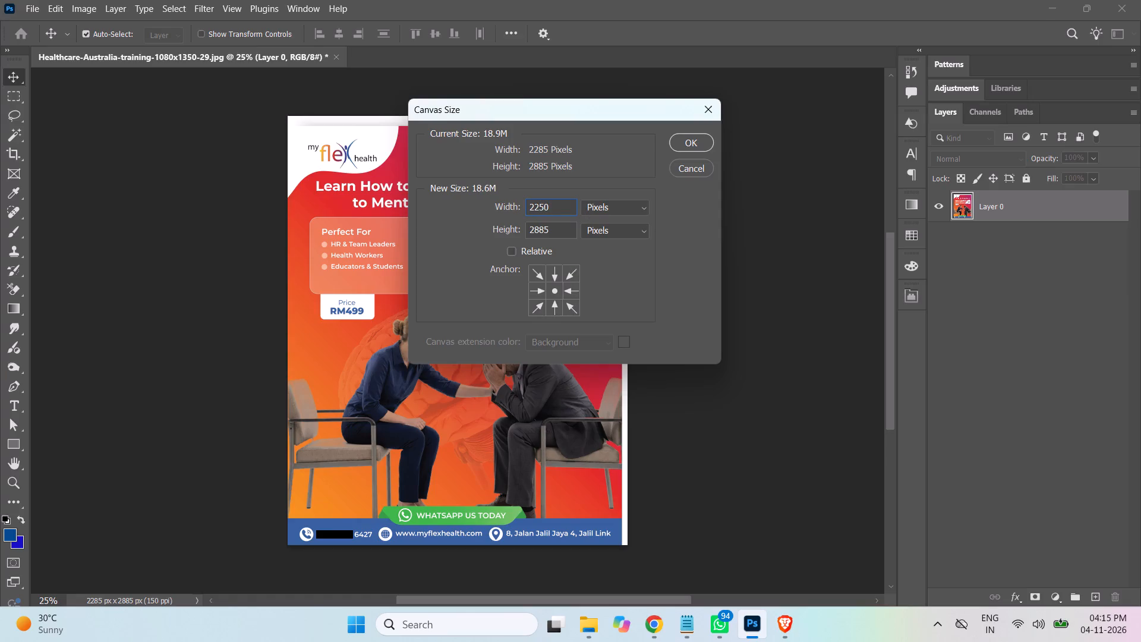
left_click_drag(538, 229, 612, 225)
type("13")
left_click(686, 146)
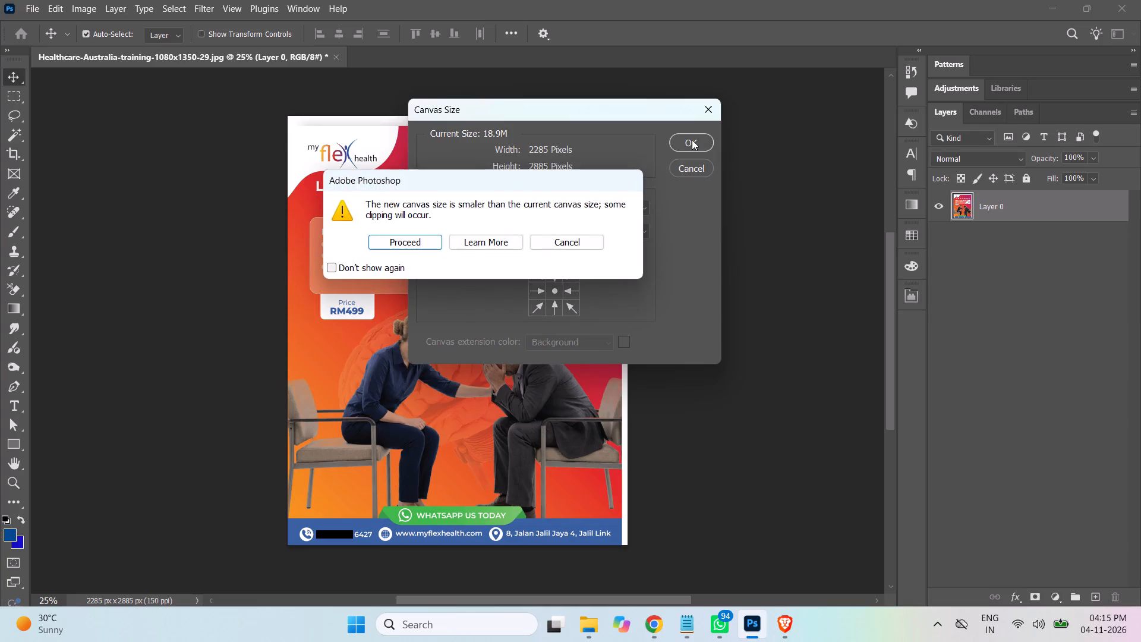
left_click(395, 242)
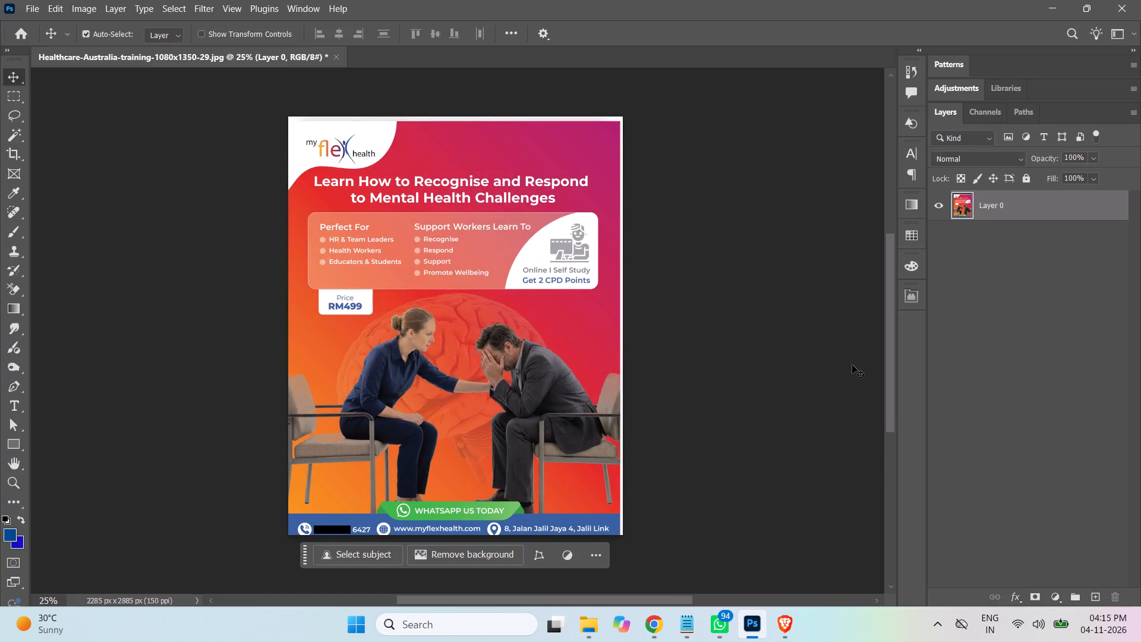
Nudge the Post-29 artwork layer right until the white strip along its right-hand edge leaves the canvas.
left_click(1060, 211)
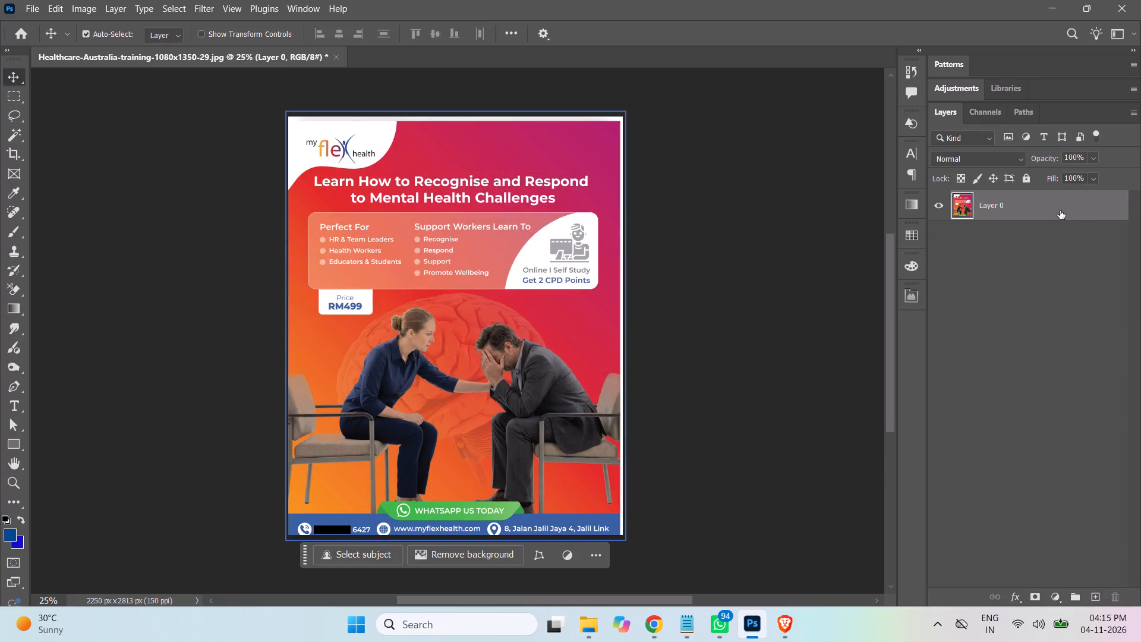
key("Right")
key("Right")
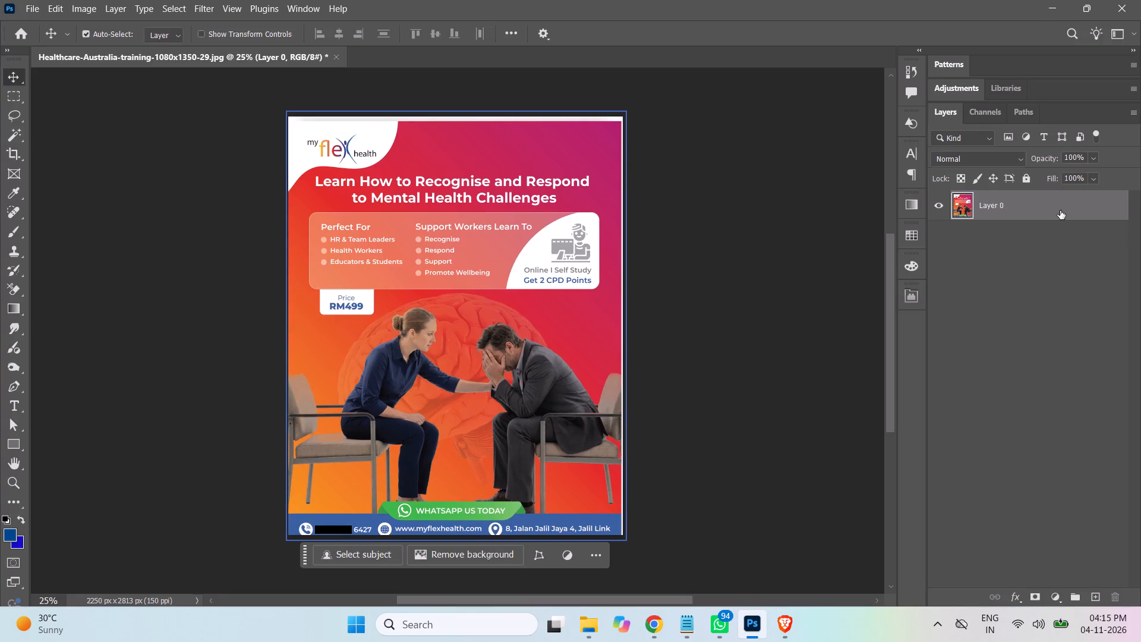
key("Right")
key("Right")
key("Right")
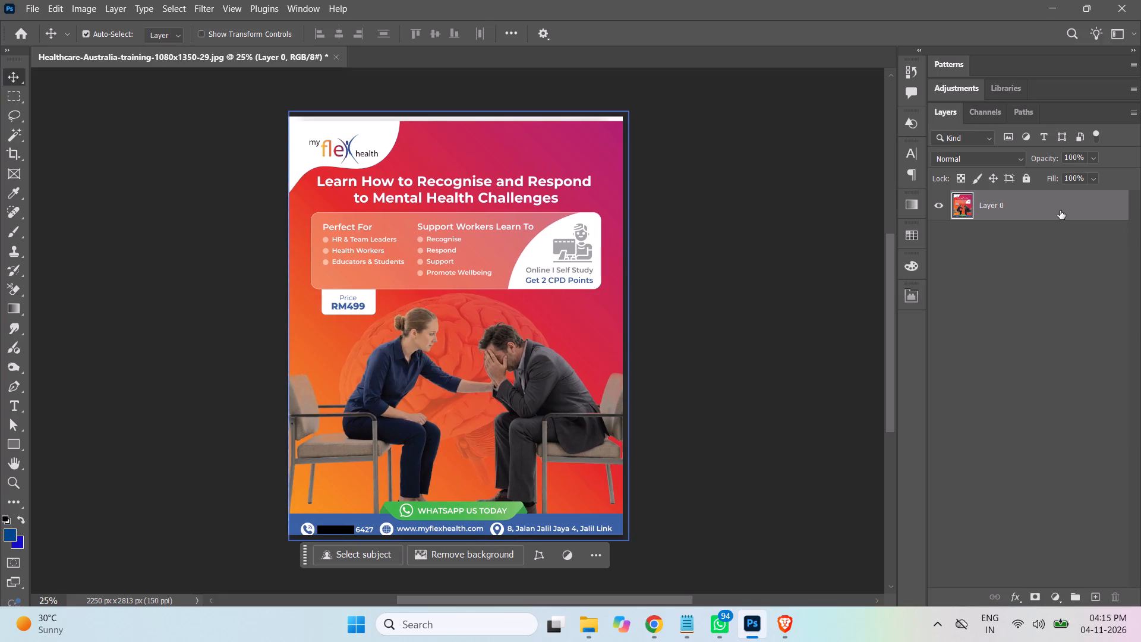
Nudge the artwork layer upward until the white strip above the red gradient leaves the canvas.
key("Up")
key("Up")
key("Up")
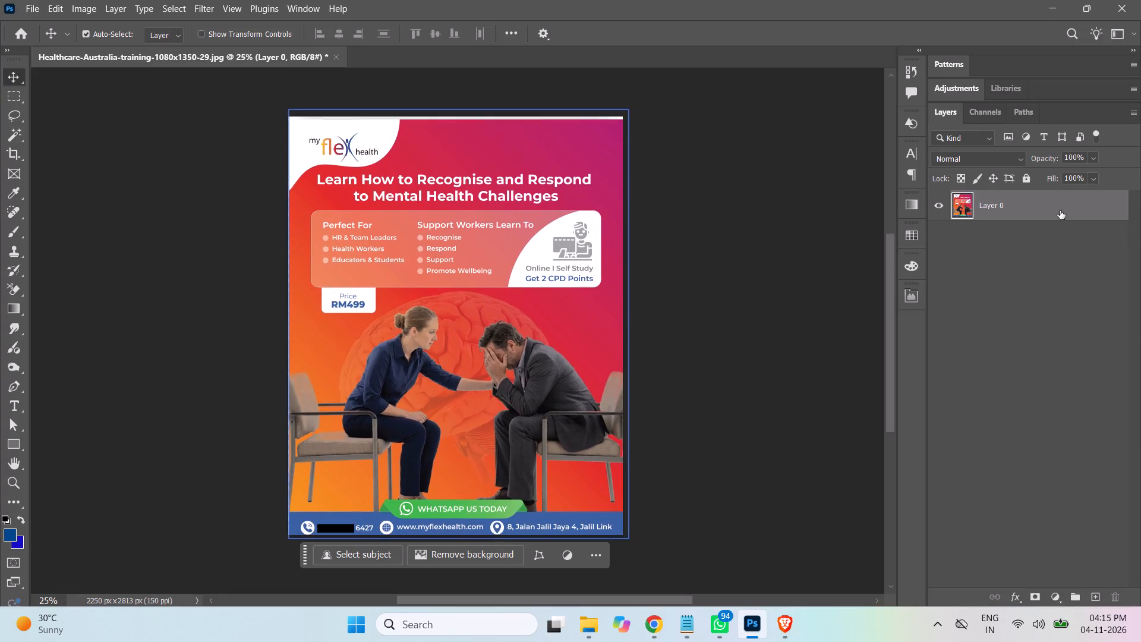
key("Up")
key("Up")
key("Up")
key("Up")
key("Up")
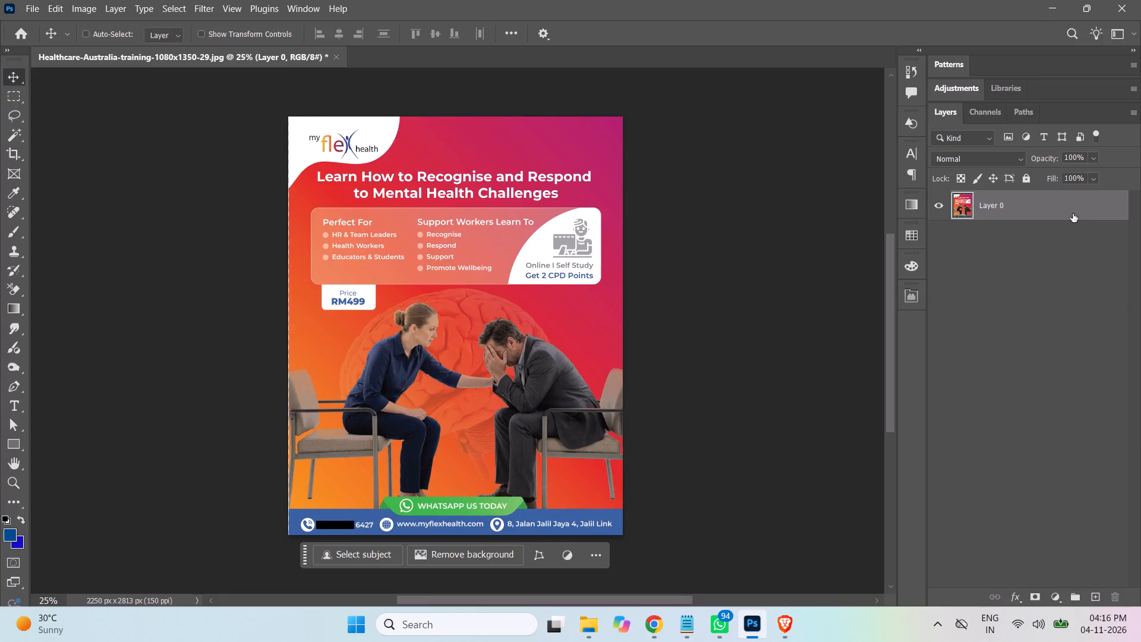
Stretch the artwork layer's left edge outward to about 100.13% width to cover the canvas's left edge, and deselect the layer.
key("ctrl+t")
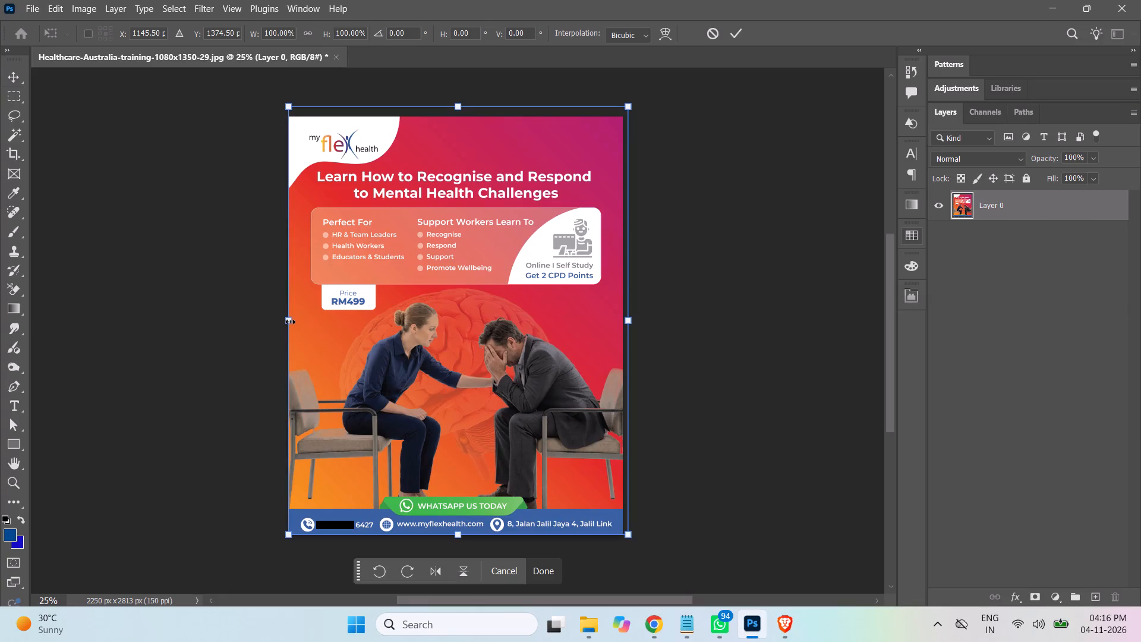
left_click(290, 322)
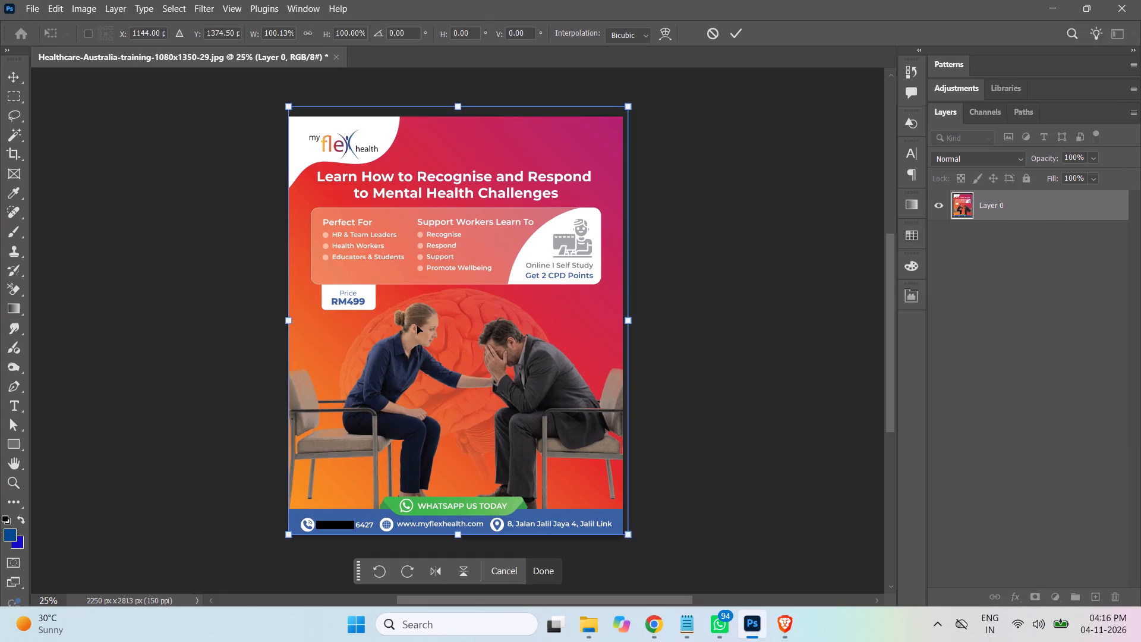
key("Return")
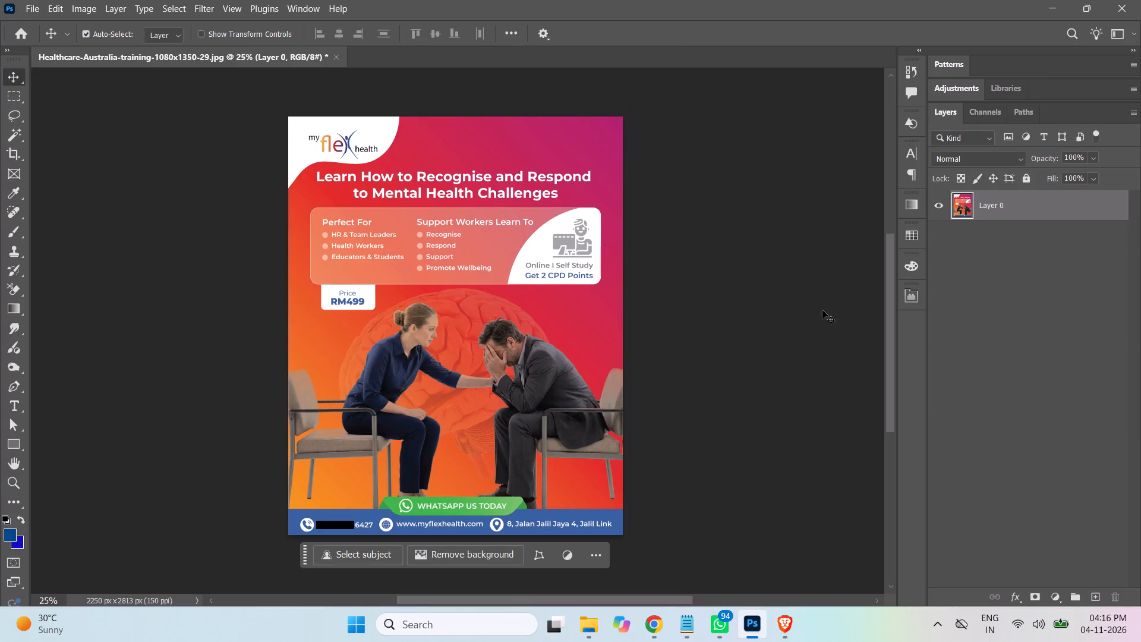
left_click(814, 305)
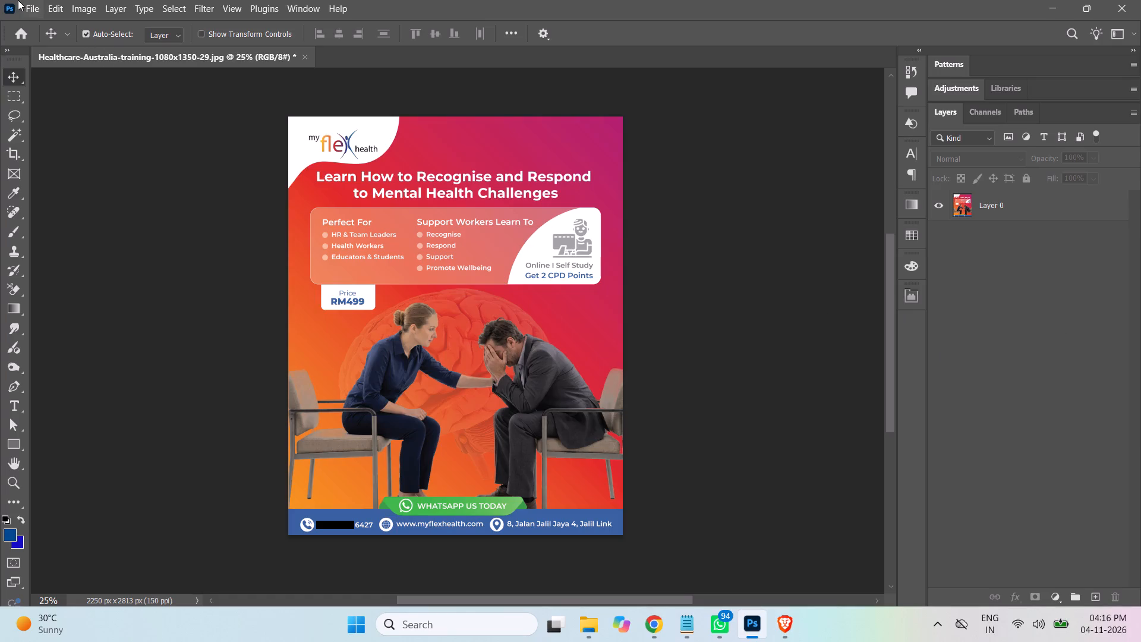
Save a JPEG copy of the corrected post under the original name Healthcare-Australia-training-1080x1350-29.jpg in the my flex health training folder.
left_click(34, 6)
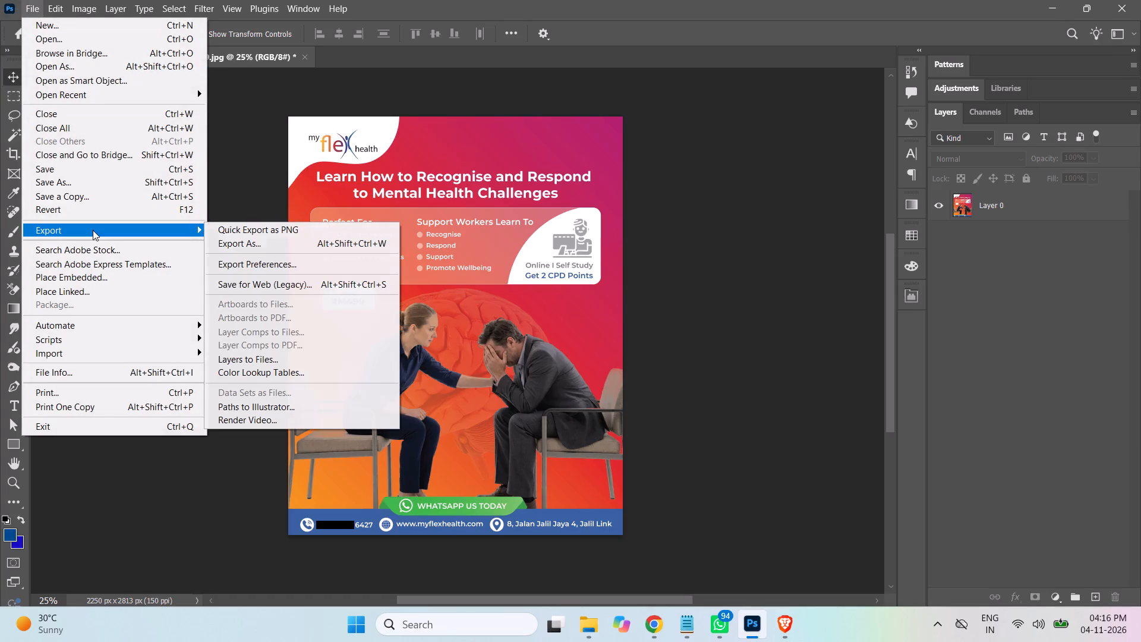
left_click(95, 198)
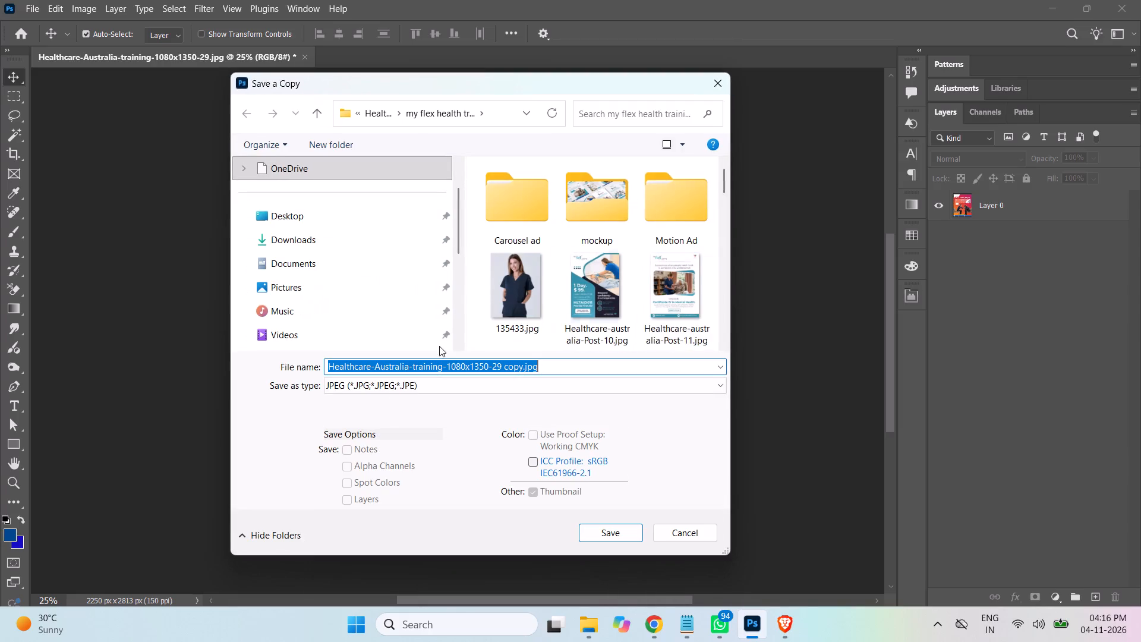
left_click(522, 368)
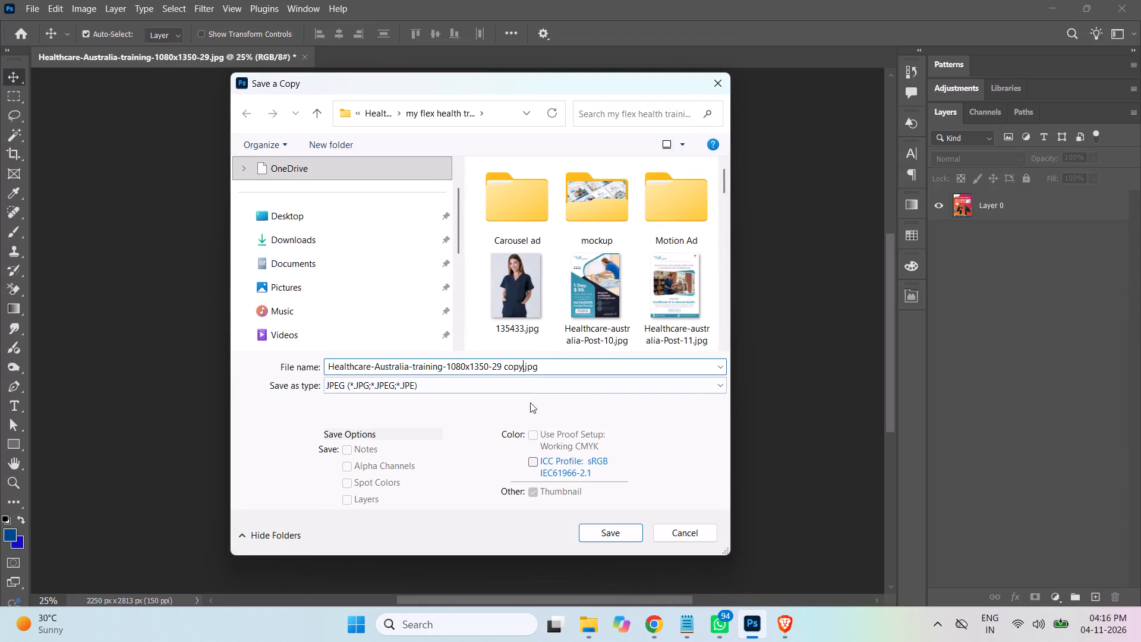
key("BackSpace")
key("BackSpace")
key("BackSpace")
key("BackSpace")
key("BackSpace")
left_click(601, 533)
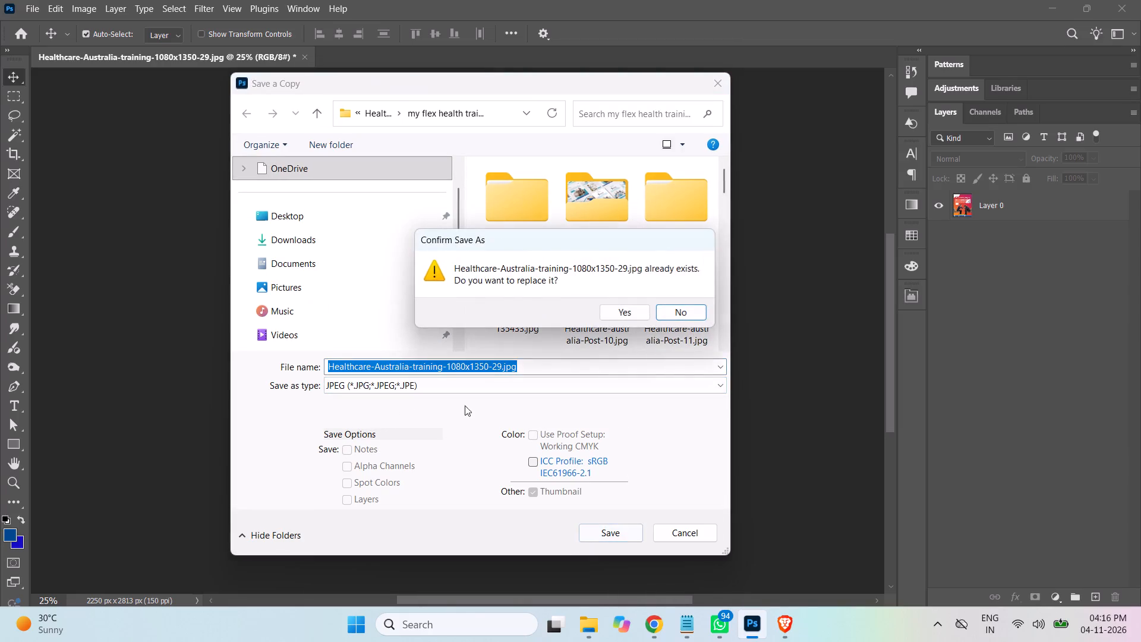
Overwrite the existing Healthcare-Australia-training-1080x1350-29.jpg with the copy at maximum JPEG quality 12, progressive format with 3 scans.
left_click(625, 310)
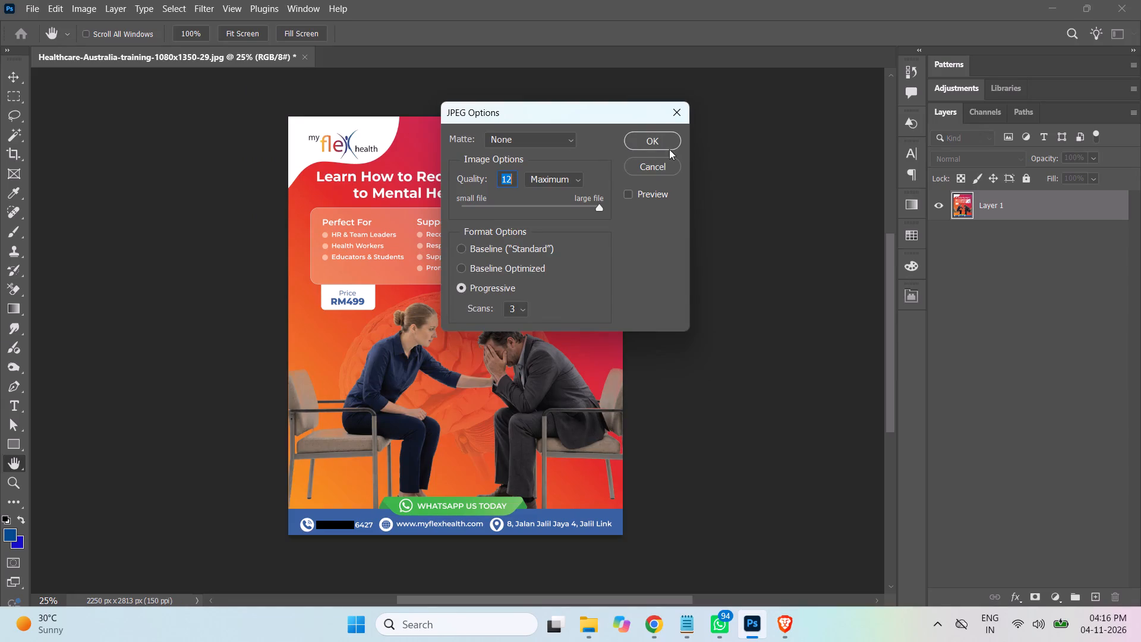
left_click(672, 142)
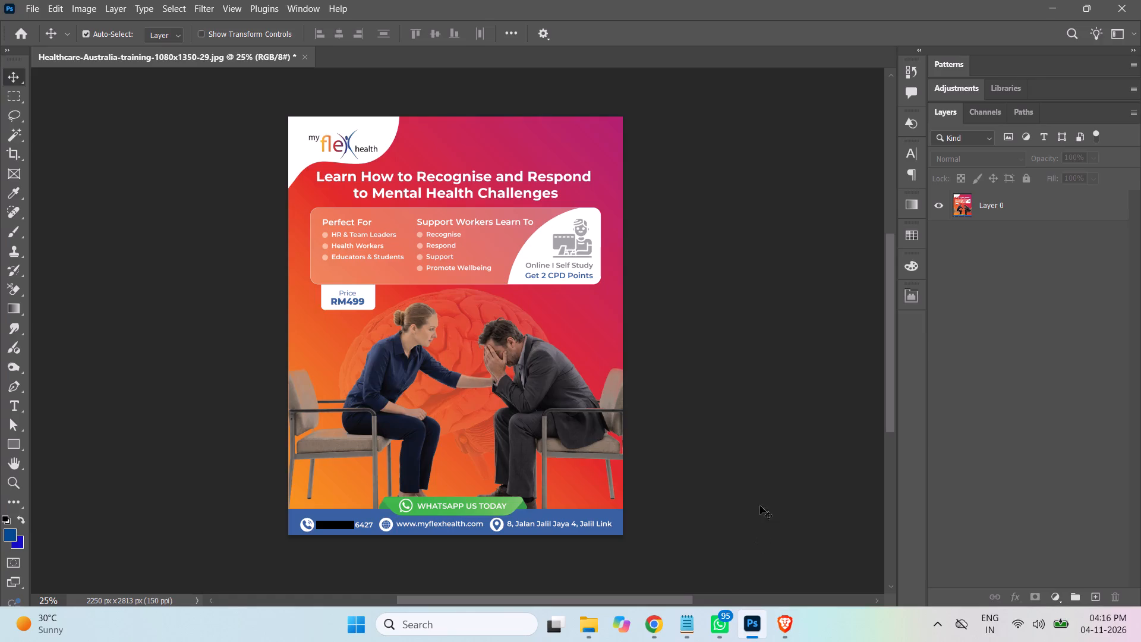
Close the Healthcare-Australia-training-1080x1350-29.jpg document without saving its changes.
left_click(305, 57)
left_click(457, 247)
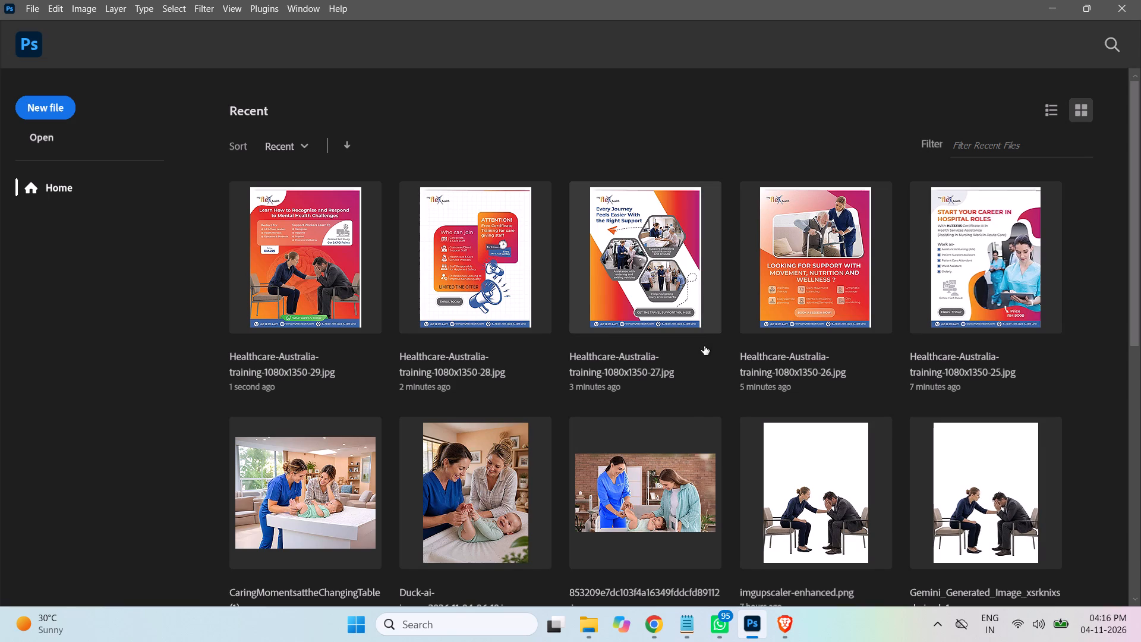
Open Healthcare-Australia-training-1080x1350-30.jpg from the my flex health training folder in Photoshop.
left_click(588, 621)
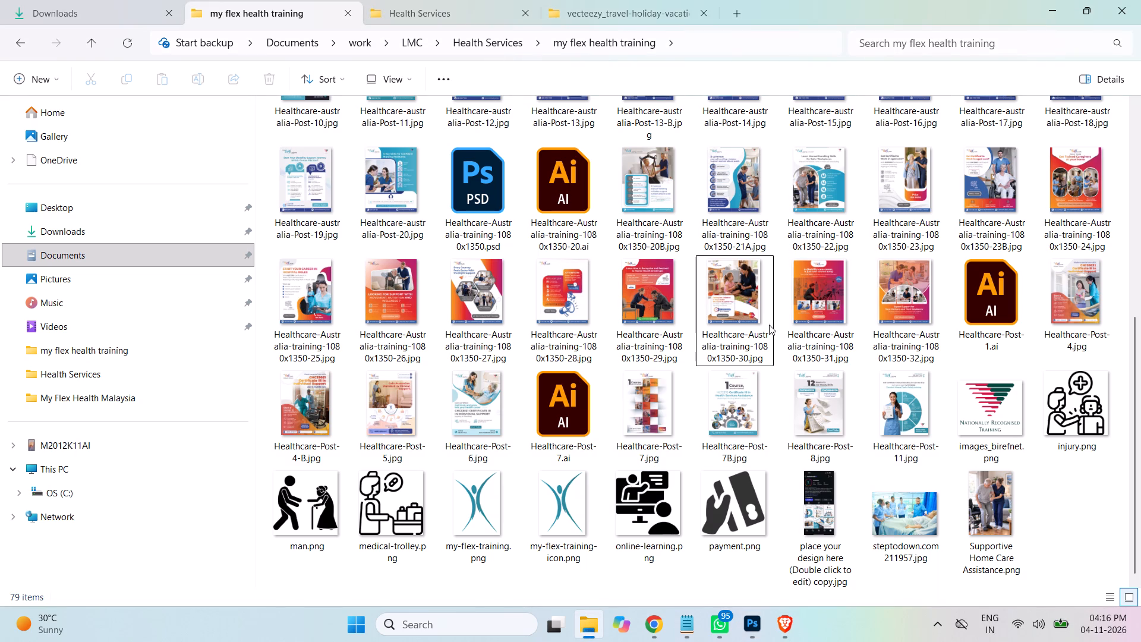
left_click_drag(743, 310, 749, 481)
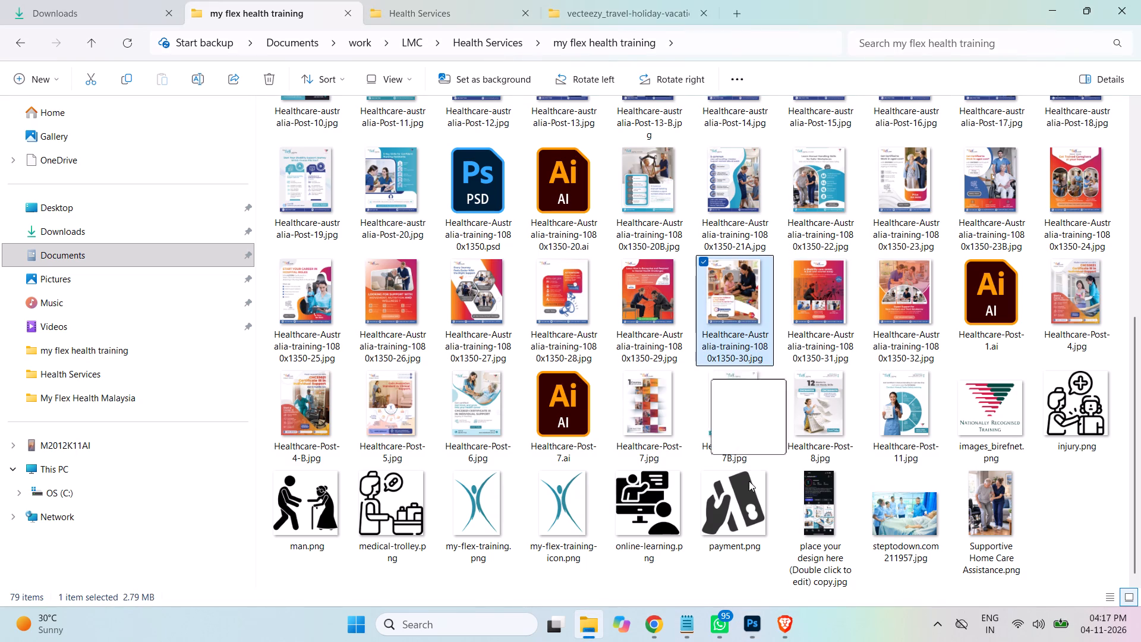
left_click_drag(749, 481, 554, 107)
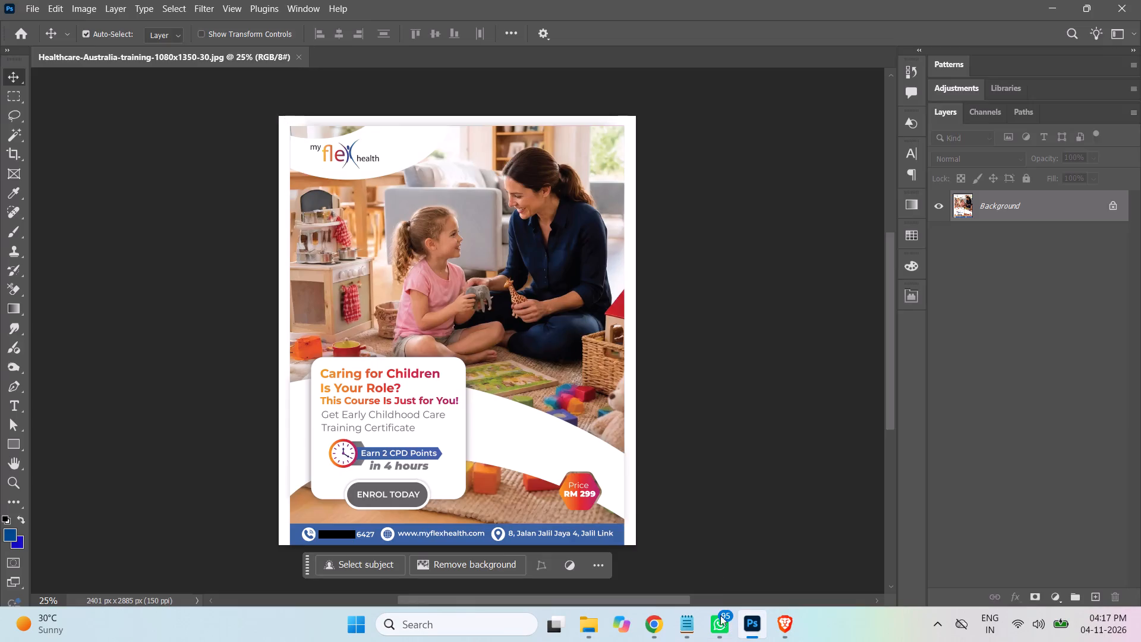
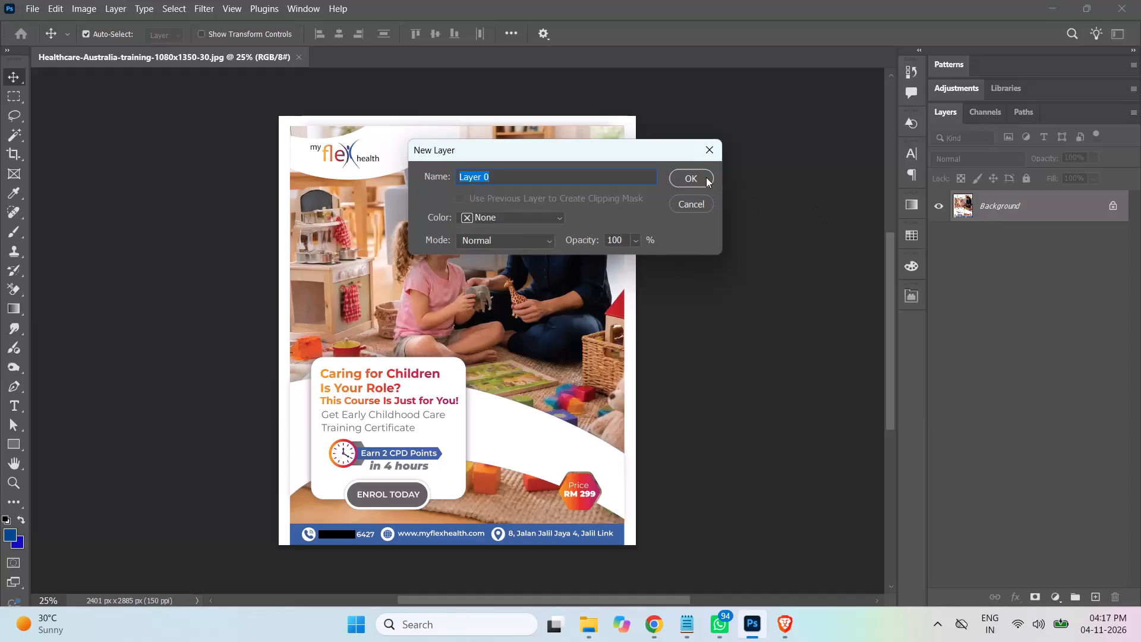
Convert the Post-30 background into regular layer Layer 0 and reduce the canvas to 2250 × 2813 pixels, accepting the clipping.
left_click(706, 177)
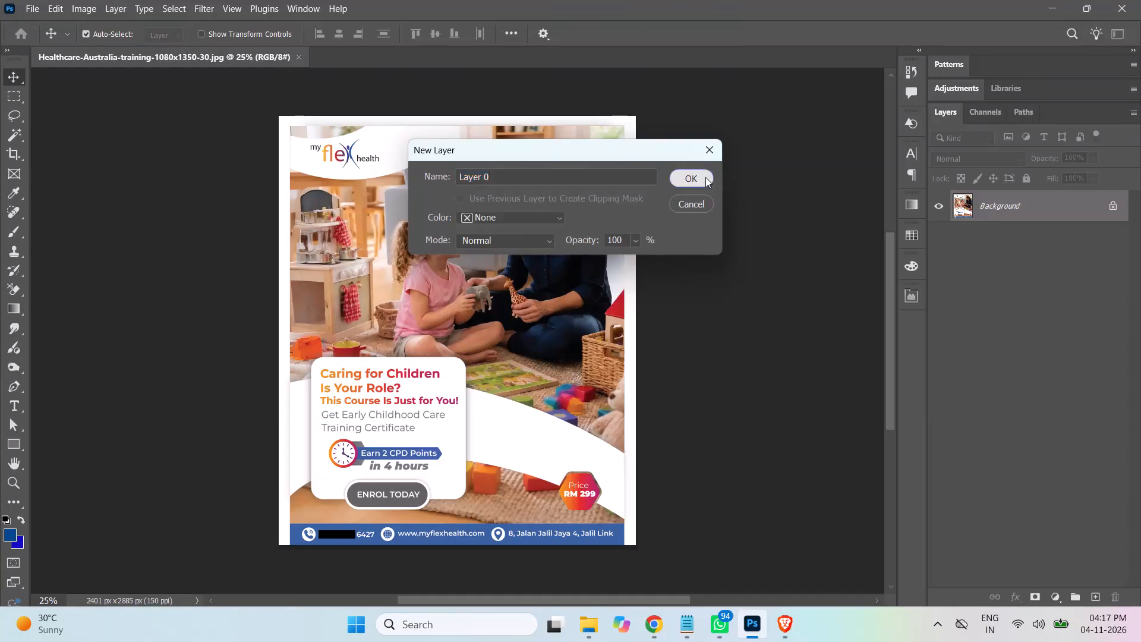
left_click(80, 10)
left_click(103, 129)
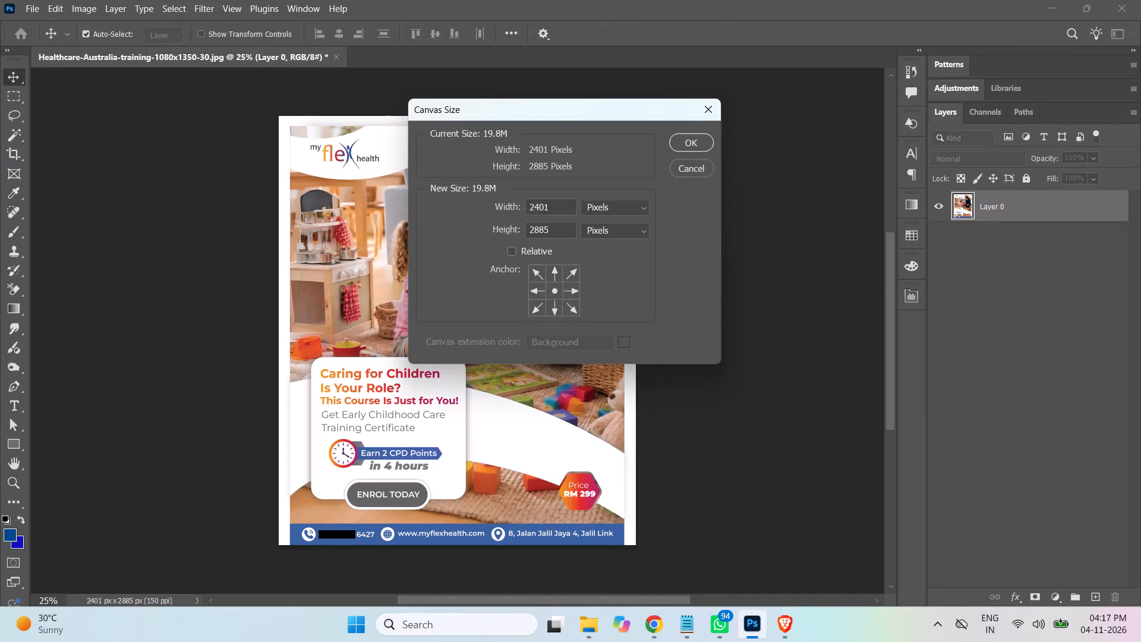
left_click_drag(534, 204, 562, 207)
type("250")
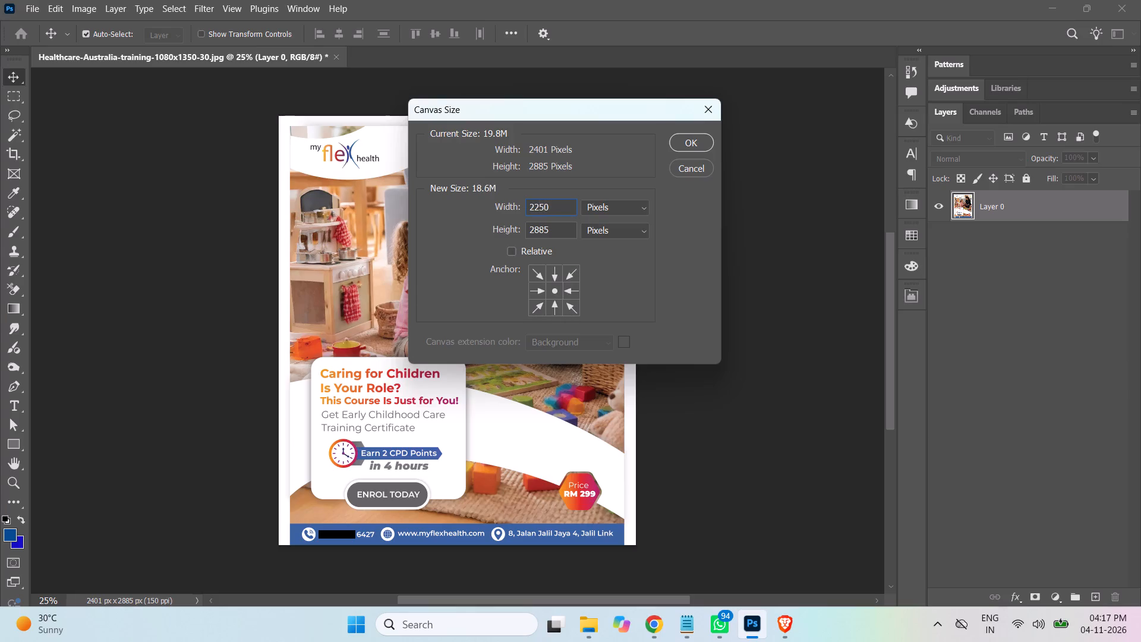
left_click_drag(538, 228, 553, 231)
type("13")
key("Return")
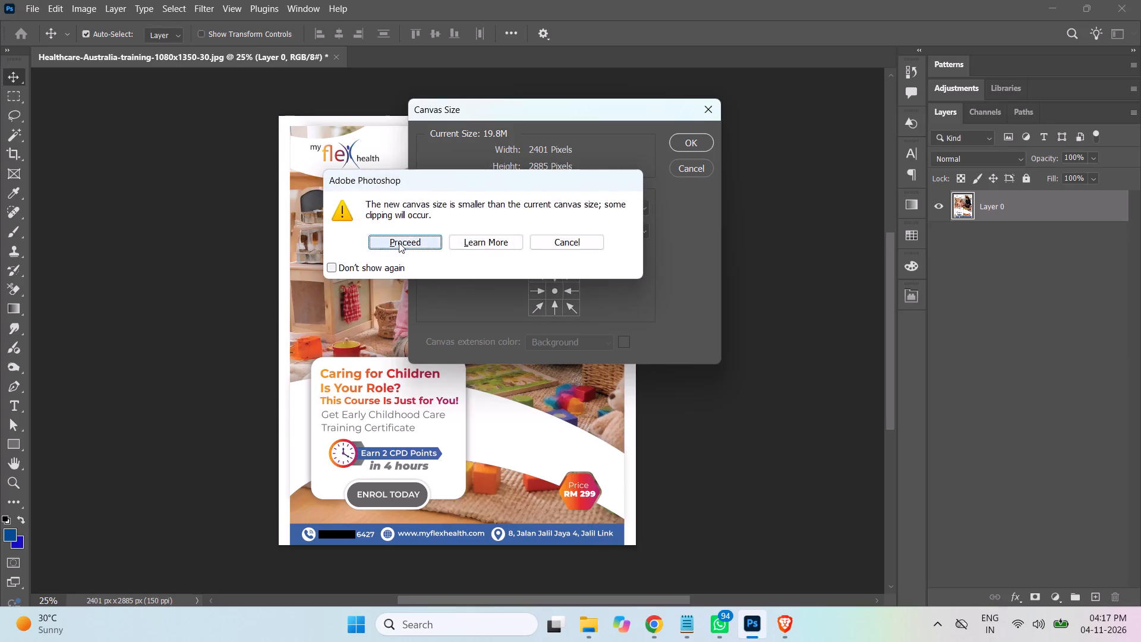
left_click(399, 243)
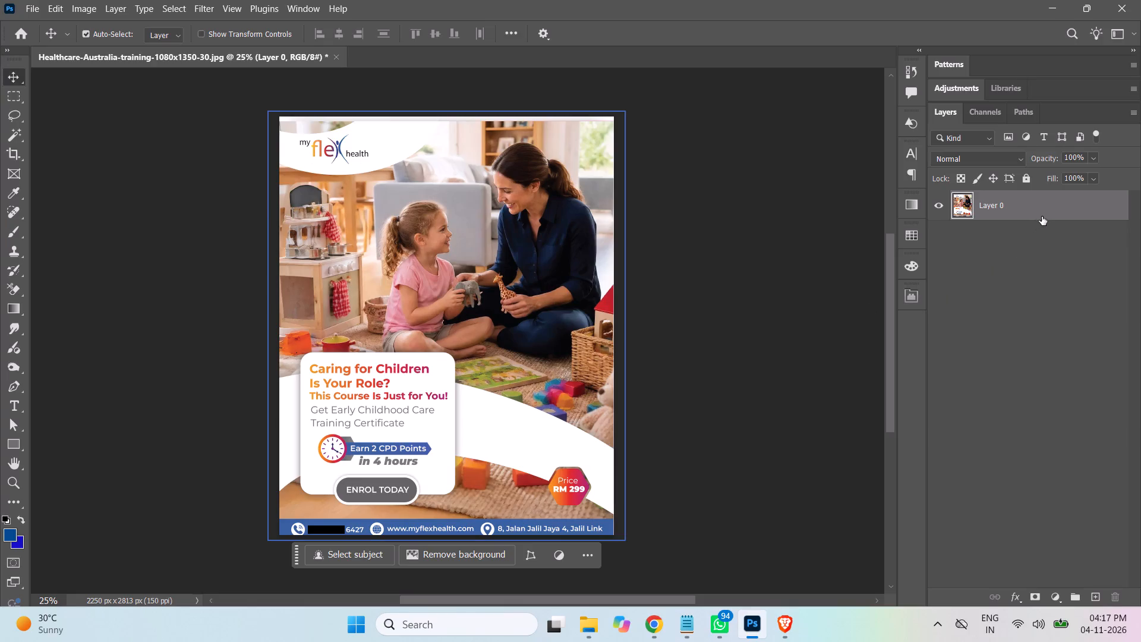
Nudge the Post-30 artwork layer slightly right and upward until the white strips along its right-hand and top edges leave the canvas.
key("Right")
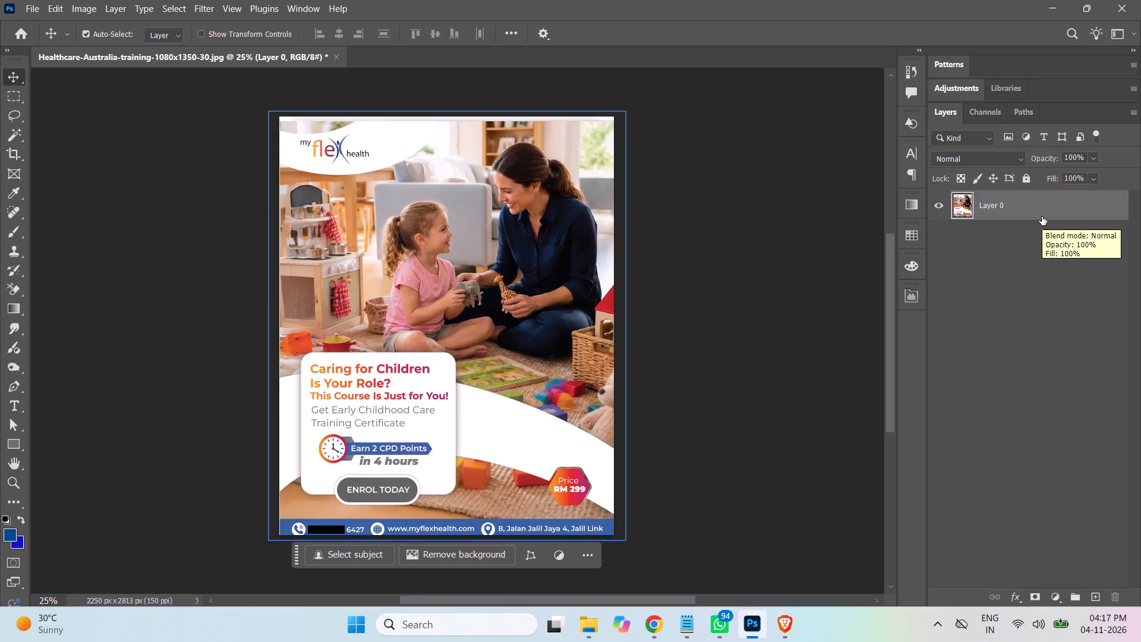
key("Up")
key("Up")
key("Up")
key("Up")
key("Up")
key("Up")
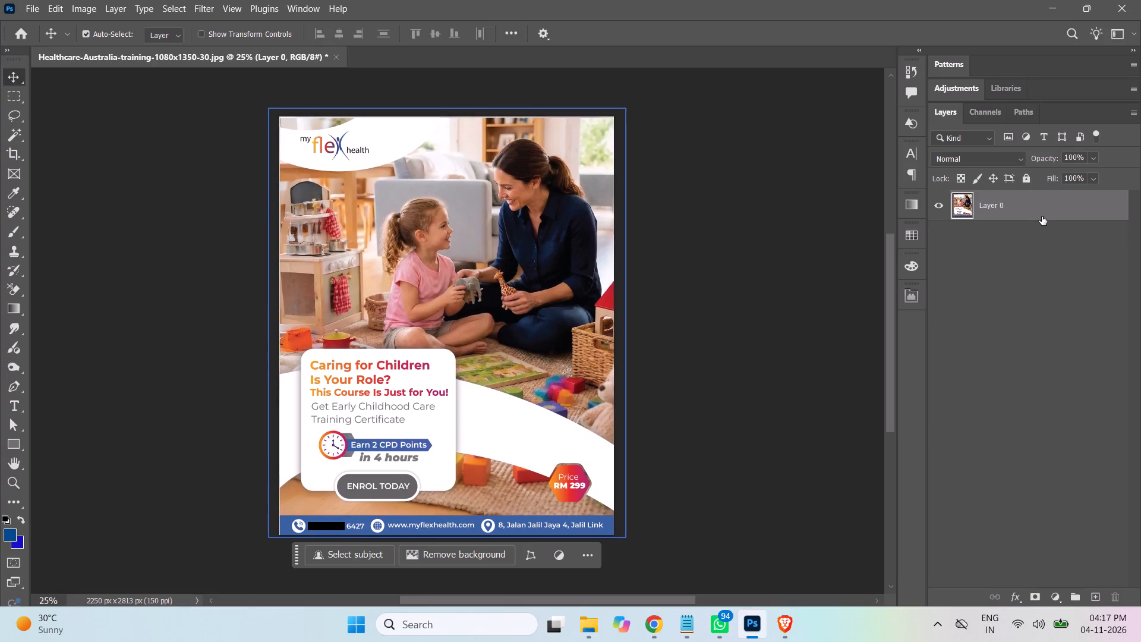
key("Up")
key("Up")
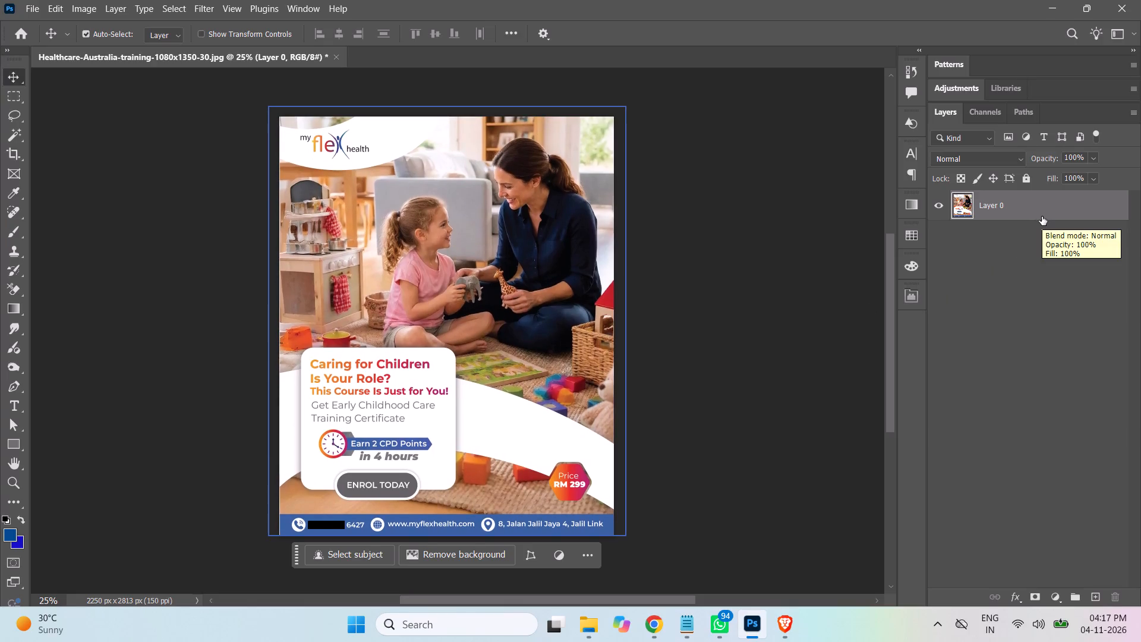
key("Up")
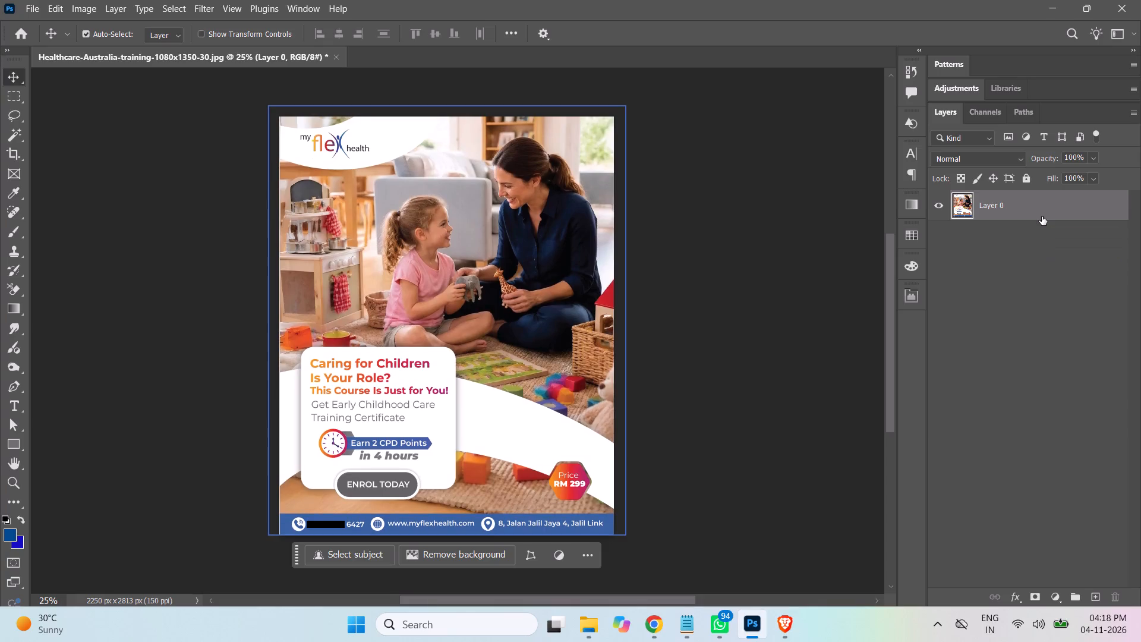
Stretch the artwork layer's left edge outward to about 100.50% width to cover the canvas's left edge.
key("ctrl+t")
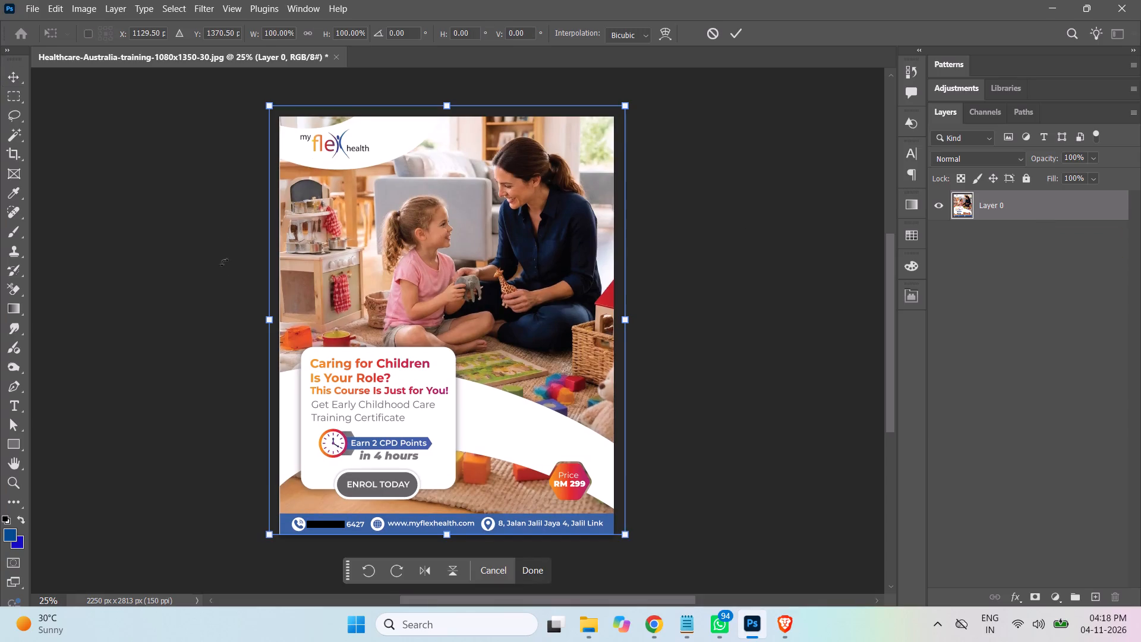
left_click(267, 320)
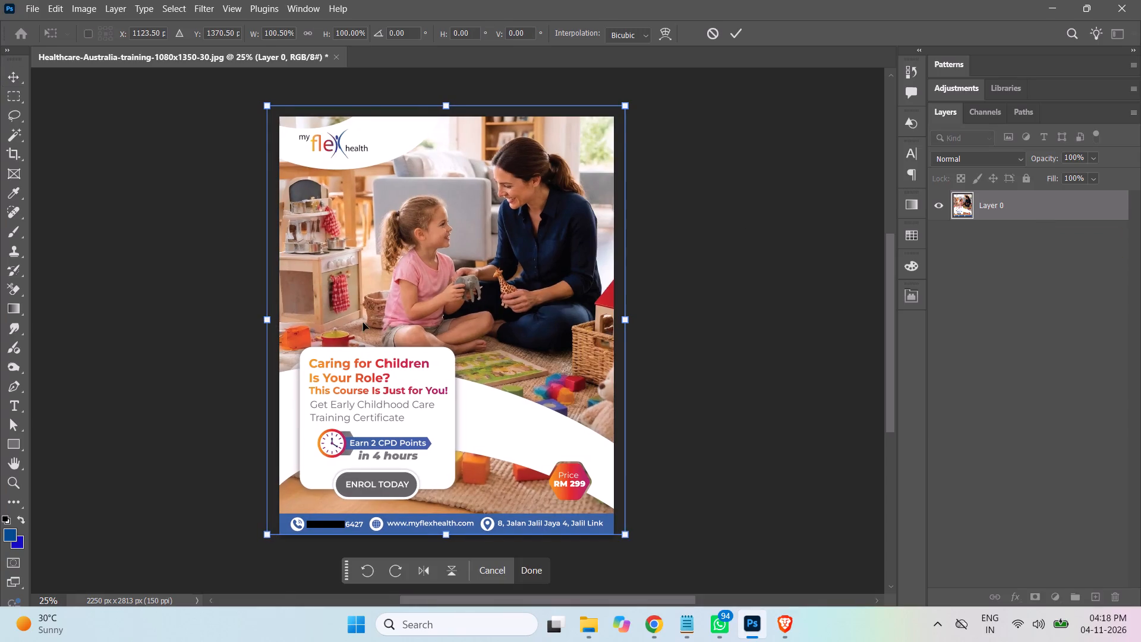
key("Return")
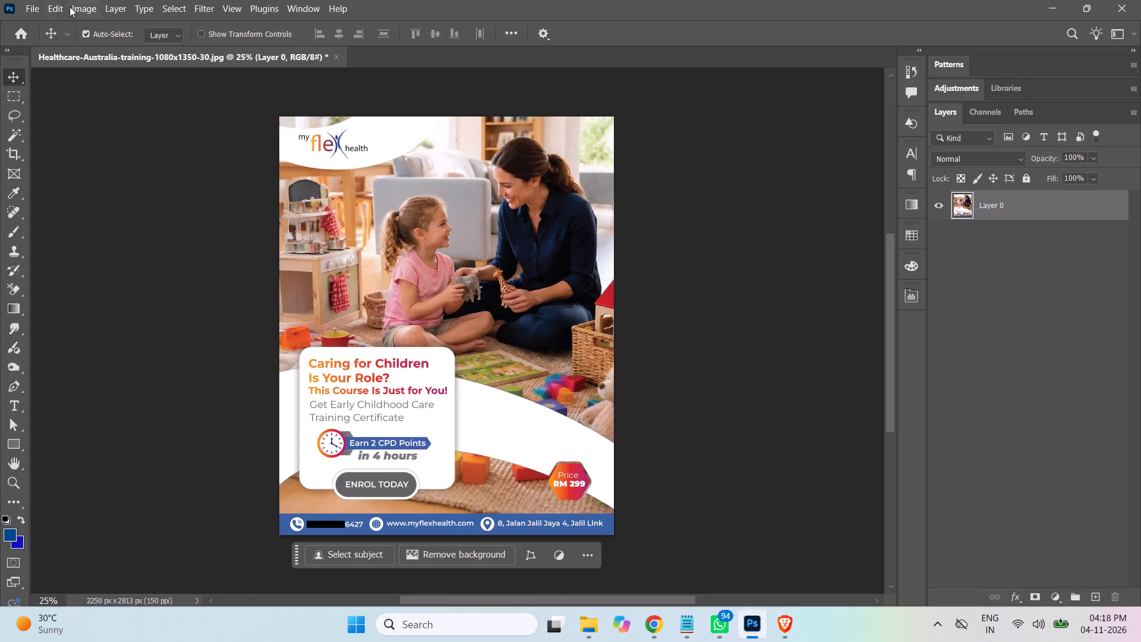
Save a quality 12 JPEG copy over the original Healthcare-Australia-training-1080x1350-30.jpg in the my flex health training folder.
left_click(39, 4)
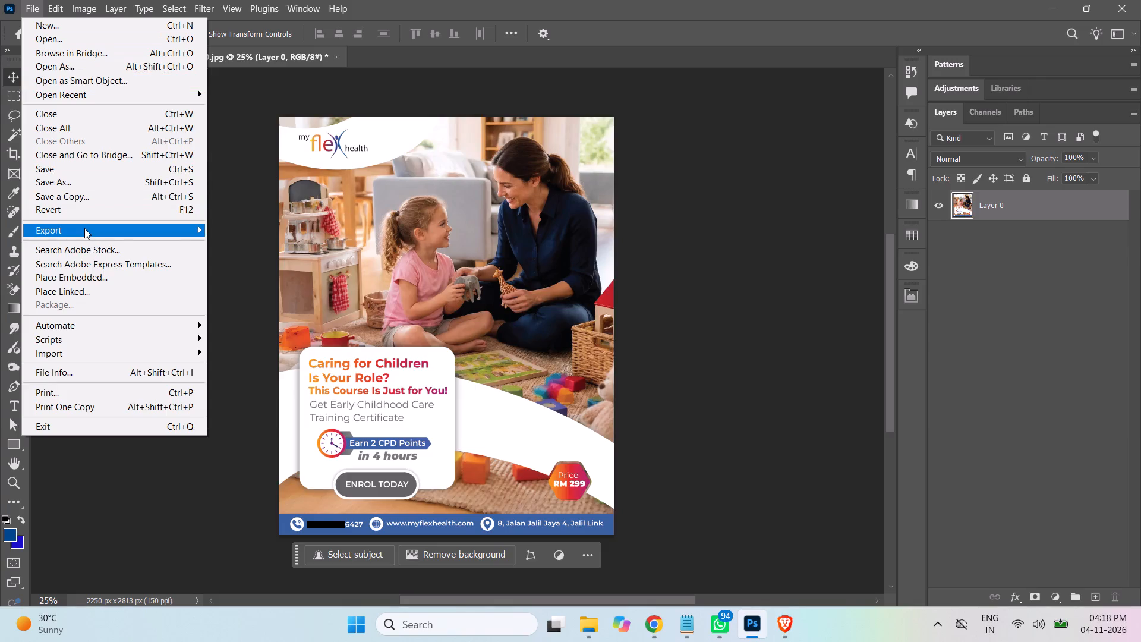
left_click(90, 196)
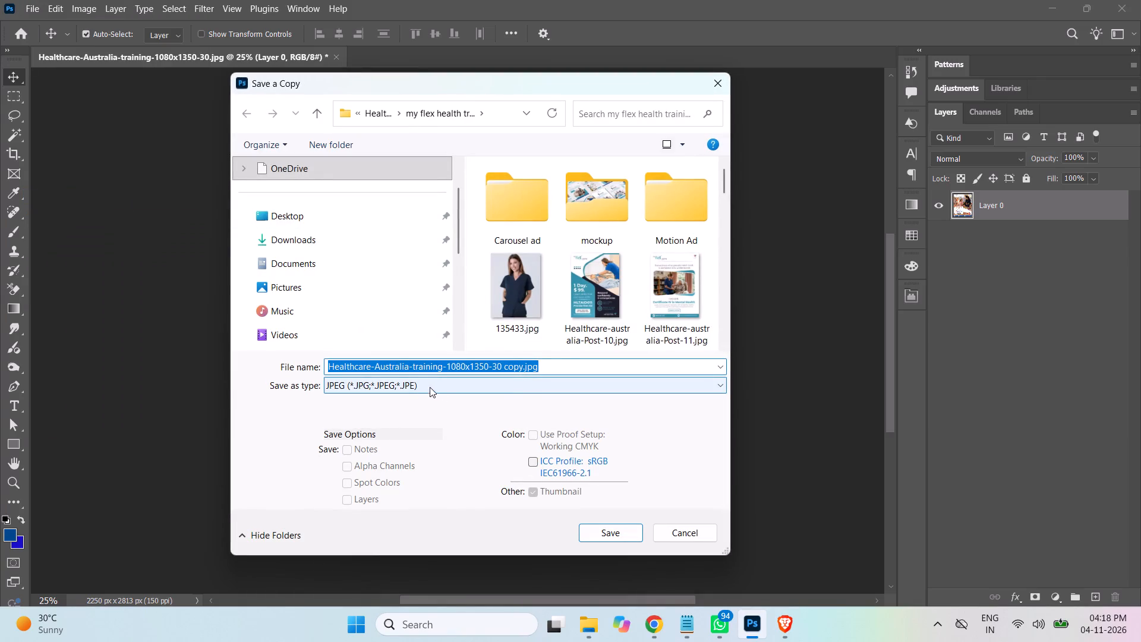
left_click(523, 367)
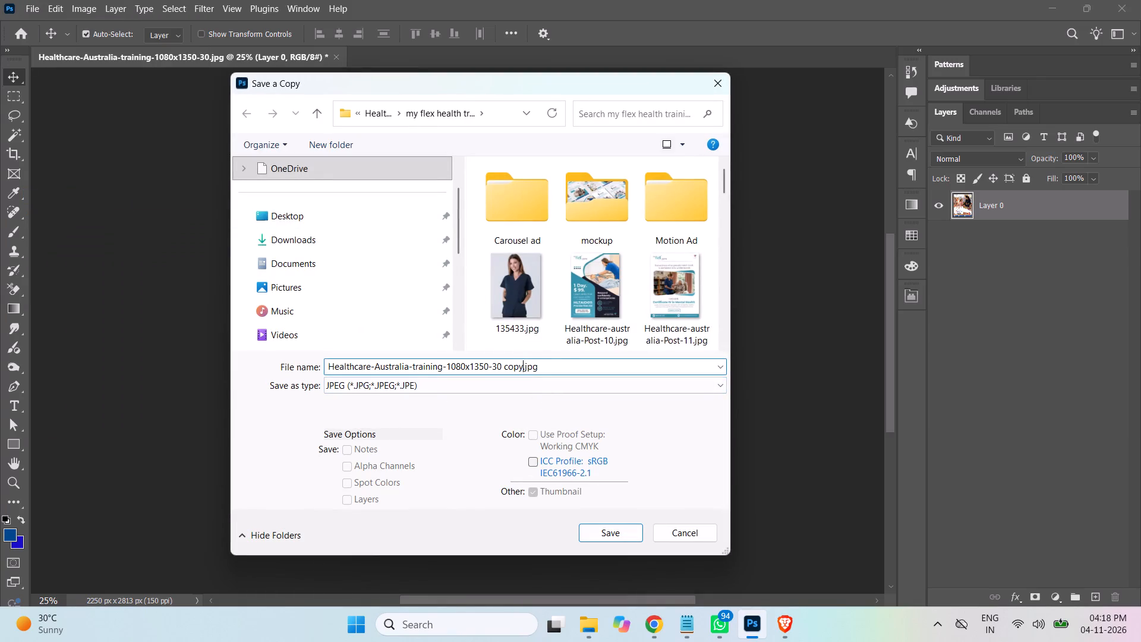
key("BackSpace")
key("BackSpace")
key("BackSpace")
key("BackSpace")
key("BackSpace")
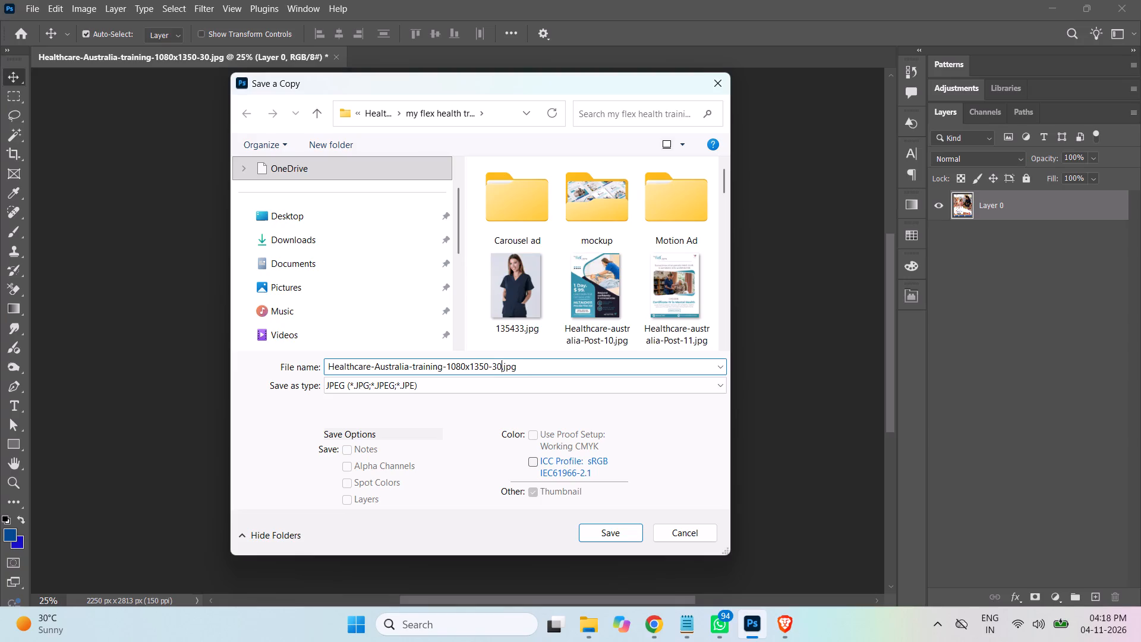
left_click(609, 533)
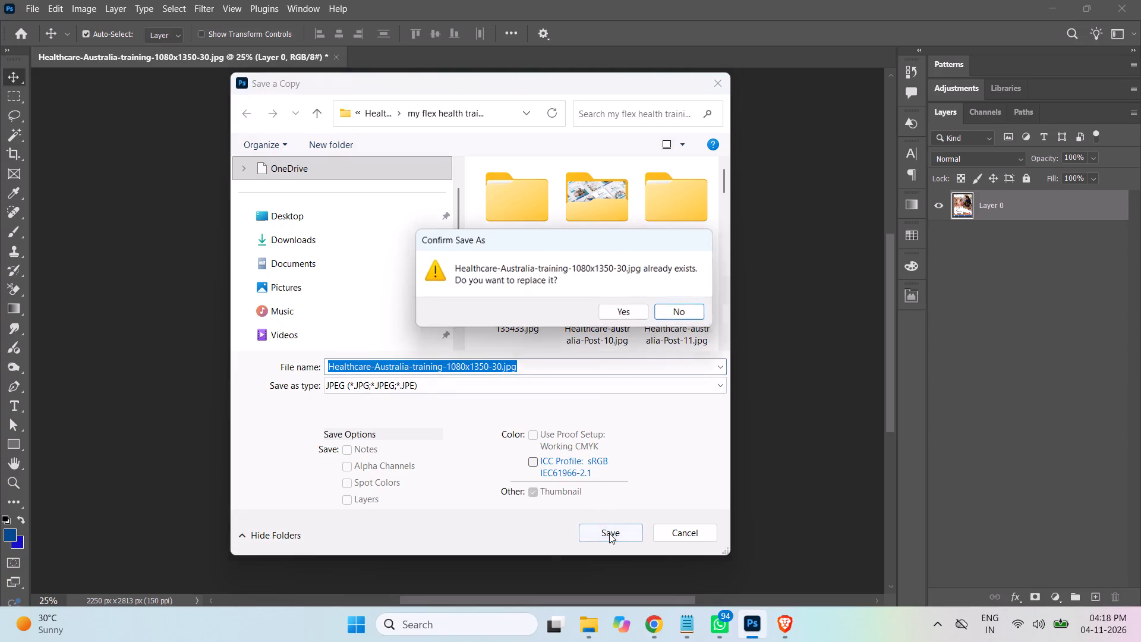
left_click(620, 314)
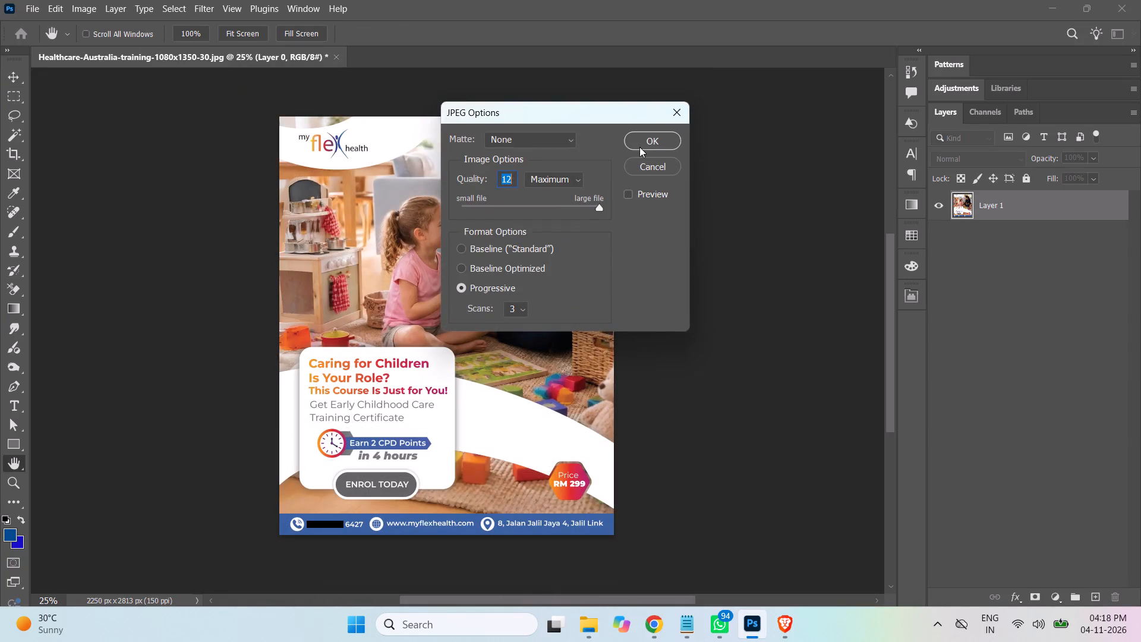
left_click(666, 139)
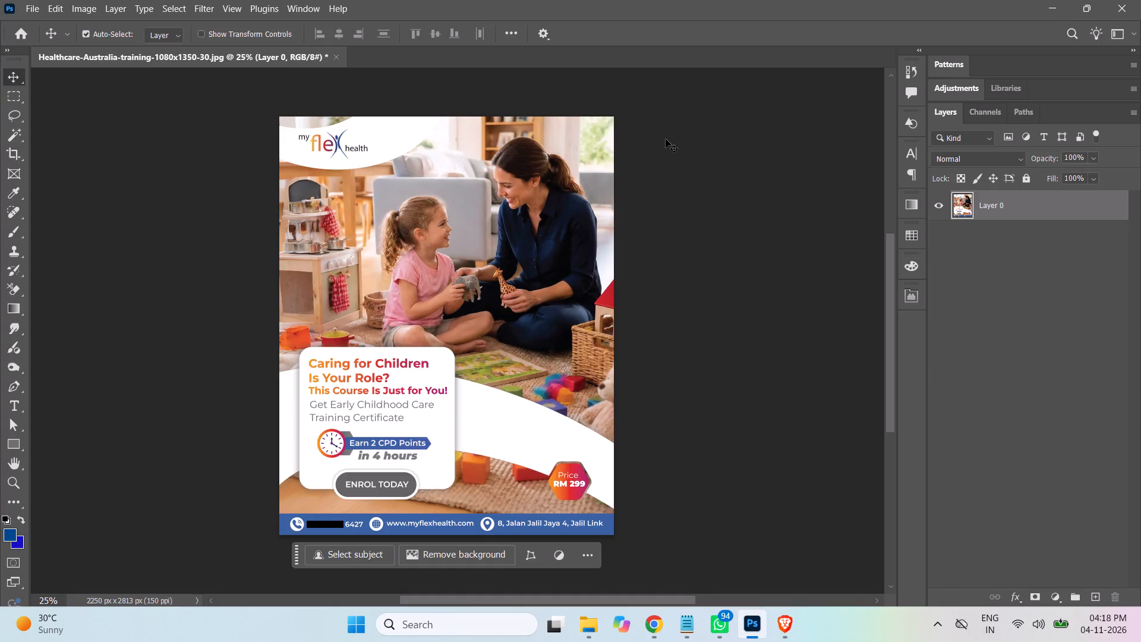
Close the Post-30 document without saving the layered changes.
left_click(334, 55)
left_click(468, 242)
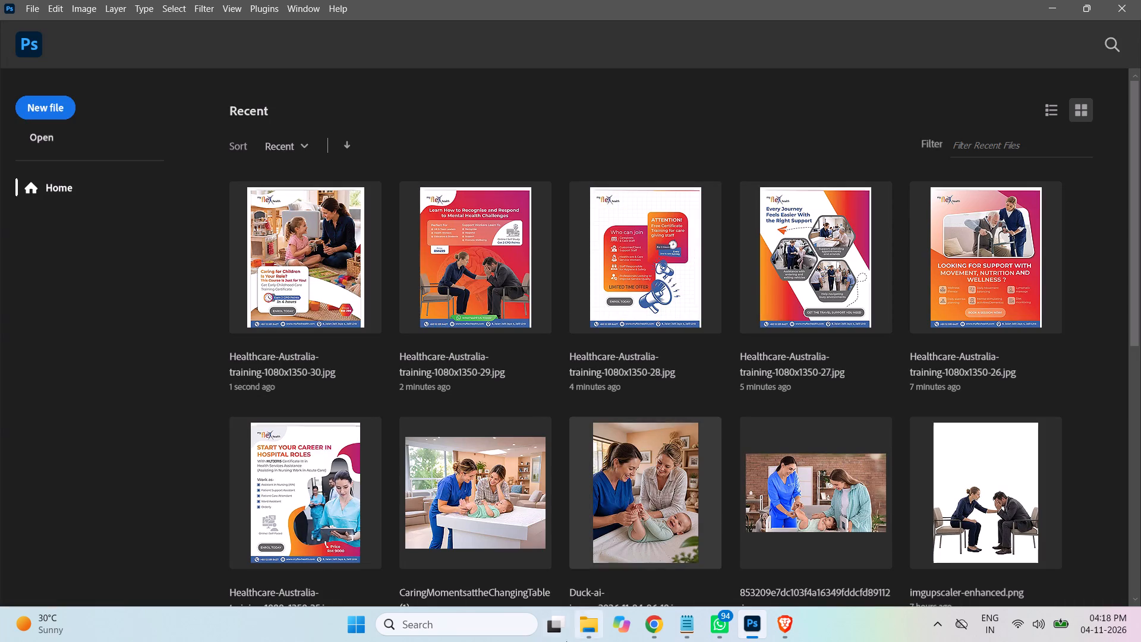
Open Healthcare-Australia-training-1080x1350-31.jpg from the my flex health training folder in Photoshop.
left_click(591, 631)
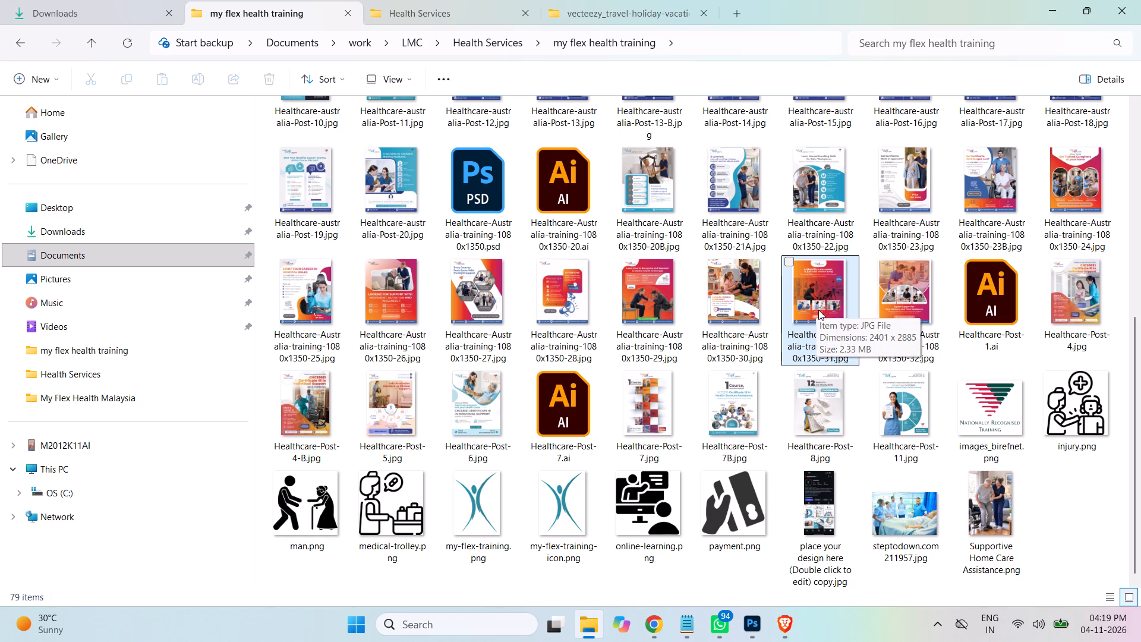
left_click_drag(819, 311, 729, 497)
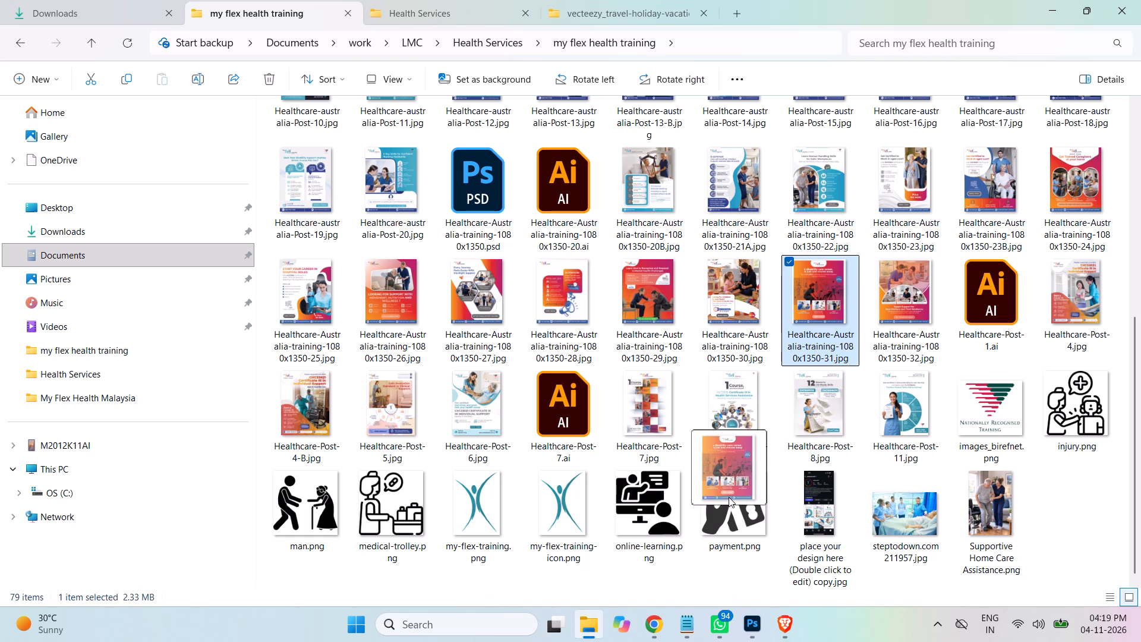
left_click_drag(729, 497, 631, 228)
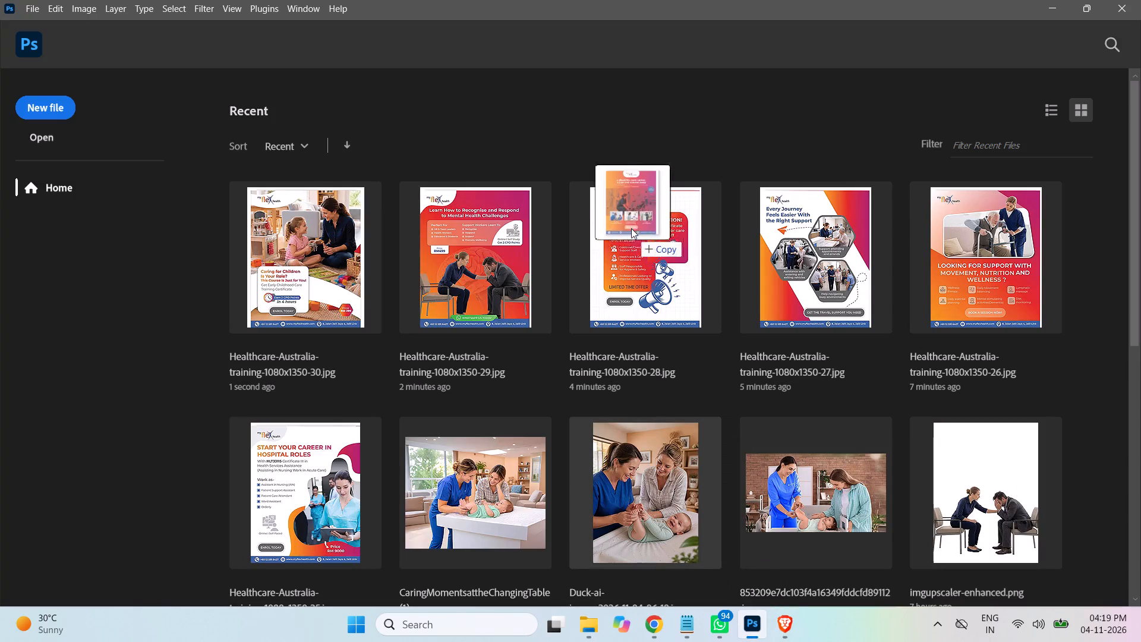
left_click_drag(631, 228, 600, 134)
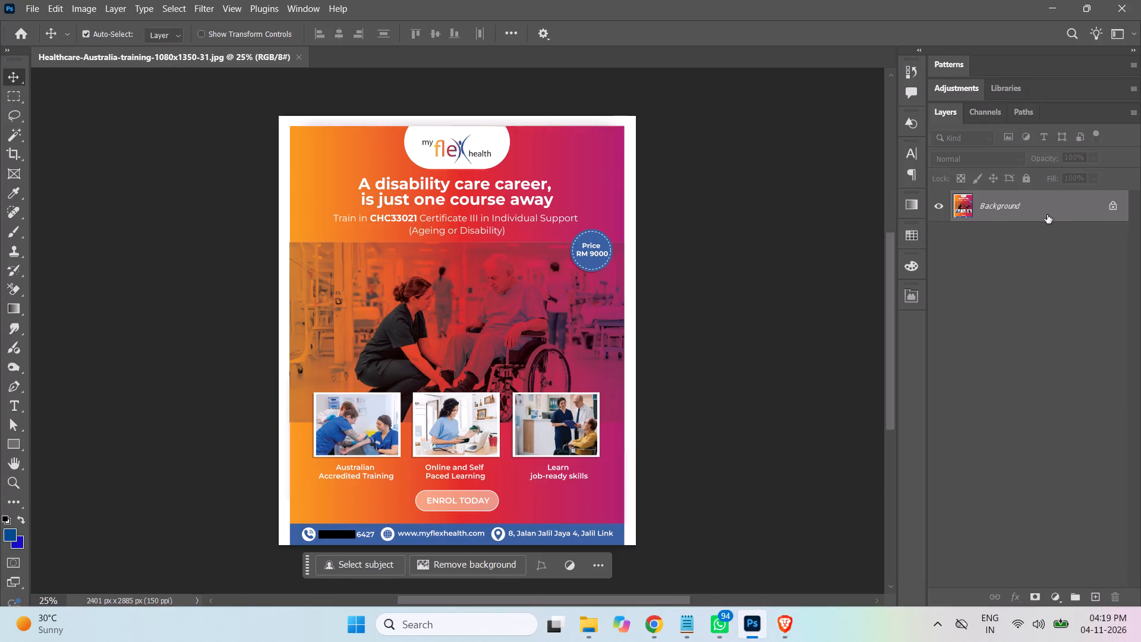
Convert the Post-31 background into regular layer Layer 0 and reduce the canvas to 2250 × 2813 pixels, accepting the clipping.
double_click(1046, 212)
left_click(684, 177)
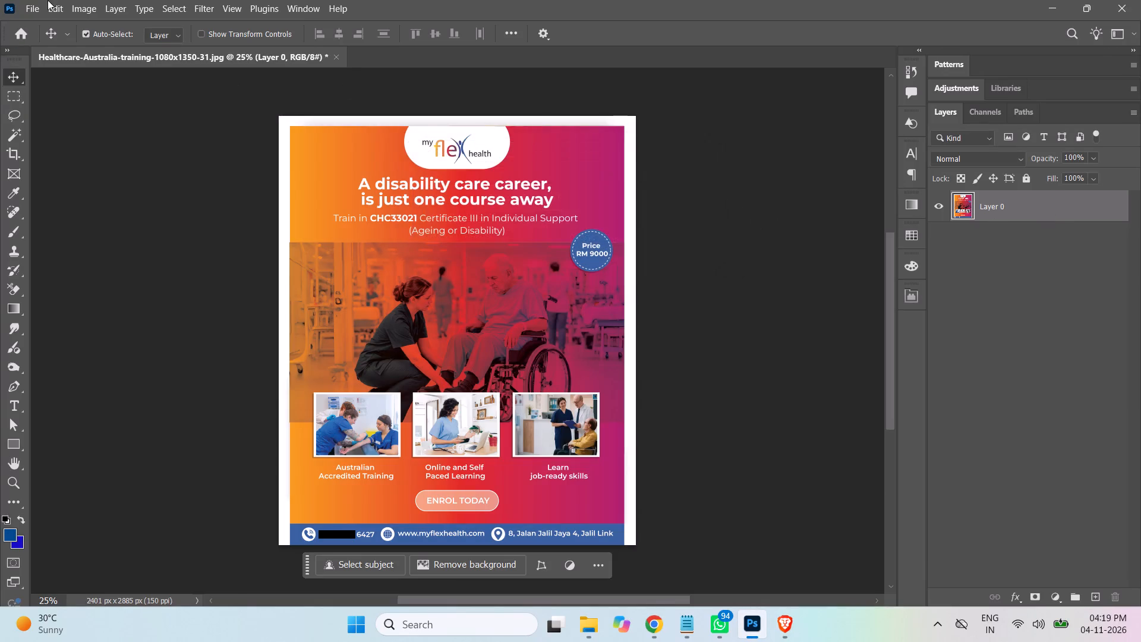
left_click(84, 10)
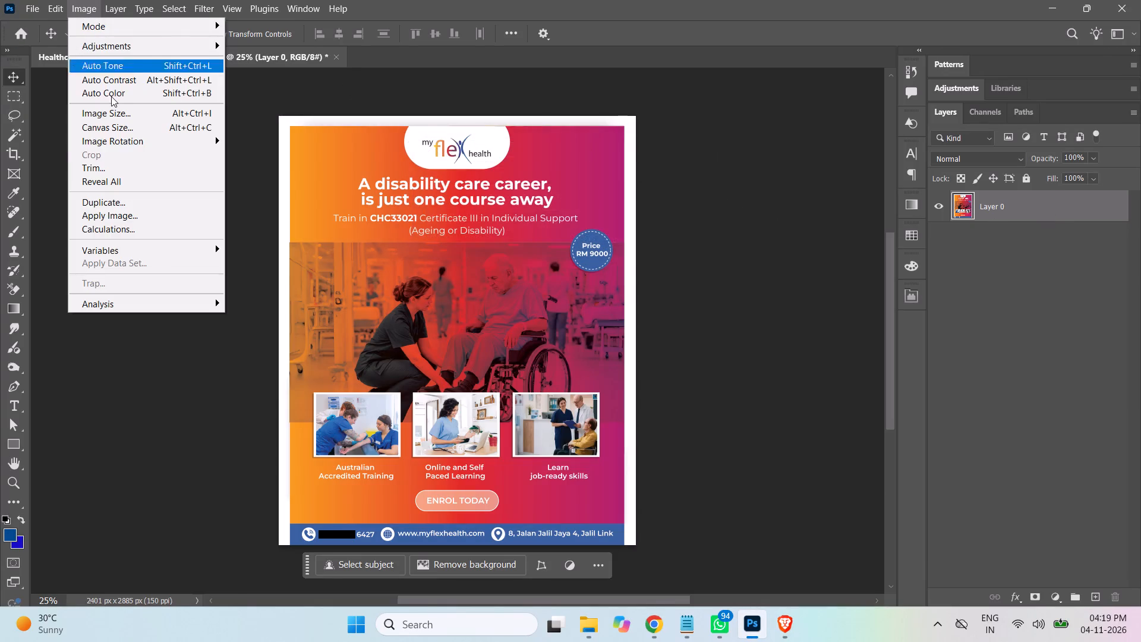
left_click(124, 128)
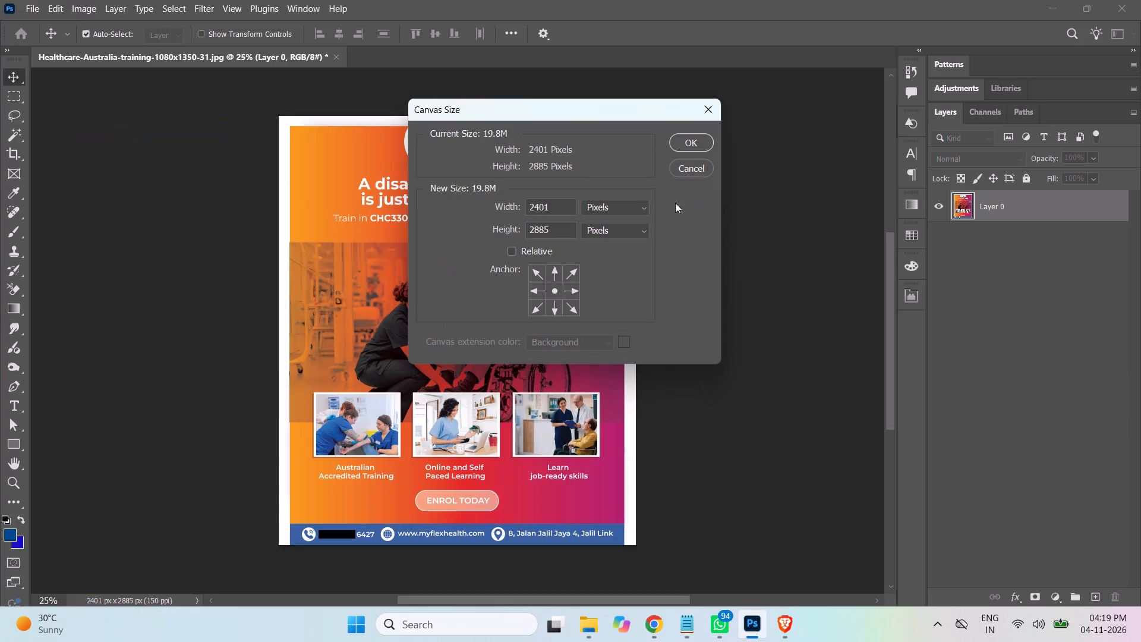
left_click_drag(535, 204, 575, 209)
type("250")
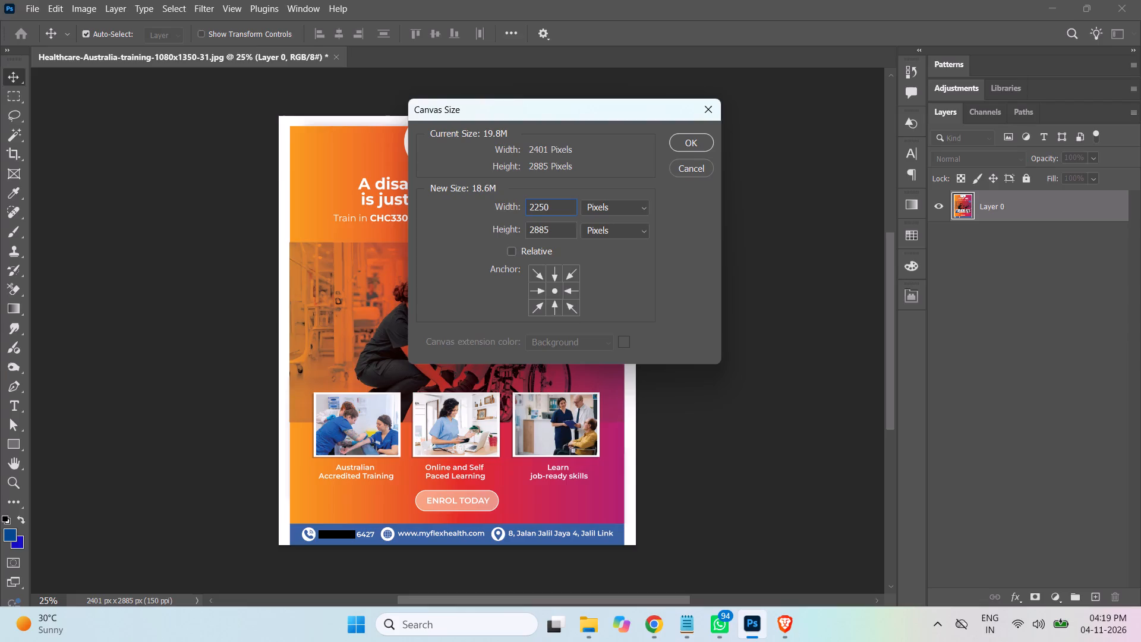
left_click_drag(540, 229, 561, 229)
type("13")
left_click(690, 143)
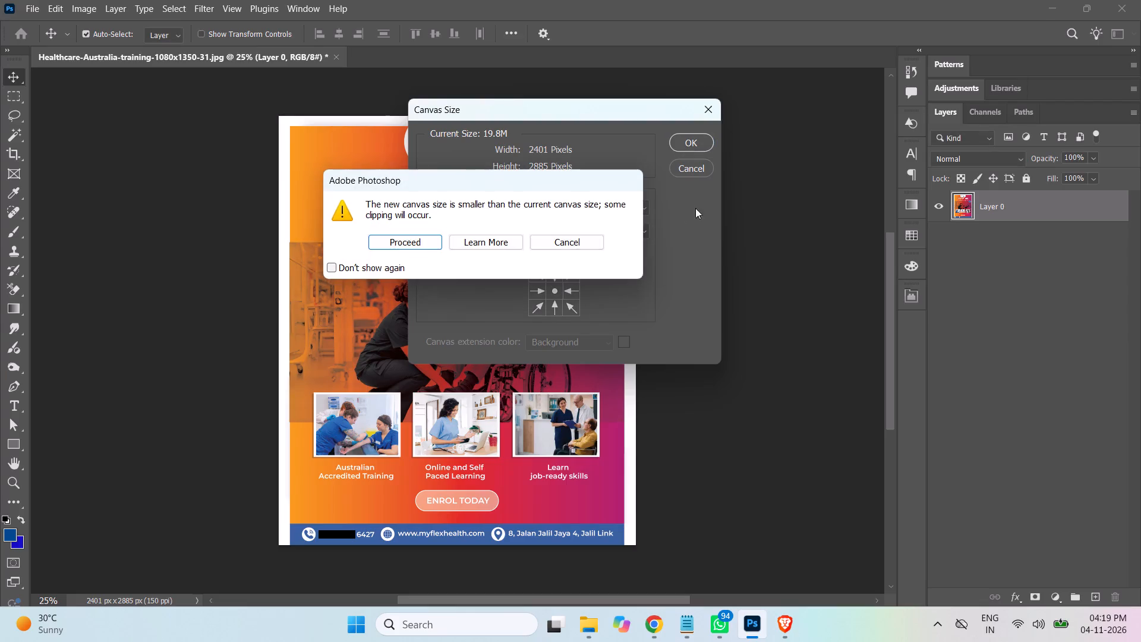
left_click(408, 243)
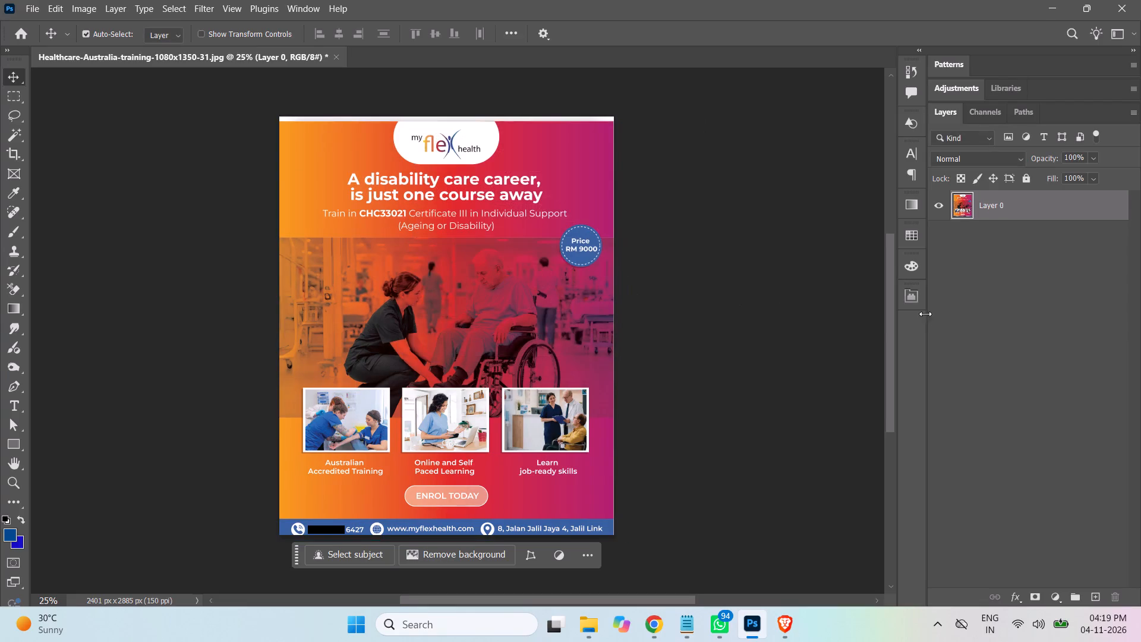
Nudge the Post-31 artwork layer upward until the white strip above the orange-to-purple gradient leaves the canvas.
key("Up")
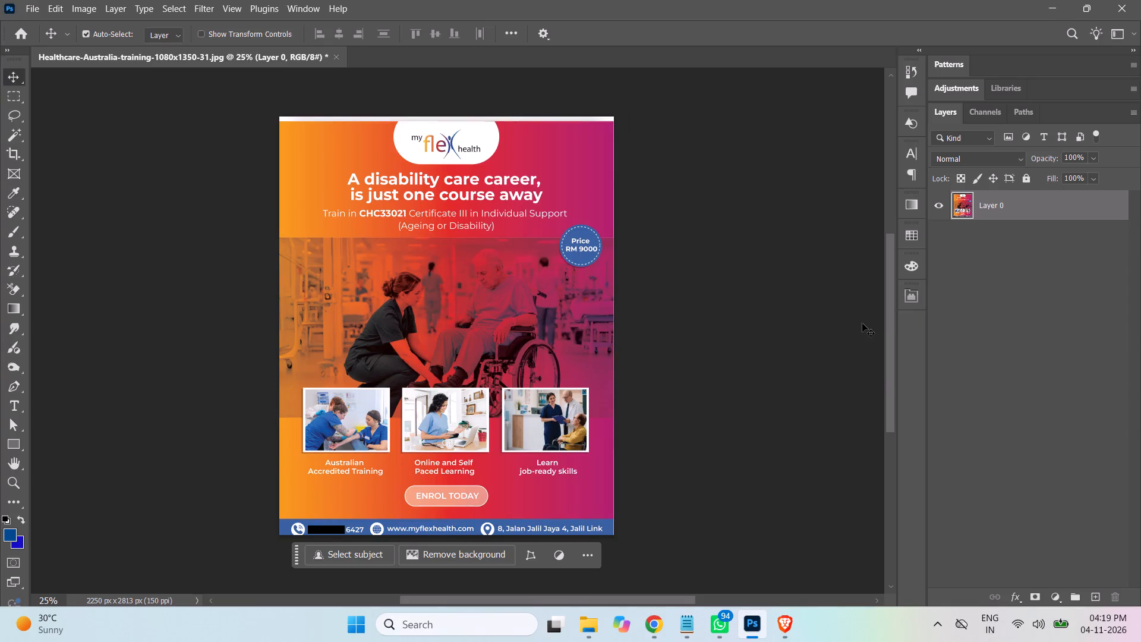
key("Up")
key("Up")
key("Up")
key("Up")
key("Up")
key("Up")
key("Up")
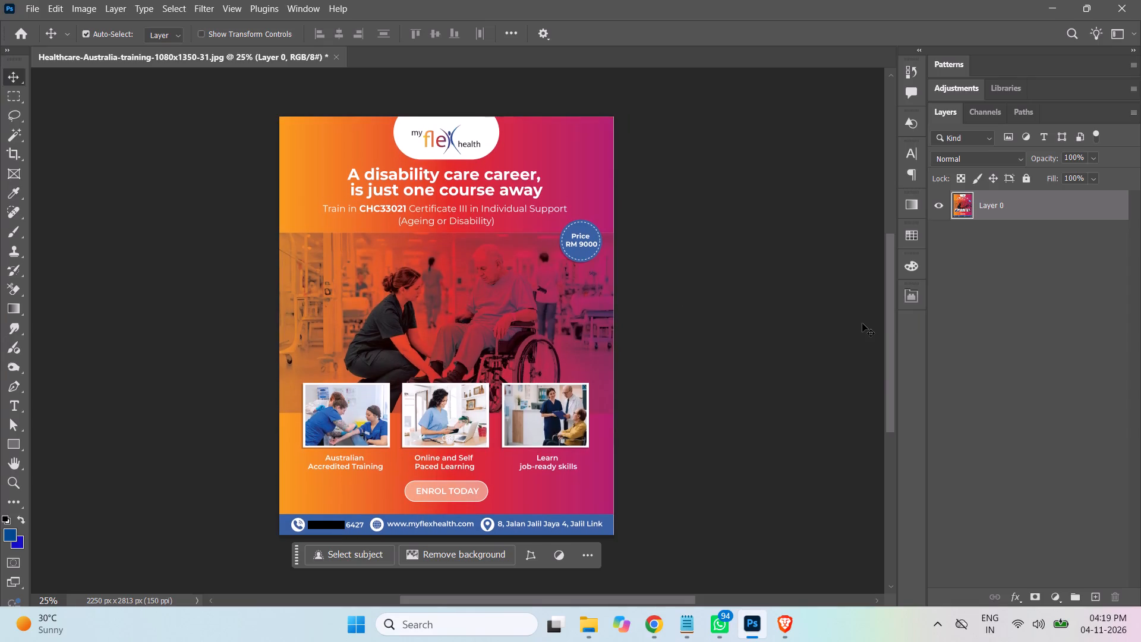
key("Up")
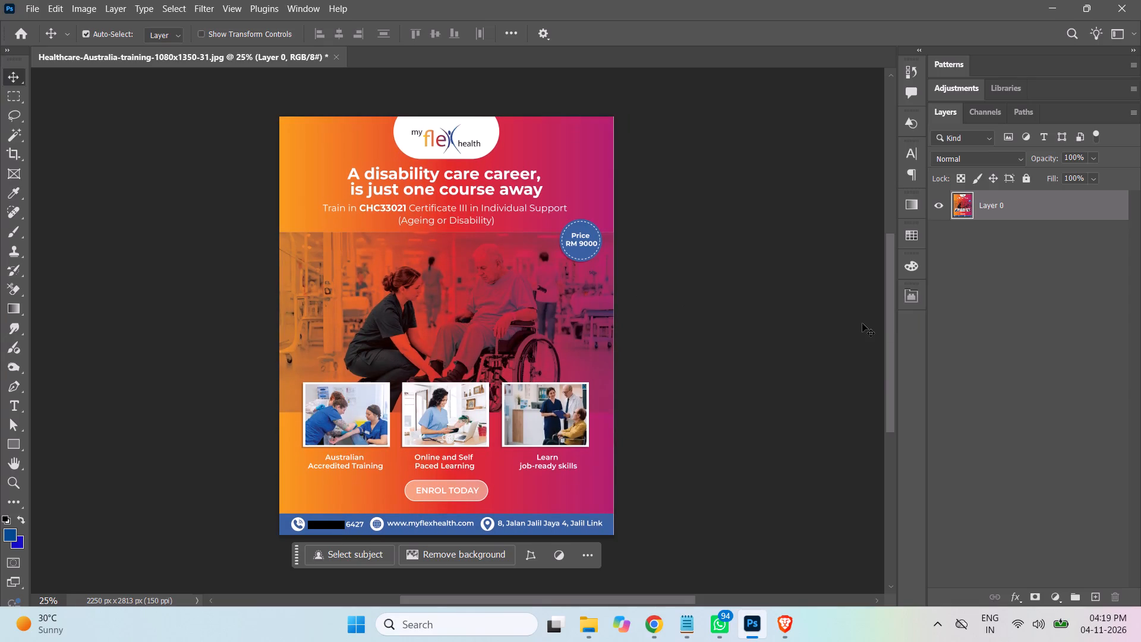
Stretch the Post-31 artwork layer slightly wider with Free Transform to cover the thin light line along the poster's right edge.
key("ctrl+t")
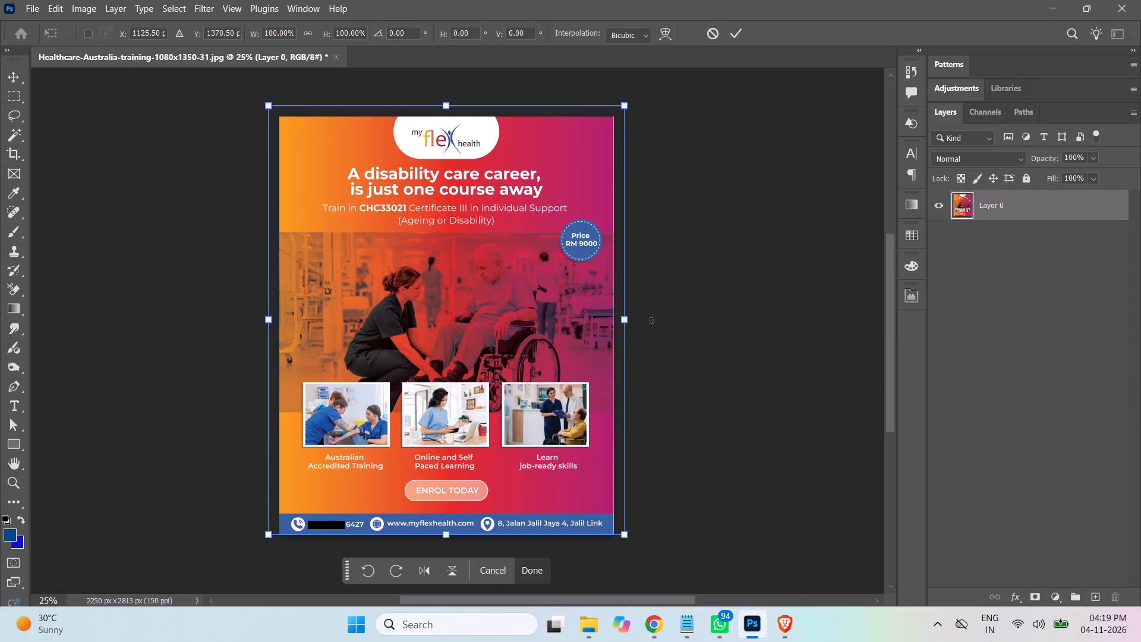
left_click(627, 322)
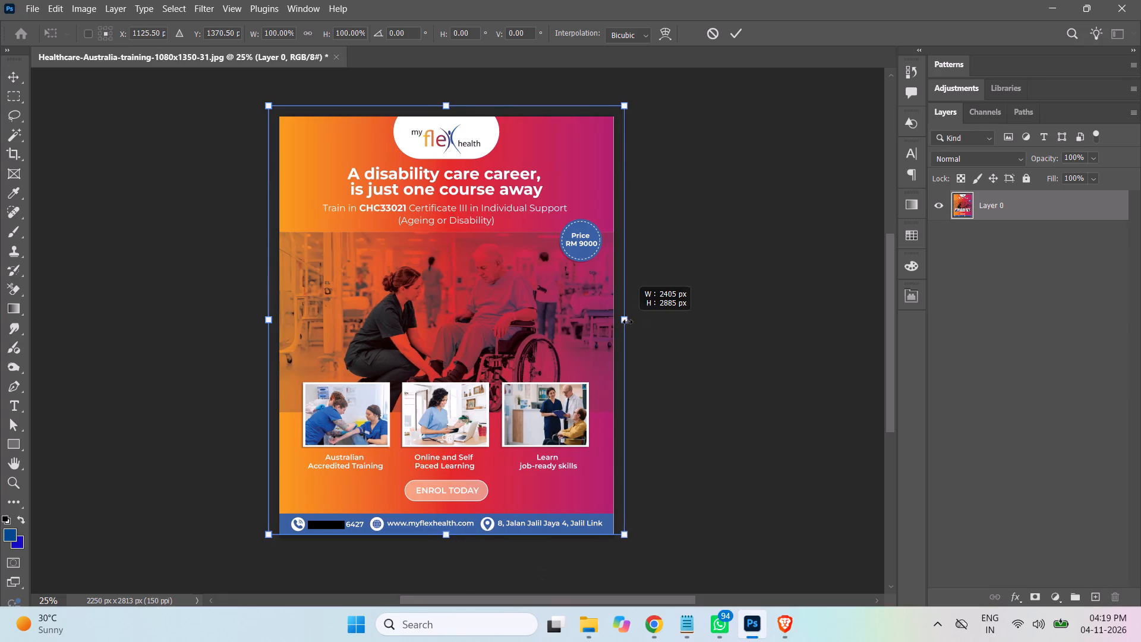
key("Return")
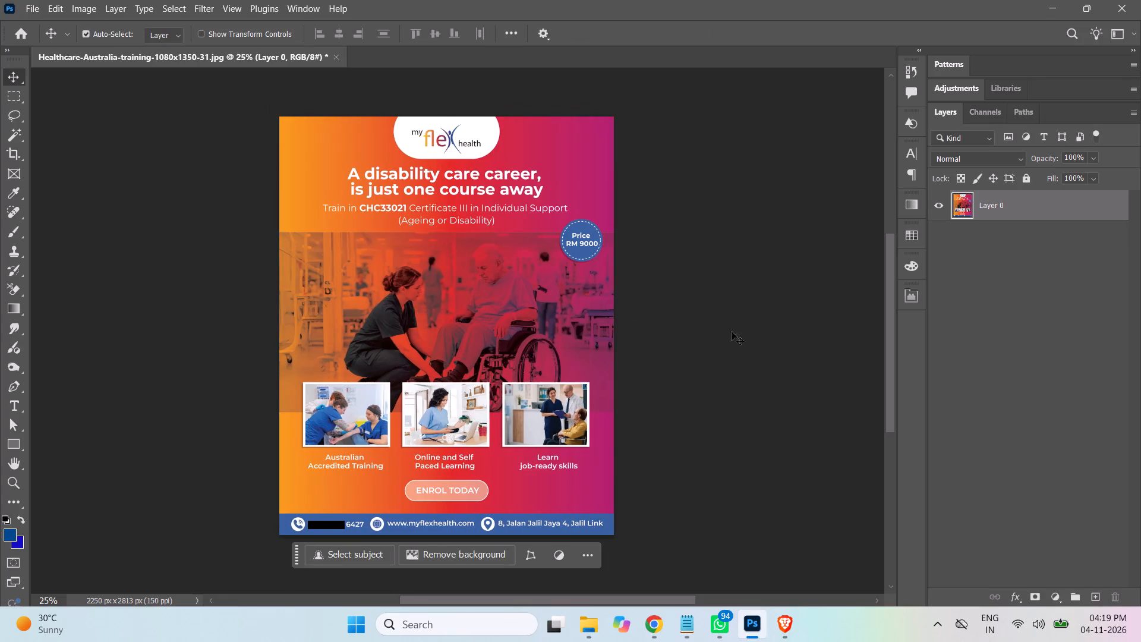
Save a JPEG copy of Post-31 as Healthcare-Australia-training-1080x1350-31.jpg in the my flex health training folder, replacing the existing file.
left_click(34, 8)
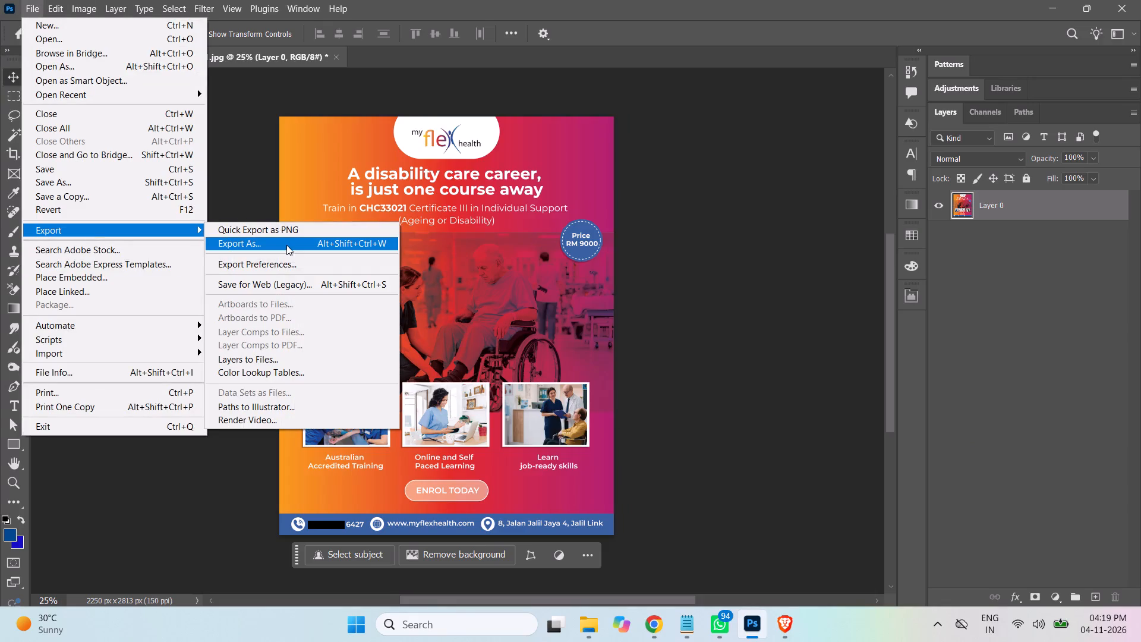
left_click(87, 198)
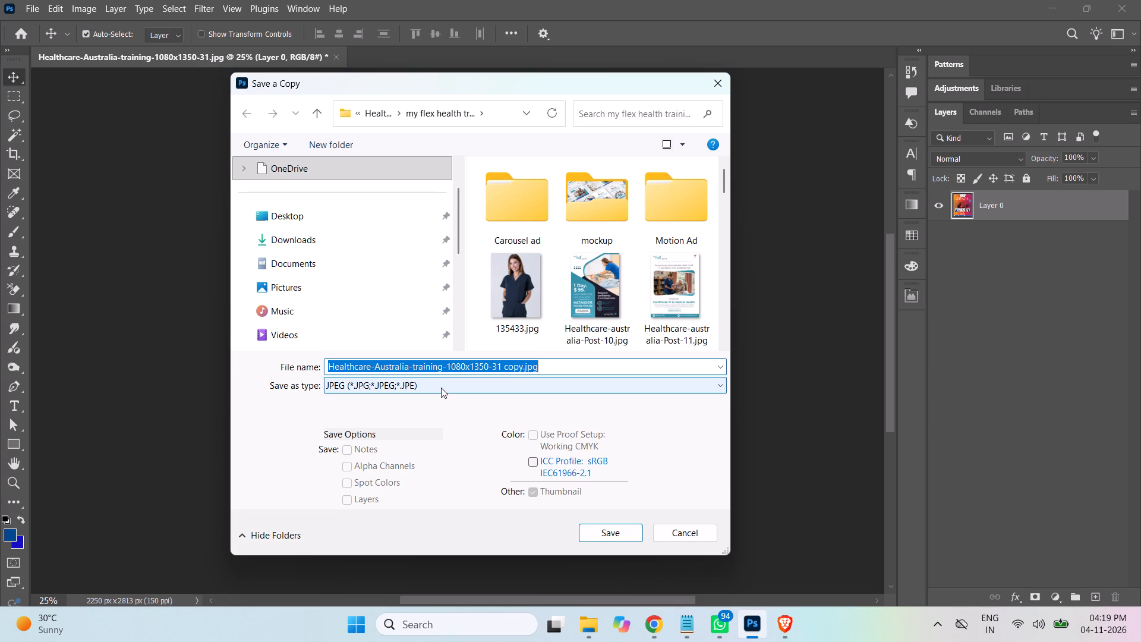
left_click(522, 368)
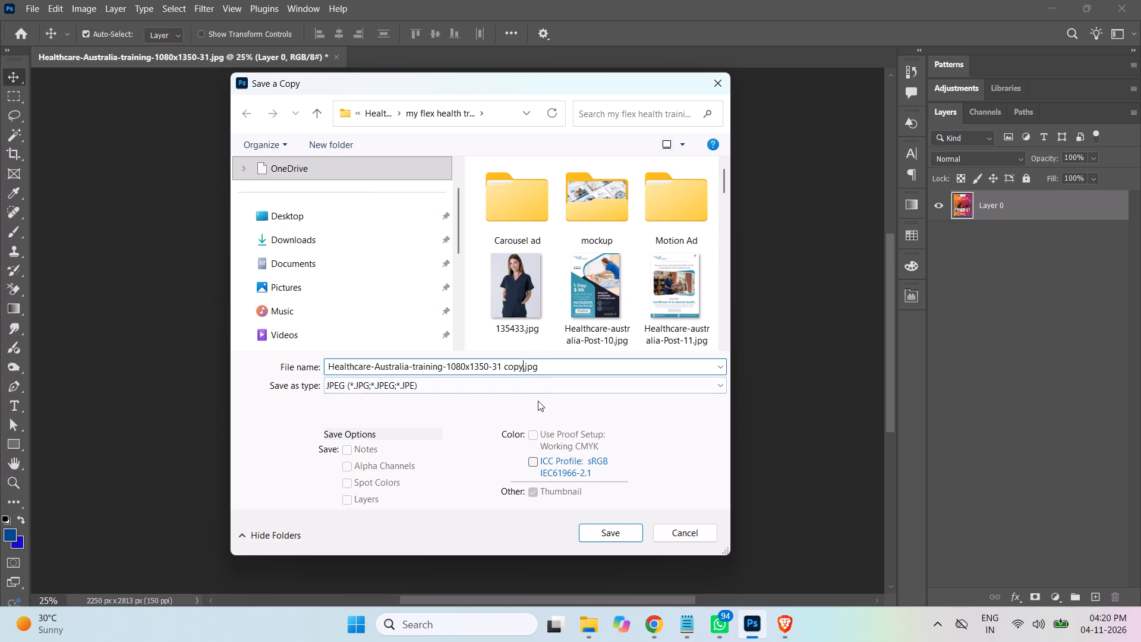
key("BackSpace")
key("BackSpace")
key("BackSpace")
key("BackSpace")
key("BackSpace")
key("BackSpace")
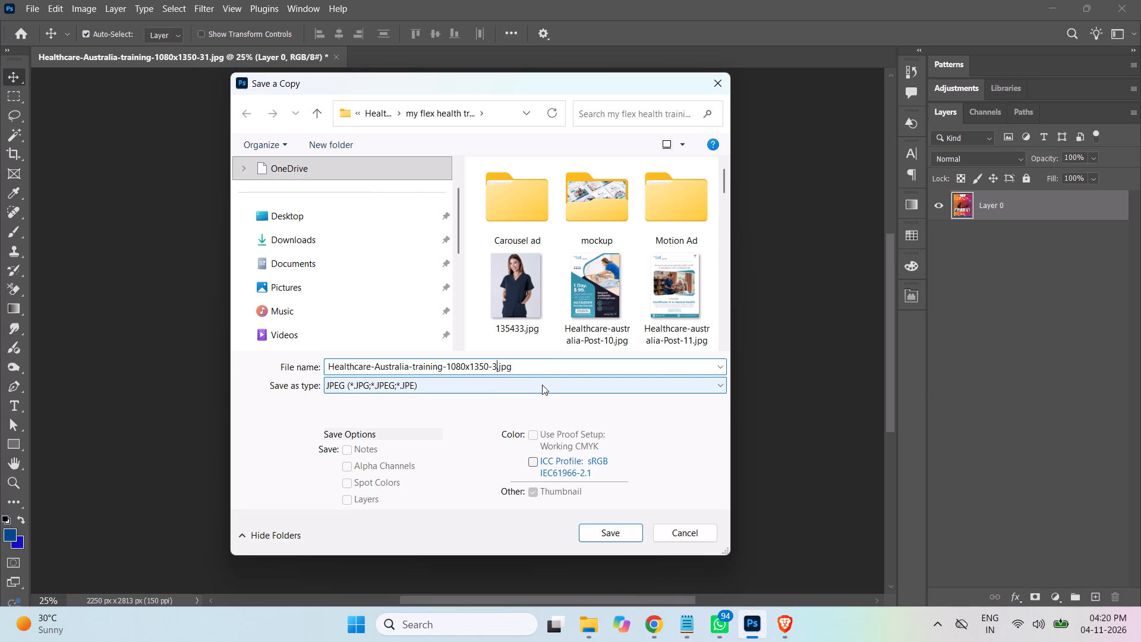
key("1")
left_click(613, 535)
left_click(622, 309)
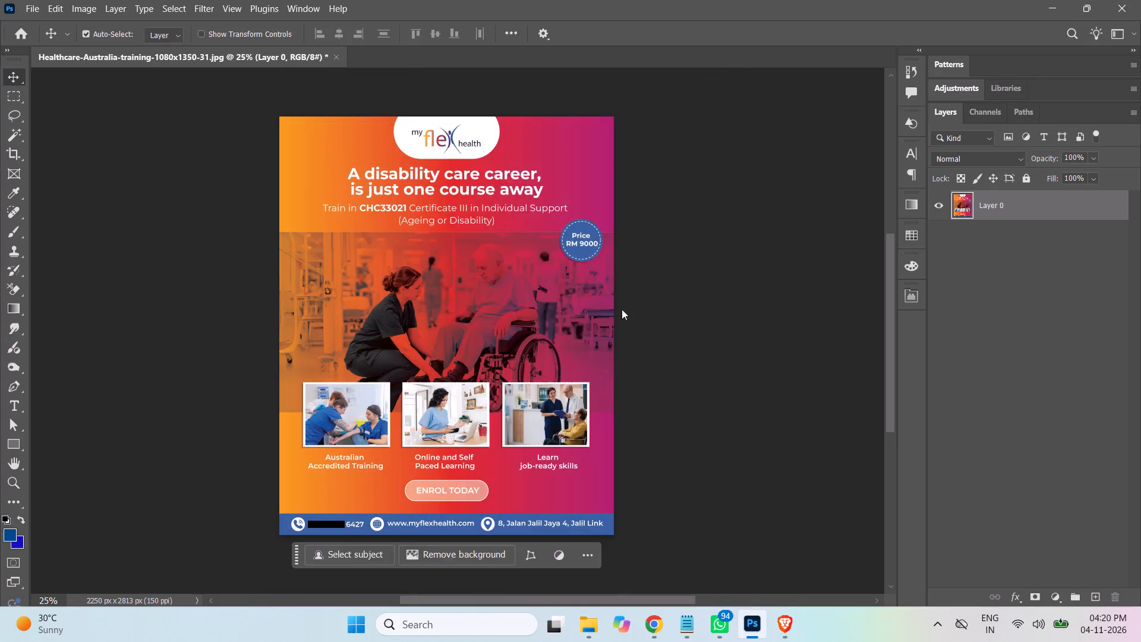
left_click(651, 143)
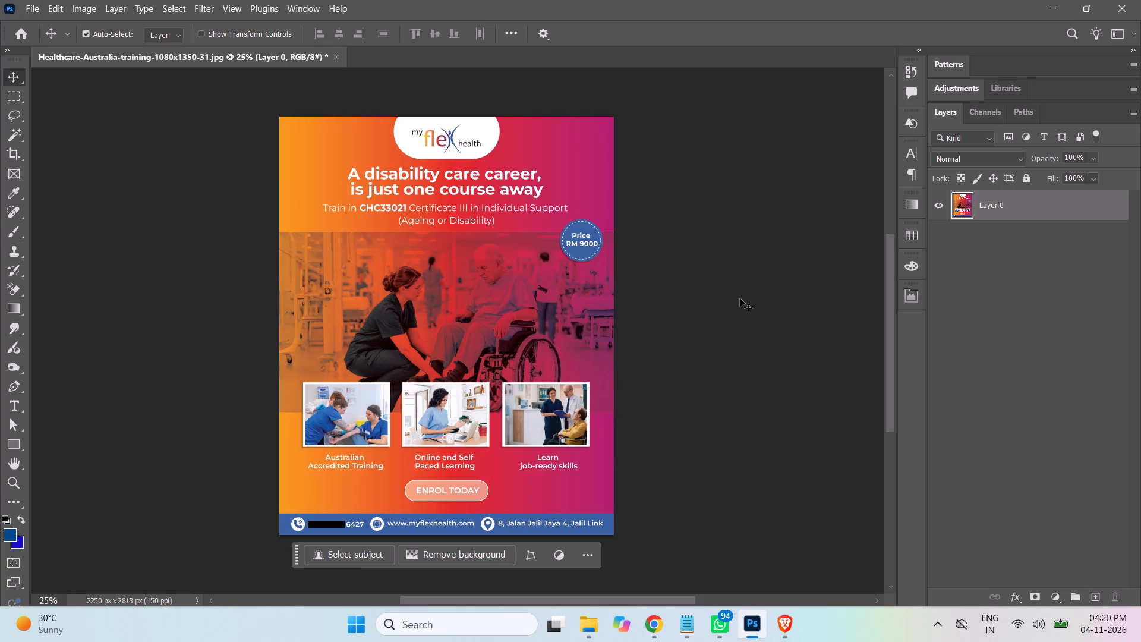
Close the Post-31 document without saving the layered changes.
left_click(336, 58)
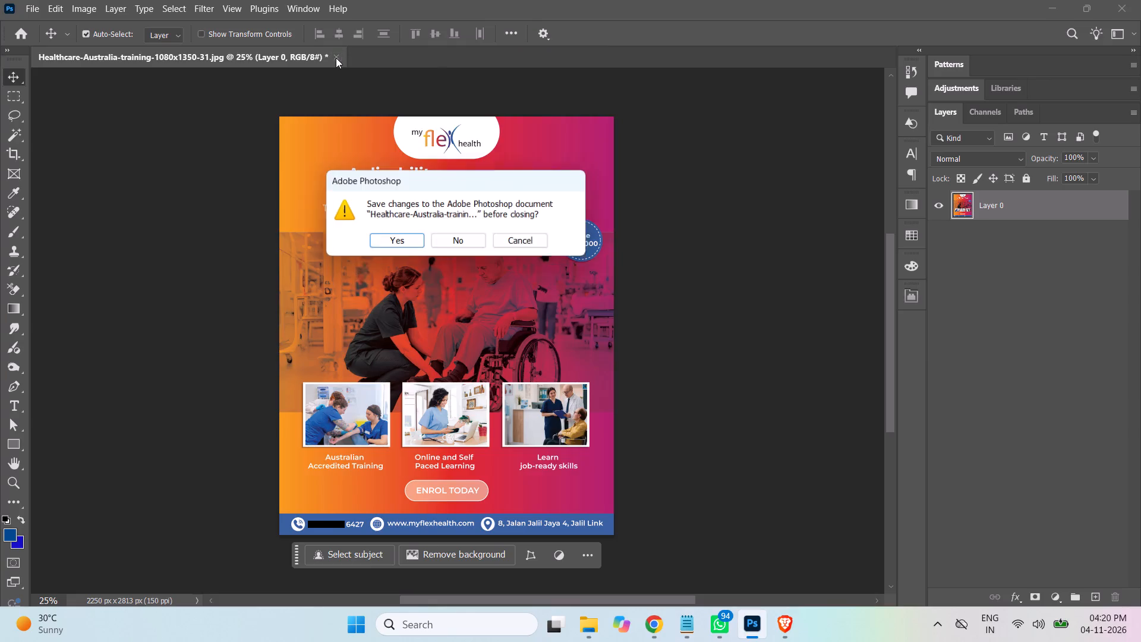
left_click(462, 238)
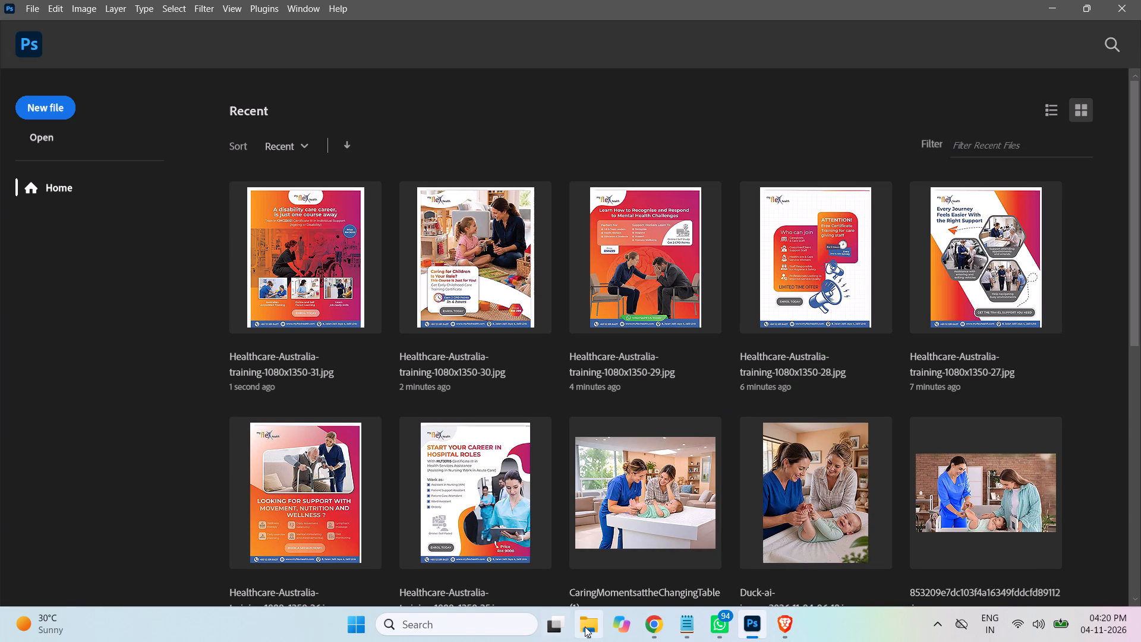
Open Healthcare-Australia-training-1080x1350-32.jpg from the my flex health training folder in Photoshop.
left_click(589, 627)
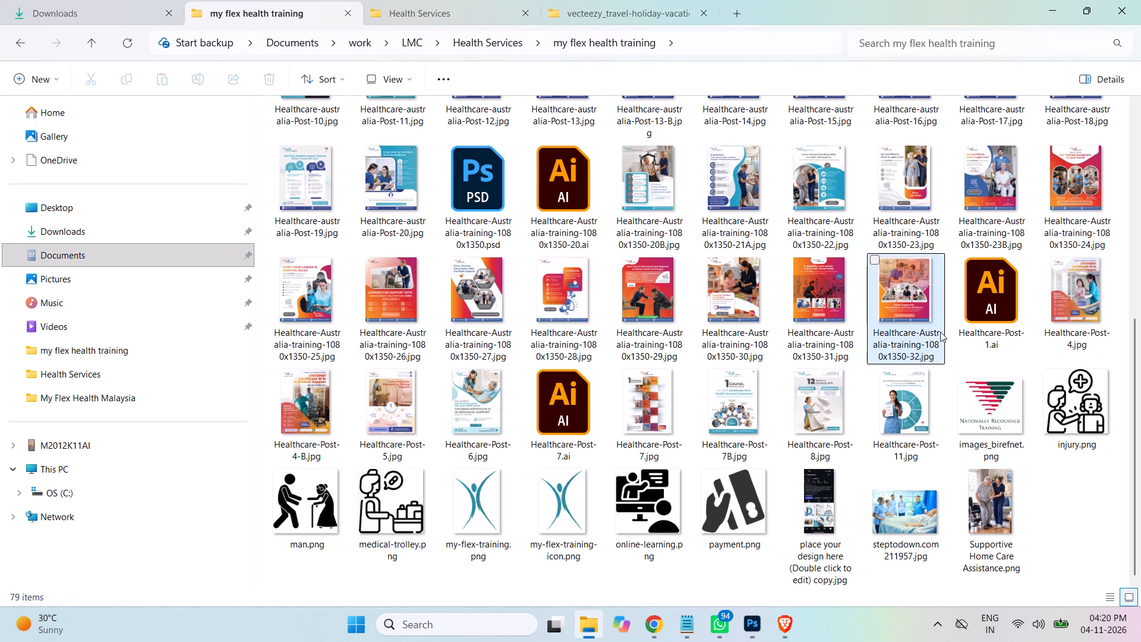
left_click_drag(910, 313, 907, 350)
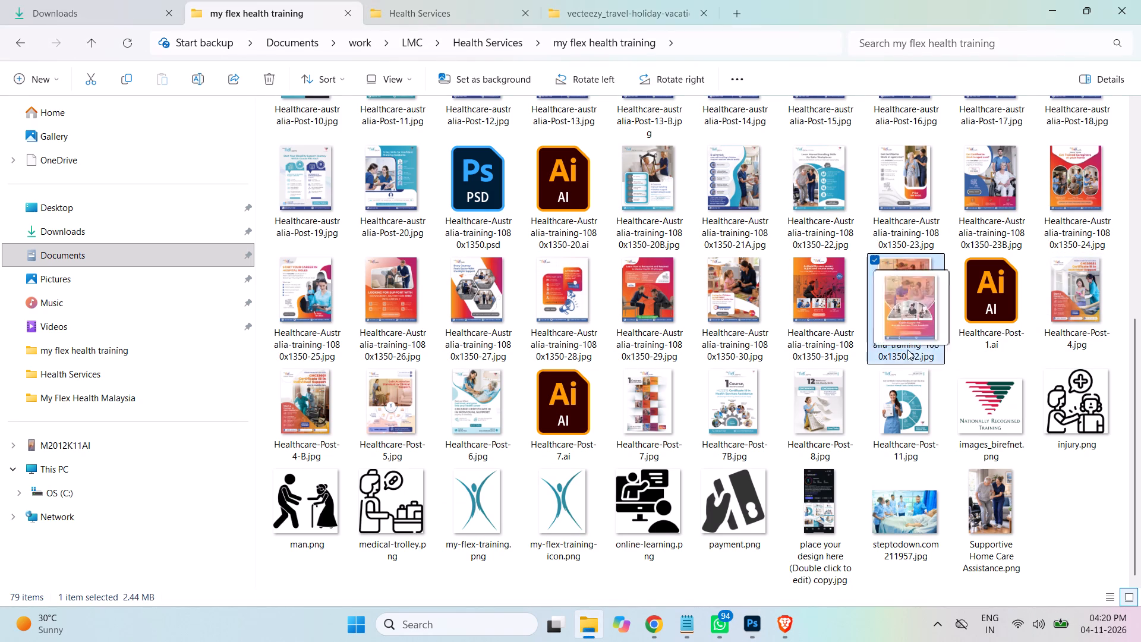
left_click_drag(907, 350, 599, 124)
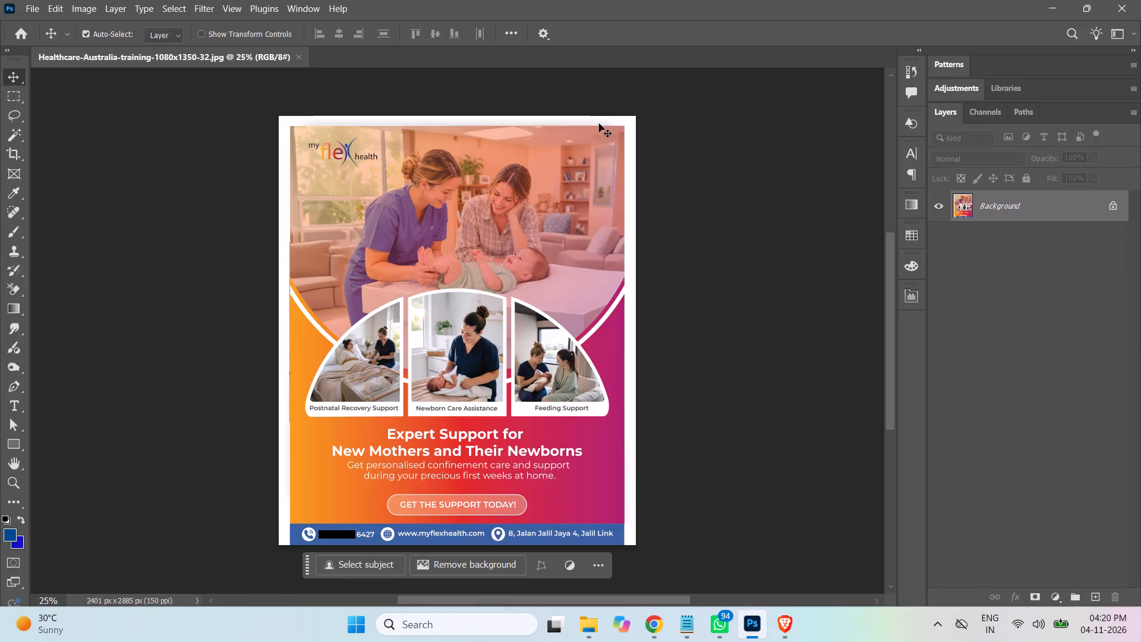
Convert the Post-32 background into regular layer Layer 0 and reduce the canvas to 2250 × 2813 pixels, accepting the clipping.
double_click(1057, 213)
left_click(692, 183)
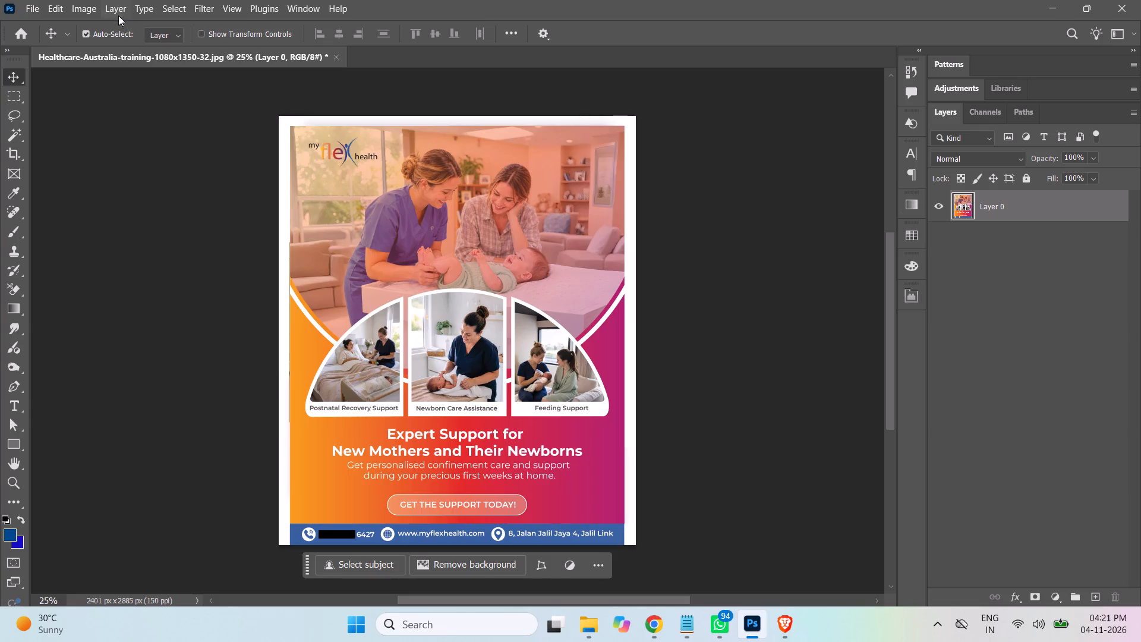
left_click(84, 8)
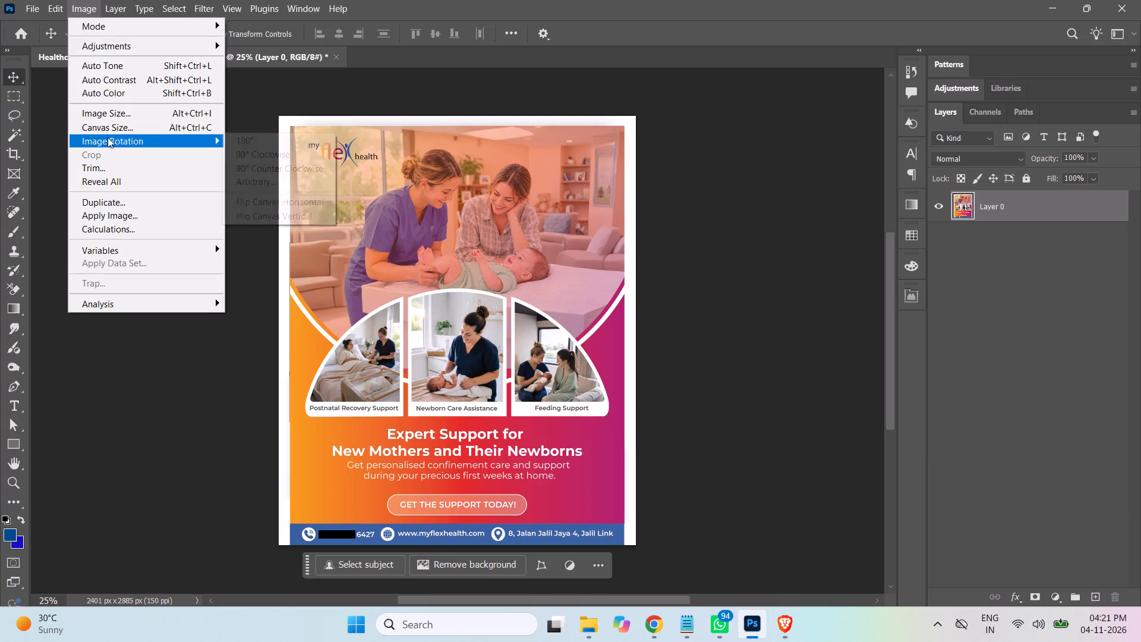
left_click(113, 128)
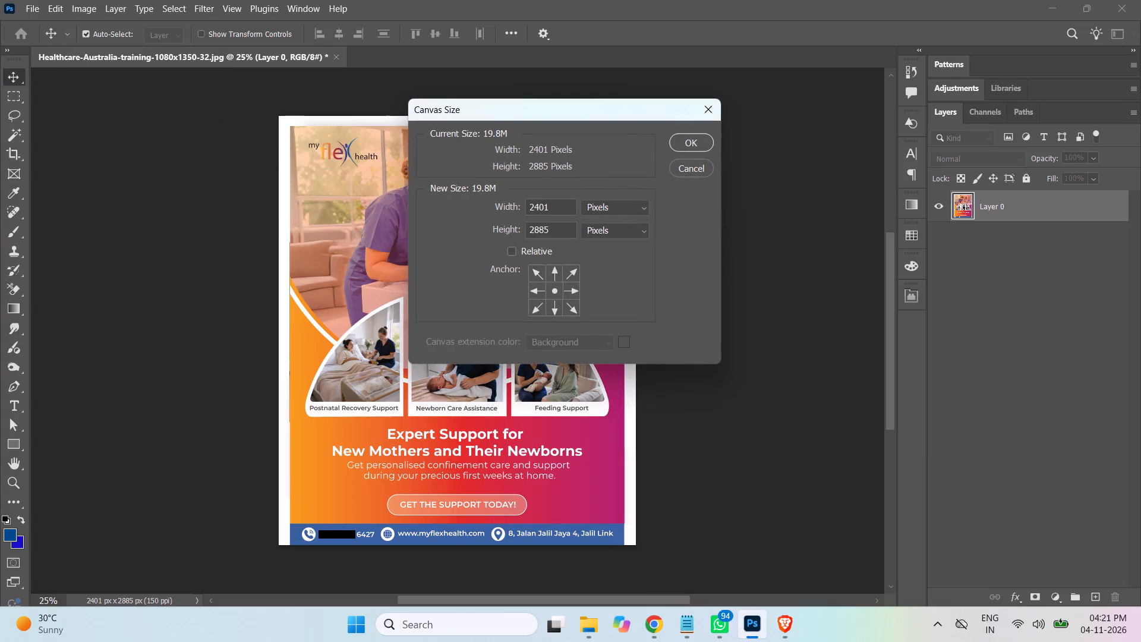
left_click_drag(535, 207, 594, 208)
type("250")
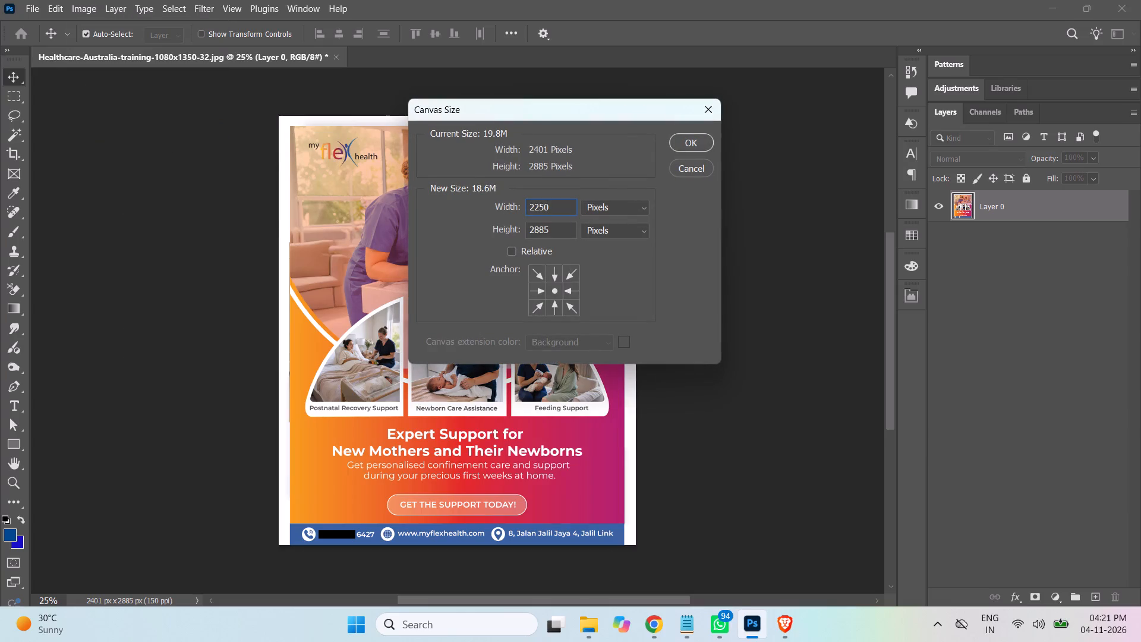
left_click_drag(539, 228, 571, 245)
type("13")
key("Return")
left_click(402, 240)
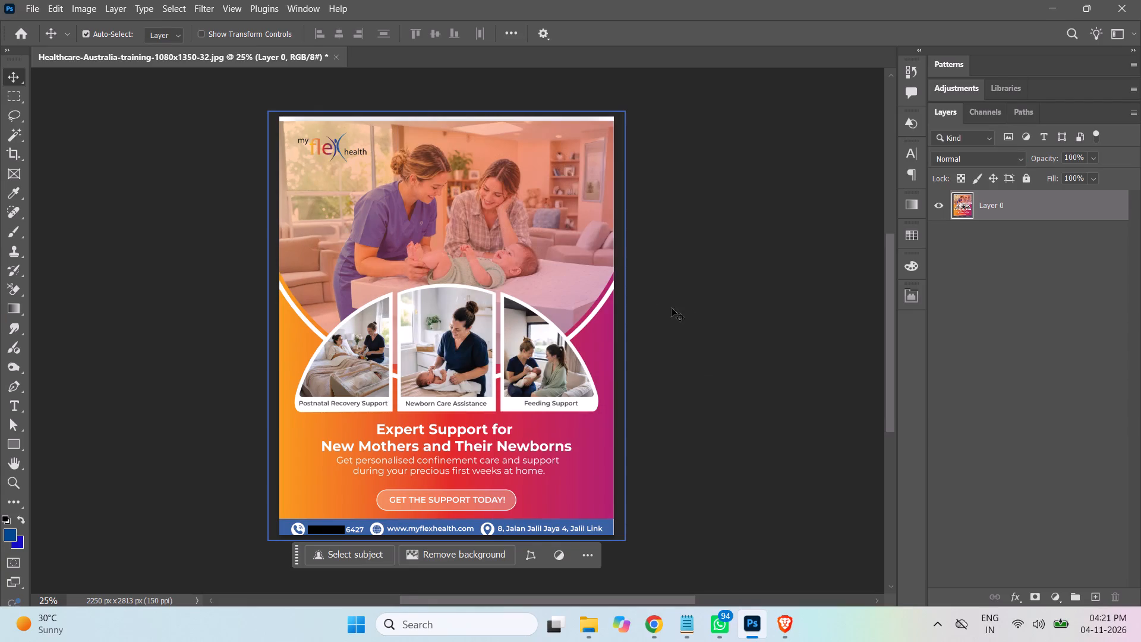
Nudge the Post-32 artwork layer upward until the white strip above the mother-and-newborn photo leaves the canvas.
key("Up")
key("Up")
key("Up")
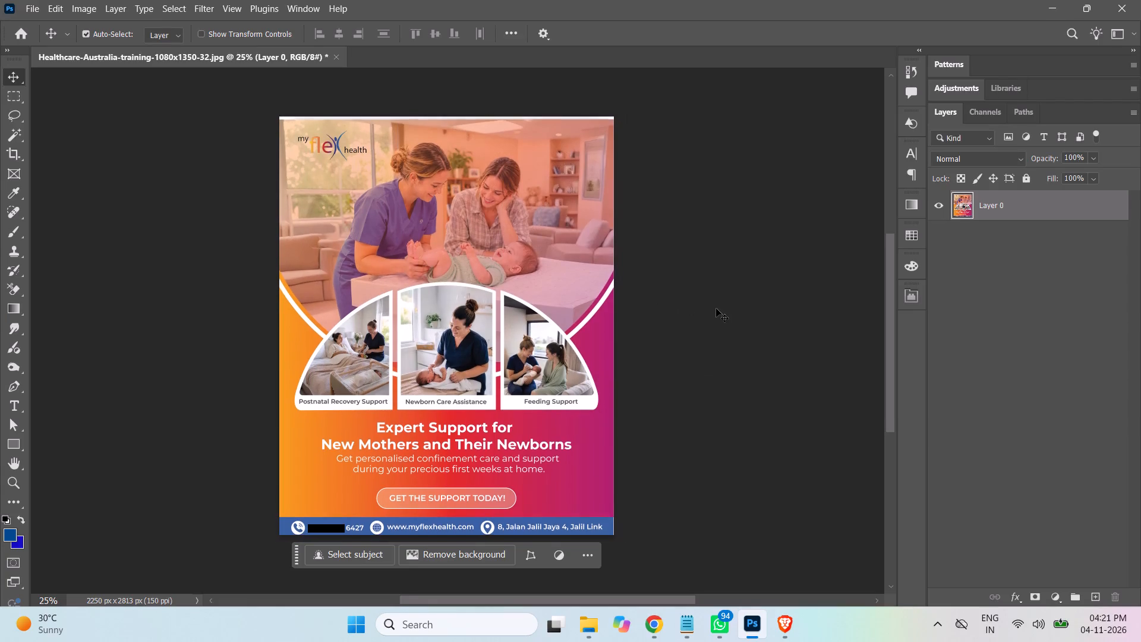
key("Up")
key("Up")
key("Up")
key("Up")
key("Up")
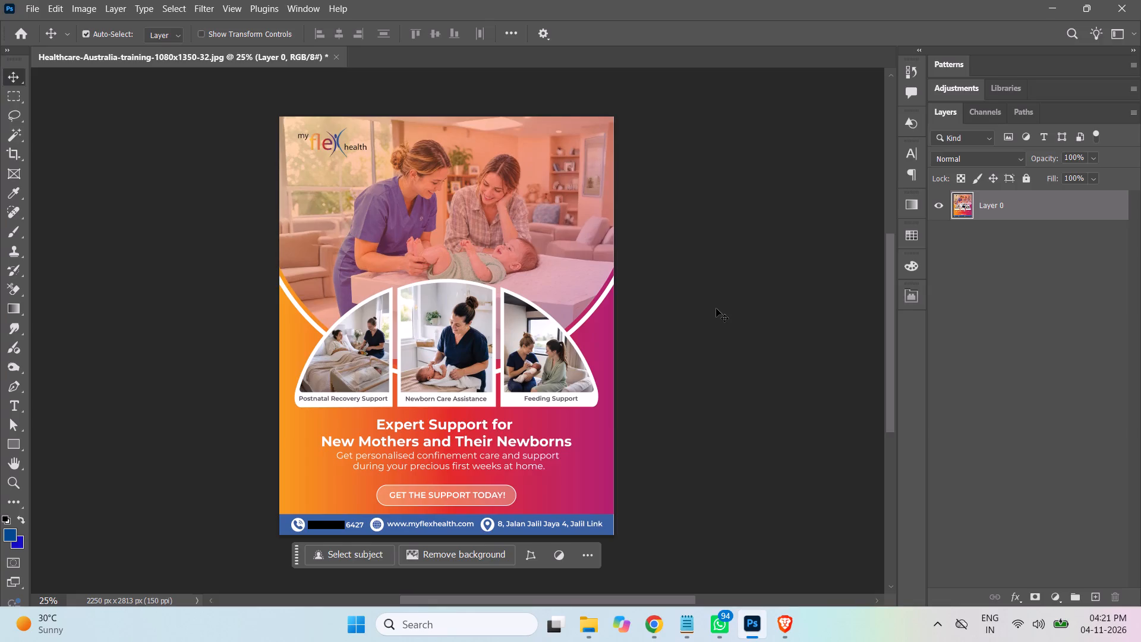
key("Up")
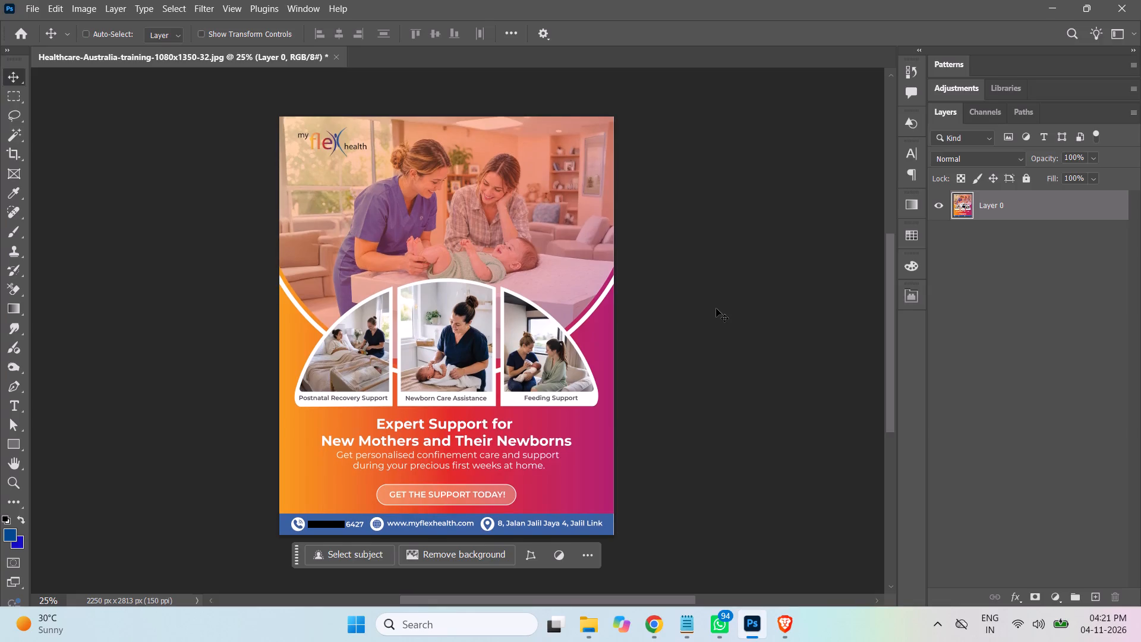
Free-transform the Post-32 artwork to 100.17% width and shift it slightly left so it covers both side edges of the canvas.
key("ctrl+t")
left_click(626, 321)
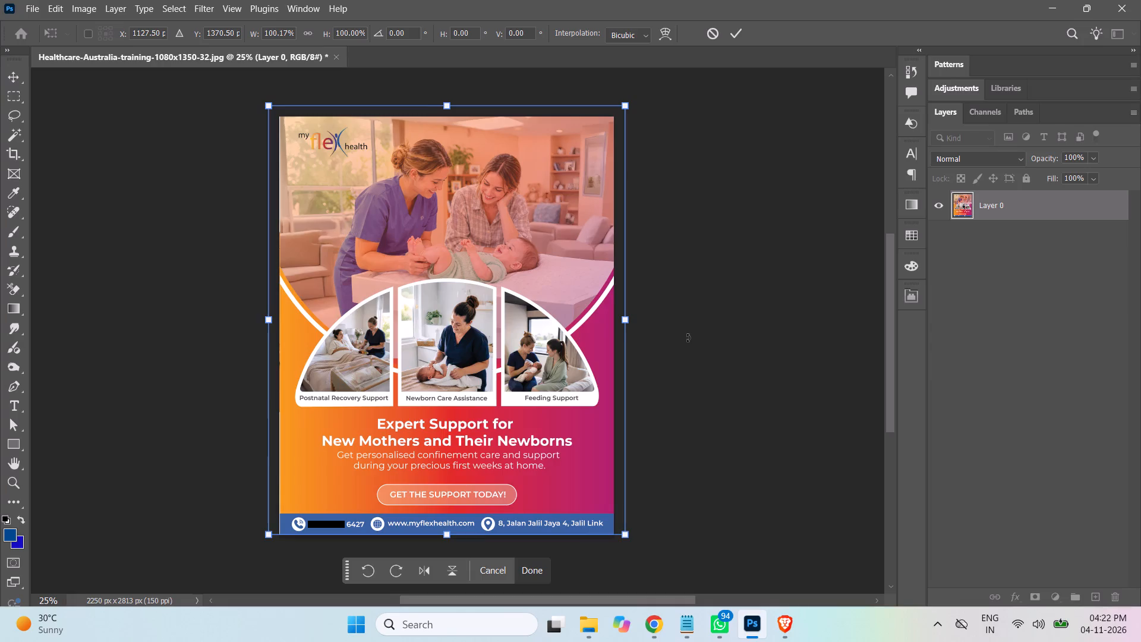
key("Left")
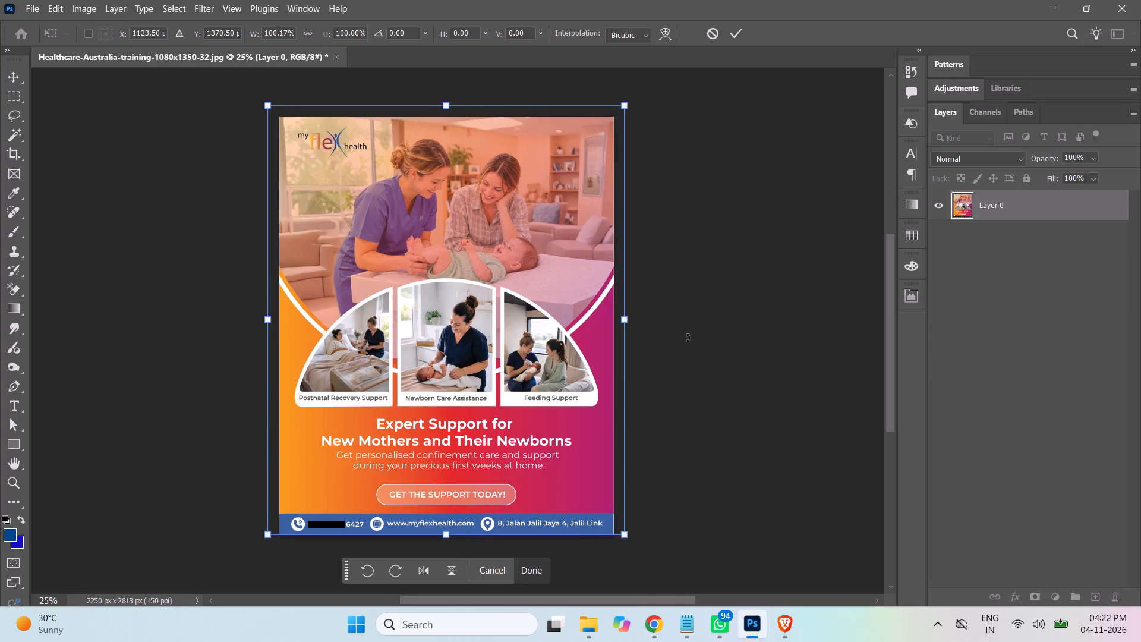
key("Return")
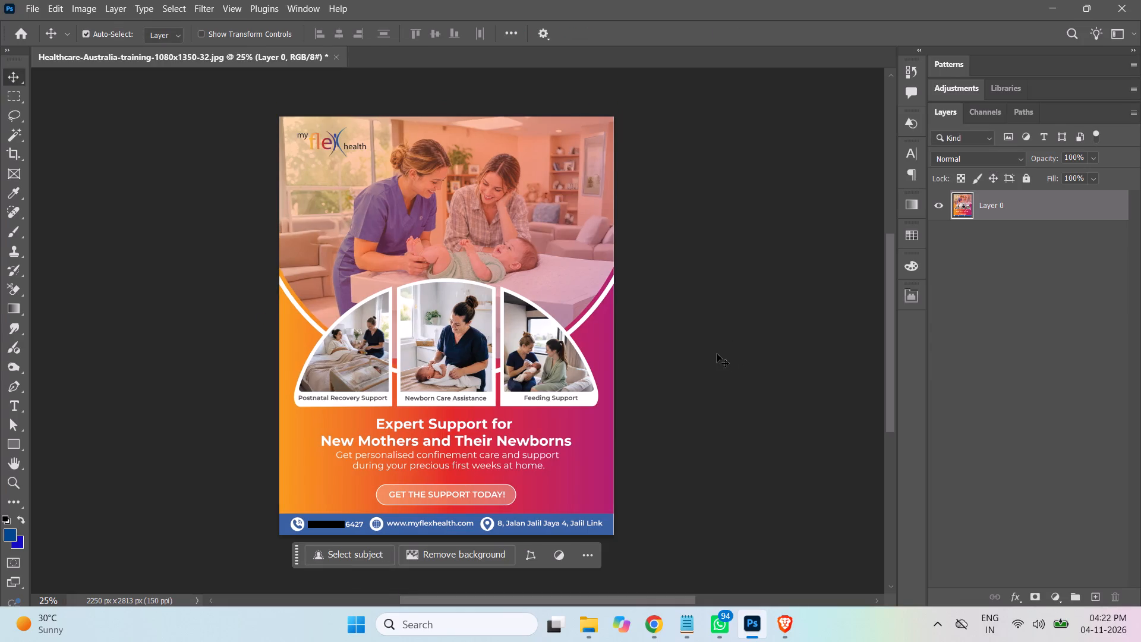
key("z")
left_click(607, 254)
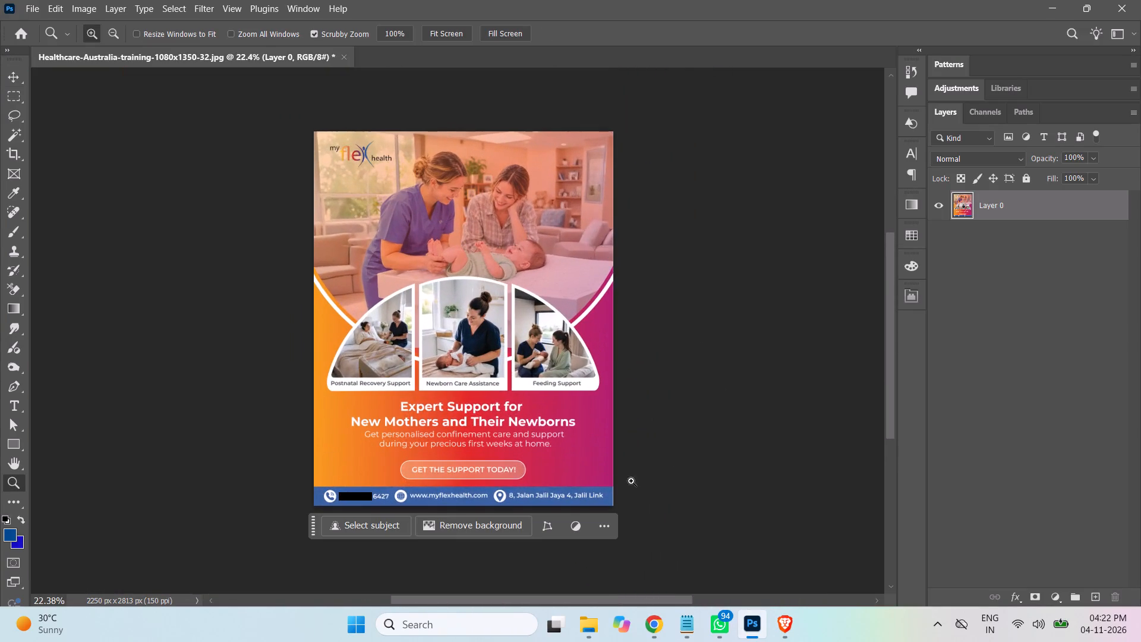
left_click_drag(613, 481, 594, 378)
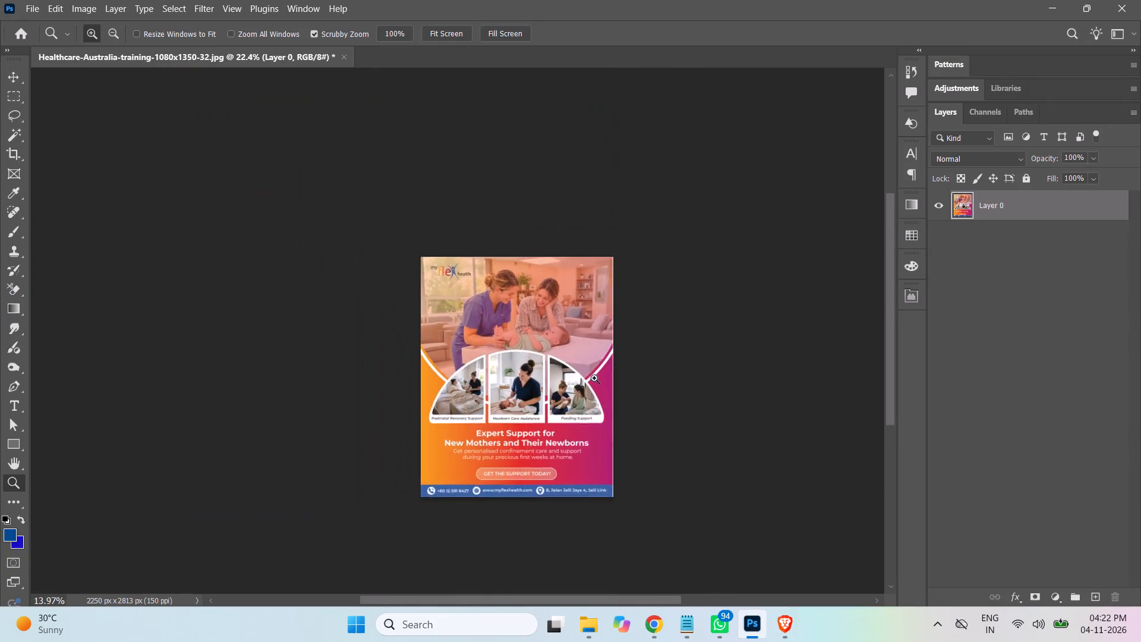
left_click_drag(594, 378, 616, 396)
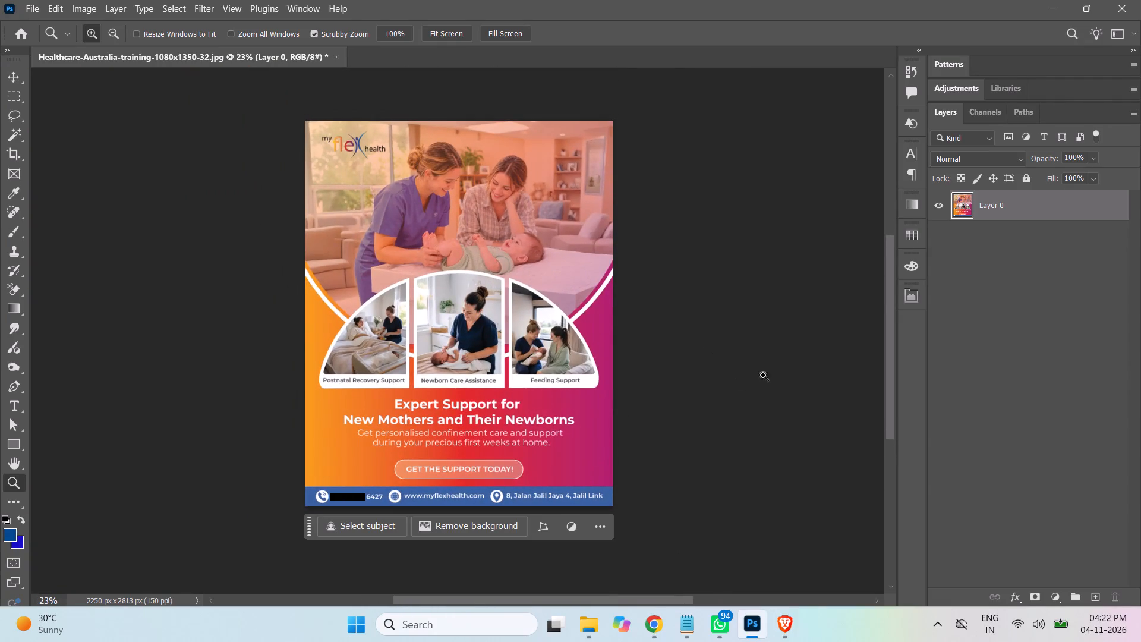
Save a JPEG copy of Post-32 as Healthcare-Australia-training-1080x1350-32.jpg at quality 12 (Maximum), replacing the existing file.
left_click(29, 7)
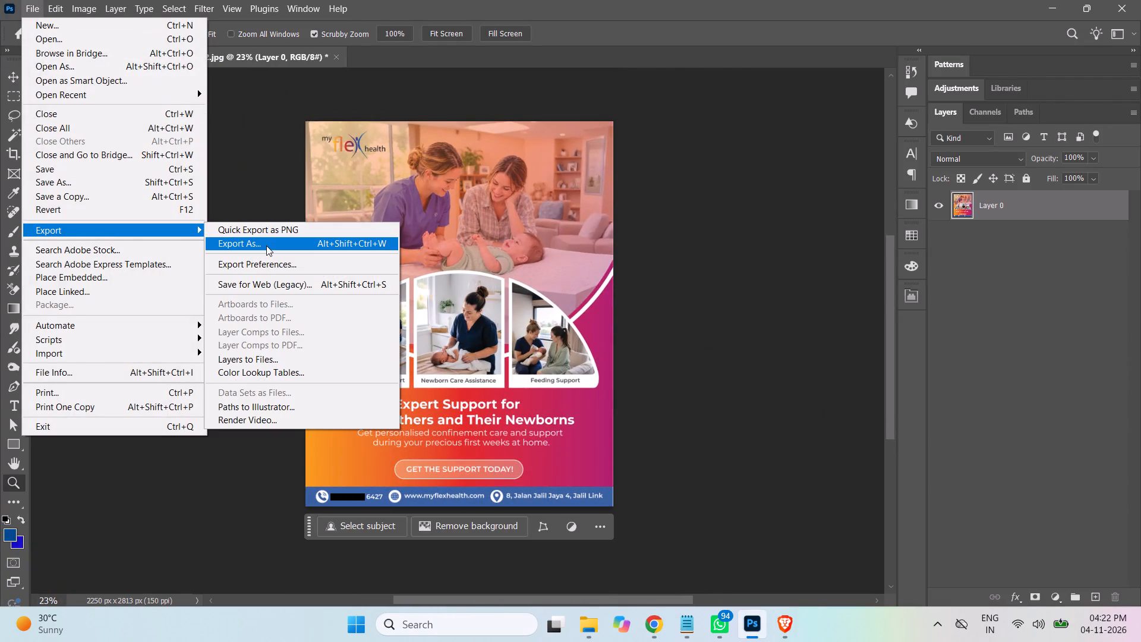
left_click(94, 201)
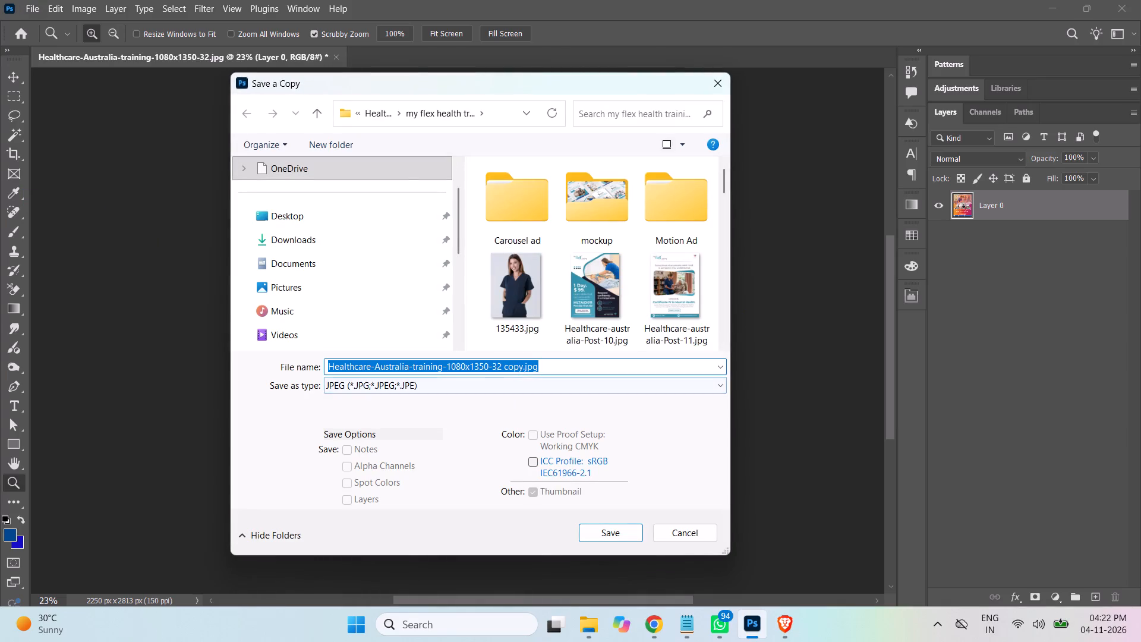
left_click(522, 366)
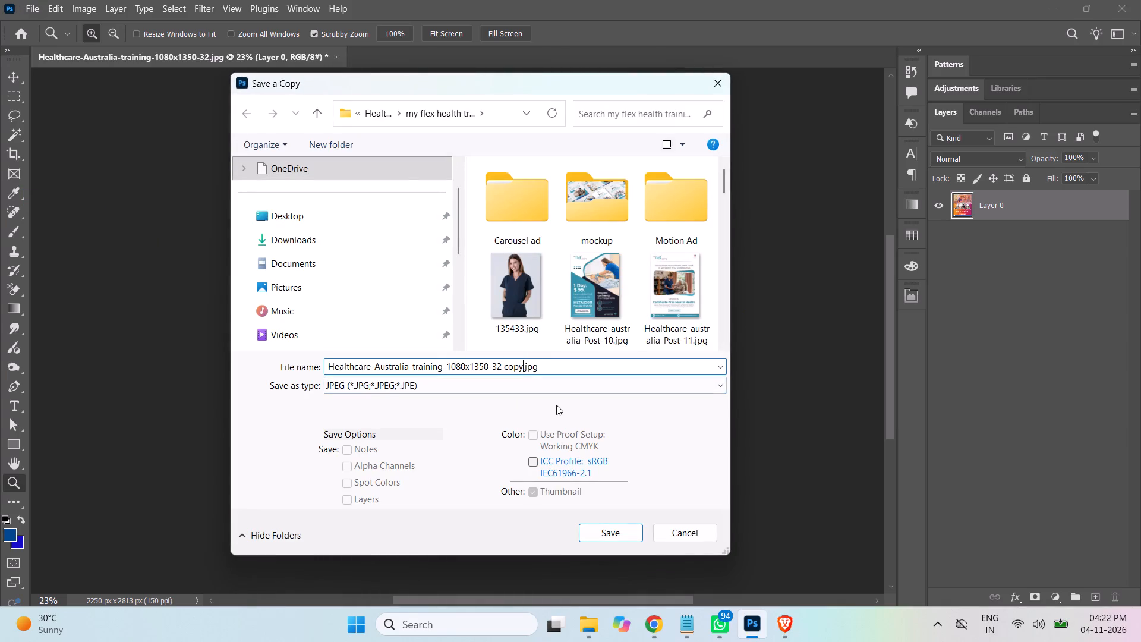
key("BackSpace")
key("BackSpace")
key("BackSpace")
key("BackSpace")
key("BackSpace")
left_click(609, 529)
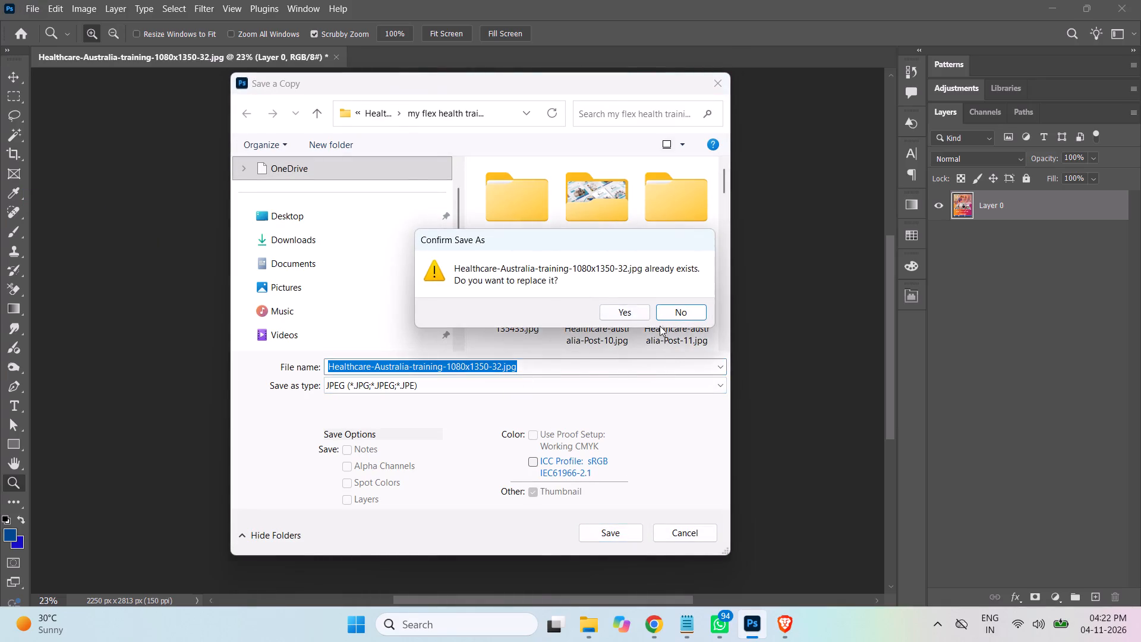
left_click(613, 315)
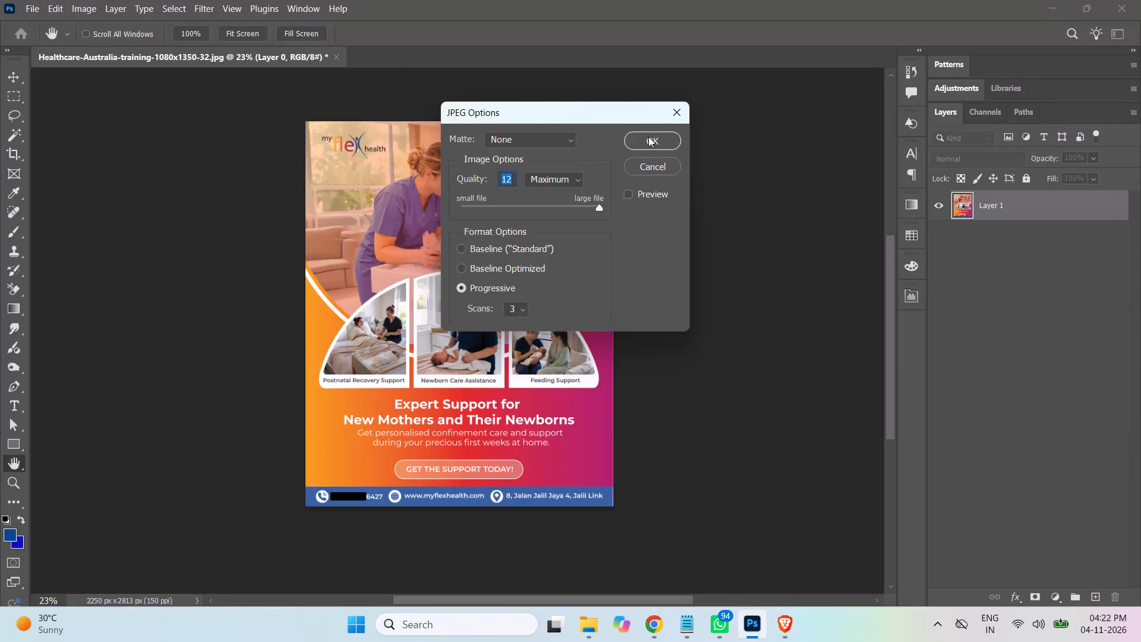
left_click(648, 137)
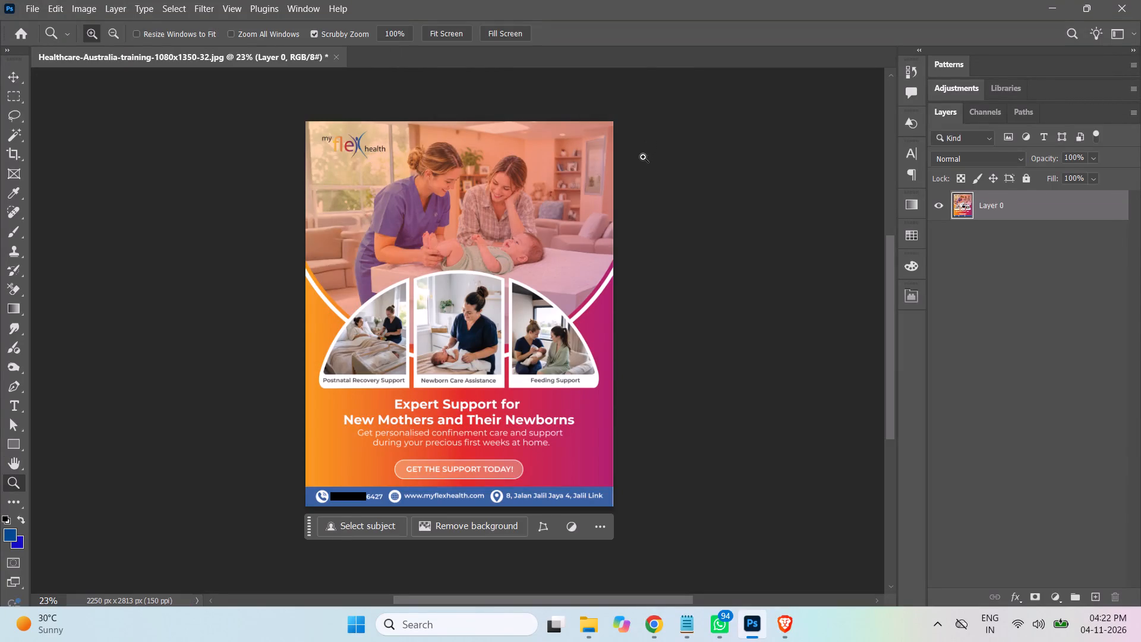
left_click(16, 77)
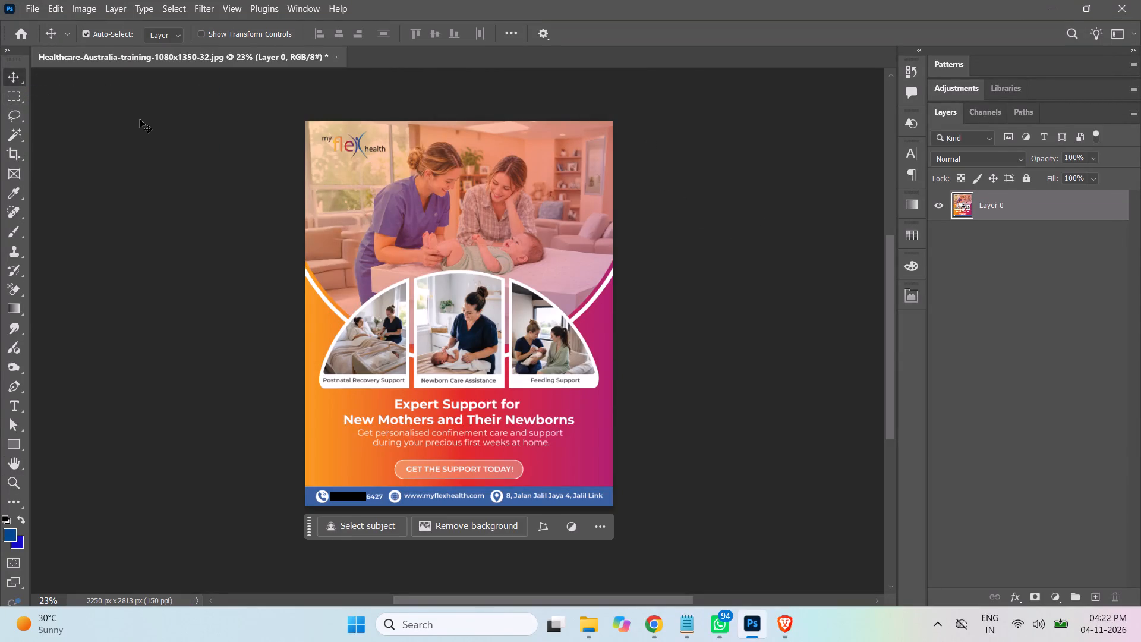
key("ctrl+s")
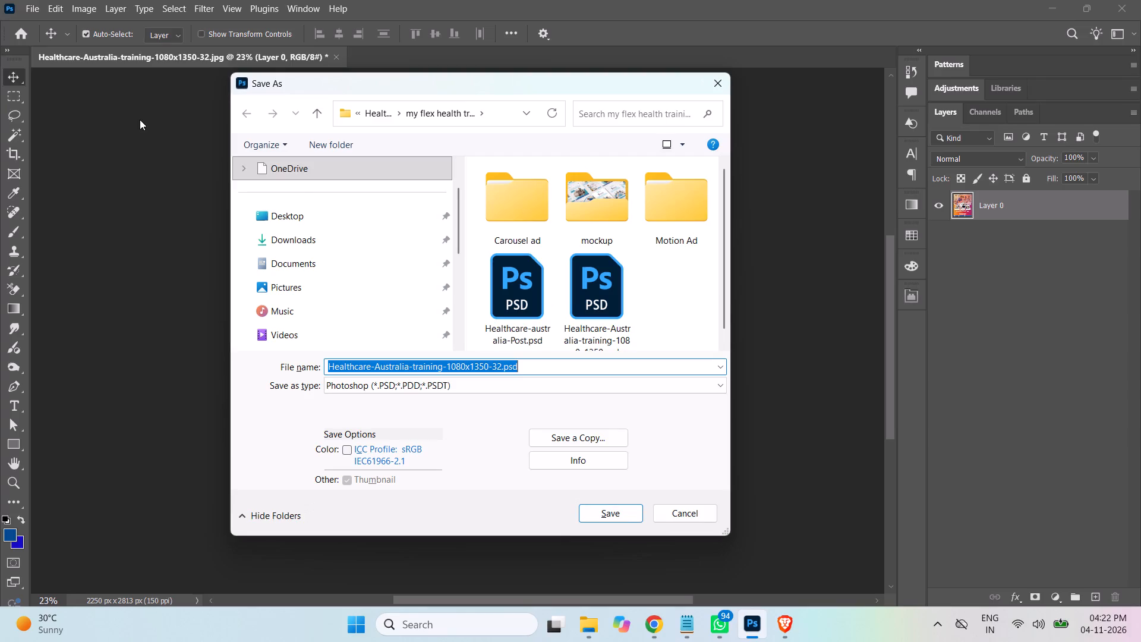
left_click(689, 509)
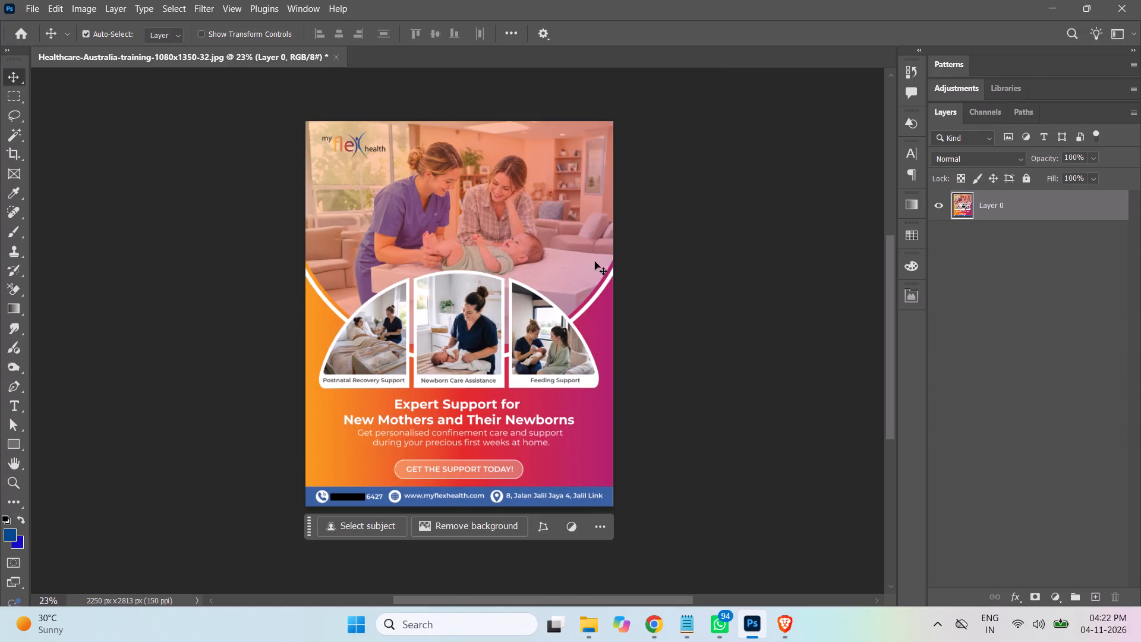
Close the Post-32 document without saving the layered changes.
left_click(335, 59)
left_click(472, 244)
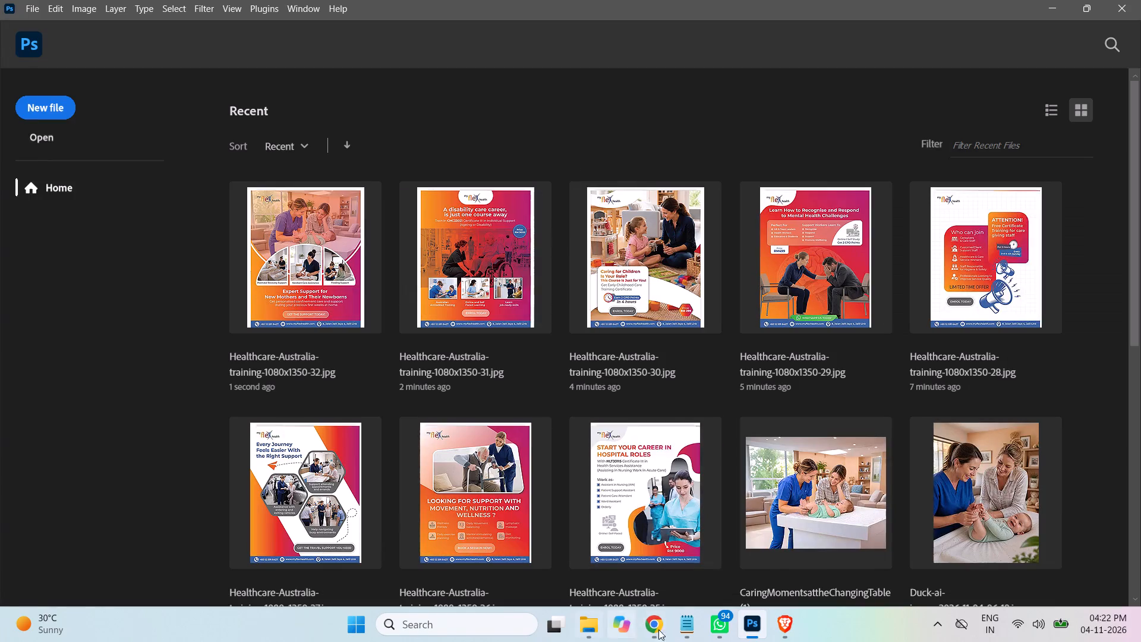
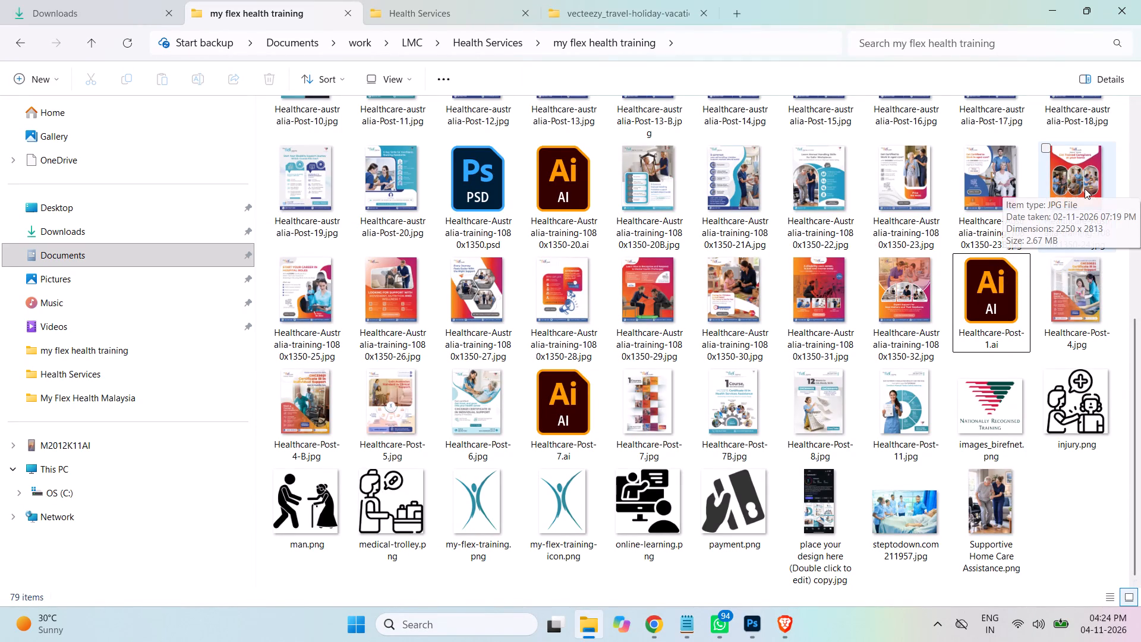
Open Healthcare-Australia-training-1080x1350-24.jpg from the my flex health training folder in Photoshop.
left_click_drag(1085, 188, 786, 610)
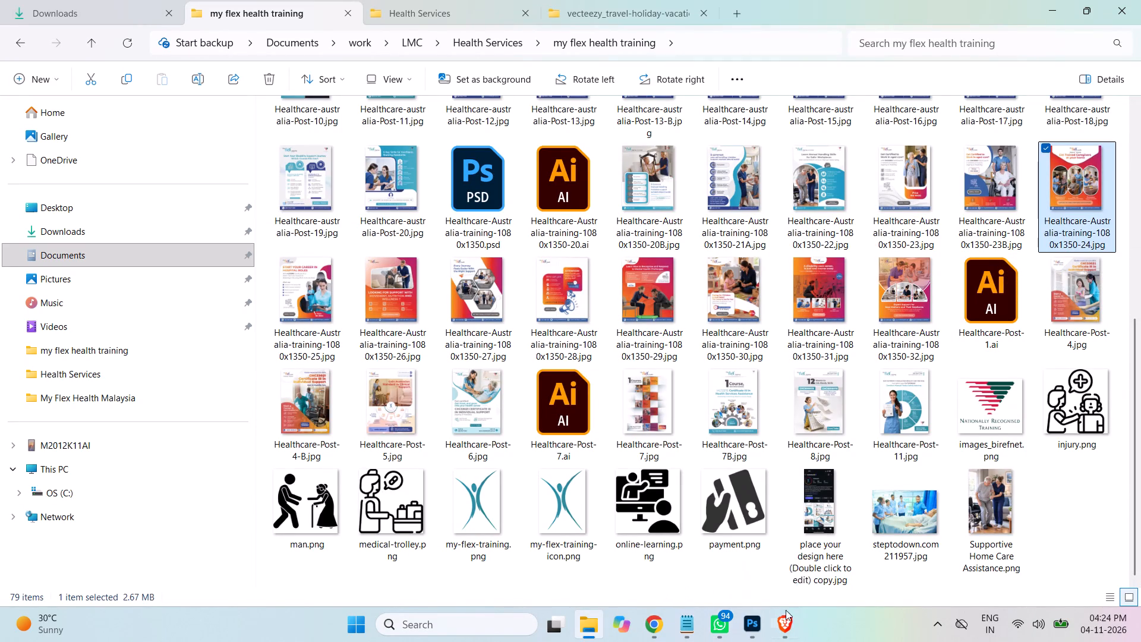
left_click_drag(786, 610, 571, 125)
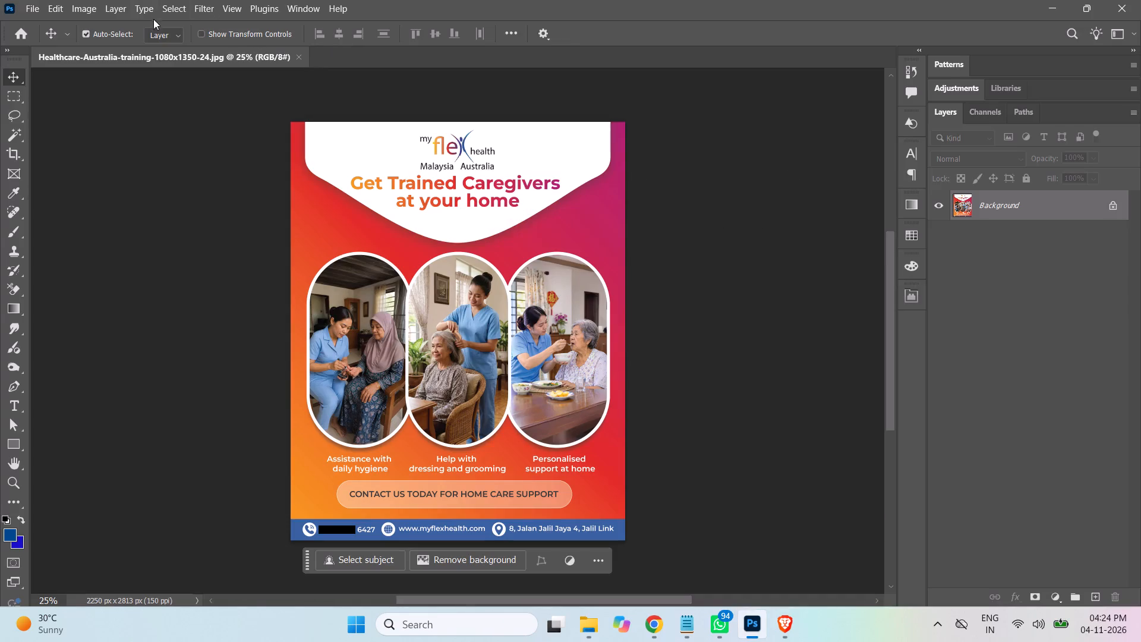
Resize the Post-24 caregivers image to 1080 px wide by 1350 px high, keeping its proportions and 150 ppi resolution.
left_click(83, 7)
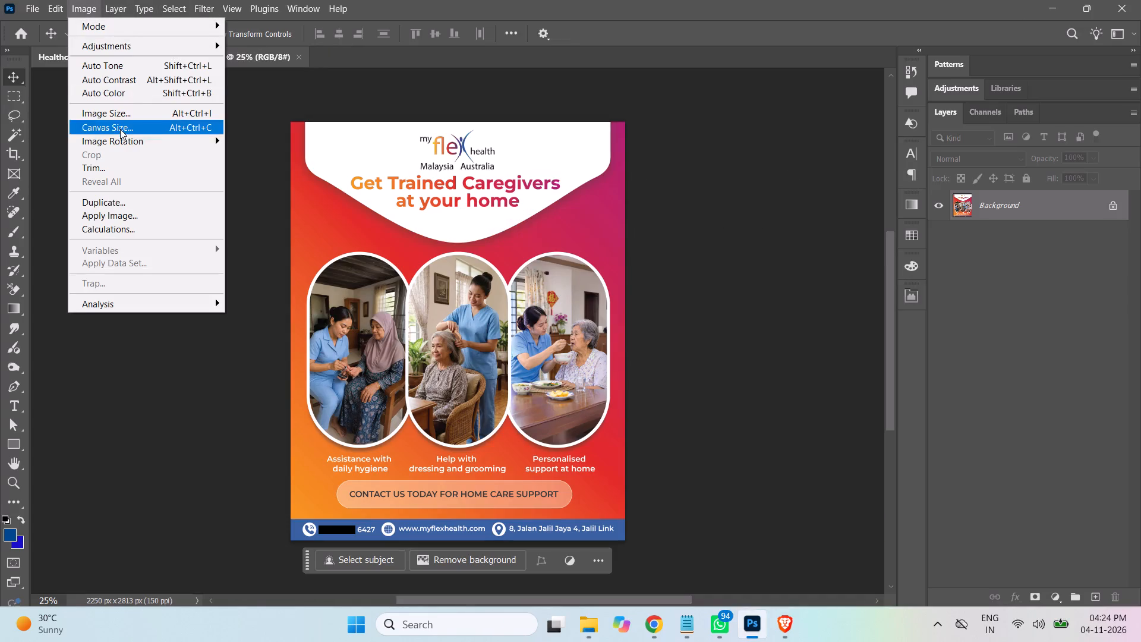
left_click(120, 117)
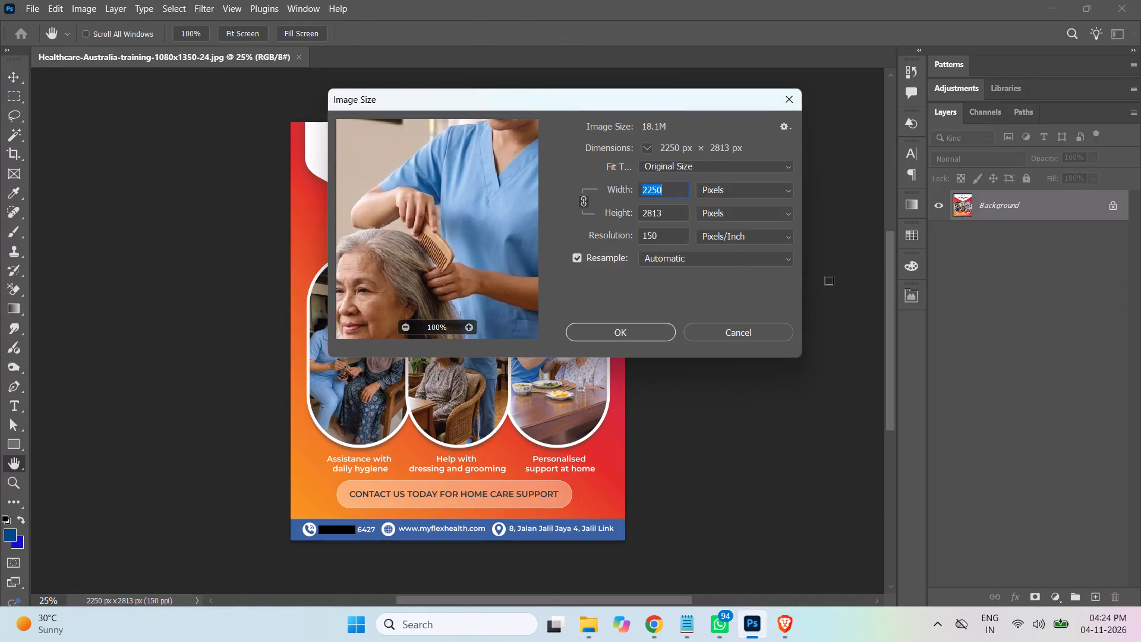
type("1080")
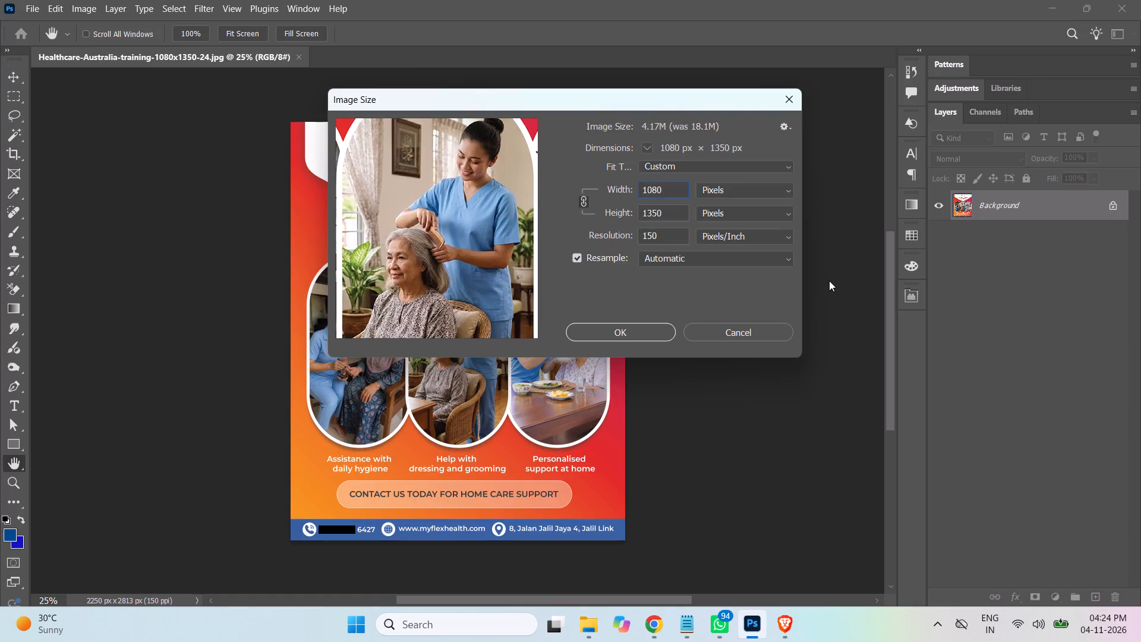
key("Return")
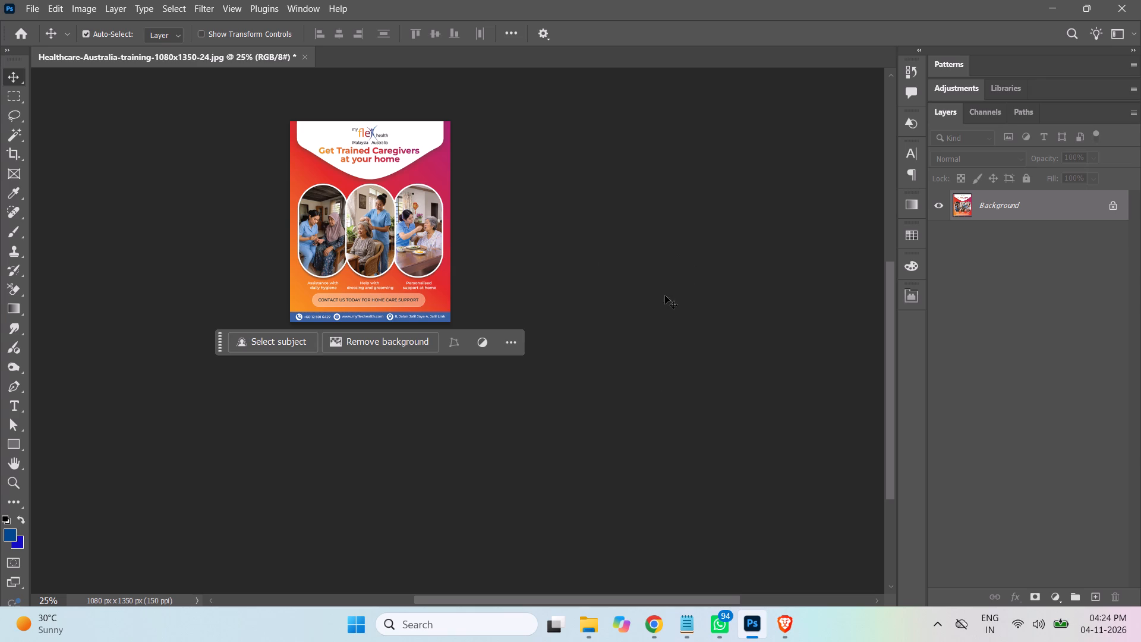
Switch to Chrome to view the Asana task list and the MFHM - Confinement Care brief.
left_click(655, 625)
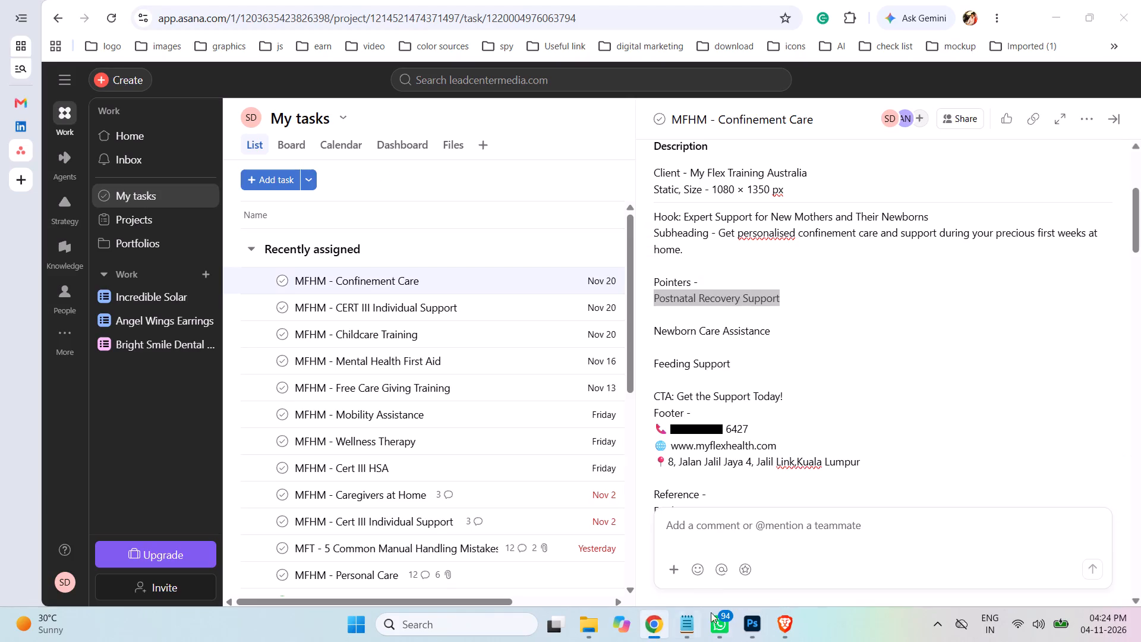
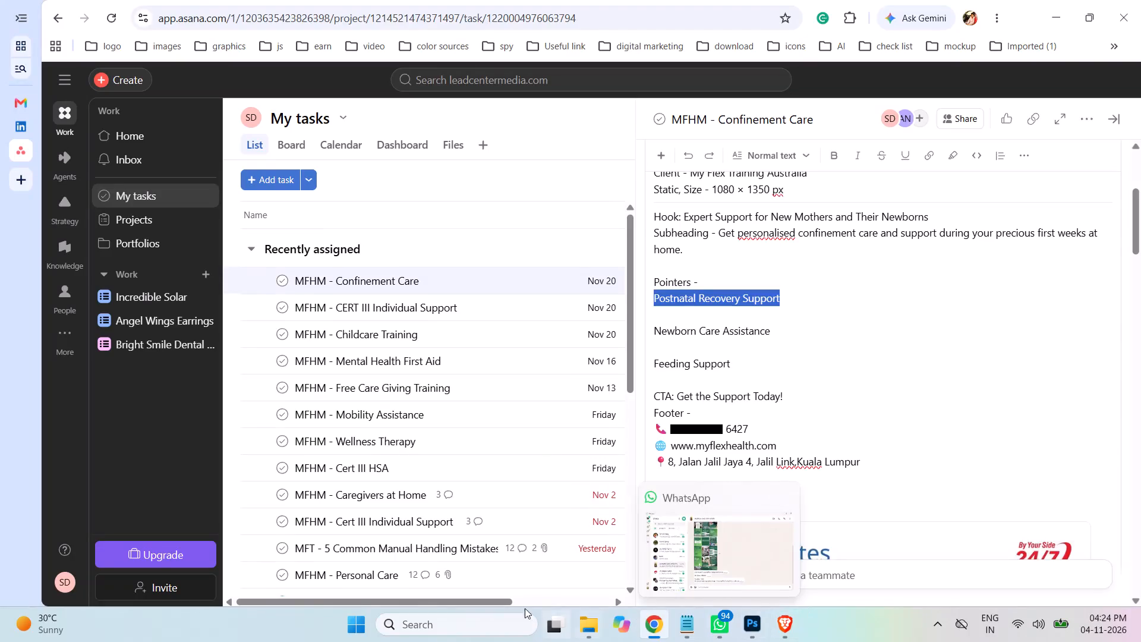
Open Calculator, multiply 1080 by 3 to work out the width of three posts side by side, and close it.
left_click(490, 608)
left_click(490, 622)
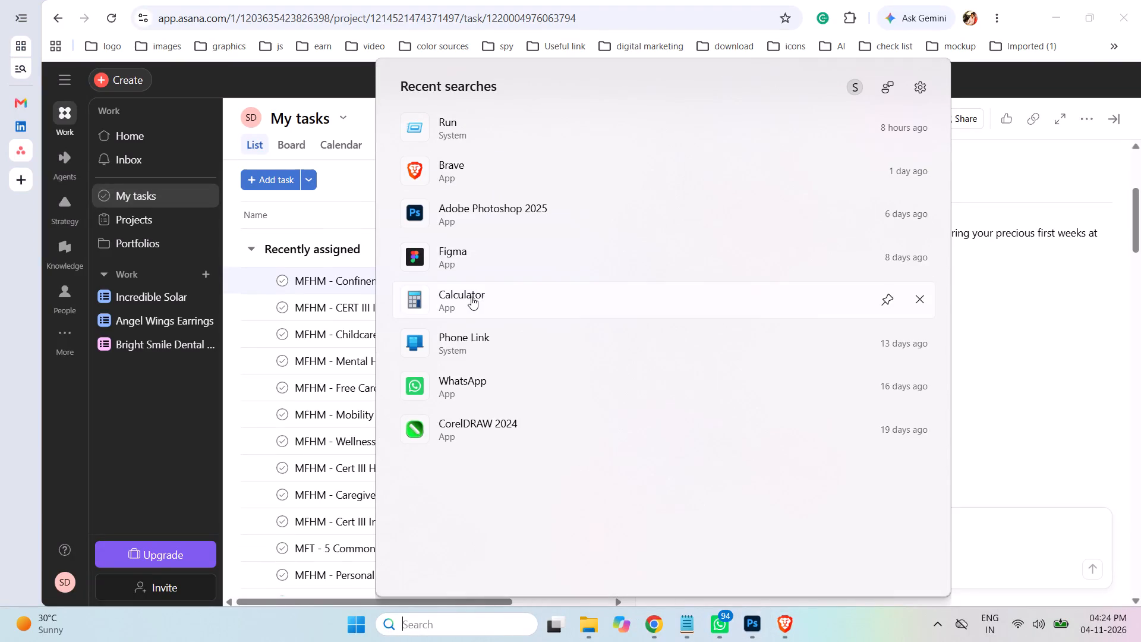
left_click(471, 297)
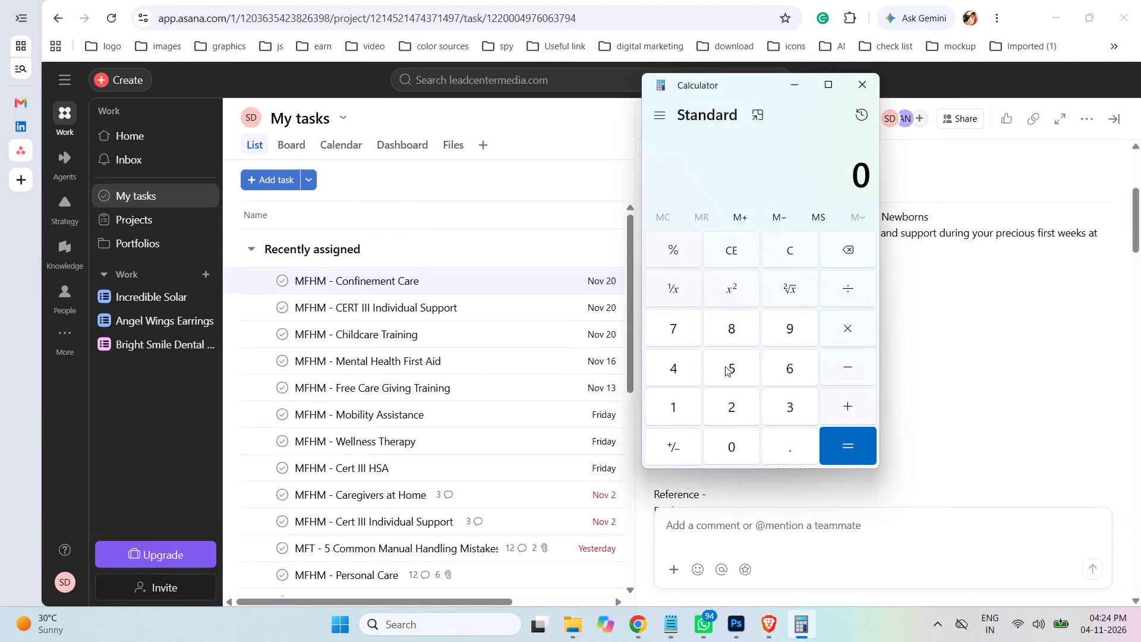
left_click(669, 407)
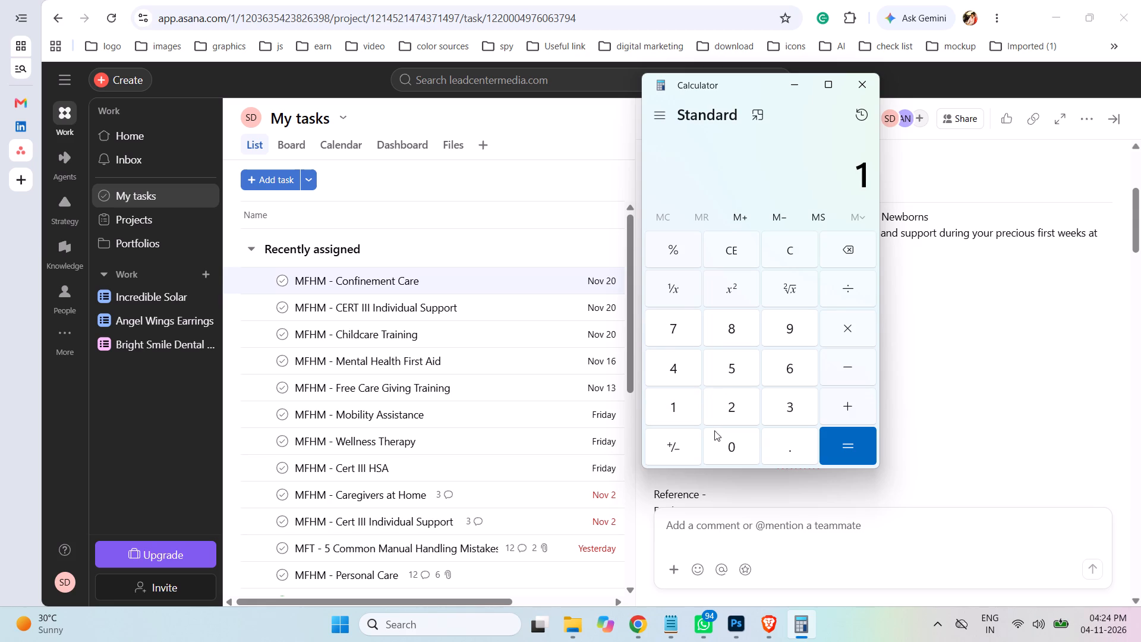
left_click(734, 454)
left_click(732, 334)
left_click(729, 443)
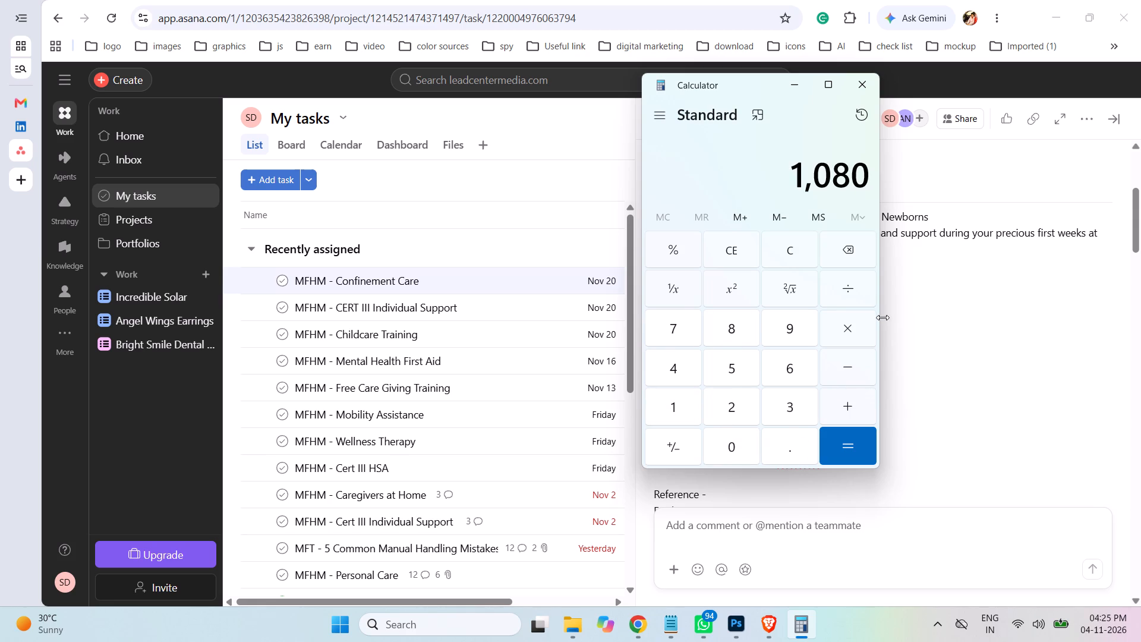
left_click(846, 328)
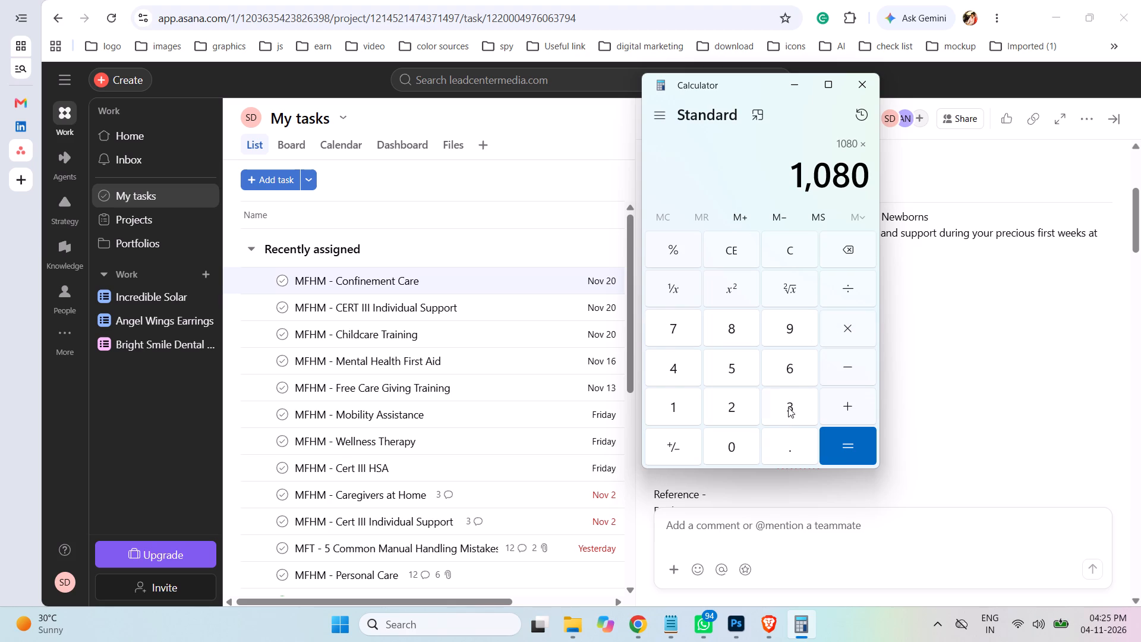
left_click(788, 407)
left_click(847, 446)
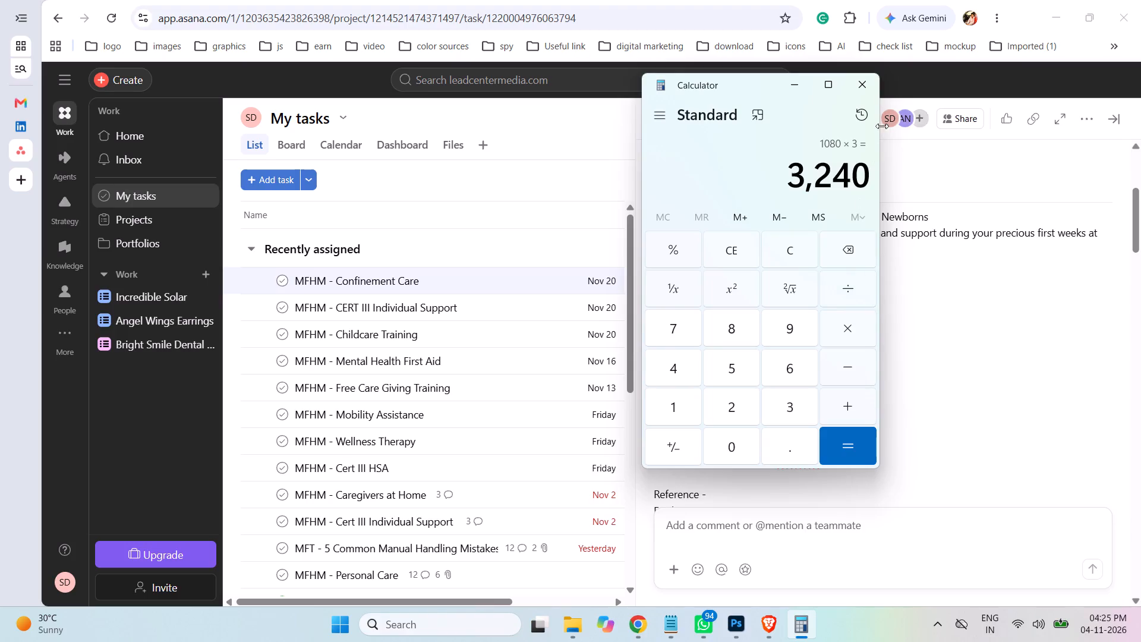
left_click(863, 84)
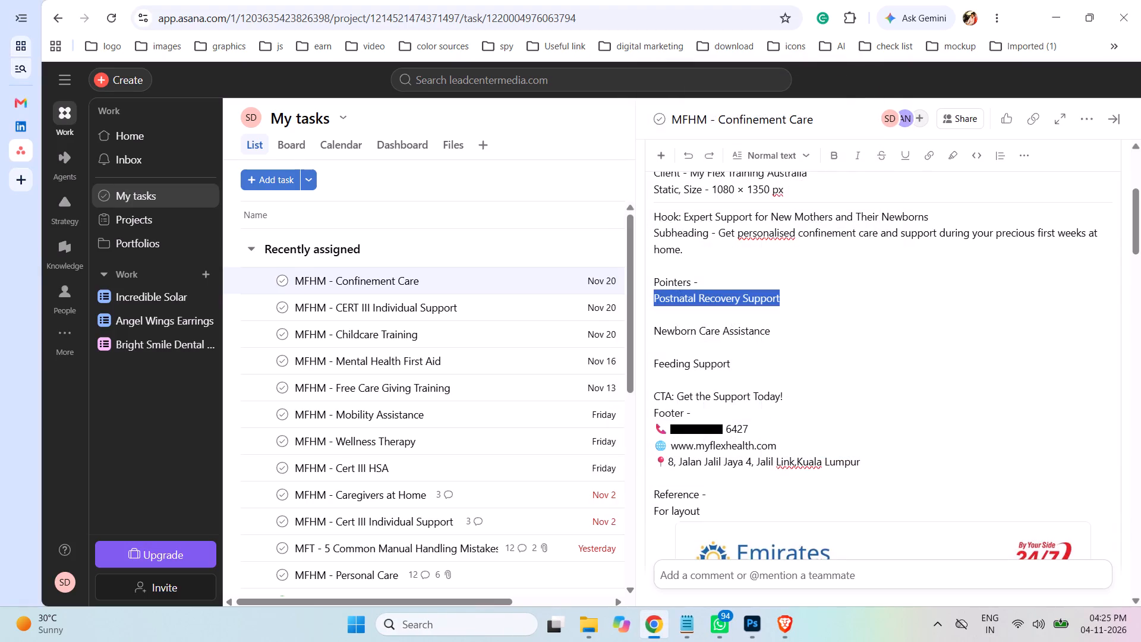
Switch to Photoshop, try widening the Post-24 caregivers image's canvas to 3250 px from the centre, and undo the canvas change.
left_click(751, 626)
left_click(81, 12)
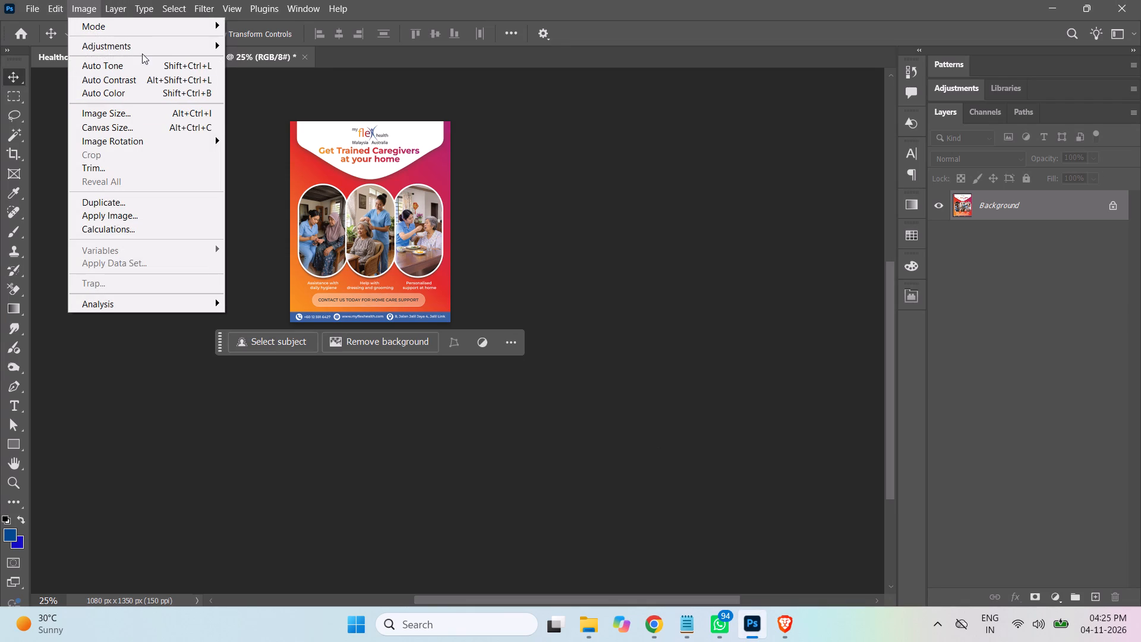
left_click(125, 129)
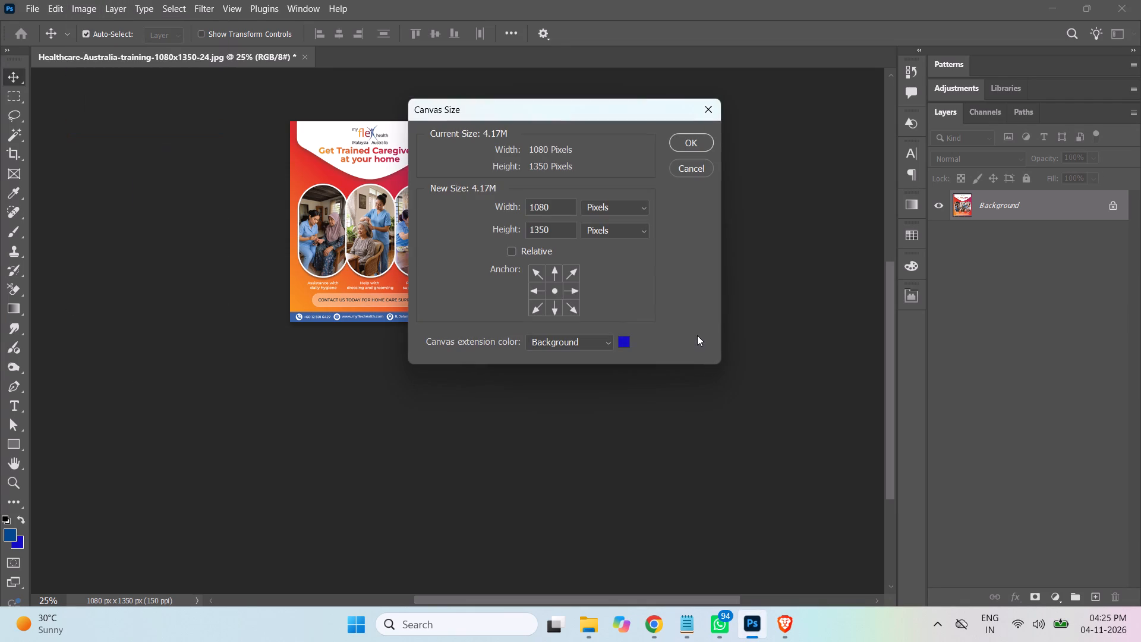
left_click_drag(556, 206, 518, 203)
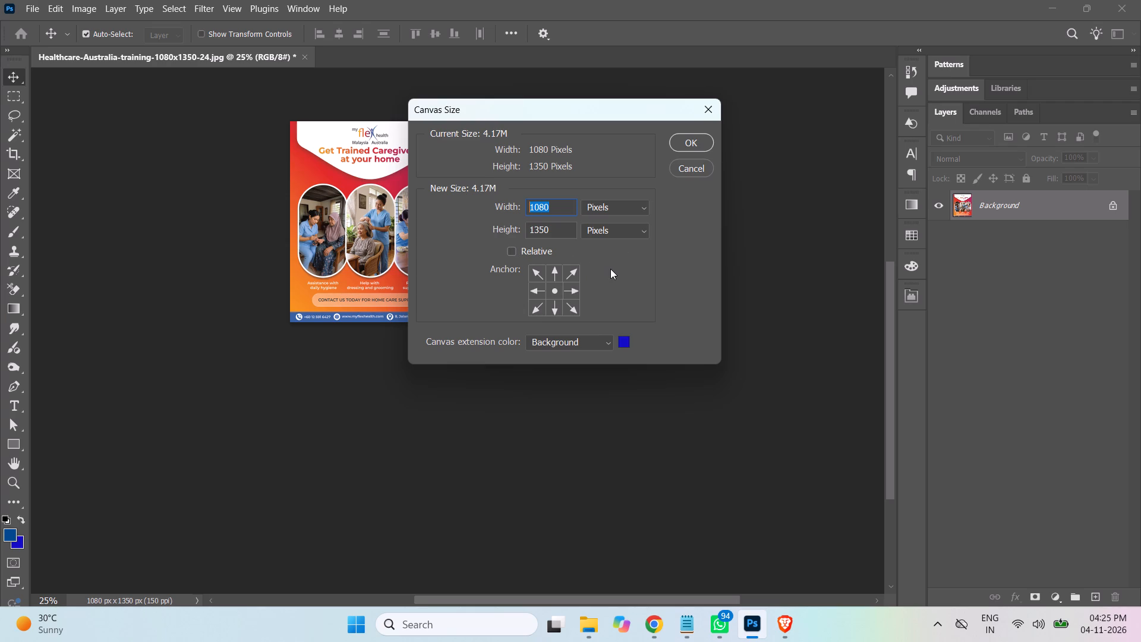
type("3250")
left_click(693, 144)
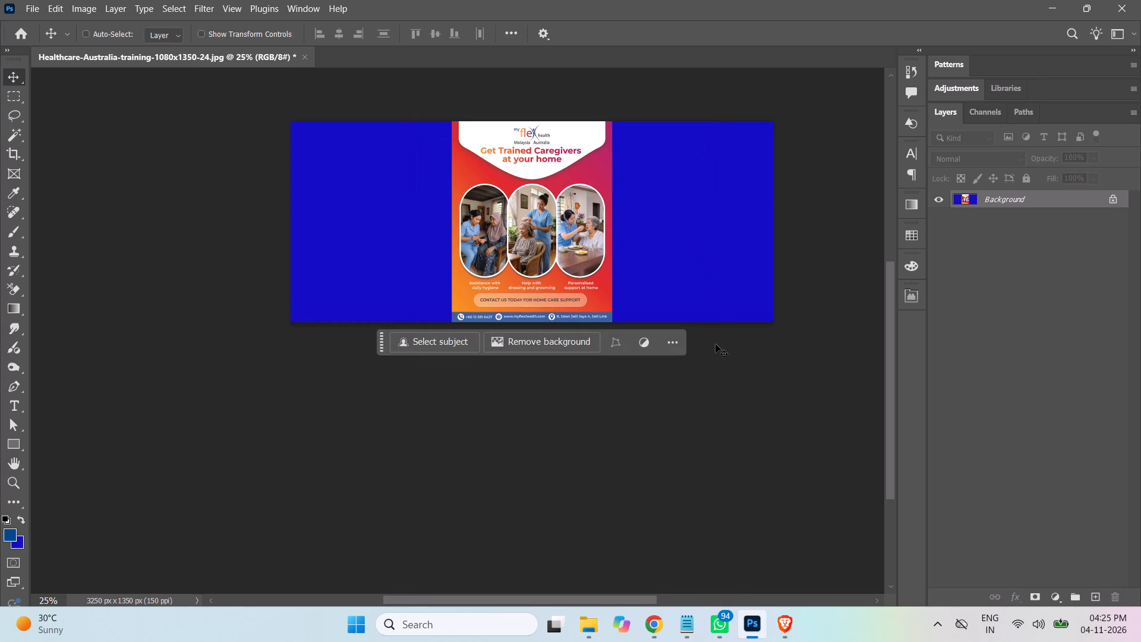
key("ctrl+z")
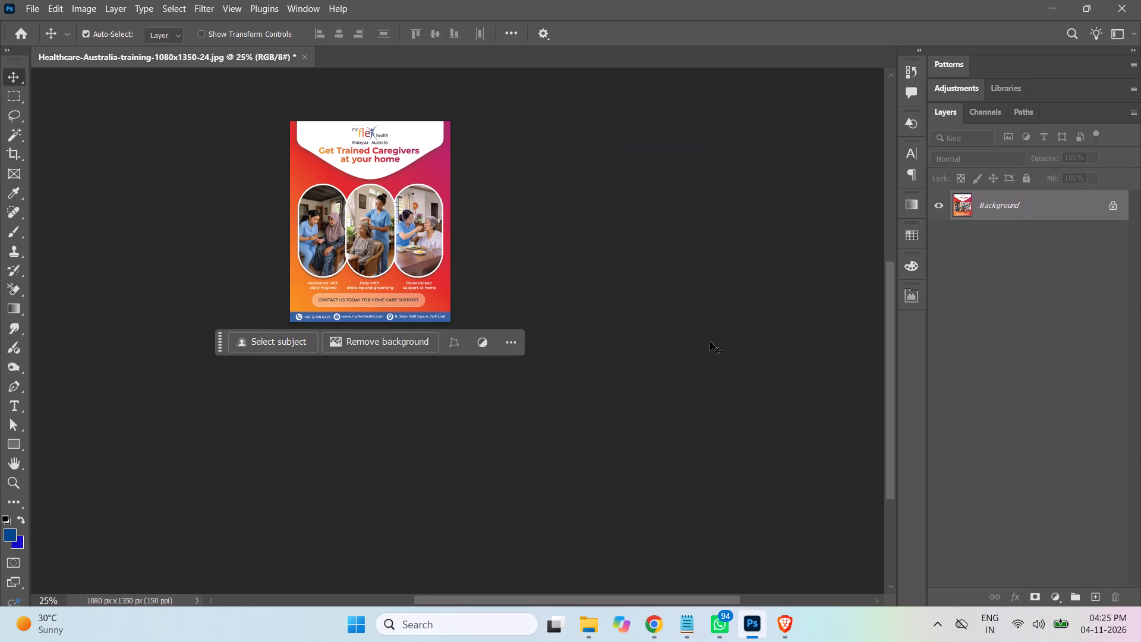
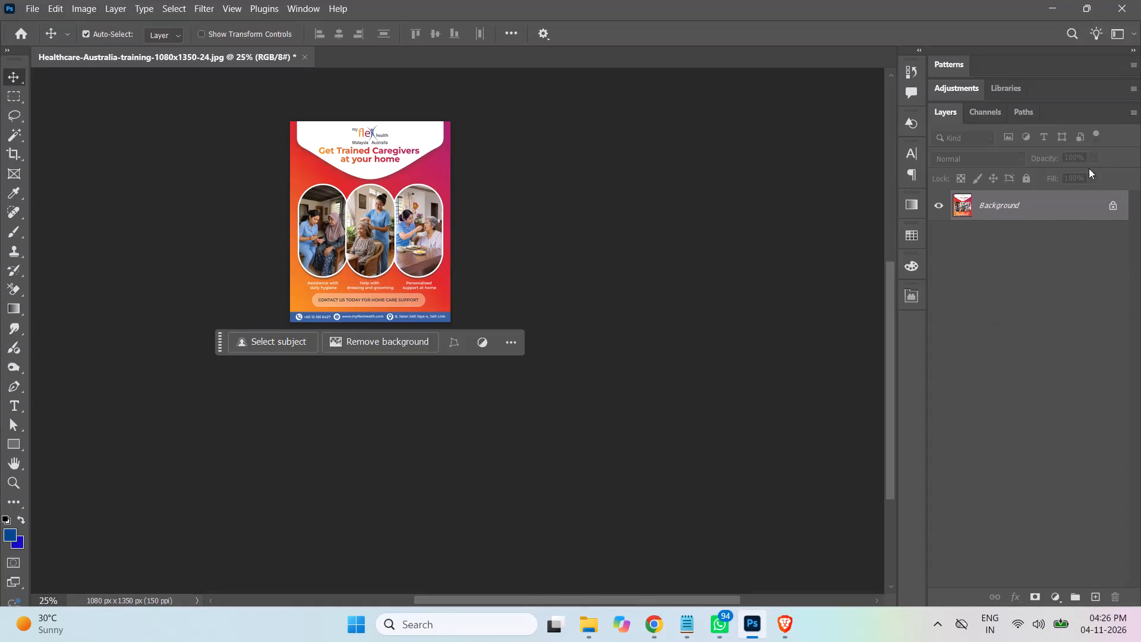
Convert the Post-24 caregivers image's locked background into a normal layer named Layer 0.
double_click(1063, 209)
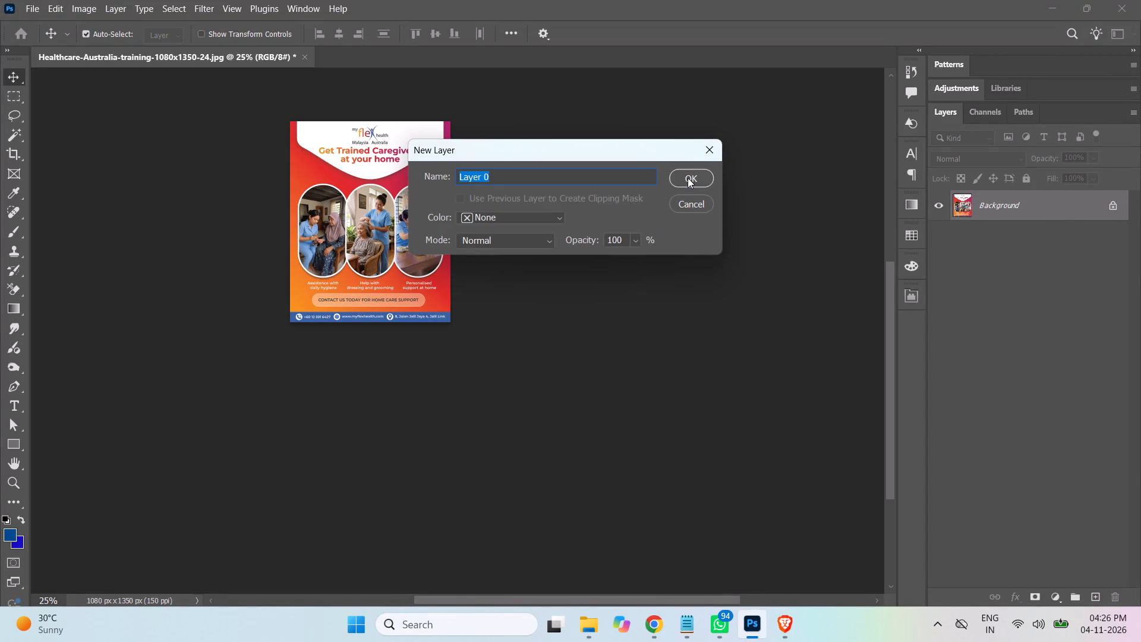
left_click(688, 178)
Set the foreground colour to white (ffffff).
double_click(9, 533)
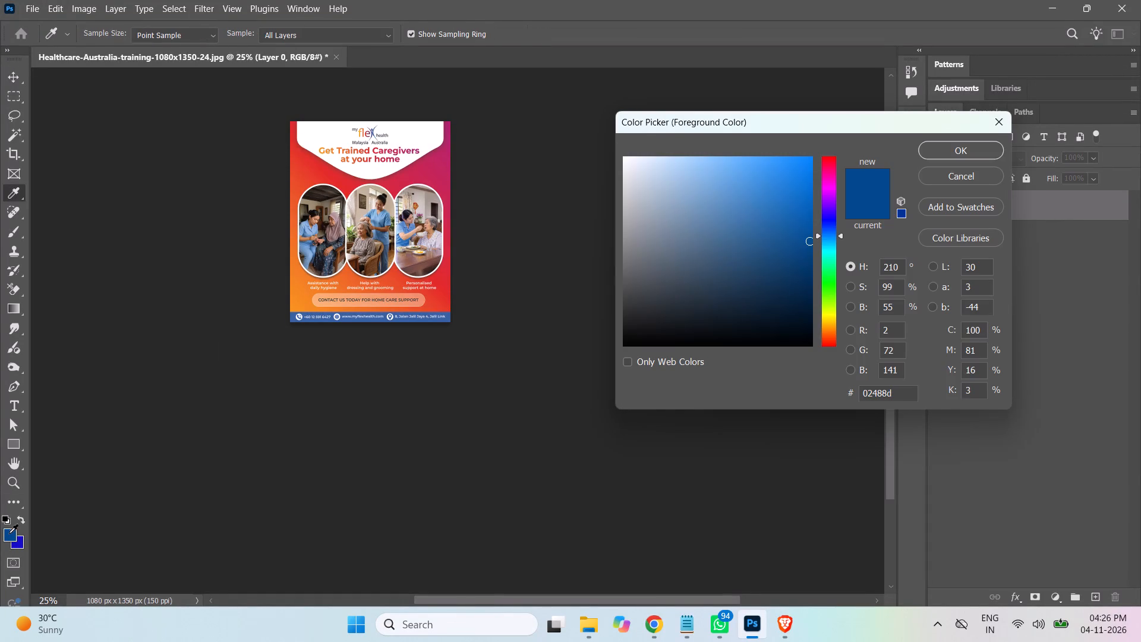
left_click_drag(664, 194, 598, 117)
left_click(940, 152)
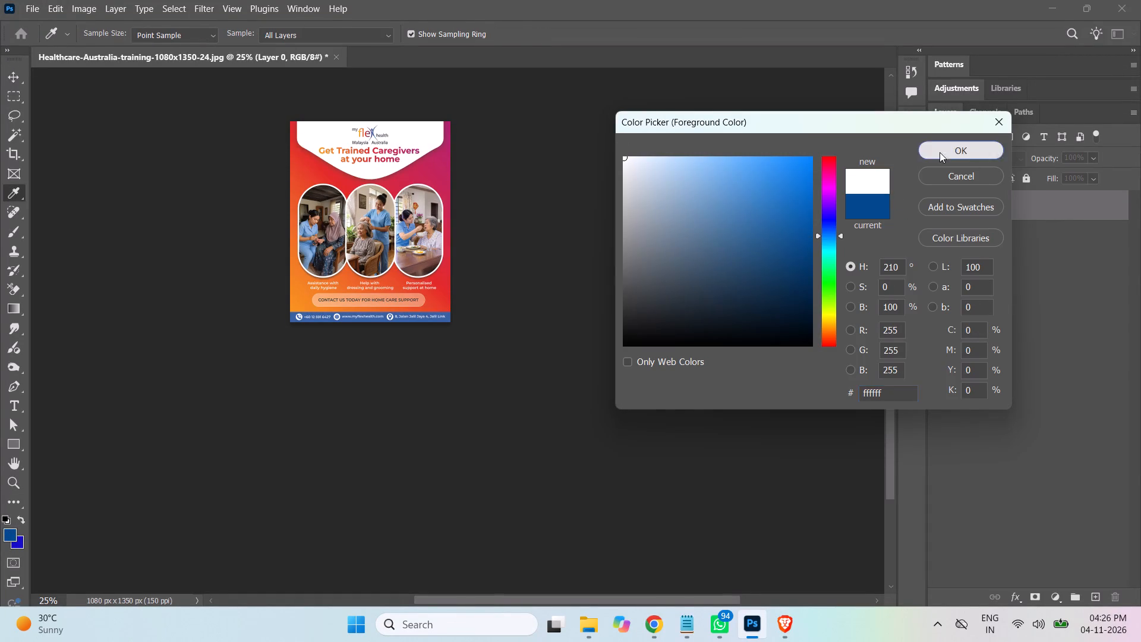
Widen the Post-24 caregivers image's canvas to 3250 px, anchored at the centre.
left_click(83, 10)
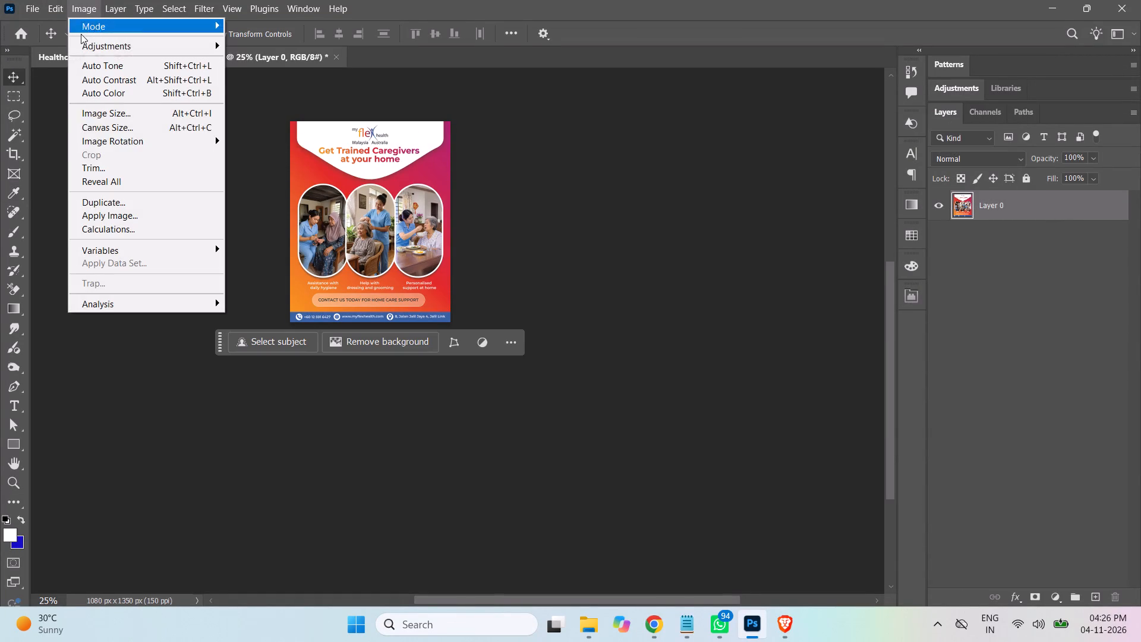
left_click(105, 129)
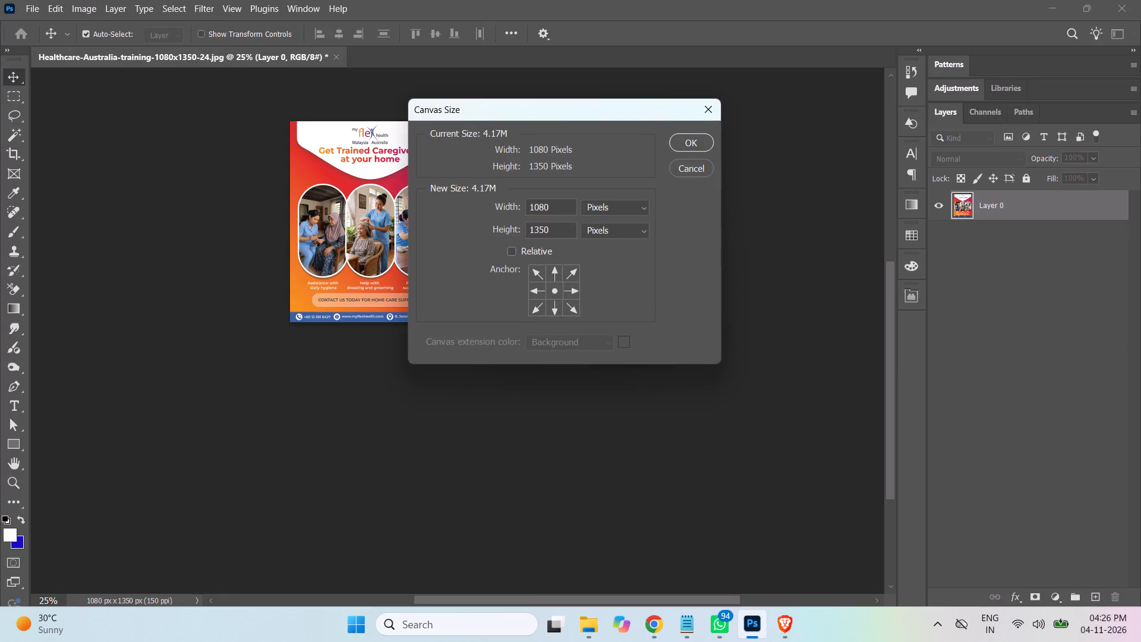
left_click_drag(556, 209, 506, 207)
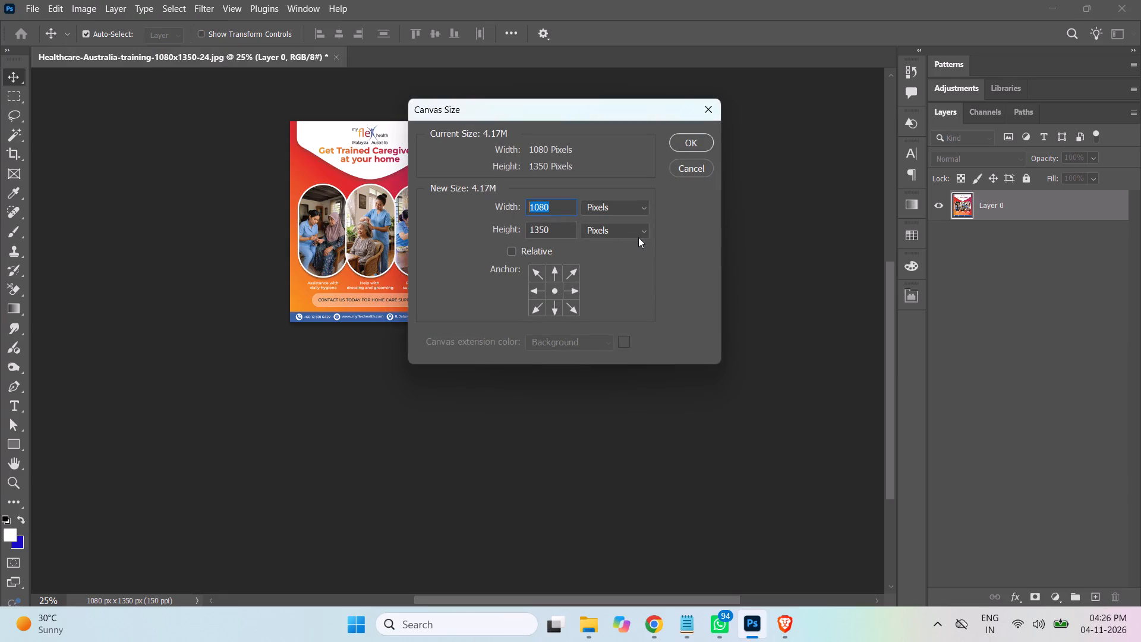
type("3250")
key("Return")
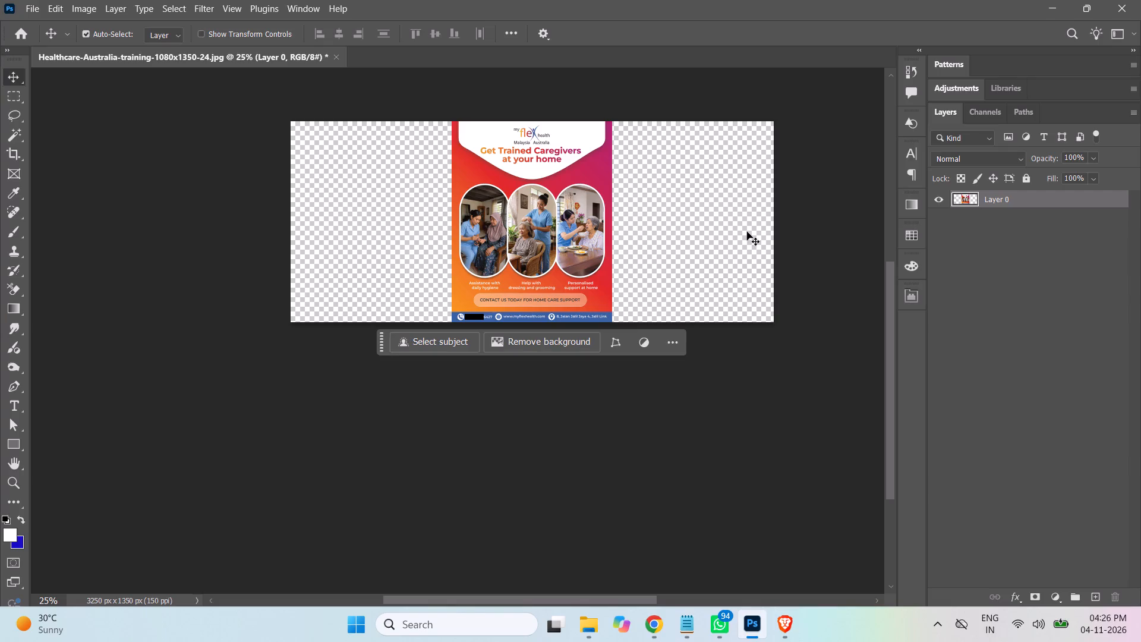
Extend the canvas downward below the caregivers post with the Crop tool, to a height of about 5550 px.
left_click(11, 155)
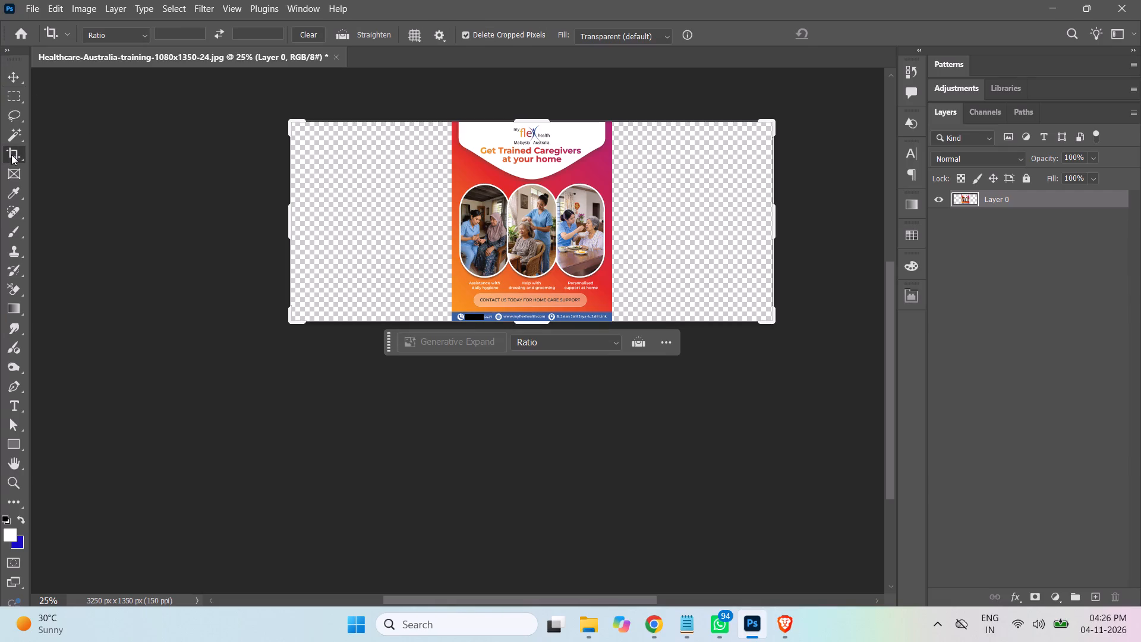
left_click_drag(534, 323, 542, 586)
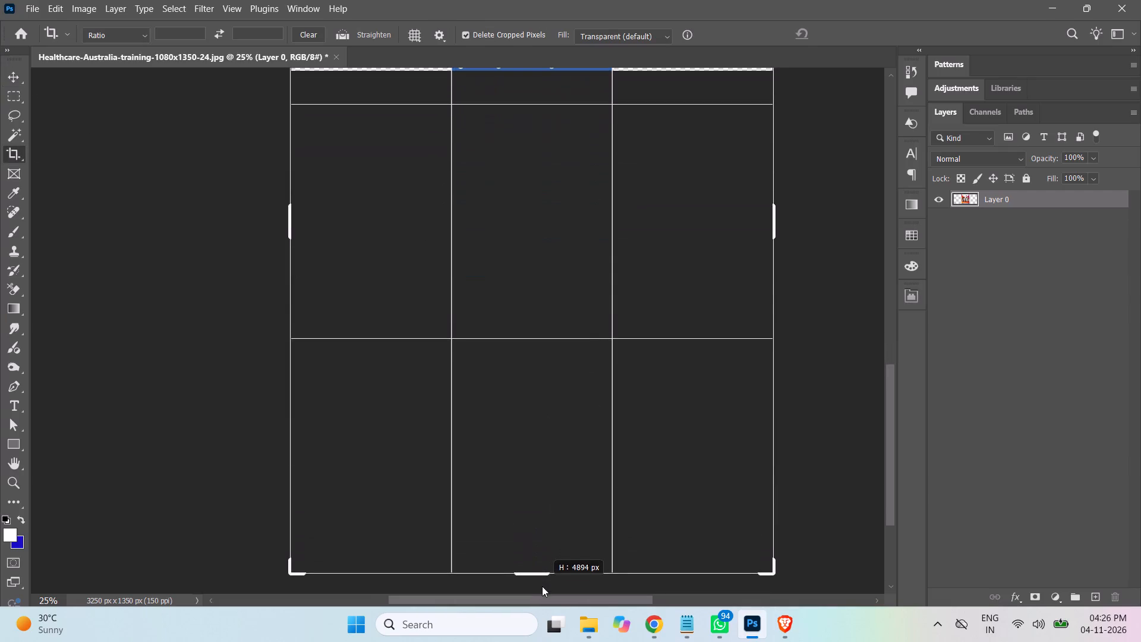
left_click_drag(542, 586, 544, 595)
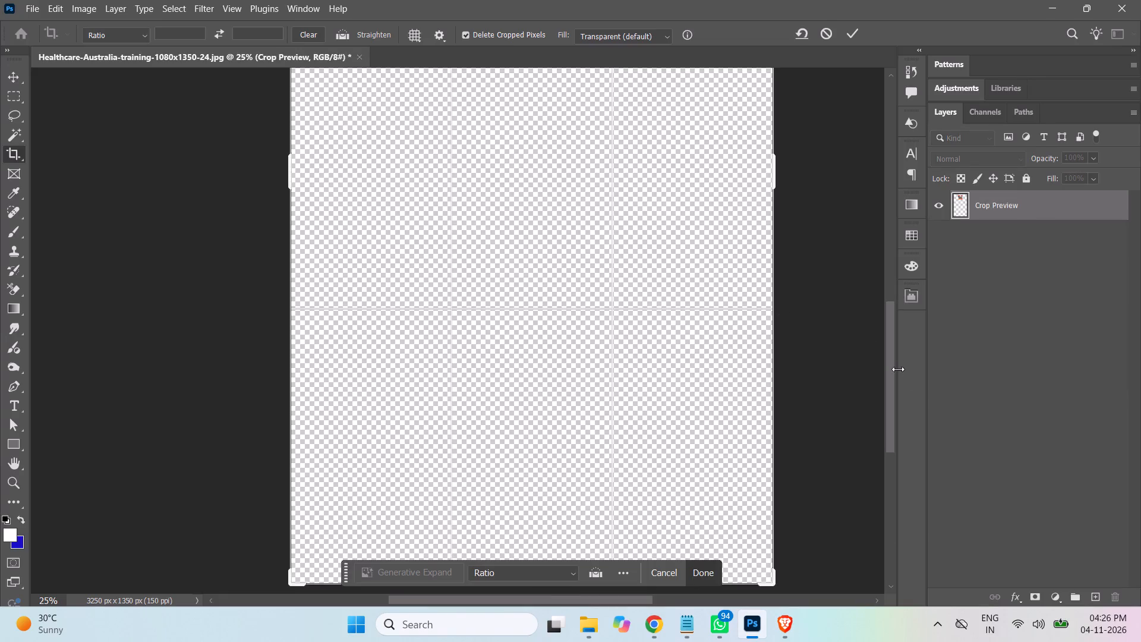
left_click(11, 77)
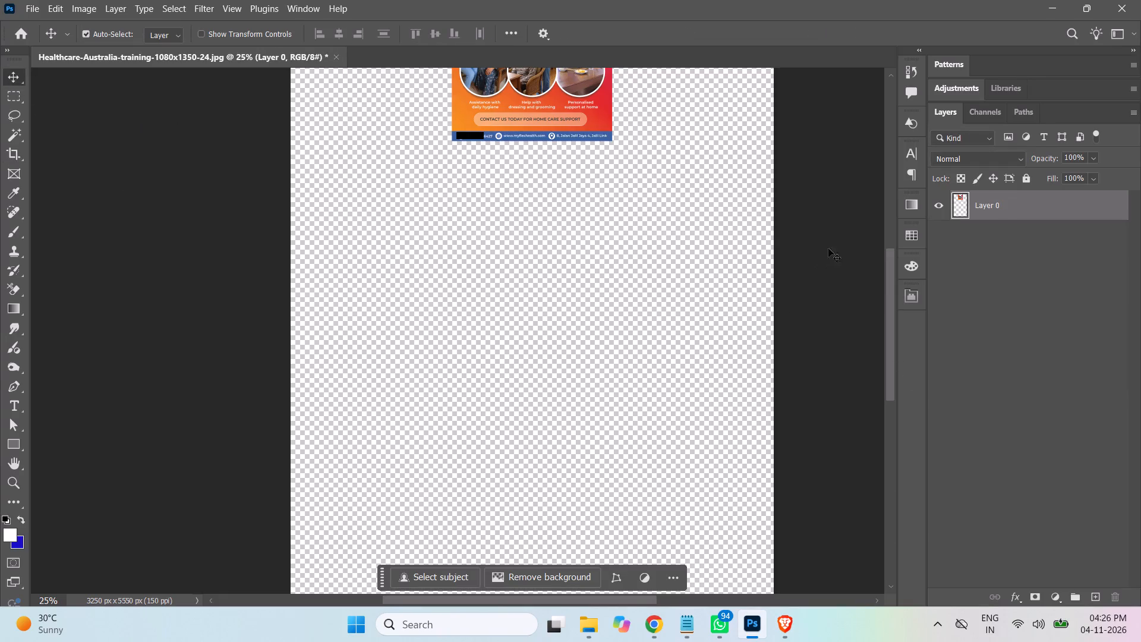
left_click_drag(891, 320, 880, 254)
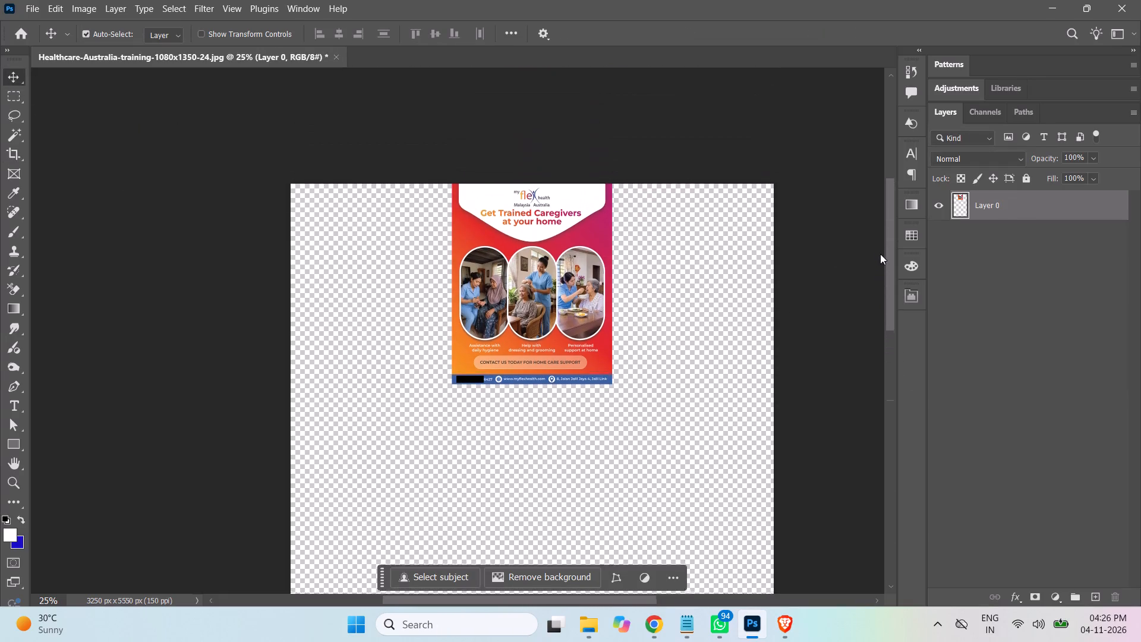
left_click_drag(880, 254, 881, 260)
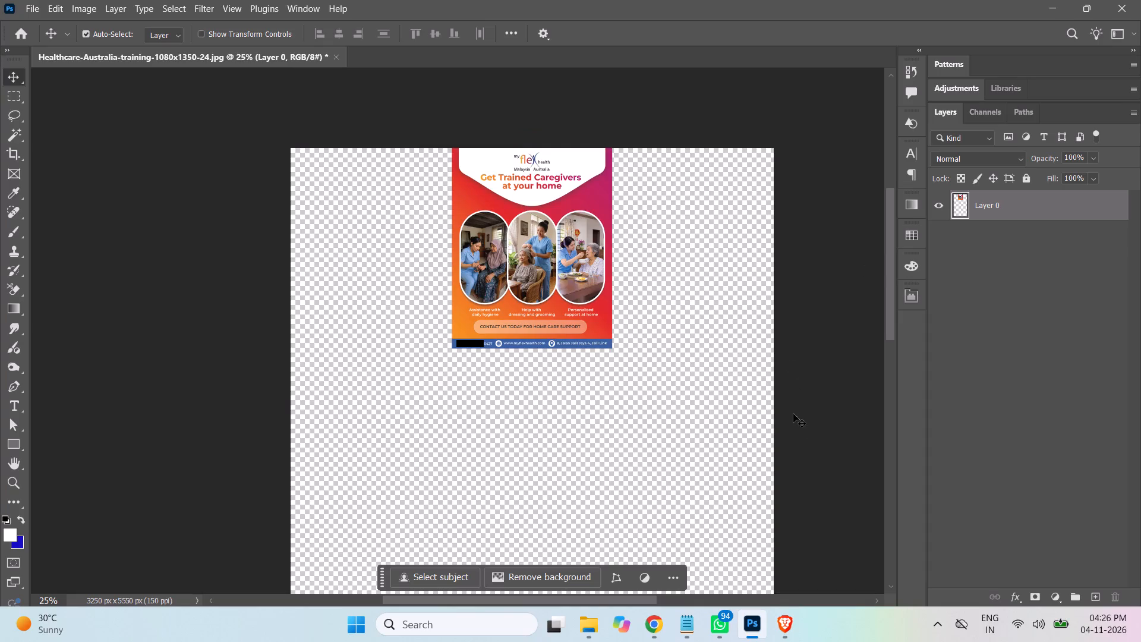
Open Healthcare-Australia-training-1080x1350-25.jpg from the my flex health training folder as a separate document and convert its background into a normal layer.
left_click(592, 625)
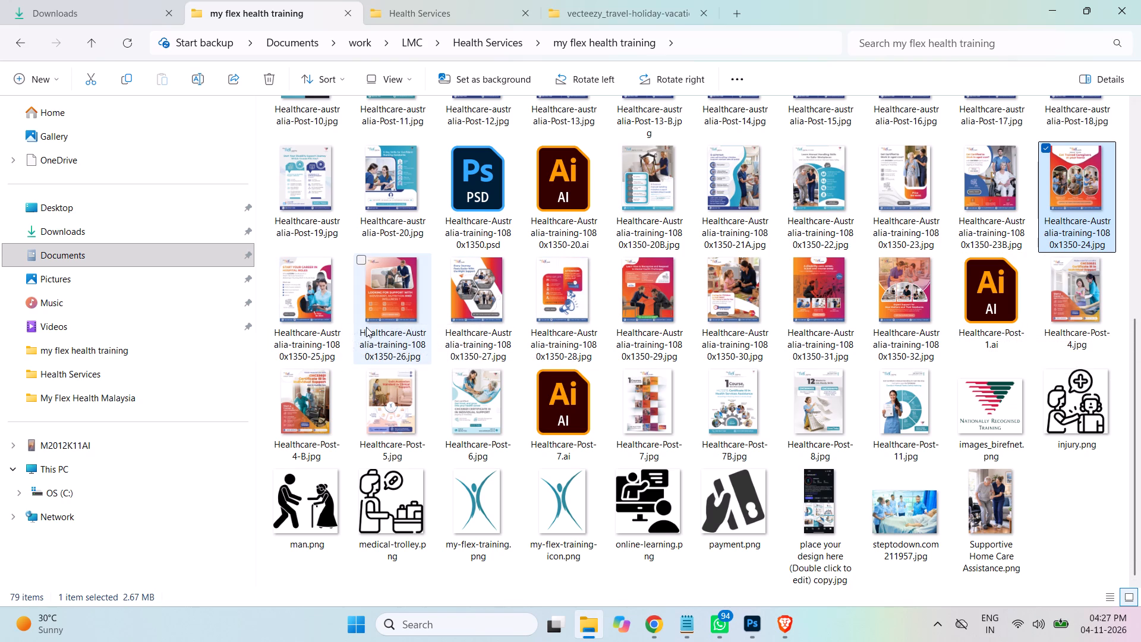
left_click_drag(313, 306, 464, 398)
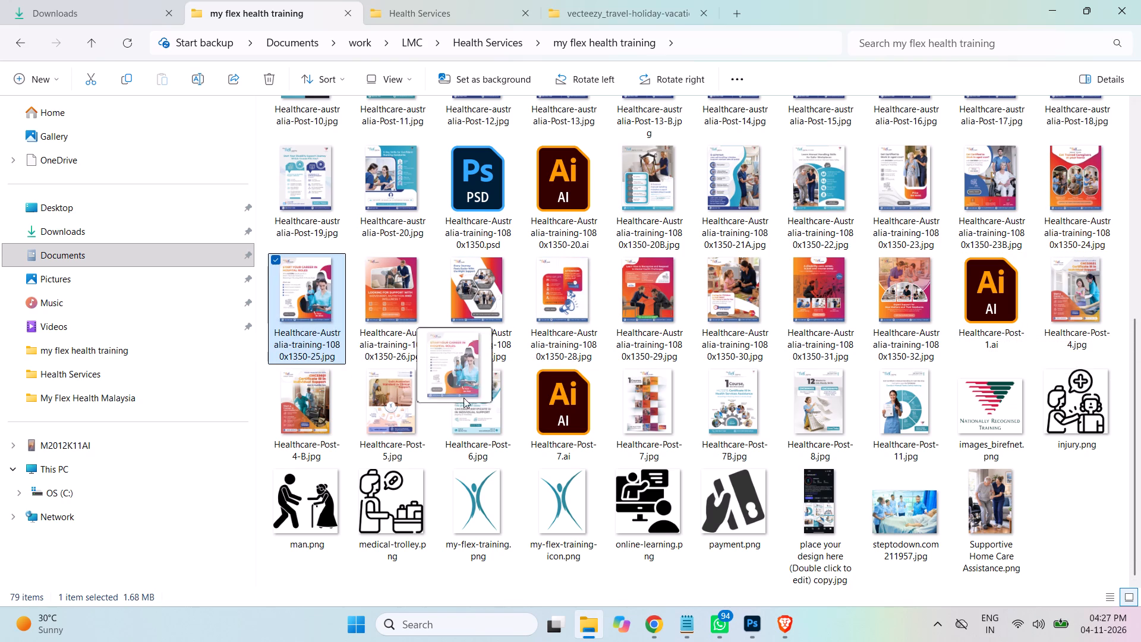
left_click_drag(464, 398, 661, 307)
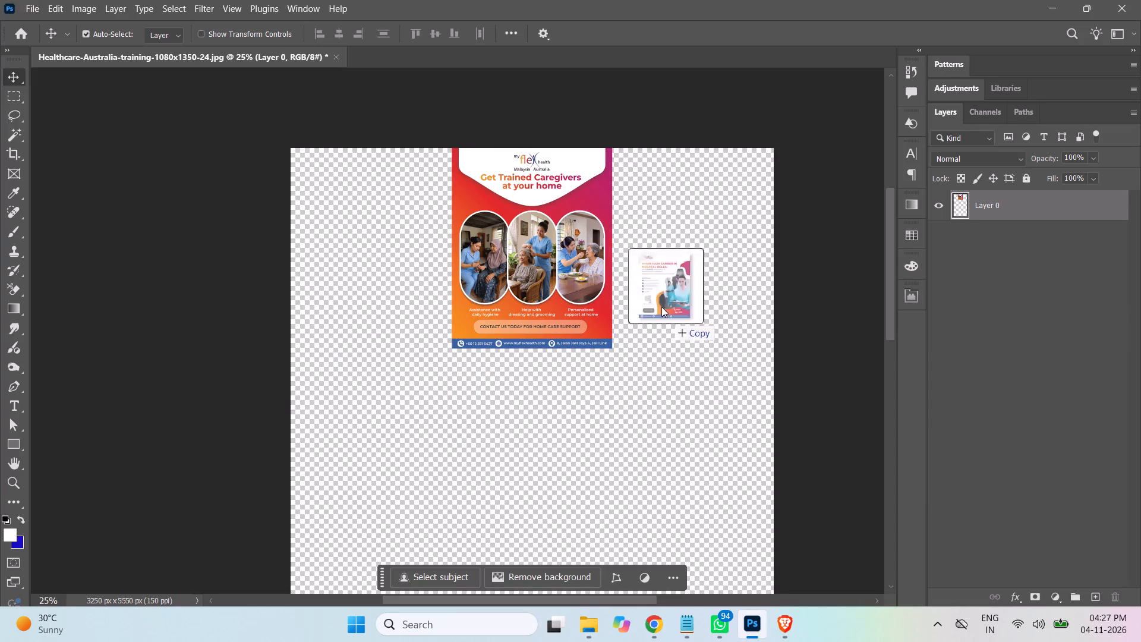
left_click_drag(661, 307, 445, 58)
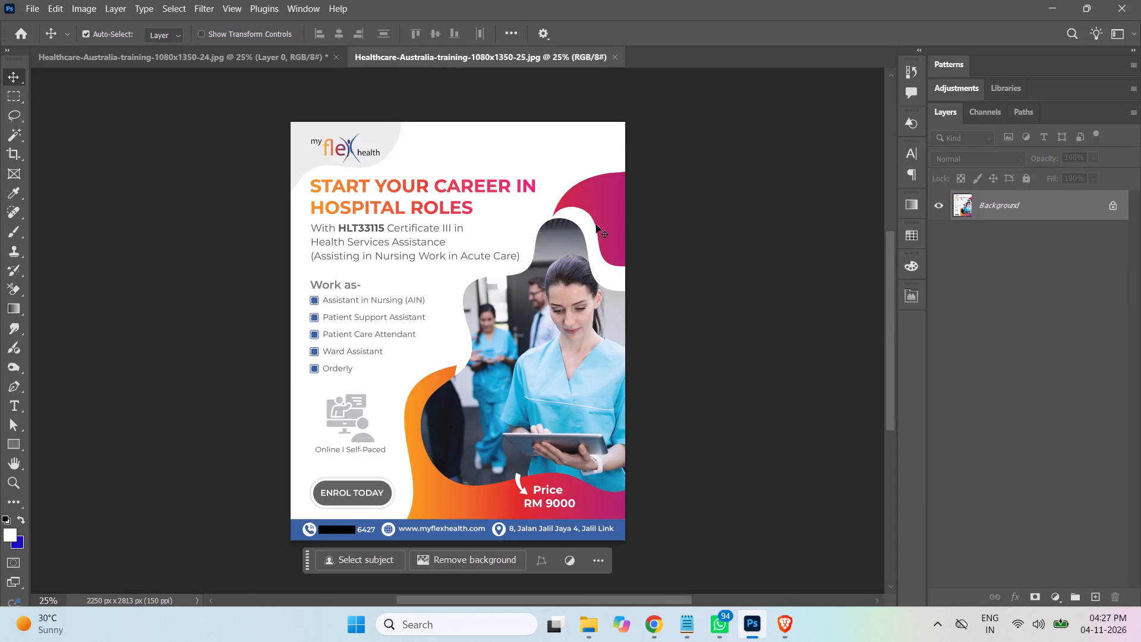
double_click(1080, 202)
left_click(694, 175)
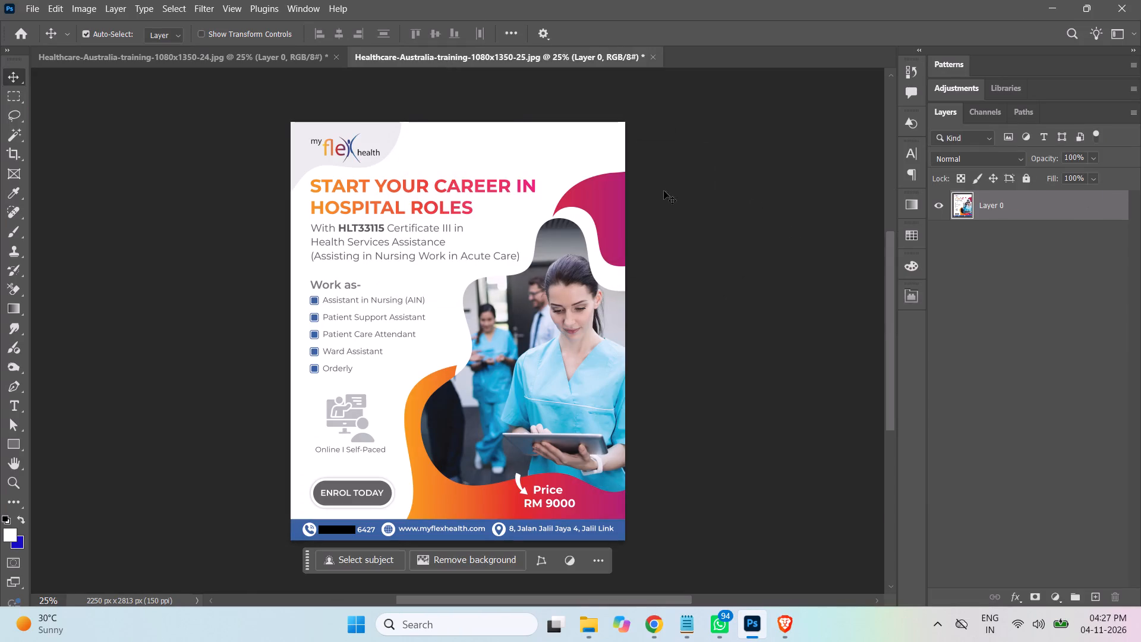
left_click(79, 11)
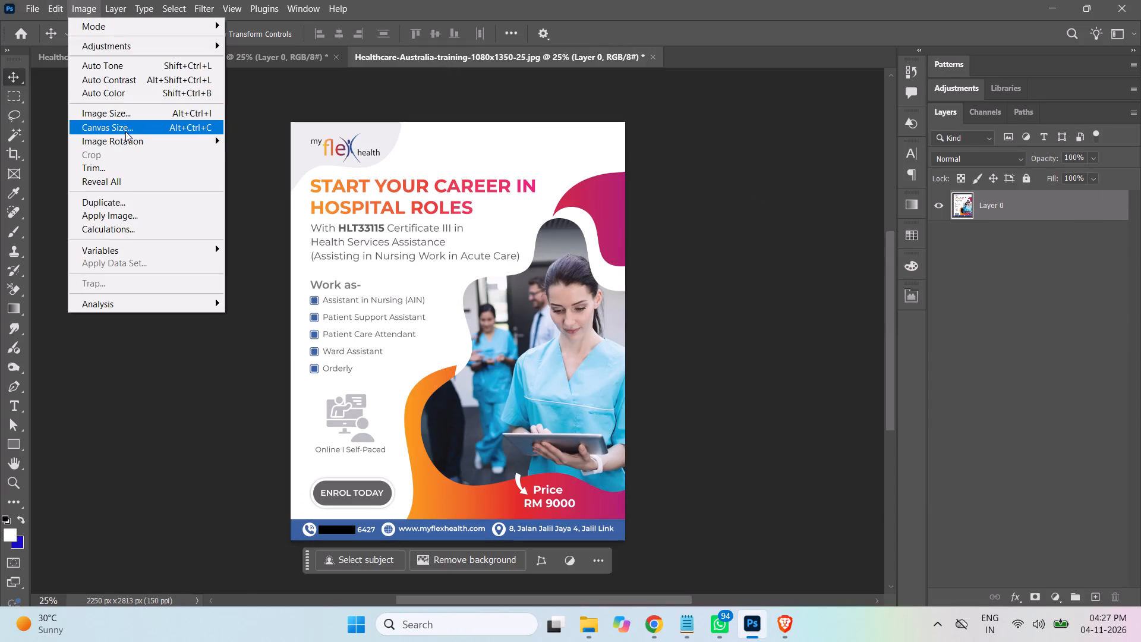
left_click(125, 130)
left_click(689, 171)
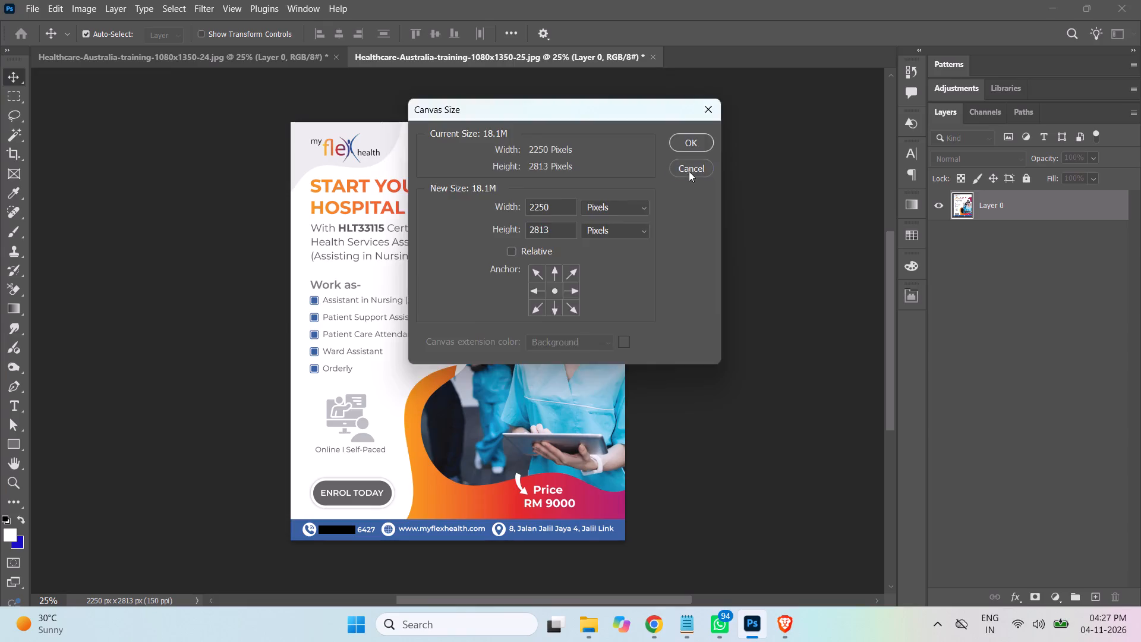
Resize the hospital roles post image to 1080 px wide.
left_click(77, 8)
left_click(119, 112)
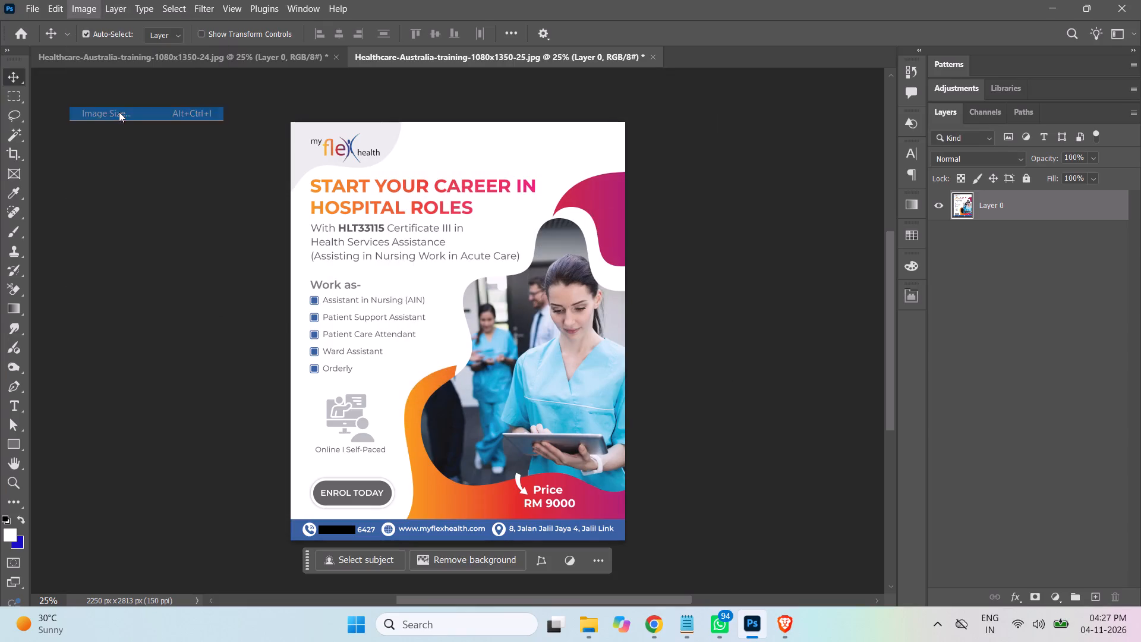
type("1080")
key("Return")
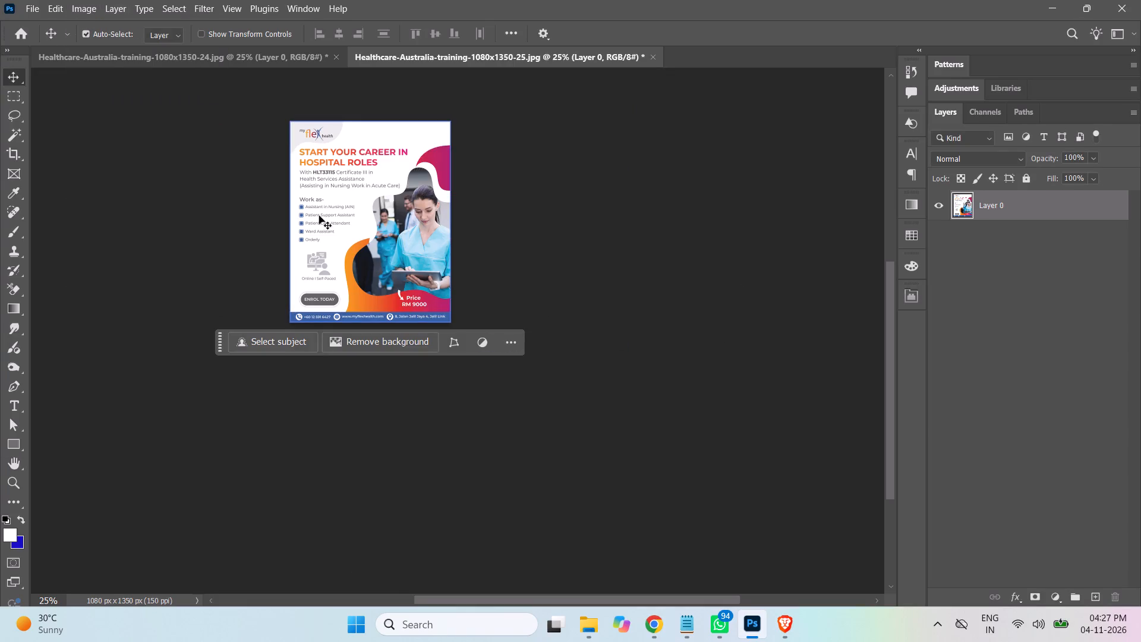
Move the hospital roles post into the Post-24 document and align it in the canvas's top-left corner, flush beside the caregivers post.
left_click_drag(384, 197, 163, 71)
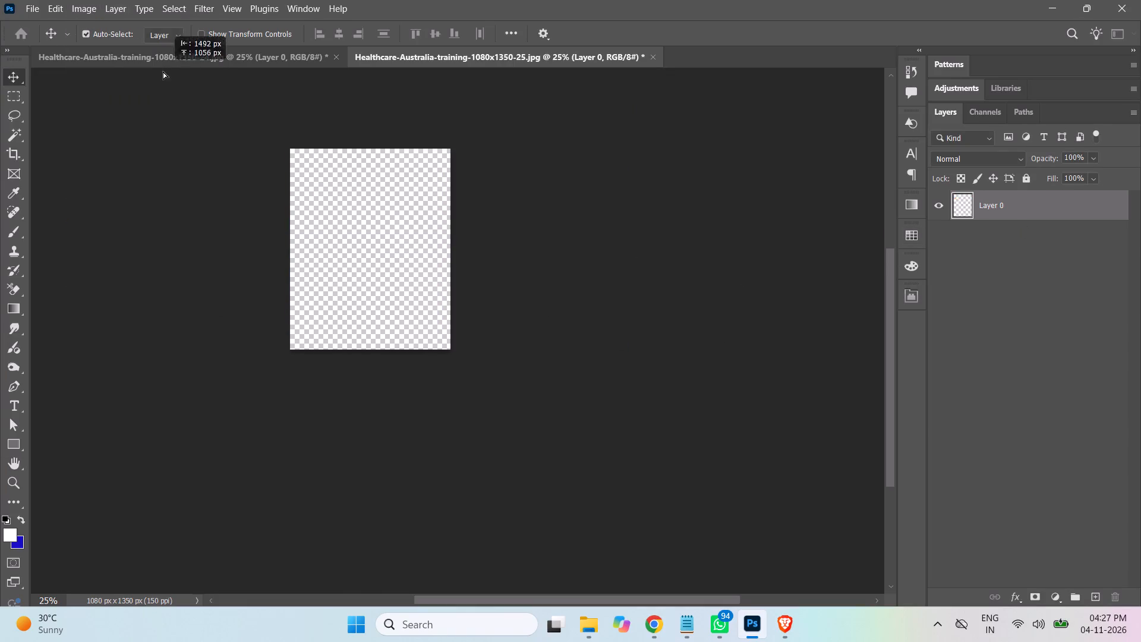
left_click_drag(163, 71, 361, 234)
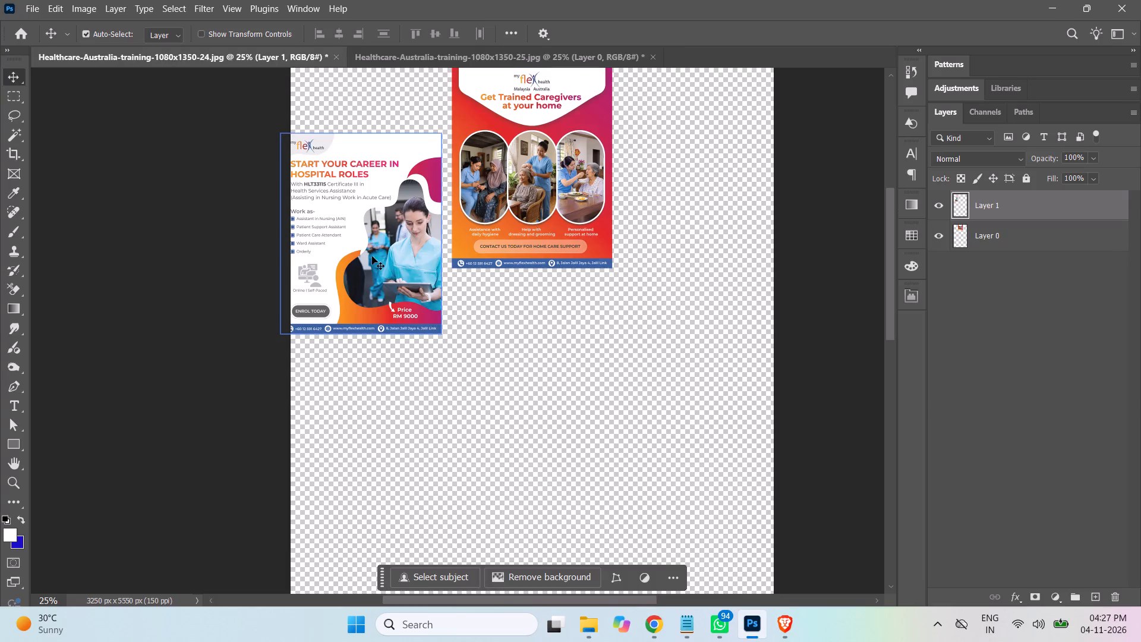
scroll(709, 363, "up", 2)
scroll(707, 362, "down", 2)
scroll(706, 362, "up", 5)
left_click_drag(361, 285, 376, 227)
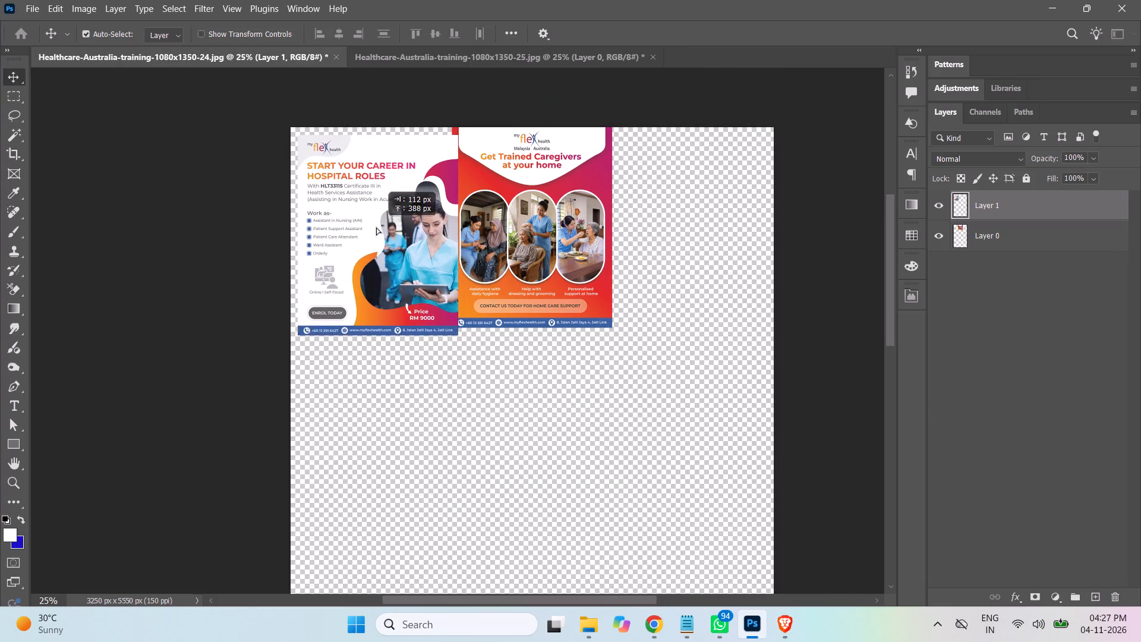
left_click_drag(376, 227, 373, 224)
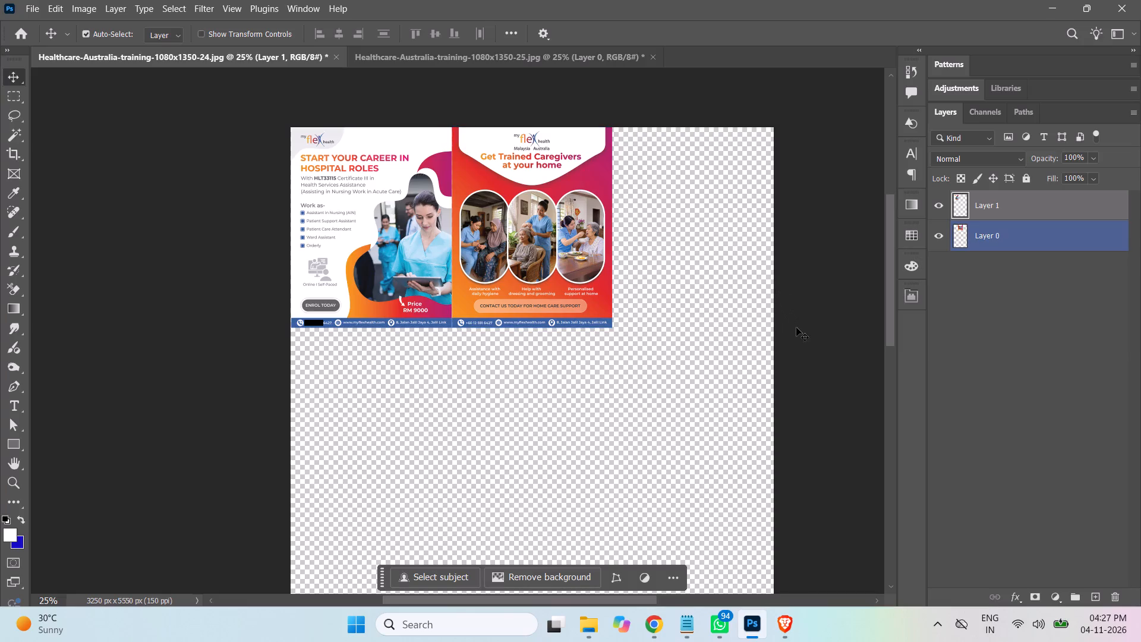
Close the separate Post-25 document without saving its changes.
left_click(539, 57)
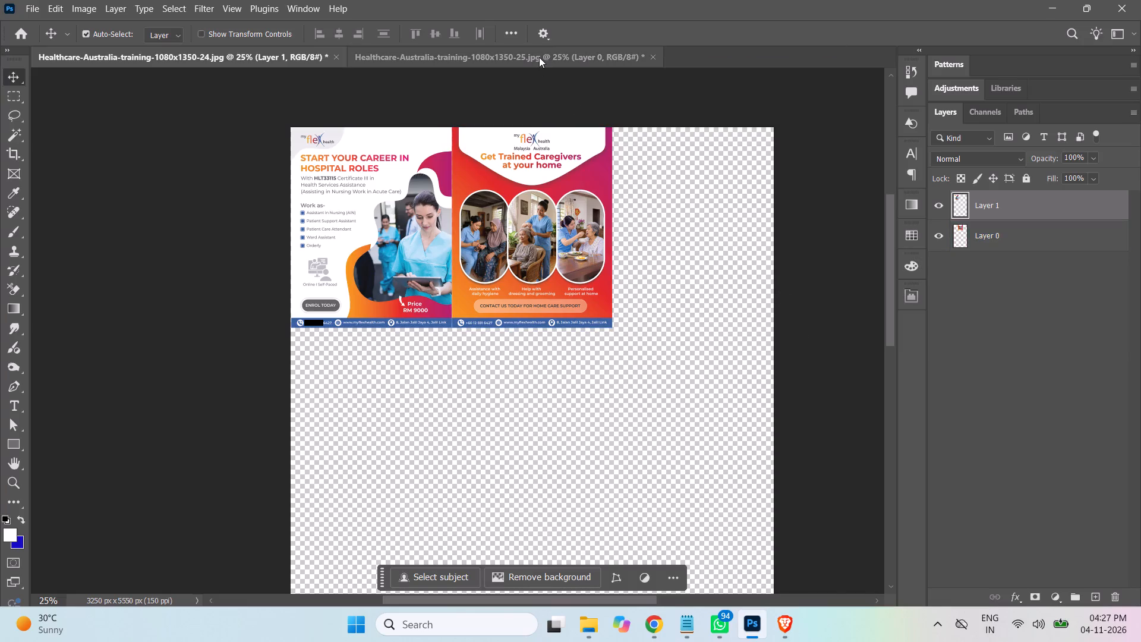
left_click(653, 58)
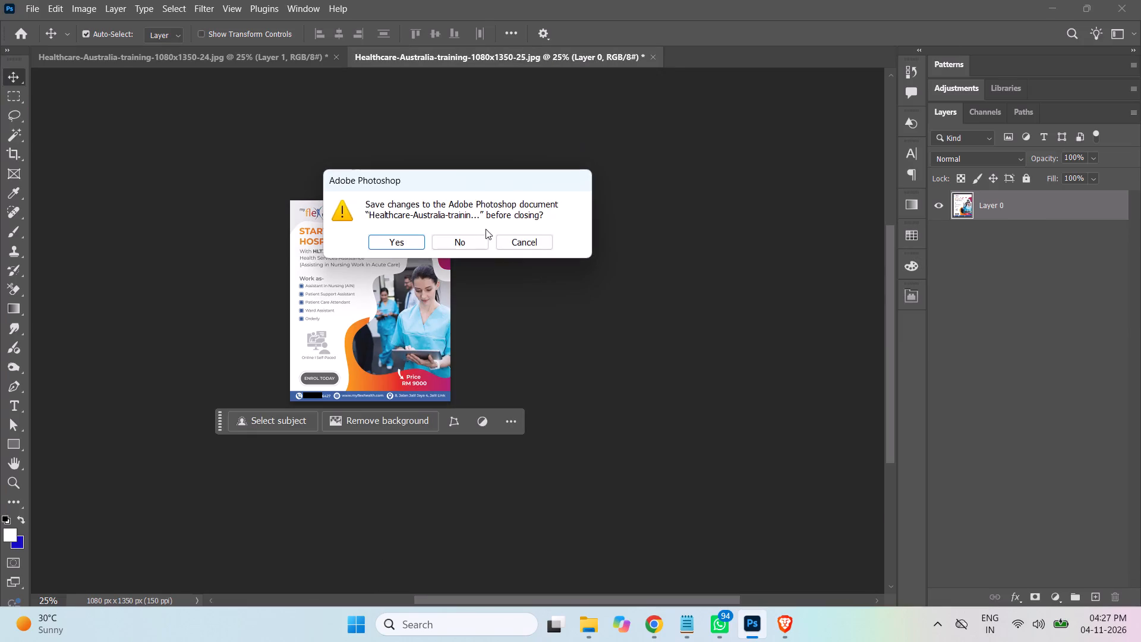
left_click(458, 241)
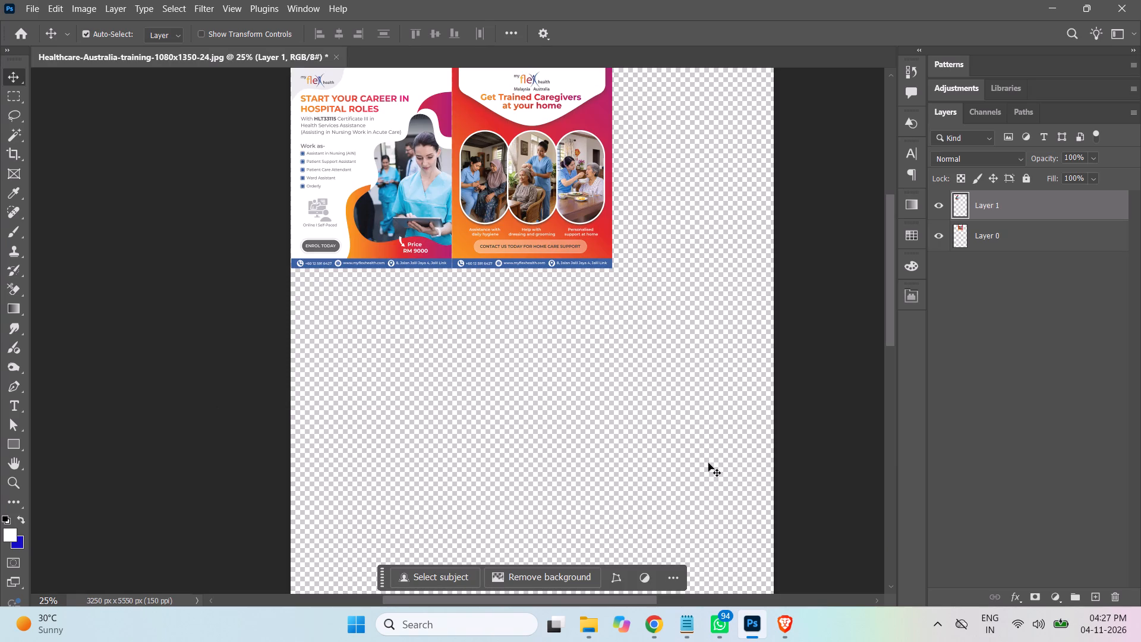
Open Healthcare-Australia-training-1080x1350-26.jpg from the my flex health training folder as a separate document and convert its background into a normal layer.
left_click(593, 624)
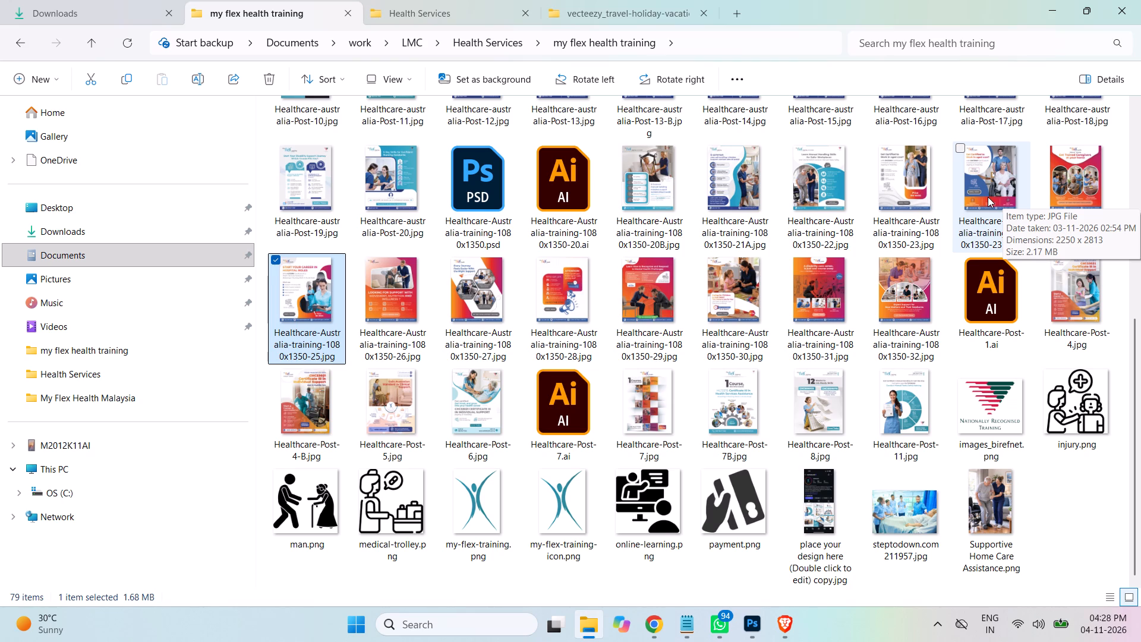
left_click(988, 197)
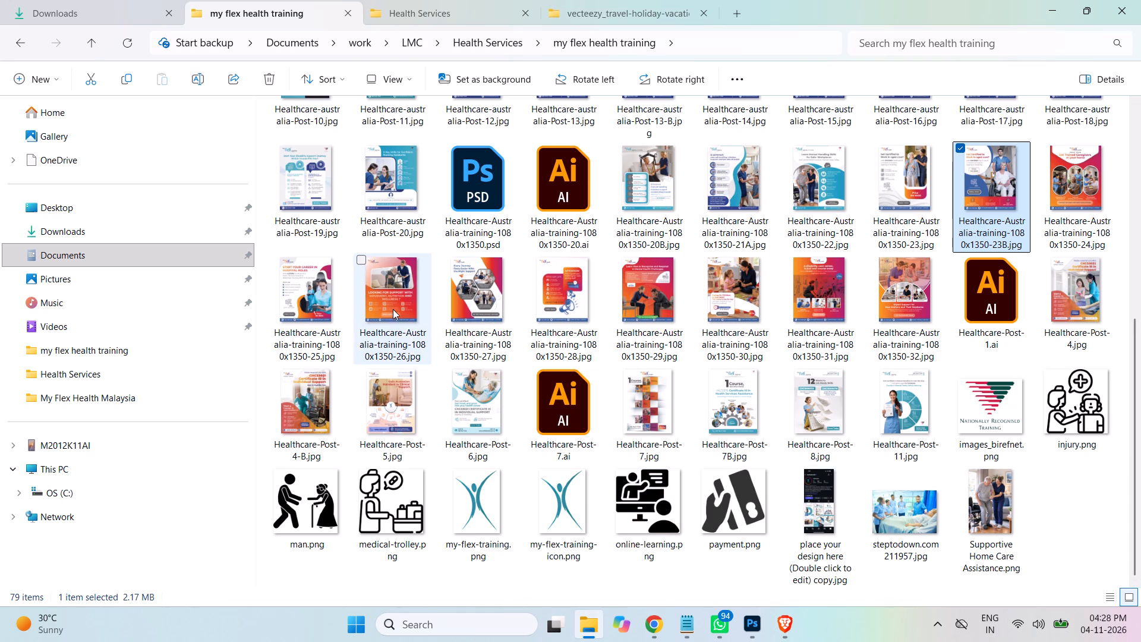
left_click_drag(393, 309, 733, 553)
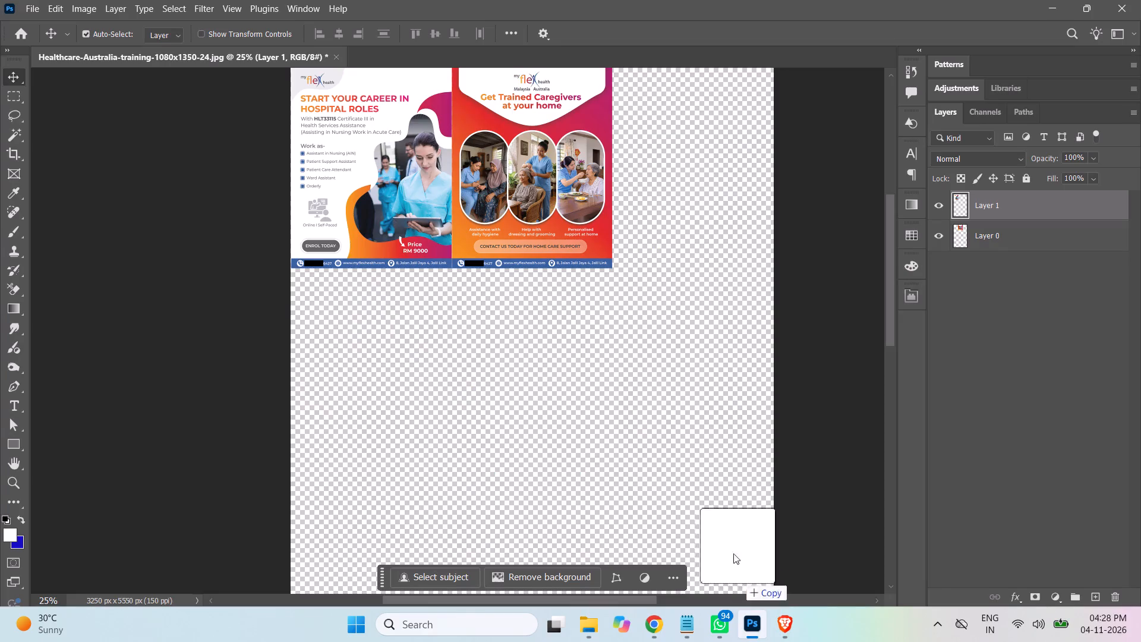
left_click_drag(733, 553, 436, 56)
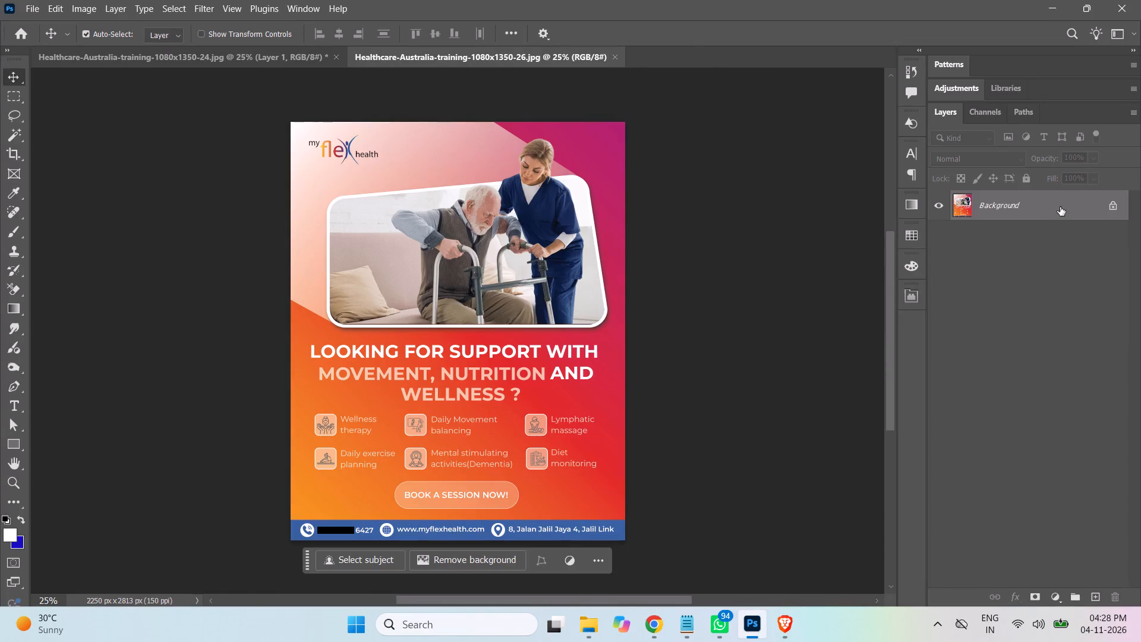
double_click(1060, 207)
left_click(685, 180)
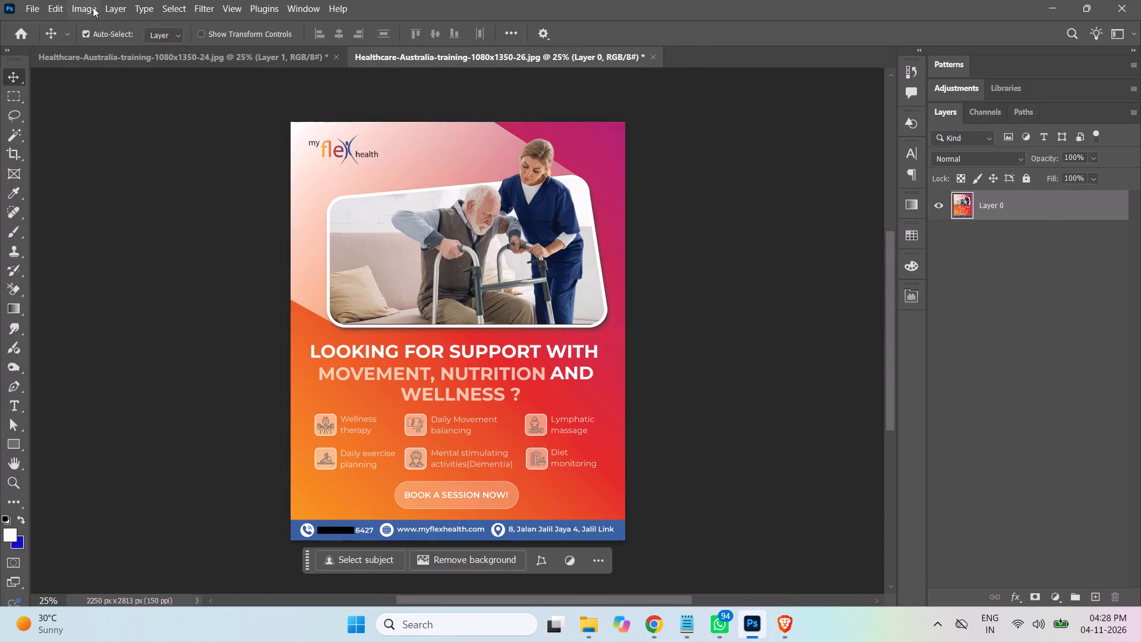
Resize the movement, nutrition and wellness post image to 1080 px wide.
left_click(83, 11)
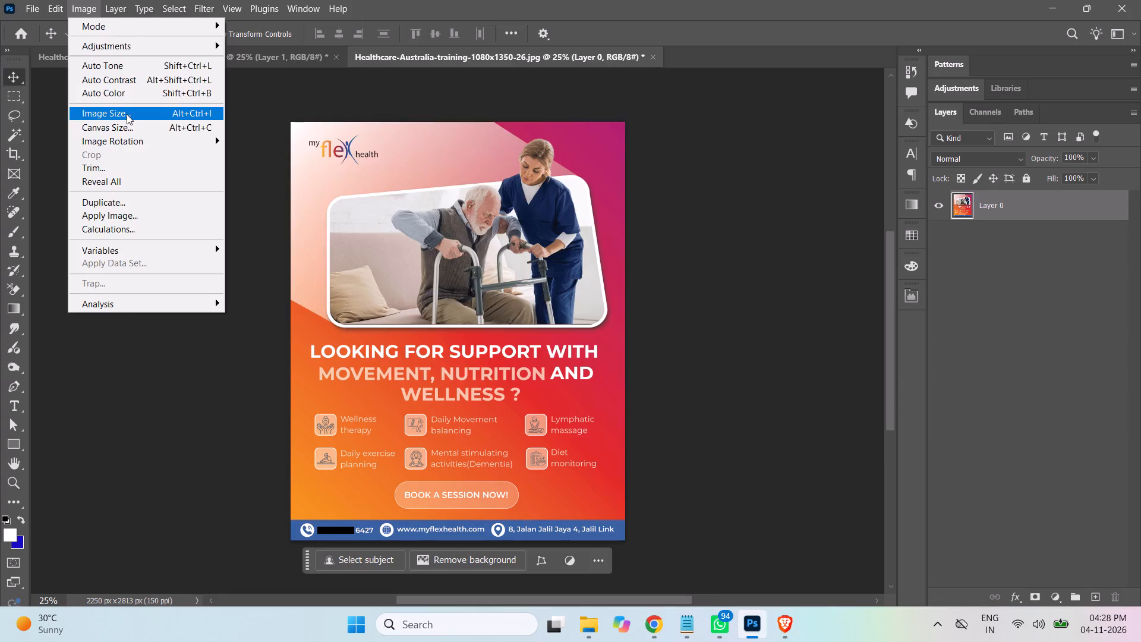
left_click(127, 114)
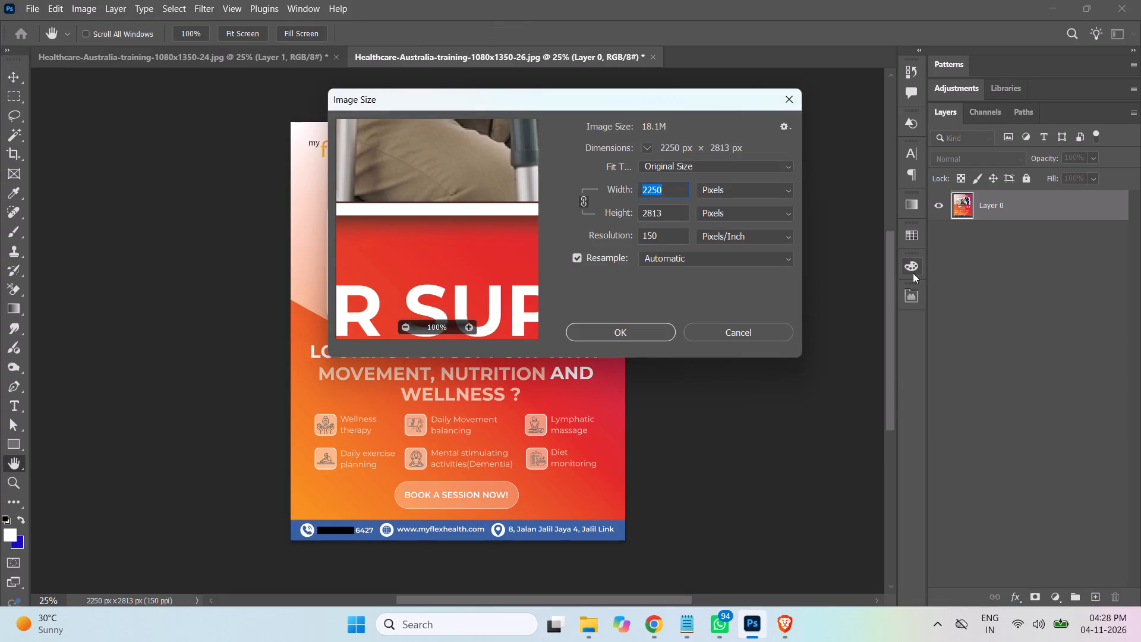
type("1080")
key("Return")
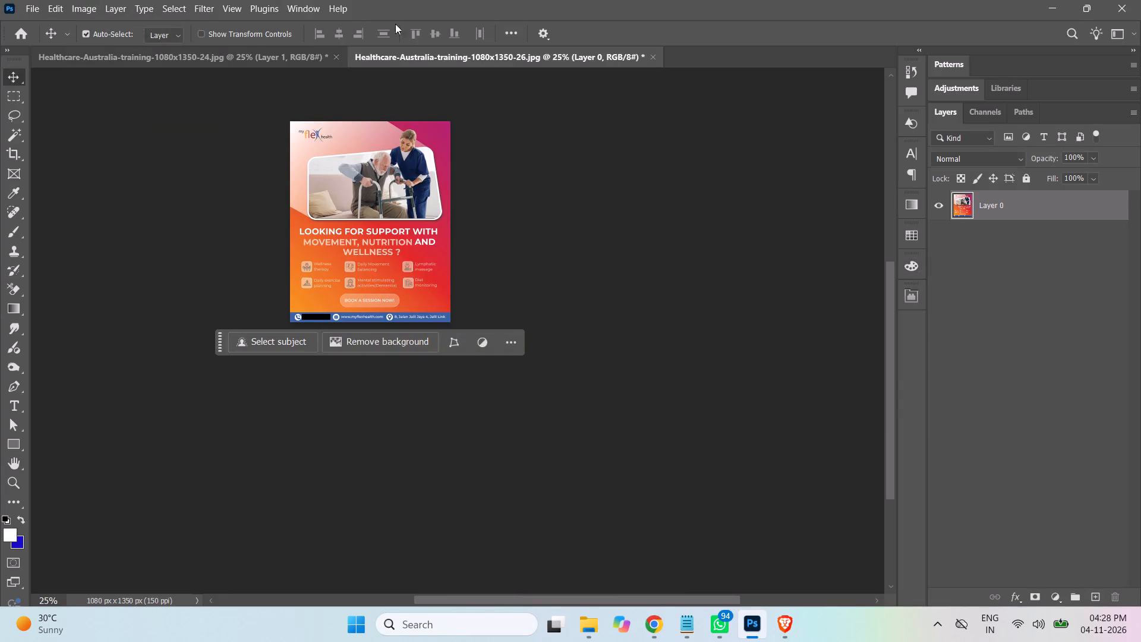
Move the movement, nutrition and wellness post into the Post-24 document, flush beneath the hospital roles post at the canvas's left edge.
left_click_drag(367, 194, 160, 56)
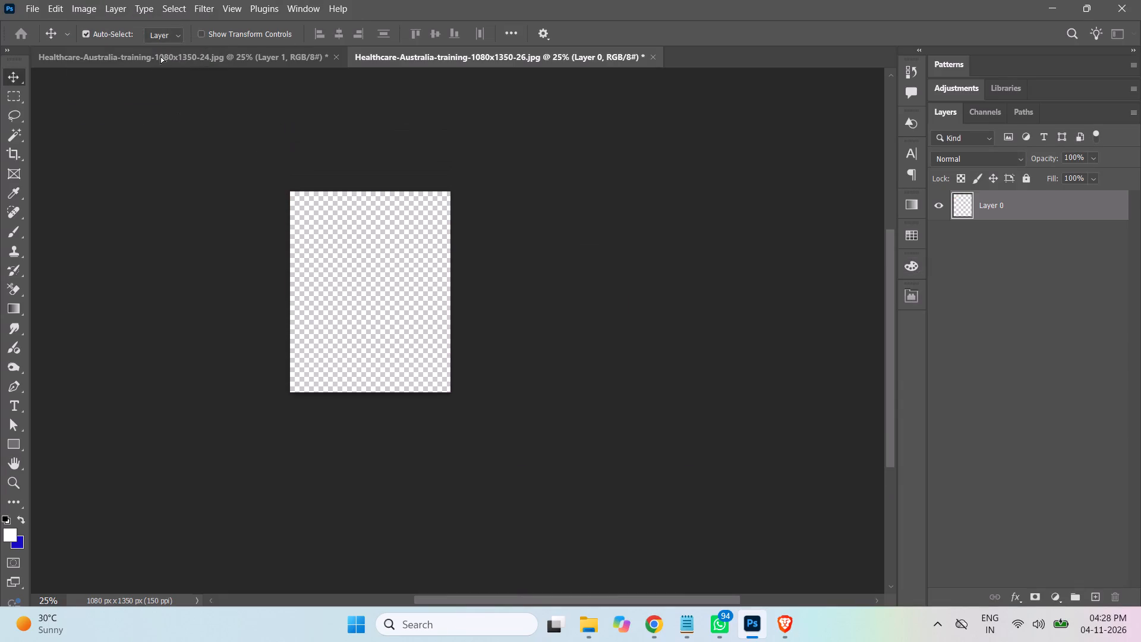
left_click_drag(160, 56, 398, 400)
left_click_drag(421, 415, 417, 415)
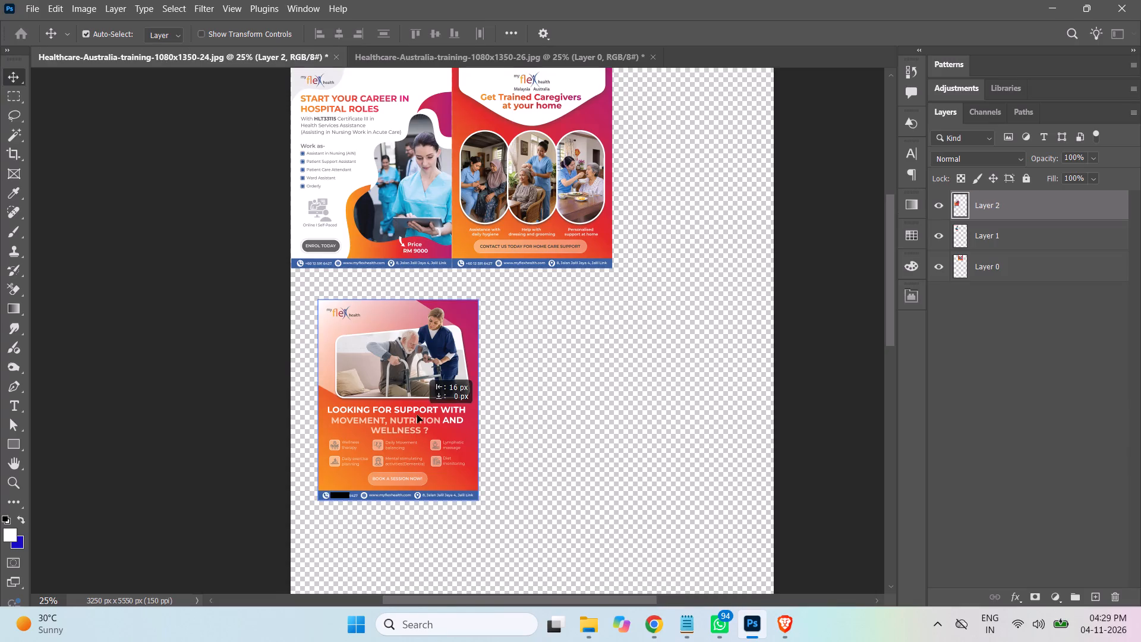
left_click_drag(417, 415, 395, 389)
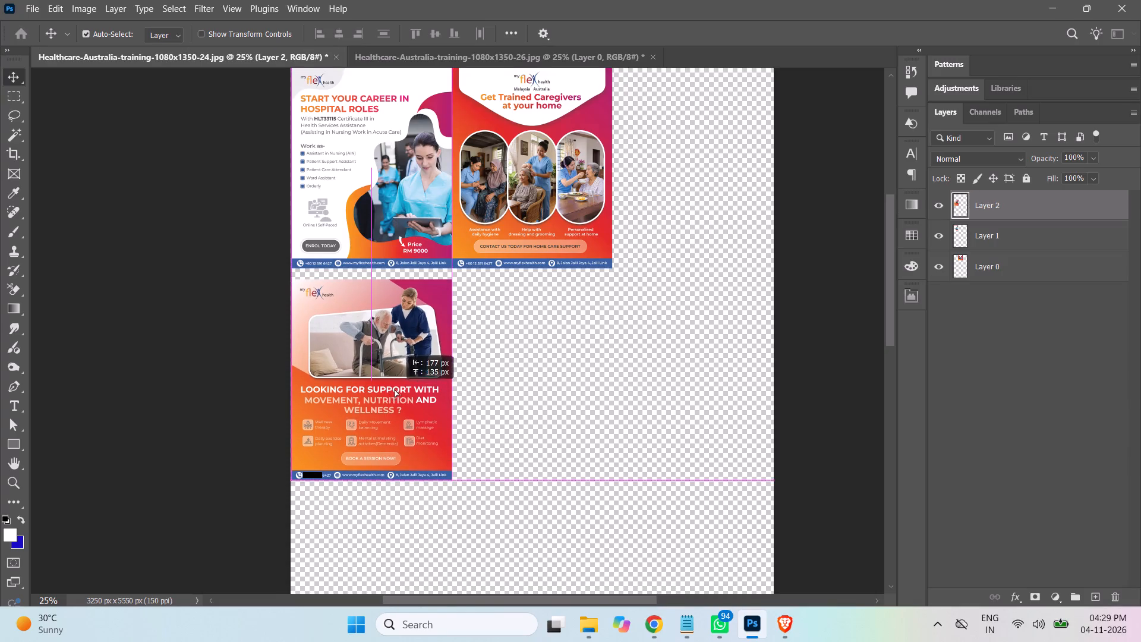
left_click_drag(395, 389, 395, 388)
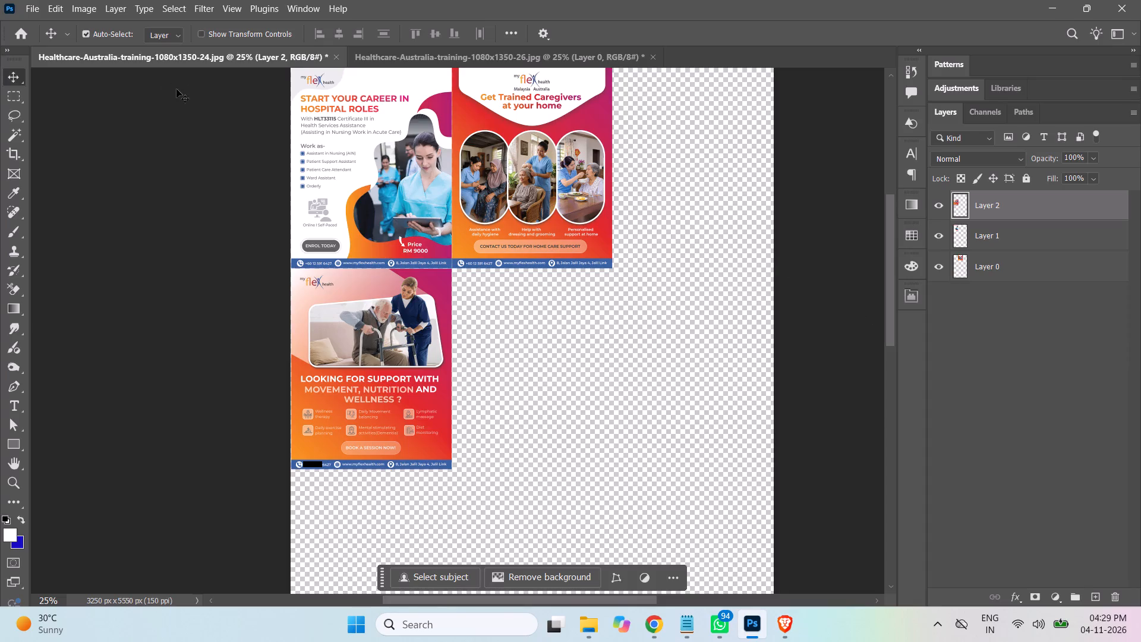
Close the separate Post-26 document without saving its changes.
left_click(490, 56)
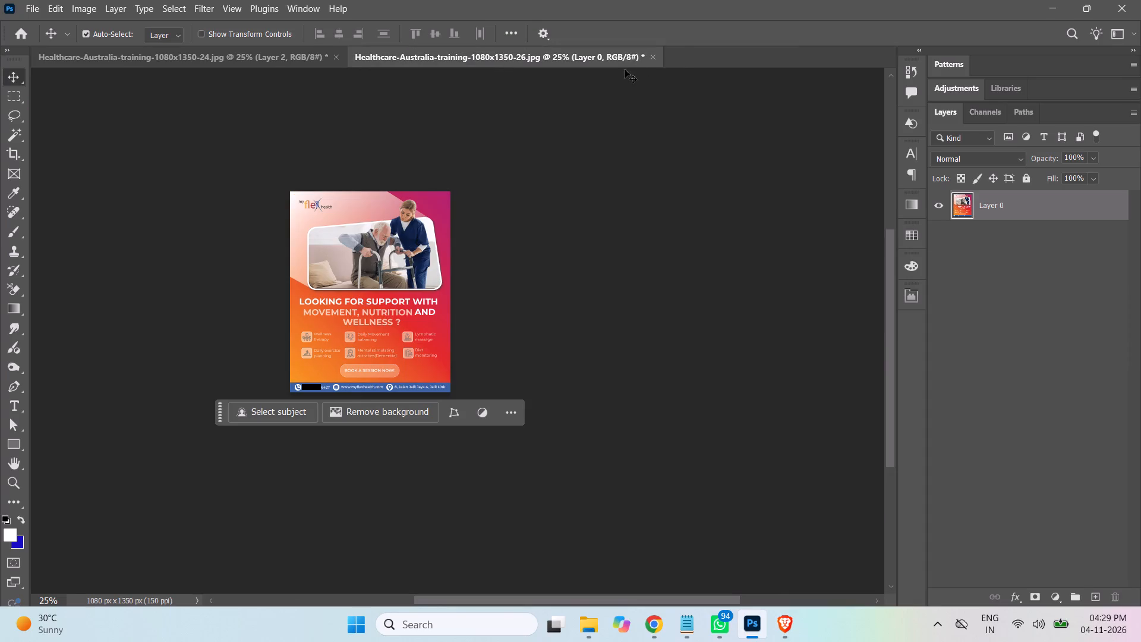
left_click(653, 53)
left_click(461, 240)
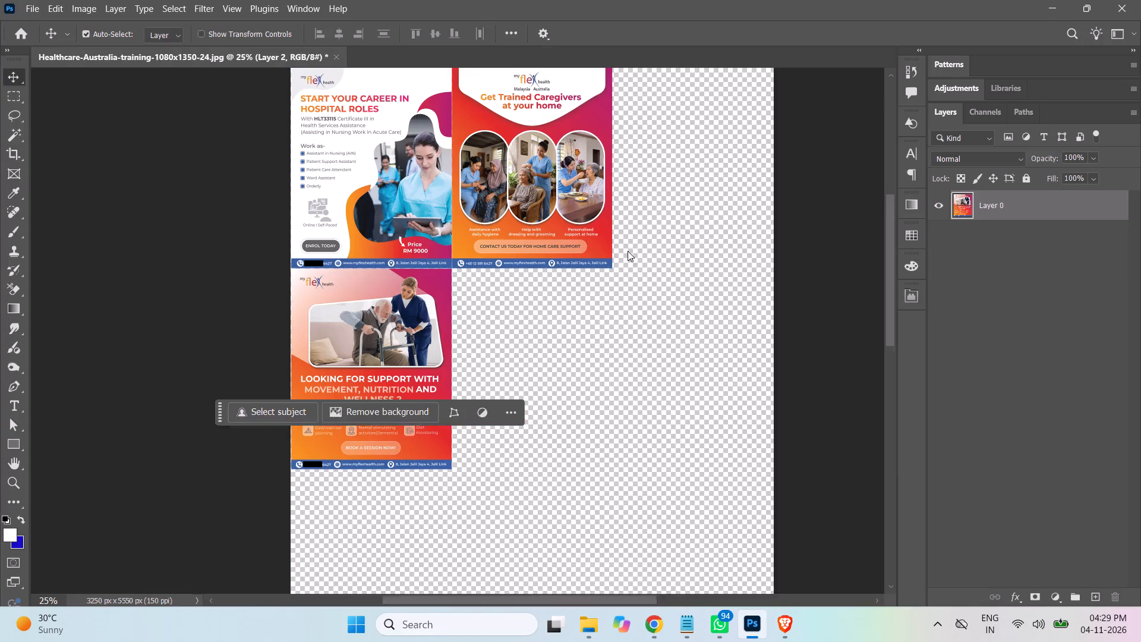
Open Healthcare-Australia-training-1080x1350-28.jpg from the my flex health training folder as a separate document and convert its background into a normal layer.
left_click(595, 627)
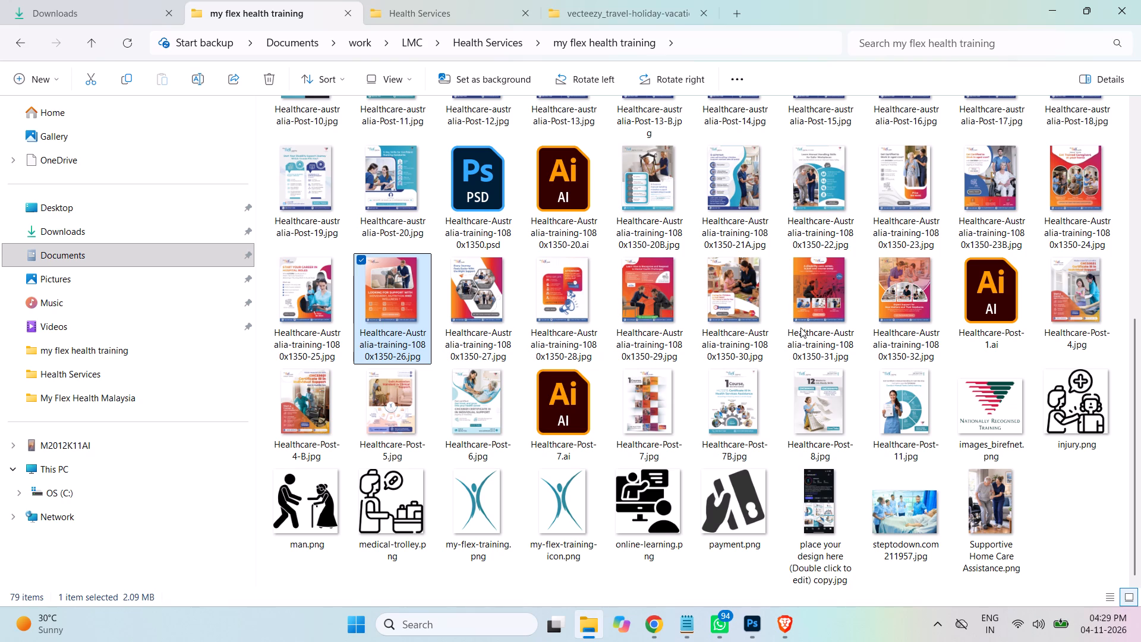
left_click(582, 314)
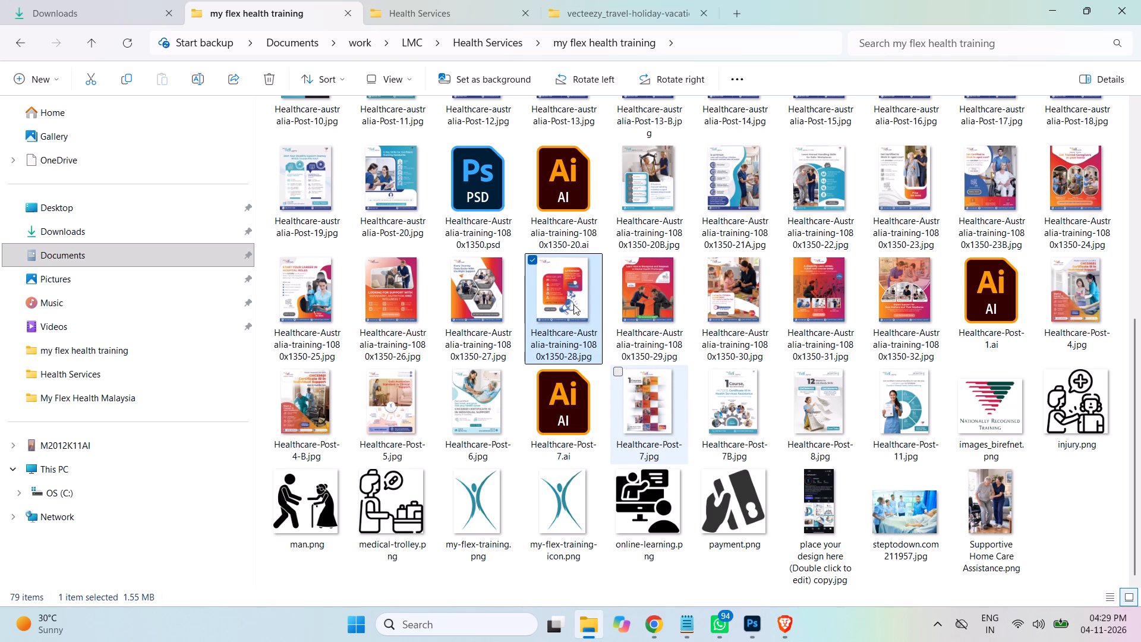
left_click_drag(572, 307, 771, 622)
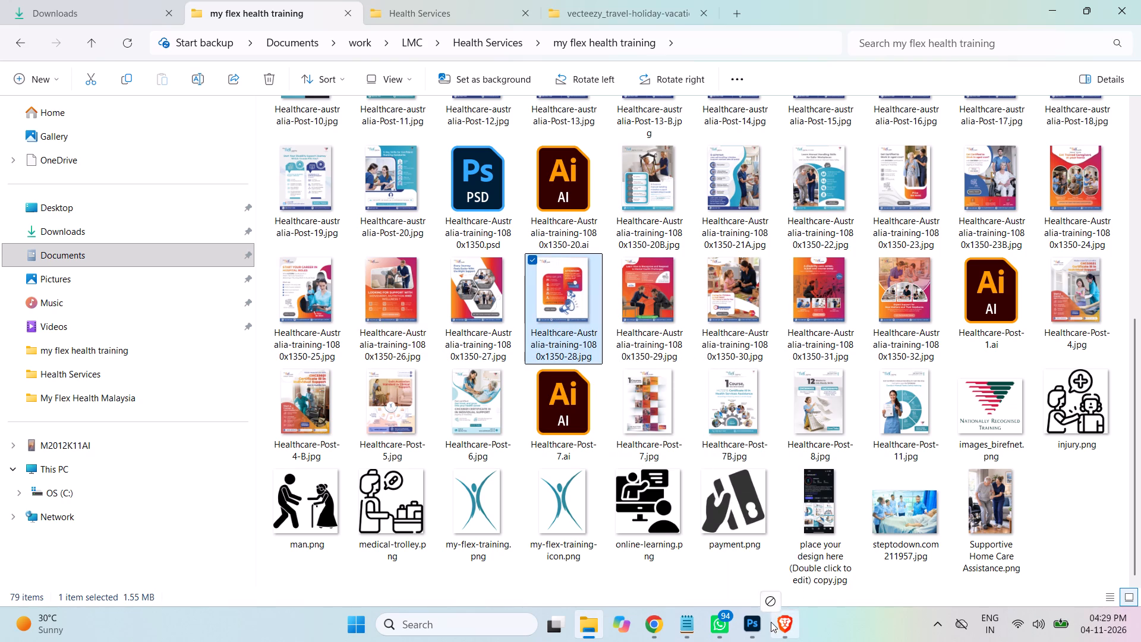
left_click_drag(771, 622, 596, 52)
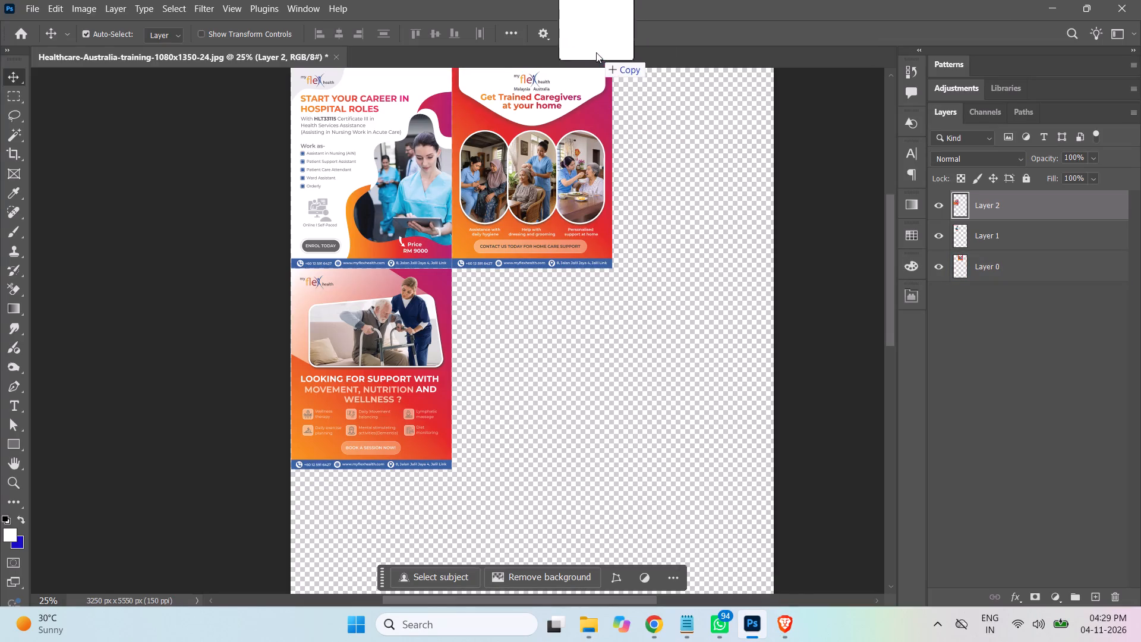
left_click_drag(596, 52, 595, 52)
double_click(1073, 213)
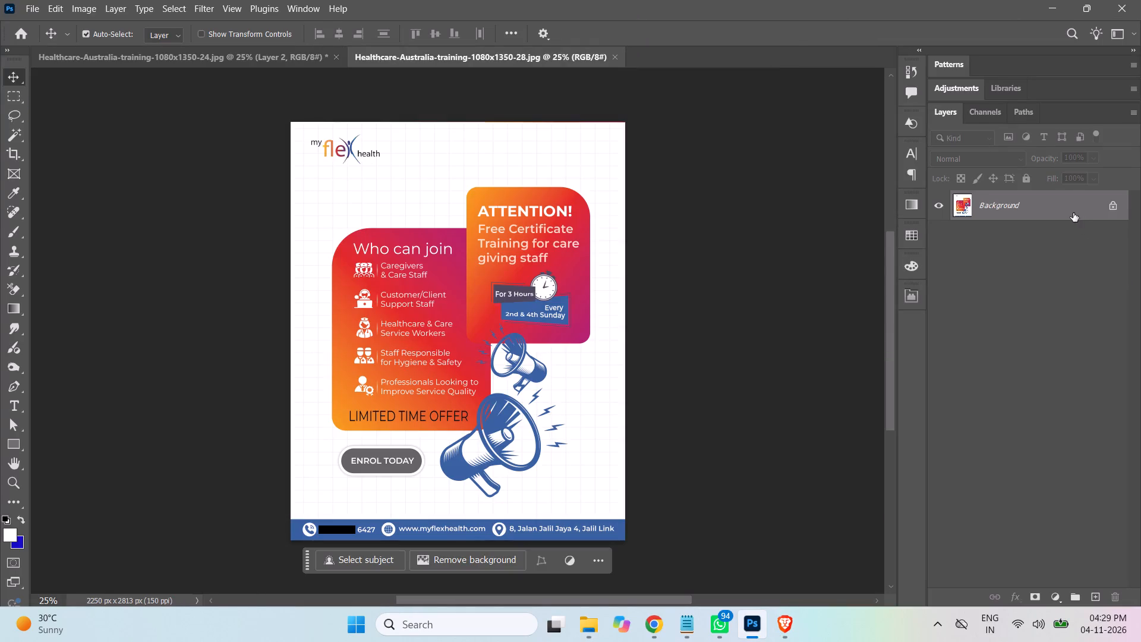
left_click(701, 178)
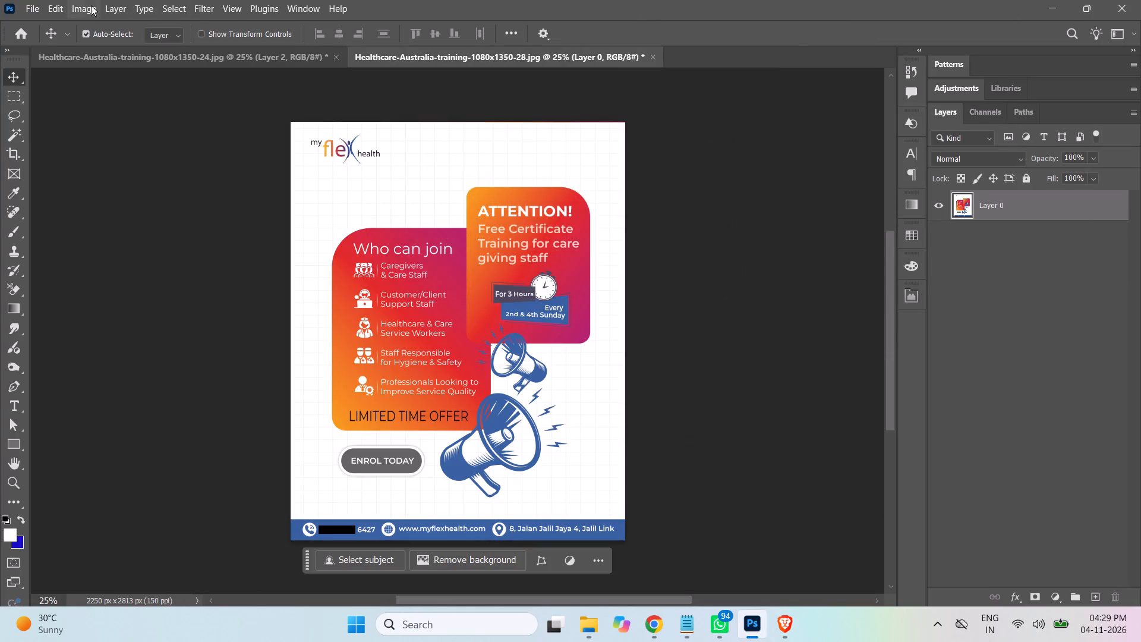
Resize the free certificate training post image to 1080 px wide.
left_click(81, 10)
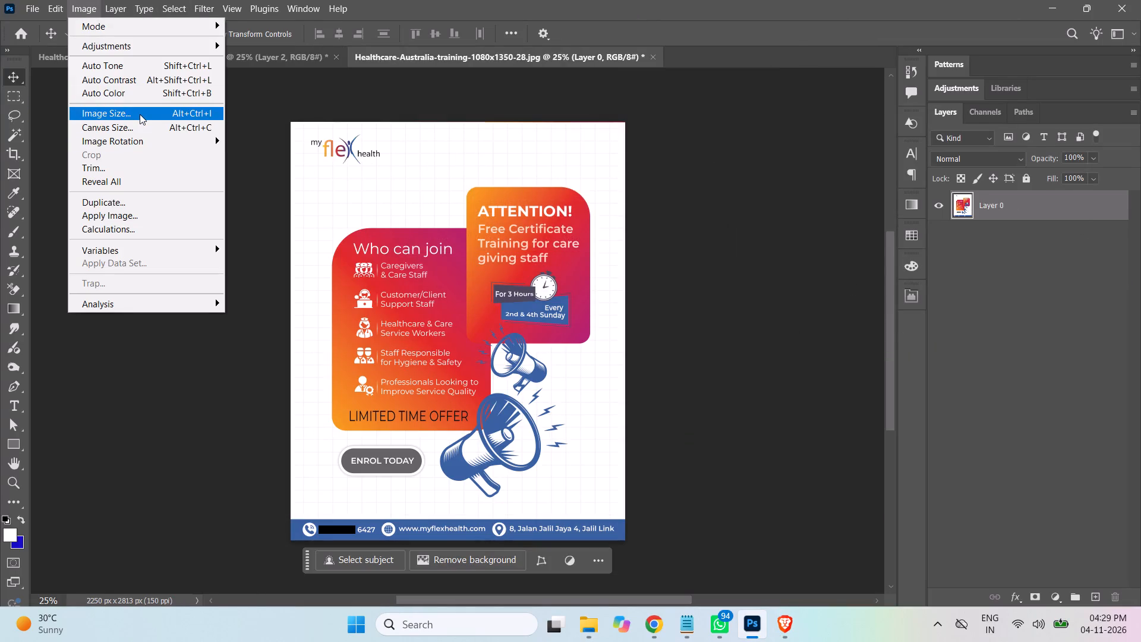
left_click(140, 114)
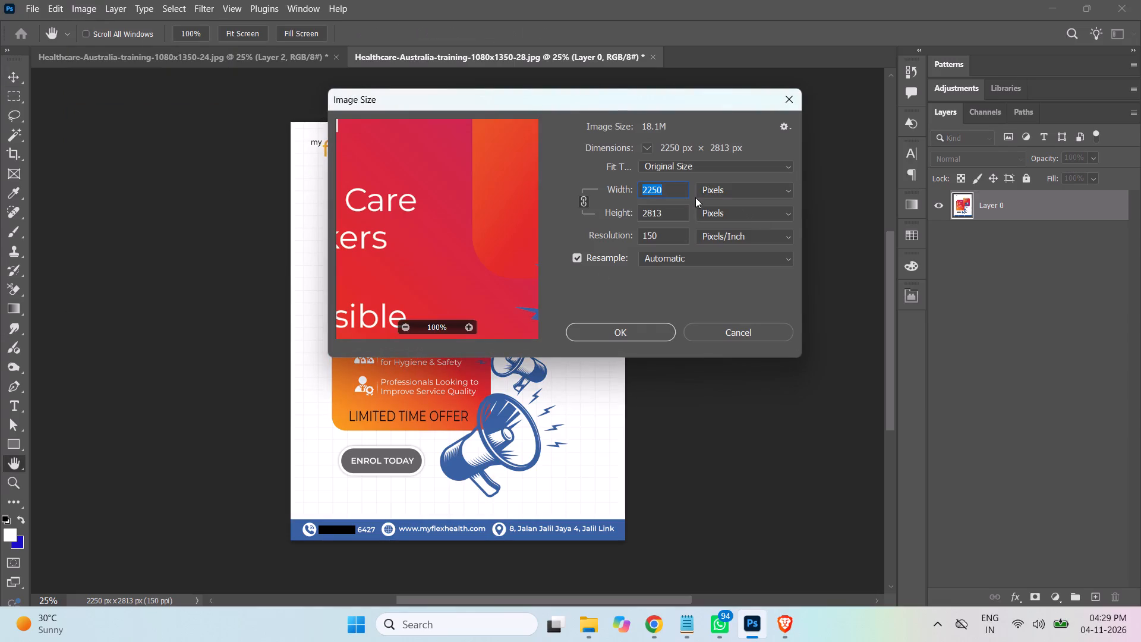
type("1080")
key("Return")
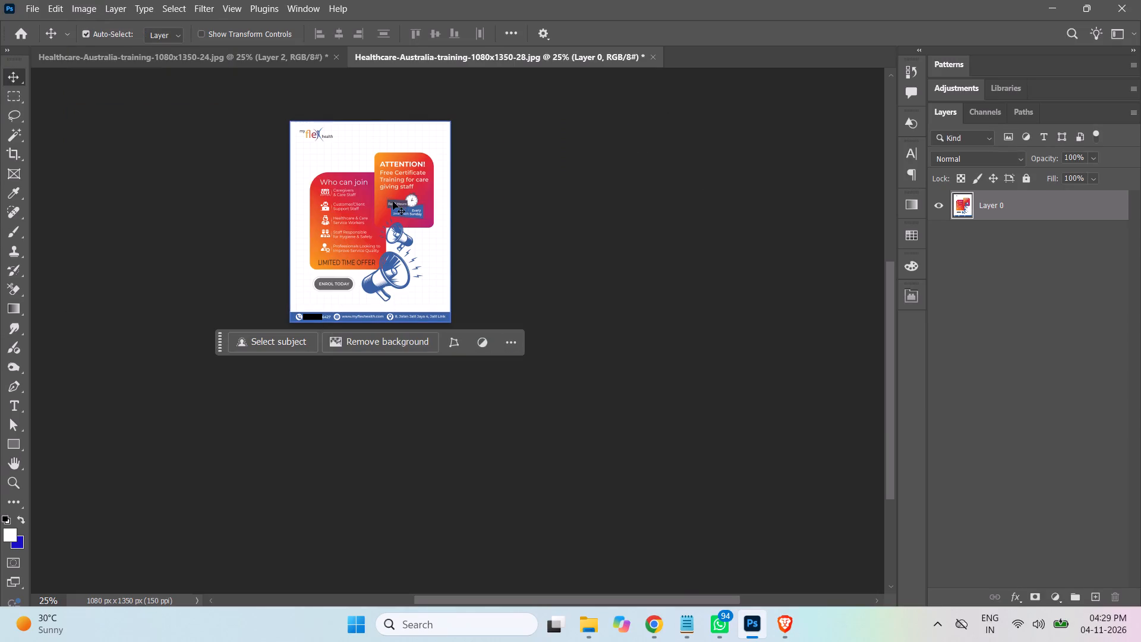
Move the free certificate training post into the Post-24 document, flush beneath the caregivers post and beside the movement and nutrition post.
left_click_drag(393, 202, 590, 417)
left_click_drag(590, 430, 532, 398)
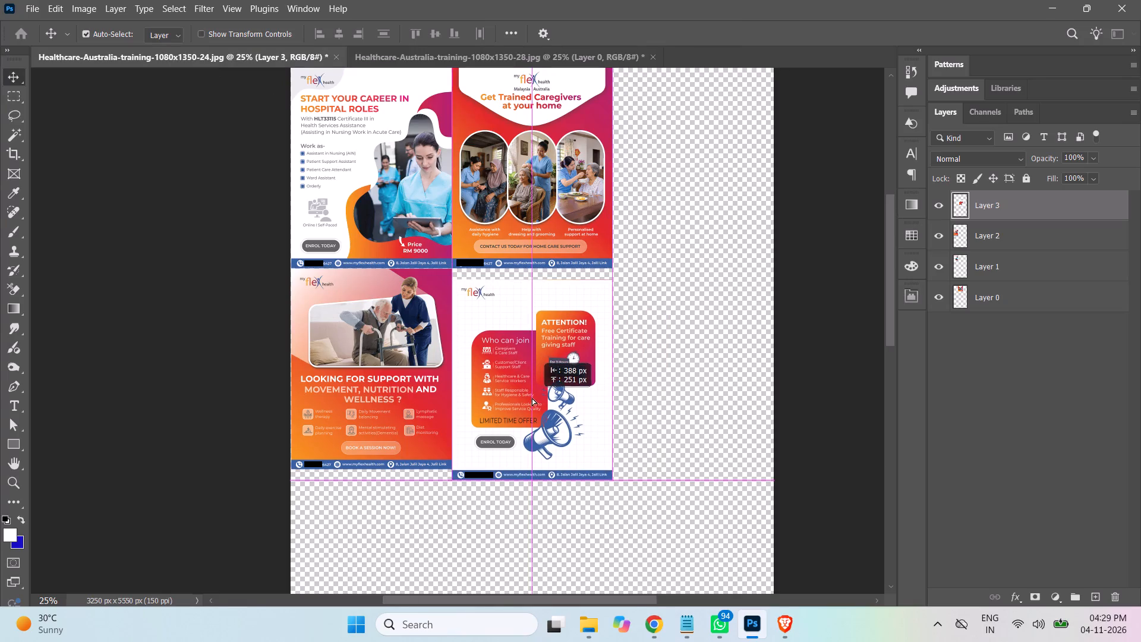
left_click_drag(532, 398, 529, 385)
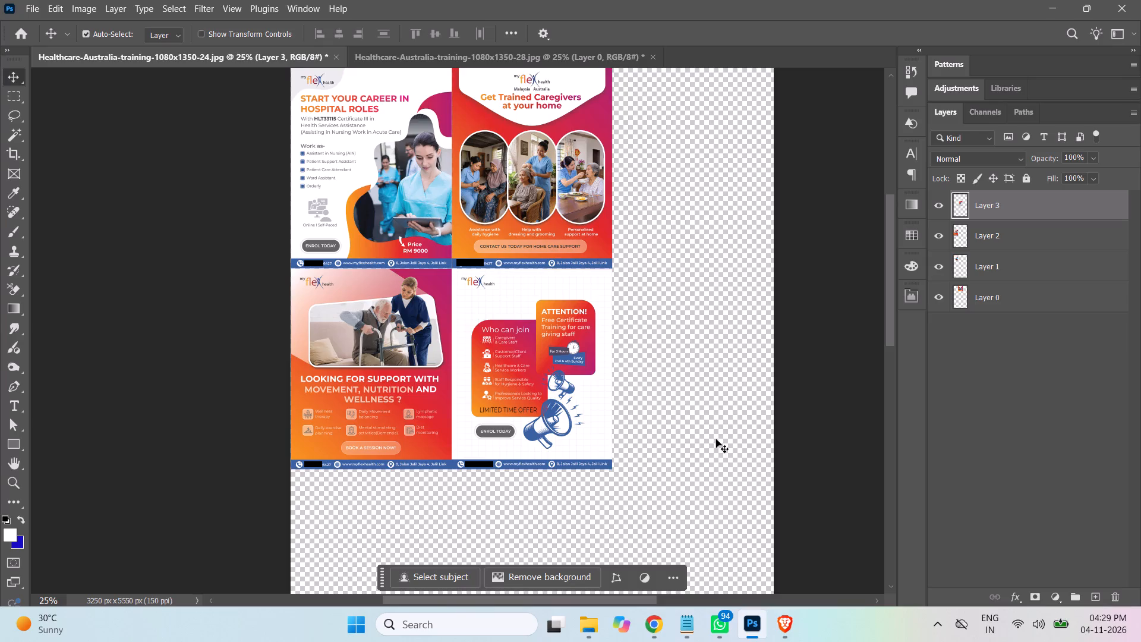
Open Healthcare-Australia-training-1080x1350-27.jpg from the my flex health training folder as a separate document.
left_click(587, 630)
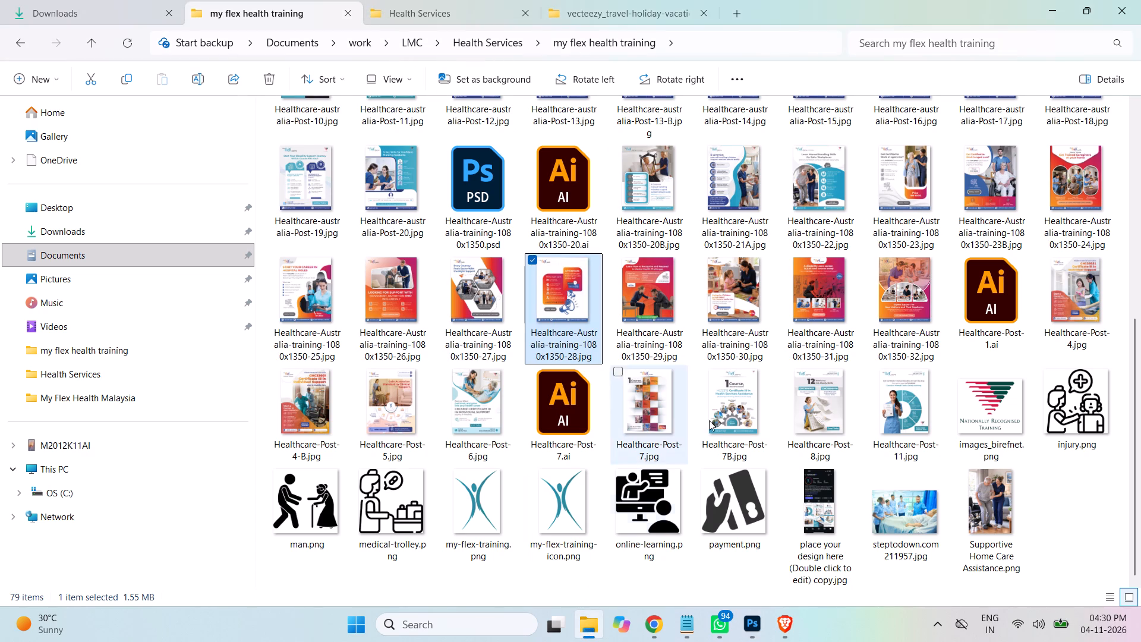
left_click_drag(477, 305, 765, 610)
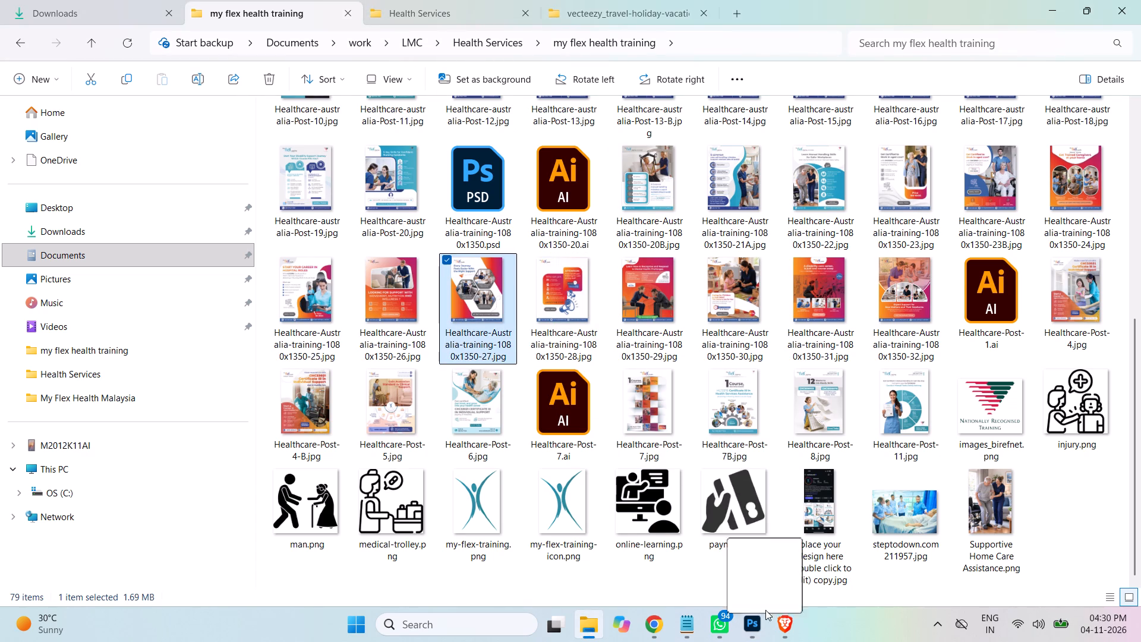
left_click_drag(765, 610, 731, 59)
Close the separate Post-28 document without saving its changes.
left_click(476, 56)
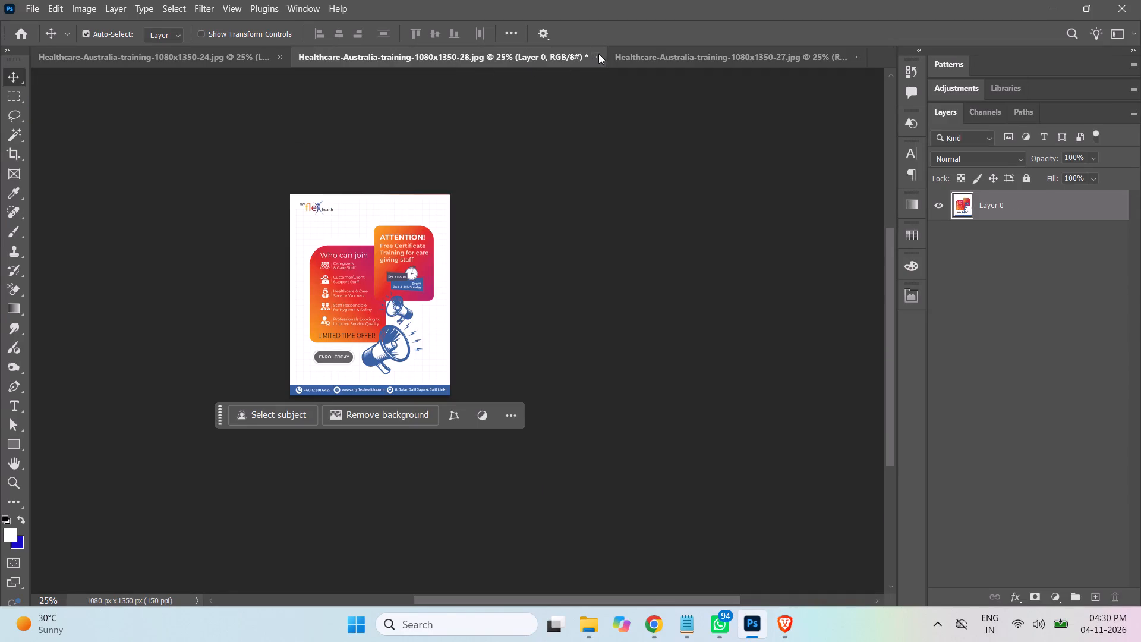
left_click(594, 58)
left_click(464, 241)
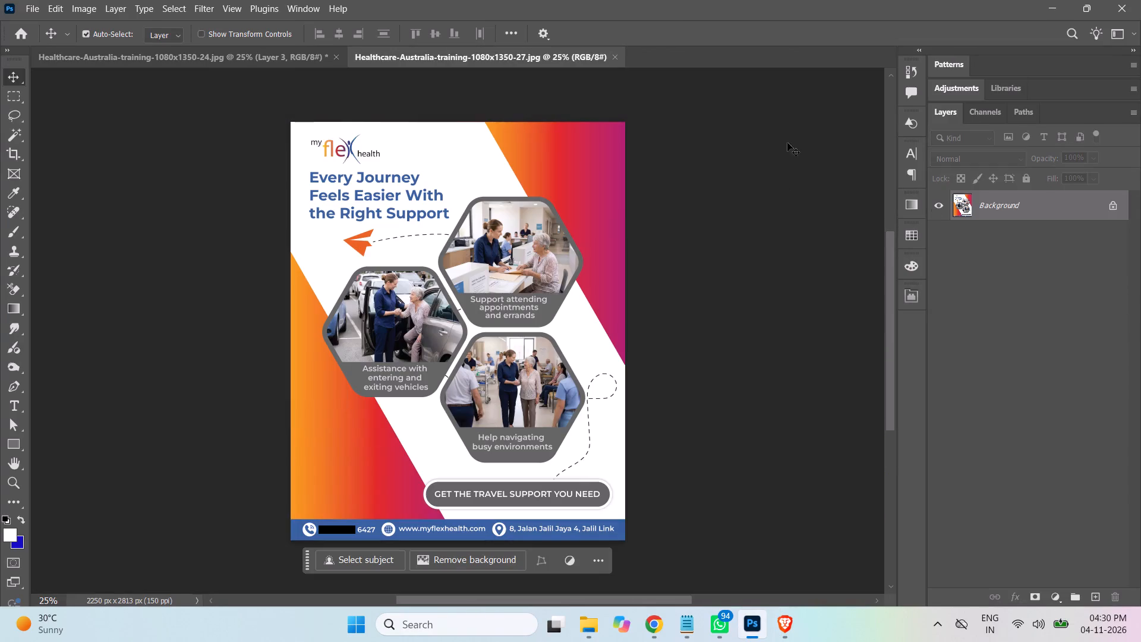
Convert the Post-27 document's background into a normal layer and resize the image to 1080 px wide.
double_click(1045, 206)
left_click(681, 175)
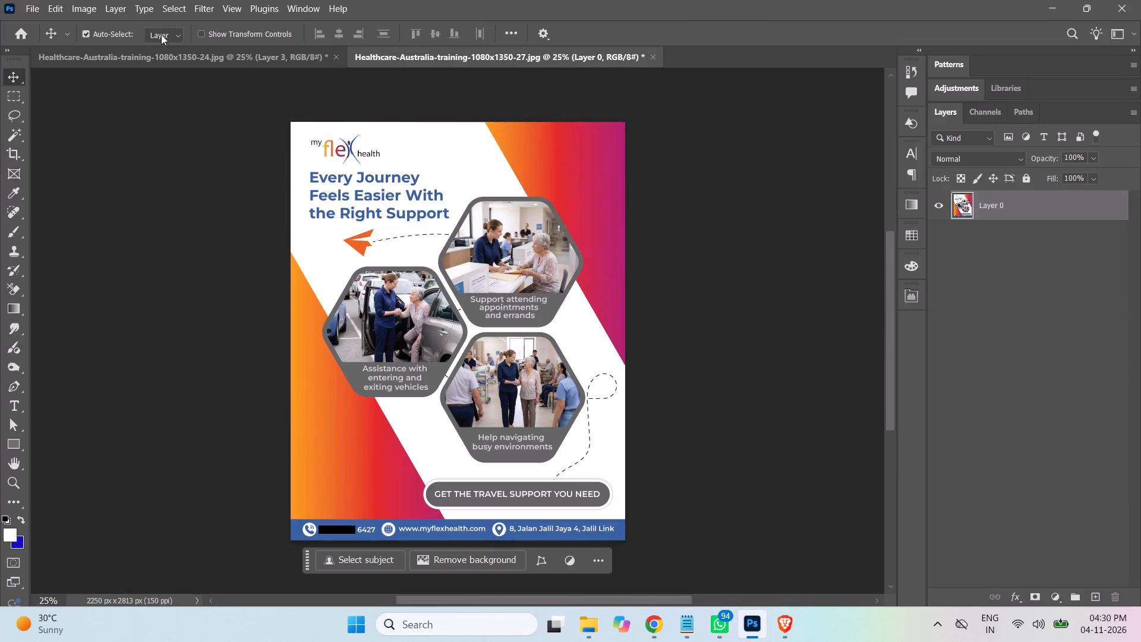
left_click(81, 9)
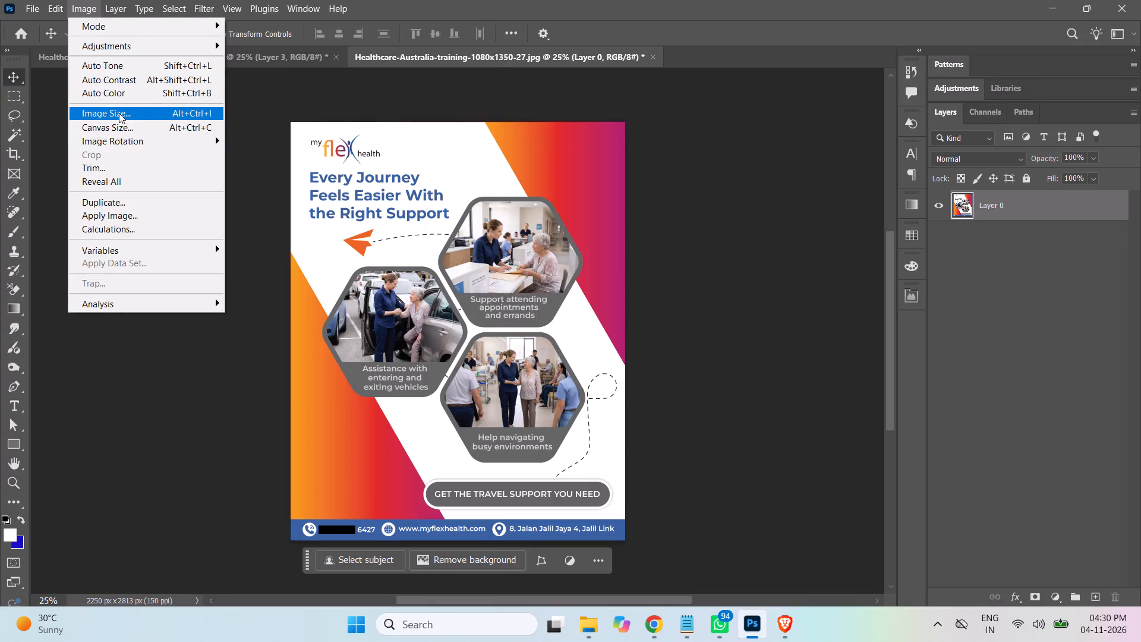
left_click(119, 113)
type("1080")
key("Return")
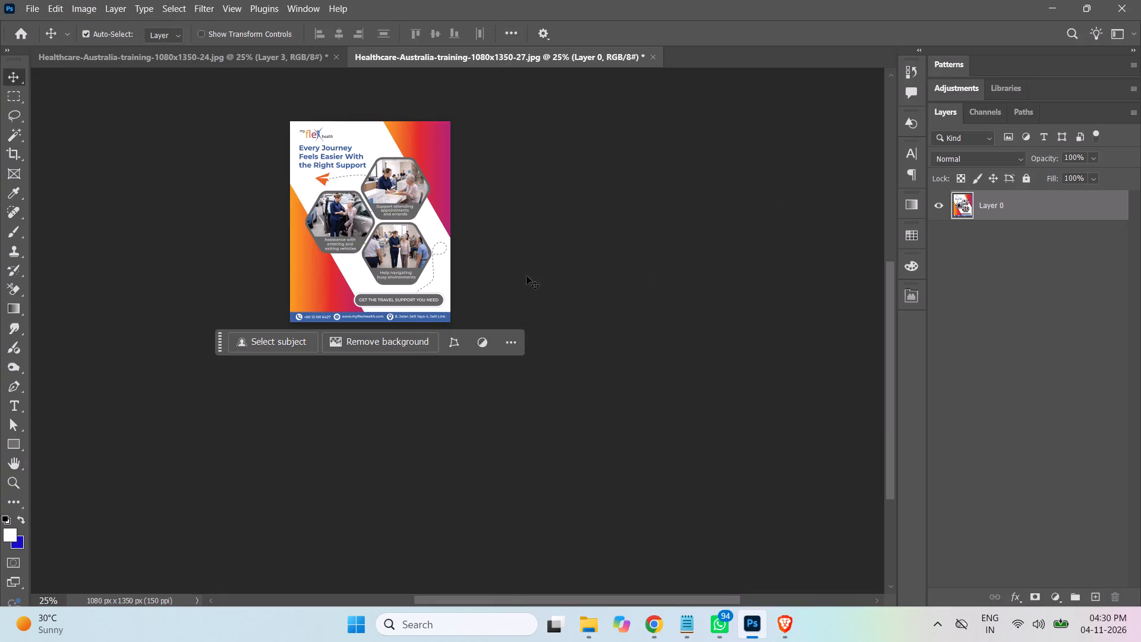
Move the Every Journey travel support post into the Post-24 document as the top row's third post, flush beside the caregivers post.
left_click_drag(358, 150, 221, 58)
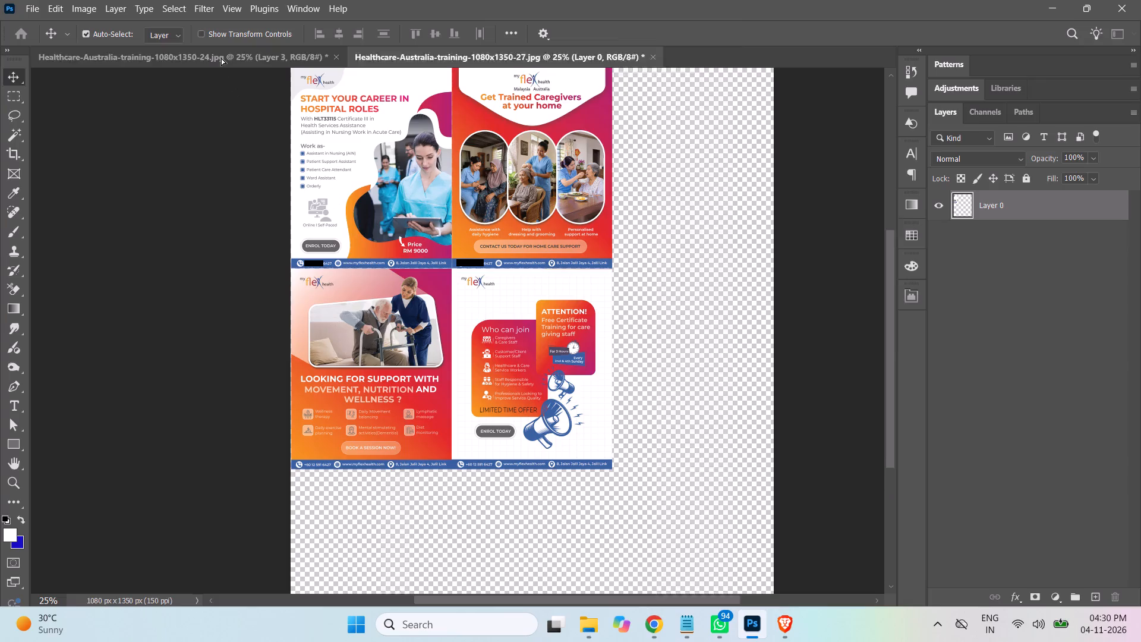
left_click_drag(221, 58, 707, 239)
left_click_drag(720, 259, 697, 222)
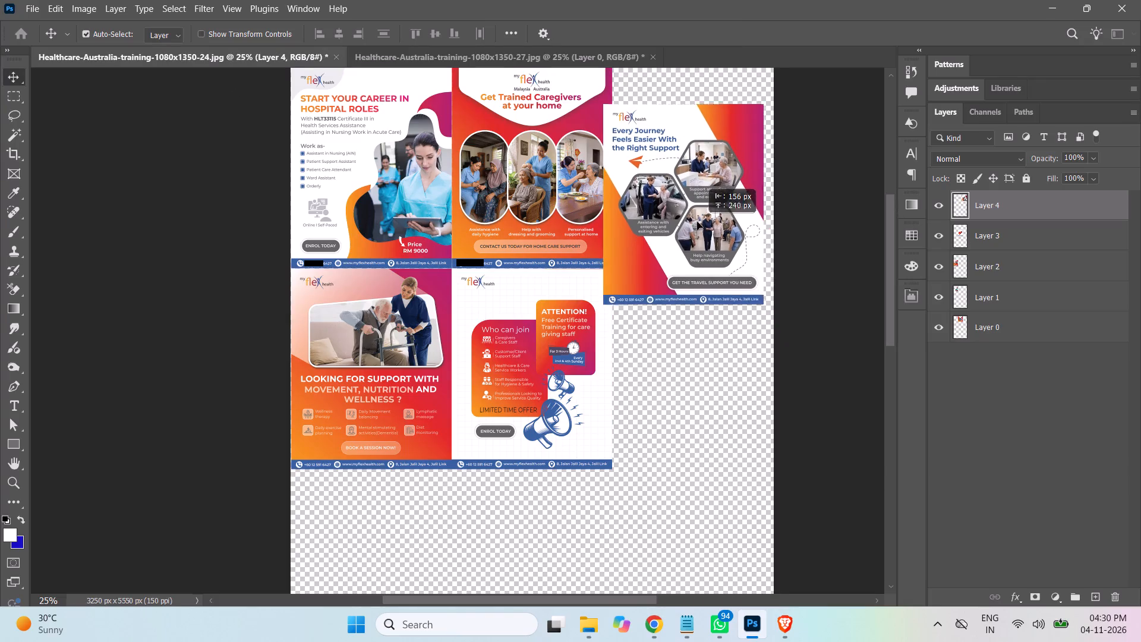
left_click_drag(697, 222, 708, 190)
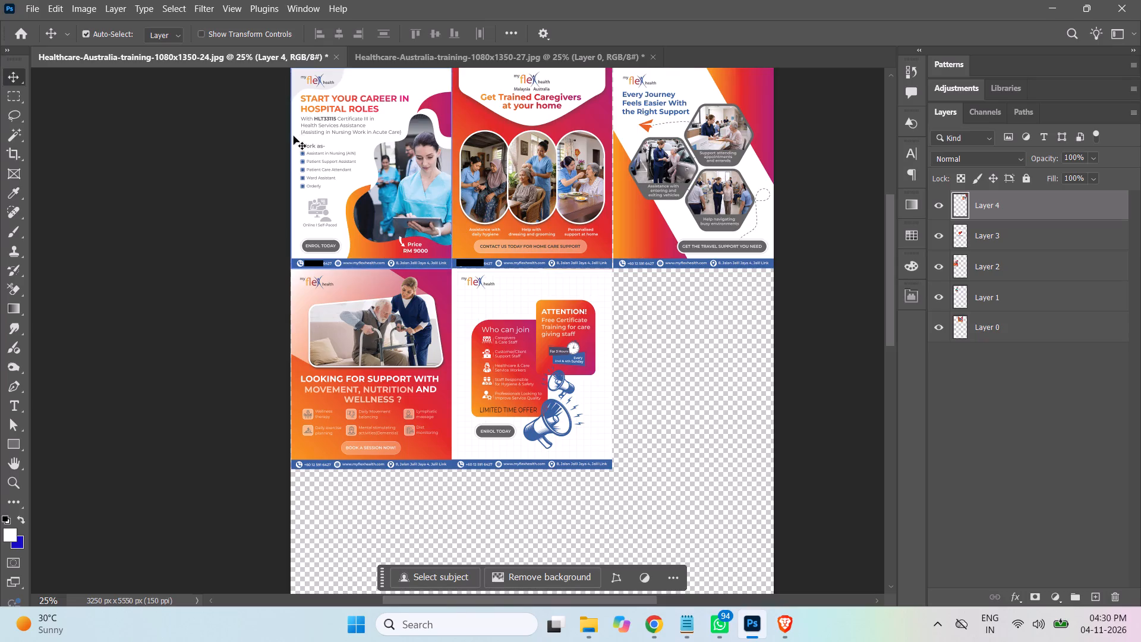
Close the separate Post-27 document without saving its changes and return to the Post-24 document.
left_click(487, 55)
left_click(651, 58)
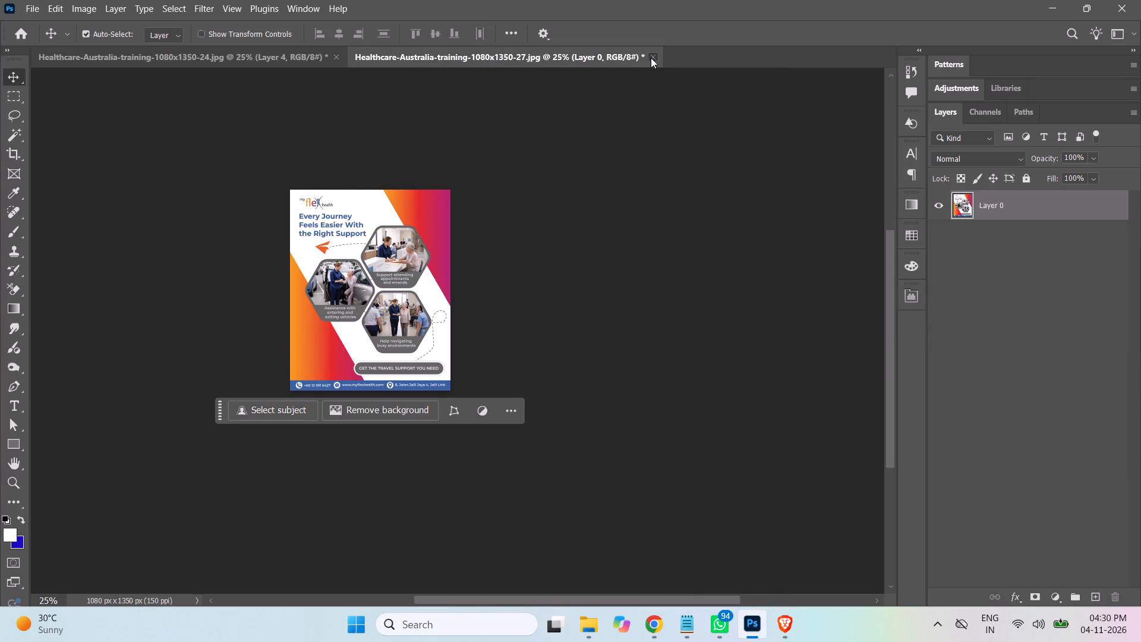
left_click(468, 243)
left_click(247, 59)
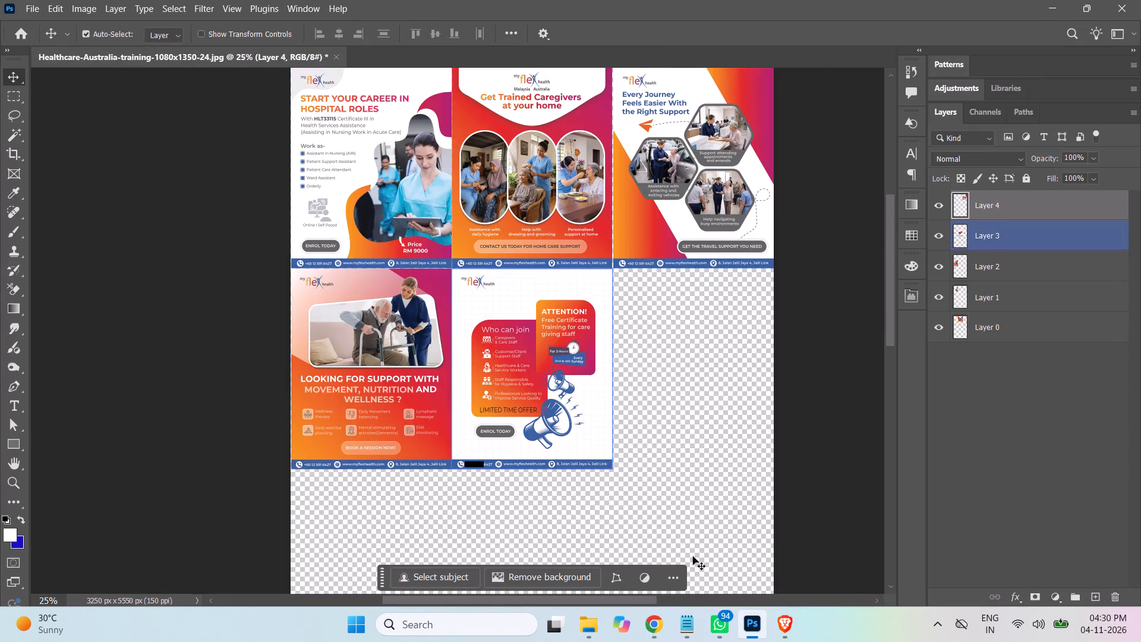
Open Healthcare-Australia-training-1080x1350-29.jpg from the my flex health training folder as a separate Photoshop document.
left_click(595, 624)
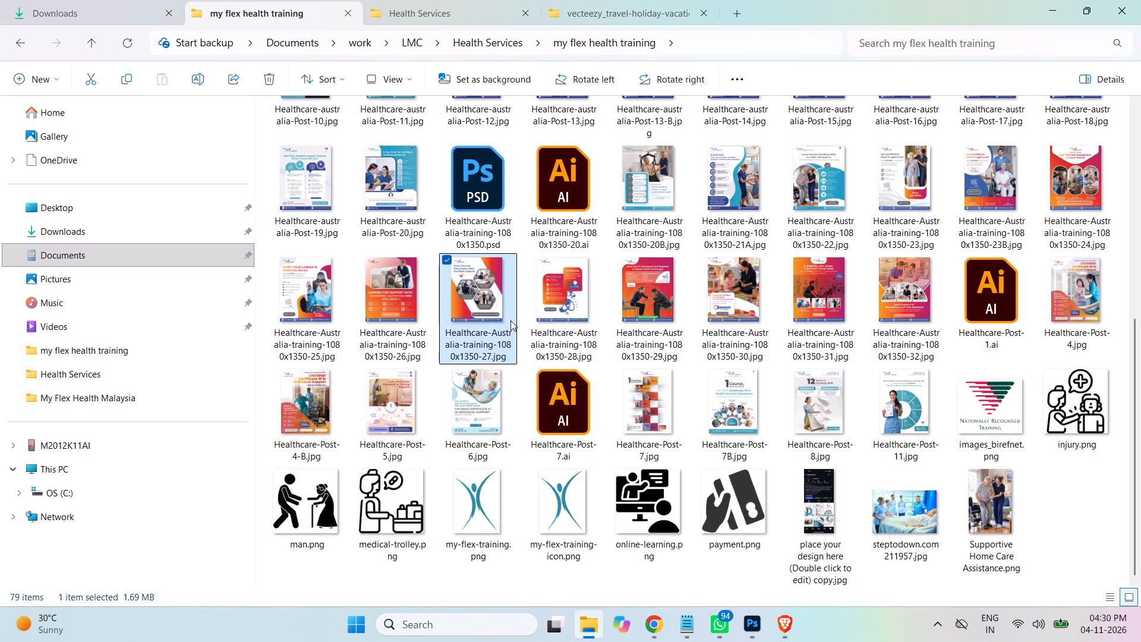
left_click(642, 308)
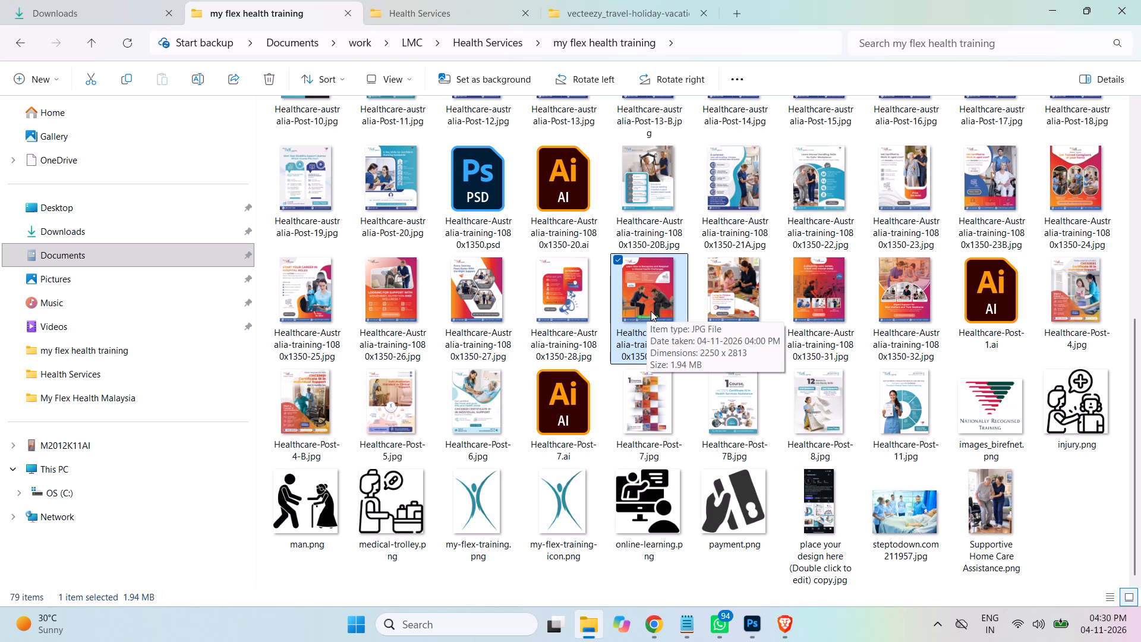
left_click_drag(651, 311, 720, 596)
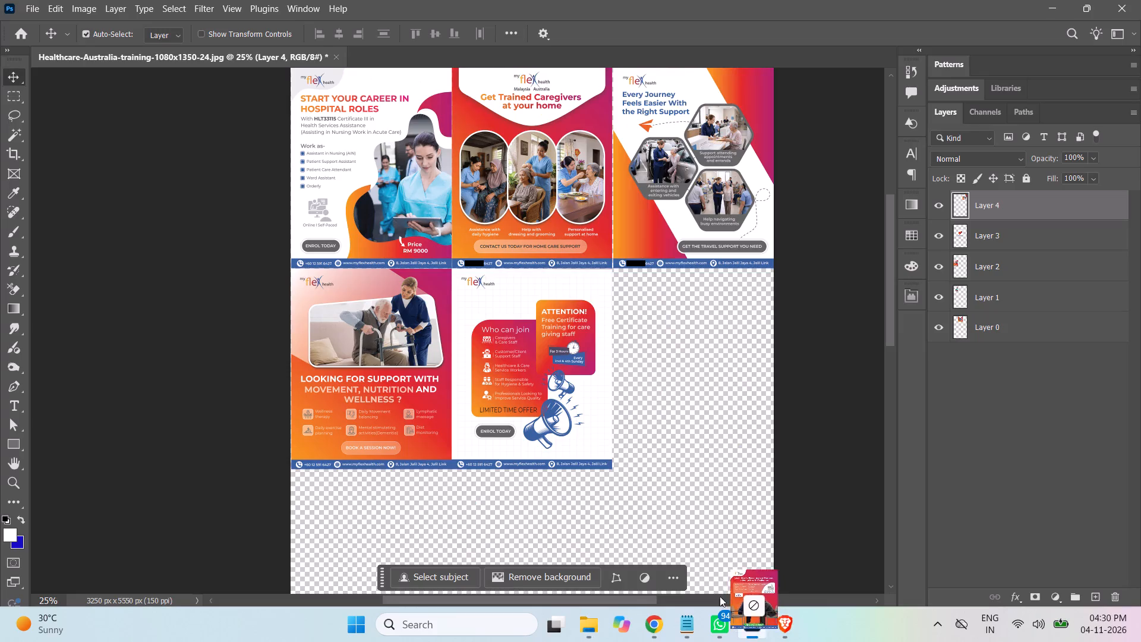
left_click_drag(720, 596, 584, 53)
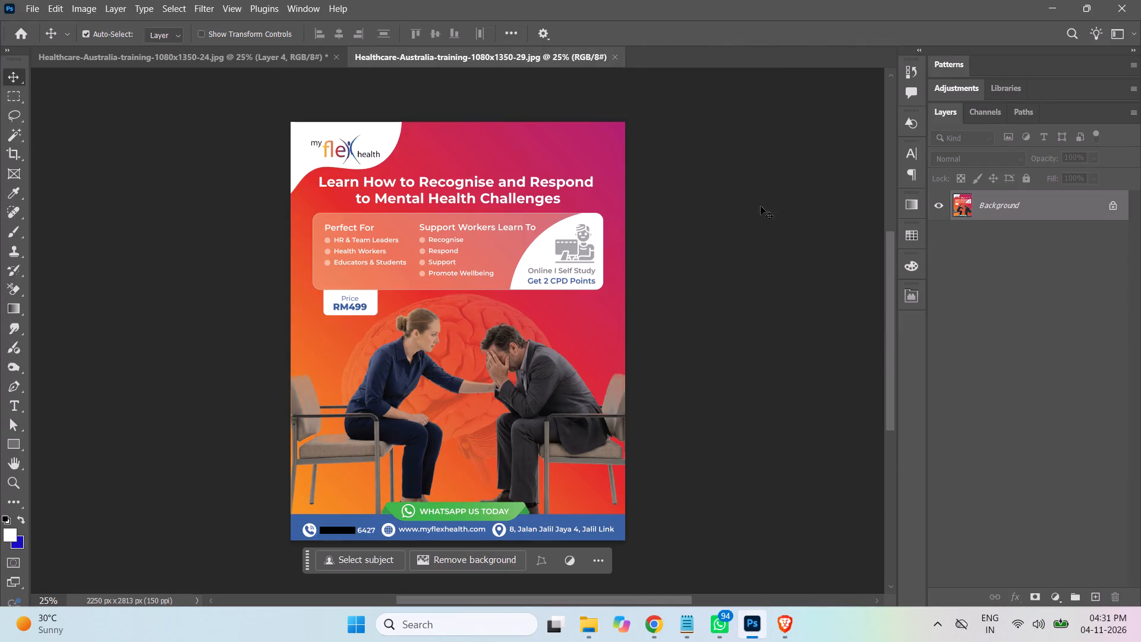
Convert the Post-29 document's background into a normal layer and resize the image to 1080 px wide.
double_click(1034, 211)
left_click(691, 178)
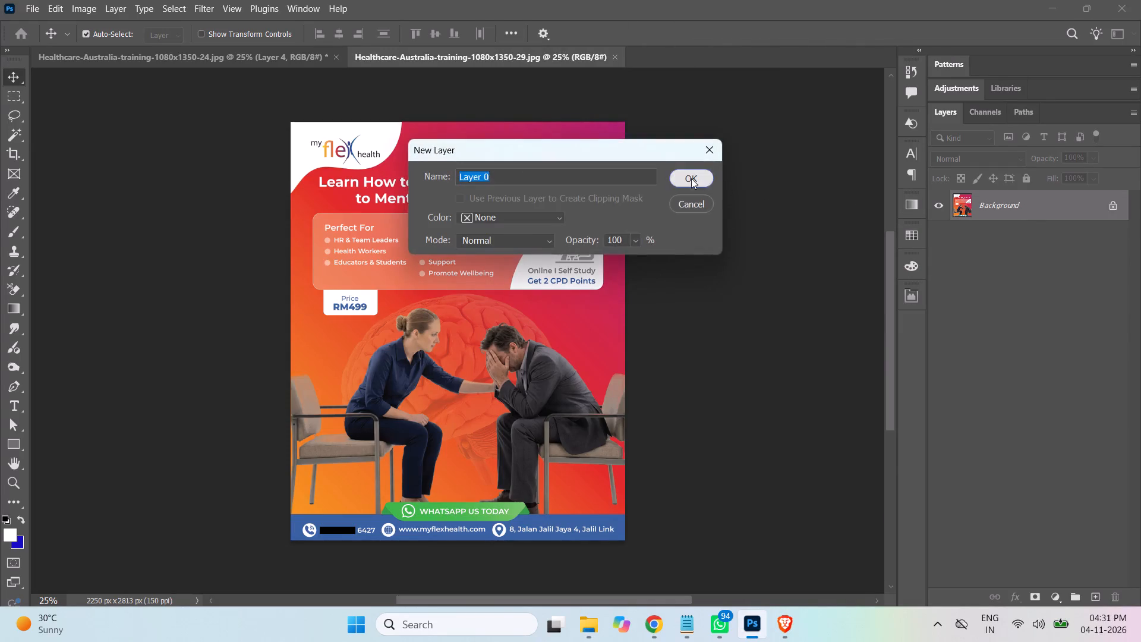
left_click(83, 8)
left_click(131, 115)
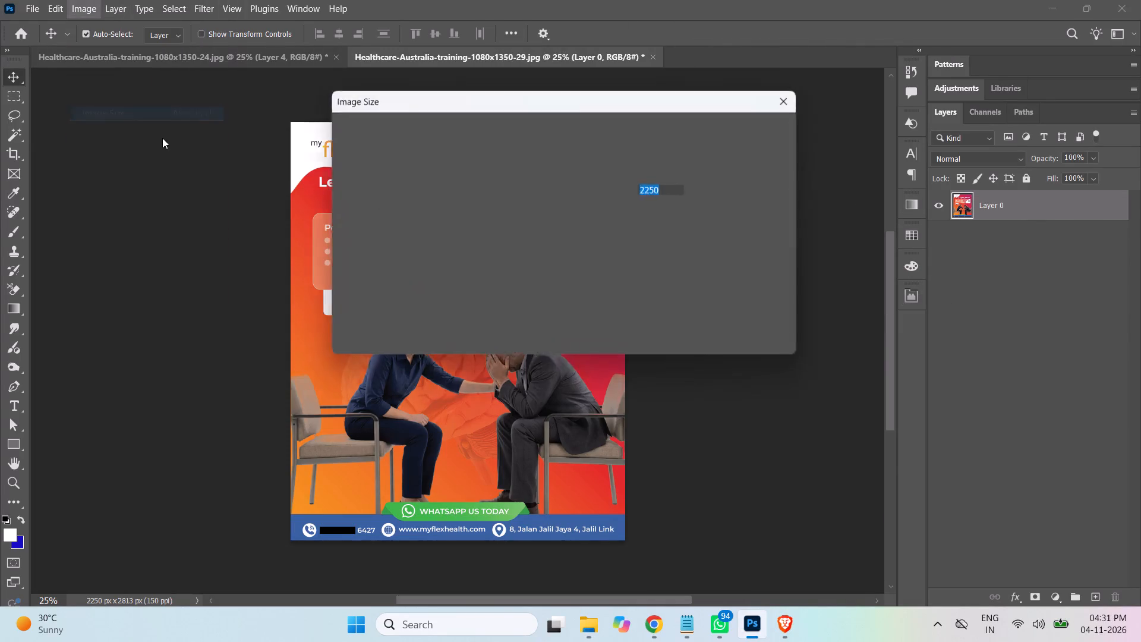
type("1080")
key("Return")
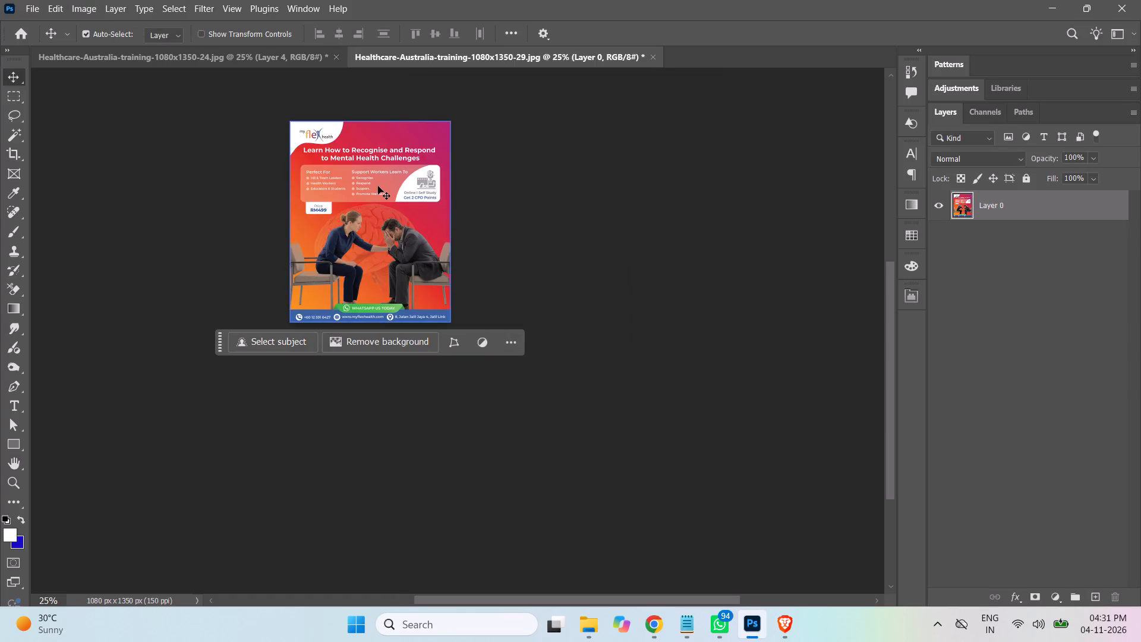
Move the Mental Health Challenges post into the Post-24 document as the second row's third post, flush beside the megaphone post.
left_click_drag(378, 186, 346, 146)
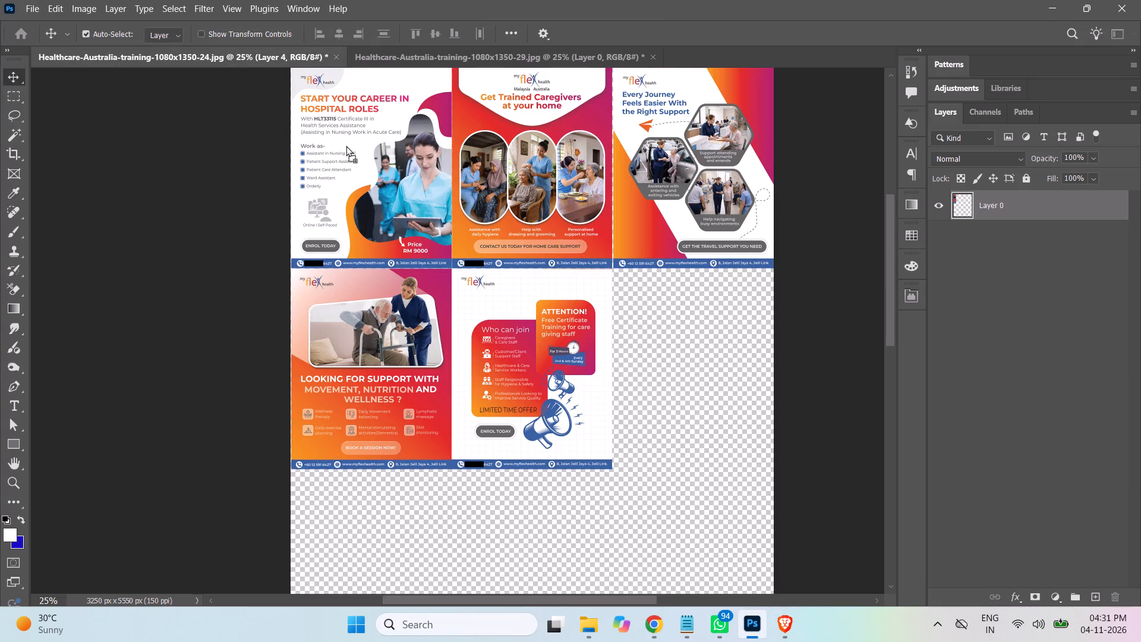
left_click_drag(346, 146, 677, 394)
left_click_drag(676, 385, 689, 366)
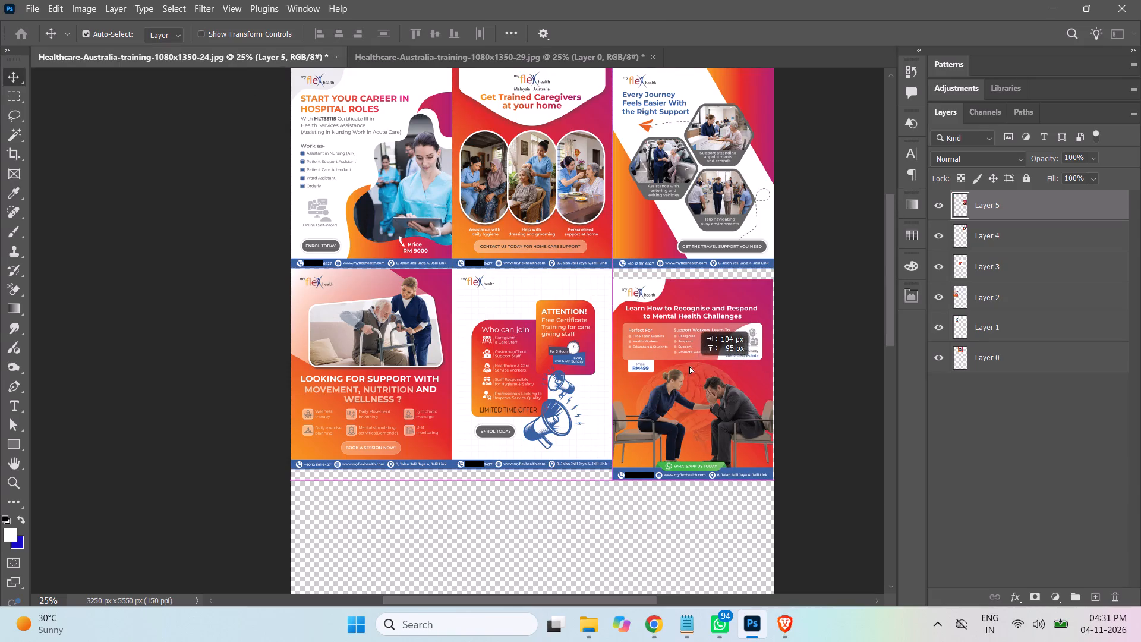
left_click_drag(689, 366, 689, 360)
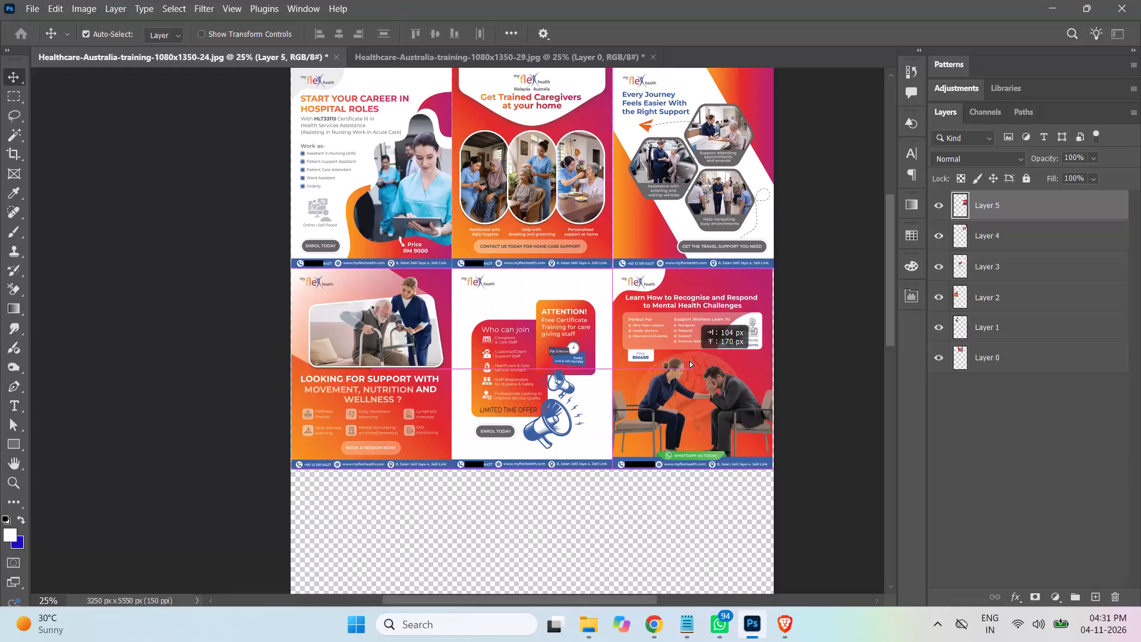
left_click_drag(689, 360, 698, 361)
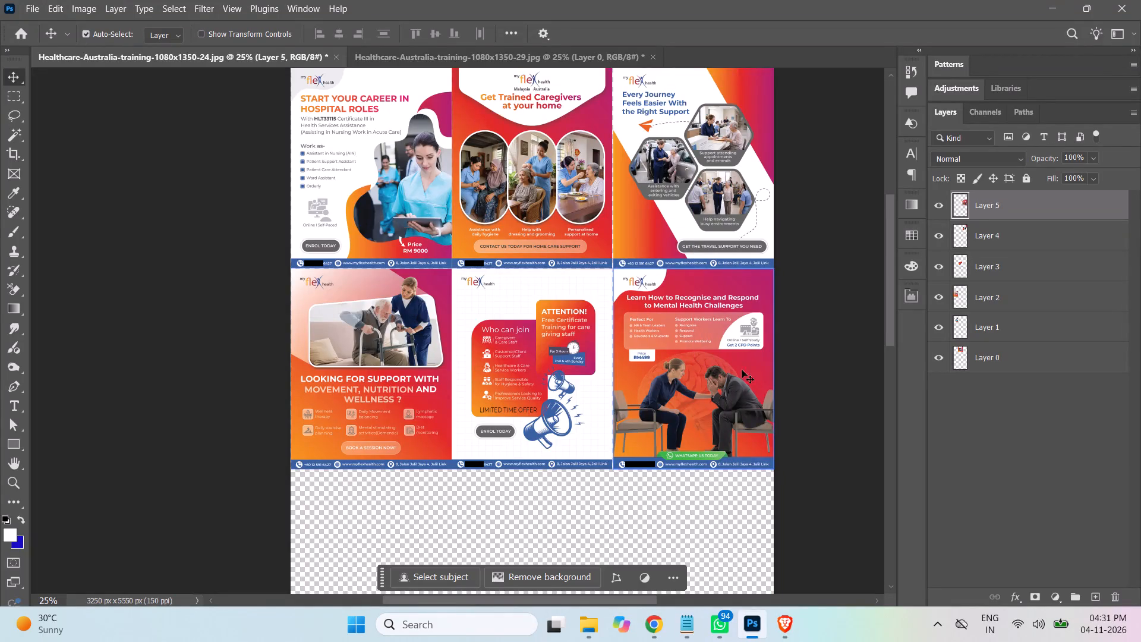
left_click(817, 373)
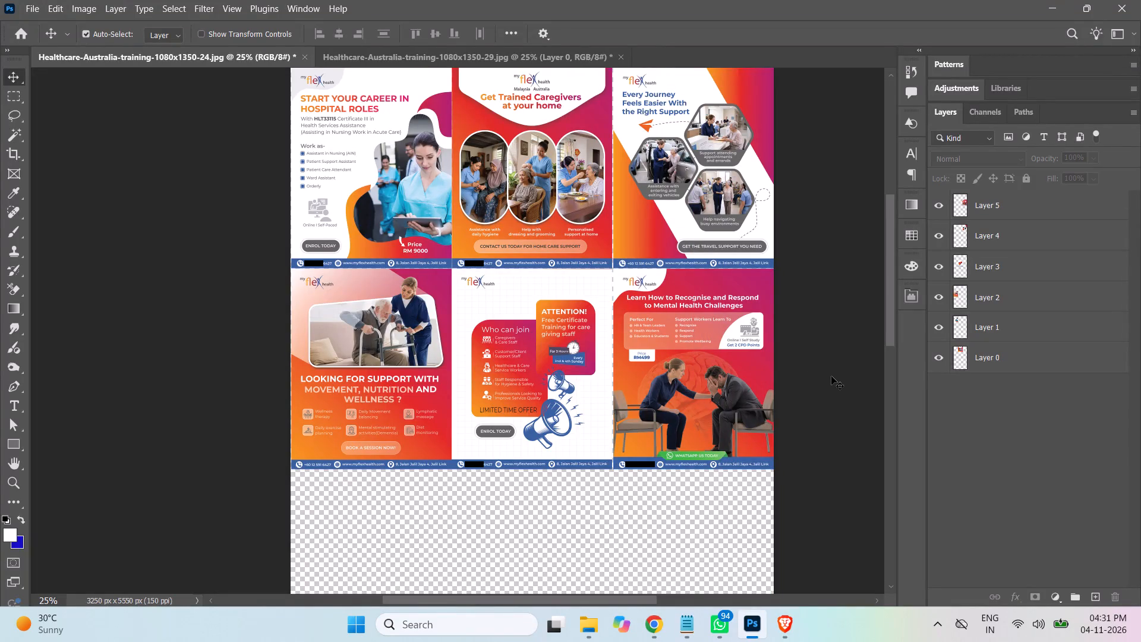
Examine how the posts in the first two rows of the grid line up.
scroll(831, 376, "down", 4)
scroll(821, 372, "up", 2)
scroll(821, 372, "down", 4)
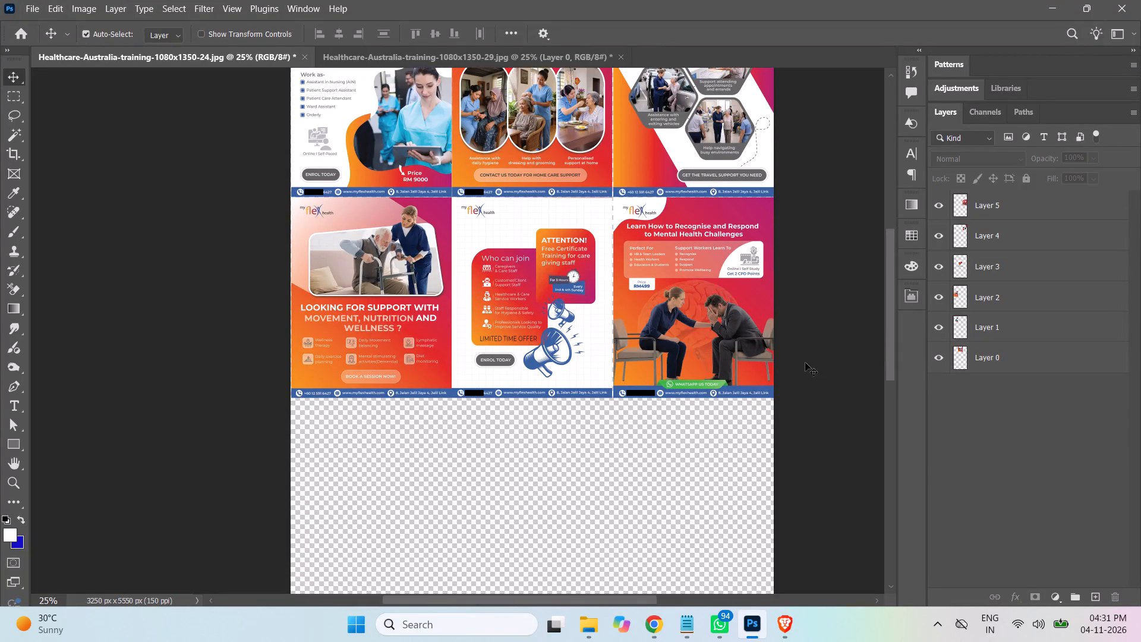
scroll(805, 363, "up", 3)
scroll(805, 363, "down", 1)
scroll(805, 363, "up", 1)
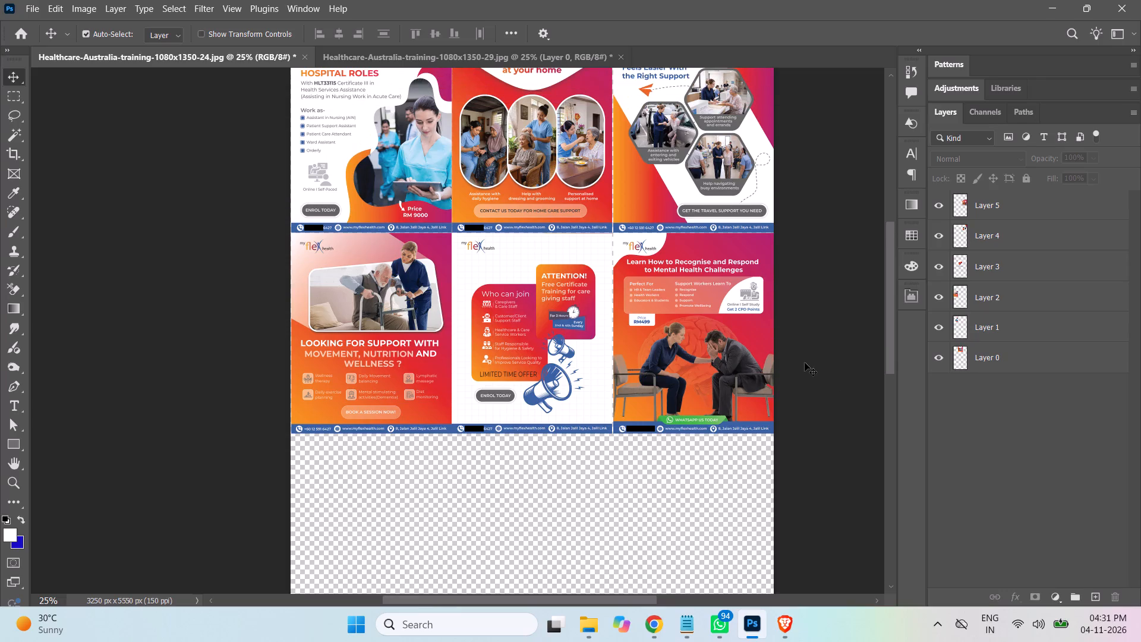
scroll(805, 363, "up", 6)
scroll(805, 363, "down", 2)
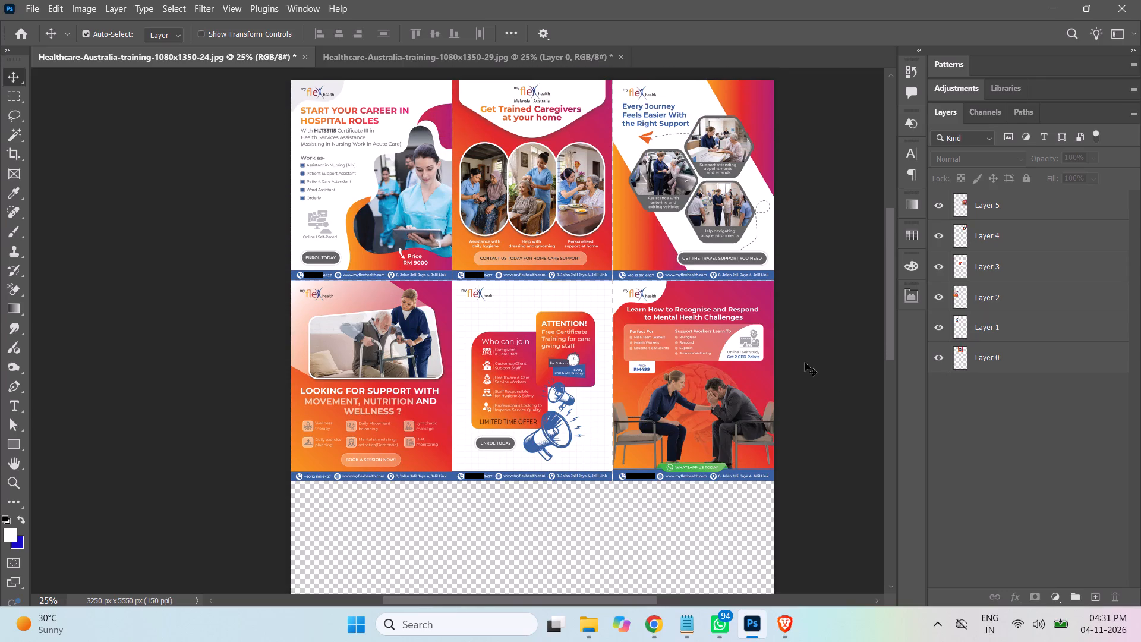
scroll(805, 363, "down", 1)
Close the separate Post-29 document without saving its changes.
left_click(407, 57)
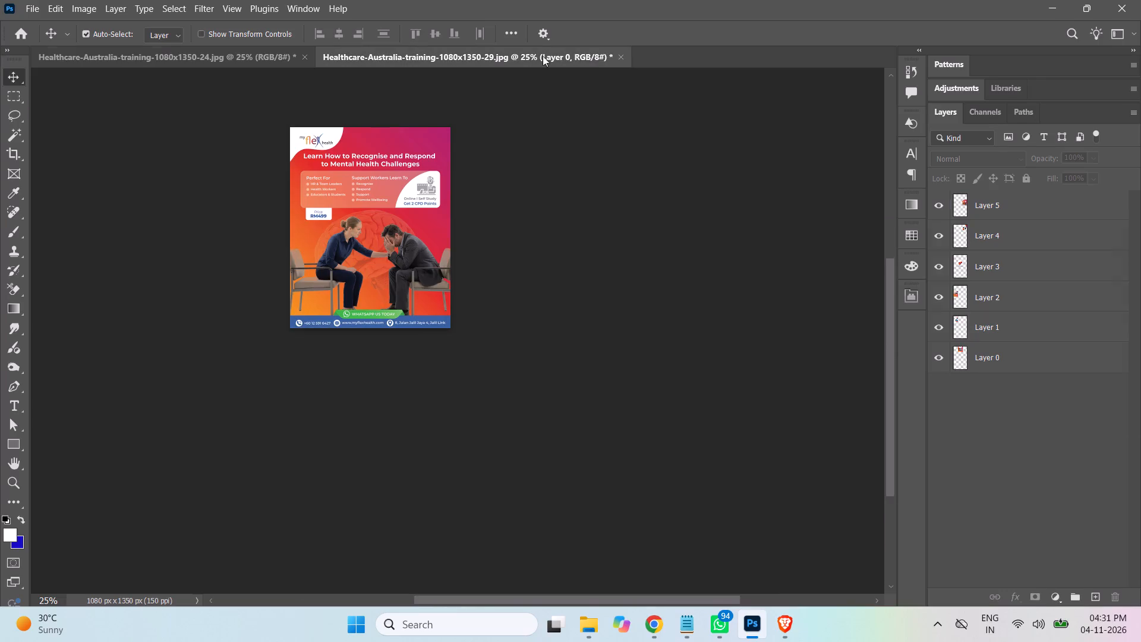
left_click(620, 56)
left_click(464, 240)
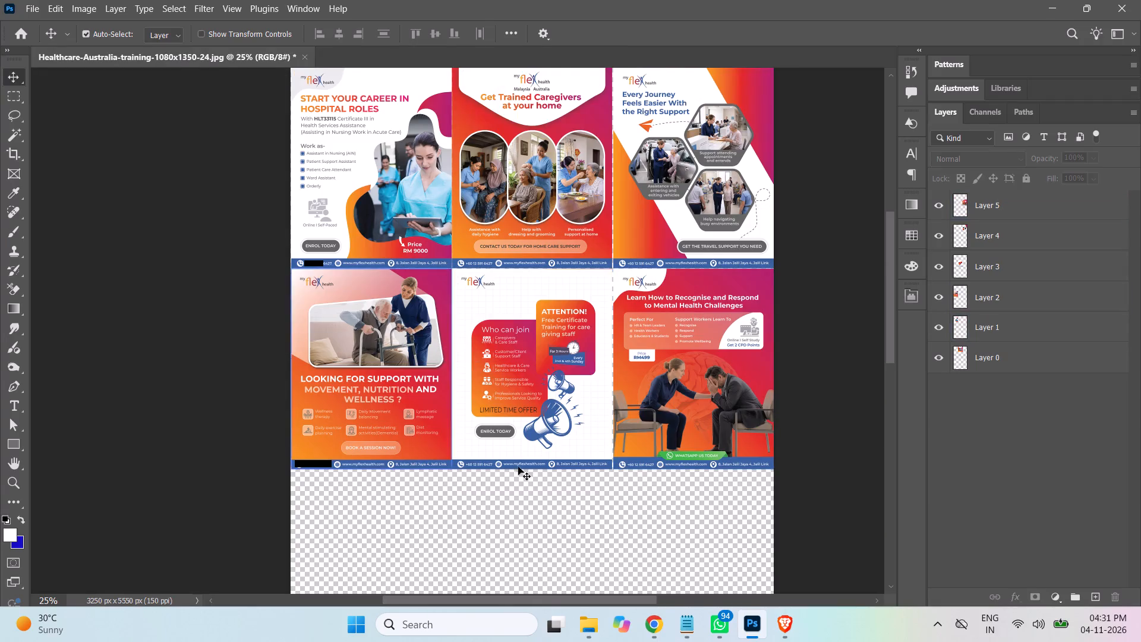
Open Healthcare-Australia-training-1080x1350-31.jpg from the my flex health training folder as a separate Photoshop document.
left_click(592, 623)
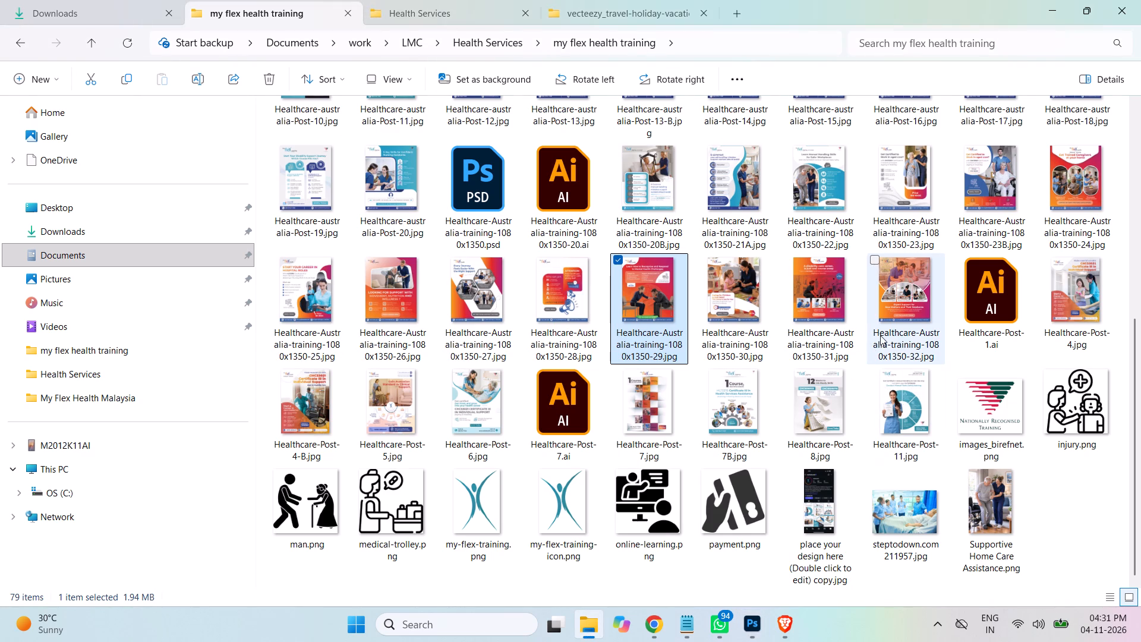
left_click(822, 307)
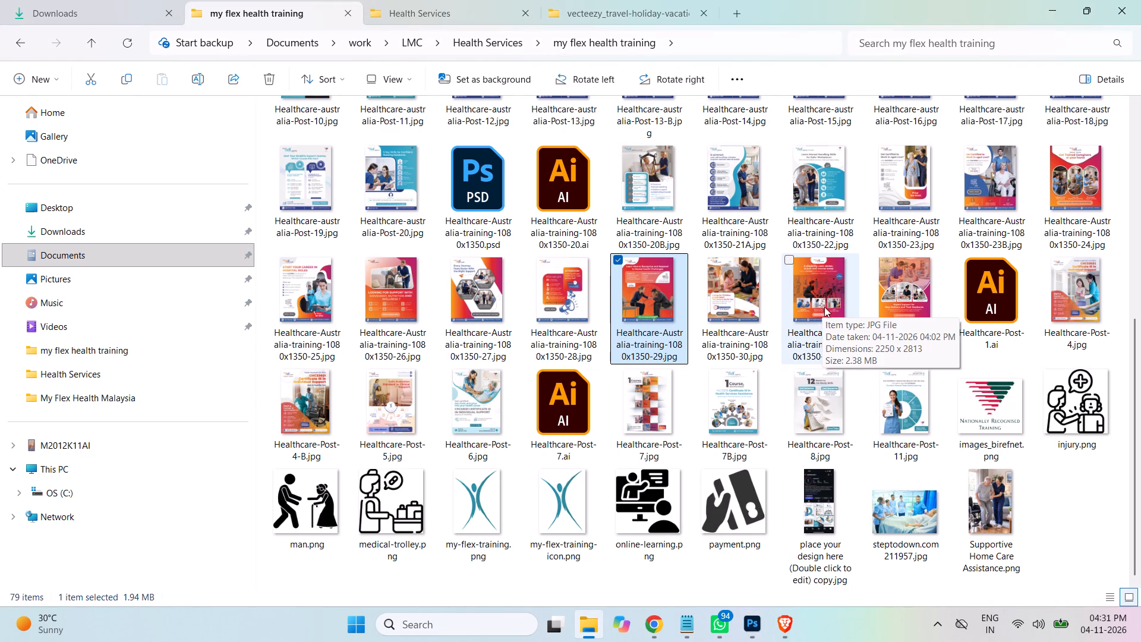
left_click_drag(824, 306, 752, 623)
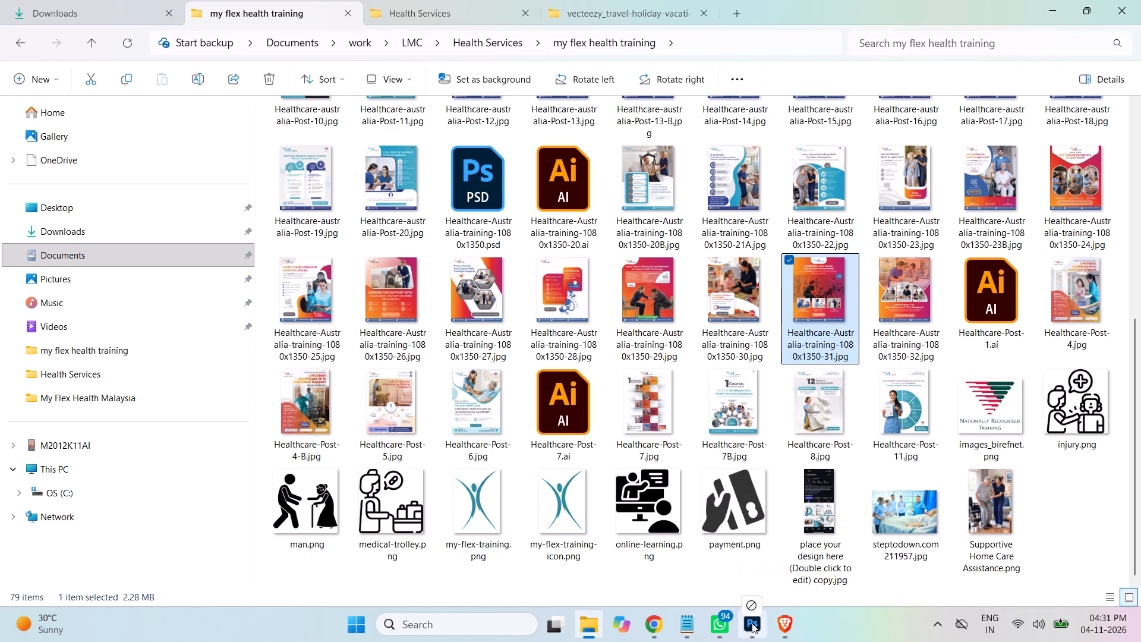
left_click_drag(752, 623, 401, 53)
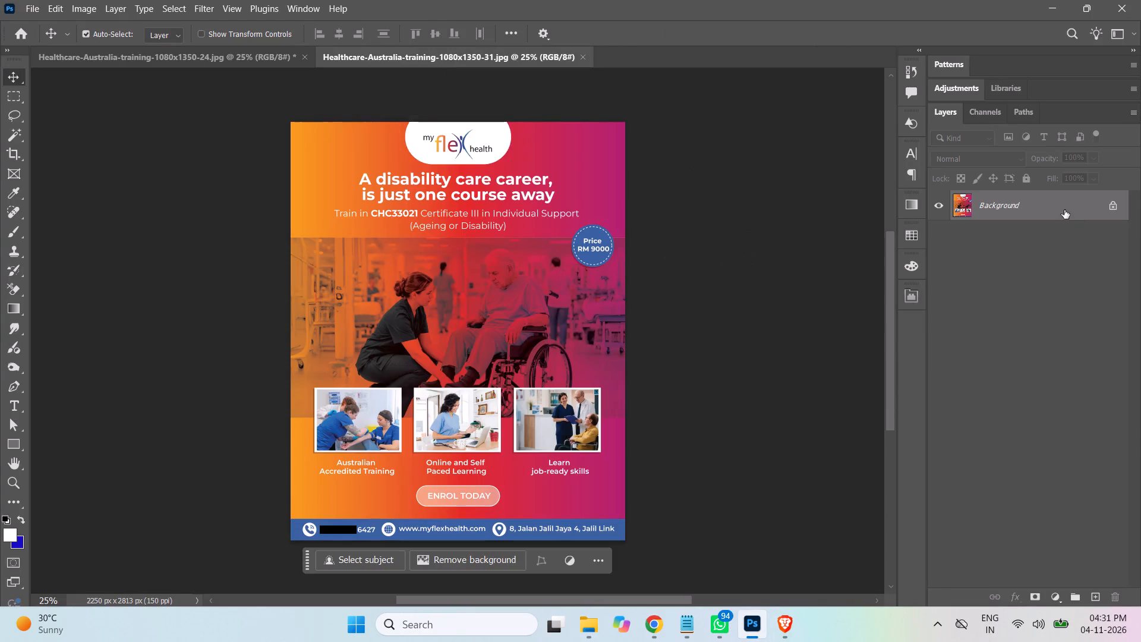
Convert the Post-31 document's background into a normal layer and resize the image to 1080 px wide.
double_click(1066, 208)
left_click(684, 176)
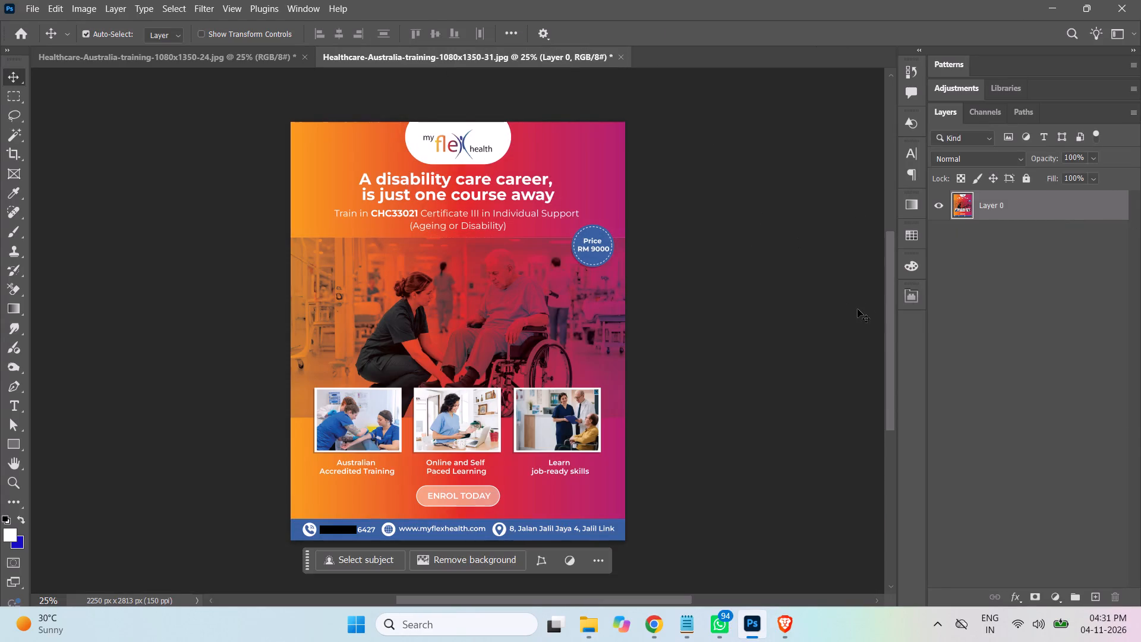
left_click(77, 9)
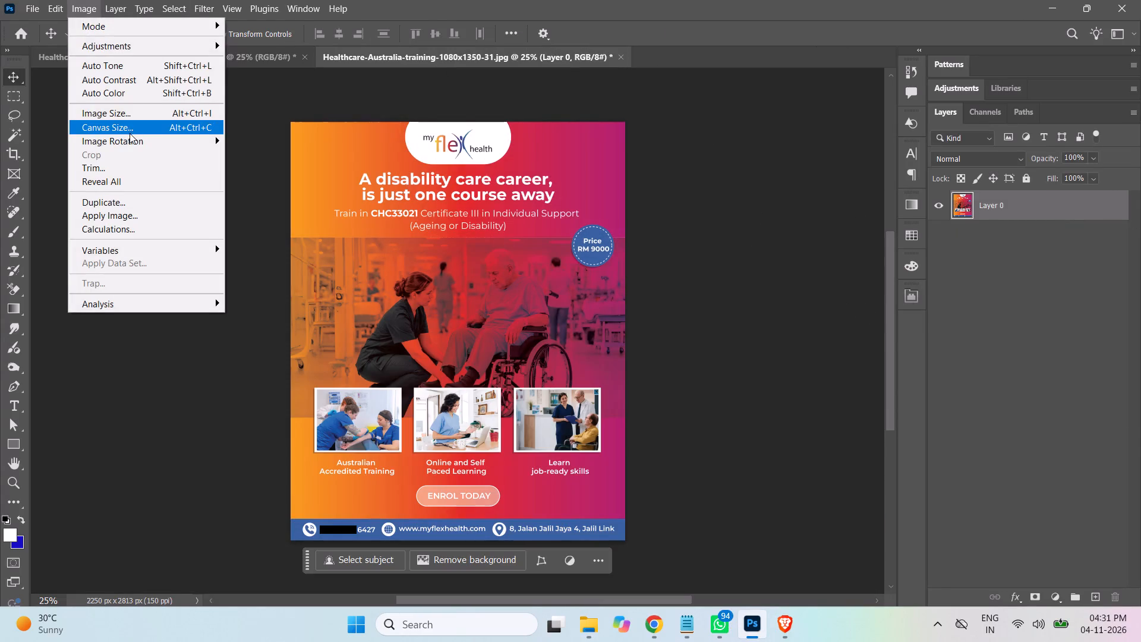
left_click(122, 116)
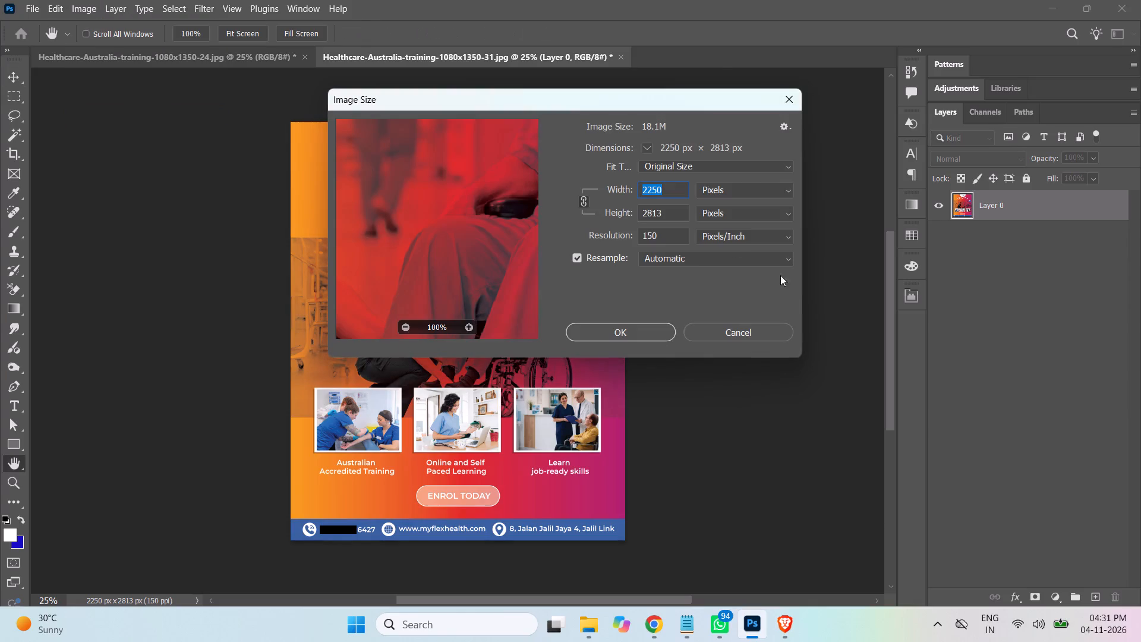
type("1080")
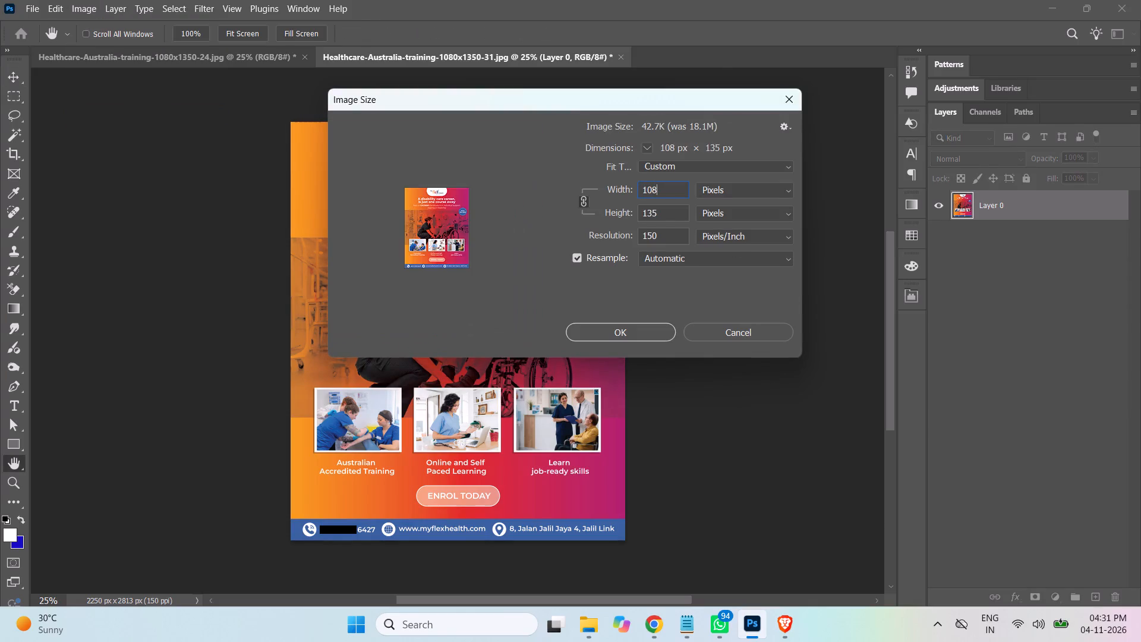
key("Return")
Move the disability care career post into the Post-24 document as the third row's first post, directly beneath the Looking for Support post.
left_click_drag(363, 180, 174, 80)
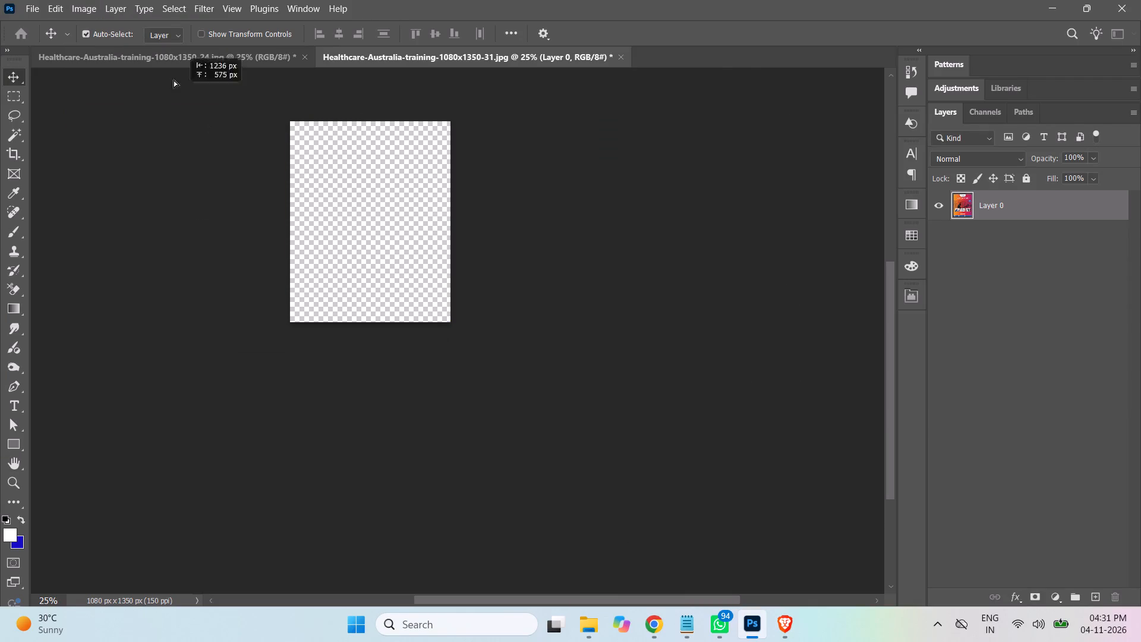
left_click_drag(174, 80, 461, 505)
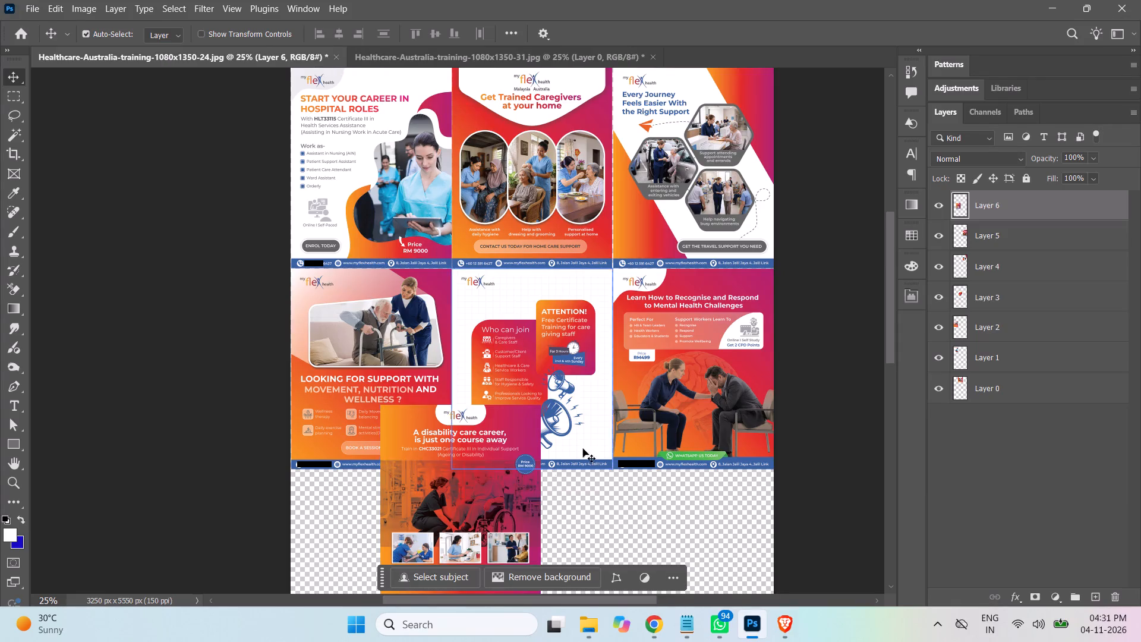
scroll(589, 426, "down", 6)
scroll(589, 426, "up", 5)
scroll(589, 425, "down", 1)
scroll(589, 423, "up", 2)
scroll(589, 422, "down", 3)
scroll(589, 418, "up", 1)
scroll(589, 418, "down", 4)
scroll(592, 420, "up", 2)
scroll(592, 421, "down", 8)
scroll(593, 422, "up", 5)
scroll(593, 422, "down", 7)
scroll(594, 422, "up", 1)
scroll(610, 423, "down", 5)
scroll(610, 423, "up", 3)
scroll(610, 423, "down", 2)
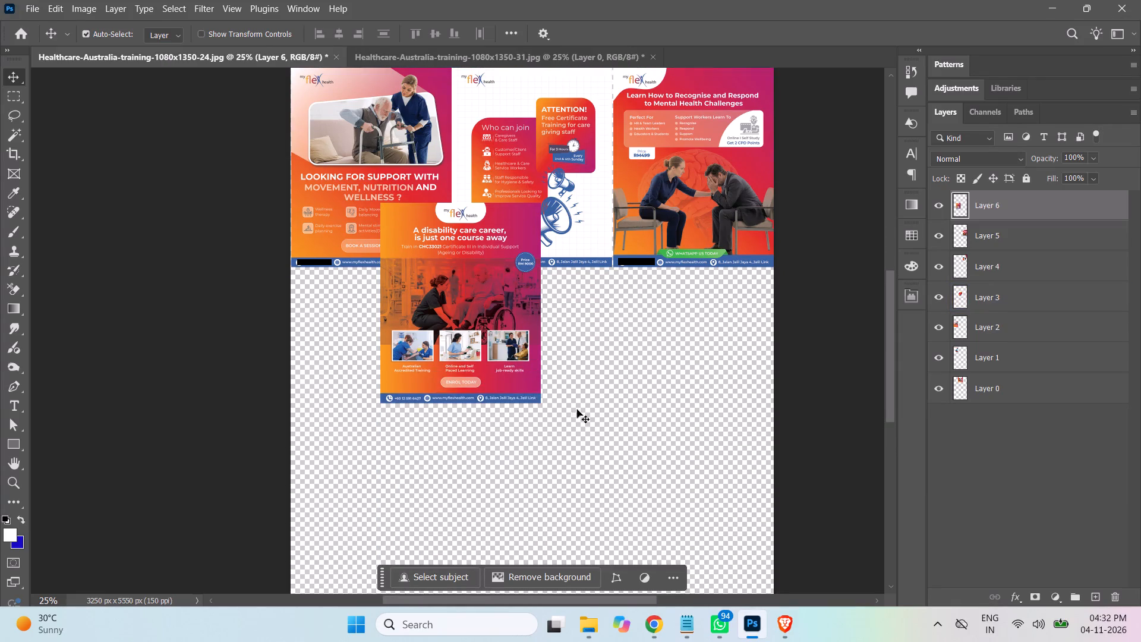
left_click_drag(485, 314, 395, 389)
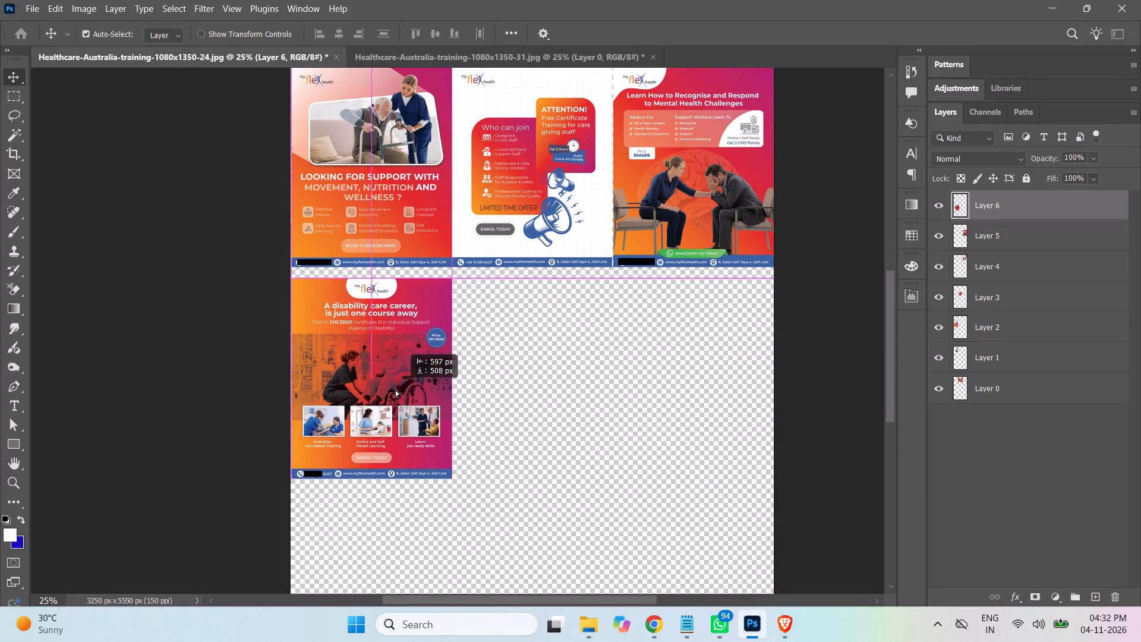
left_click_drag(395, 389, 392, 382)
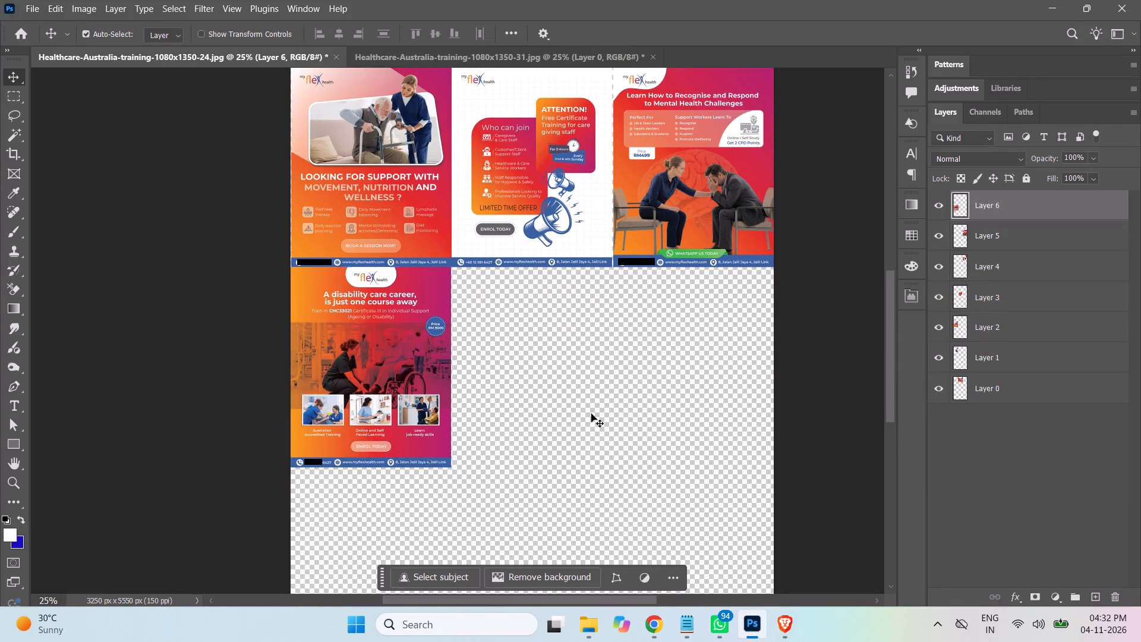
Close the separate Post-31 document without saving its changes.
left_click(468, 53)
left_click(655, 59)
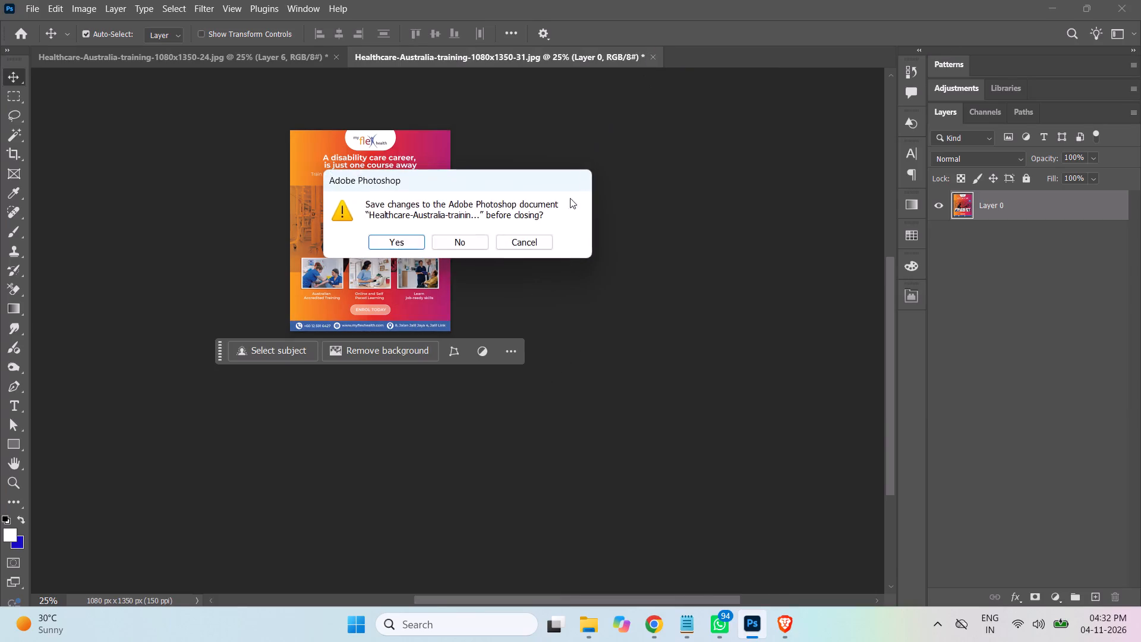
left_click(472, 240)
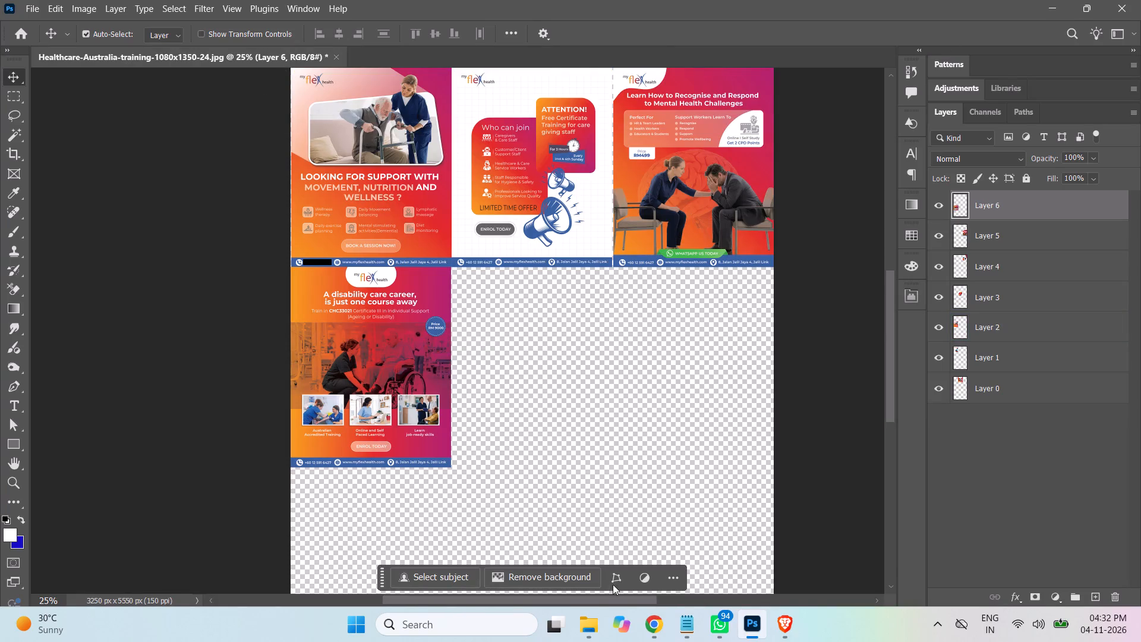
Open Healthcare-Australia-training-1080x1350-30.jpg from the my flex health training folder as a separate Photoshop document.
left_click(589, 632)
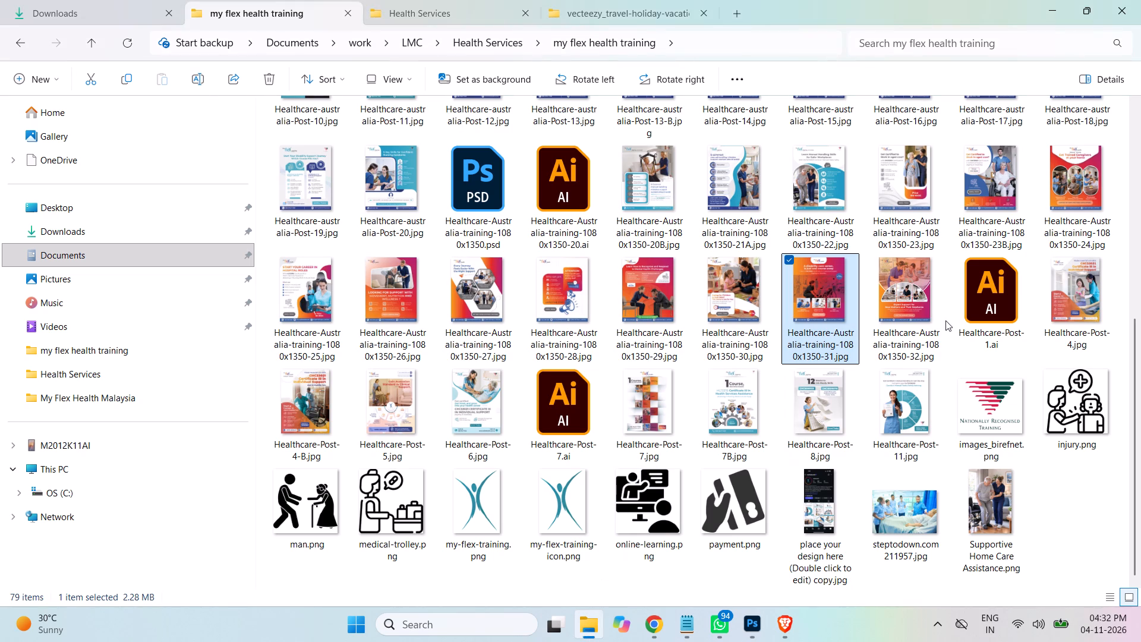
left_click_drag(731, 309, 755, 586)
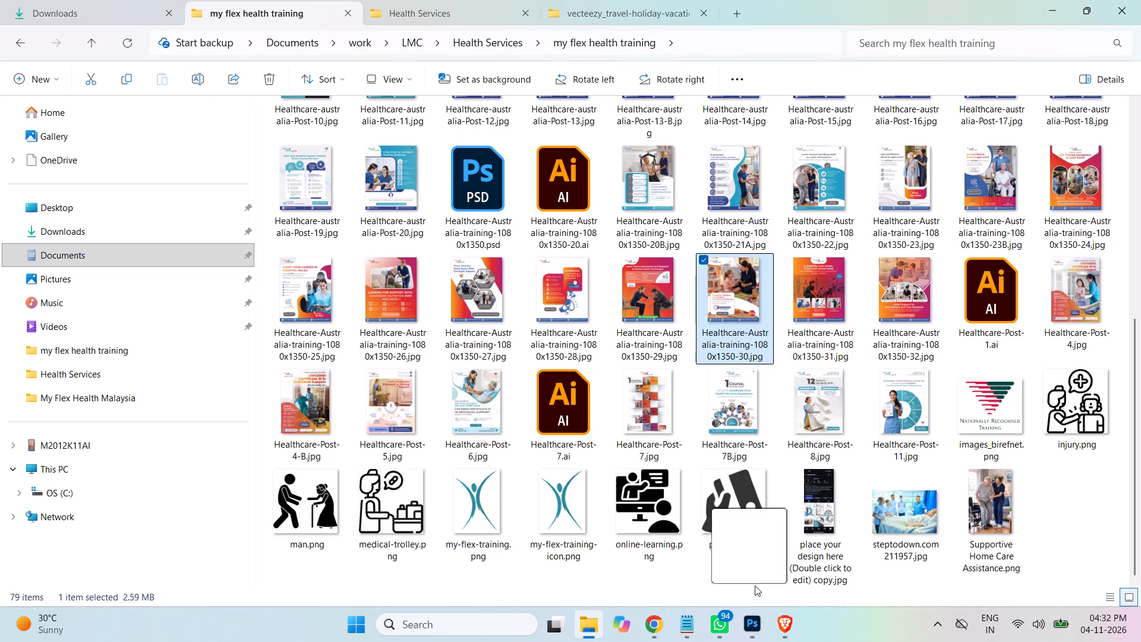
left_click_drag(755, 586, 464, 39)
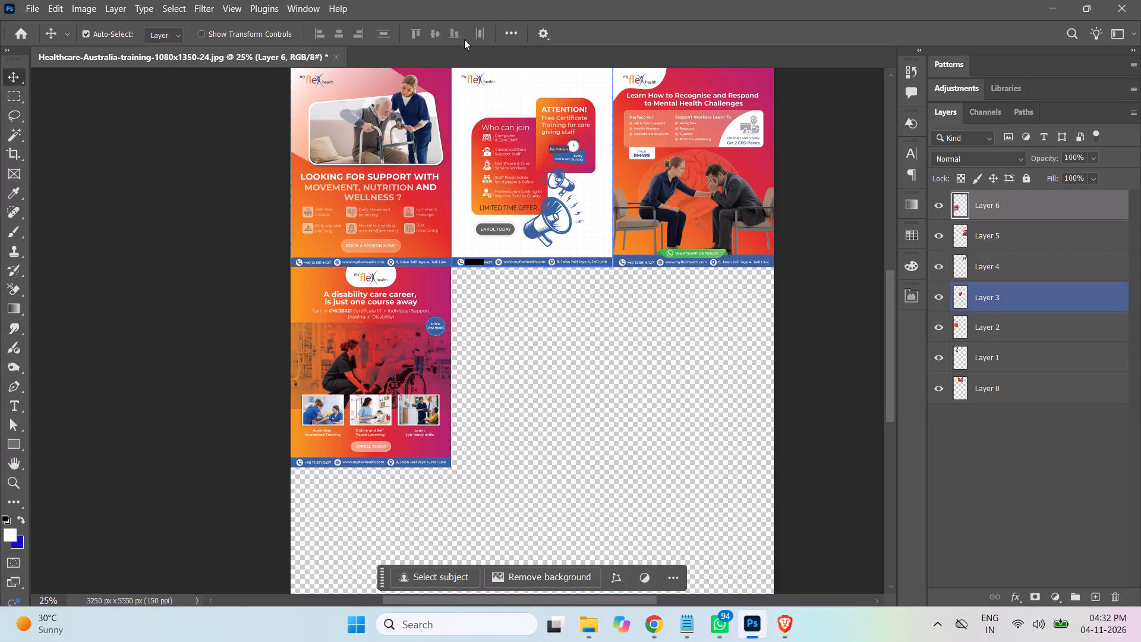
Convert the Post-30 document's background into a normal layer and resize the image to 1080 px wide.
left_click_drag(464, 39, 442, 58)
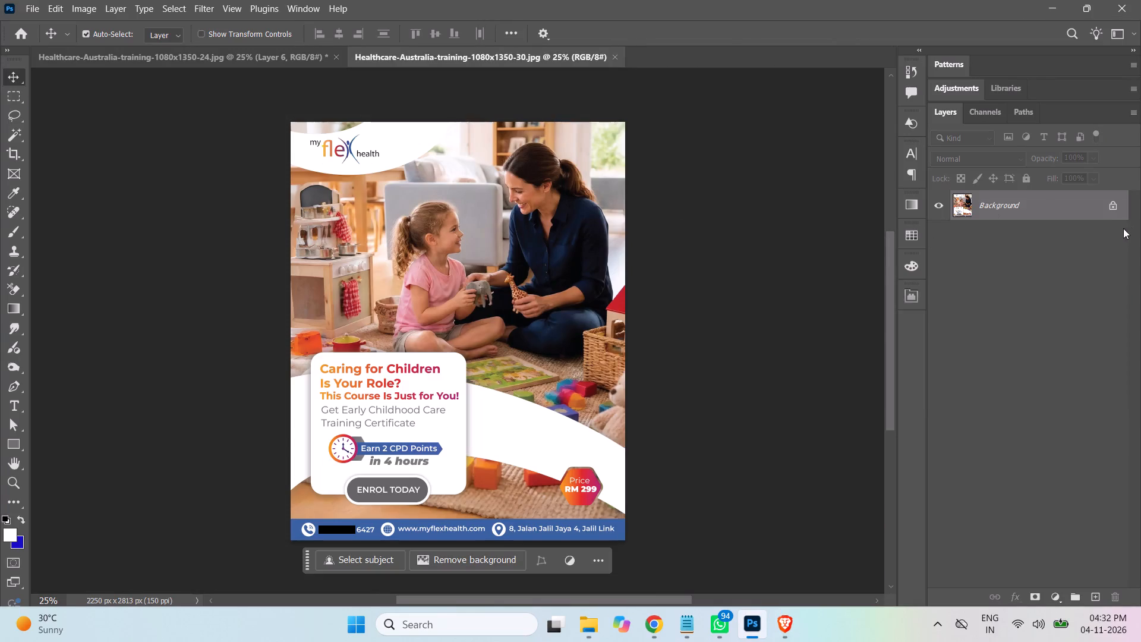
double_click(1086, 205)
left_click(692, 182)
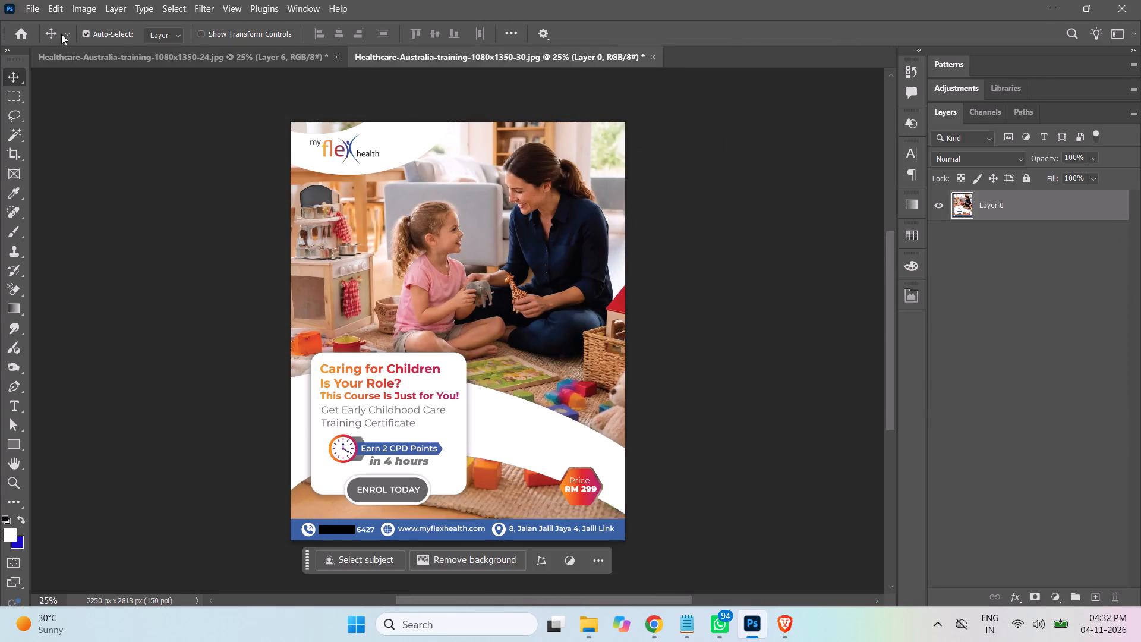
left_click(80, 11)
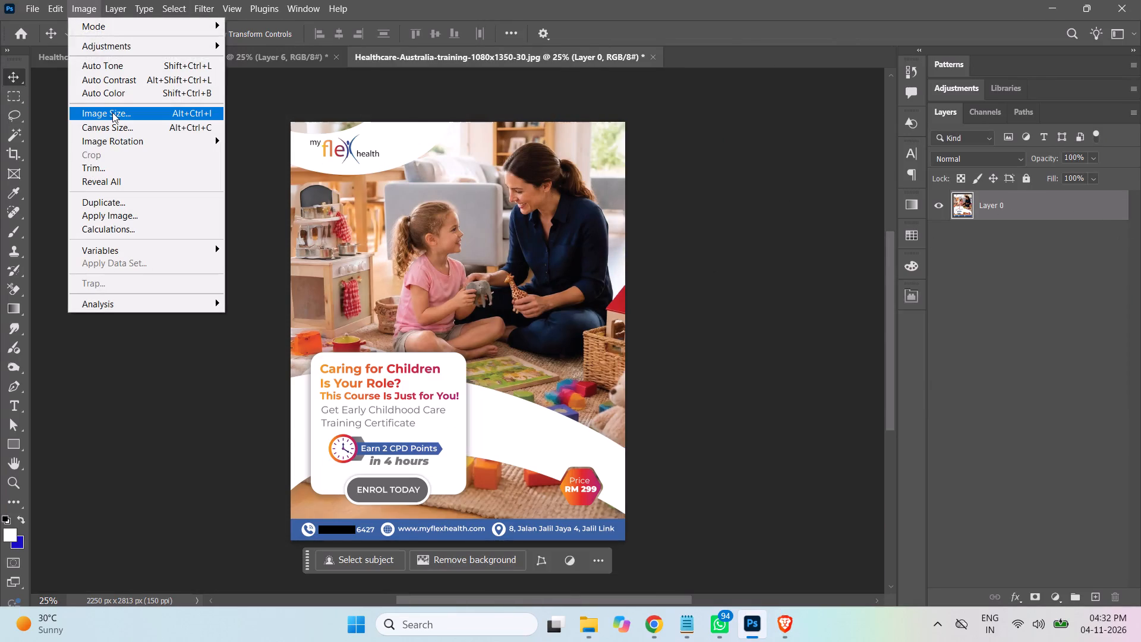
left_click(112, 112)
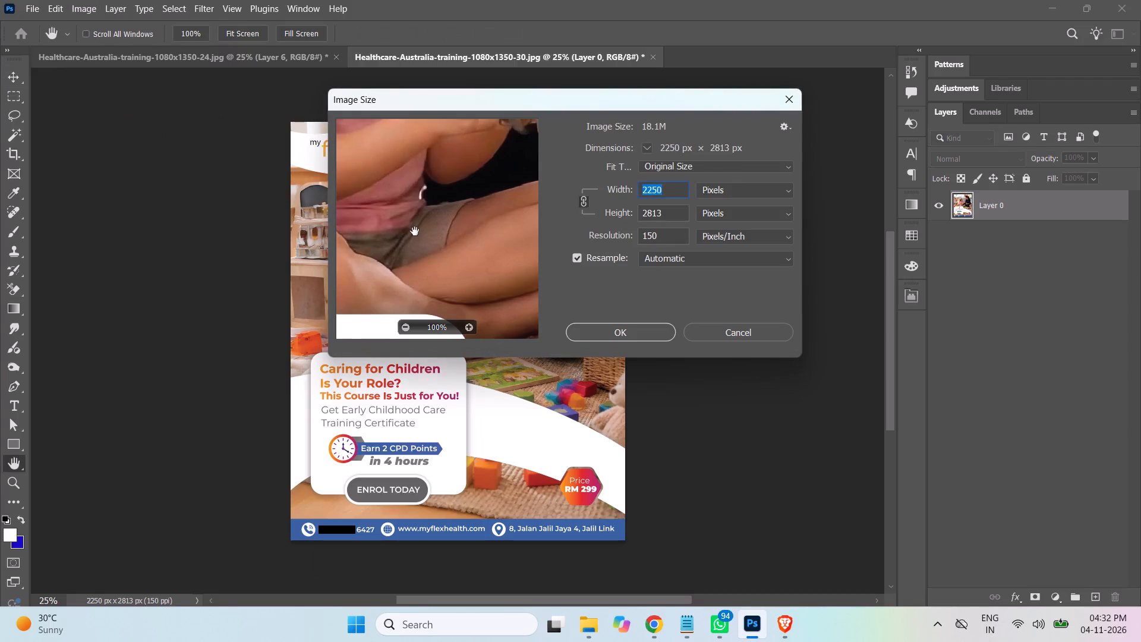
type("1080")
key("Return")
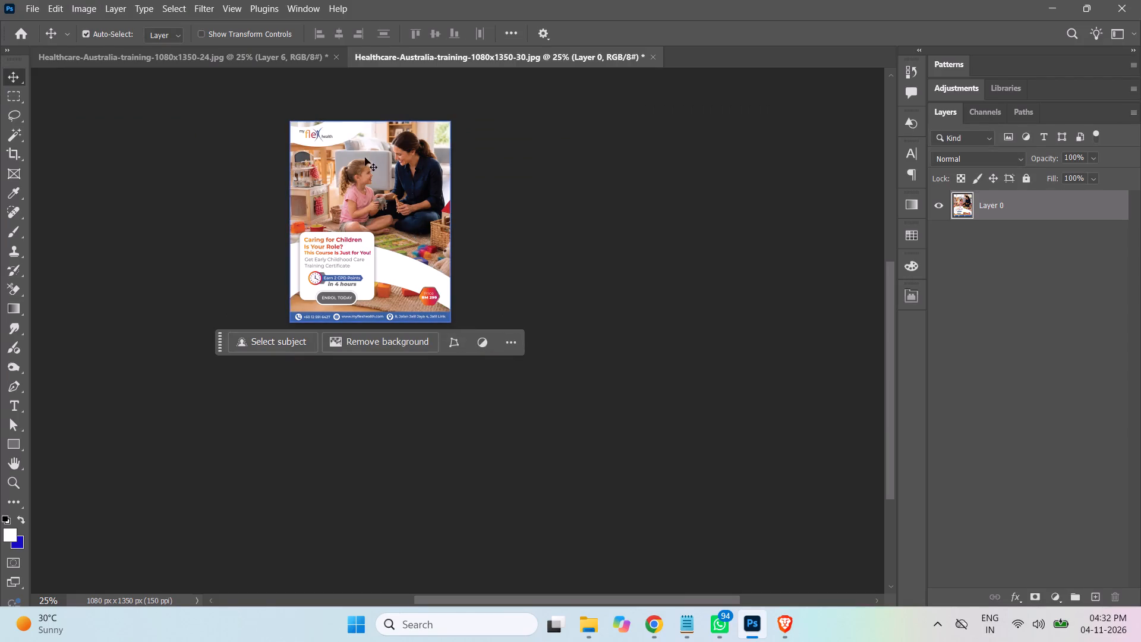
Move the Caring for Children post into the Post-24 document as the third row's middle post, flush beside the disability care career post.
left_click_drag(360, 158, 554, 374)
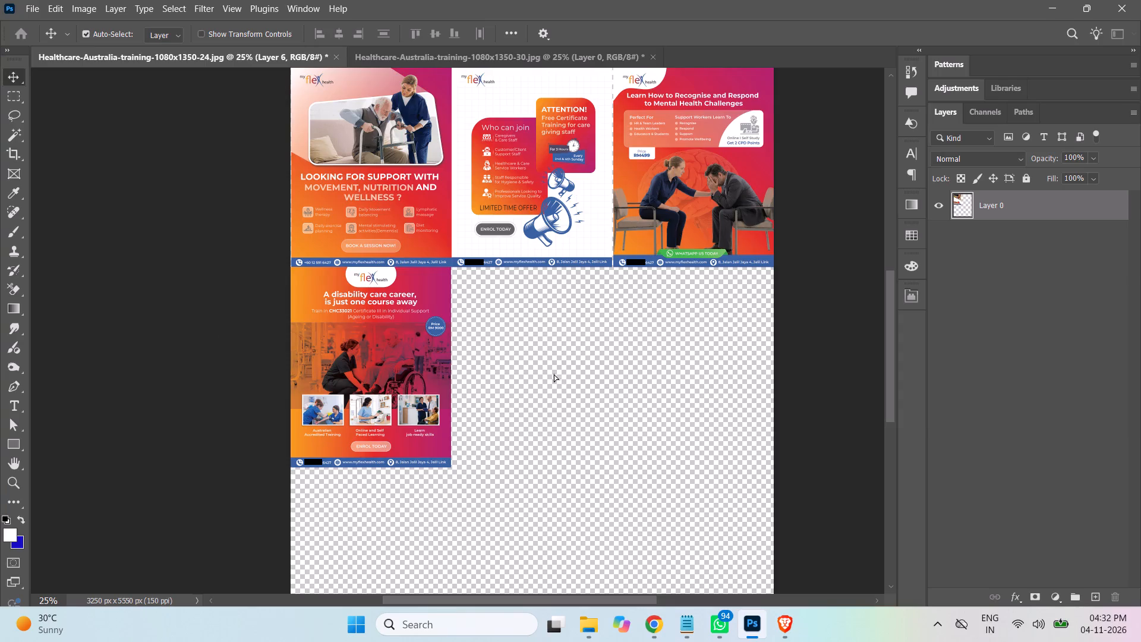
left_click_drag(556, 379, 536, 377)
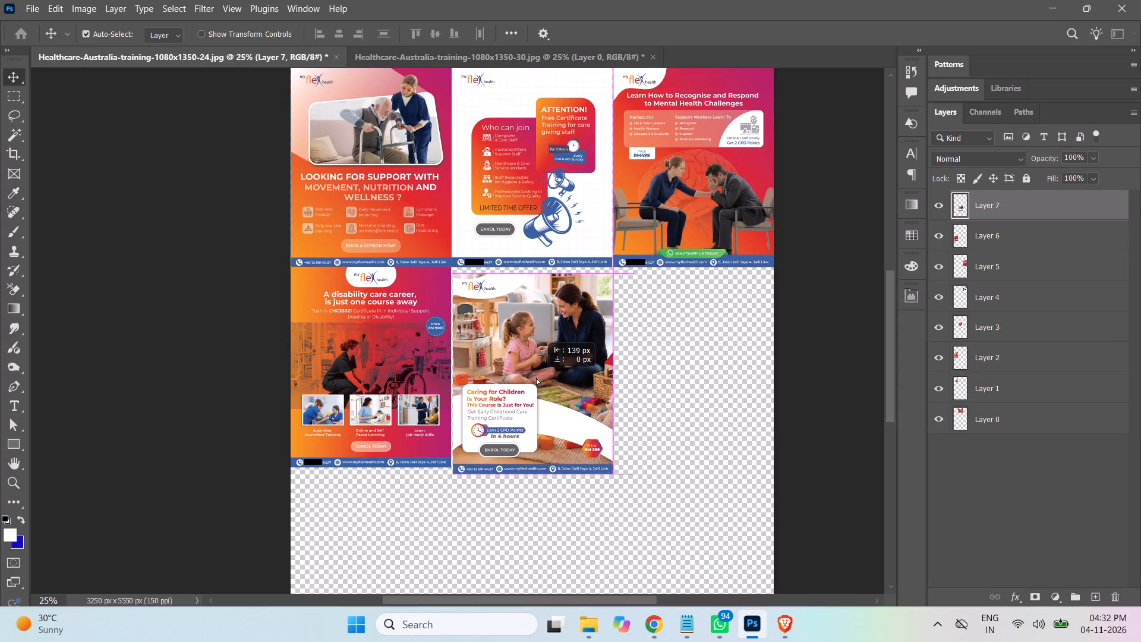
left_click_drag(536, 377, 535, 373)
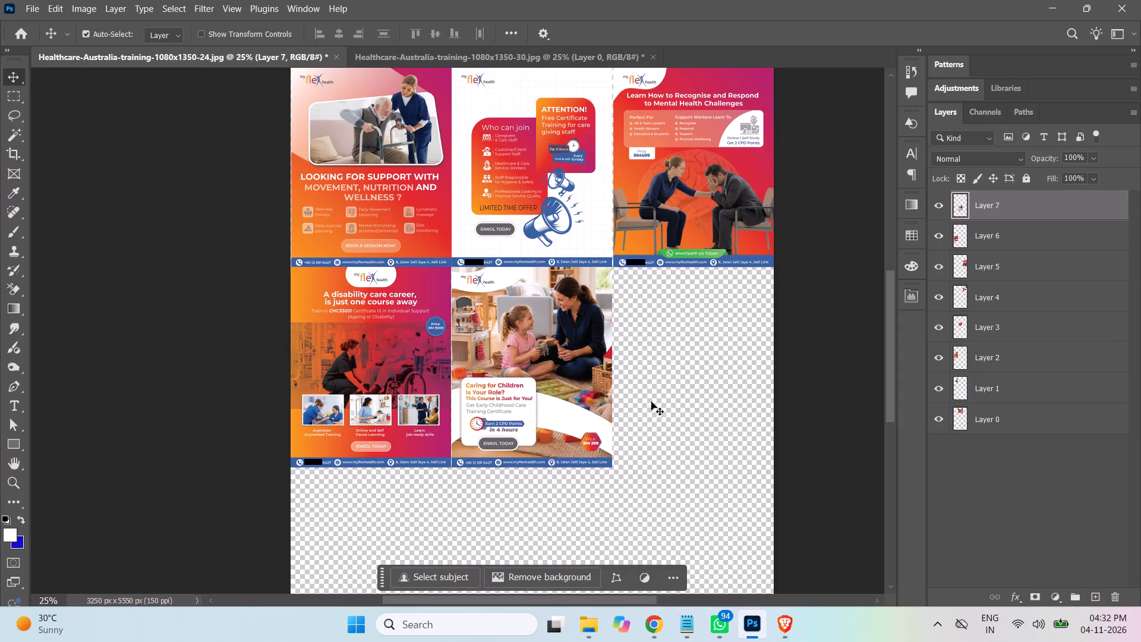
Close the separate Post-30 document without saving its changes.
left_click(470, 56)
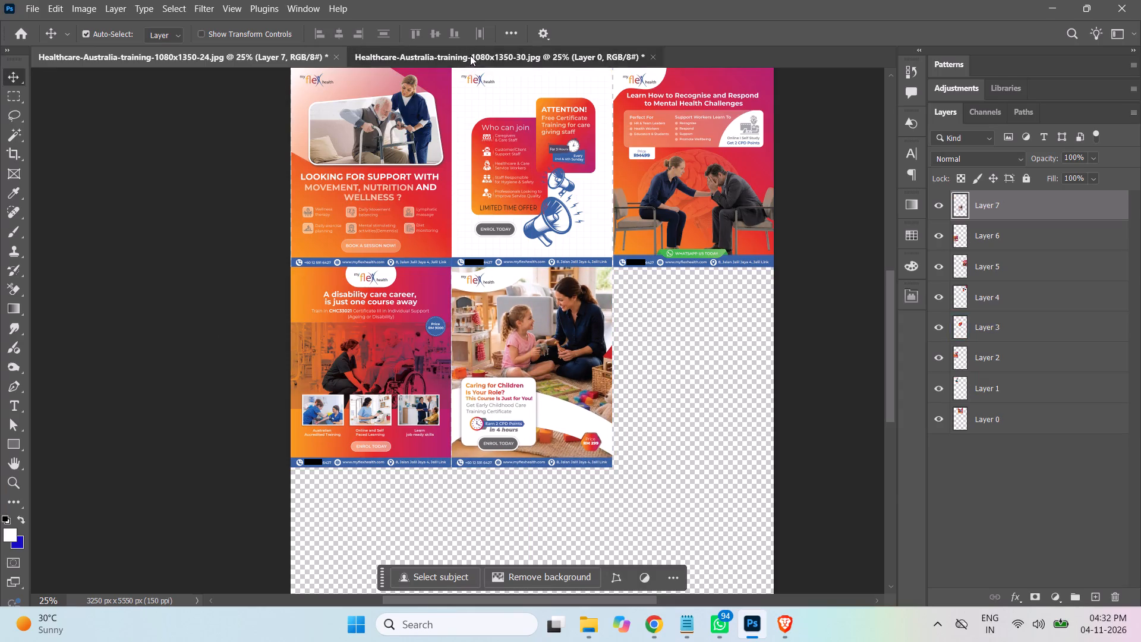
left_click(654, 56)
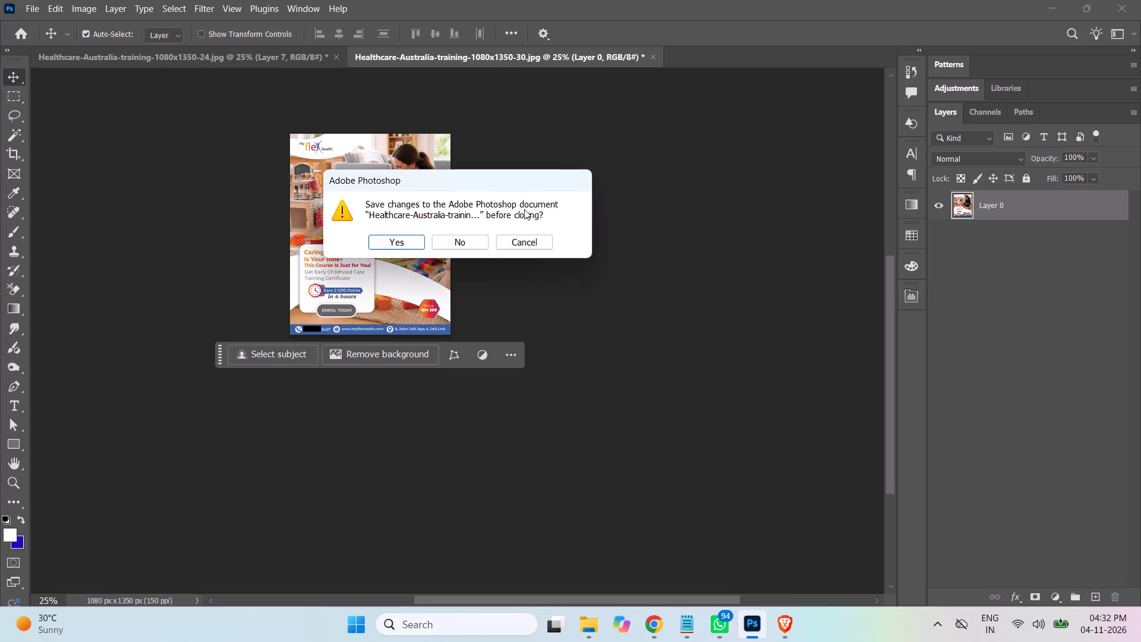
left_click(463, 241)
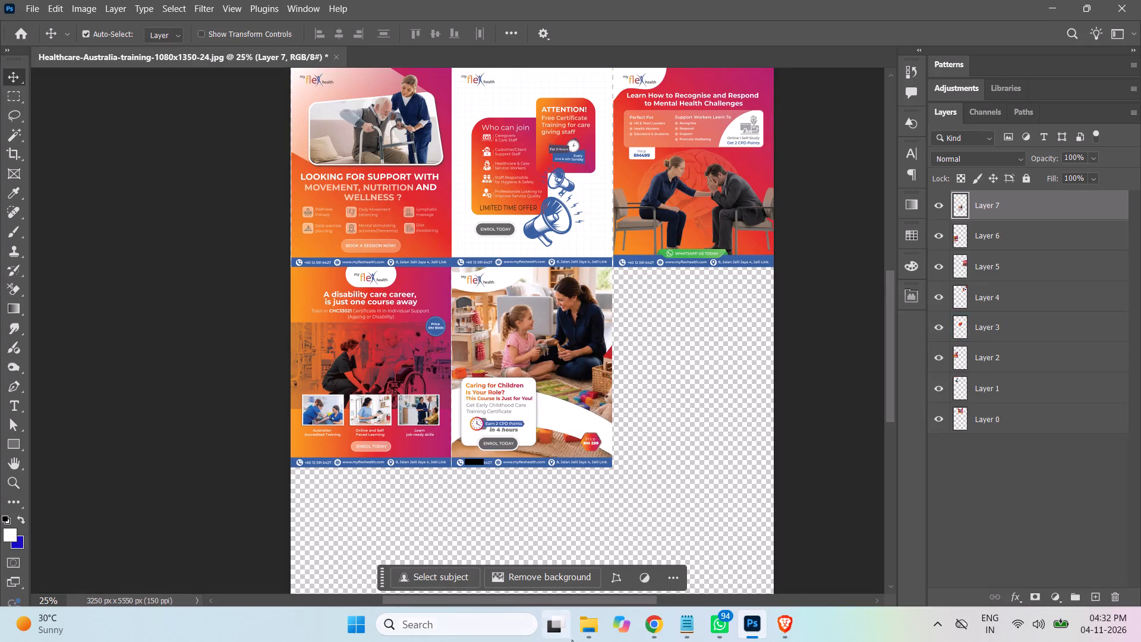
Open Healthcare-Australia-training-1080x1350-32.jpg from the my flex health training folder as a separate Photoshop document.
left_click(595, 629)
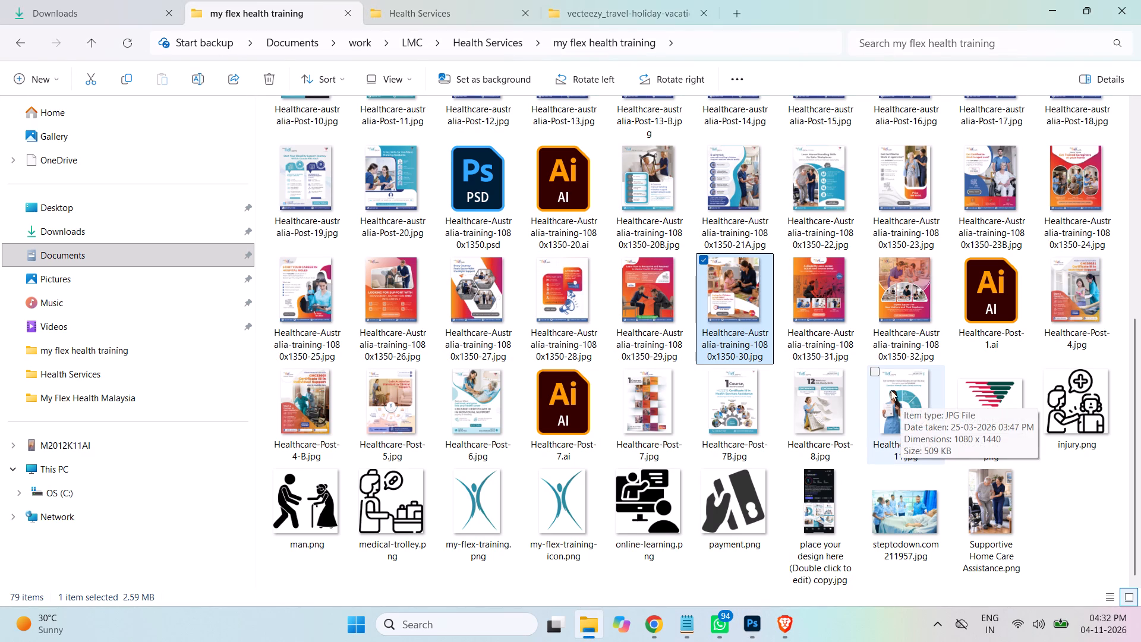
left_click(915, 313)
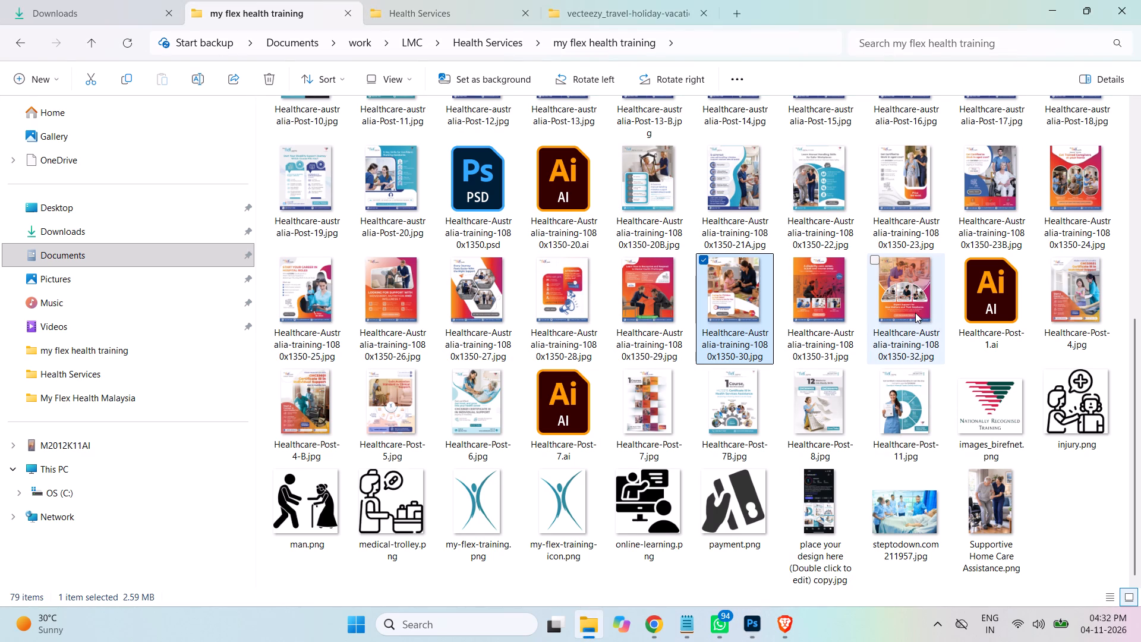
left_click(752, 621)
left_click(752, 621)
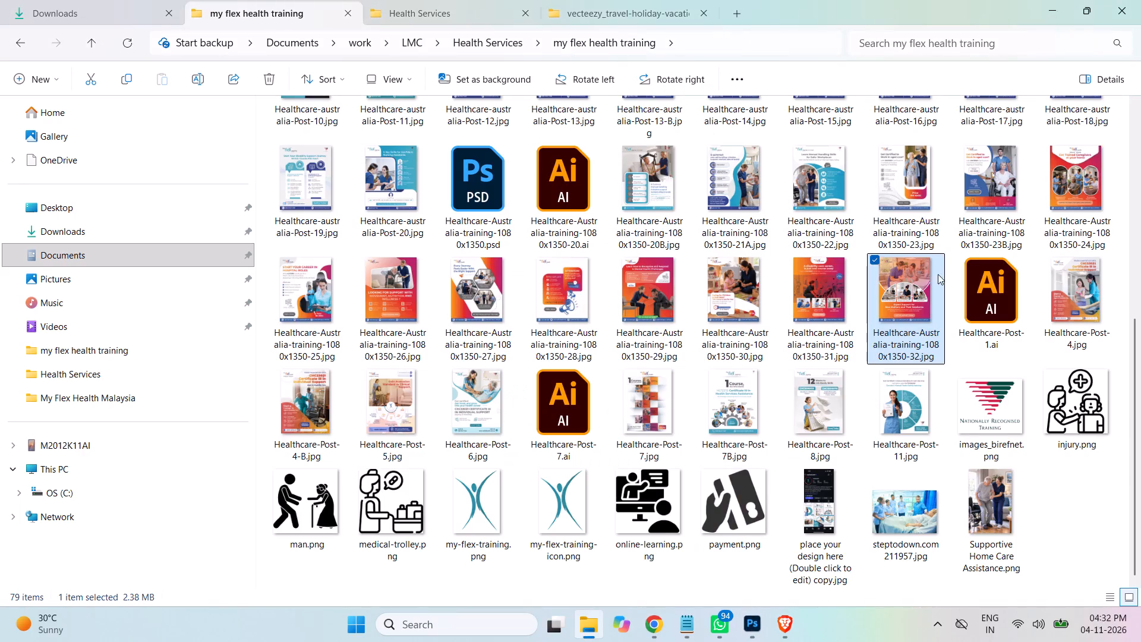
left_click_drag(910, 309, 757, 628)
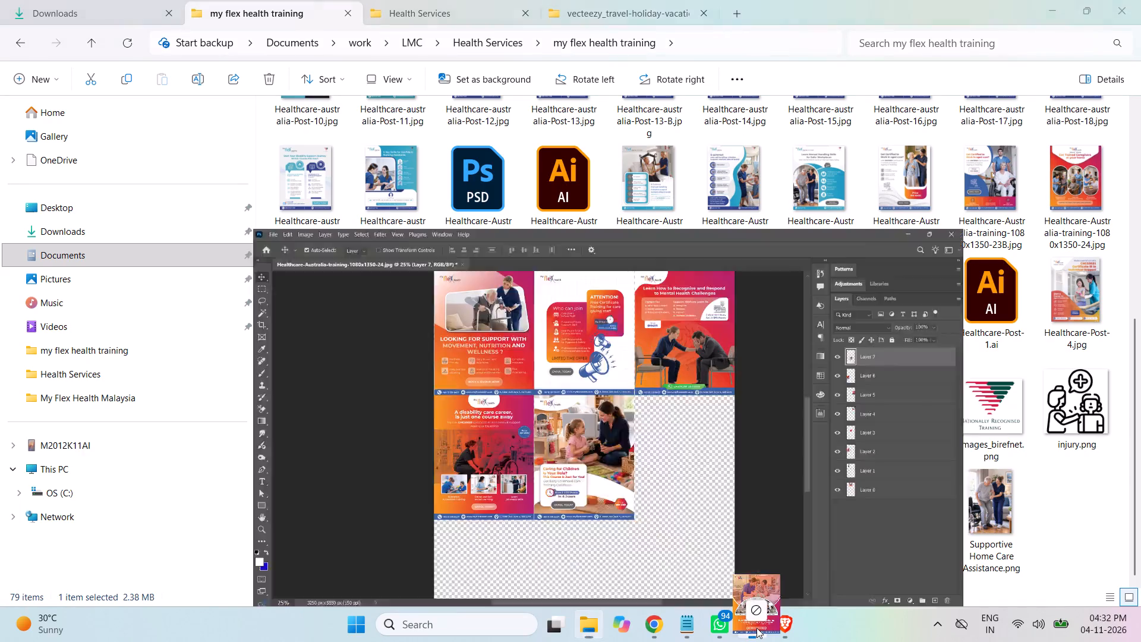
left_click_drag(757, 628, 428, 58)
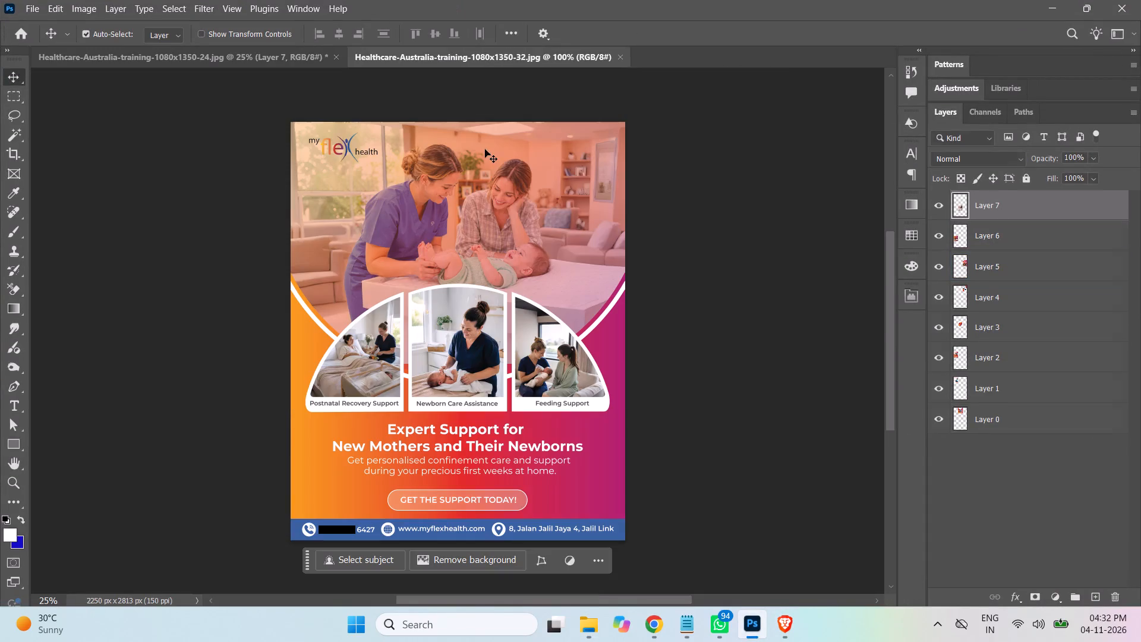
Convert the Post-32 document's background into a normal layer and resize the image to 1080 px wide.
double_click(1077, 208)
left_click(692, 172)
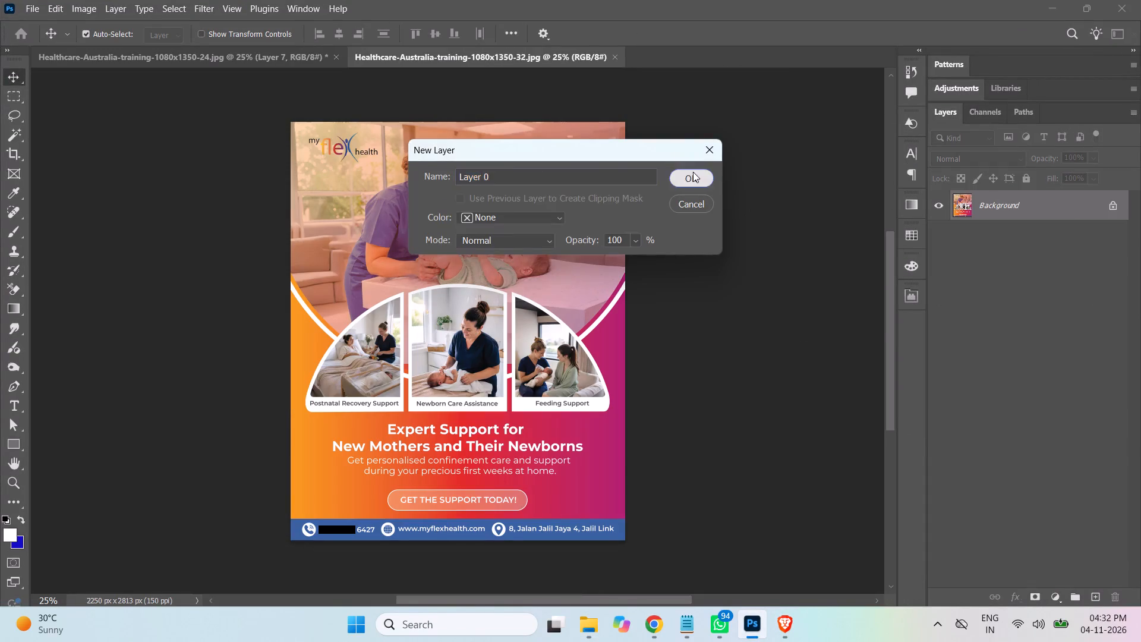
left_click(91, 10)
left_click(117, 114)
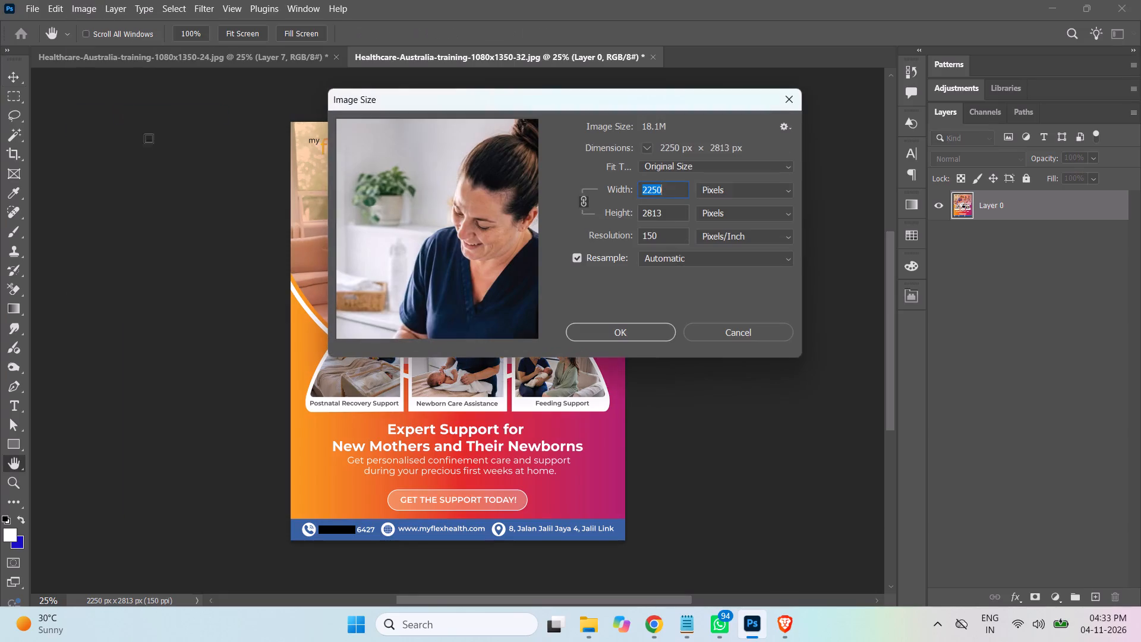
type("1080")
key("Return")
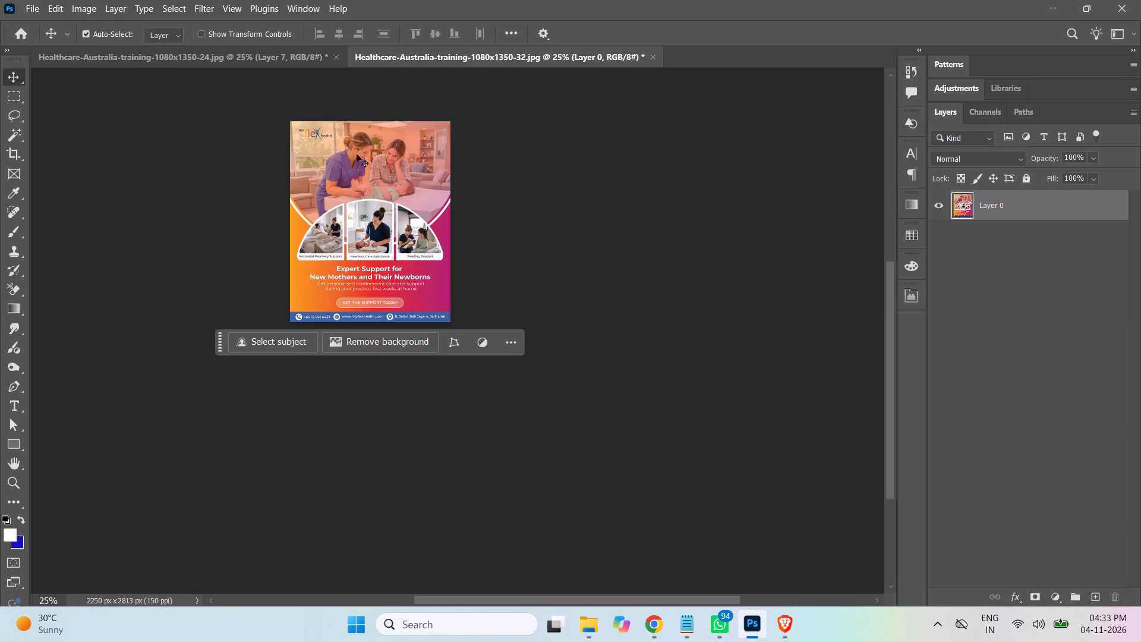
Move the Expert Support for New Mothers post into the Post-24 document as the third row's last post, beside Caring for Children.
left_click_drag(375, 168, 263, 56)
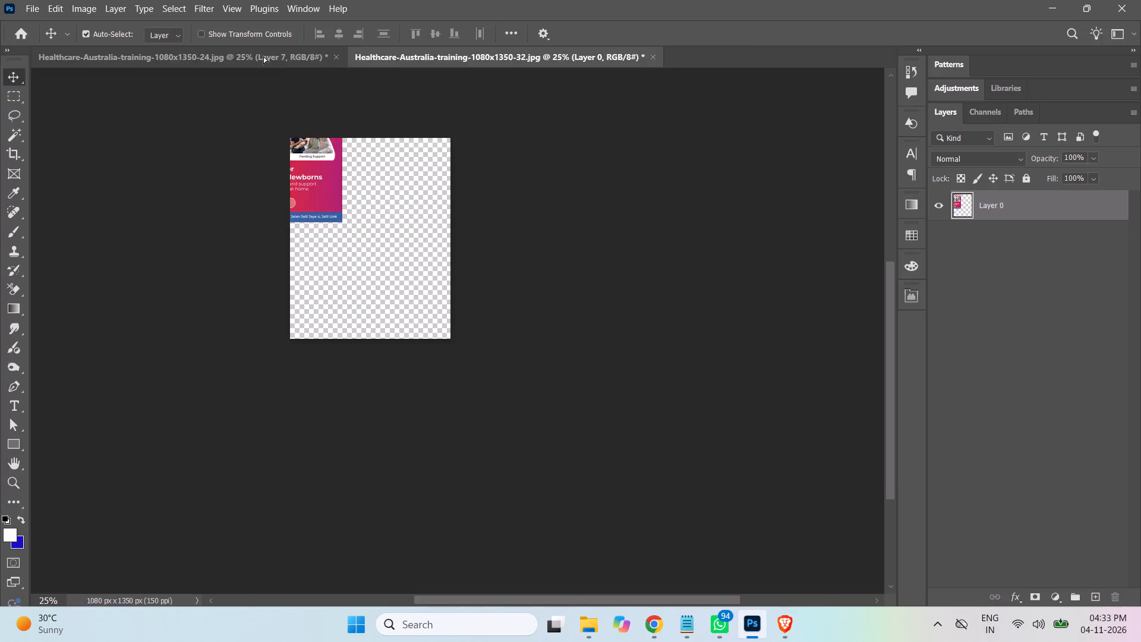
left_click_drag(263, 56, 667, 388)
left_click_drag(675, 386, 692, 373)
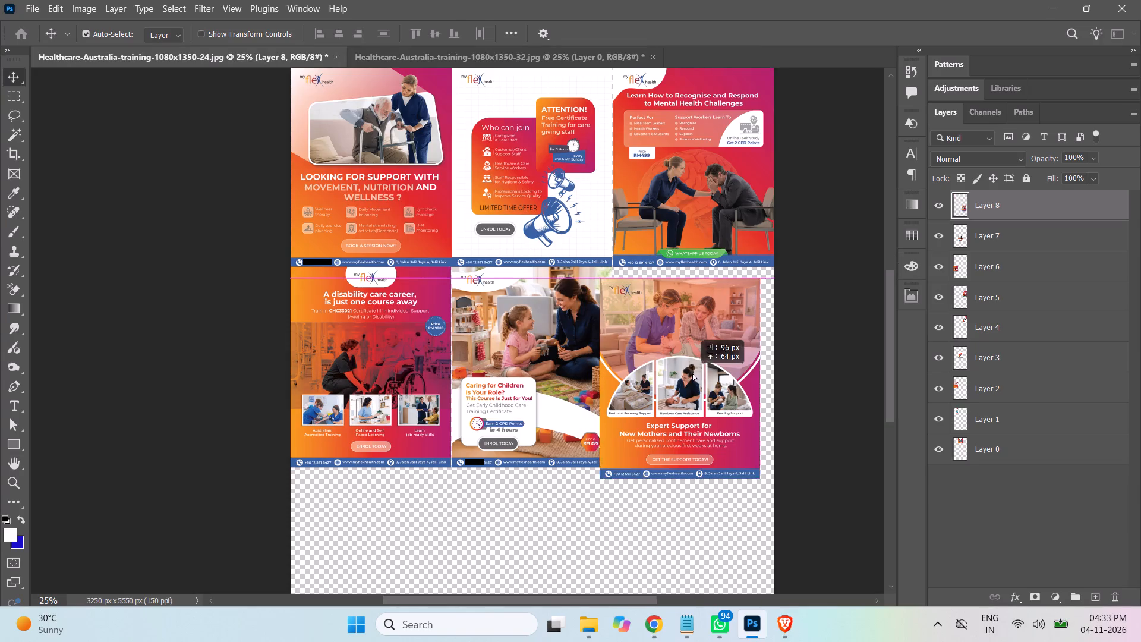
left_click_drag(692, 373, 706, 369)
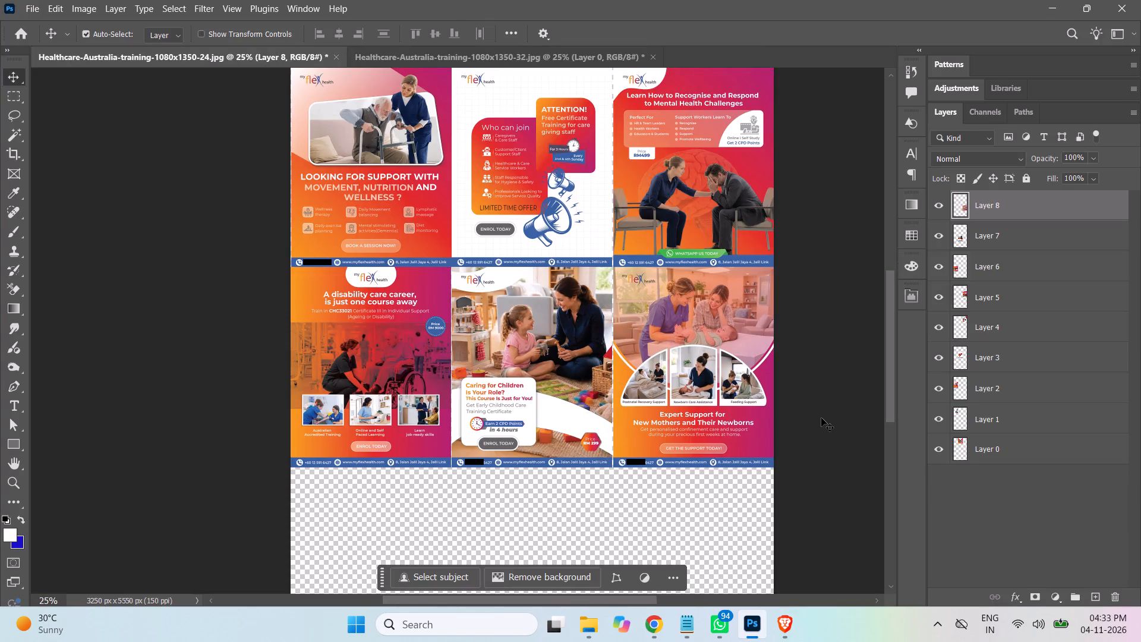
left_click(821, 416)
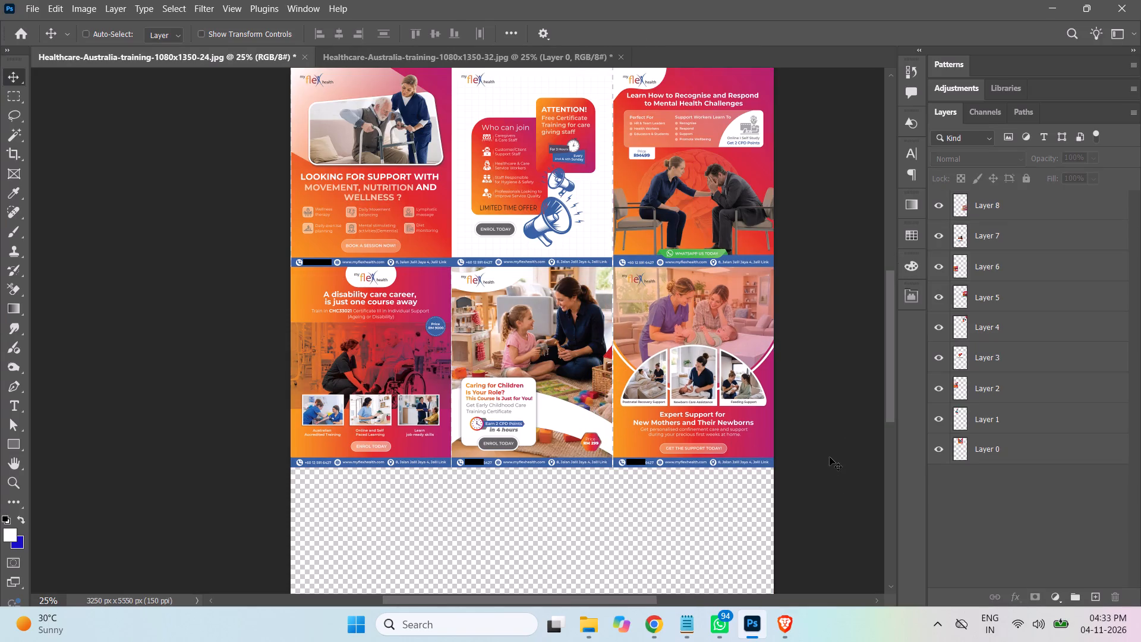
Set the Post-24 document's canvas width to 3300 px, keeping the centre anchor.
key("ctrl+minus")
key("ctrl+minus")
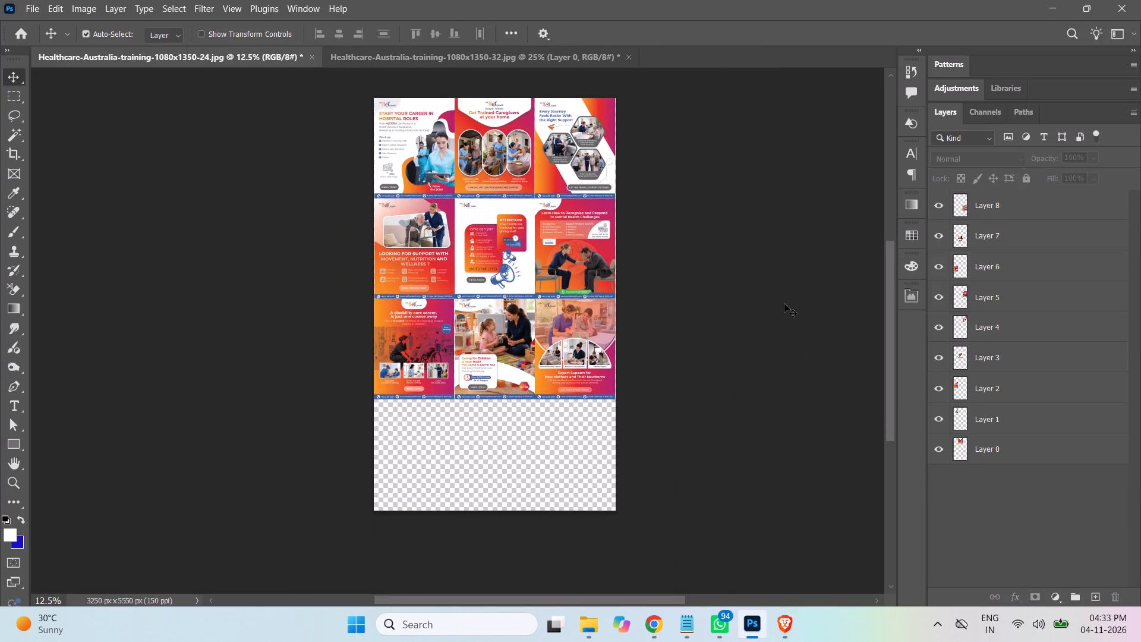
scroll(783, 304, "up", 3)
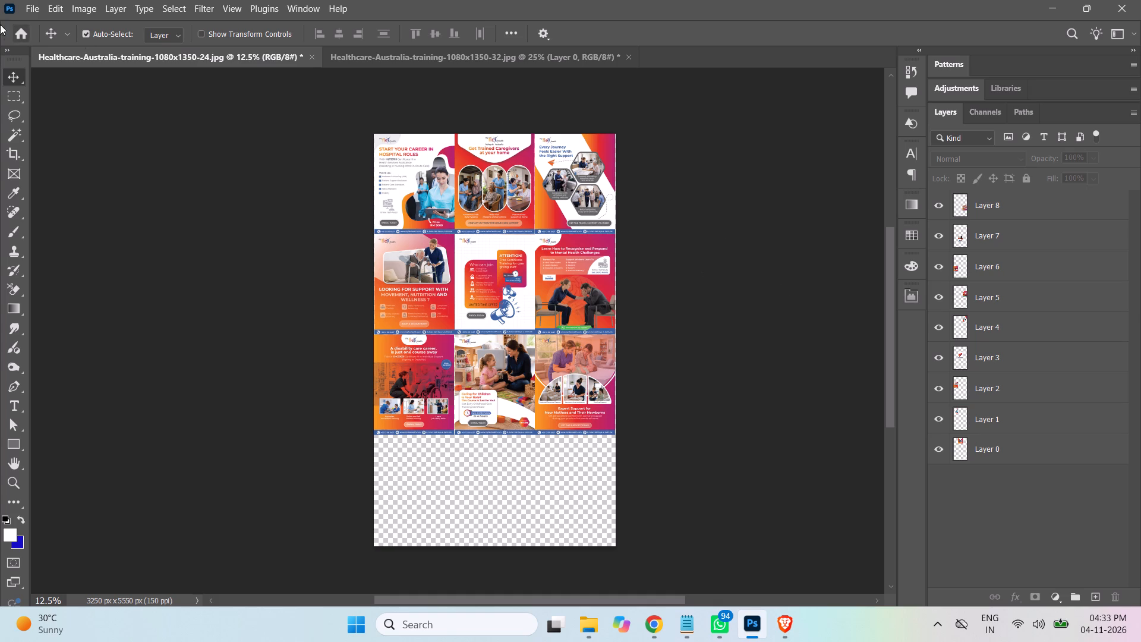
left_click(11, 155)
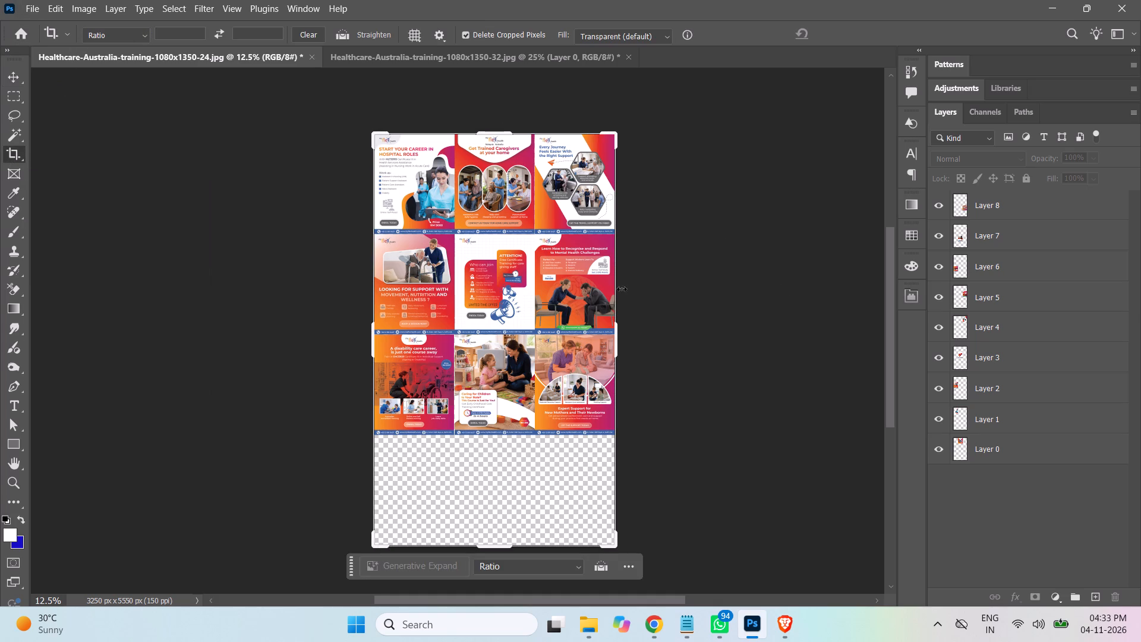
left_click(10, 79)
left_click(81, 11)
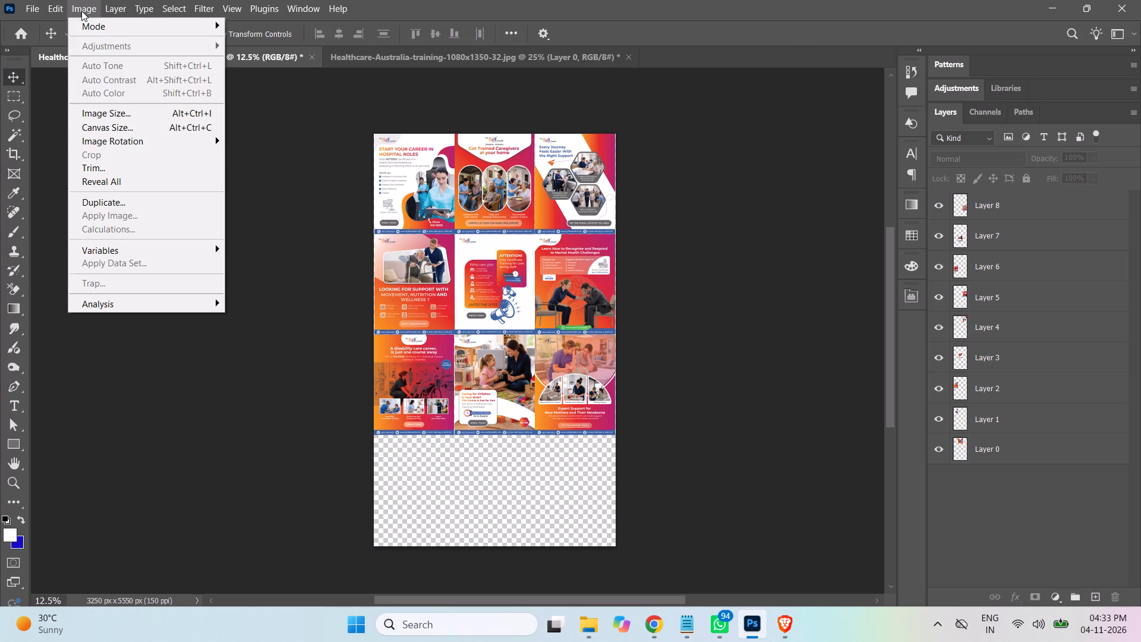
left_click(95, 127)
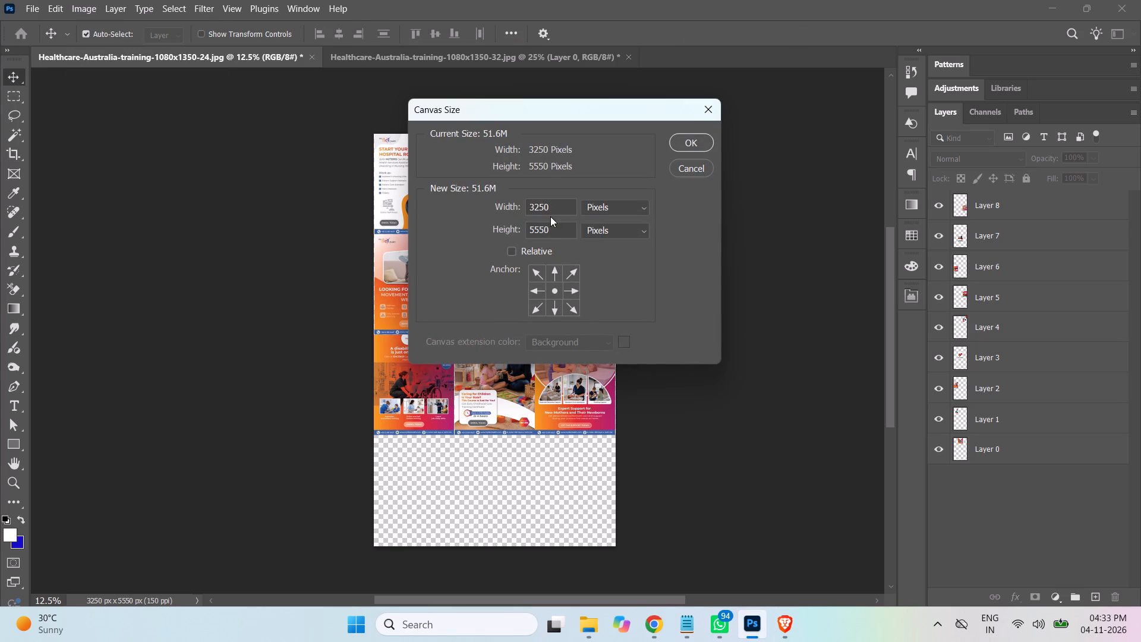
left_click_drag(535, 206, 535, 206)
left_click_drag(535, 206, 548, 205)
type("300")
key("Return")
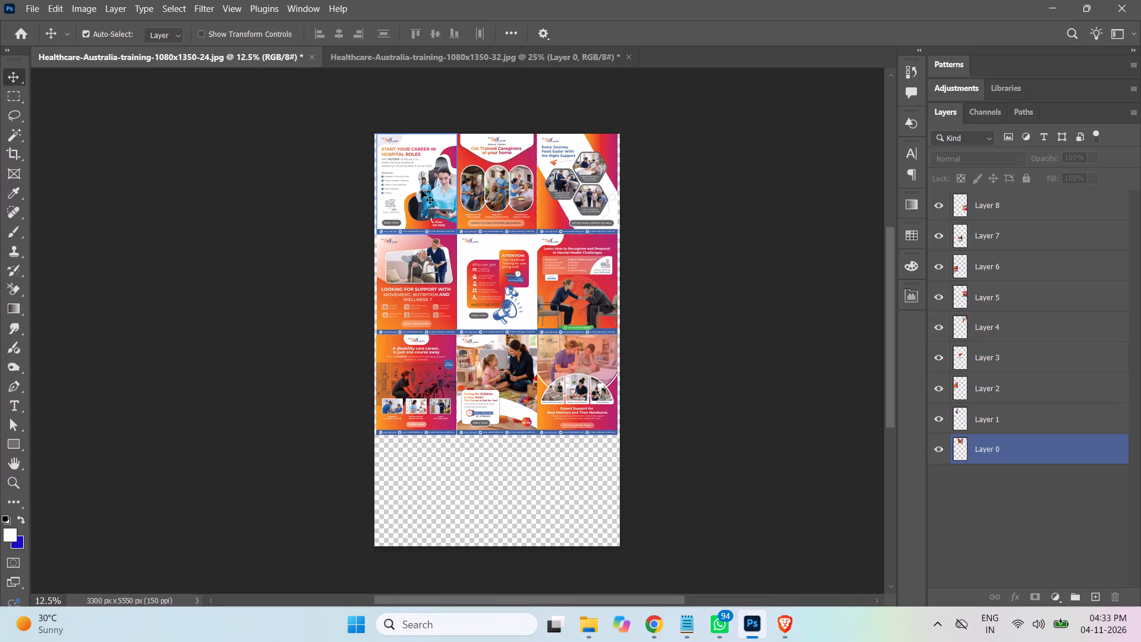
Shift the first row's hospital roles and Every Journey posts outward to the canvas side edges, leaving narrow gaps beside the middle post.
key("ctrl+equal")
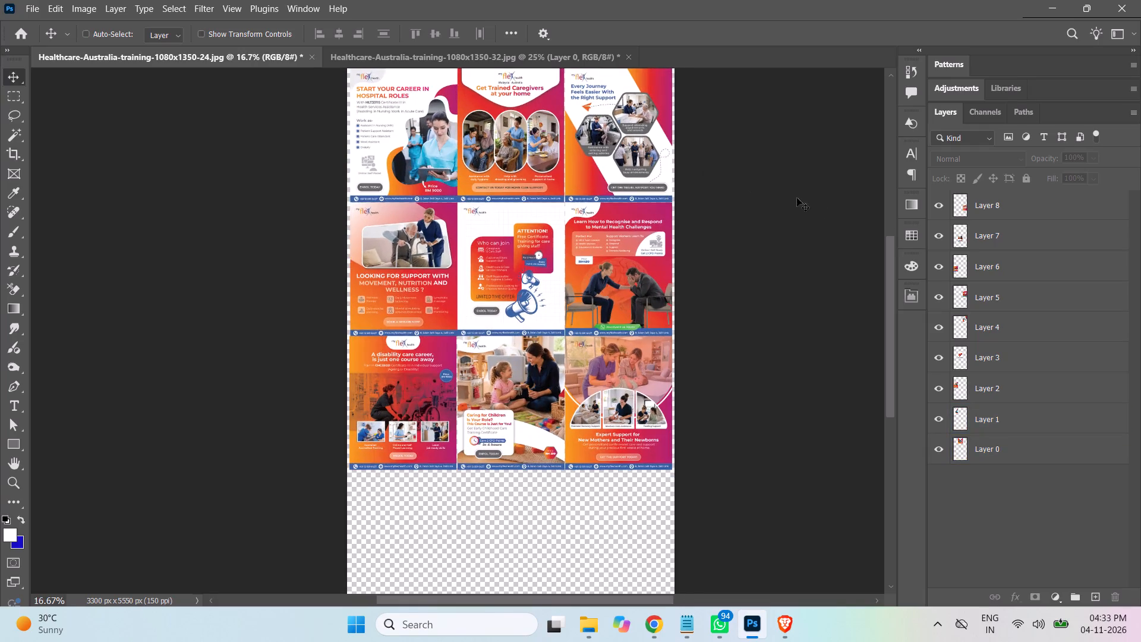
key("ctrl+equal")
left_click_drag(888, 342, 888, 342)
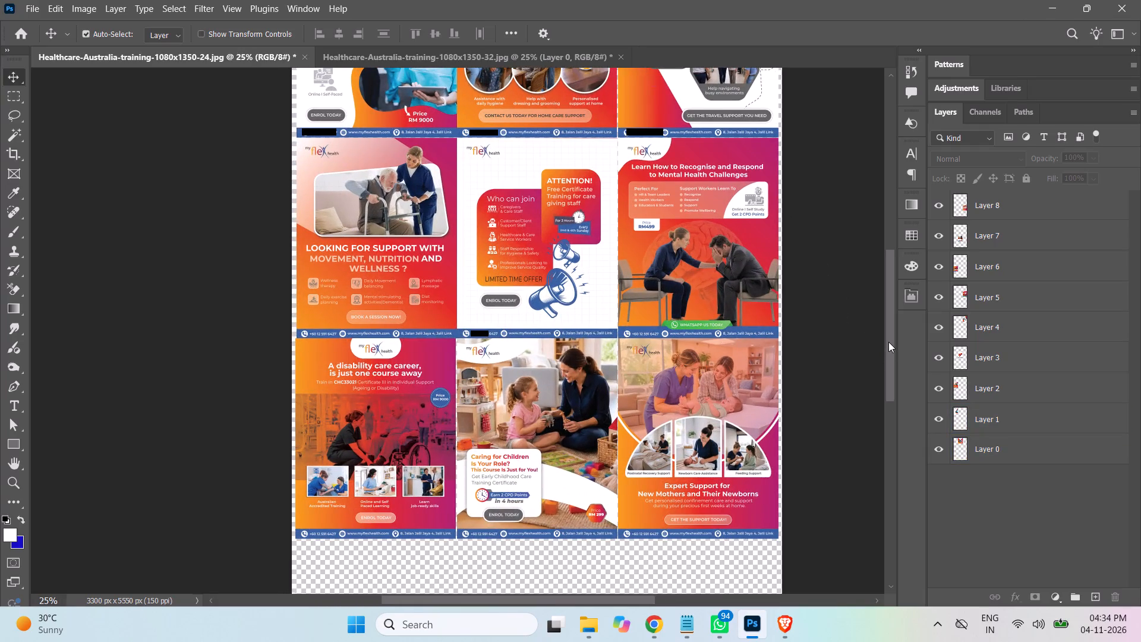
left_click_drag(888, 342, 896, 288)
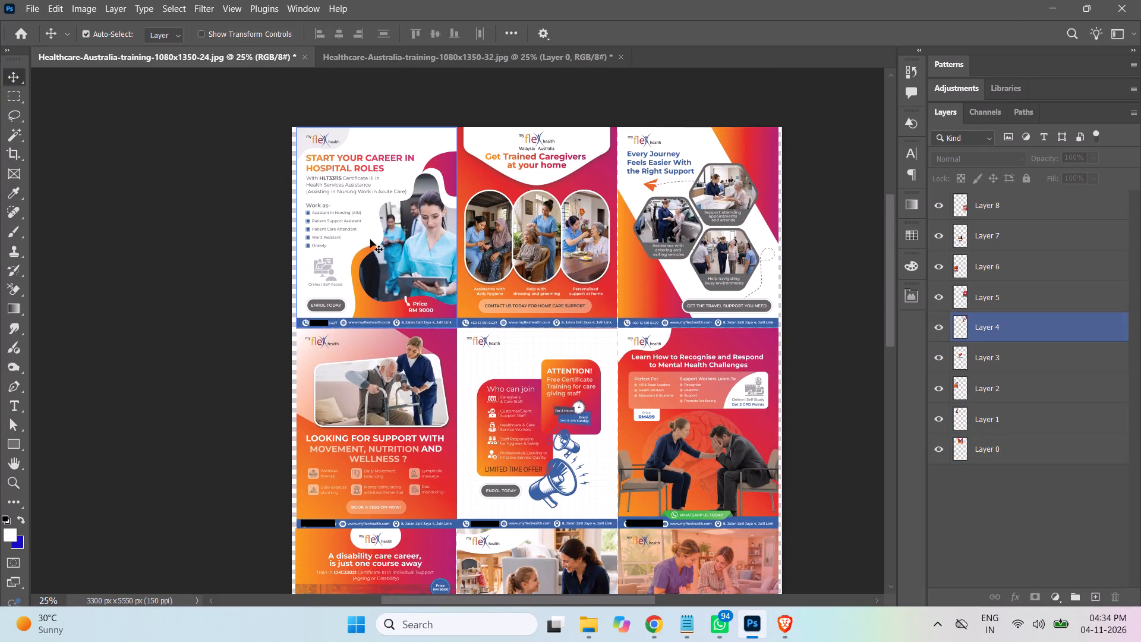
left_click(374, 237)
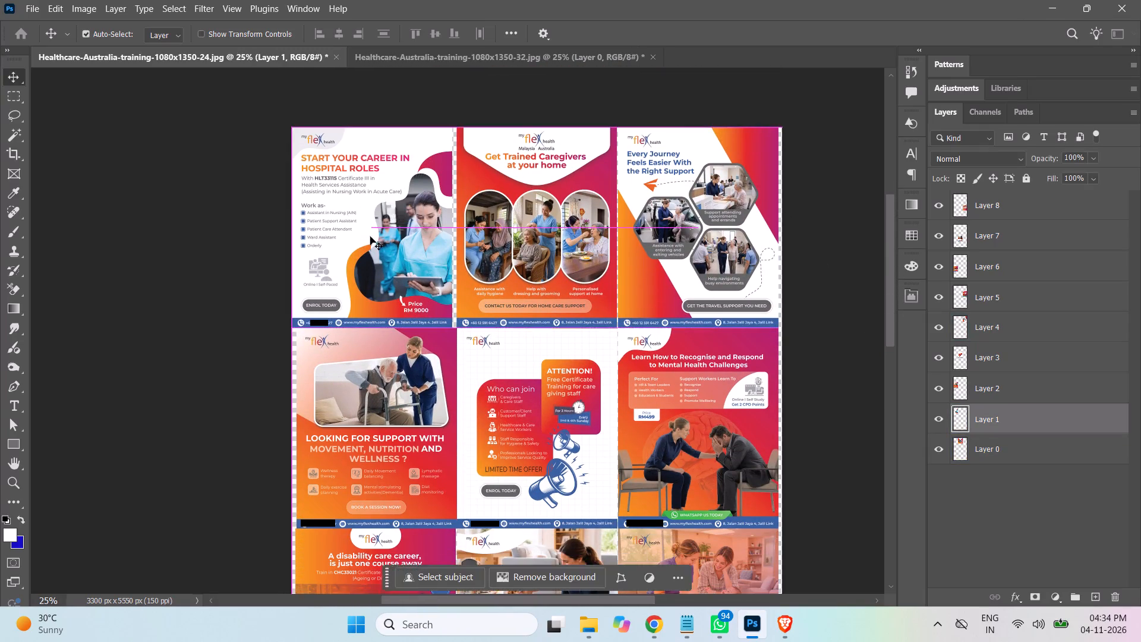
left_click_drag(737, 254, 745, 253)
scroll(807, 339, "down", 1)
scroll(807, 339, "up", 1)
scroll(807, 339, "down", 4)
scroll(806, 339, "up", 1)
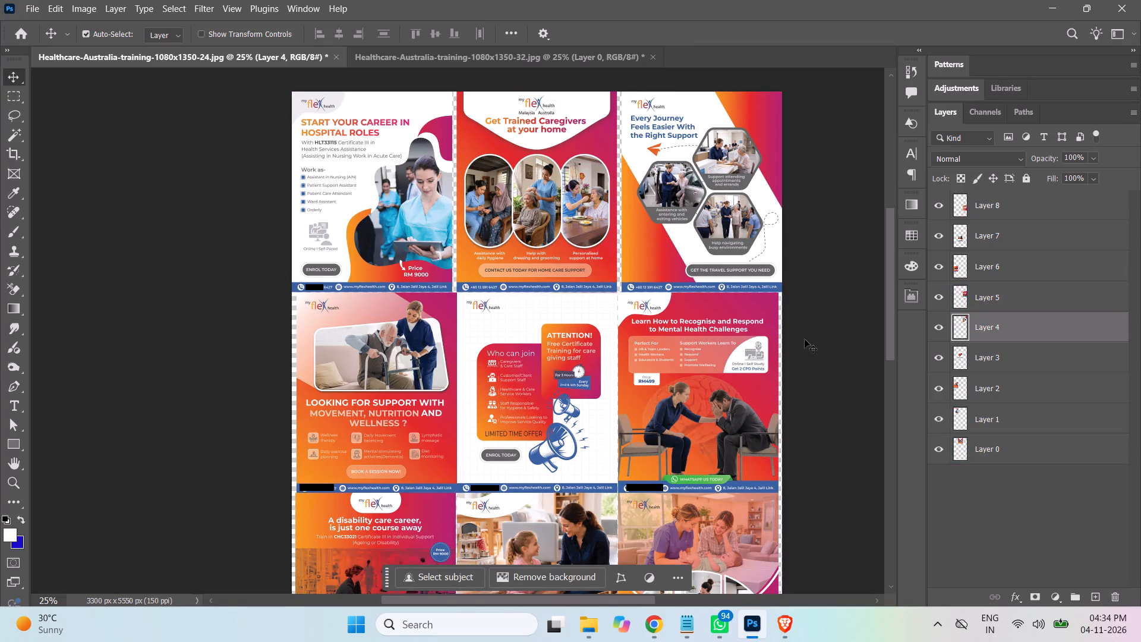
Shift the outer posts of the second and third rows outward to the canvas side edges, leaving narrow gaps beside the middle posts.
left_click_drag(395, 399, 388, 399)
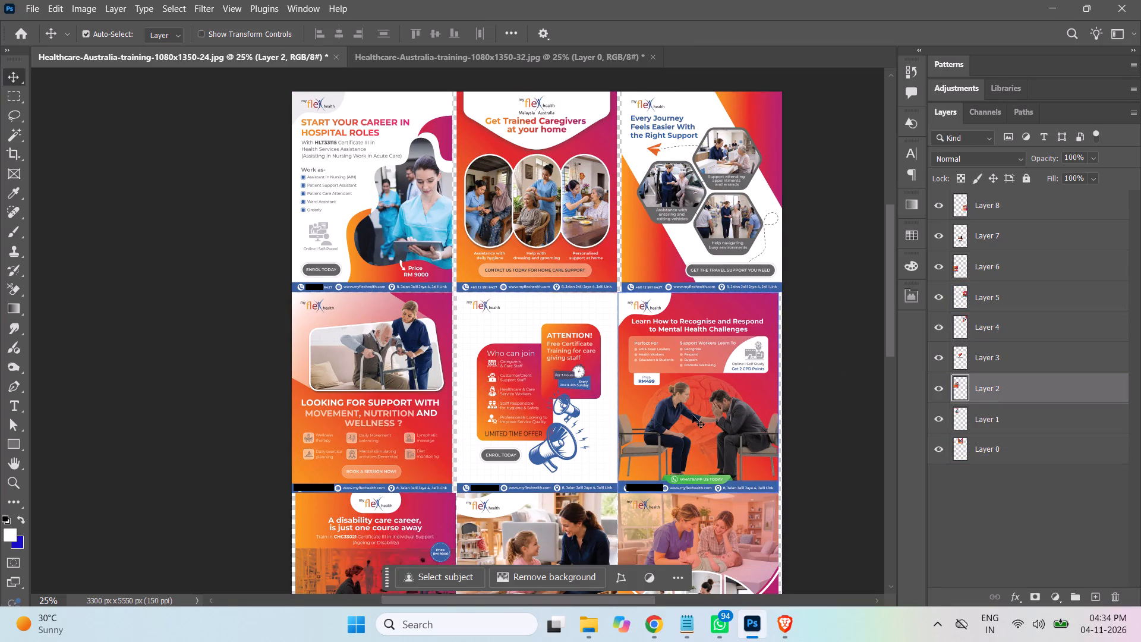
left_click_drag(691, 414, 697, 413)
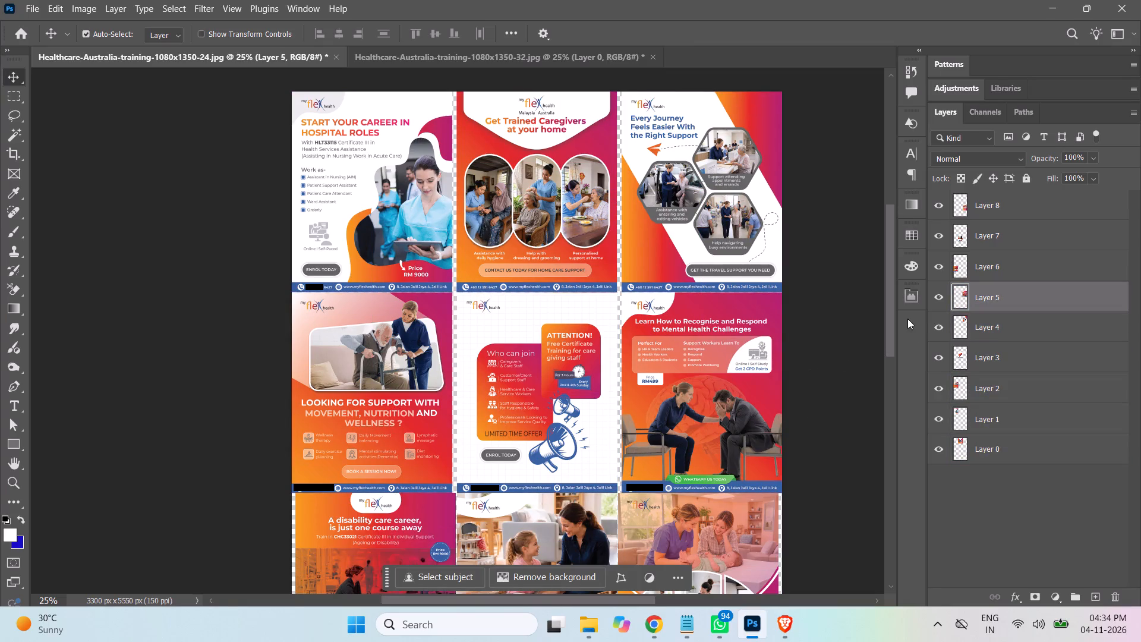
left_click_drag(887, 316, 891, 408)
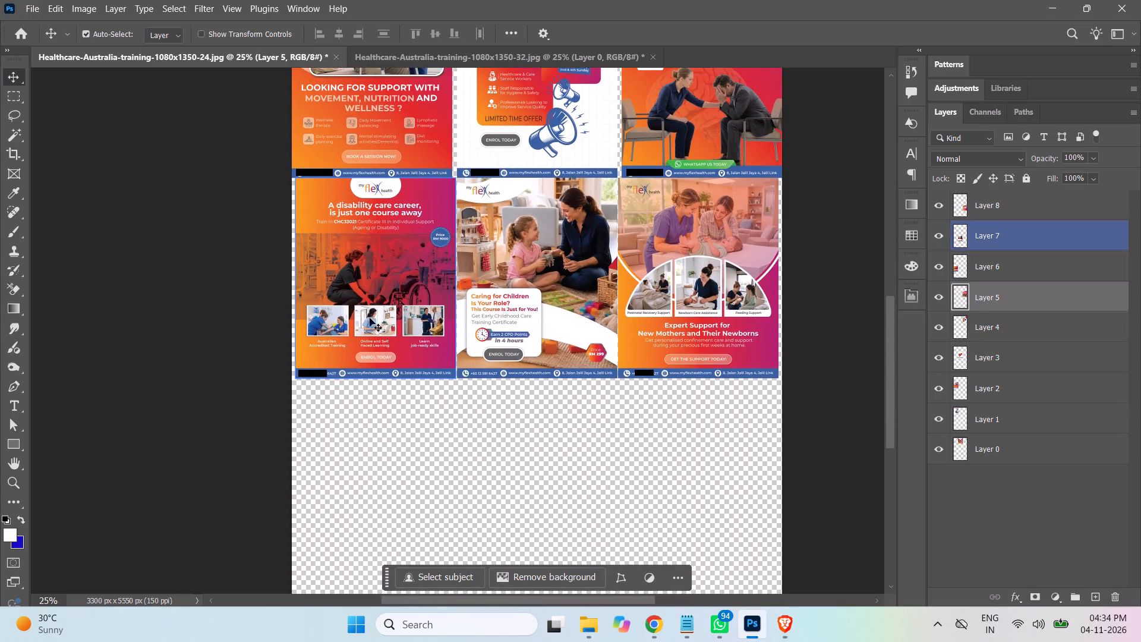
left_click_drag(381, 331, 373, 333)
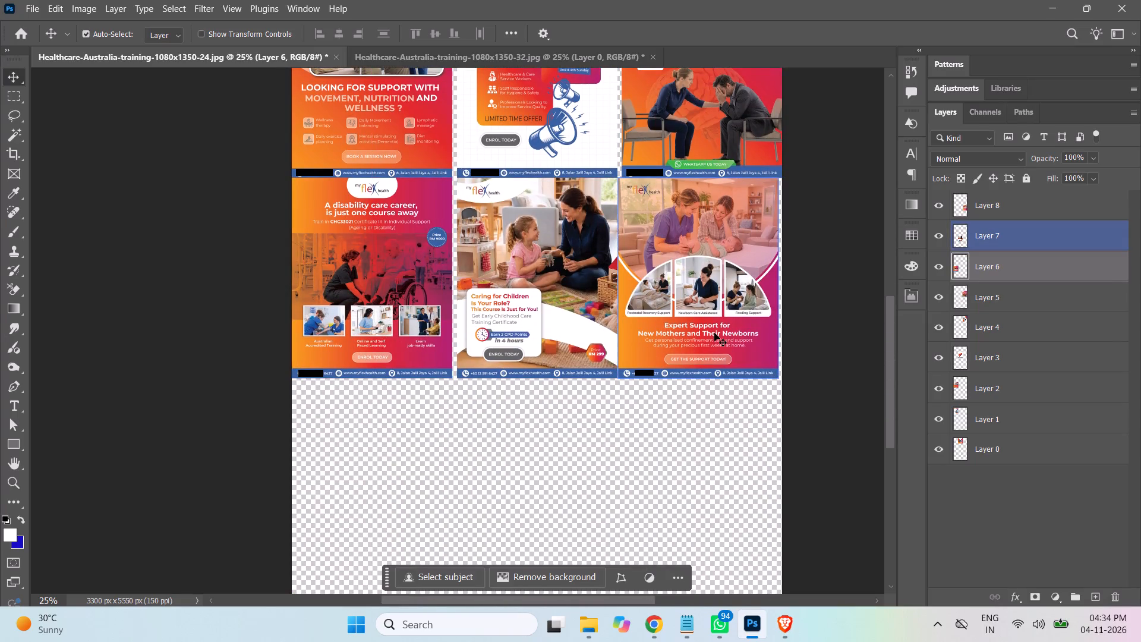
left_click_drag(714, 333, 721, 334)
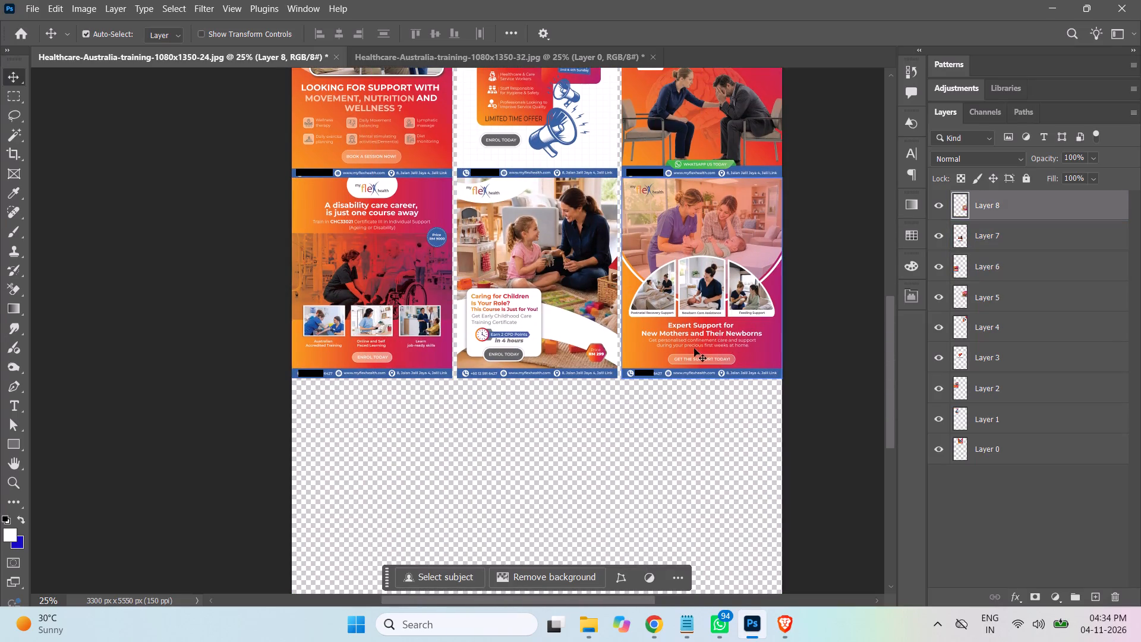
Move the third row's three posts down together, away from the second row.
left_click(397, 274)
left_click(531, 282, "shift")
left_click(693, 288, "shift")
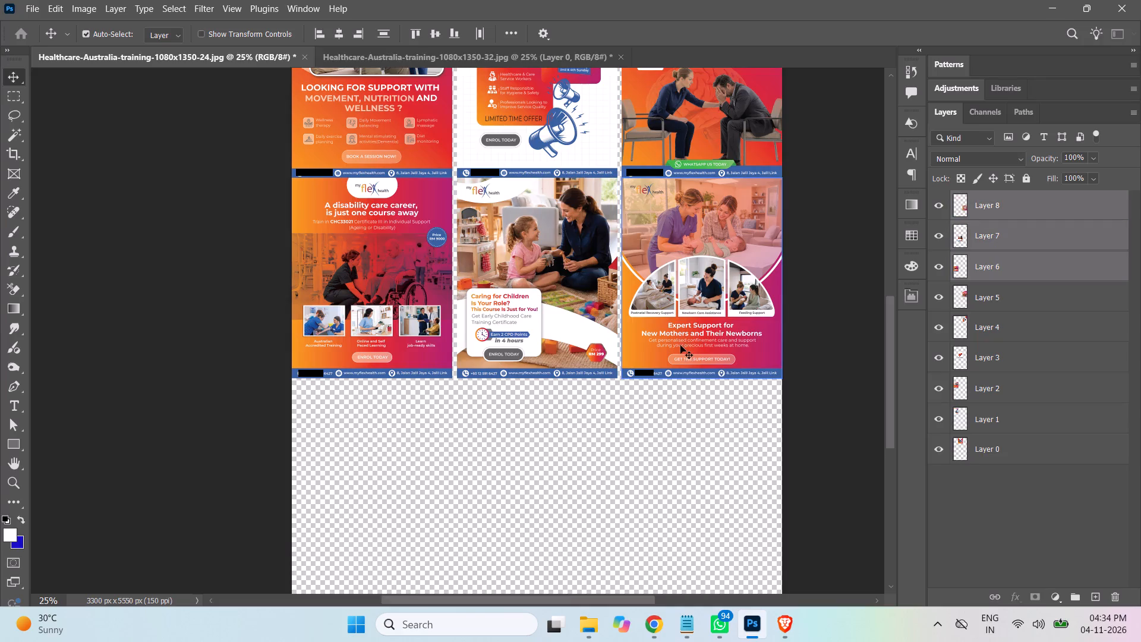
left_click_drag(677, 345, 679, 358)
Move the second row's three posts down together to open a gap below the first row.
scroll(836, 291, "down", 2)
scroll(836, 291, "up", 6)
scroll(836, 291, "down", 1)
scroll(836, 291, "up", 1)
left_click(382, 192)
left_click(519, 197, "shift")
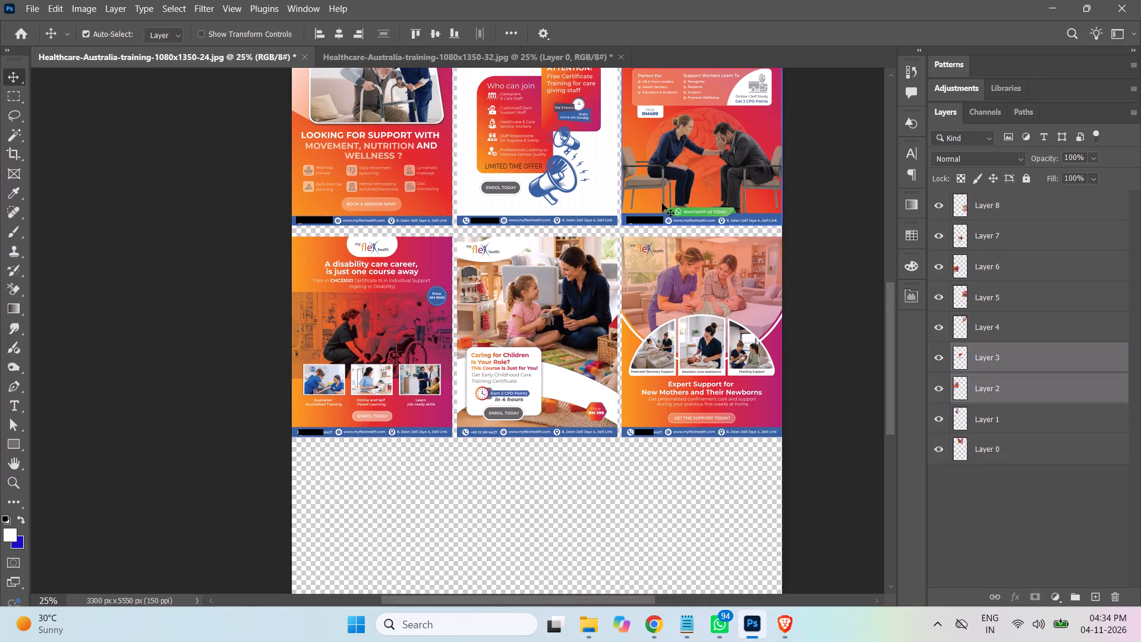
left_click(663, 203, "shift")
left_click(657, 200)
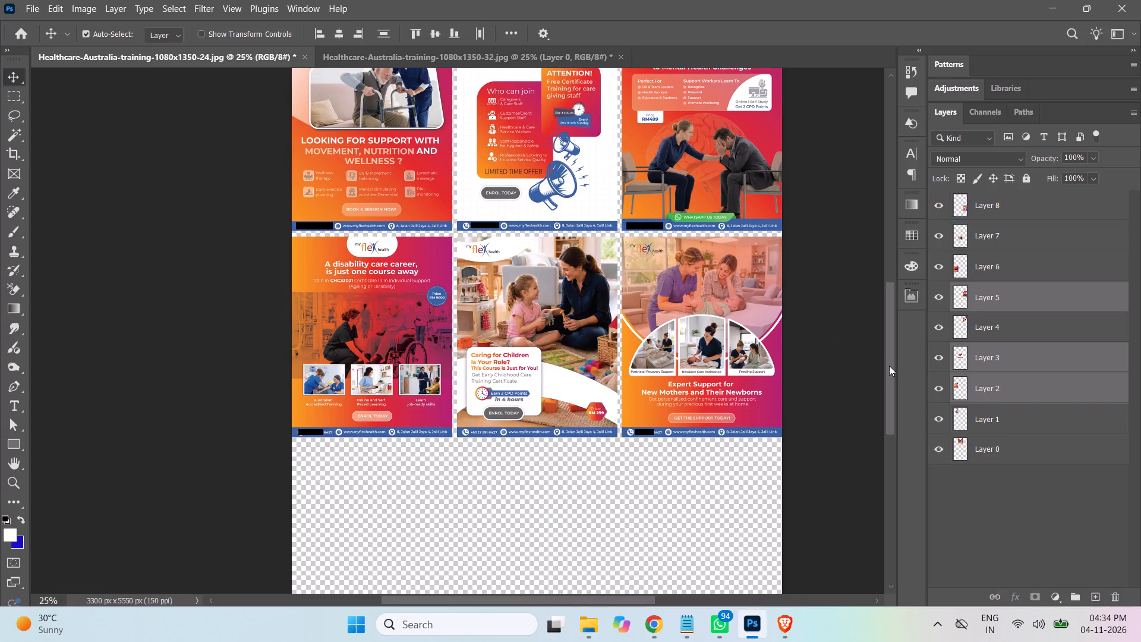
Nudge the second row's posts up until the gap below the first row is about as narrow as the gaps between columns.
left_click_drag(889, 366, 885, 318)
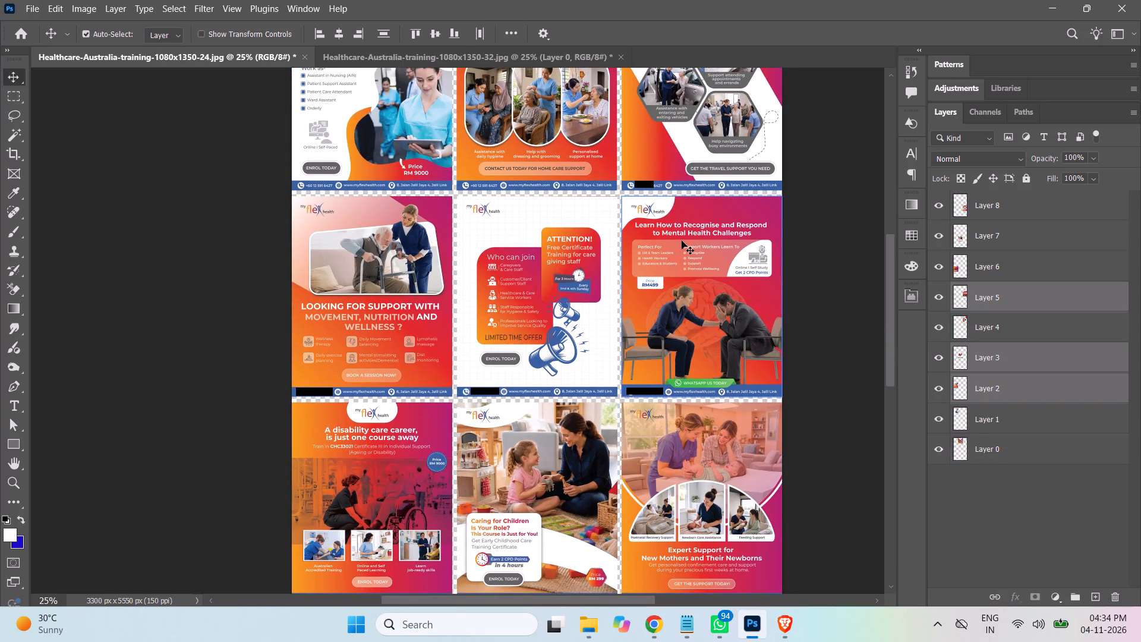
key("ctrl+equal")
key("ctrl+equal")
scroll(557, 97, "up", 1)
scroll(557, 97, "down", 3)
scroll(557, 97, "up", 2)
scroll(557, 97, "down", 3)
scroll(557, 97, "up", 1)
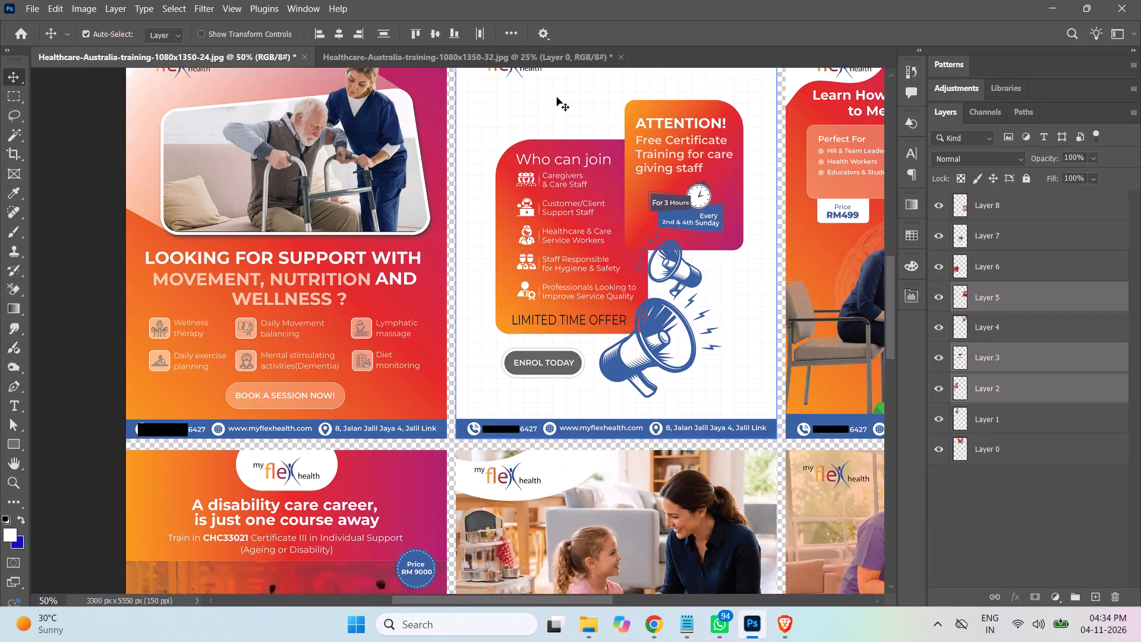
scroll(557, 97, "up", 2)
scroll(557, 97, "down", 2)
scroll(557, 97, "up", 3)
scroll(559, 97, "down", 1)
scroll(547, 99, "up", 1)
scroll(547, 99, "down", 3)
scroll(547, 99, "up", 4)
scroll(544, 102, "down", 1)
scroll(543, 103, "up", 3)
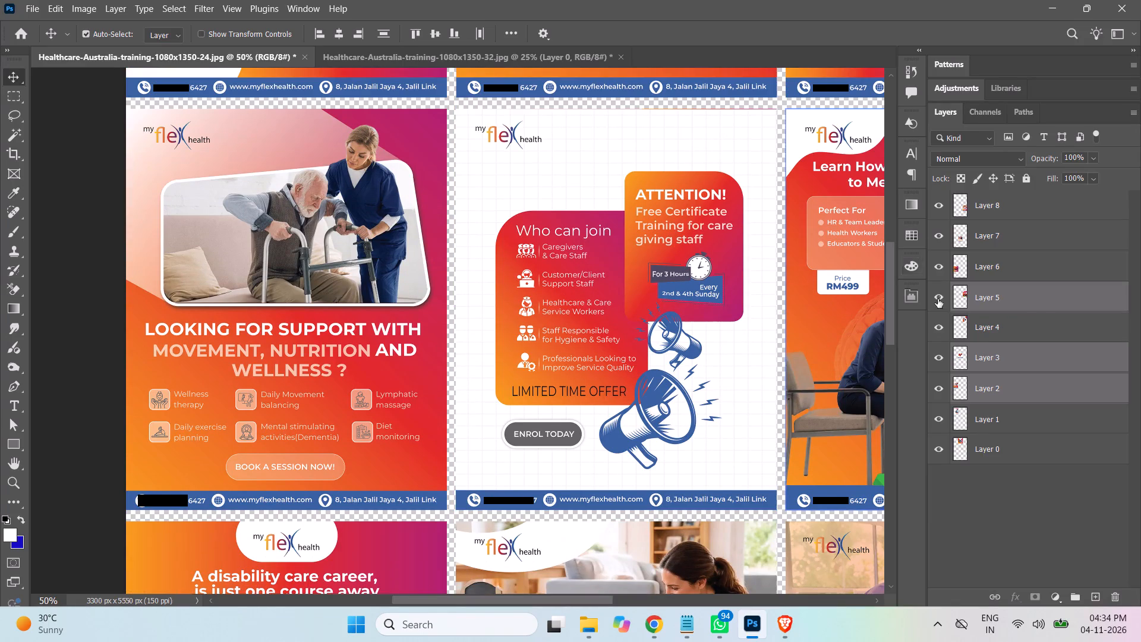
left_click_drag(893, 291, 890, 272)
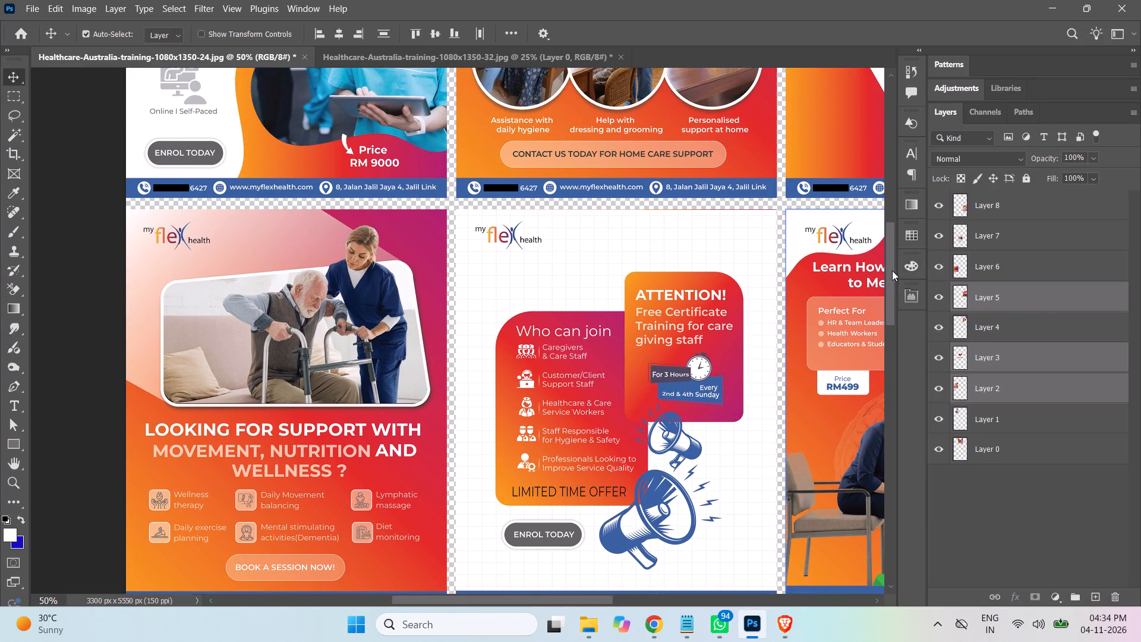
key("Up")
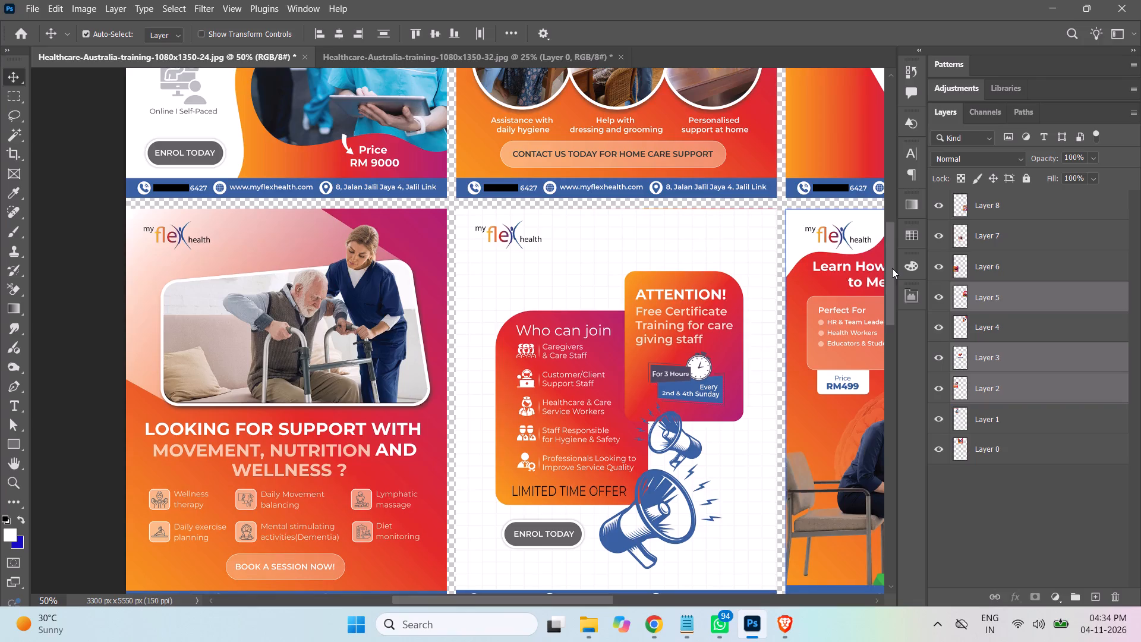
key("Up")
key("Up")
key("Up")
key("Up")
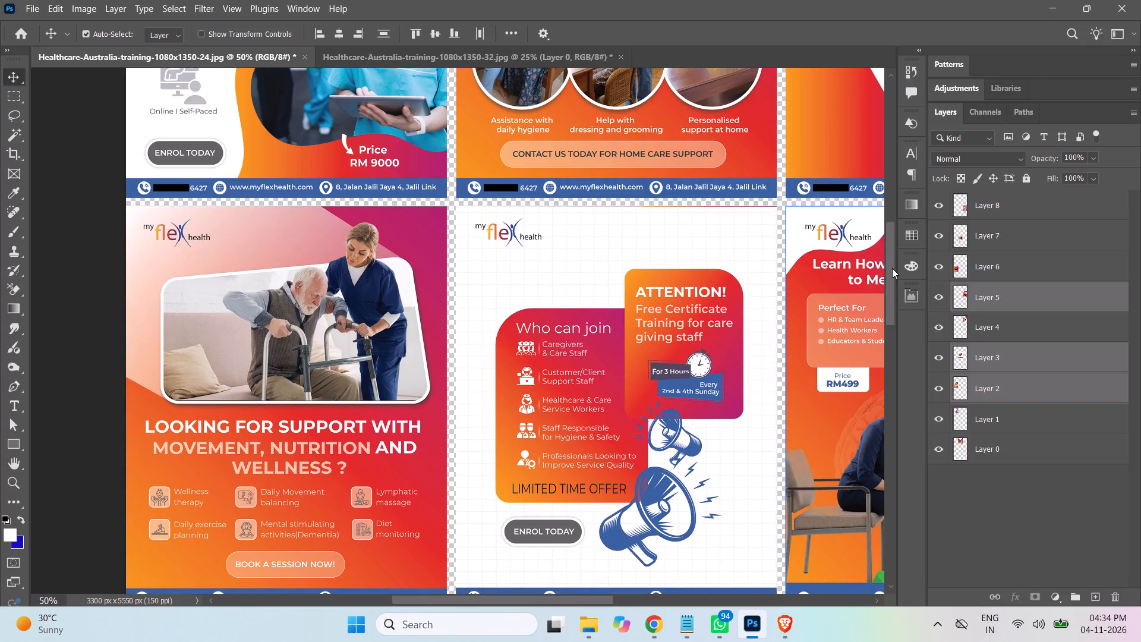
key("Up")
Nudge the third row's three posts up together until the gap below the second row matches the other narrow gaps.
scroll(677, 264, "down", 4)
scroll(677, 264, "up", 1)
scroll(677, 264, "down", 1)
scroll(676, 263, "up", 1)
scroll(676, 263, "down", 5)
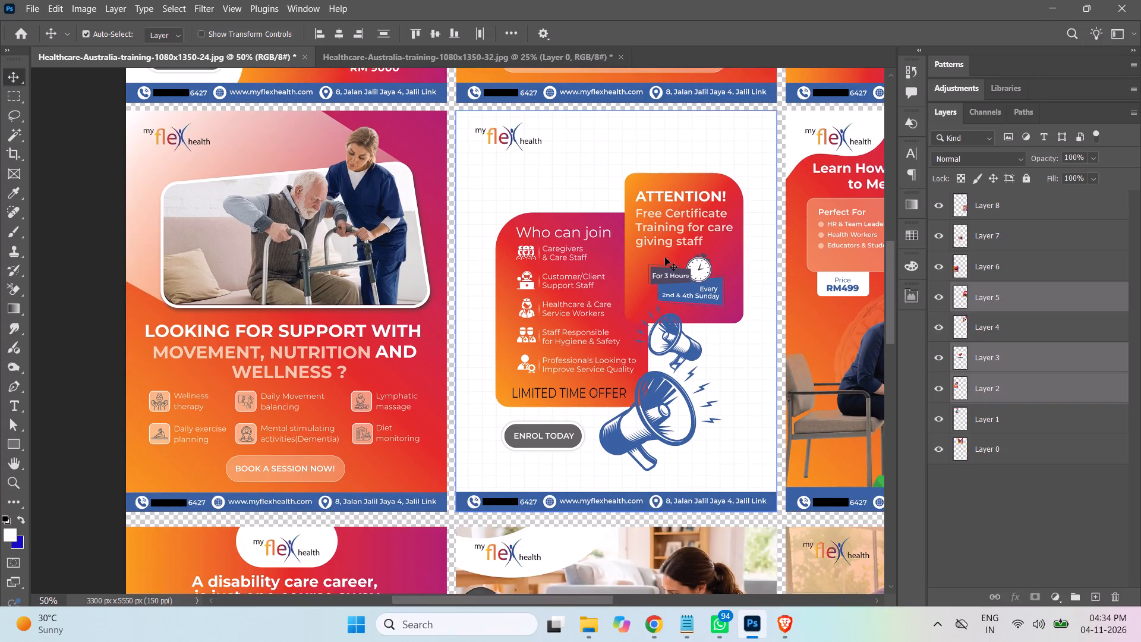
scroll(665, 257, "down", 7)
scroll(664, 260, "up", 3)
scroll(661, 260, "down", 1)
scroll(661, 260, "up", 1)
scroll(661, 260, "down", 6)
scroll(660, 261, "up", 2)
scroll(660, 261, "down", 3)
scroll(660, 262, "up", 1)
scroll(660, 262, "down", 8)
scroll(660, 262, "up", 1)
scroll(660, 262, "down", 2)
scroll(660, 265, "up", 10)
scroll(660, 266, "down", 3)
scroll(659, 266, "up", 4)
scroll(658, 267, "down", 3)
scroll(657, 269, "up", 1)
scroll(657, 269, "down", 1)
scroll(657, 270, "up", 1)
scroll(657, 270, "down", 13)
scroll(655, 269, "up", 1)
scroll(655, 269, "down", 4)
left_click(348, 287)
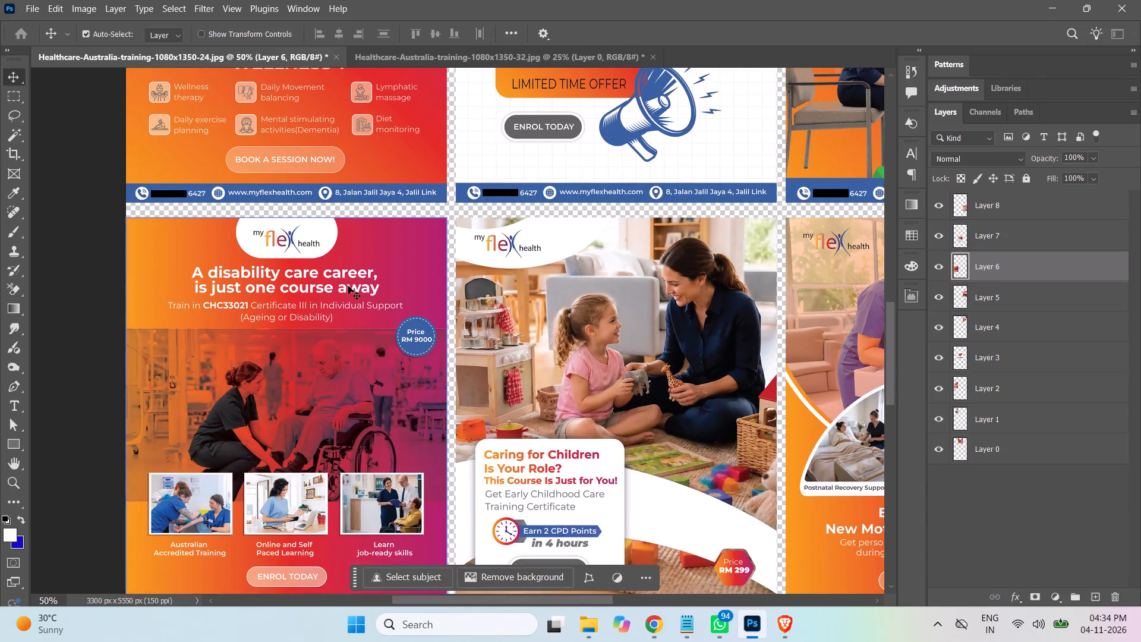
left_click(611, 290, "shift")
left_click(823, 284, "shift")
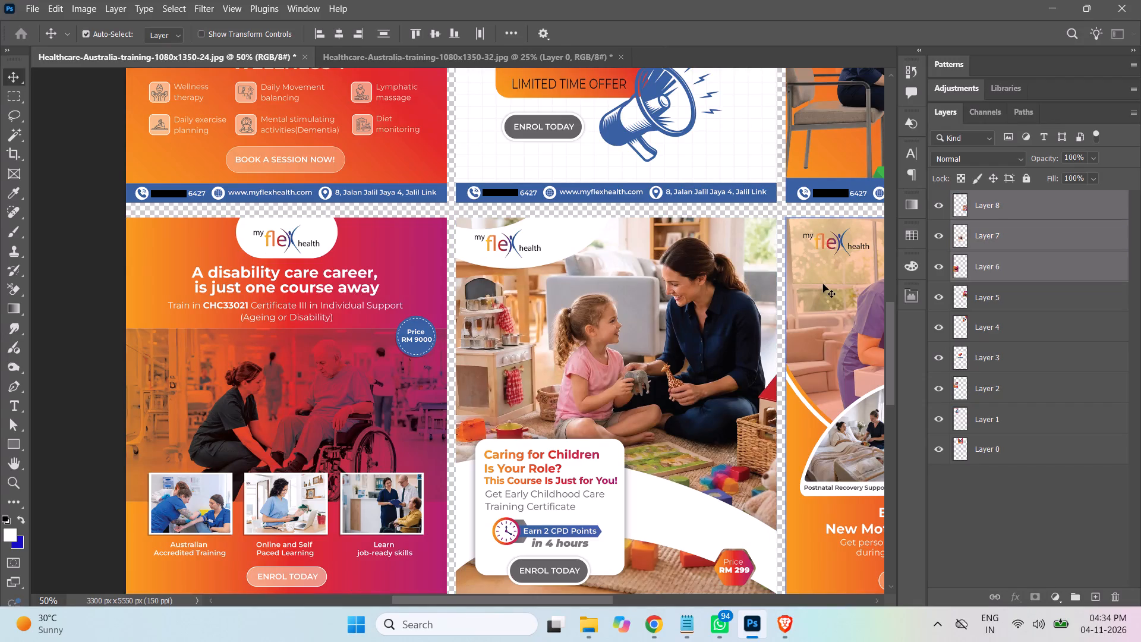
key("Up")
key("Up")
key("Up")
key("Up")
key("Up")
key("Up")
key("Up")
key("Up")
key("Up")
key("Up")
key("Up")
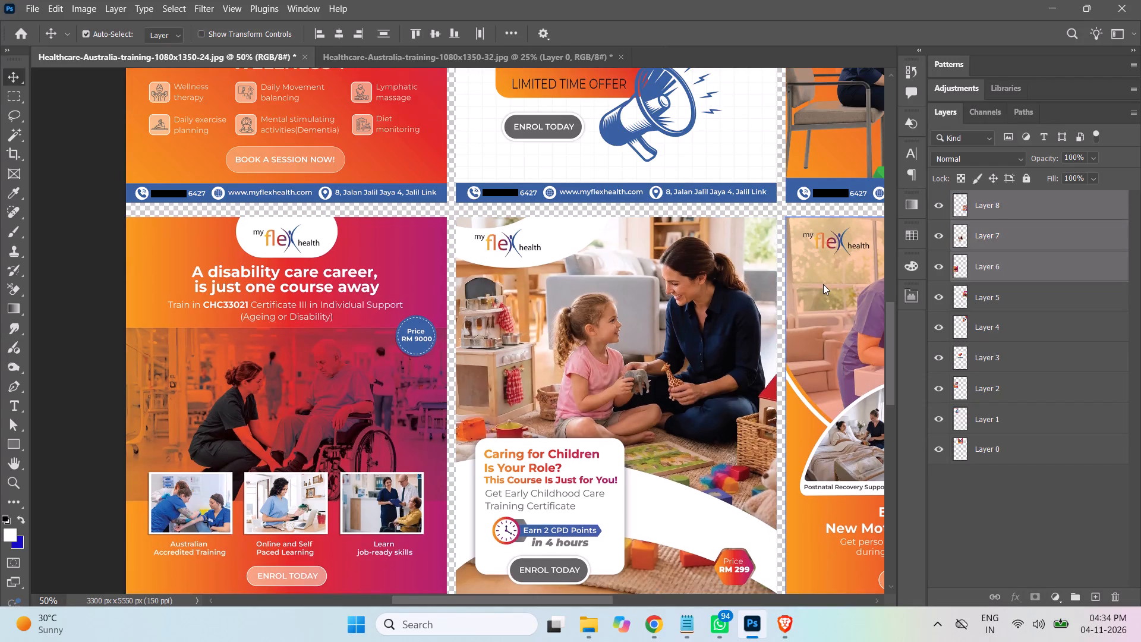
key("Up")
key("Up")
key("Up")
key("Up")
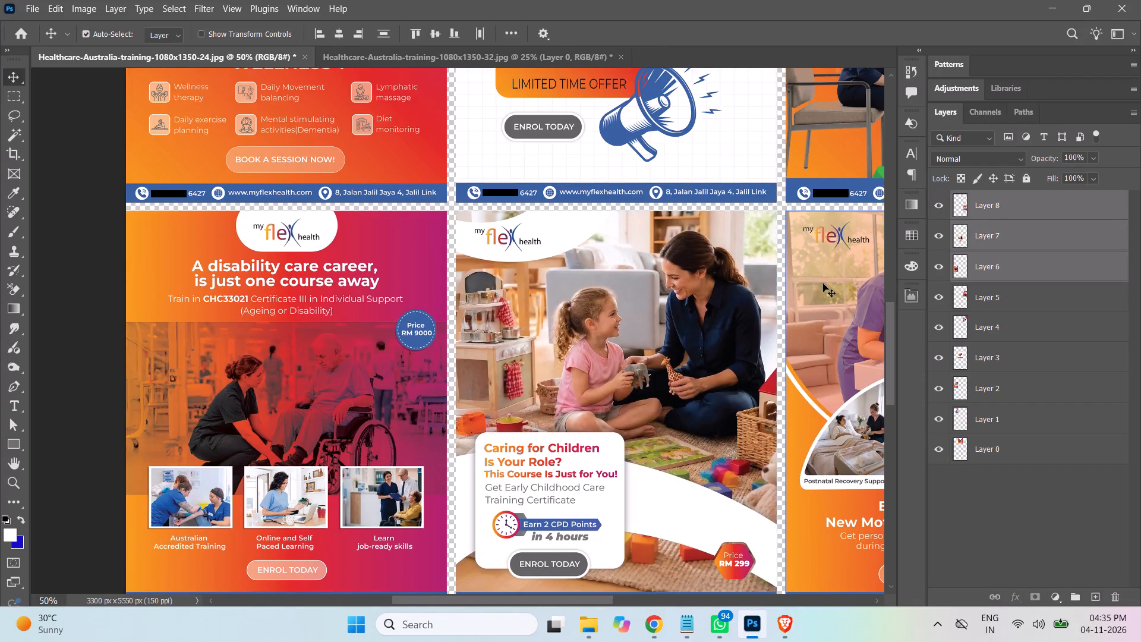
Nudge all nine posts, Layer 0 to Layer 8, down together to leave a narrow transparent margin along the canvas top edge.
key("ctrl+minus")
key("ctrl+minus")
key("ctrl+minus")
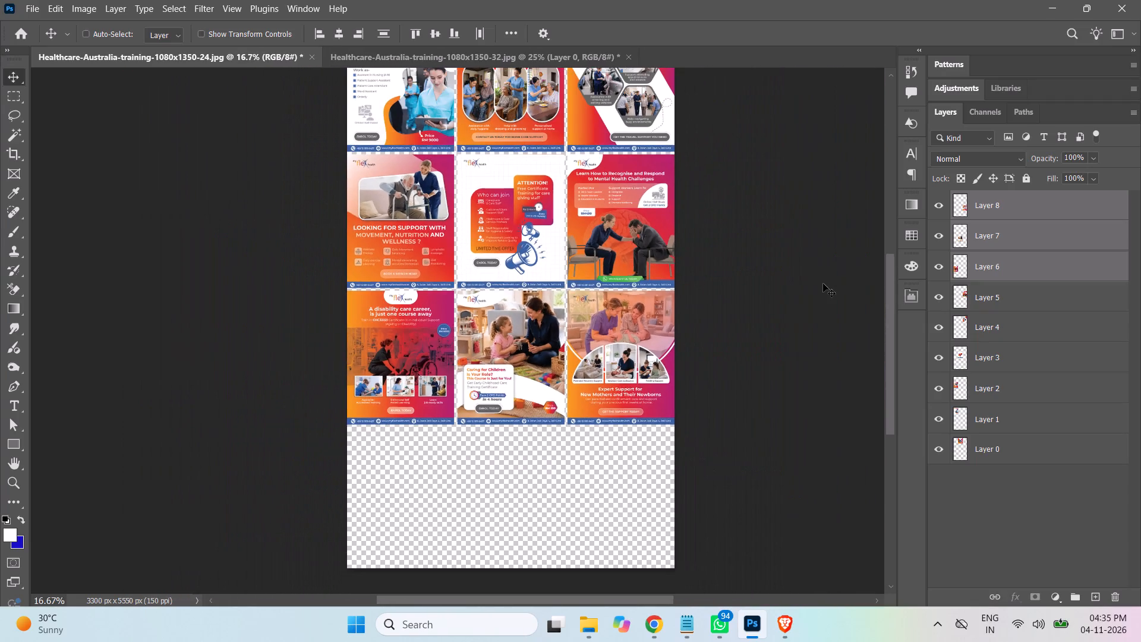
scroll(796, 285, "up", 3)
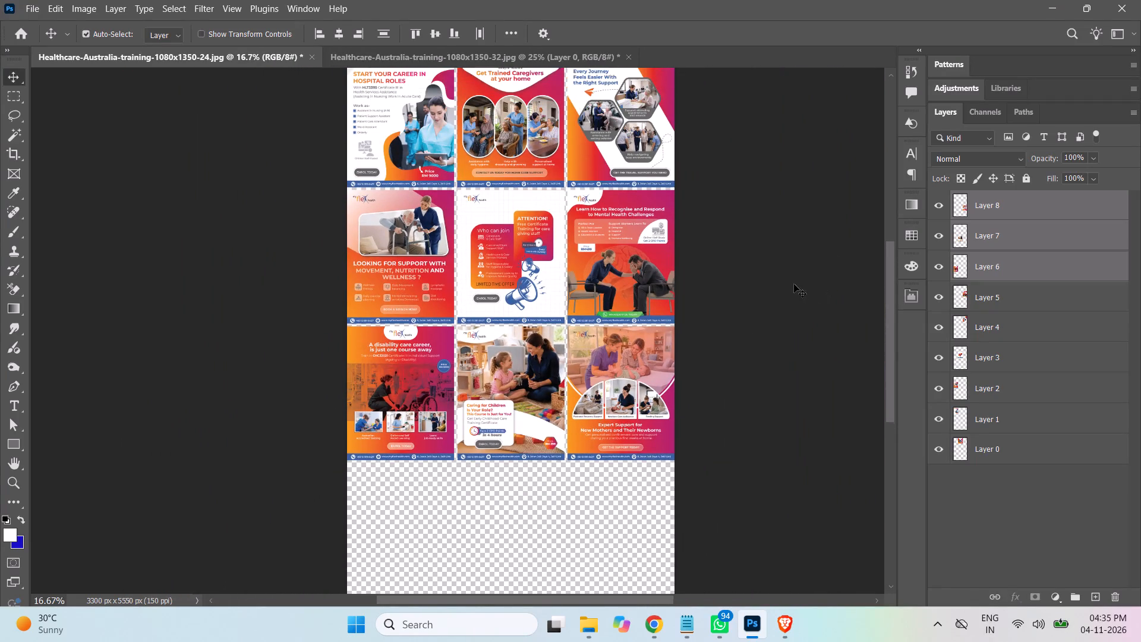
scroll(791, 285, "down", 3)
scroll(791, 285, "up", 4)
scroll(790, 285, "down", 1)
scroll(790, 285, "up", 3)
scroll(787, 282, "down", 1)
scroll(787, 282, "up", 3)
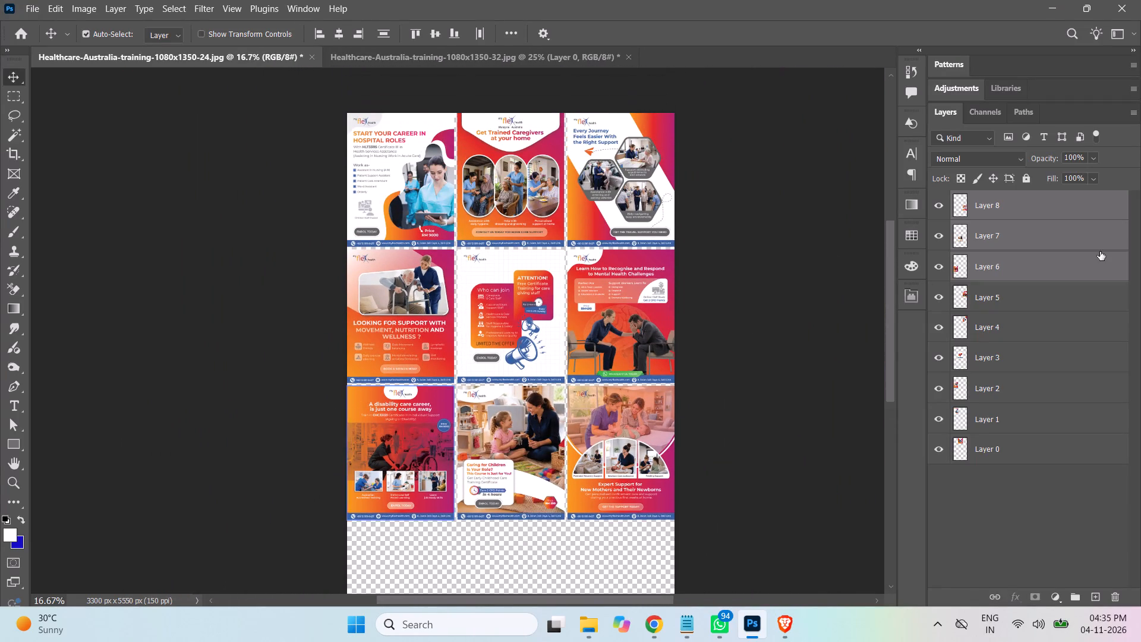
left_click(1038, 210)
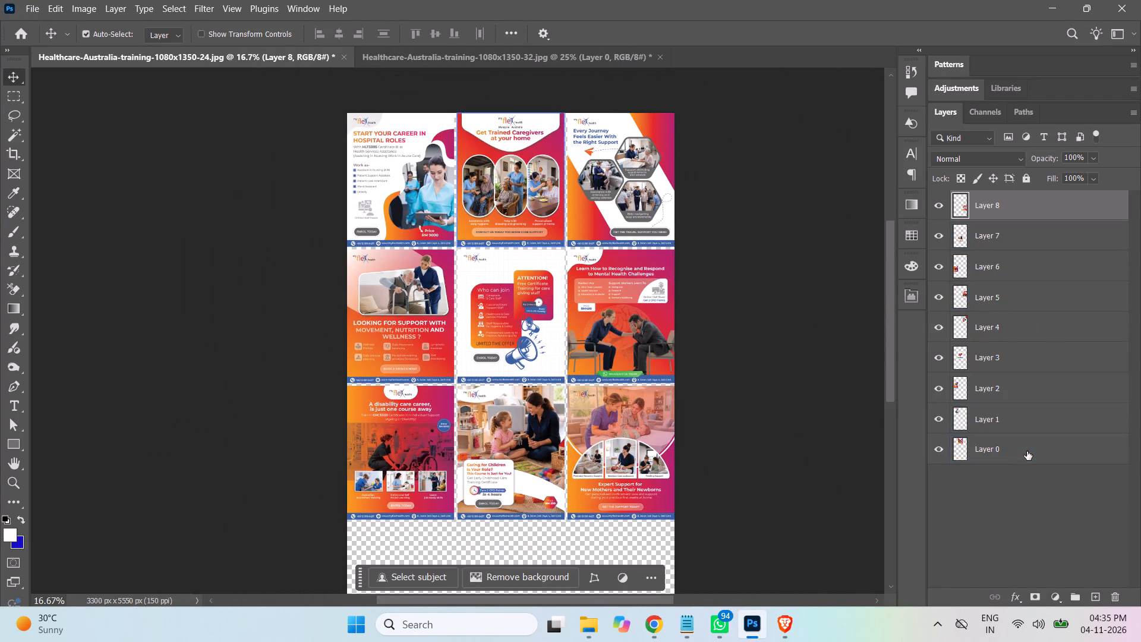
left_click(1027, 451, "shift")
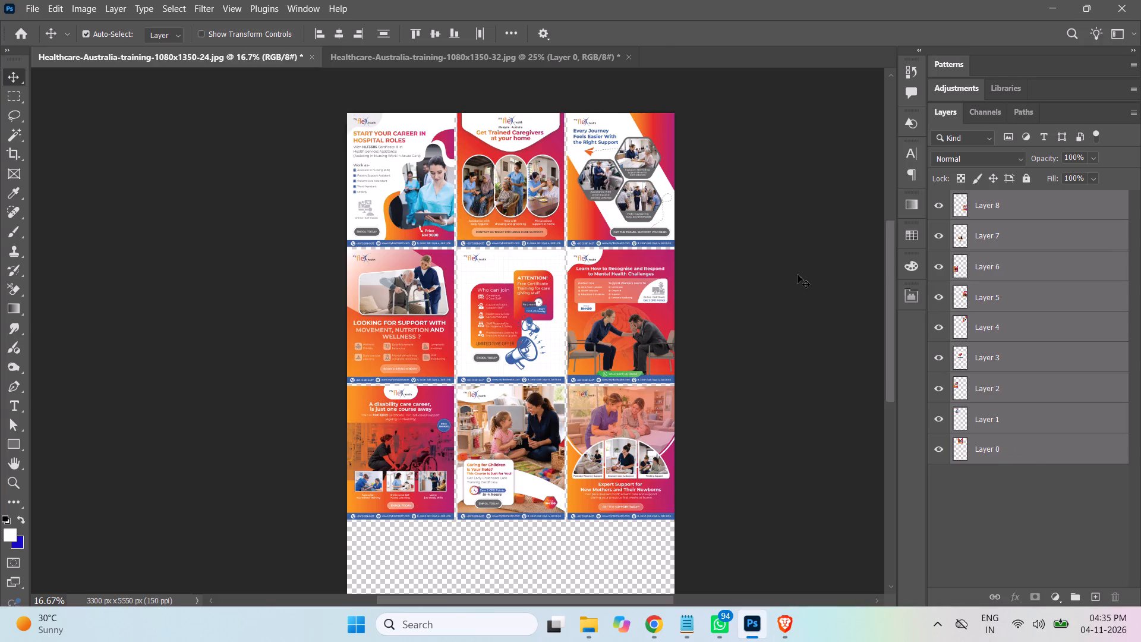
key("ctrl+equal")
key("ctrl+equal")
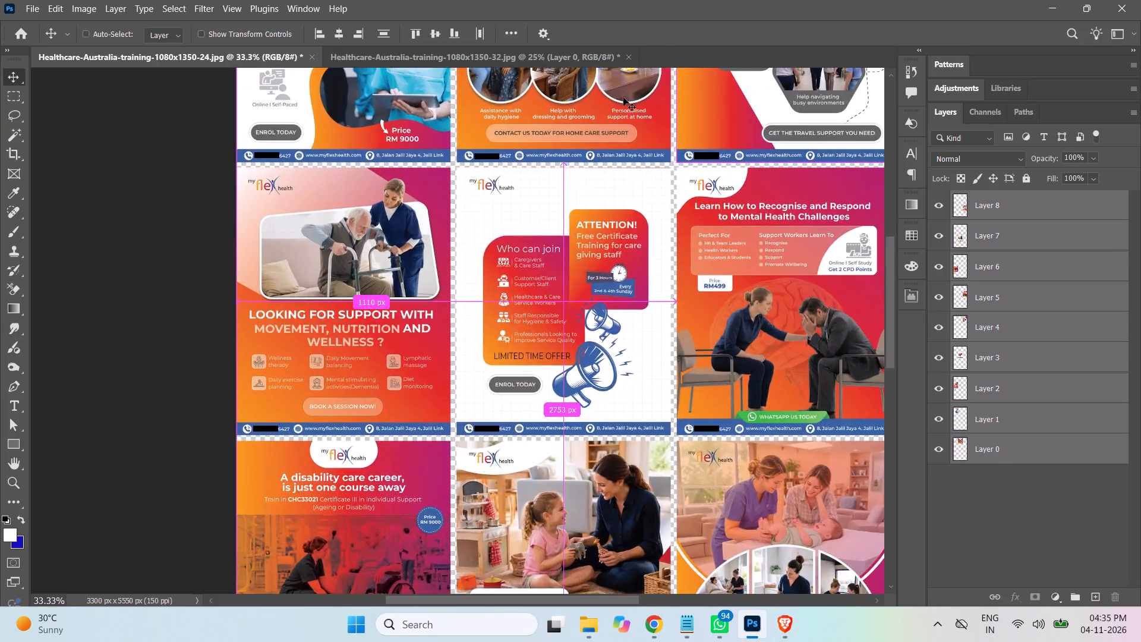
key("ctrl+equal")
left_click_drag(892, 289, 877, 179)
key("Down")
key("Down")
key("Down")
key("Down")
key("Down")
key("Down")
key("Down")
key("Down")
key("Down")
key("Down")
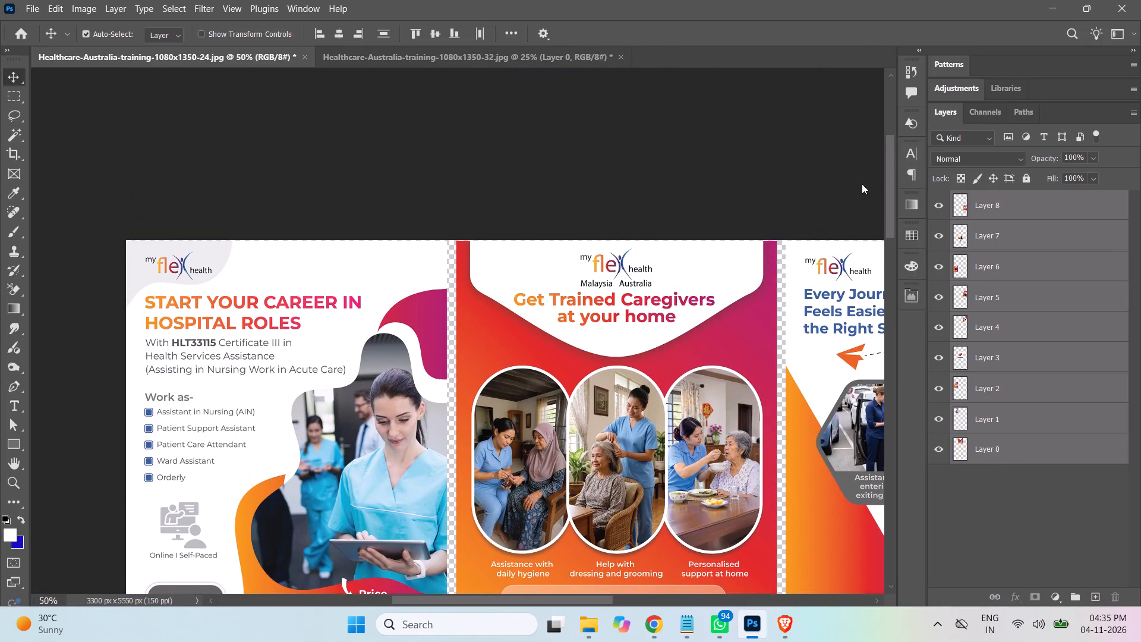
key("Down")
key("Down")
key("Down")
key("Down")
key("Down")
key("Down")
key("Down")
key("Down")
key("Down")
key("Down")
key("Down")
key("Down")
key("Down")
key("Down")
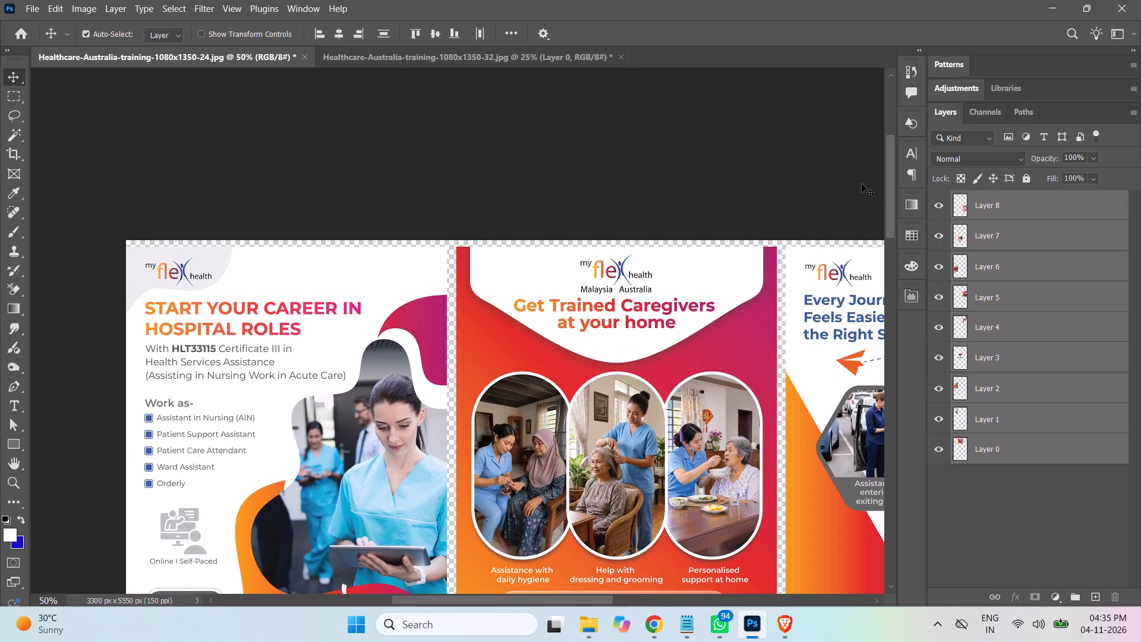
key("Down")
key("Down")
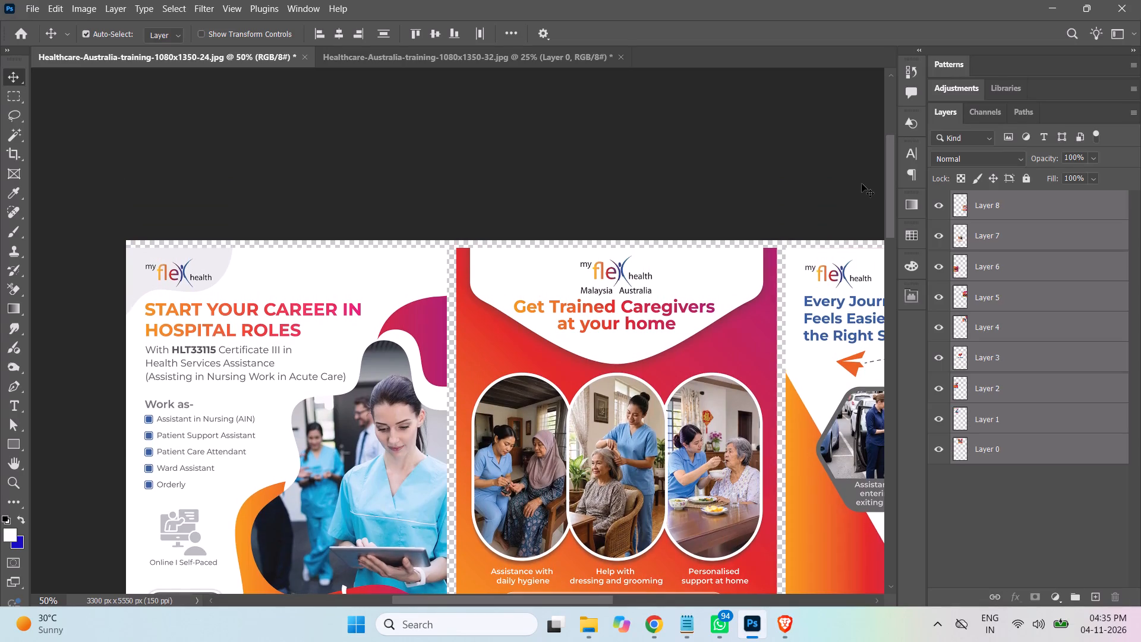
key("Down")
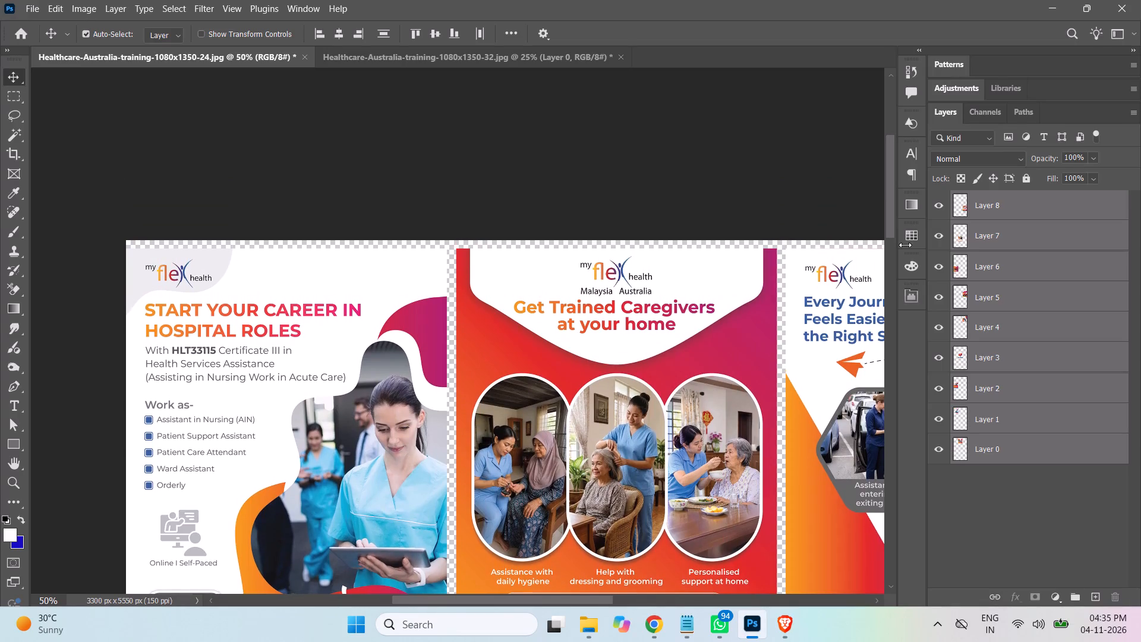
Crop the empty canvas area below the third row, keeping a narrow bottom margin and a canvas height of about 4158 px.
scroll(557, 95, "down", 7)
scroll(538, 119, "up", 3)
scroll(527, 125, "down", 1)
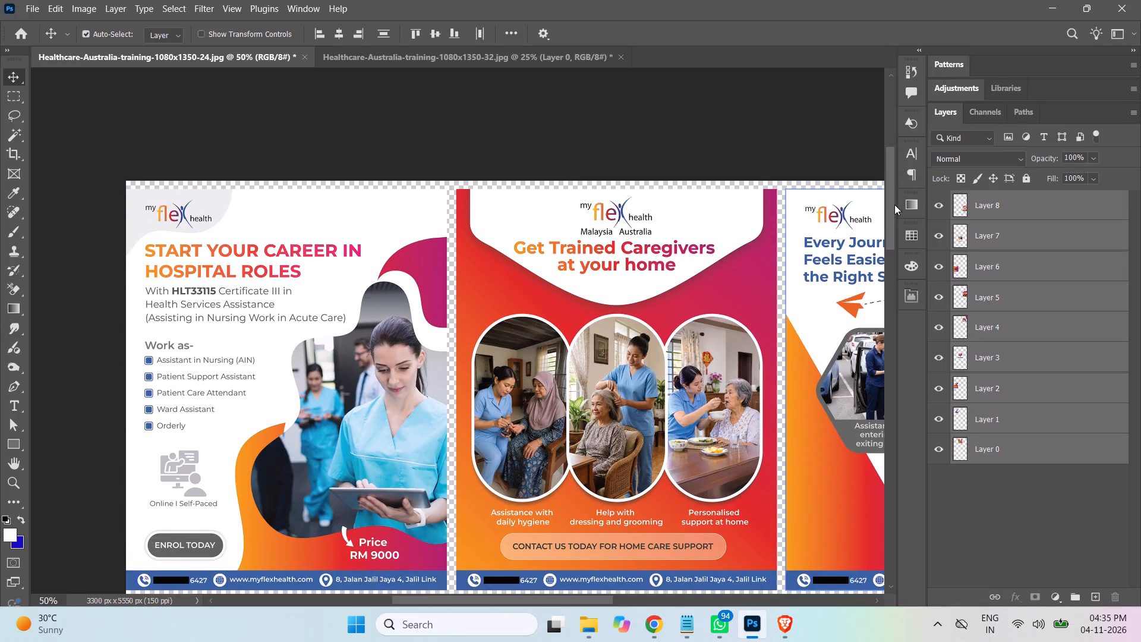
left_click_drag(891, 204, 910, 459)
left_click(11, 156)
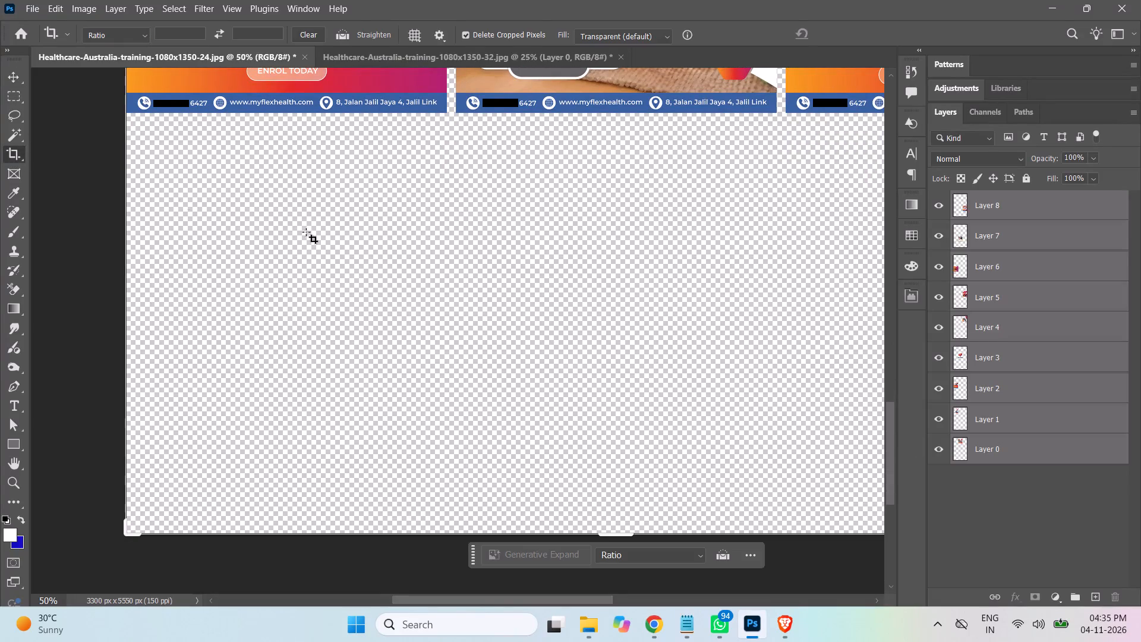
left_click_drag(615, 531, 581, 365)
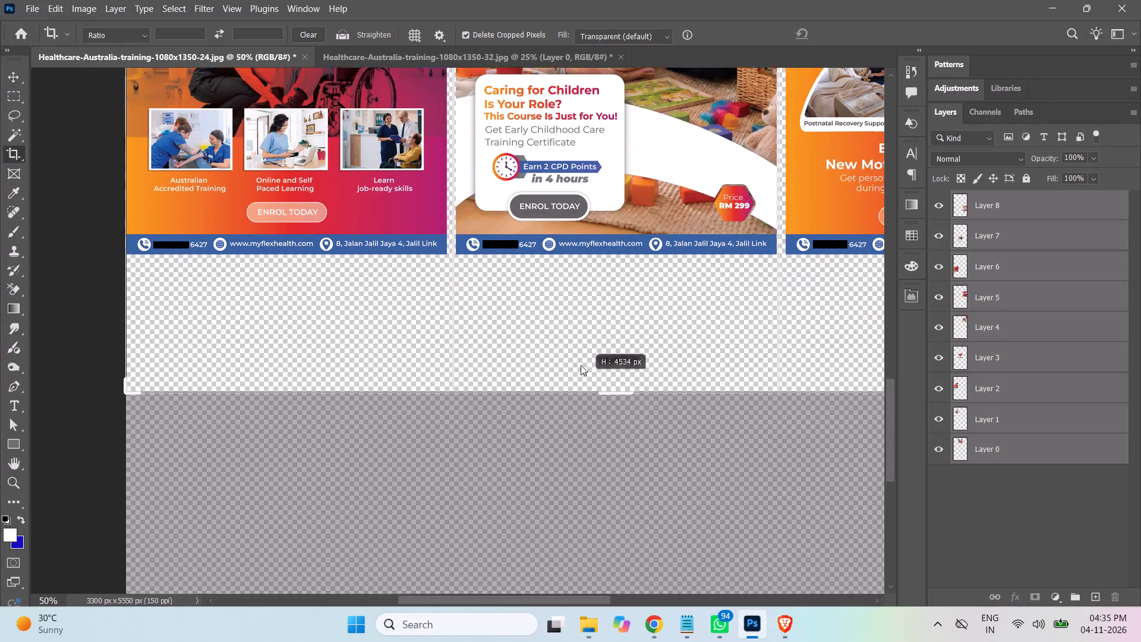
left_click_drag(581, 365, 568, 324)
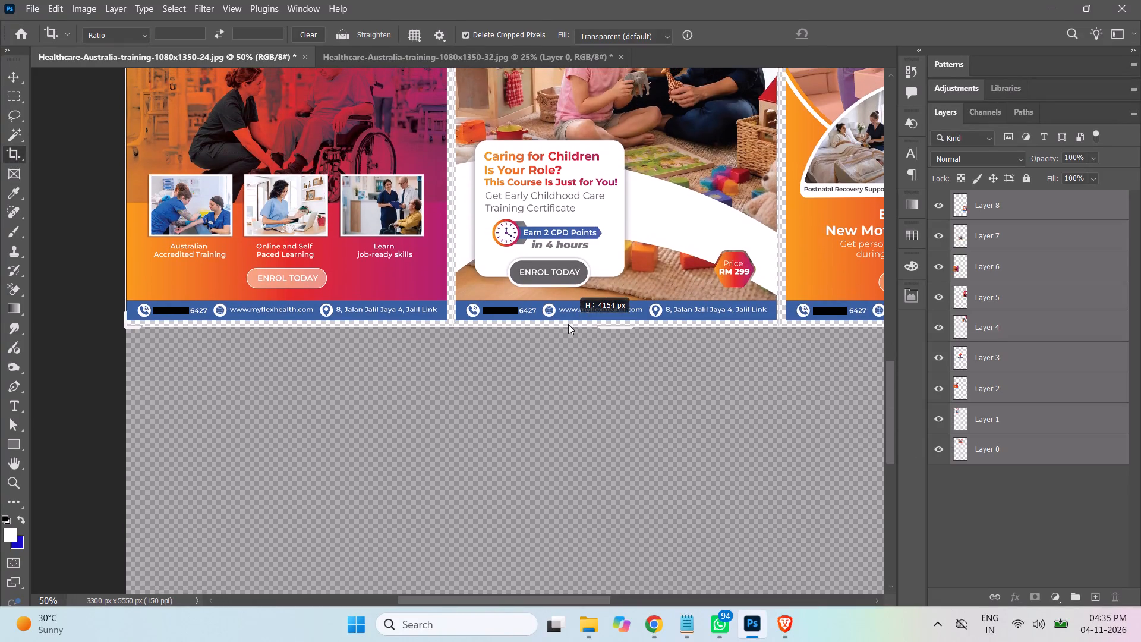
left_click_drag(568, 324, 570, 325)
key("Return")
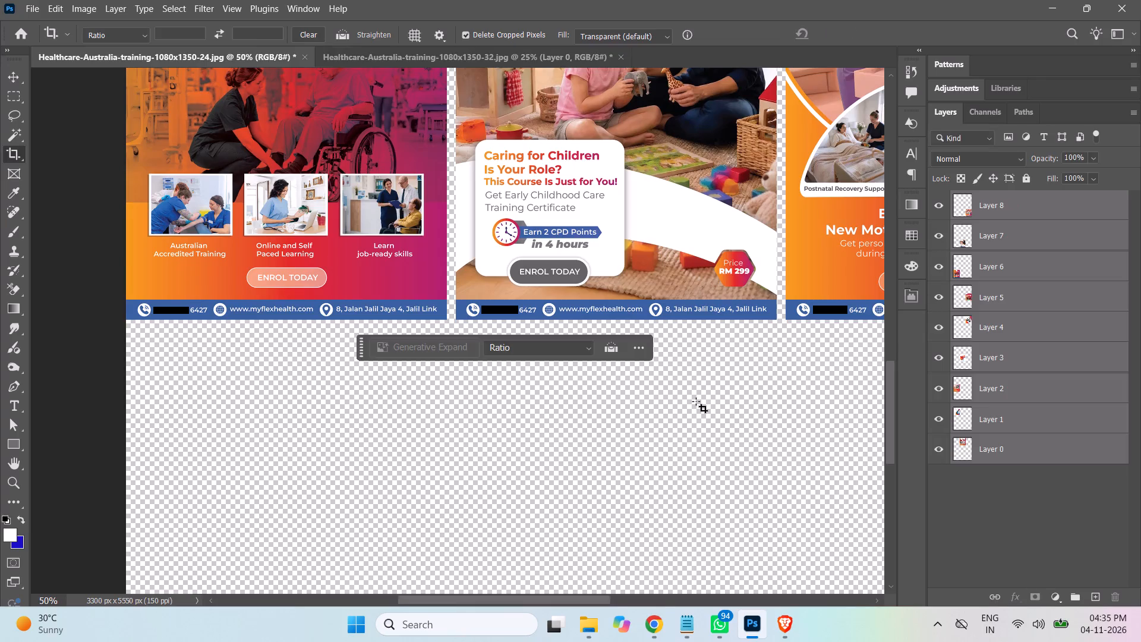
key("ctrl+minus")
key("ctrl+minus")
key("ctrl+minus")
key("ctrl+minus")
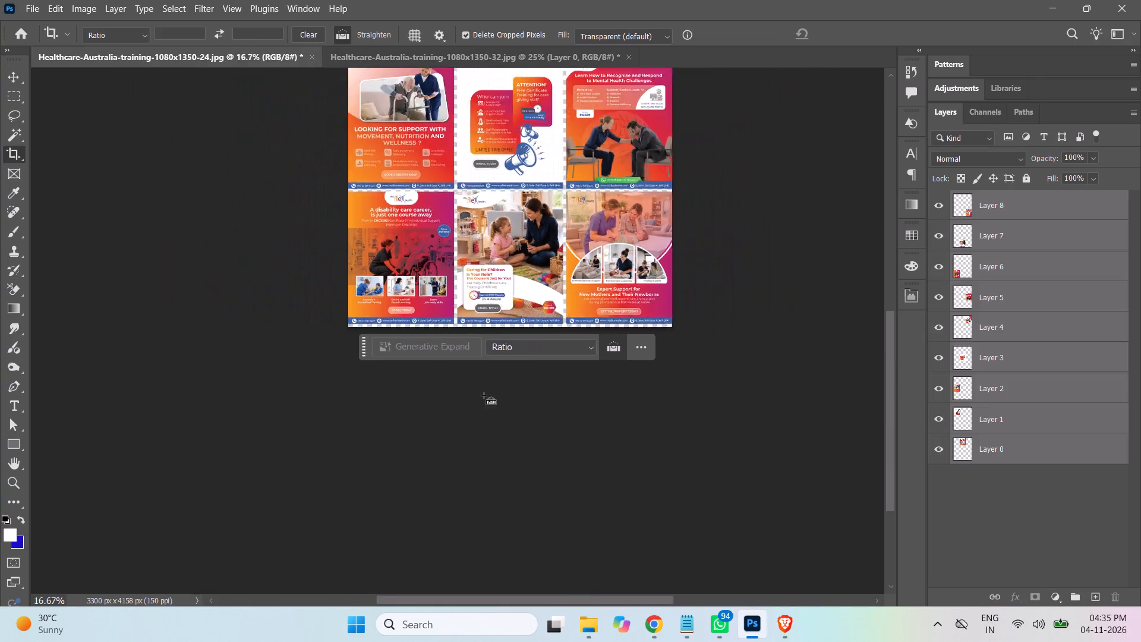
Add a new layer beneath all nine post layers and fill it with white as the grid's background.
key("ctrl+minus")
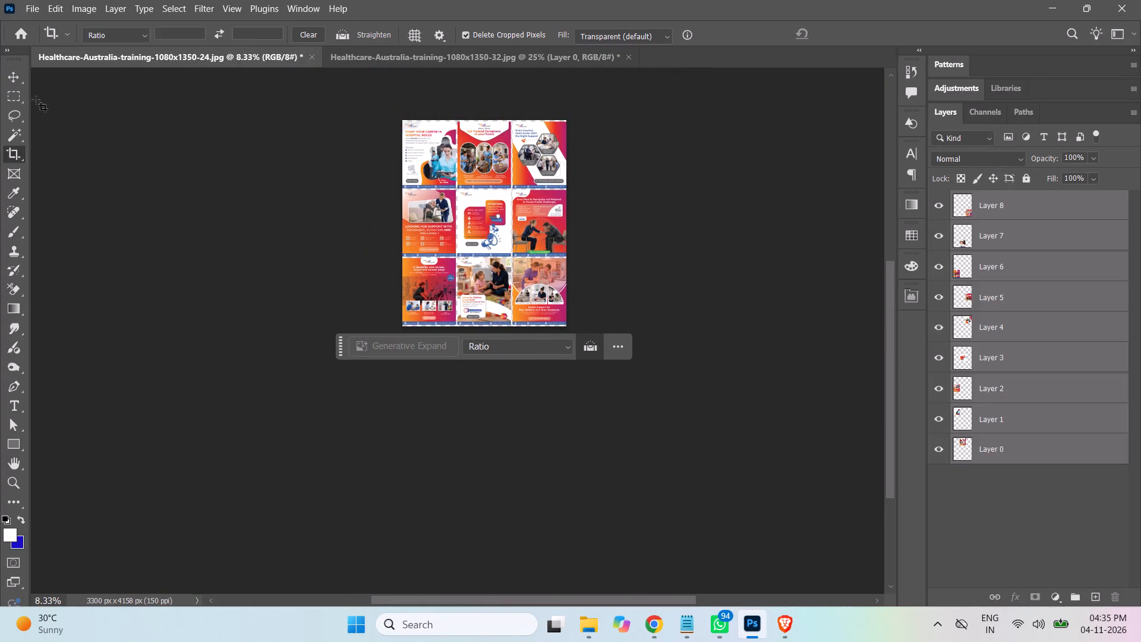
left_click(12, 78)
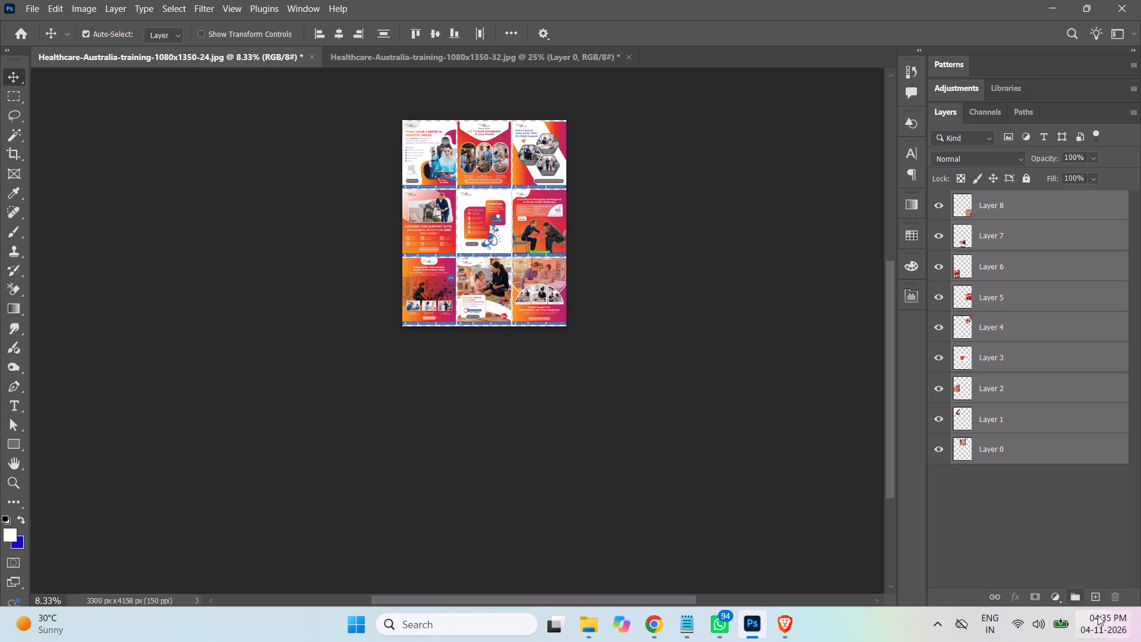
left_click(1094, 596)
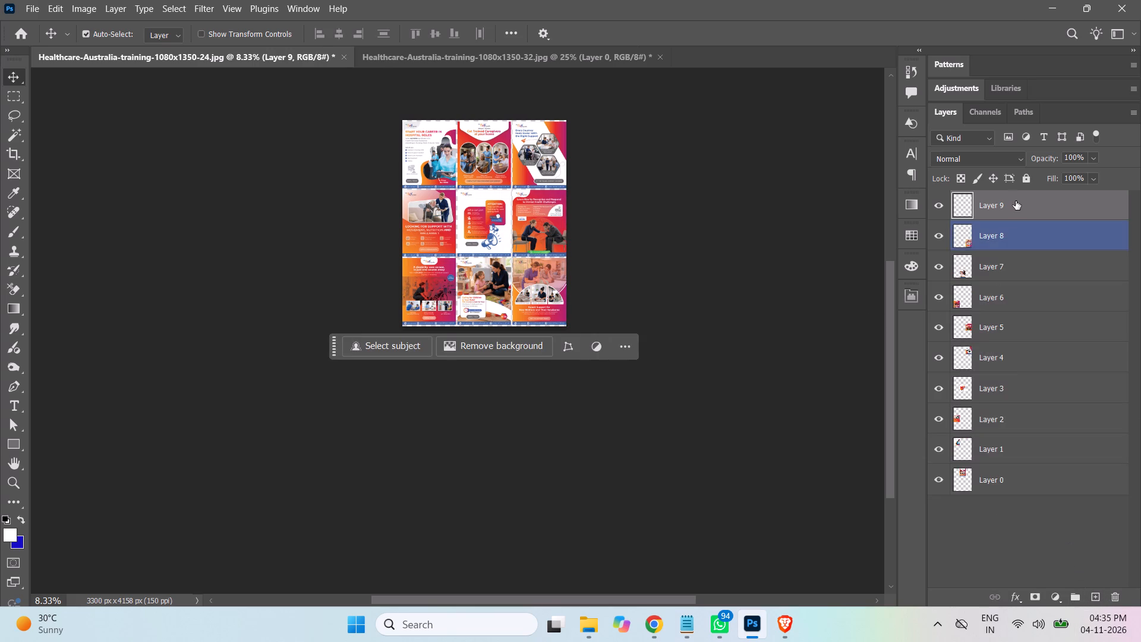
left_click_drag(1013, 209, 1007, 499)
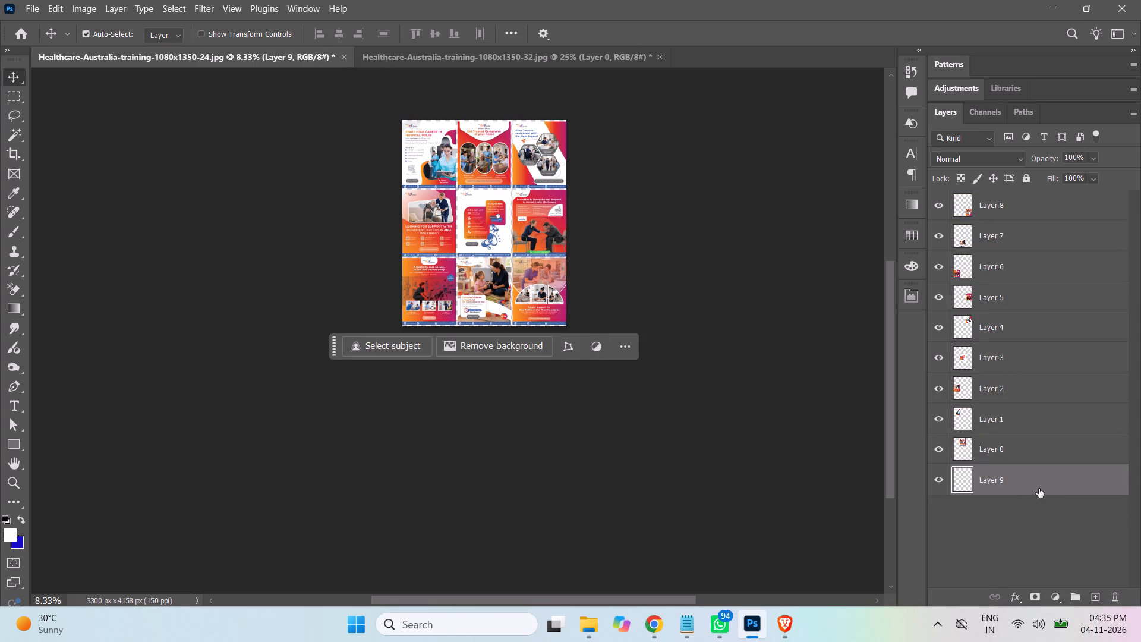
key("alt+BackSpace")
key("alt+BackSpace")
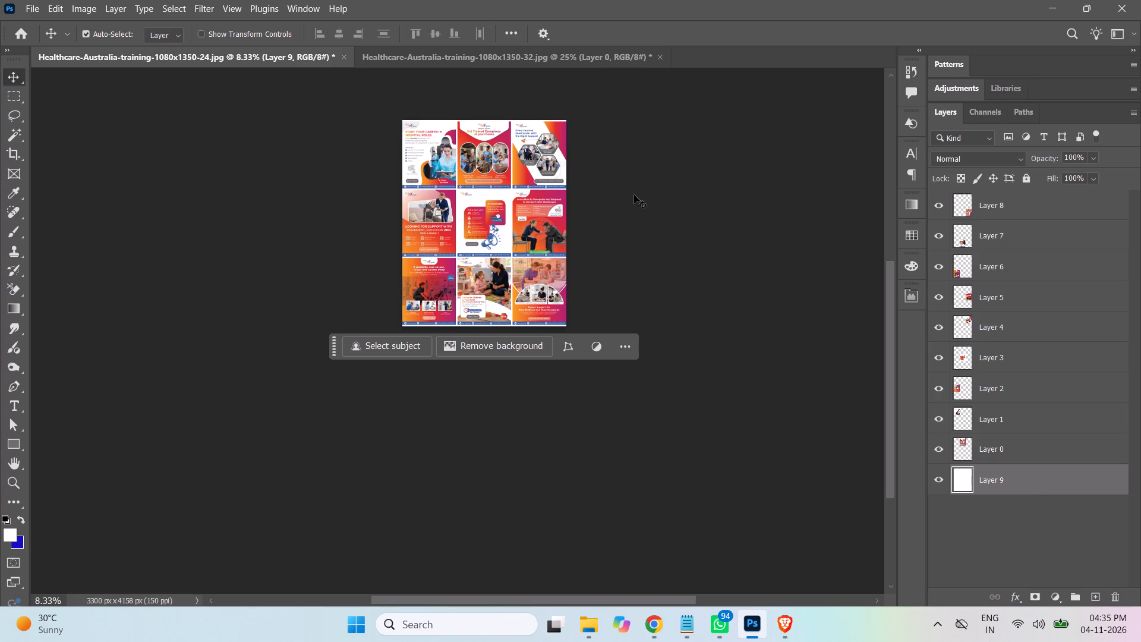
left_click(11, 81)
left_click(108, 186)
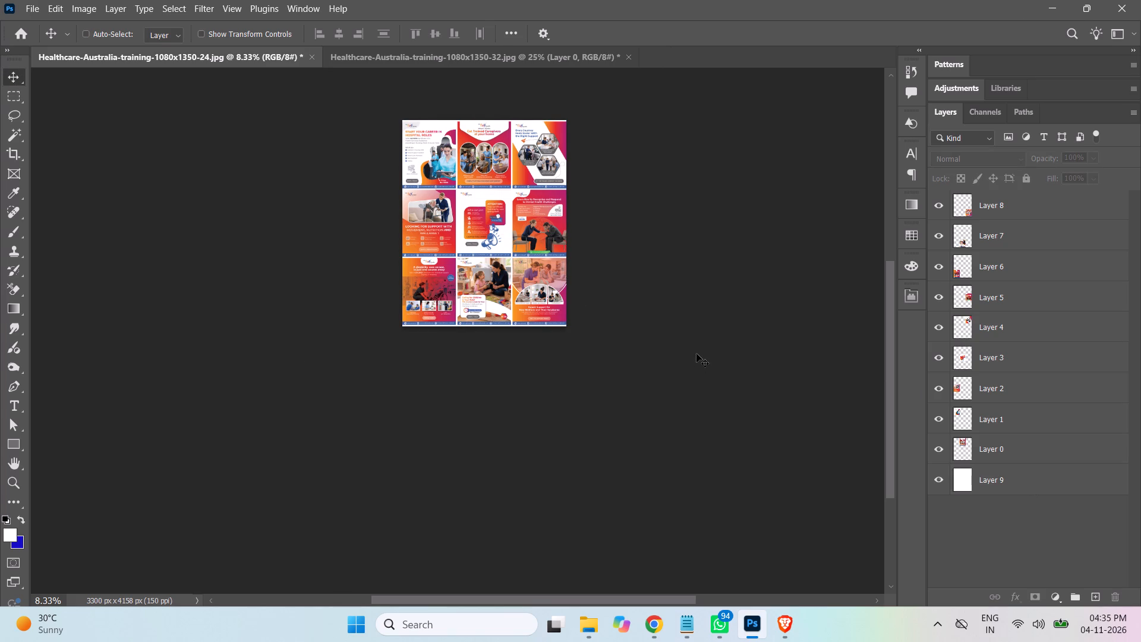
key("ctrl+equal")
key("ctrl+equal")
scroll(769, 259, "up", 3)
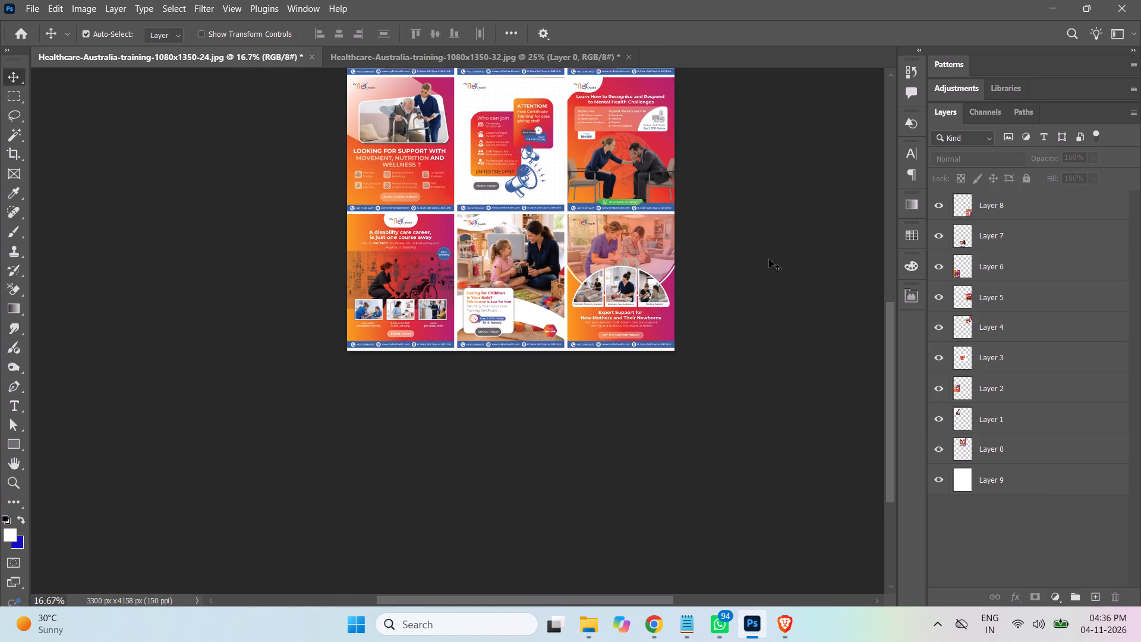
Close the Healthcare-Australia-training-1080x1350-32.jpg document without saving its changes.
scroll(769, 259, "up", 14)
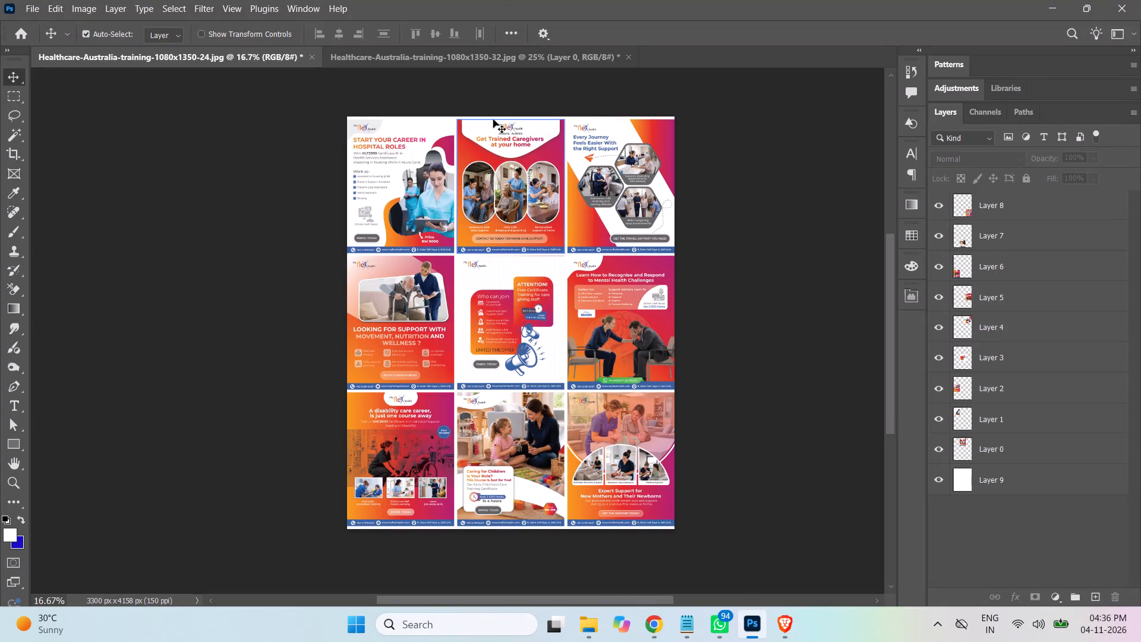
left_click(563, 56)
left_click(629, 57)
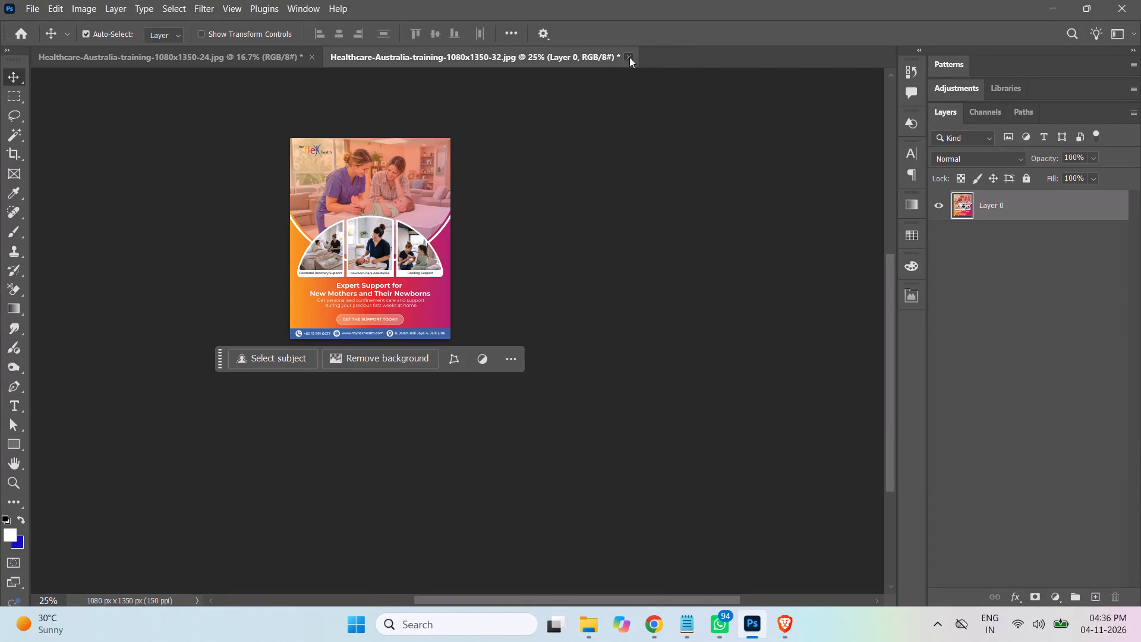
left_click(471, 241)
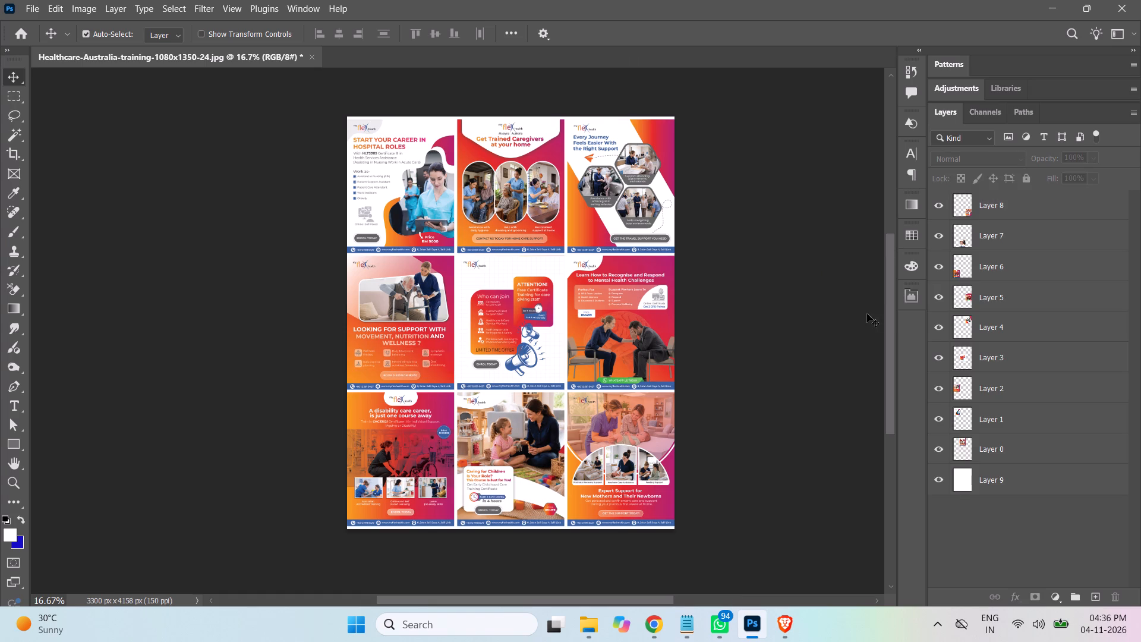
Save the nine-post grid as a Photoshop file named Healthcare-Australia-training-instagram-feed.psd in the my flex health training folder.
key("ctrl+s")
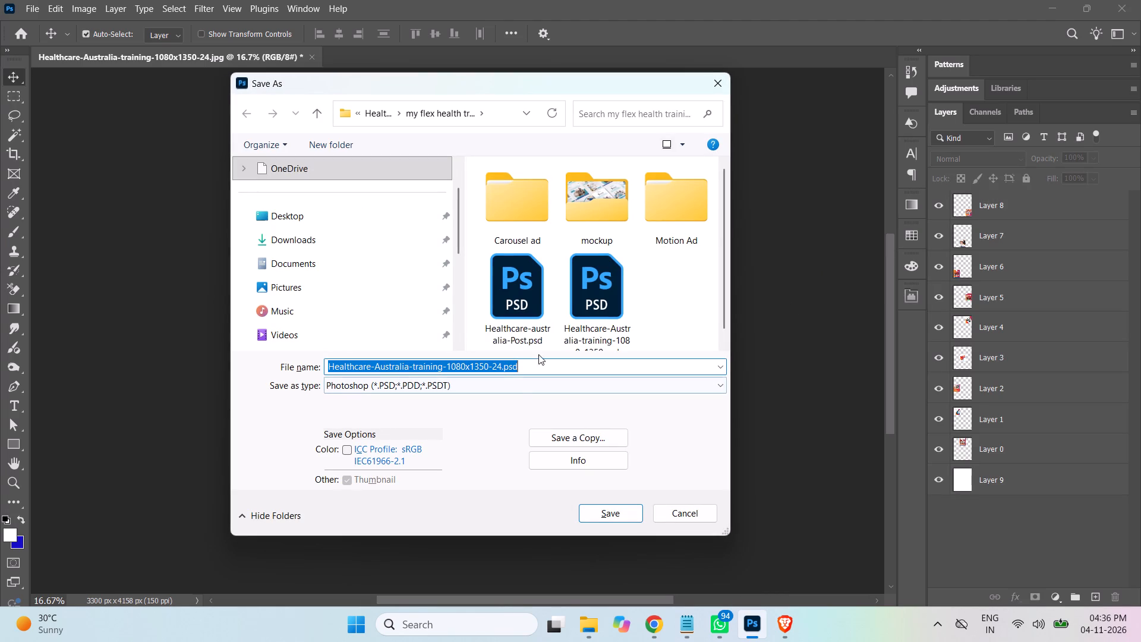
left_click_drag(500, 366, 450, 364)
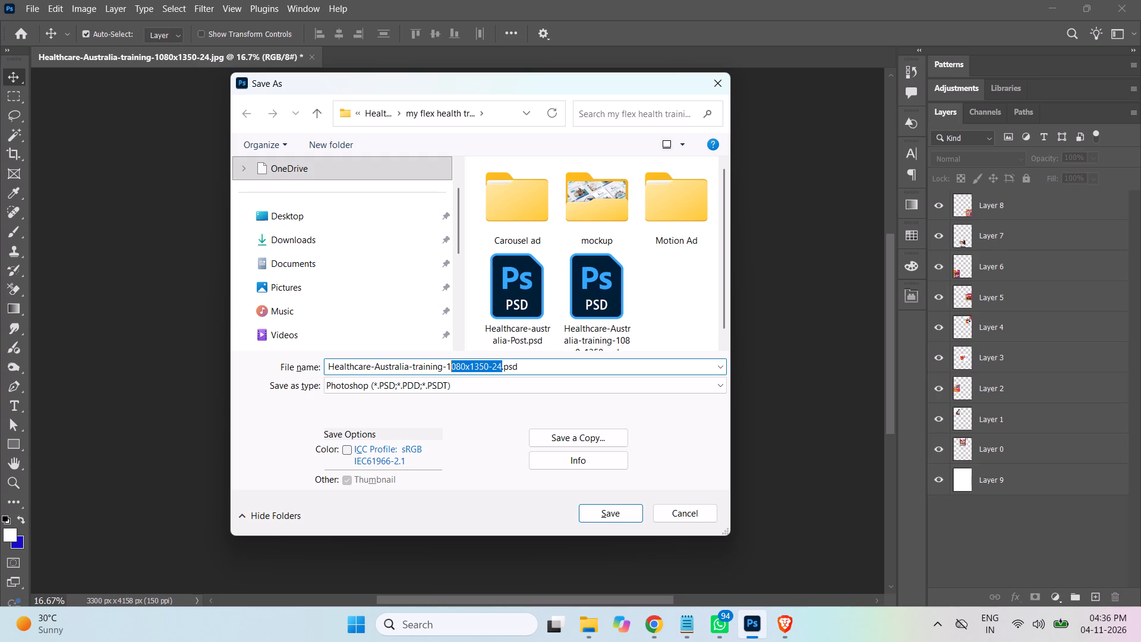
left_click_drag(450, 364, 447, 364)
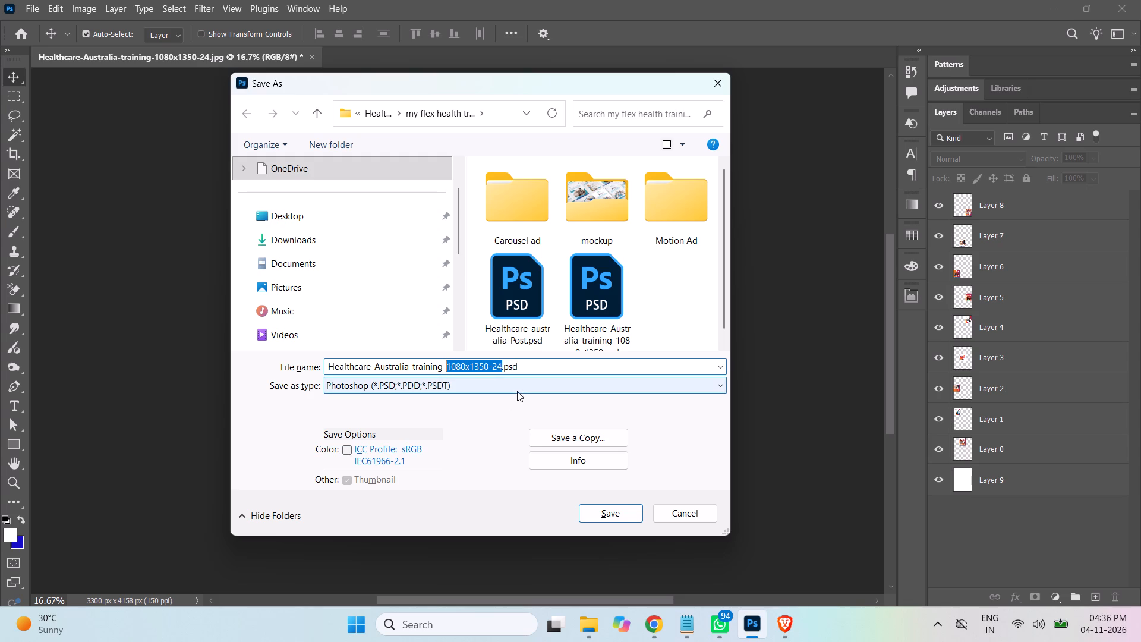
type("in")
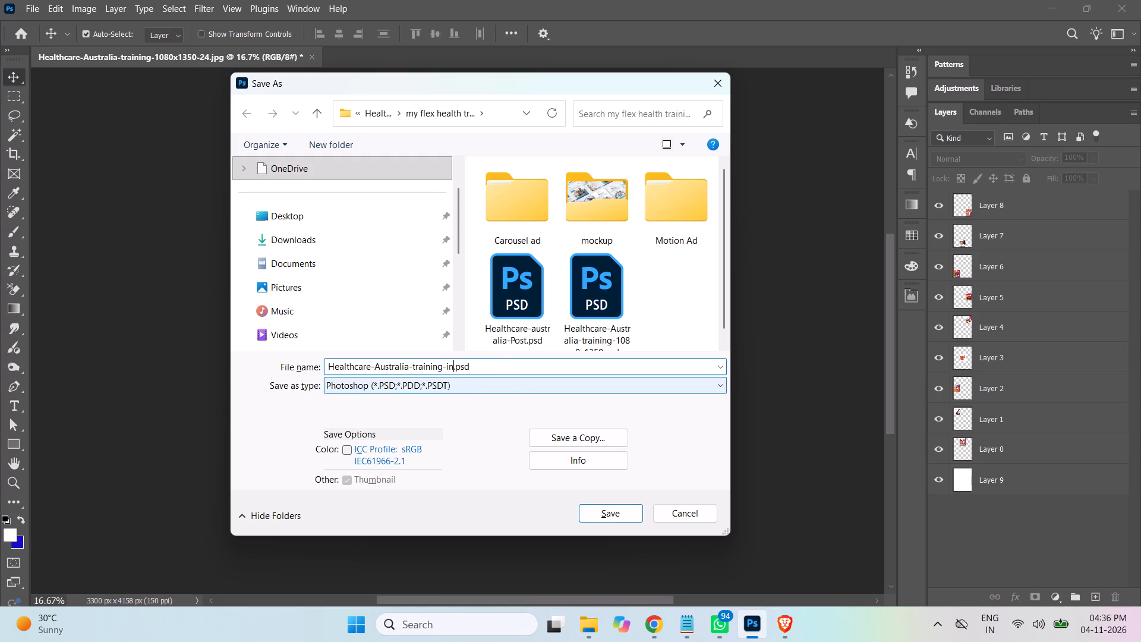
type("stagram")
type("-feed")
left_click(607, 517)
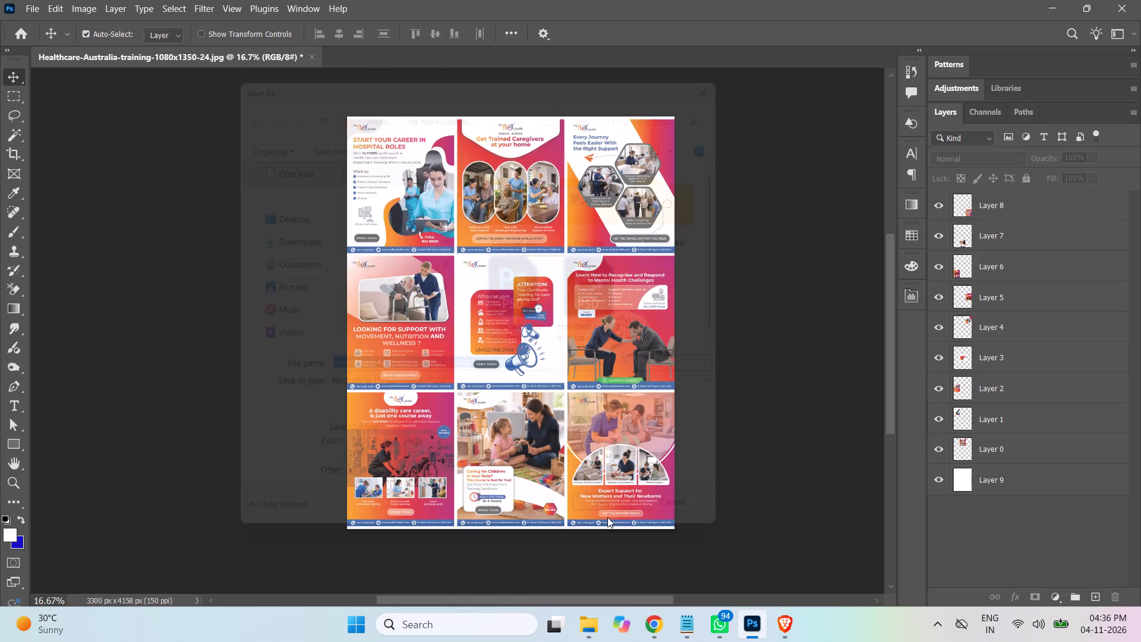
left_click(738, 168)
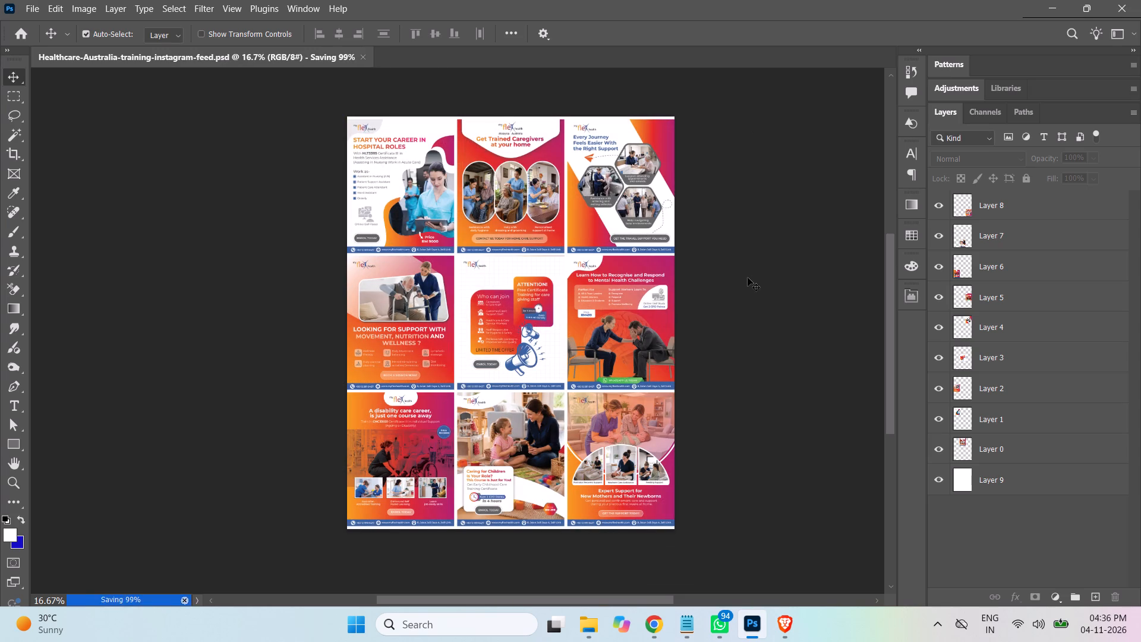
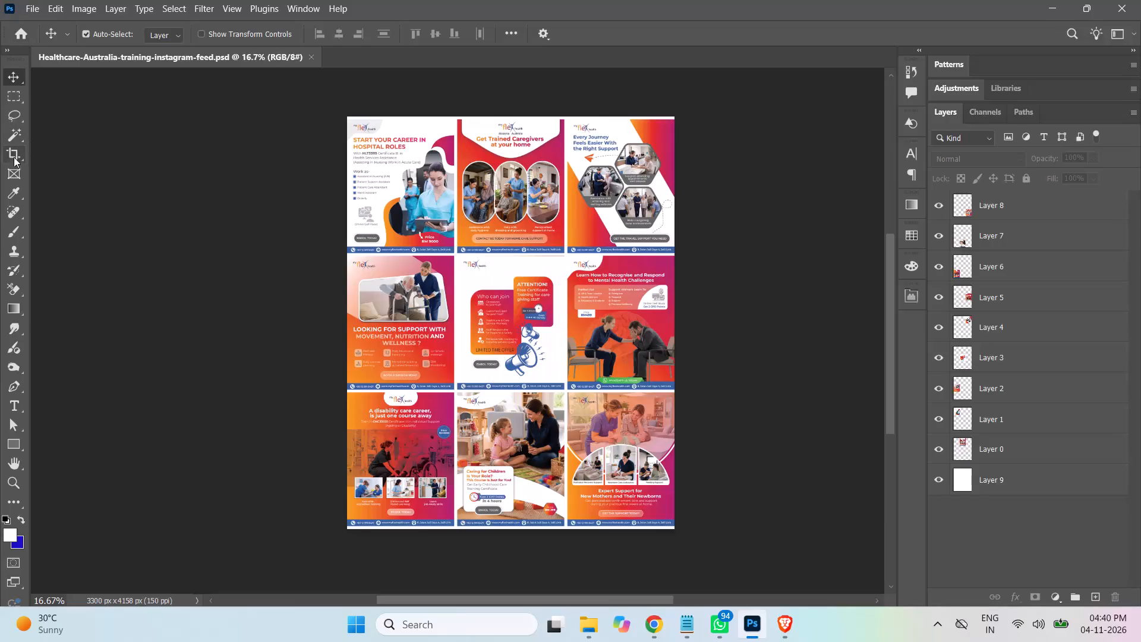
Extend the canvas slightly past its left edge with the Crop tool, adding a narrow margin beside the first column of posts.
left_click(11, 153)
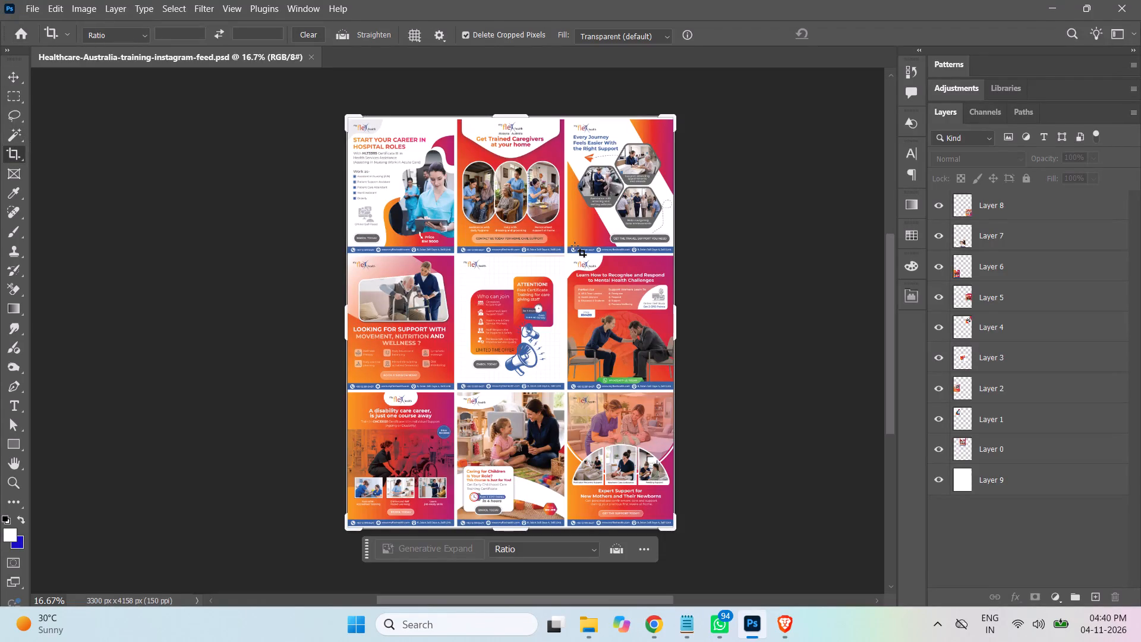
key("ctrl+equal")
key("ctrl+equal")
key("ctrl+equal")
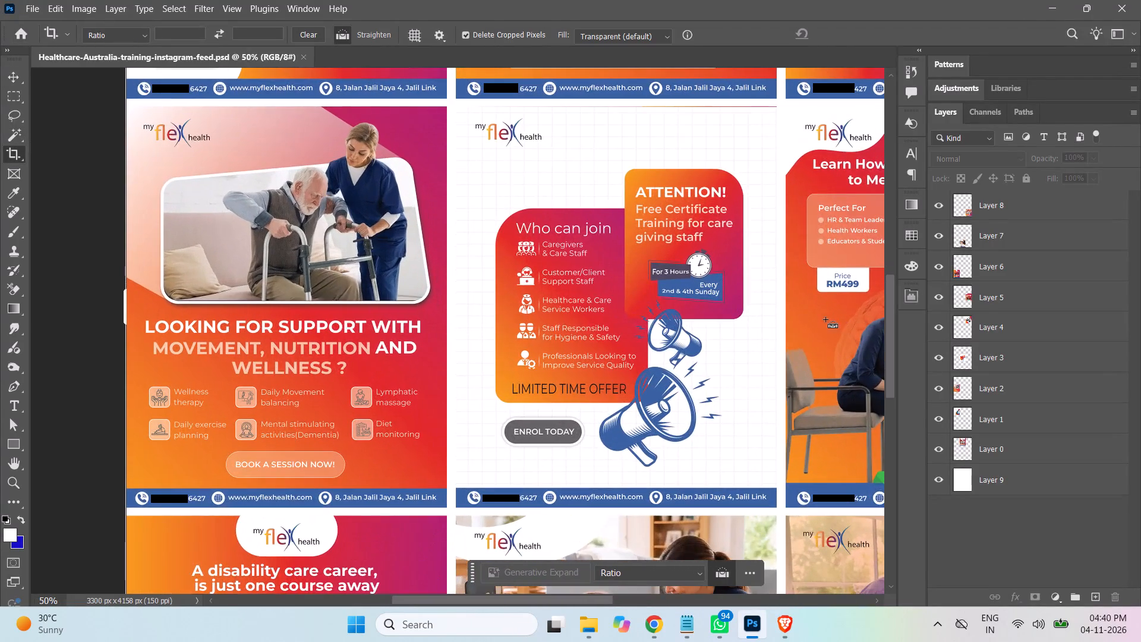
key("ctrl+equal")
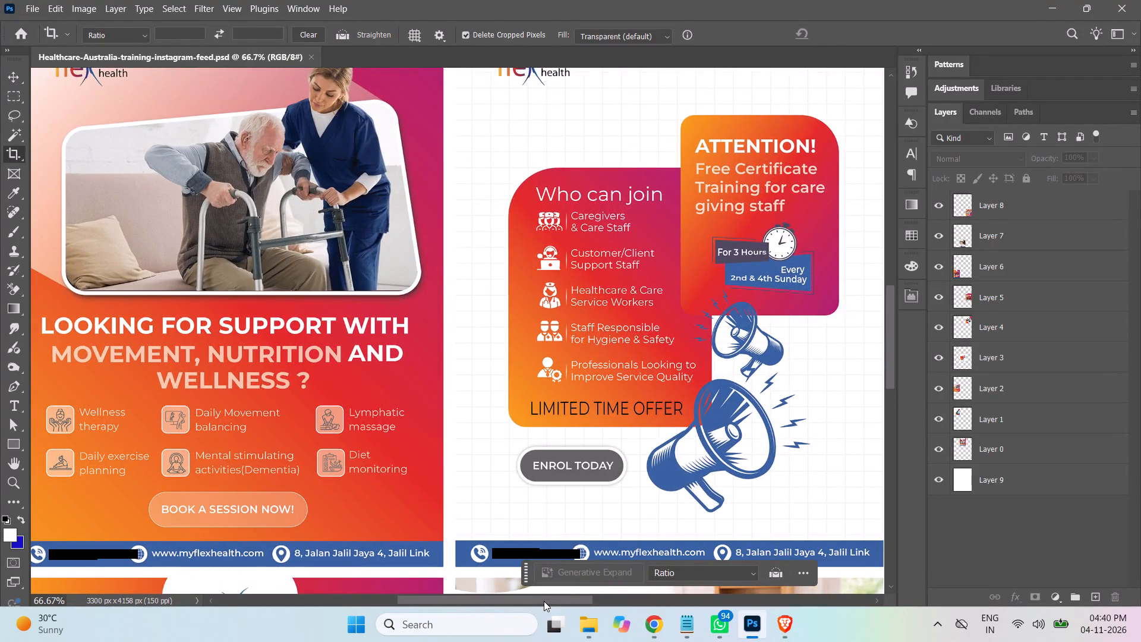
left_click_drag(544, 601, 503, 594)
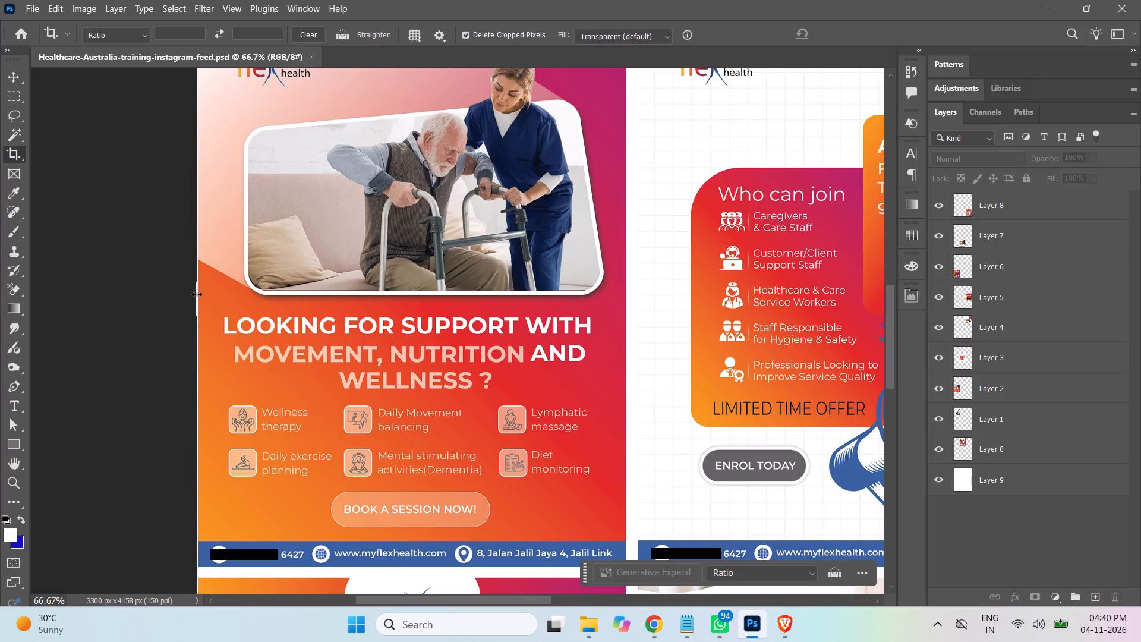
left_click_drag(197, 294, 185, 294, "alt")
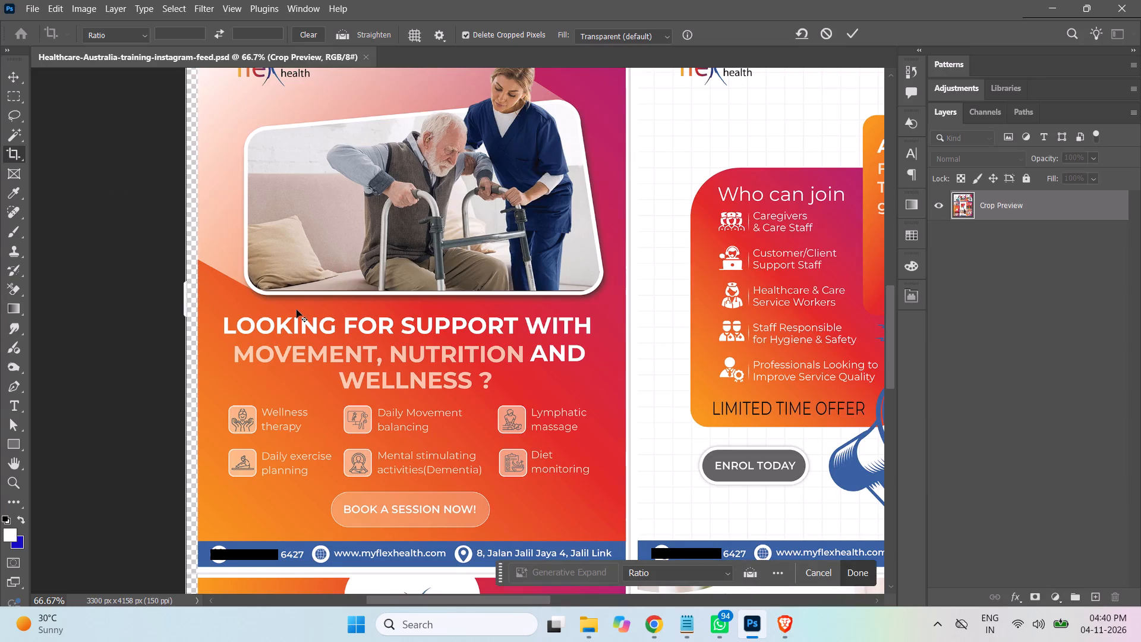
Apply the crop that widens the canvas to 3356 px, adding a narrow transparent margin at the sides of the grid.
key("Return")
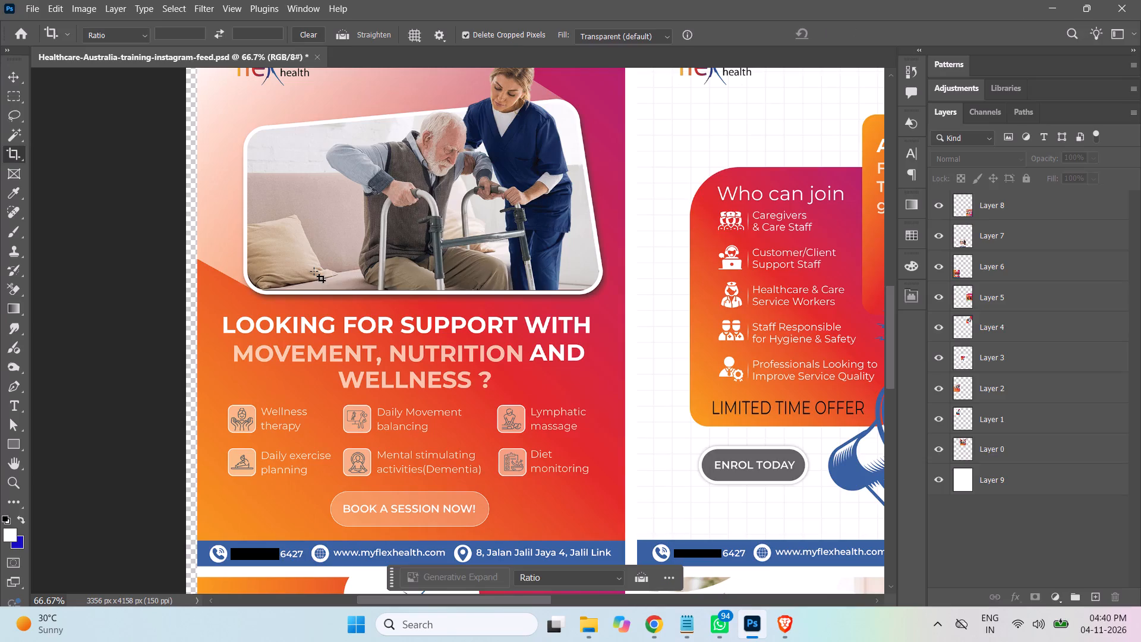
Fill the background layer, Layer 9, with white so it covers the newly added canvas margins.
key("ctrl+minus")
key("ctrl+minus")
key("ctrl+minus")
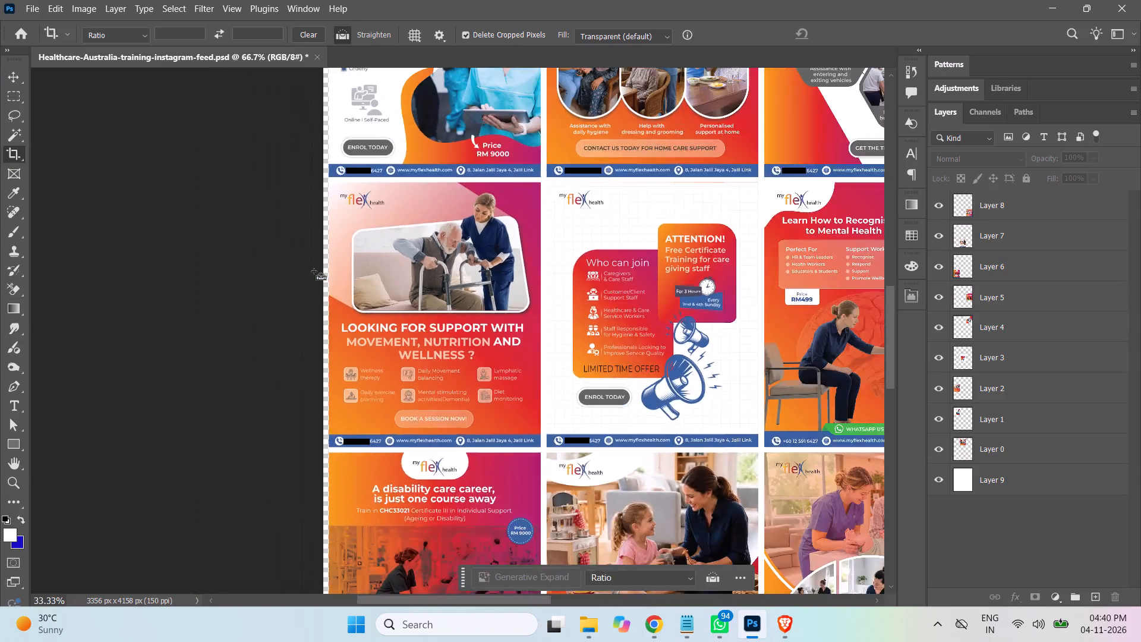
key("ctrl+minus")
left_click(1024, 482)
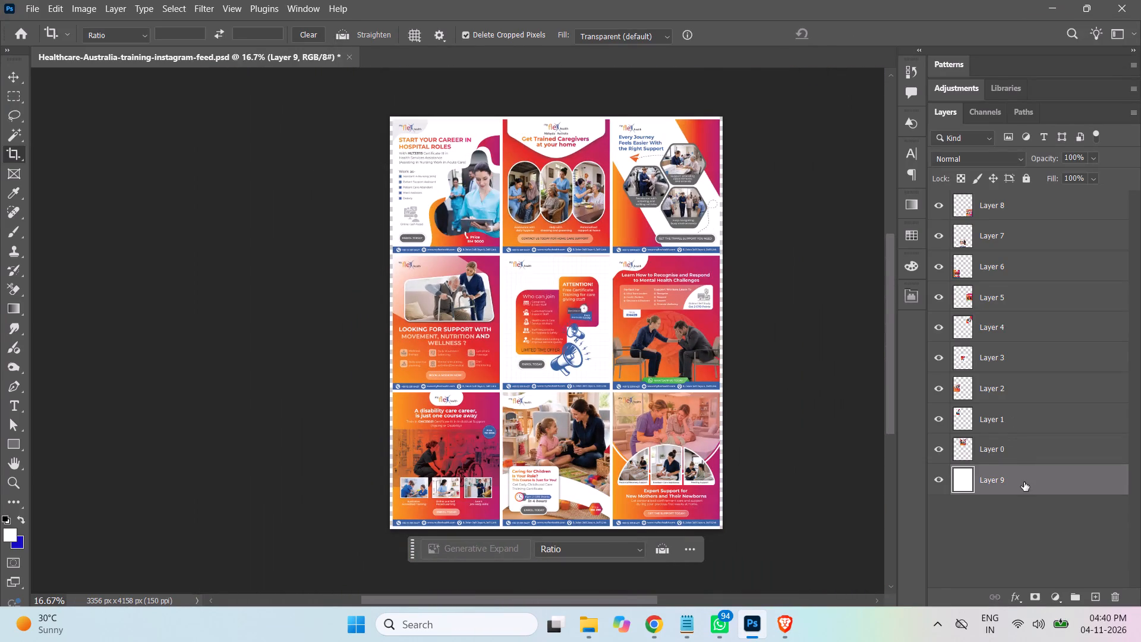
key("alt+BackSpace")
key("alt+BackSpace")
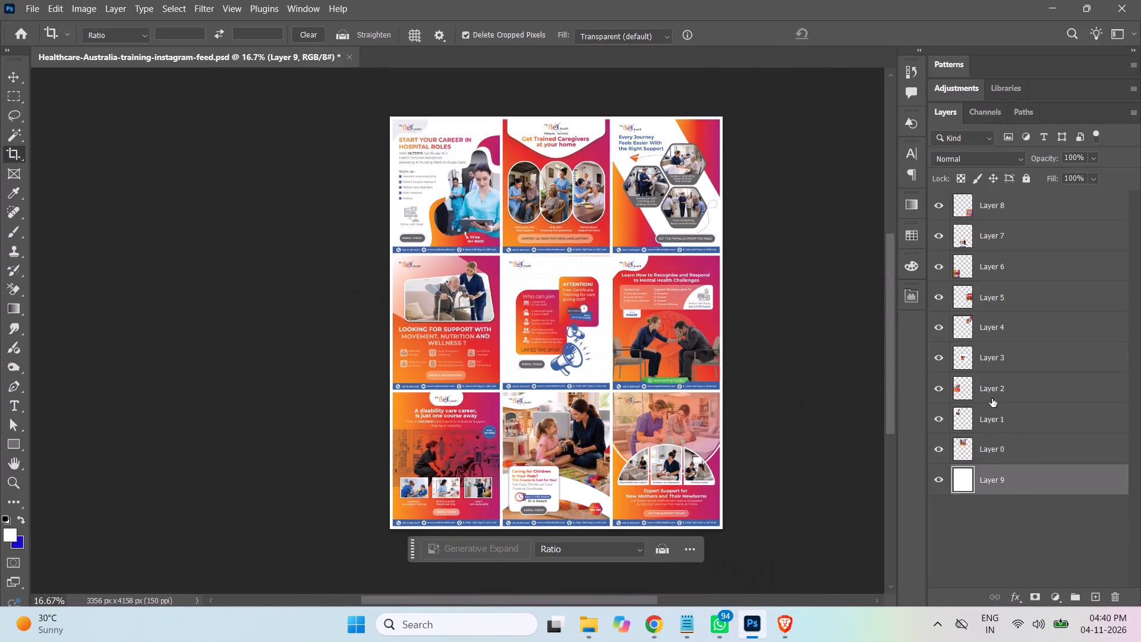
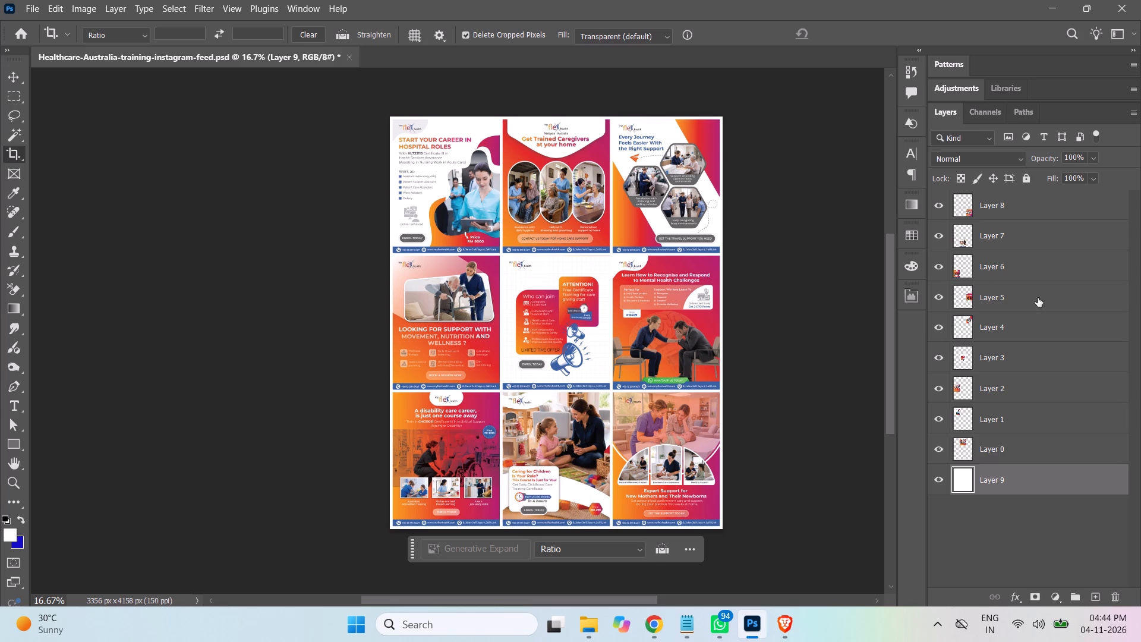
Save a JPEG copy of the grid as Healthcare-Australia-training-instagram-feed.jpg at quality 12 (Maximum), Progressive with 3 scans.
left_click(33, 10)
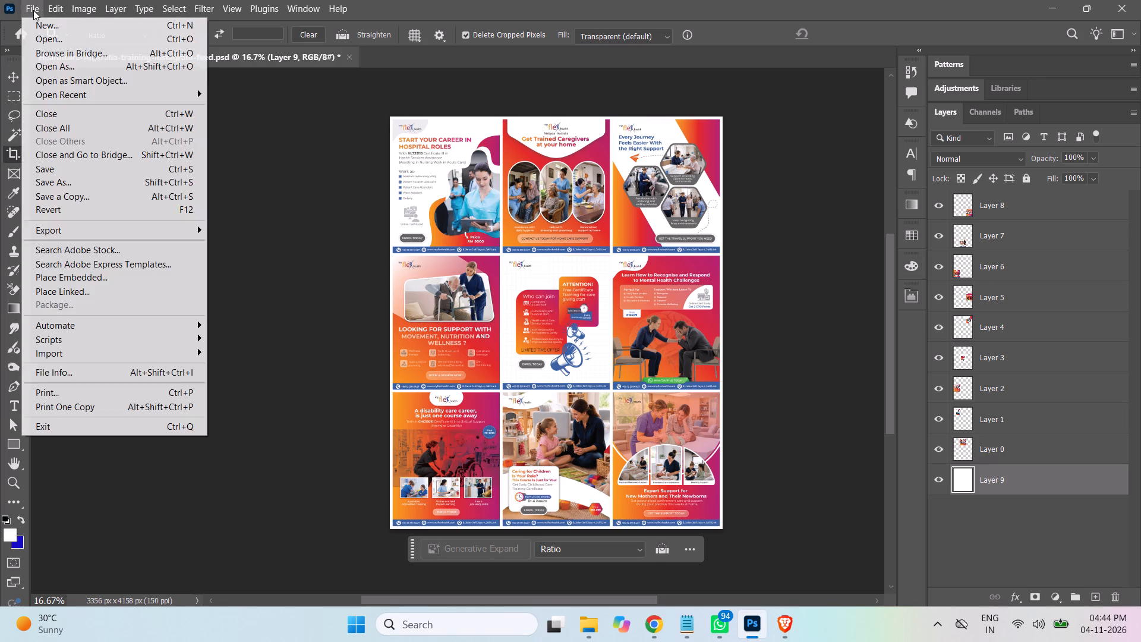
left_click(86, 196)
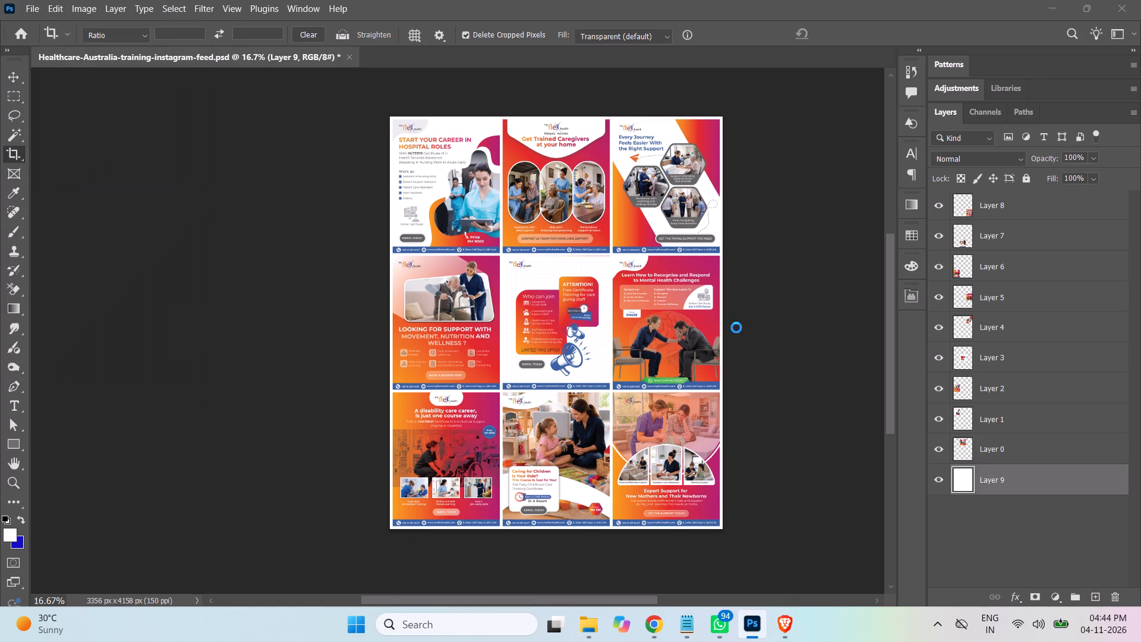
left_click(464, 385)
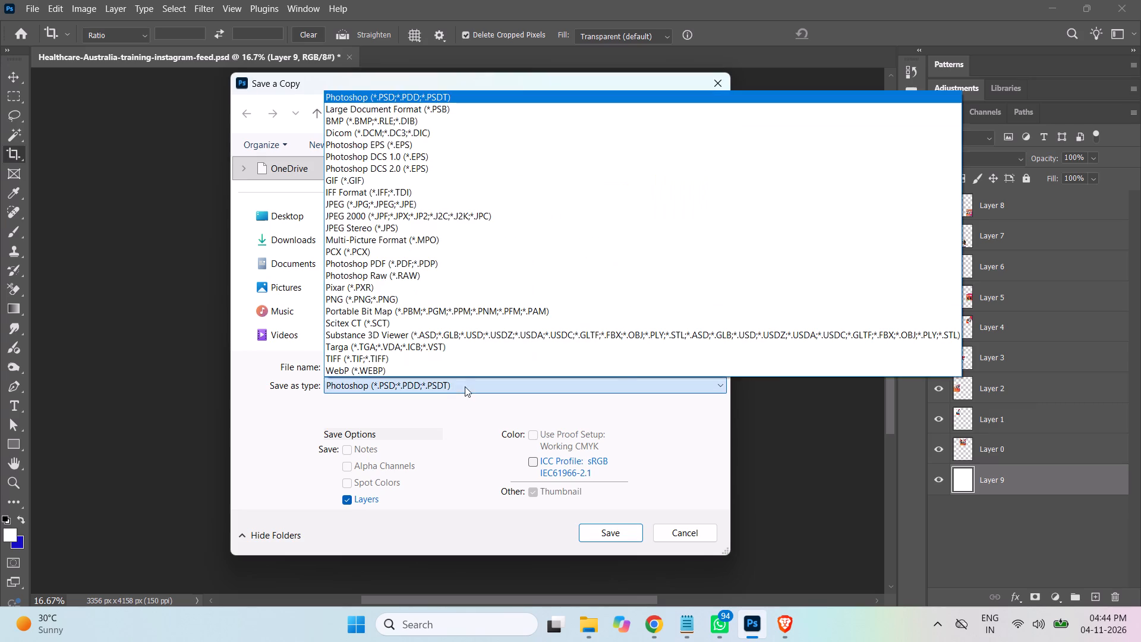
left_click(373, 205)
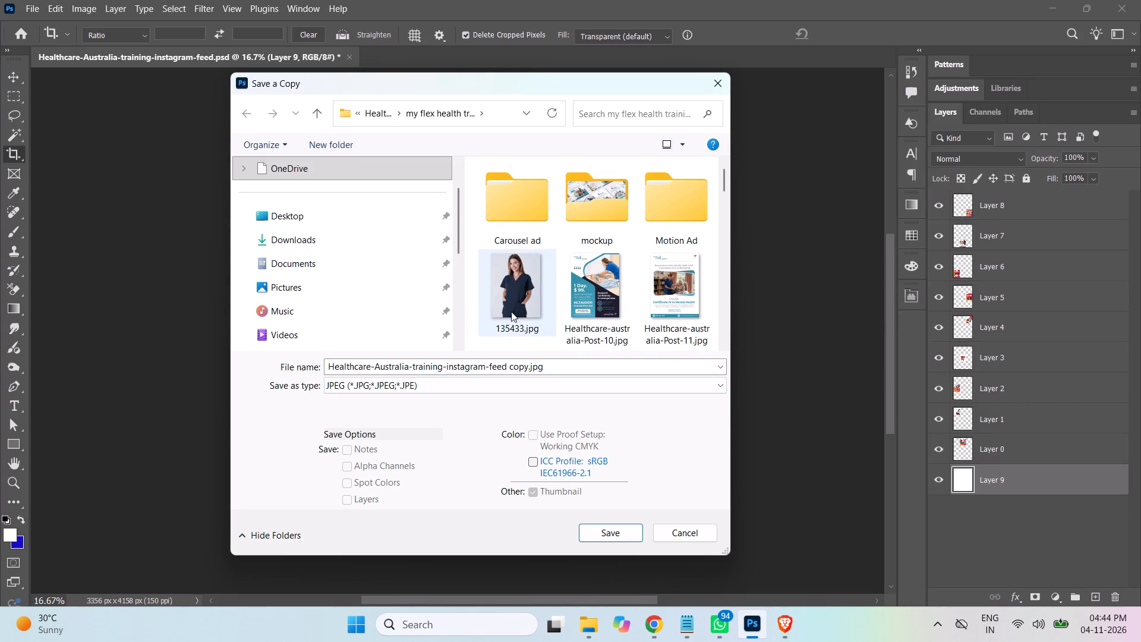
left_click(528, 366)
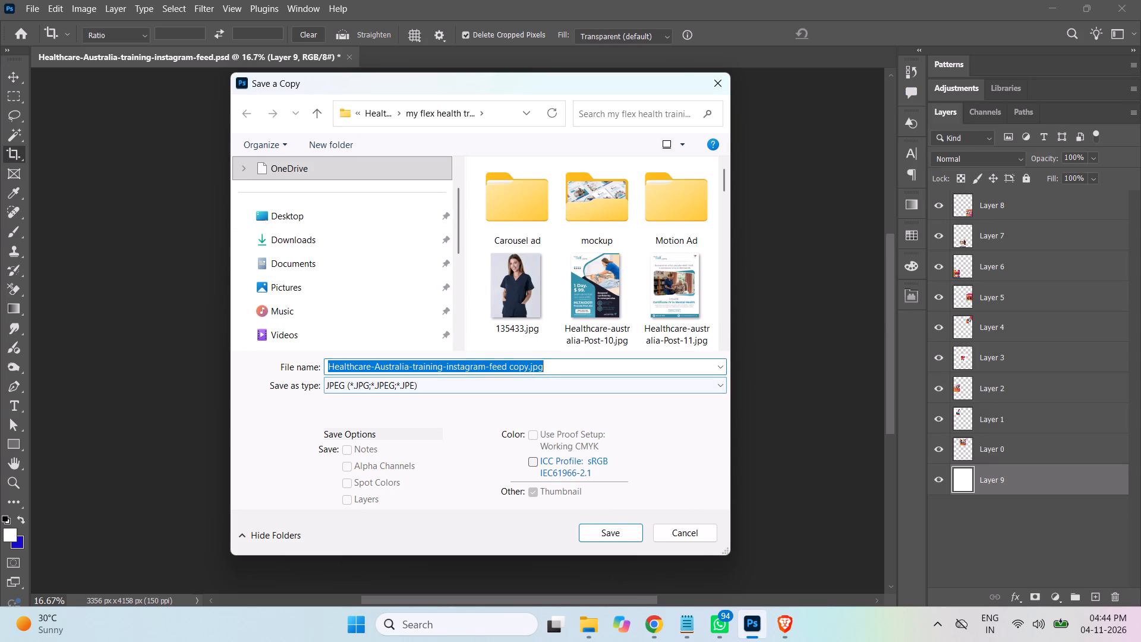
left_click(527, 366)
key("BackSpace")
key("BackSpace")
key("BackSpace")
key("BackSpace")
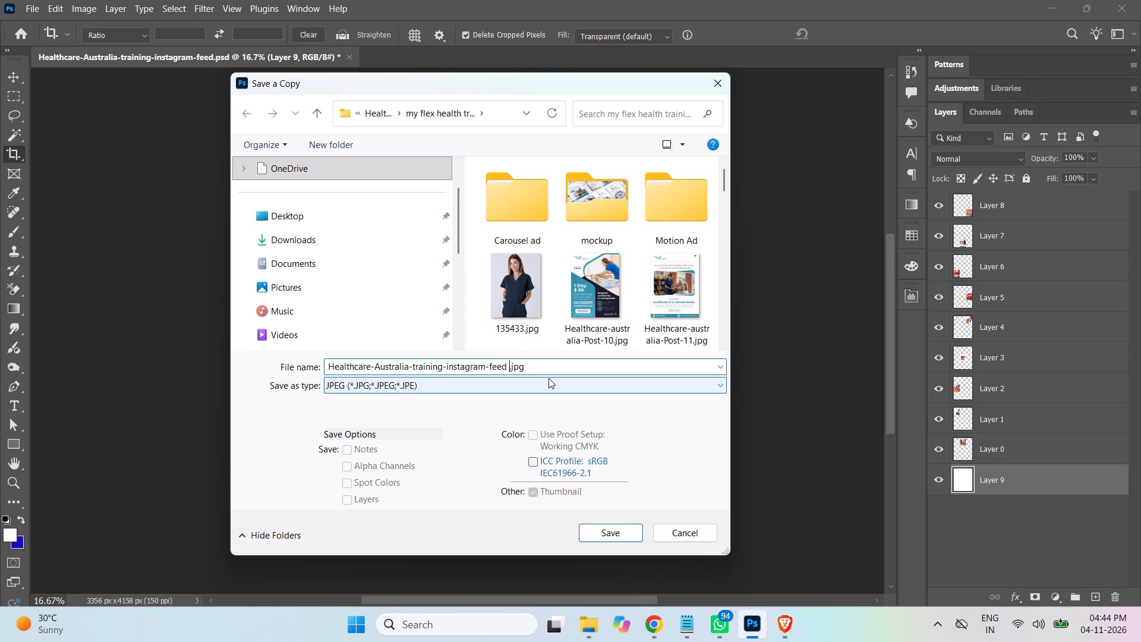
key("BackSpace")
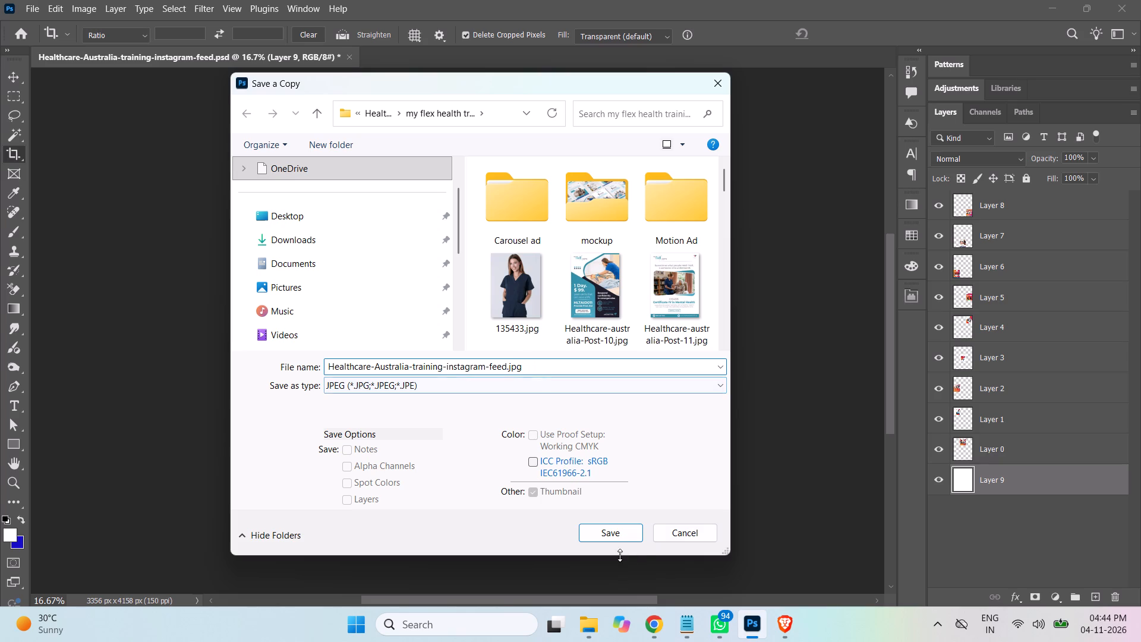
left_click(620, 530)
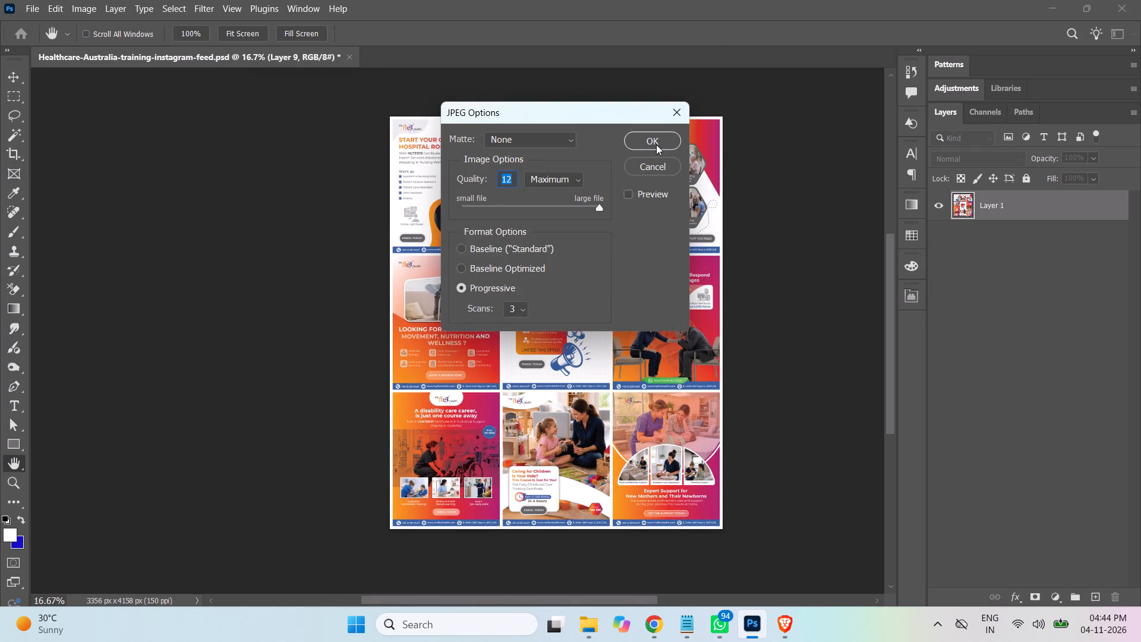
left_click(656, 144)
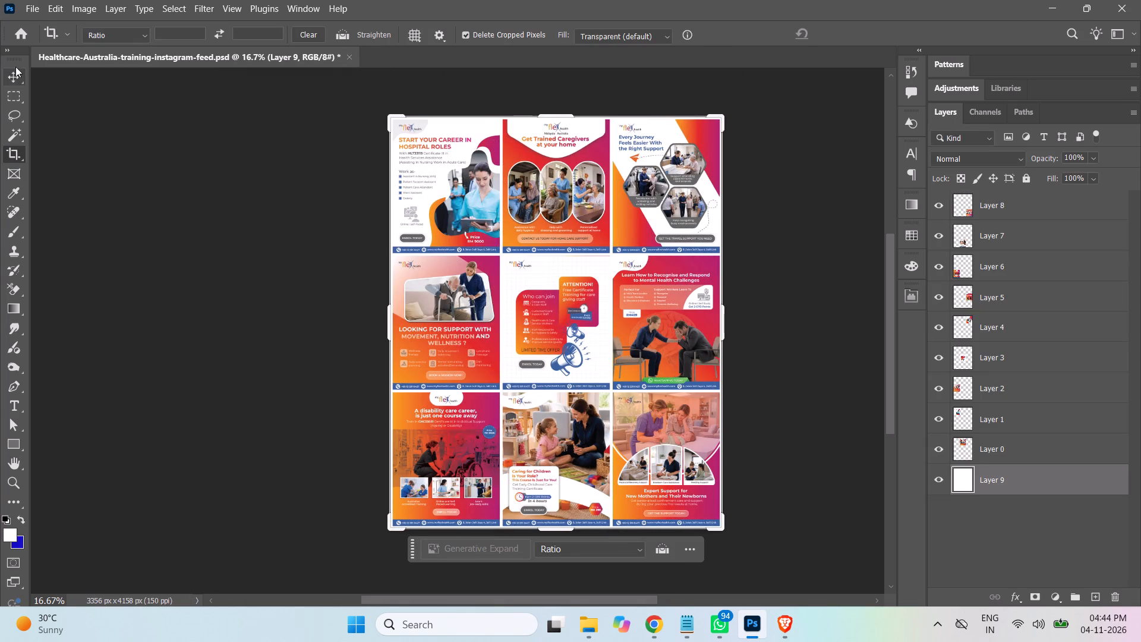
Switch to the Move tool and save the changes to the layered PSD.
left_click(15, 80)
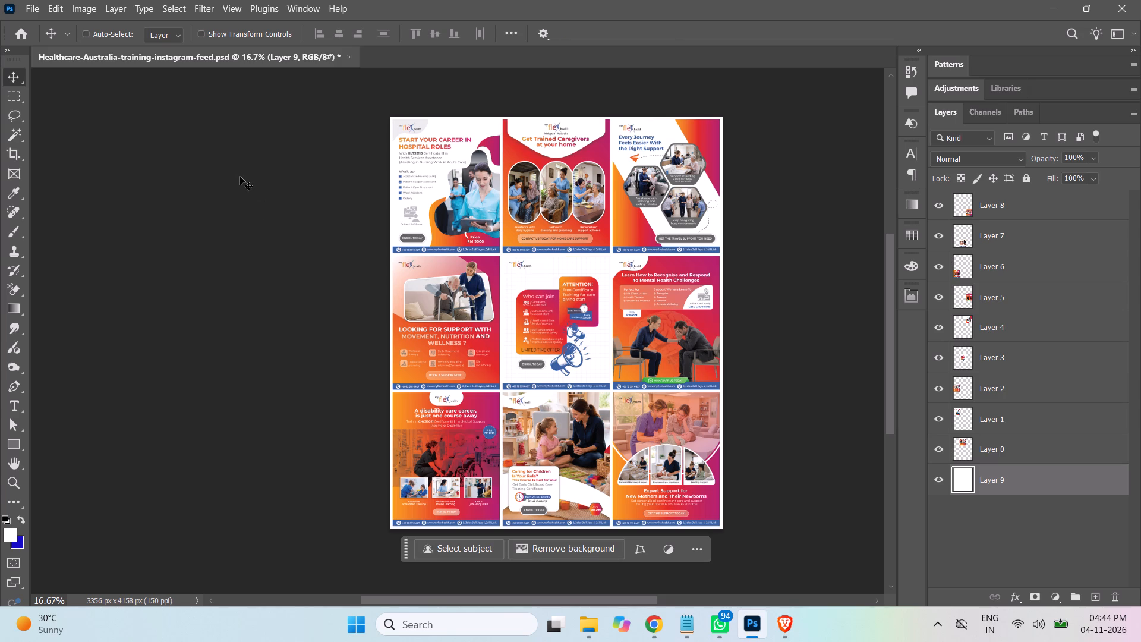
key("ctrl+s")
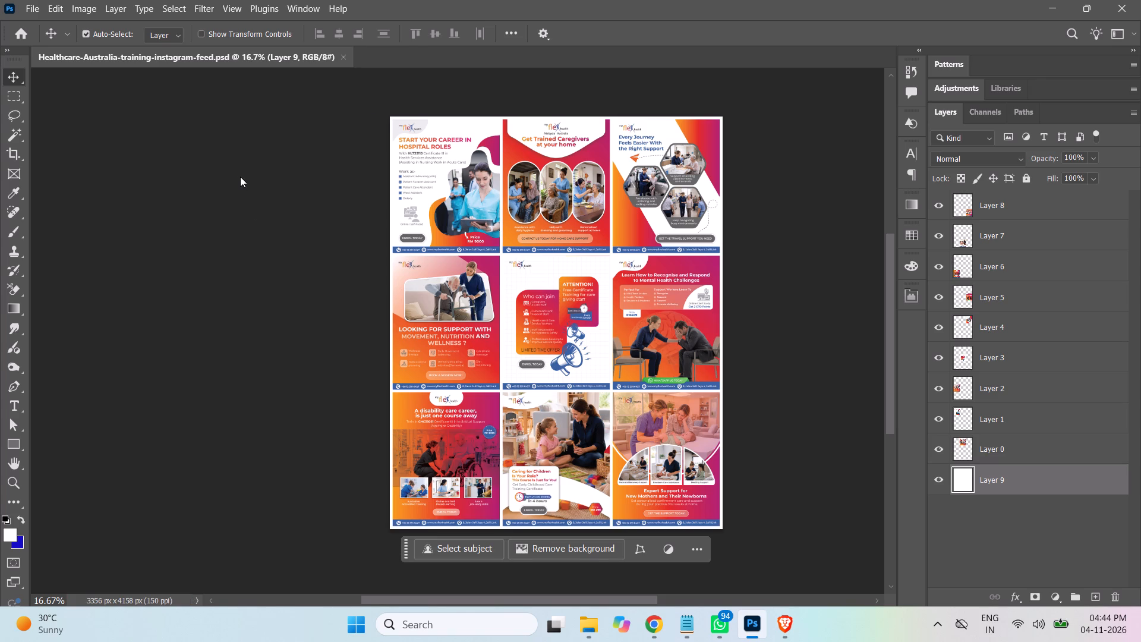